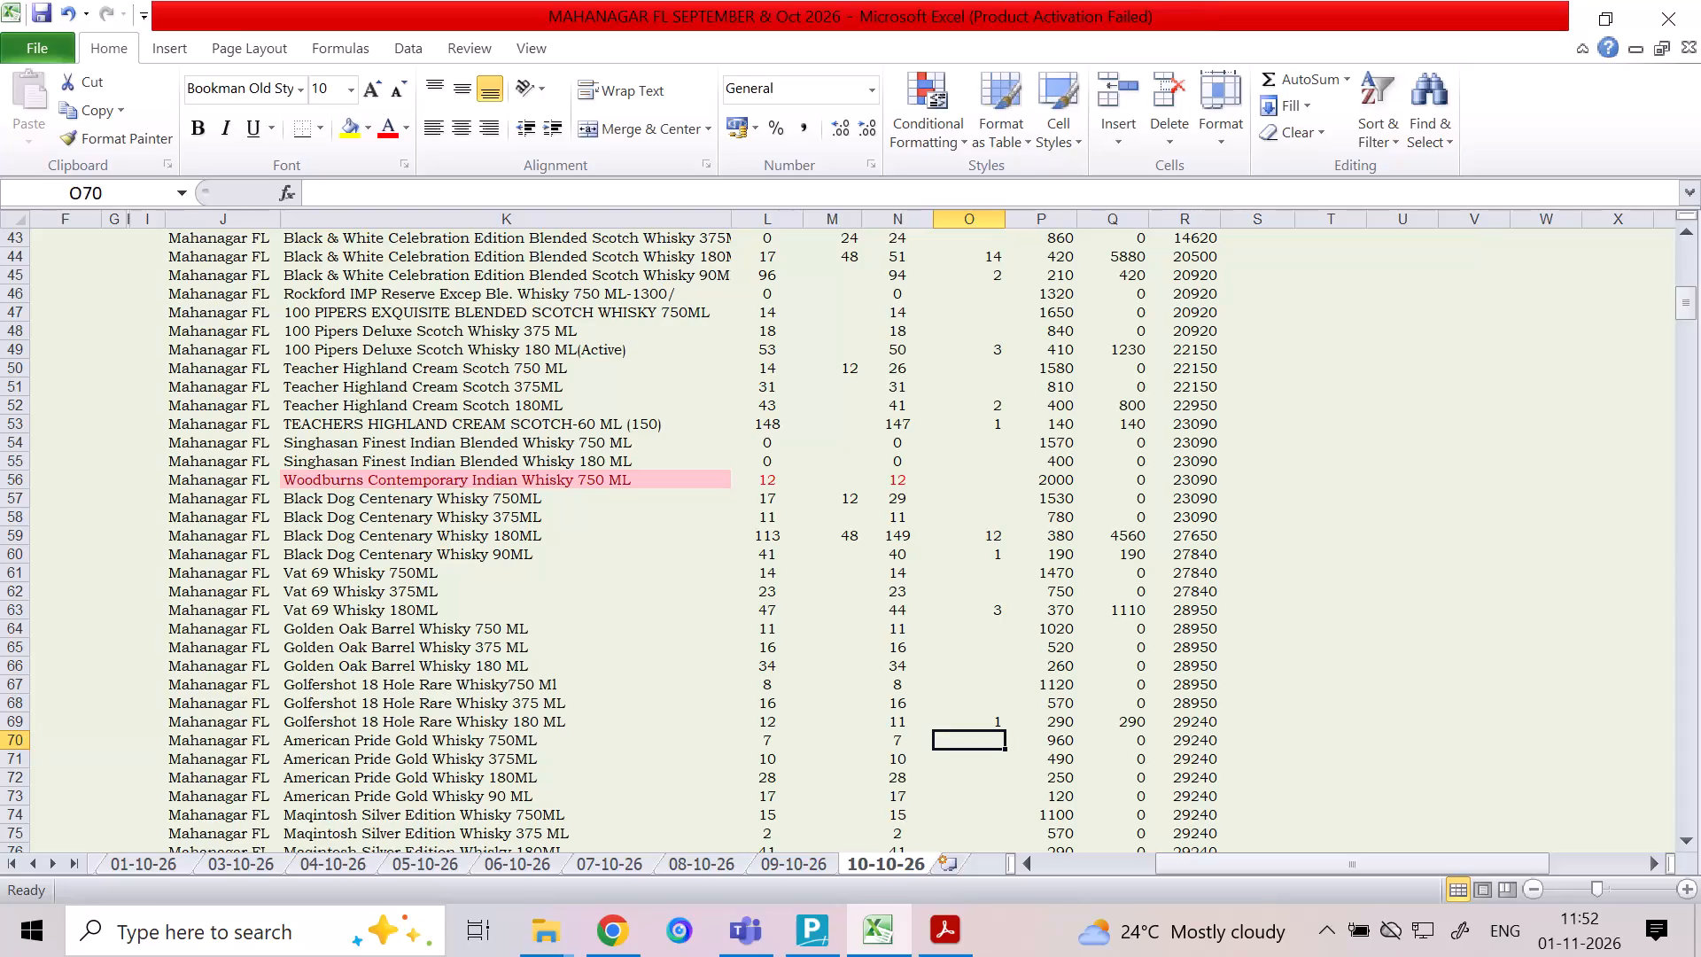
# Enter the column O quantities for American Pride Gold Whisky: 1 for 750ML, 1 for 180ML and 2 for 90 ML.
pyautogui.press('1')
pyautogui.press('Down')
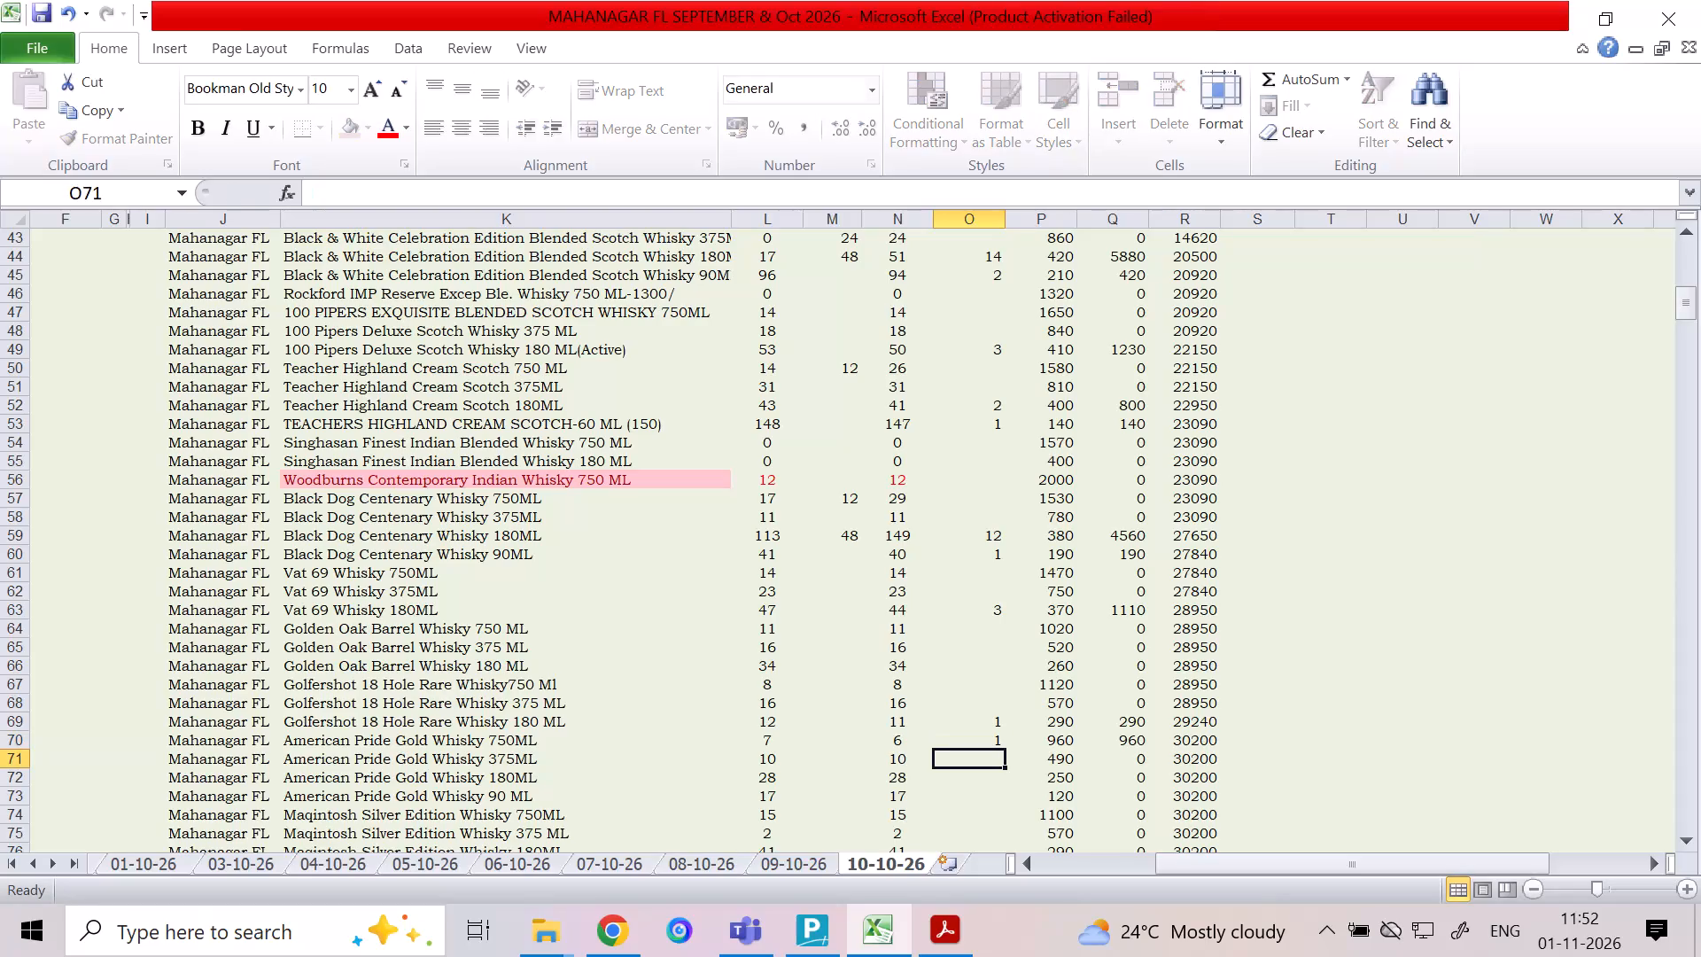
pyautogui.press('Down')
pyautogui.press('1')
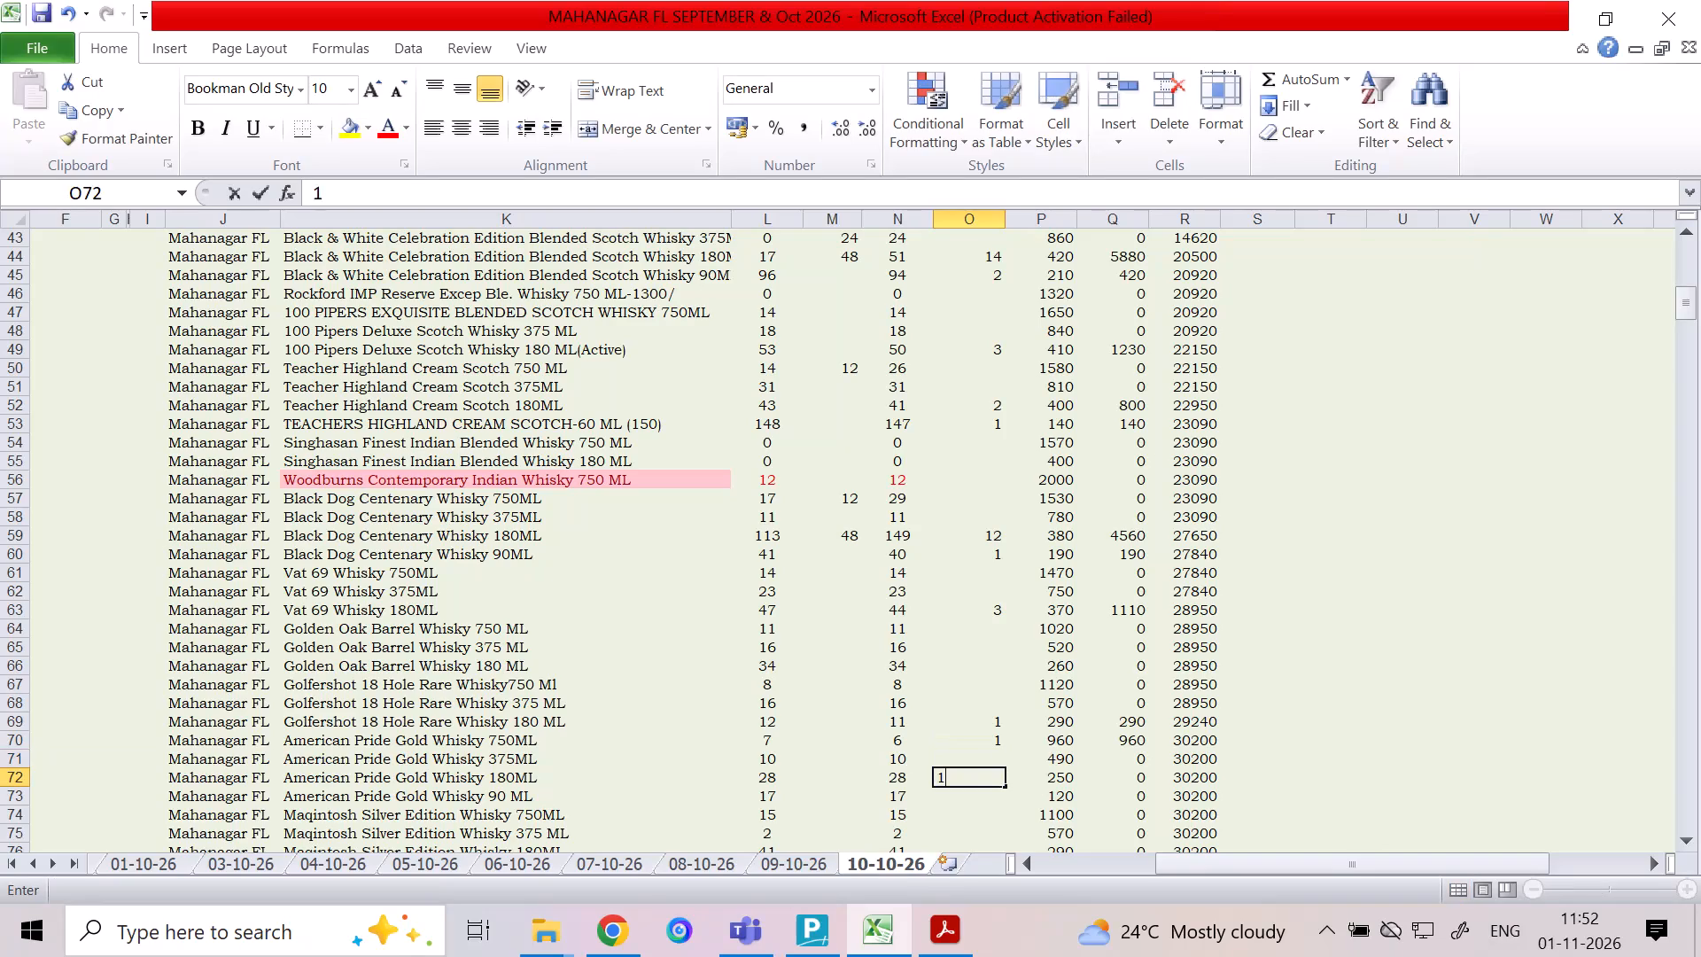
pyautogui.press('Down')
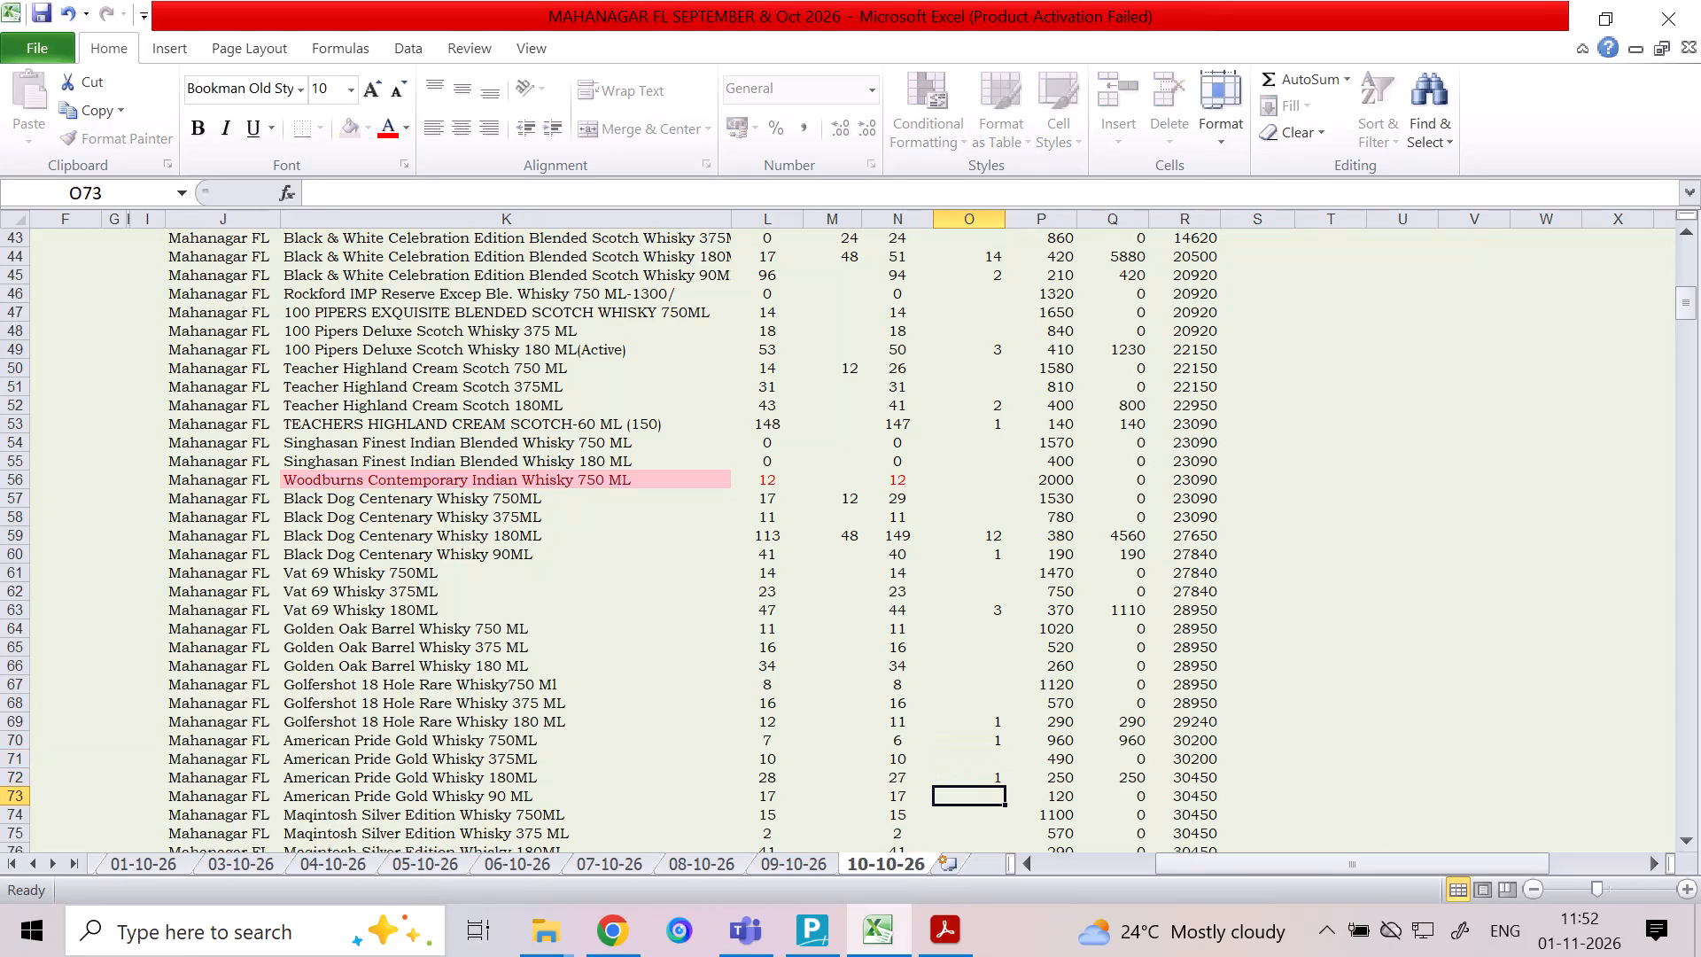
pyautogui.press('2')
pyautogui.press('Down')
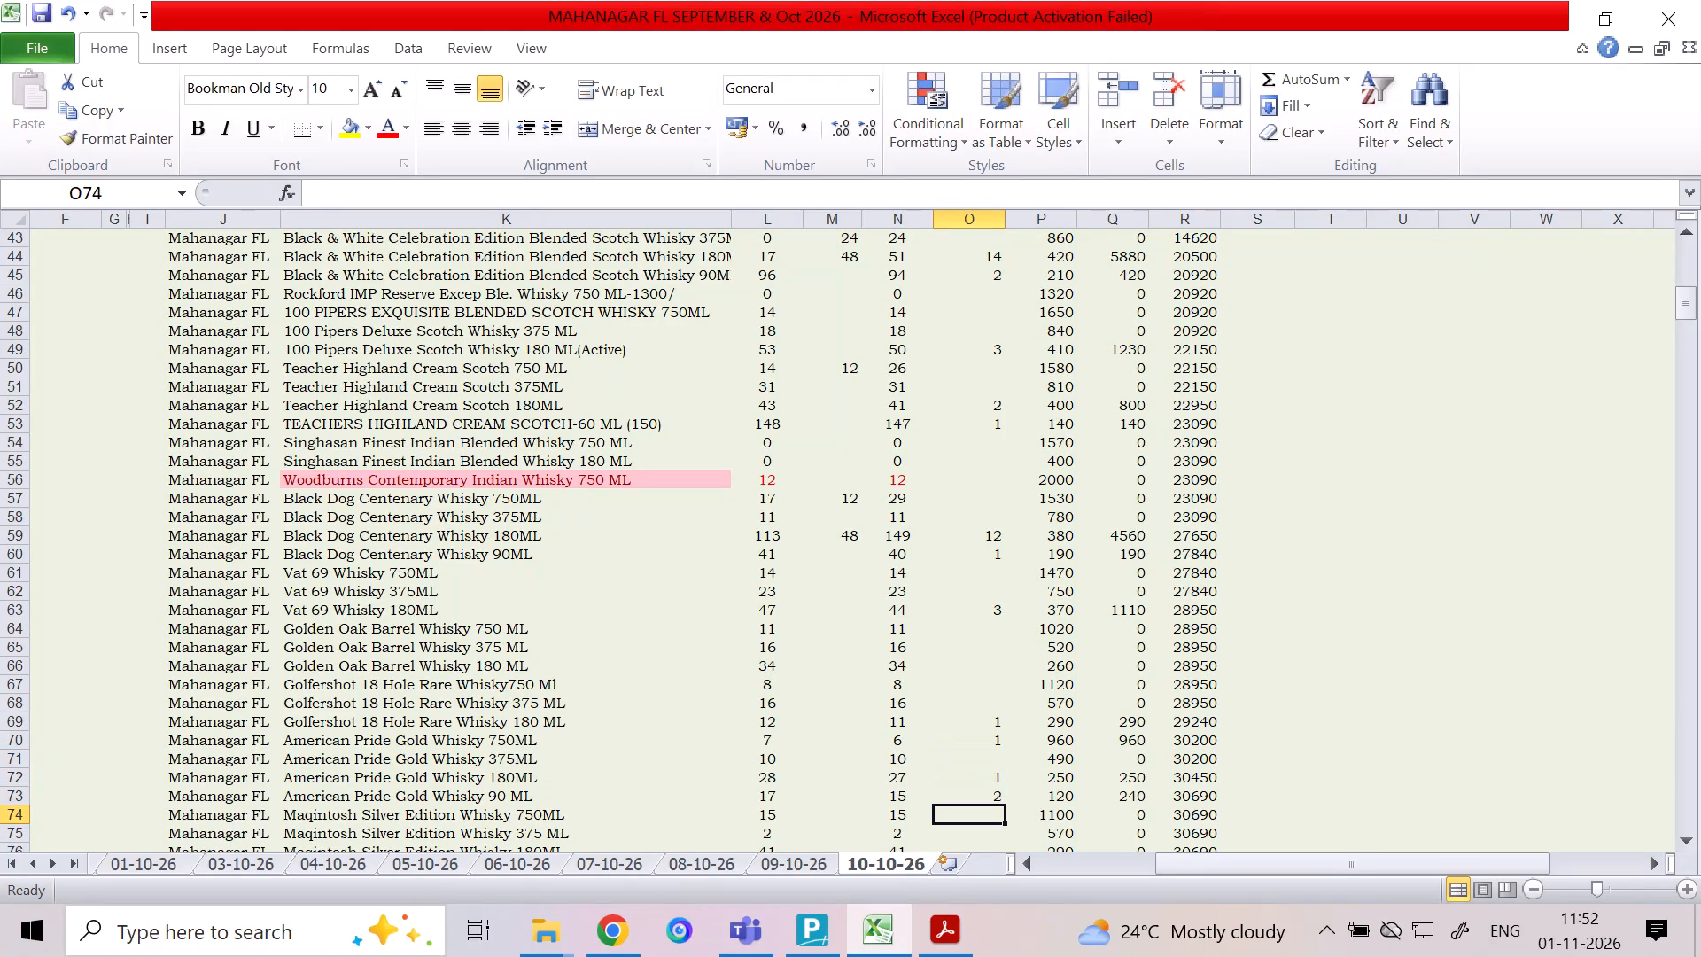
pyautogui.press('Down')
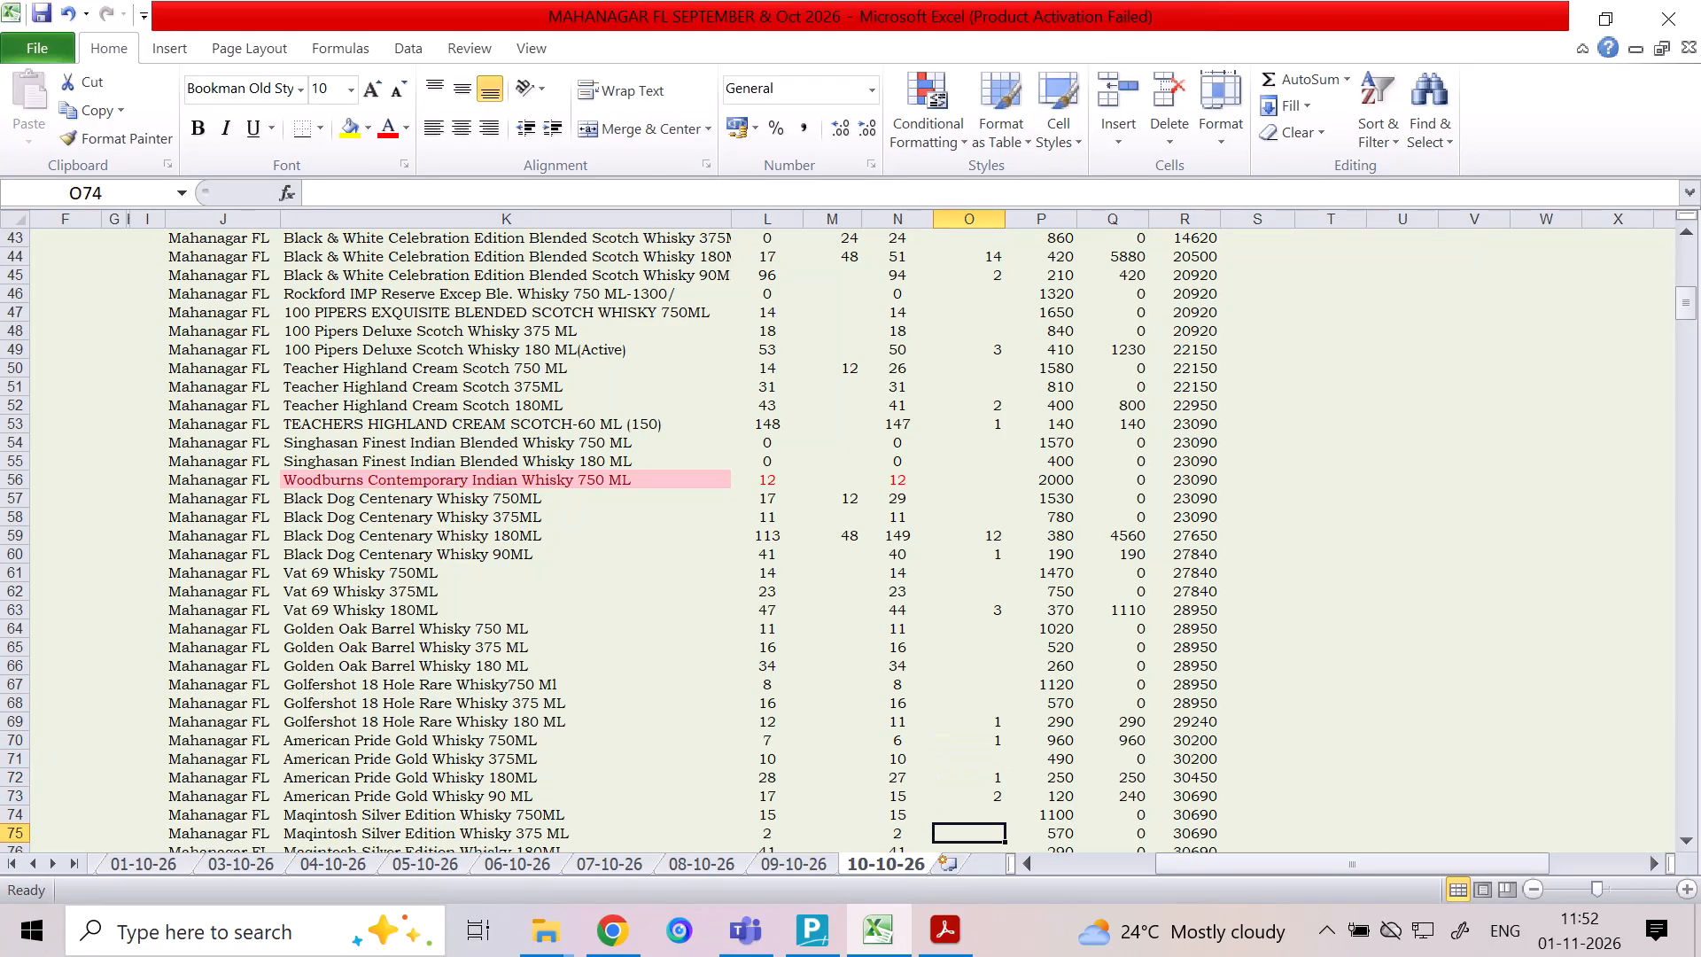
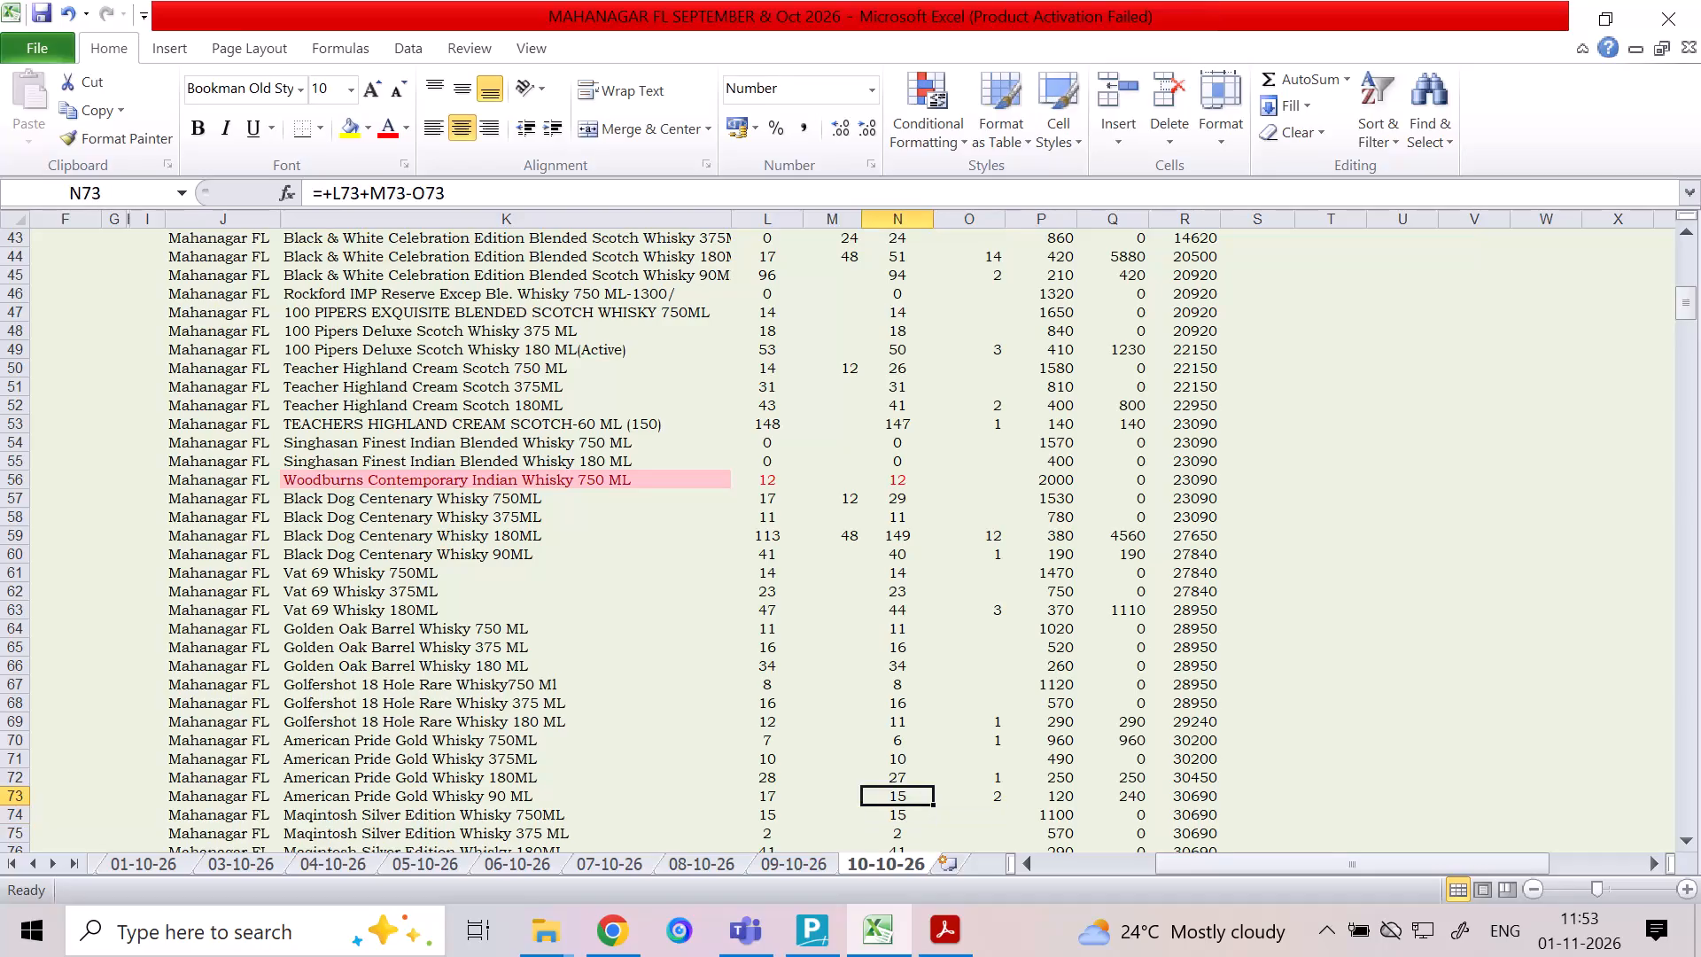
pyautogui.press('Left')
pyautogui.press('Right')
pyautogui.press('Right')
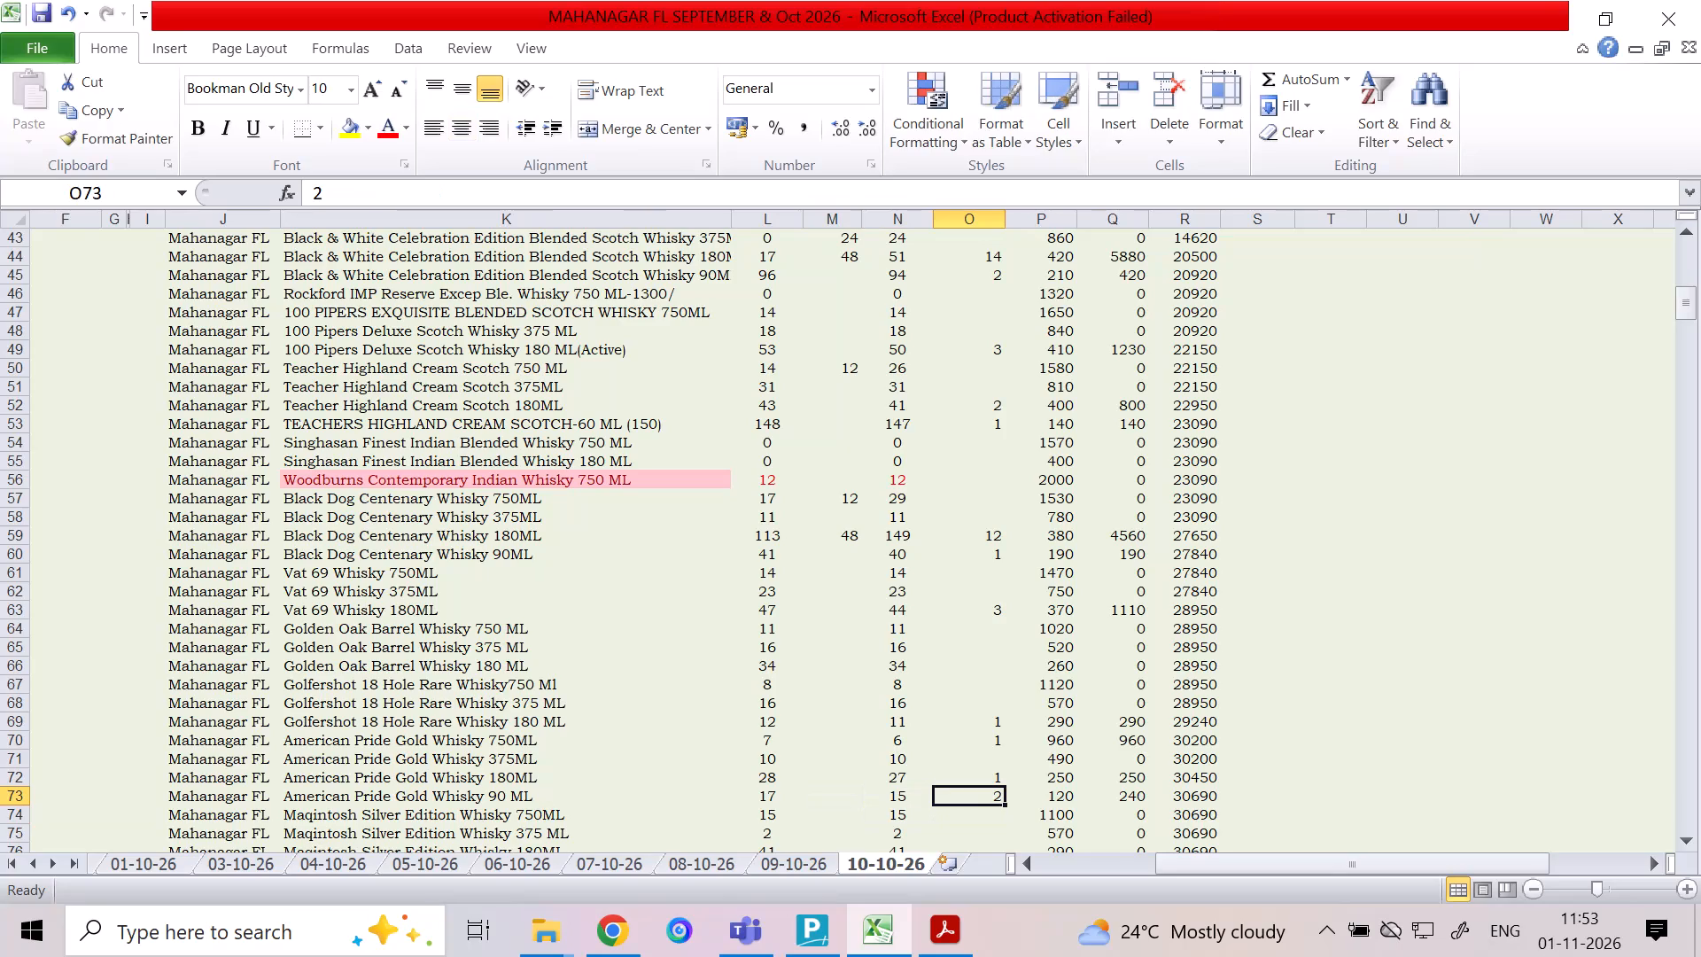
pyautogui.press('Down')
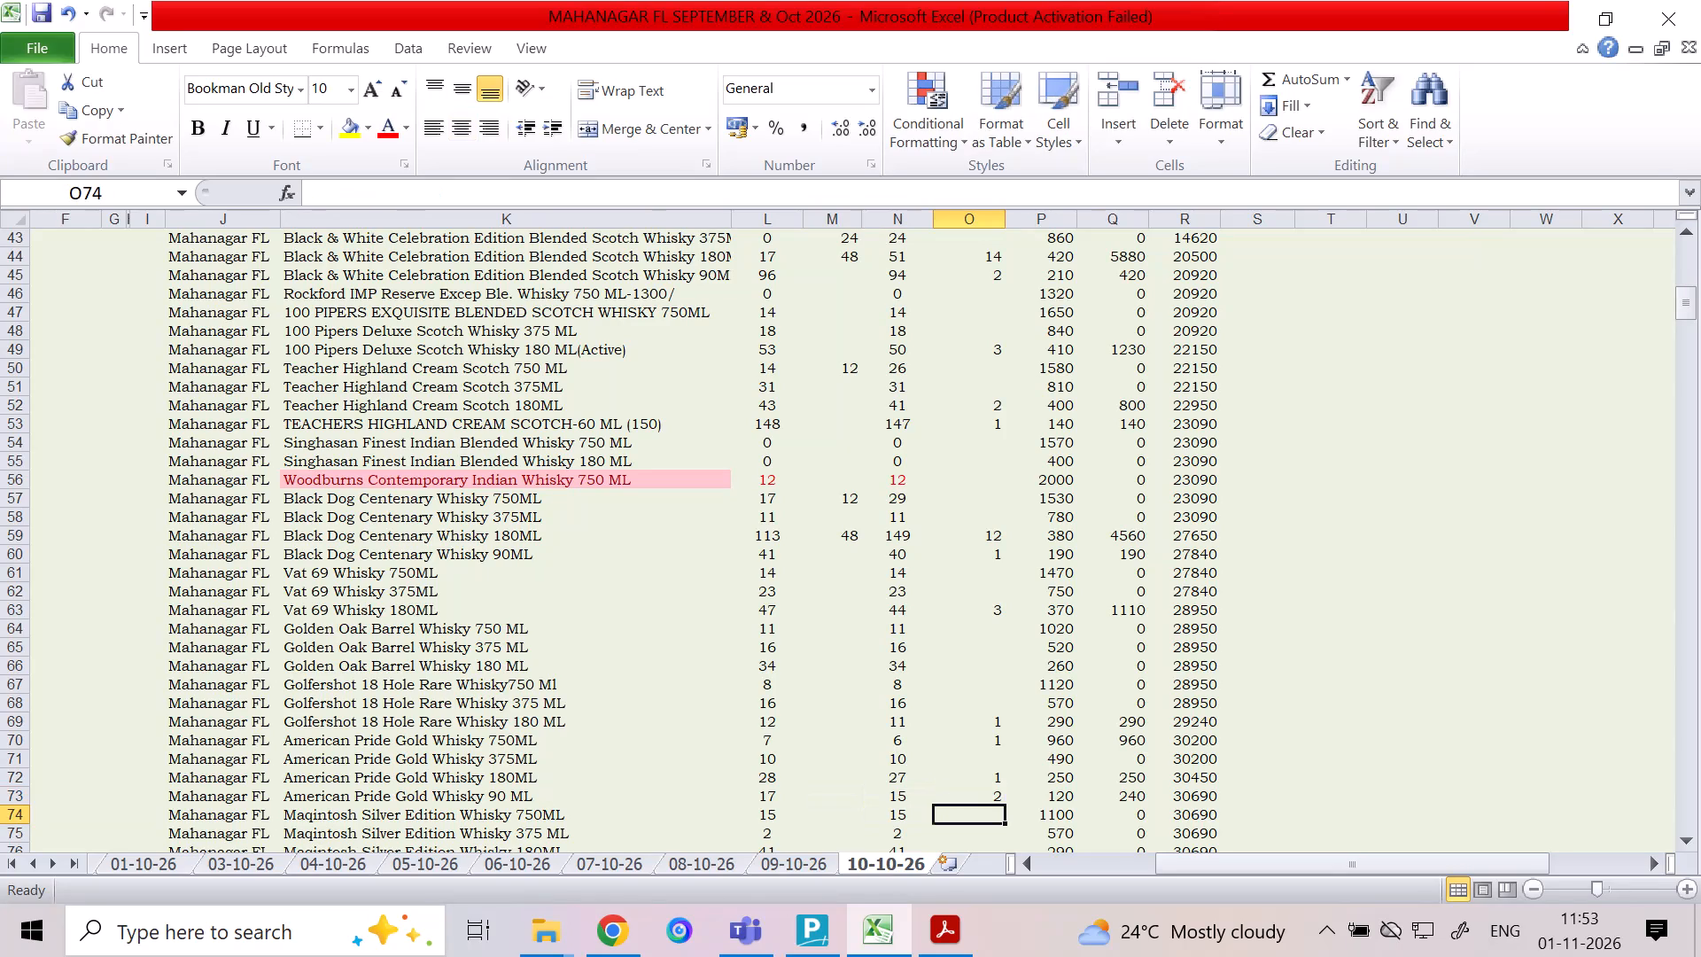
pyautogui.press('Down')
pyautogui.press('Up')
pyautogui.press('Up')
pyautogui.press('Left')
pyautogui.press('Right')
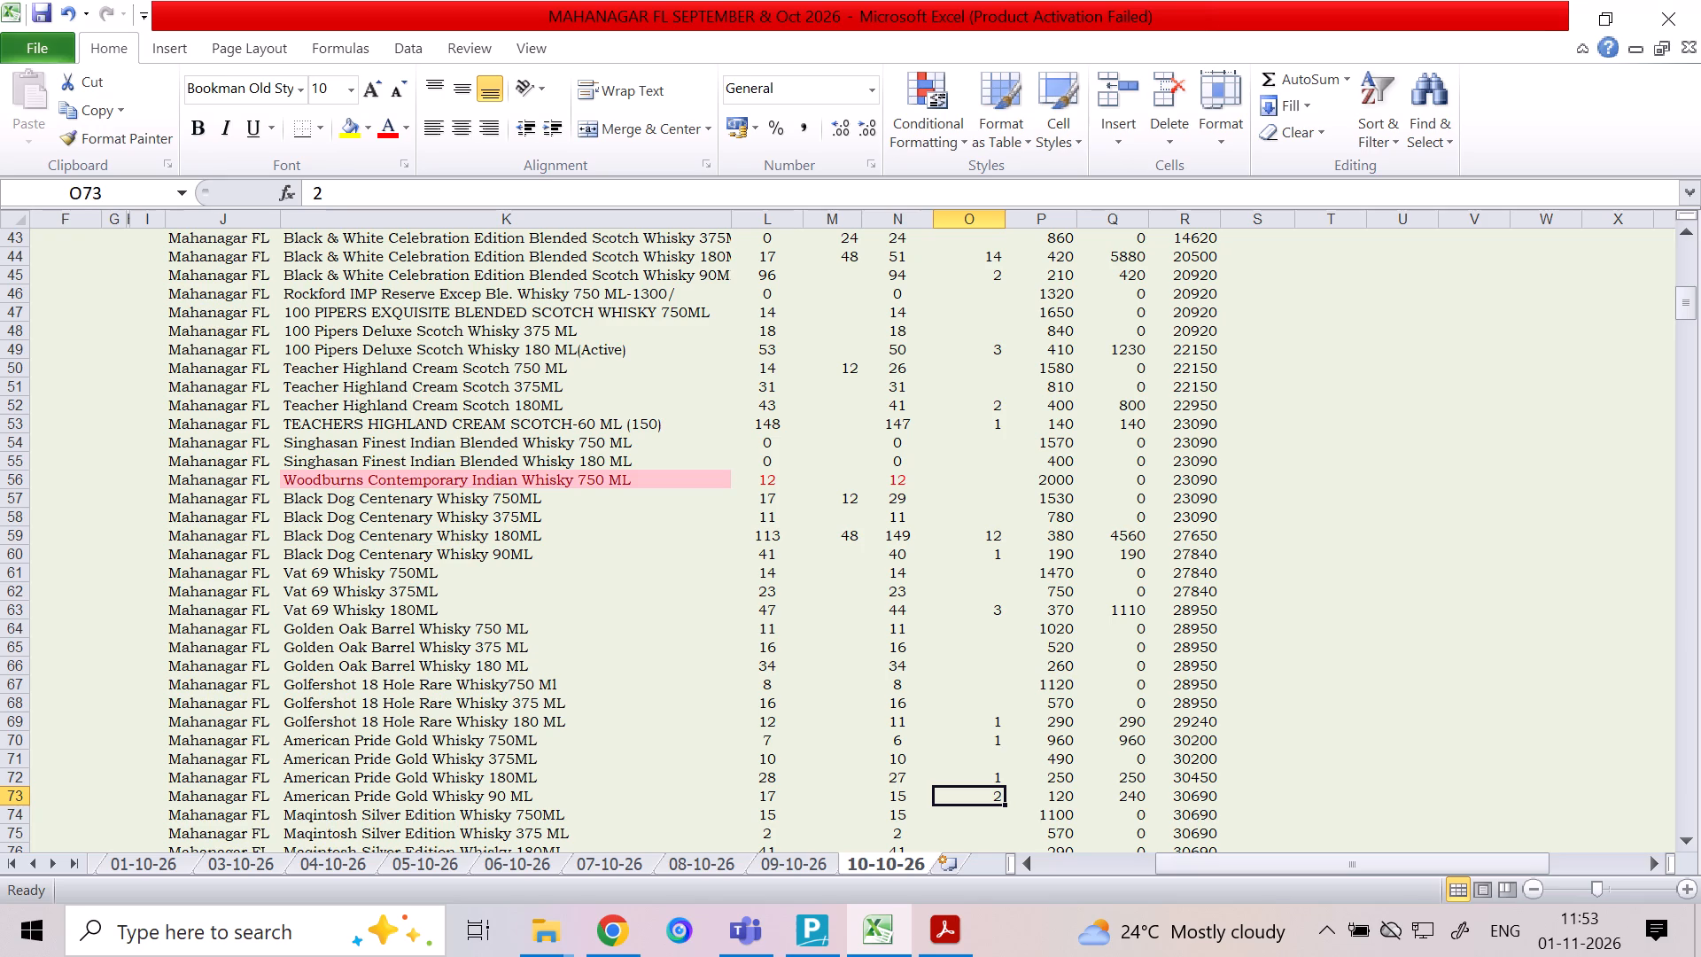
# Enter the column M quantities for Blenders Pride Reserve Whisky: 12 for 750ML, 24 for 375ML and 48 for 180ML.
pyautogui.press('Down')
pyautogui.press('Down')
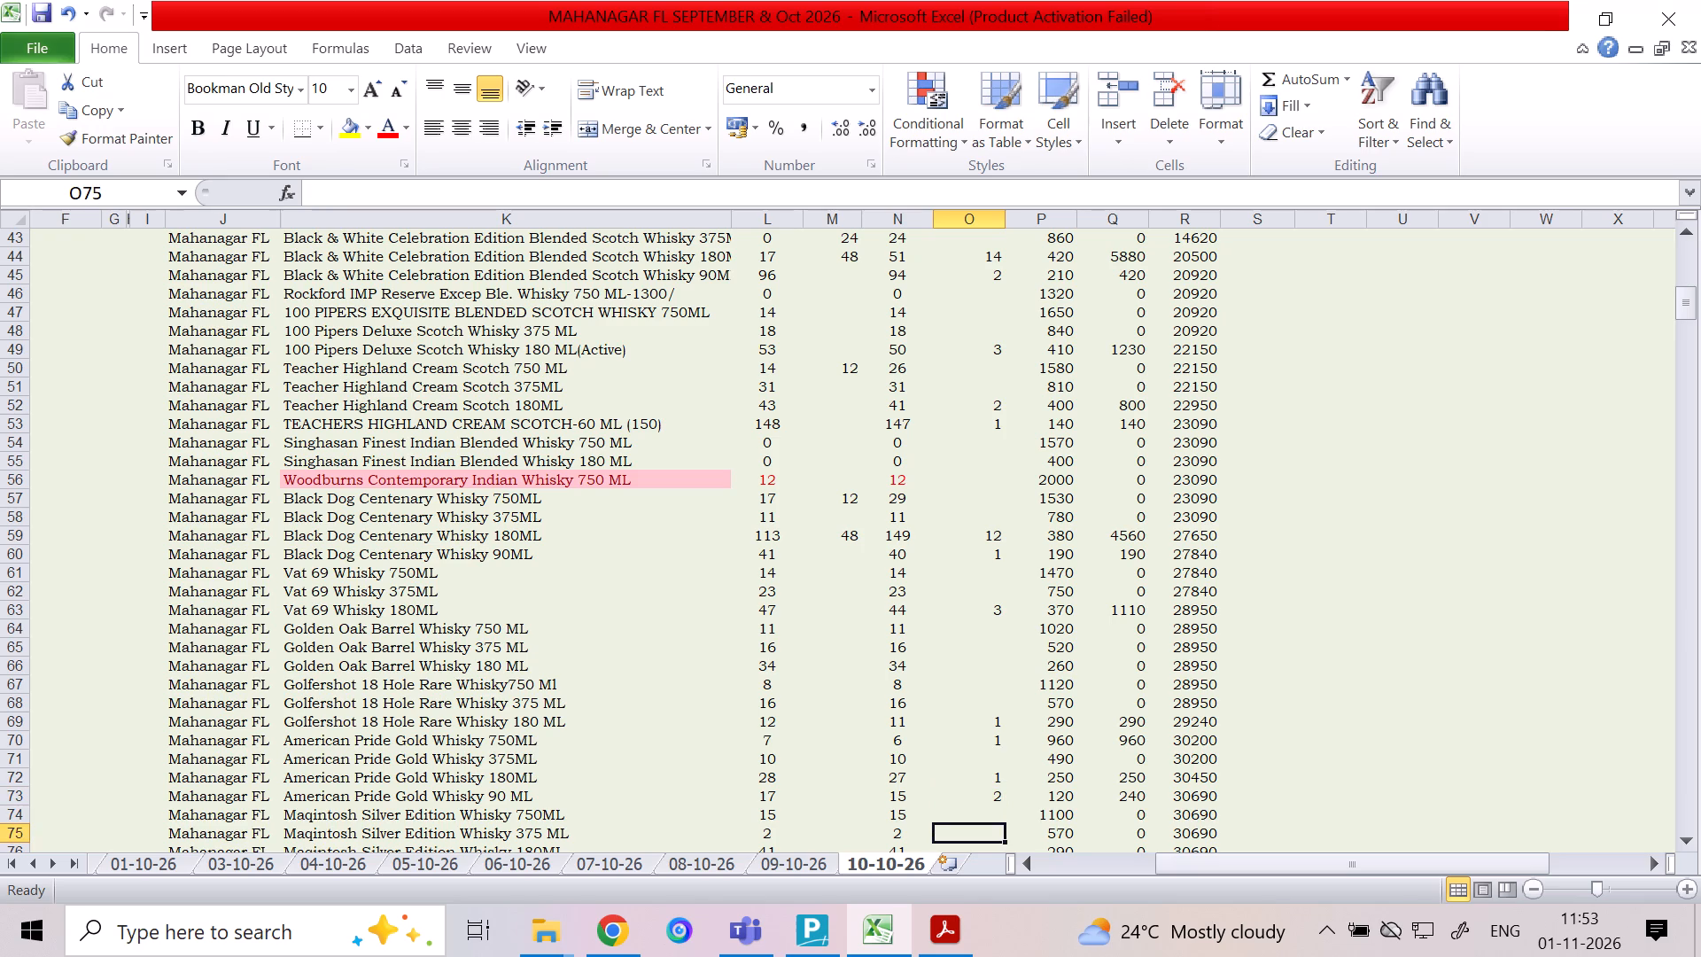
pyautogui.press('Down')
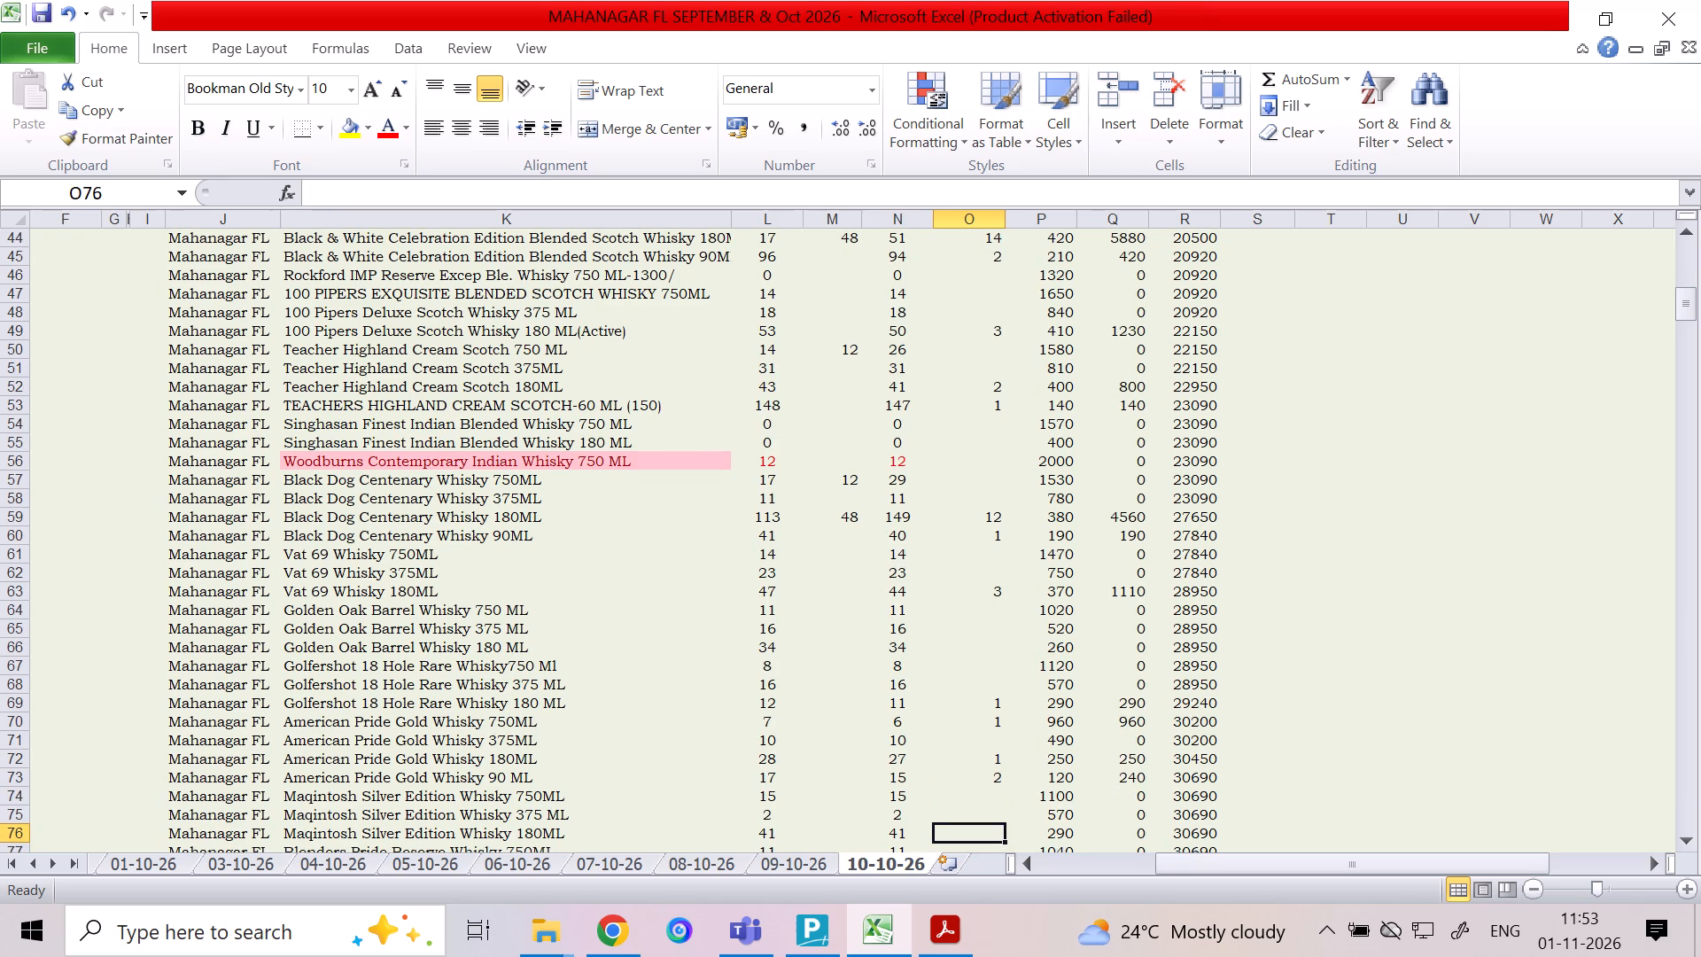
pyautogui.press('Down')
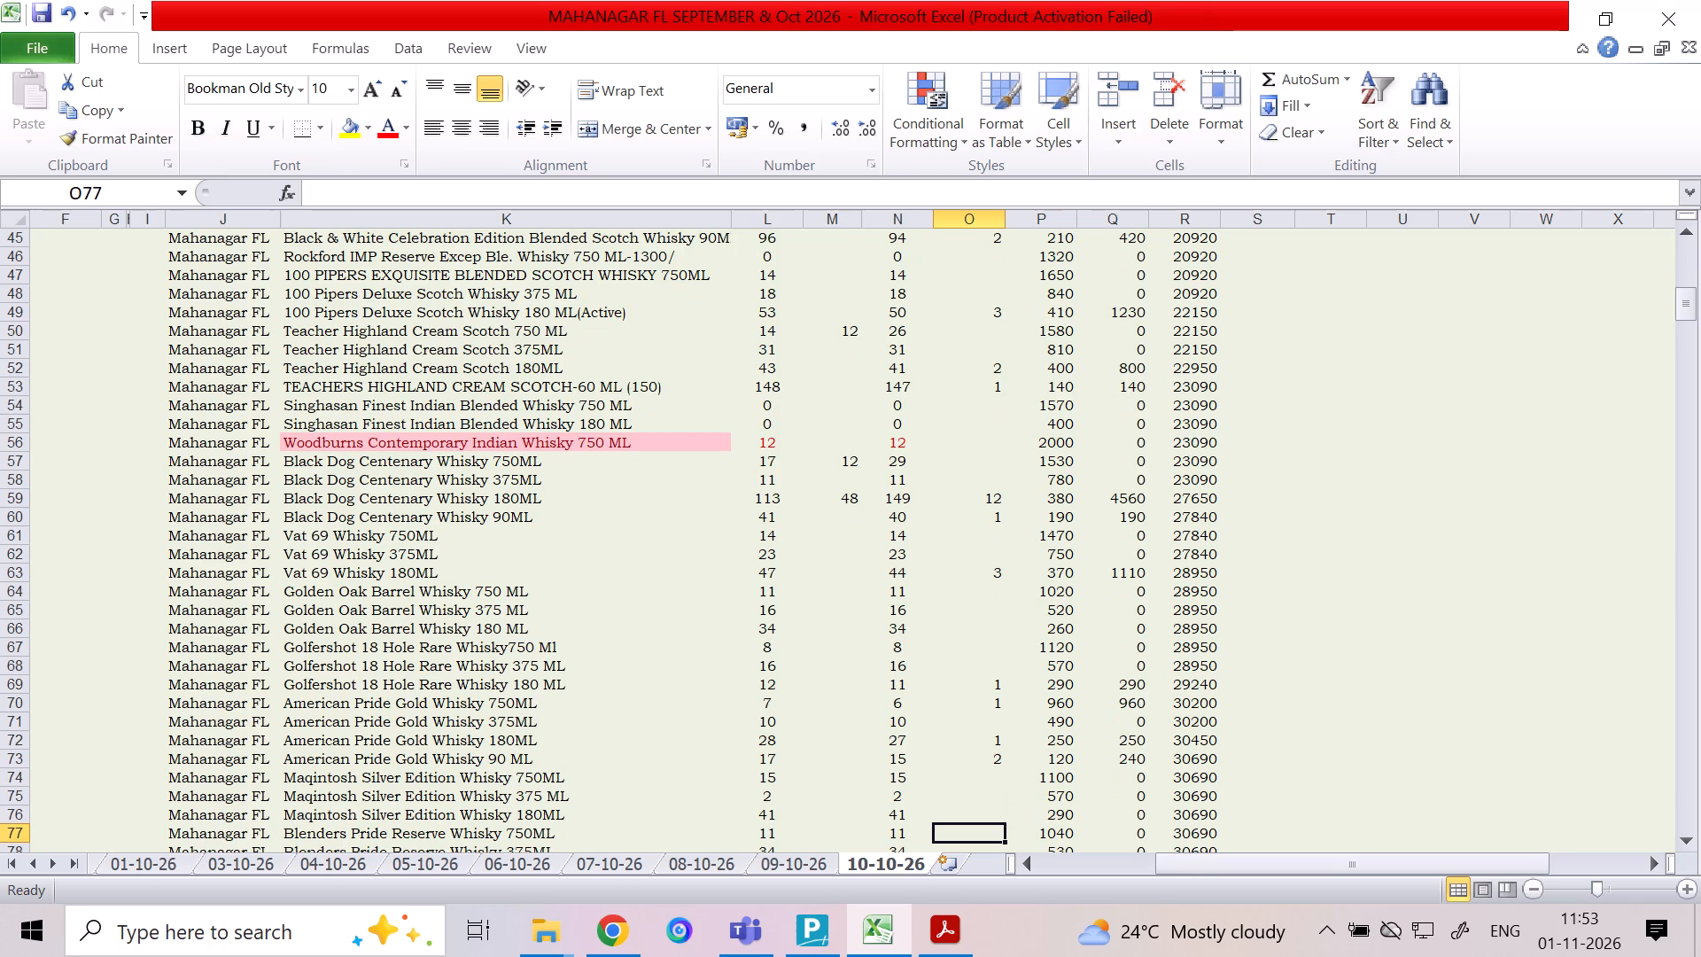
pyautogui.press('Down')
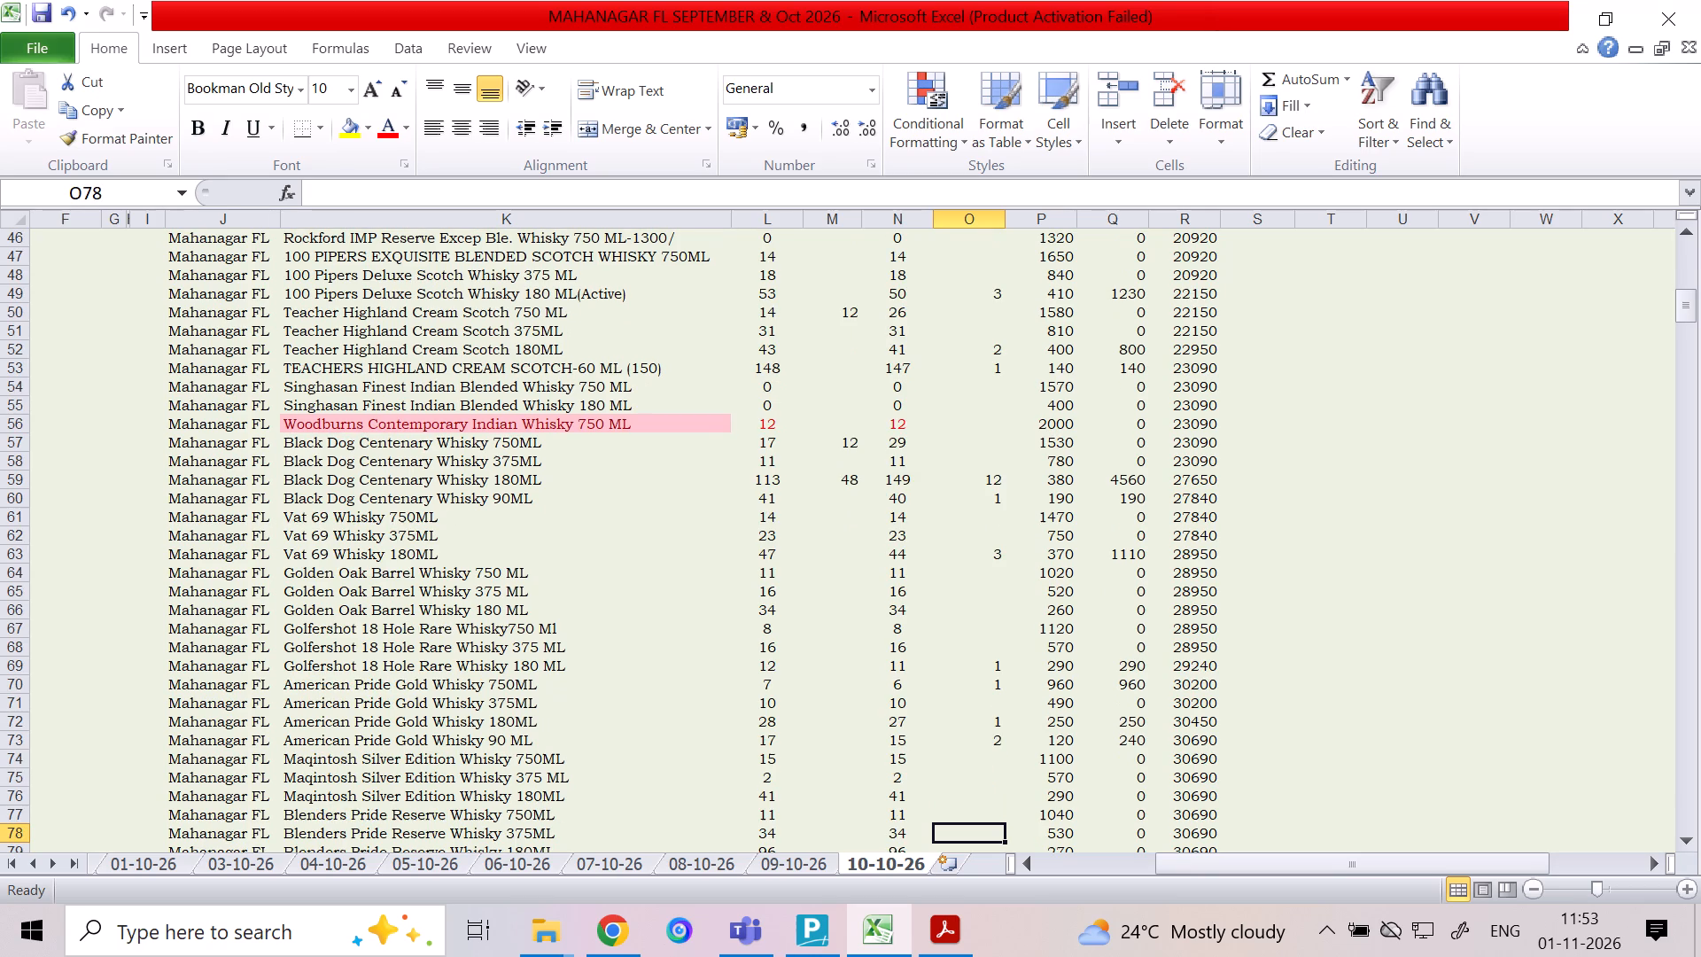
pyautogui.press('Up')
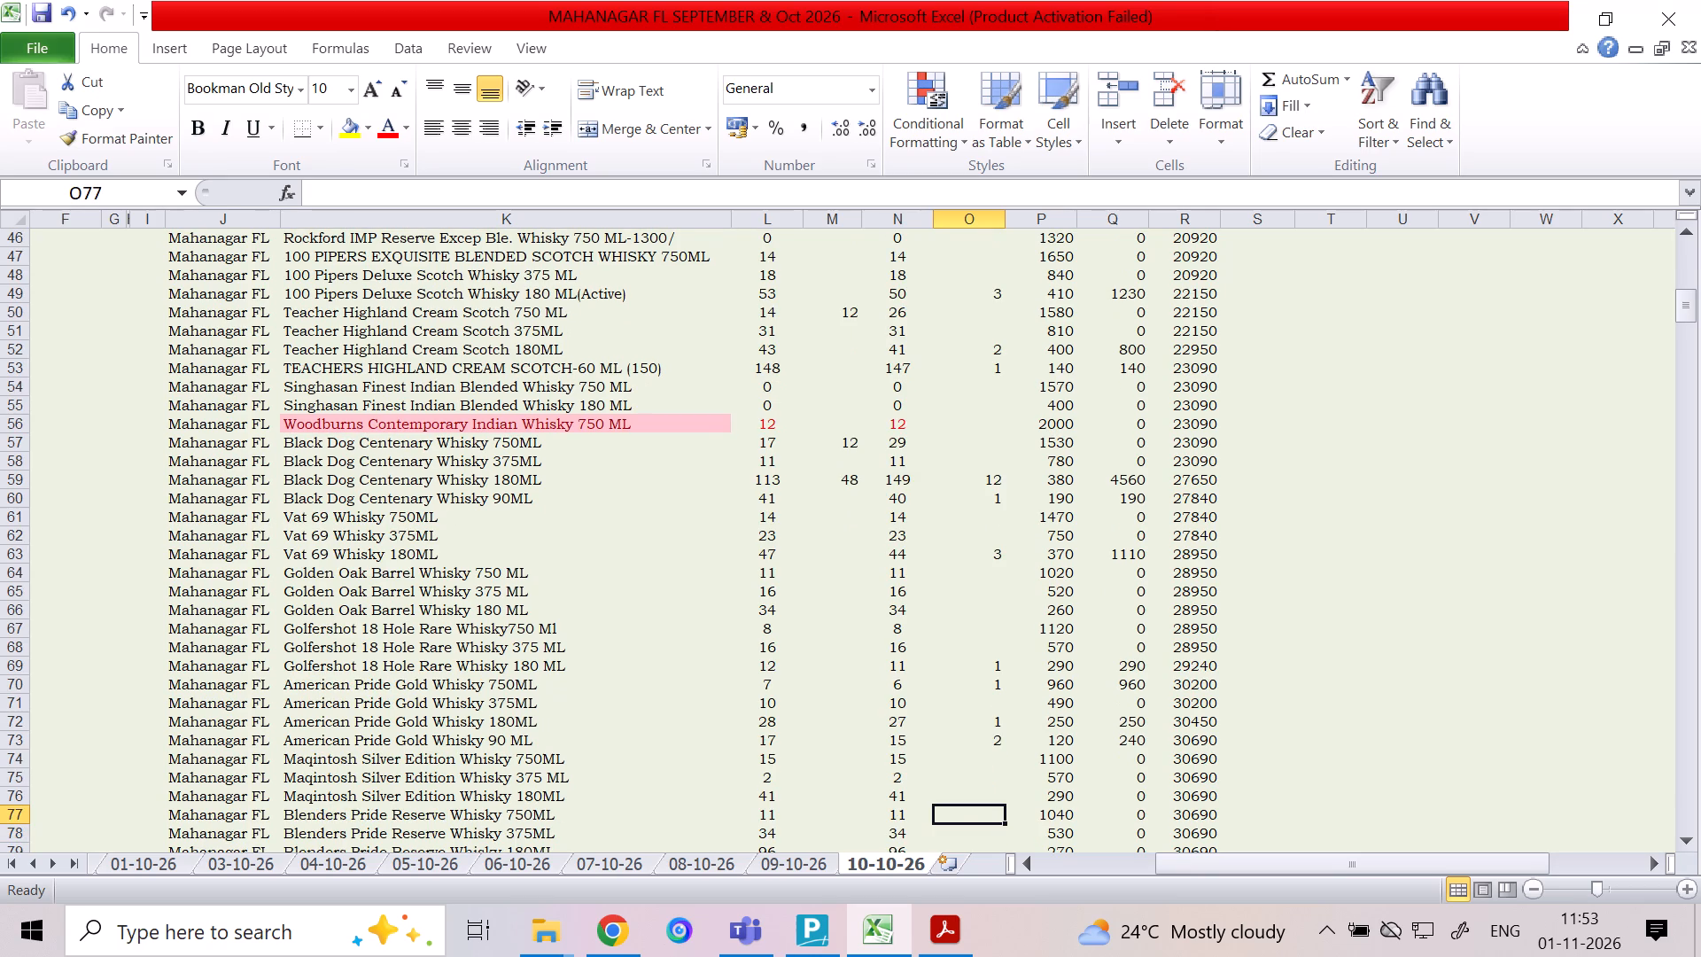
pyautogui.press('Left')
pyautogui.press('Left')
pyautogui.write('12')
pyautogui.press('Down')
pyautogui.write('24')
pyautogui.press('Down')
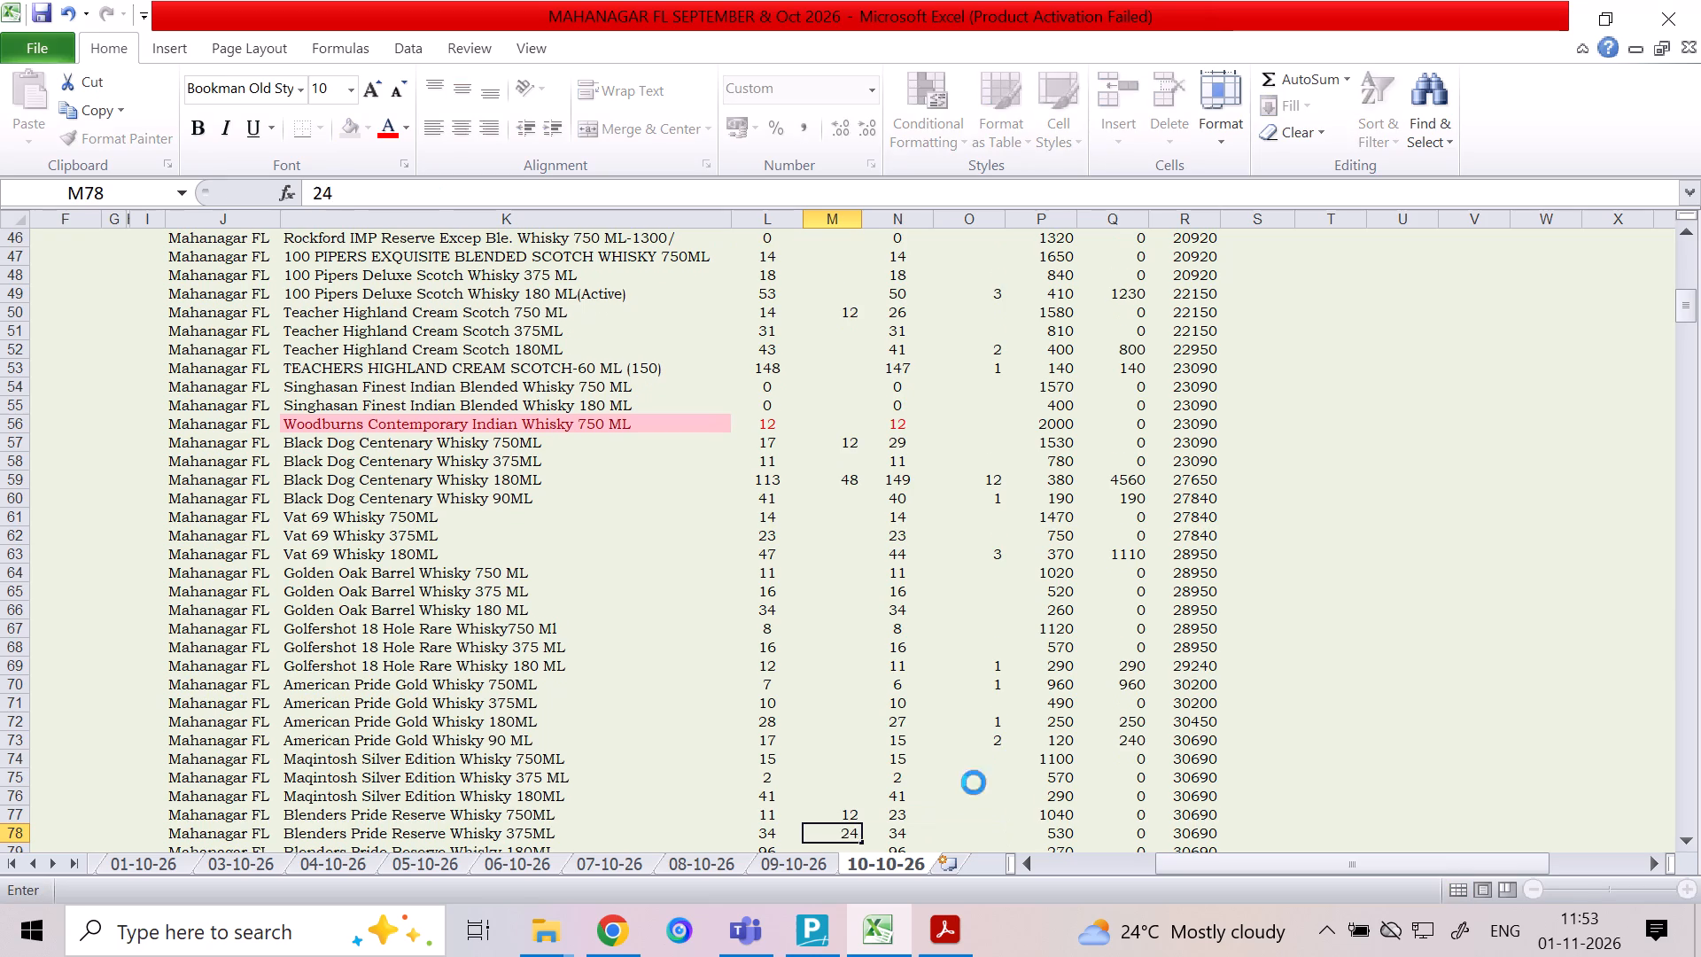
pyautogui.write('48')
pyautogui.press('Down')
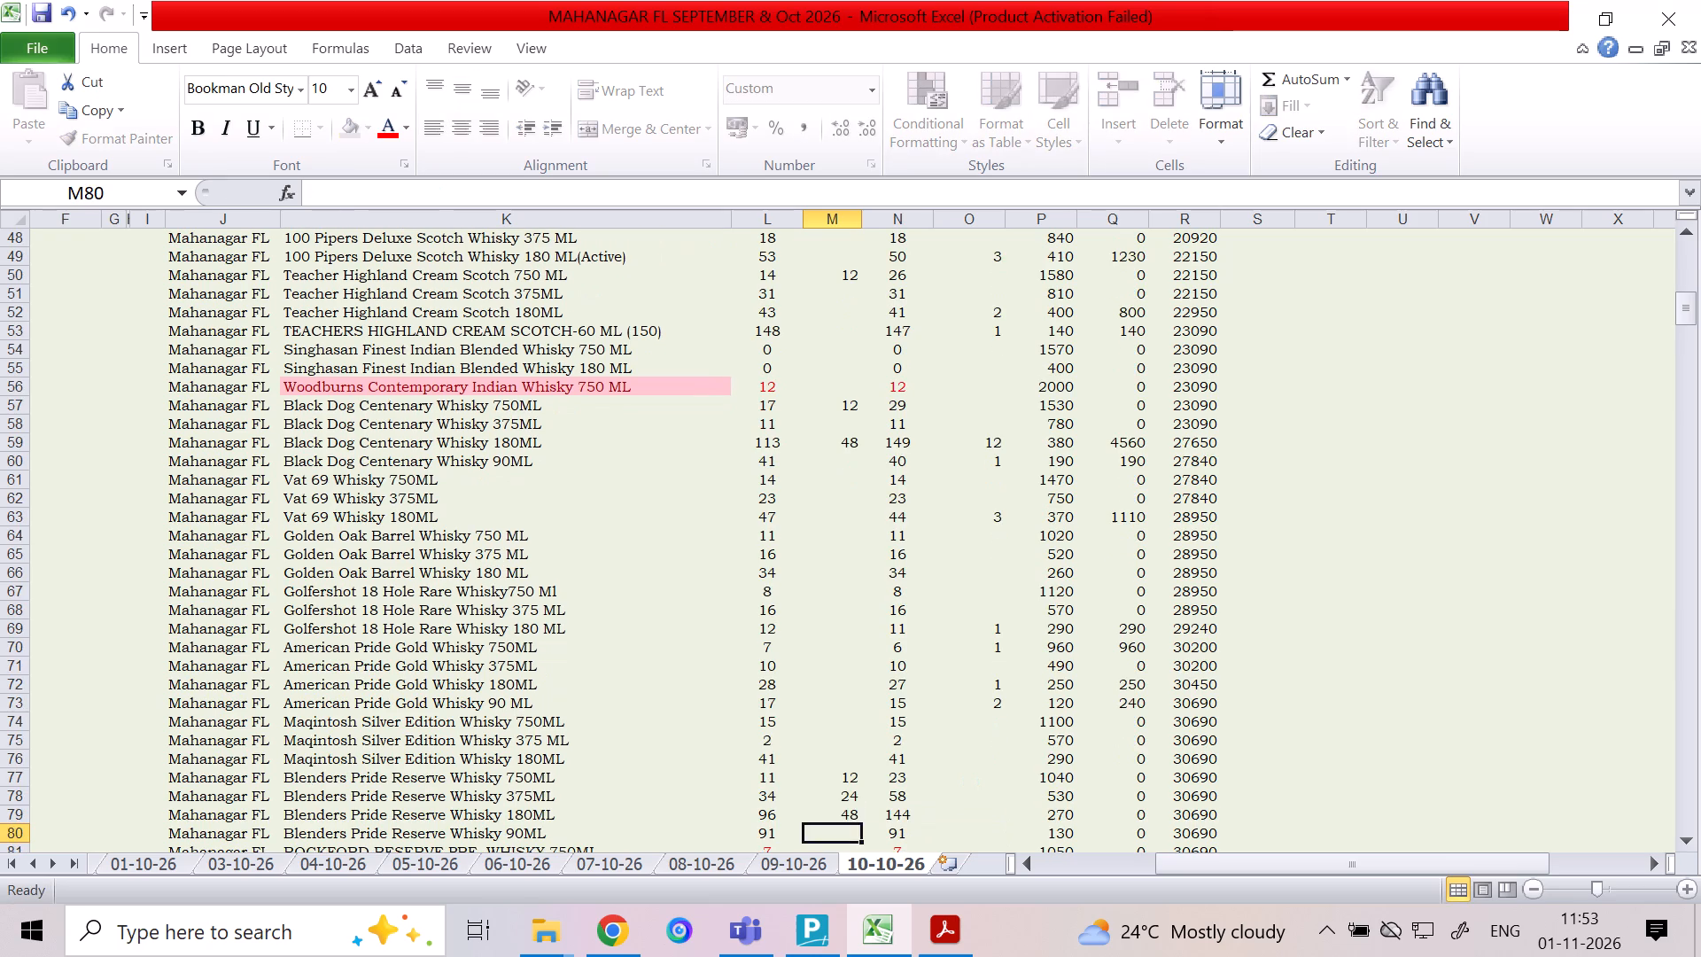
# Enter the column O quantities for Blenders Pride Reserve Whisky: 1 for 750ML, 3 for 375ML, 9 for 180ML and 4 for 90ML.
pyautogui.press('Up')
pyautogui.press('Up')
pyautogui.press('Up')
pyautogui.press('Right')
pyautogui.press('Right')
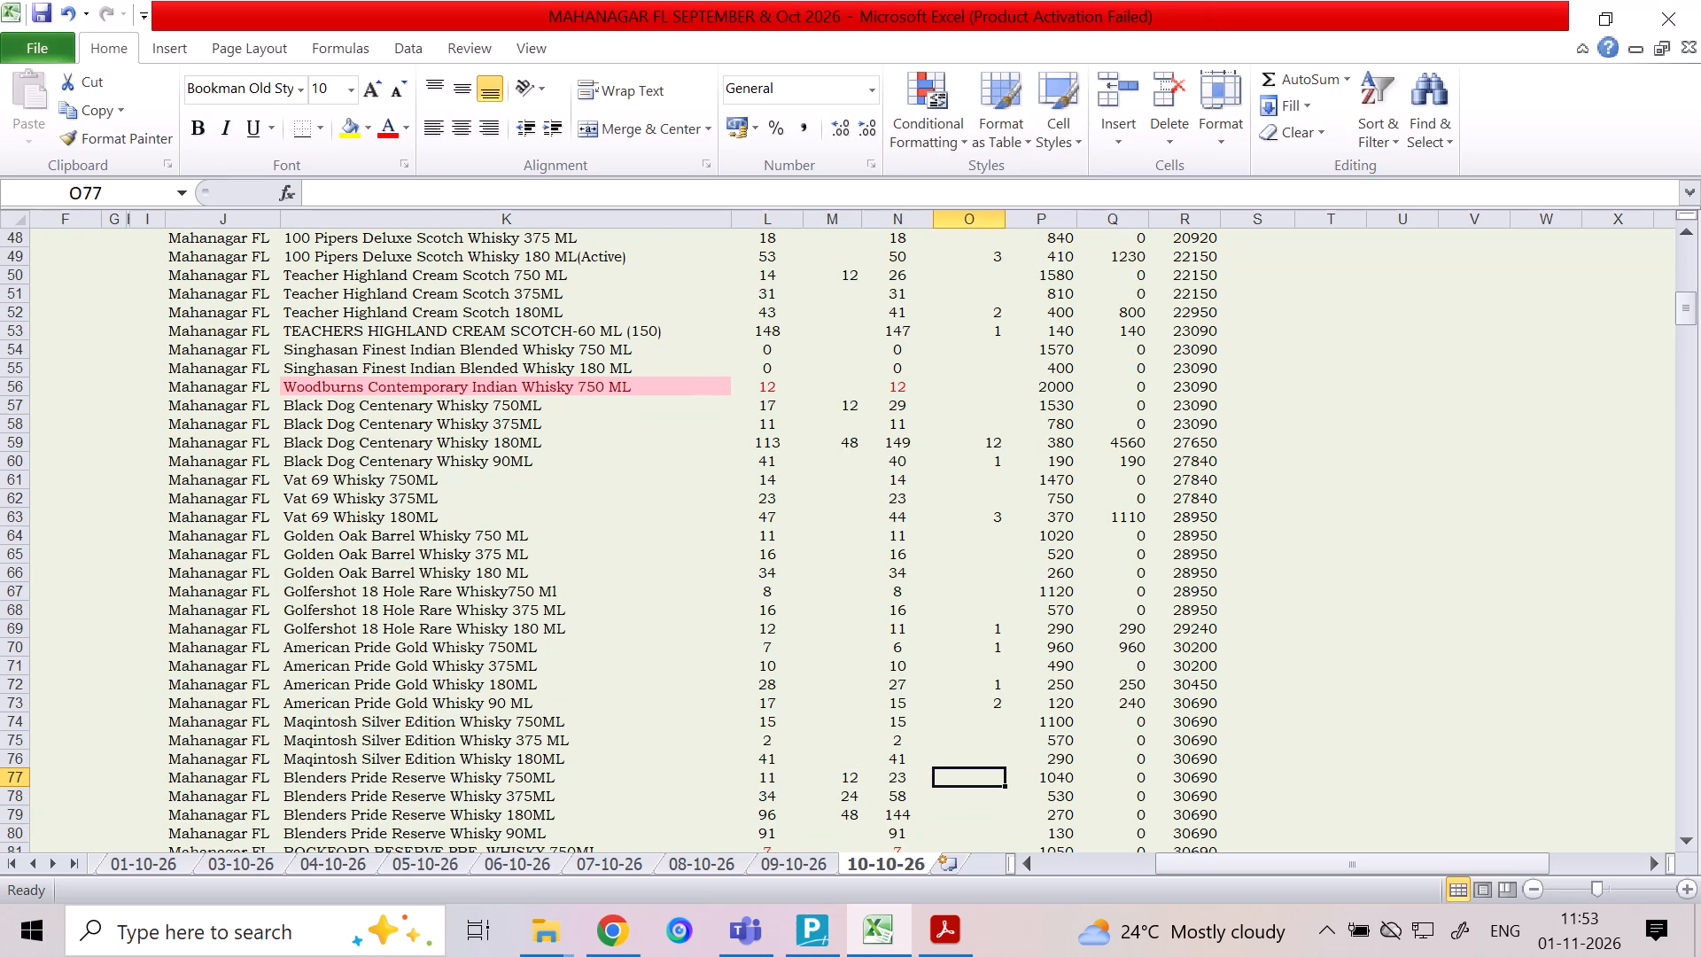
pyautogui.press('1')
pyautogui.press('Down')
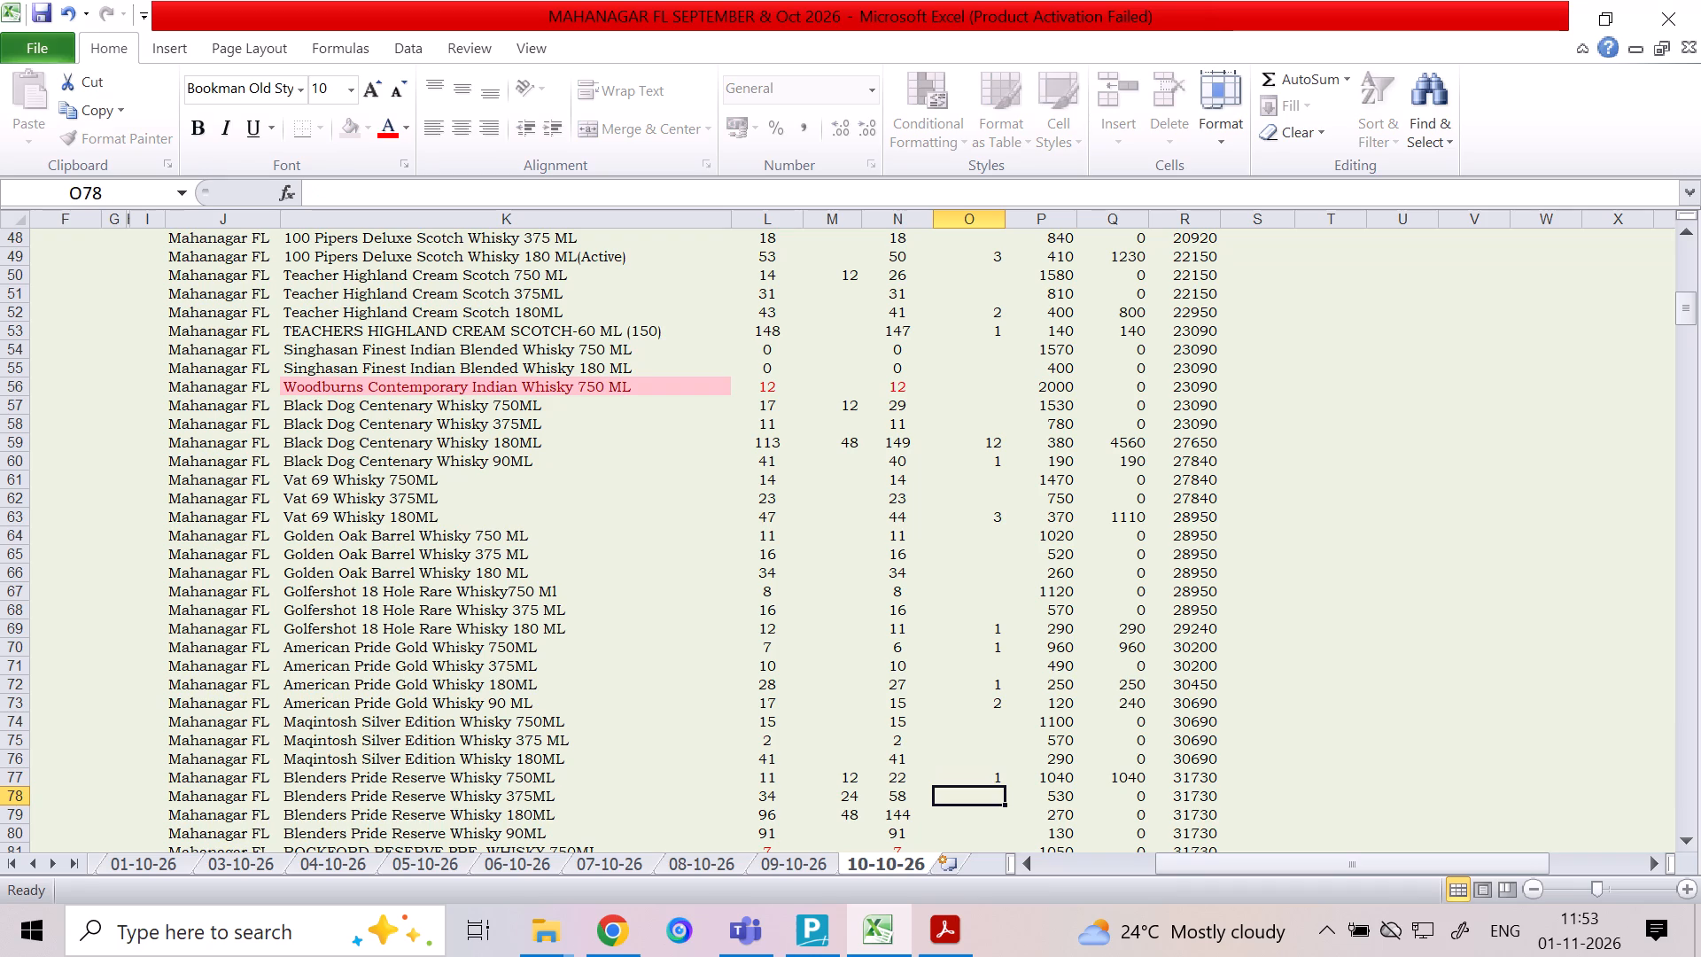
pyautogui.press('3')
pyautogui.press('Down')
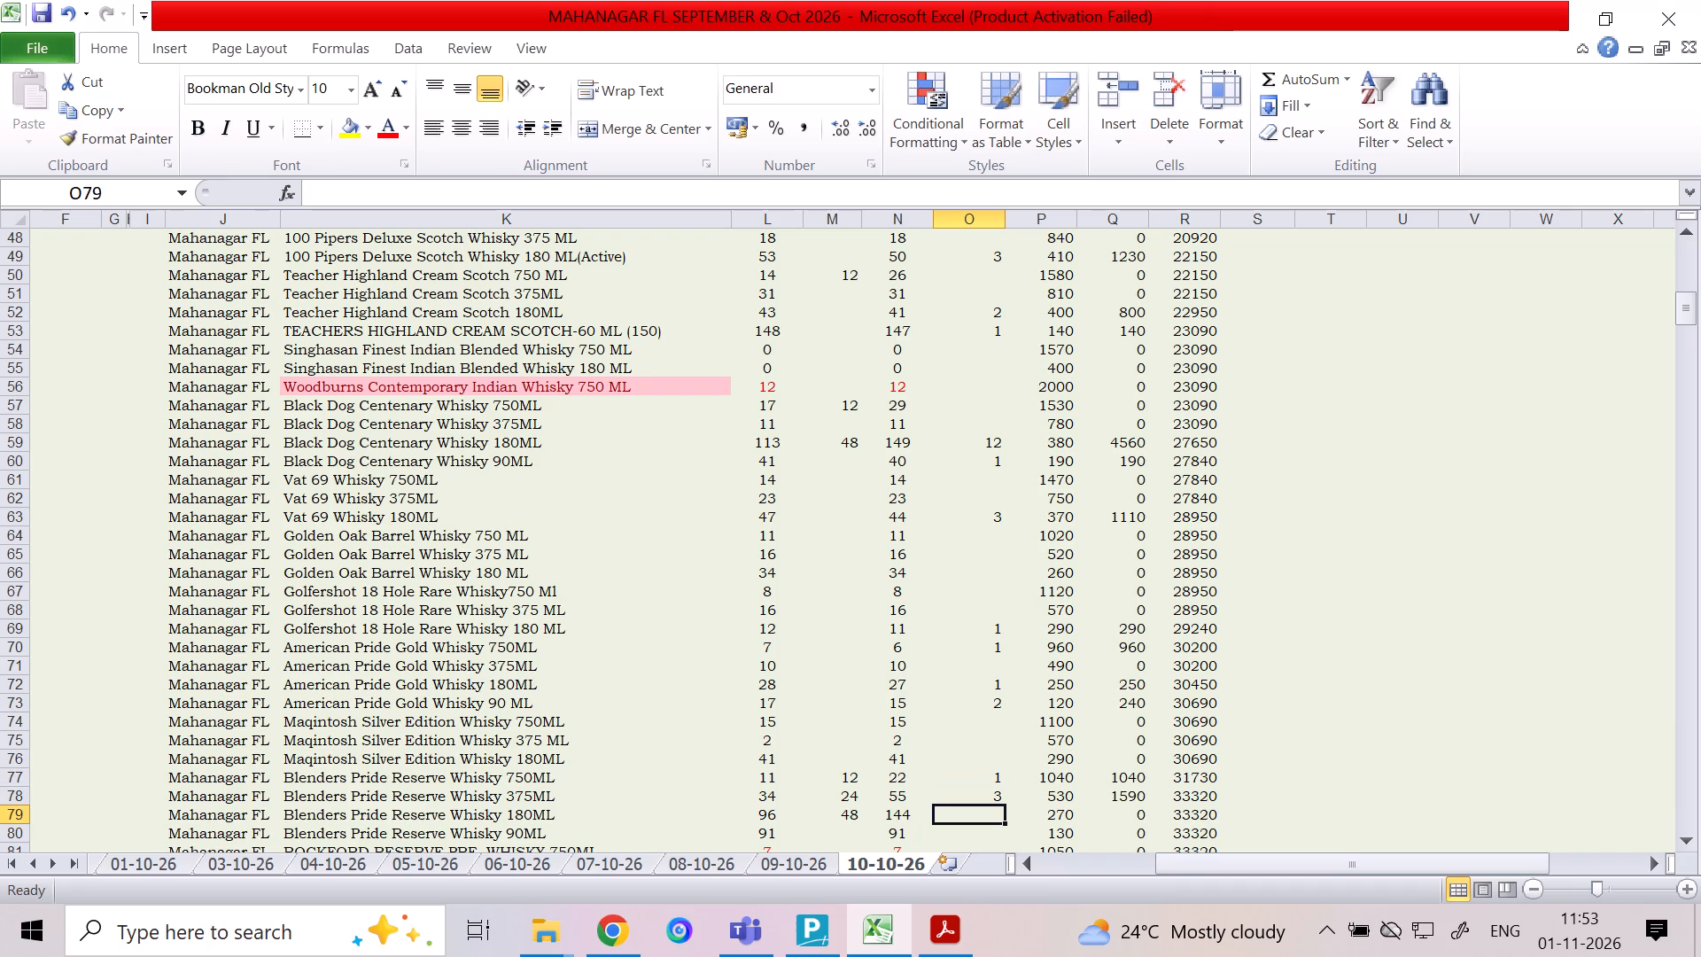
pyautogui.press('9')
pyautogui.press('Down')
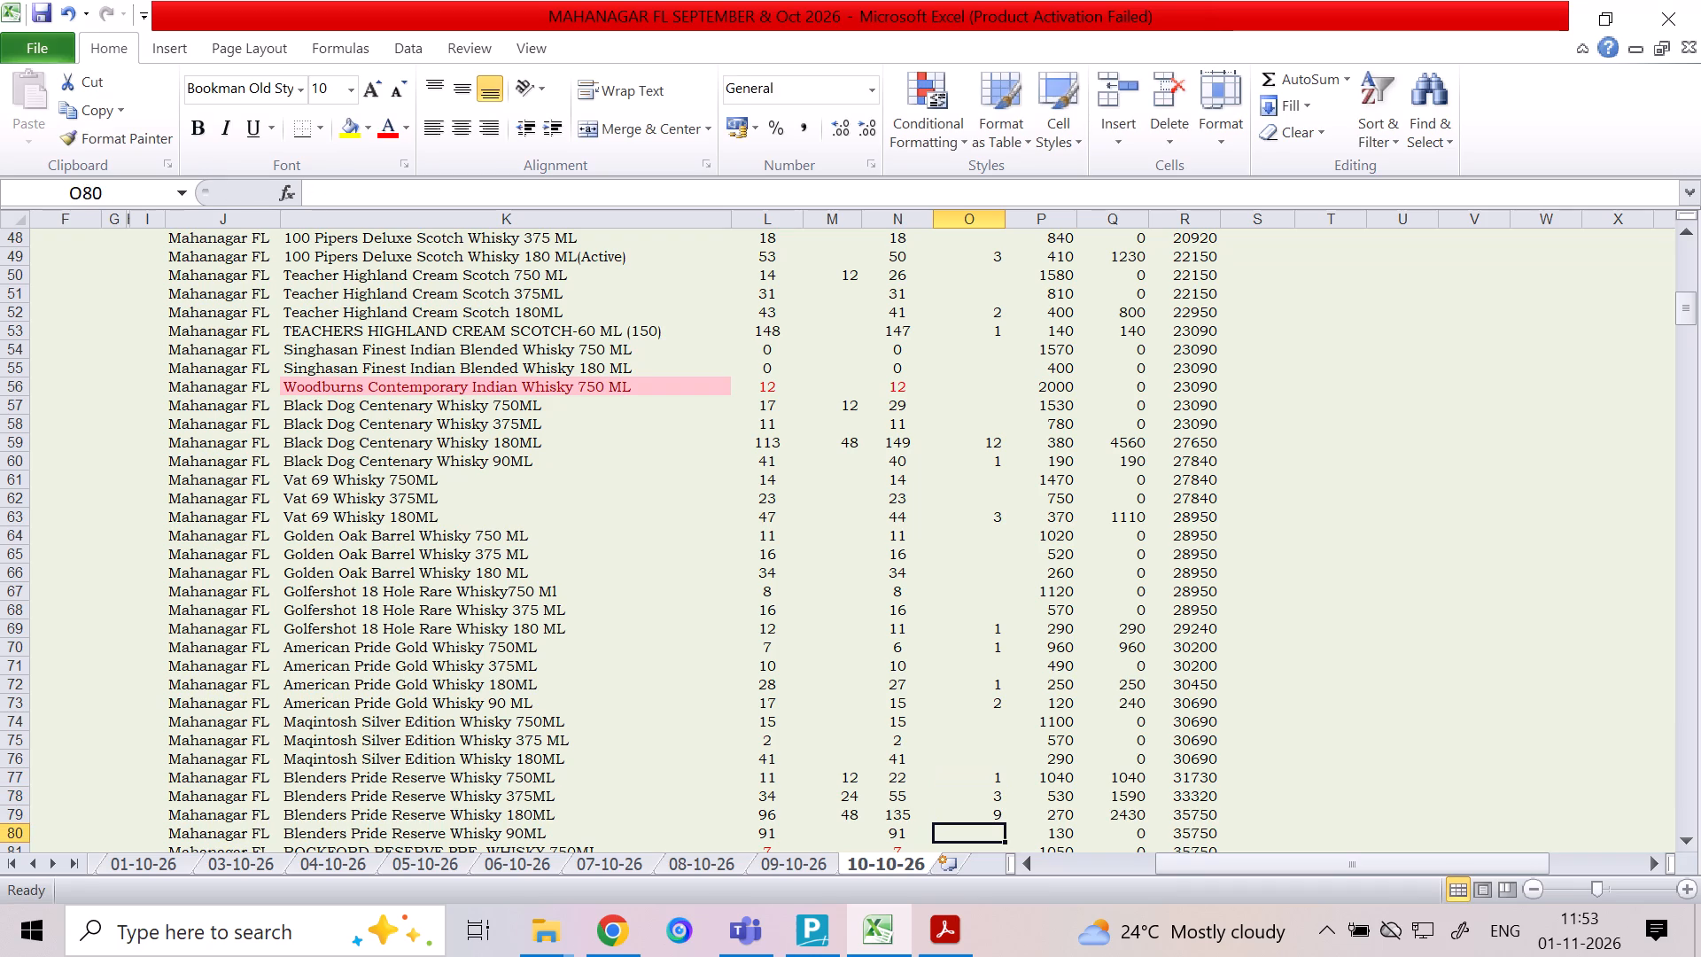
pyautogui.press('4')
pyautogui.press('Down')
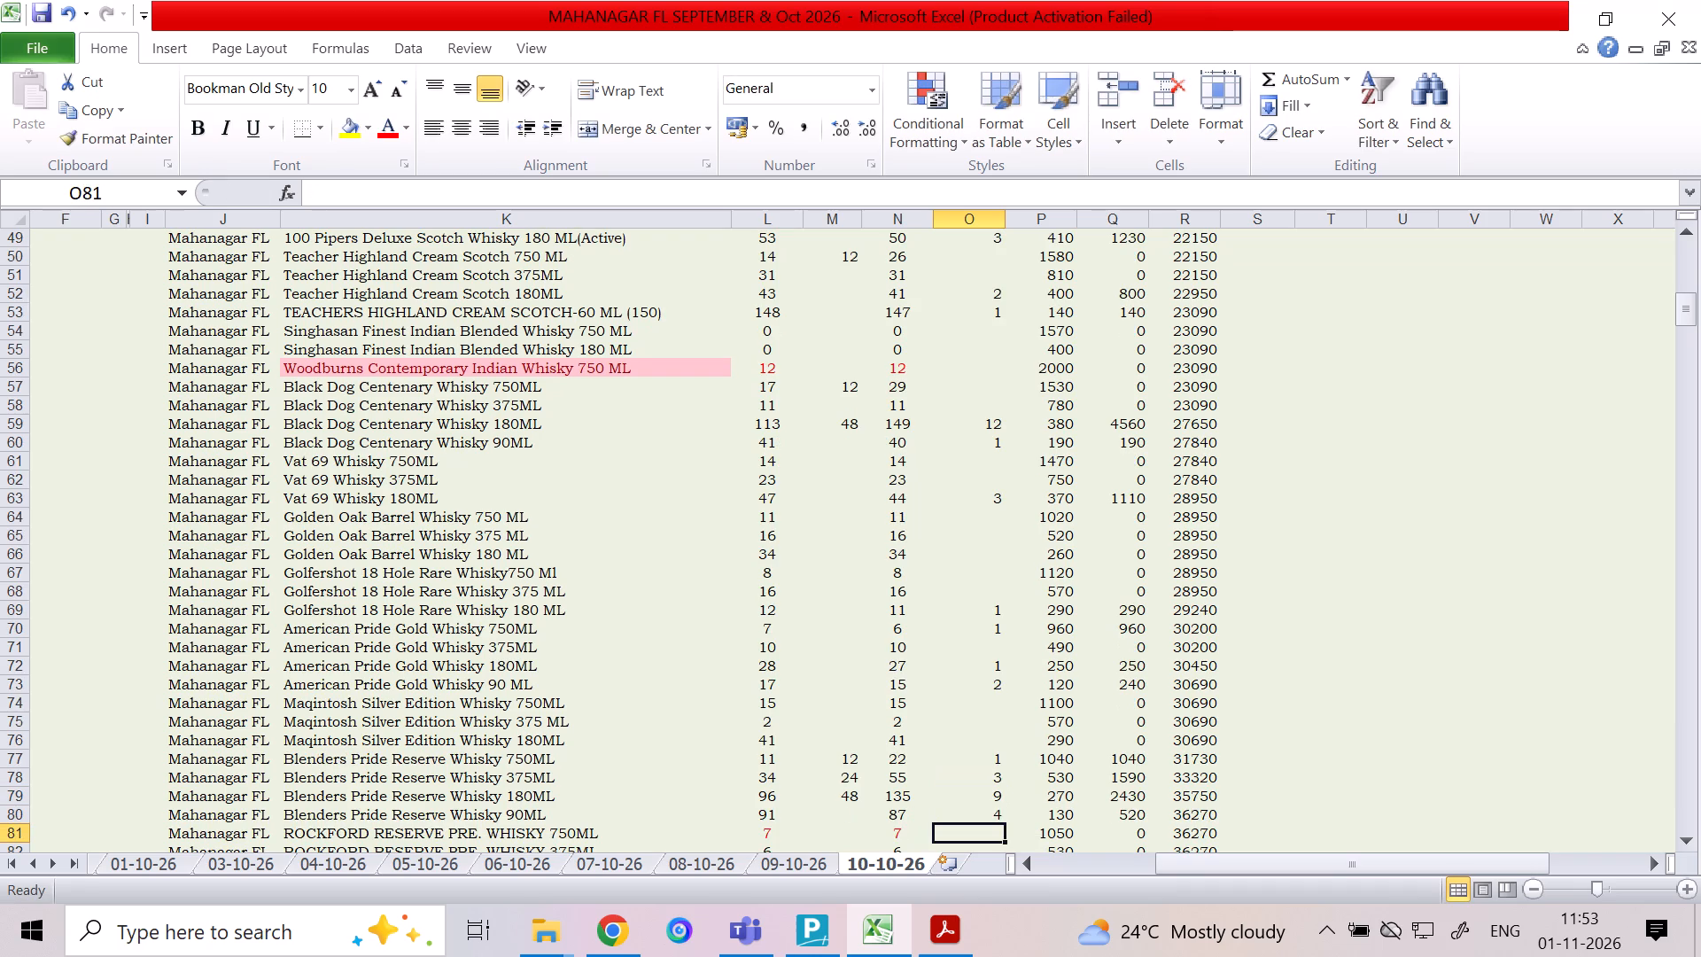
pyautogui.press('Up')
pyautogui.press('Up')
pyautogui.press('Left')
pyautogui.press('Down')
pyautogui.press('Down')
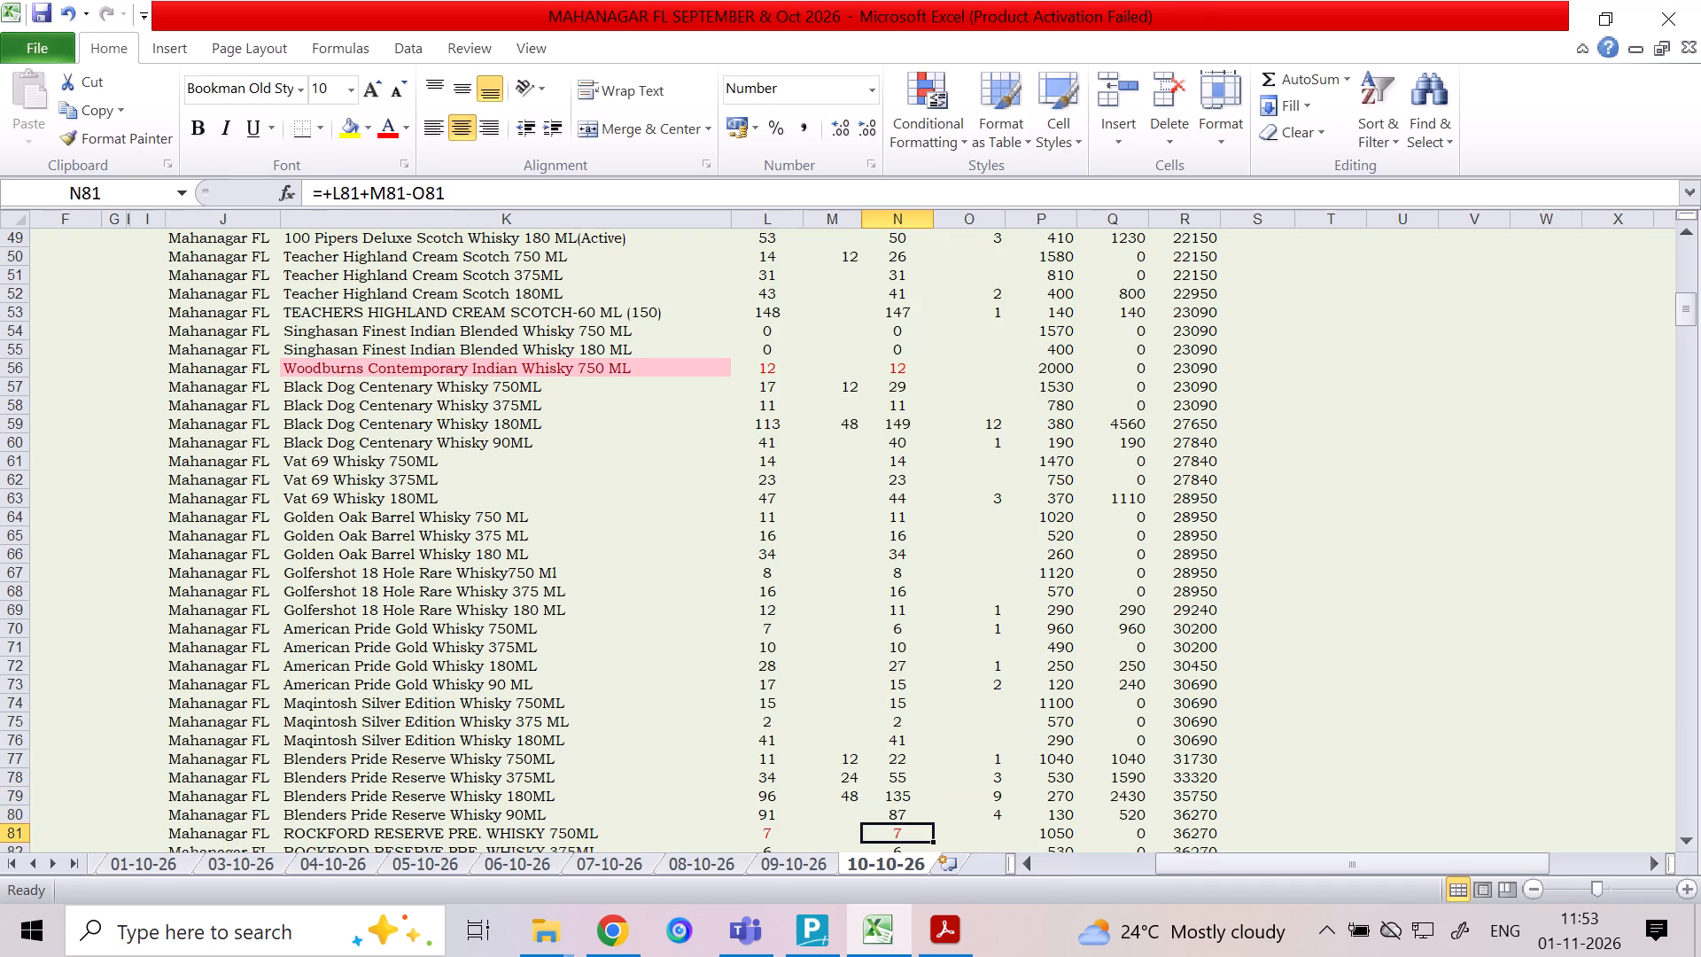
pyautogui.press('Up')
pyautogui.press('Right')
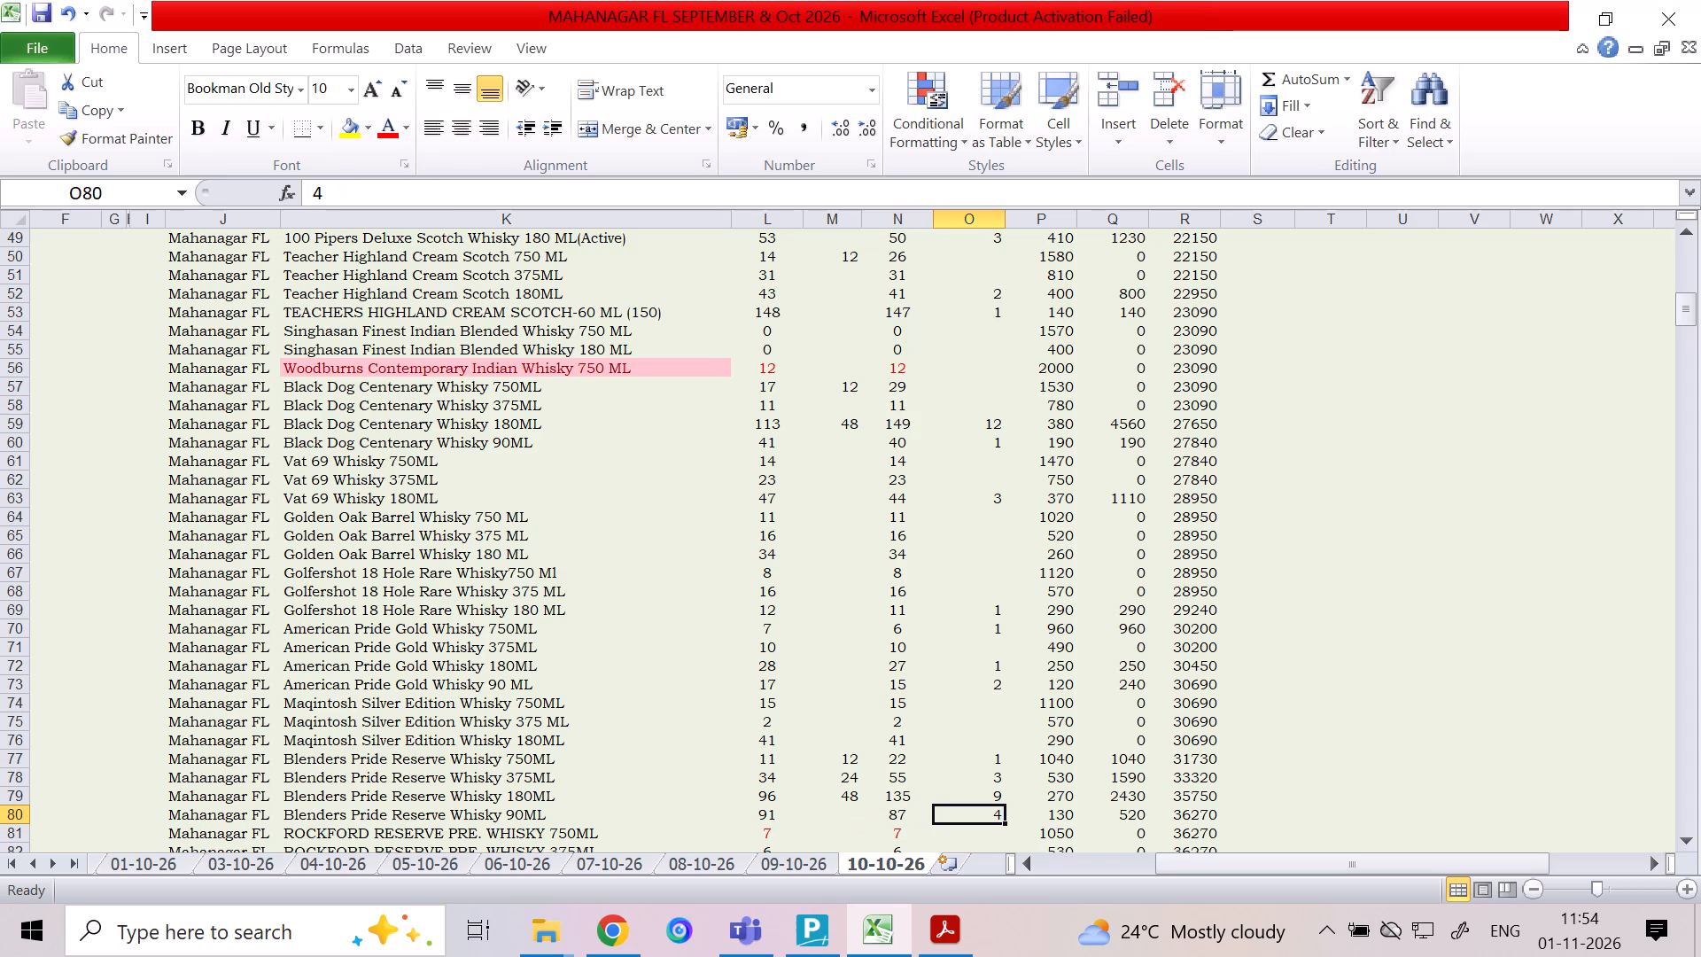
# Examine the whisky rows from Rockford Reserve down to Whistler Barrel Aged to find the next item needing a quantity.
pyautogui.press('Down')
pyautogui.press('Down')
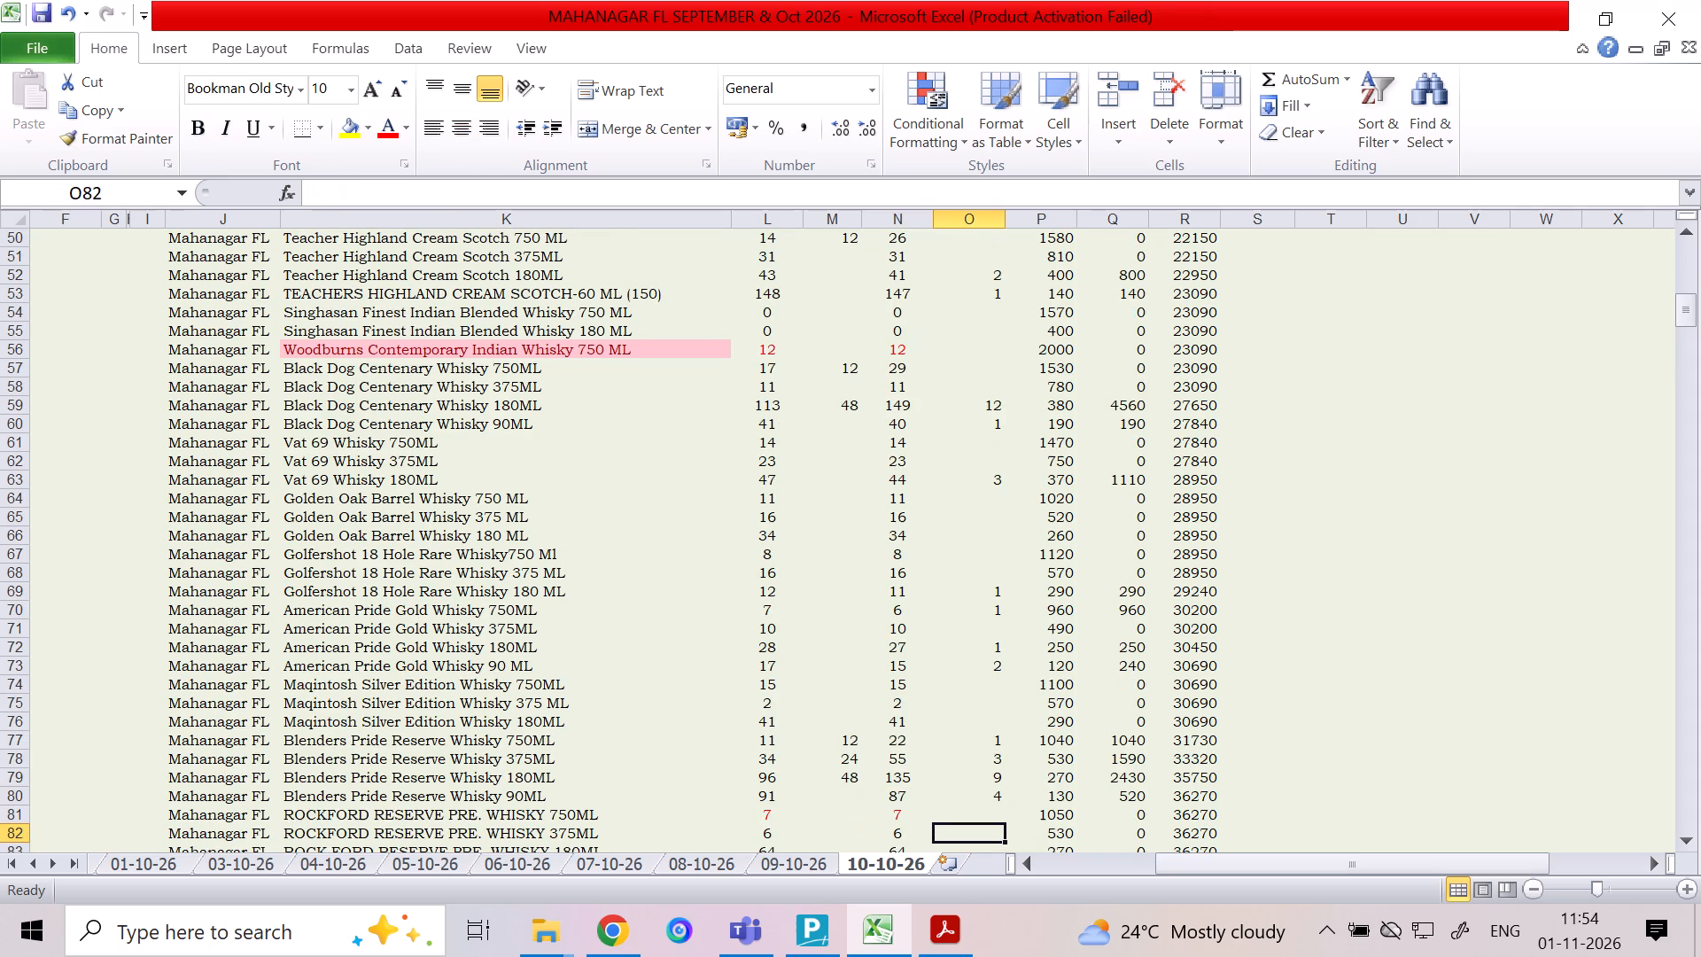
pyautogui.press('Down')
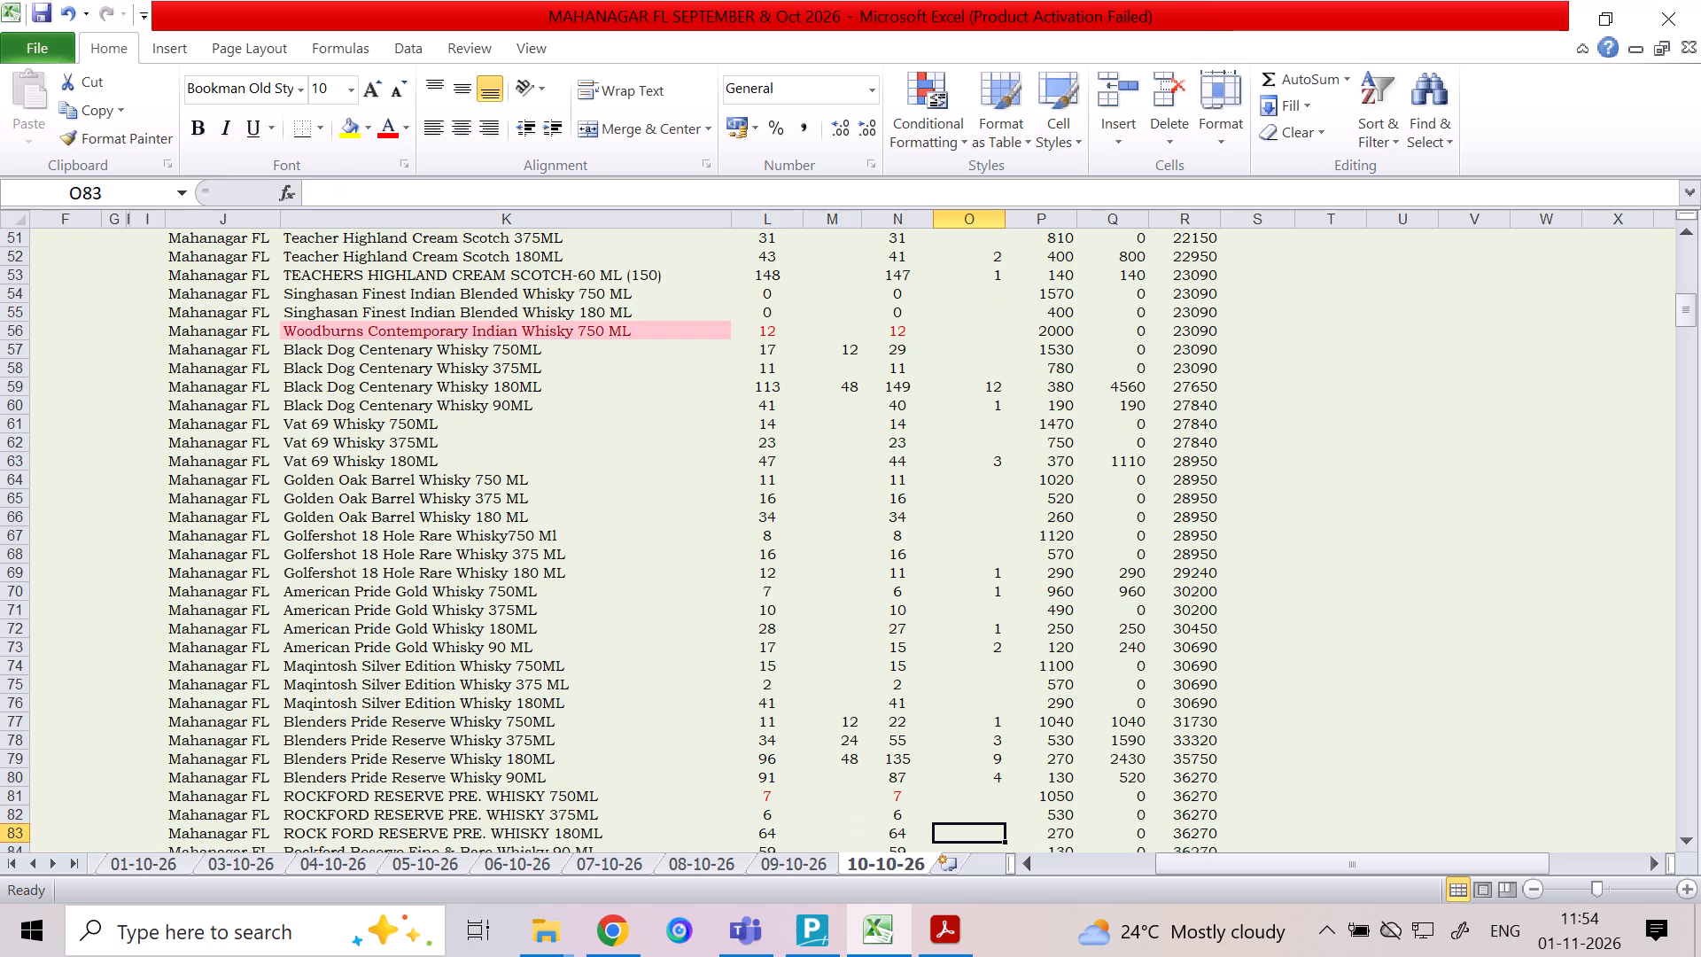
pyautogui.press('Left')
pyautogui.press('Left')
pyautogui.press('Left')
pyautogui.press('Left')
pyautogui.press('Right')
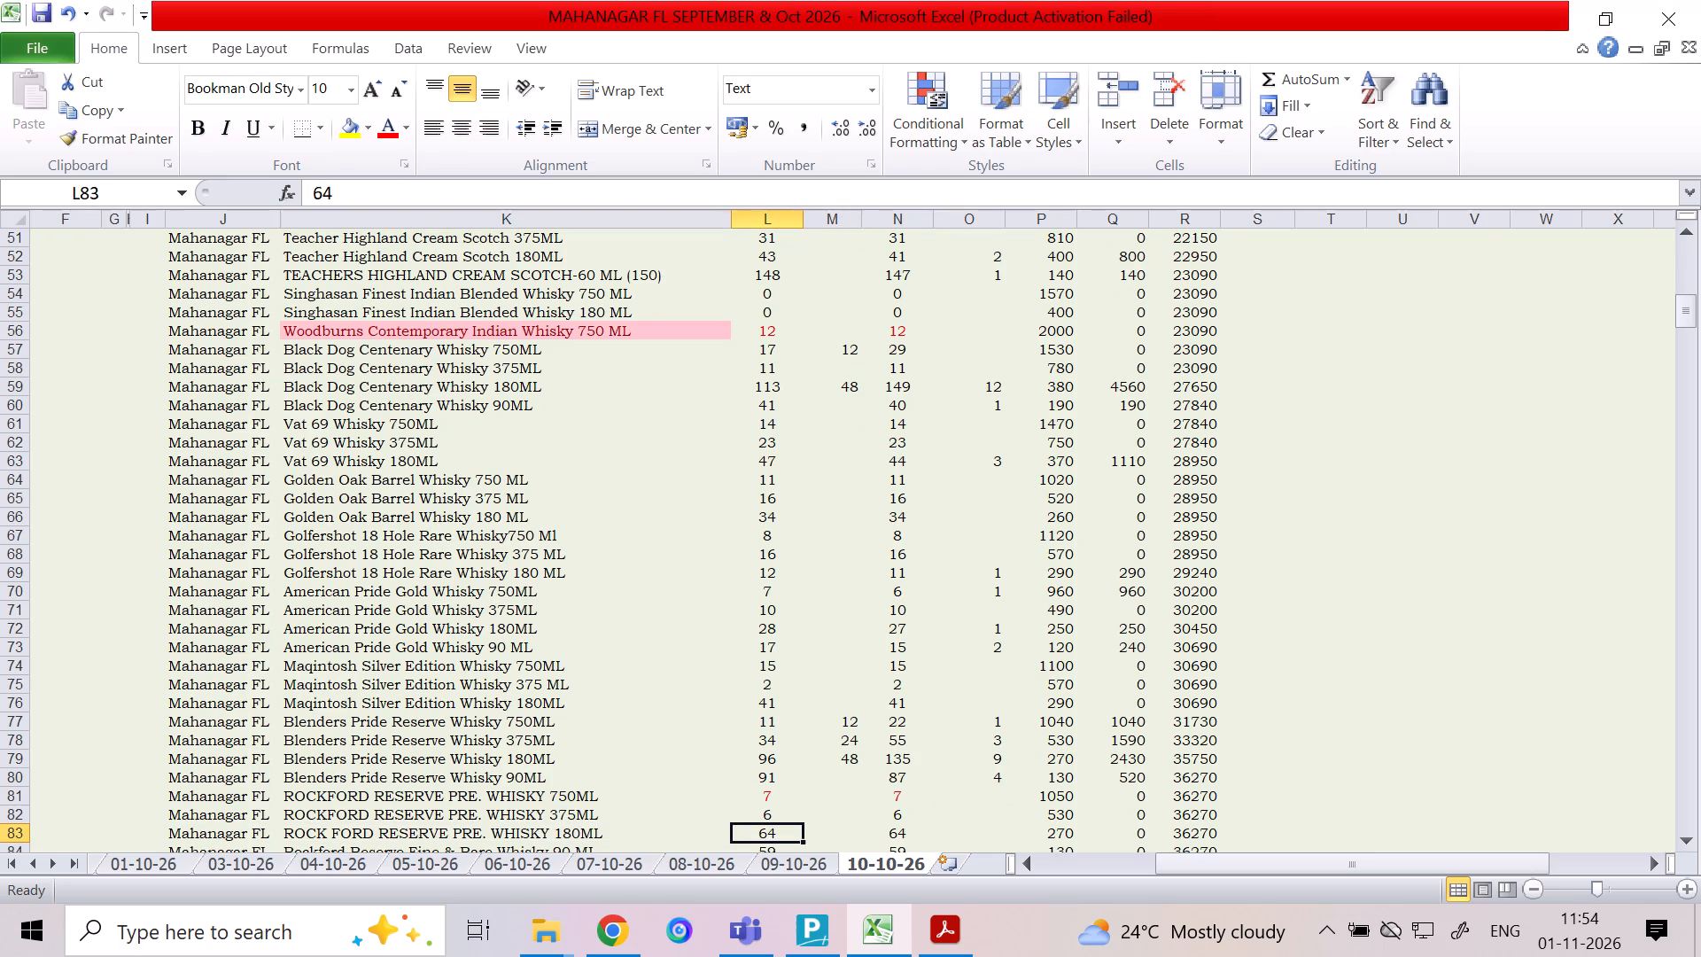
pyautogui.press('Right')
pyautogui.press('Right')
pyautogui.press('Right')
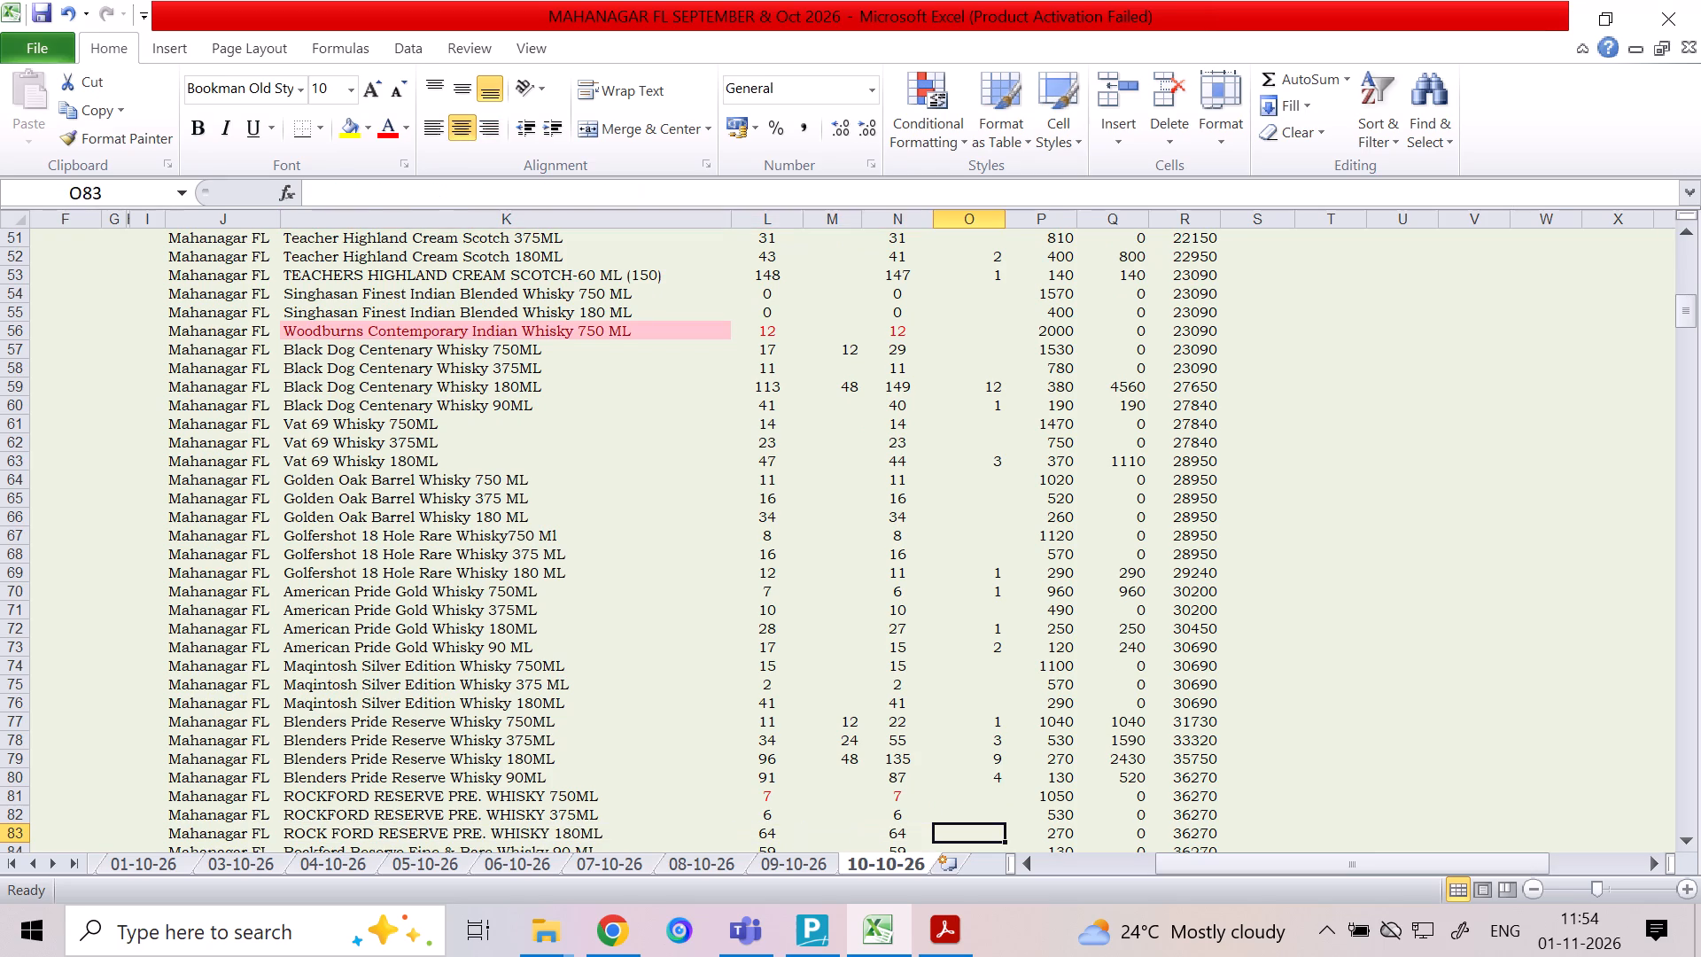
pyautogui.press('Down')
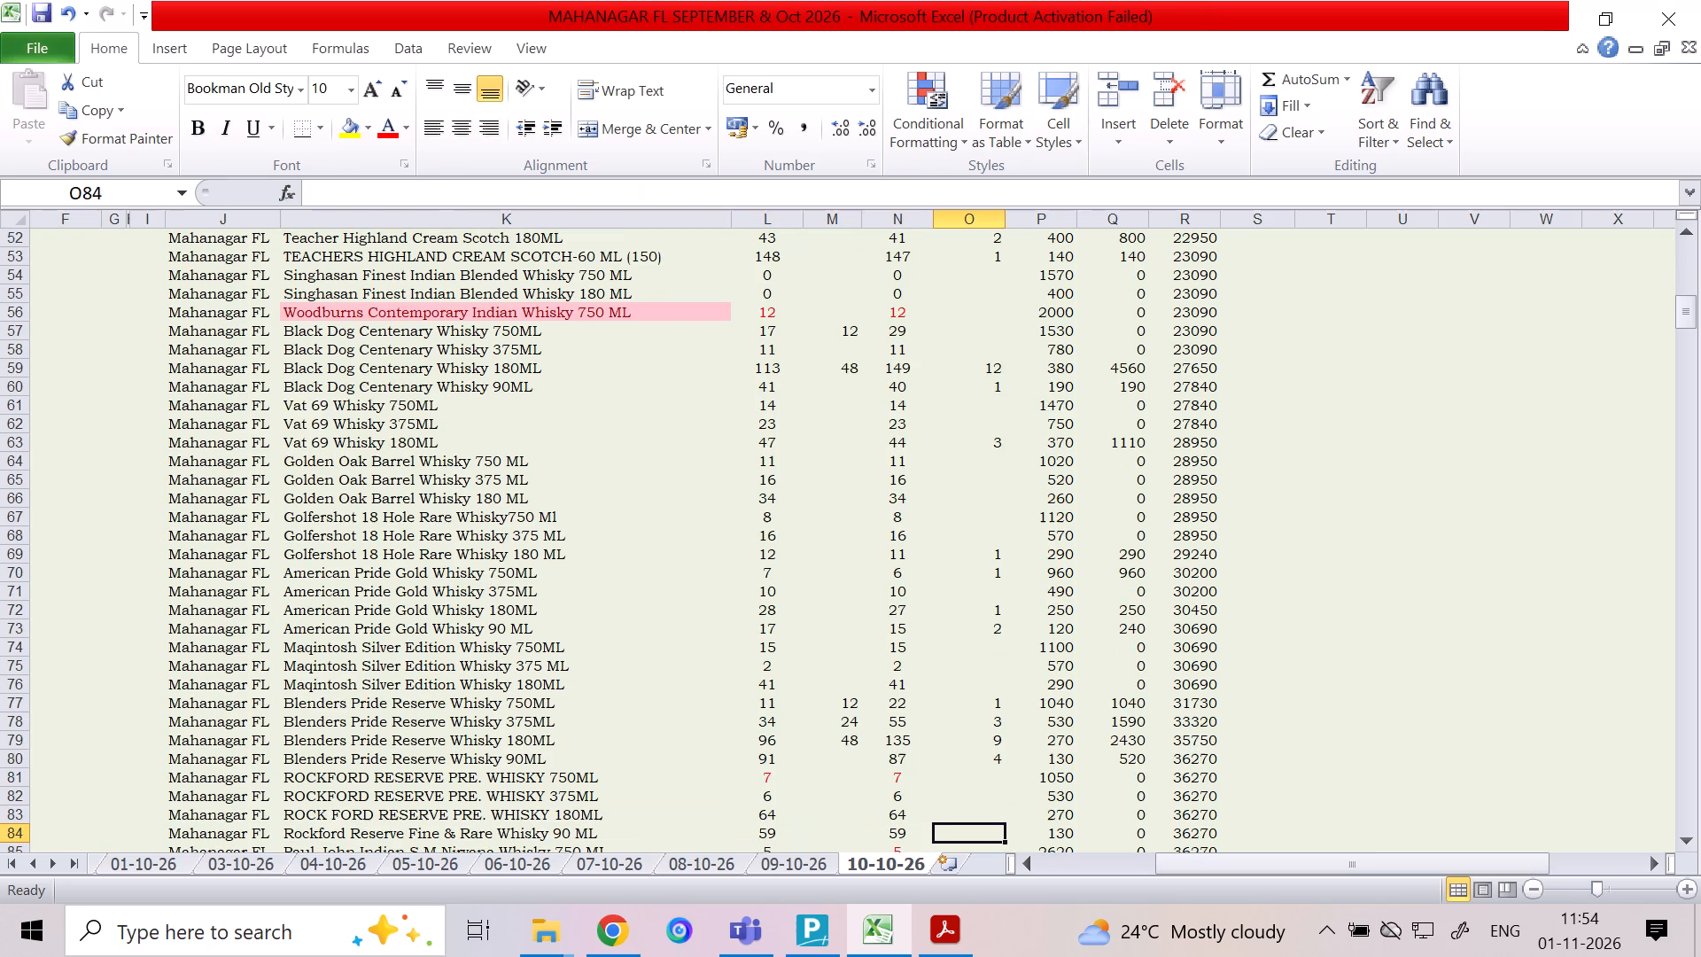
pyautogui.press('Down')
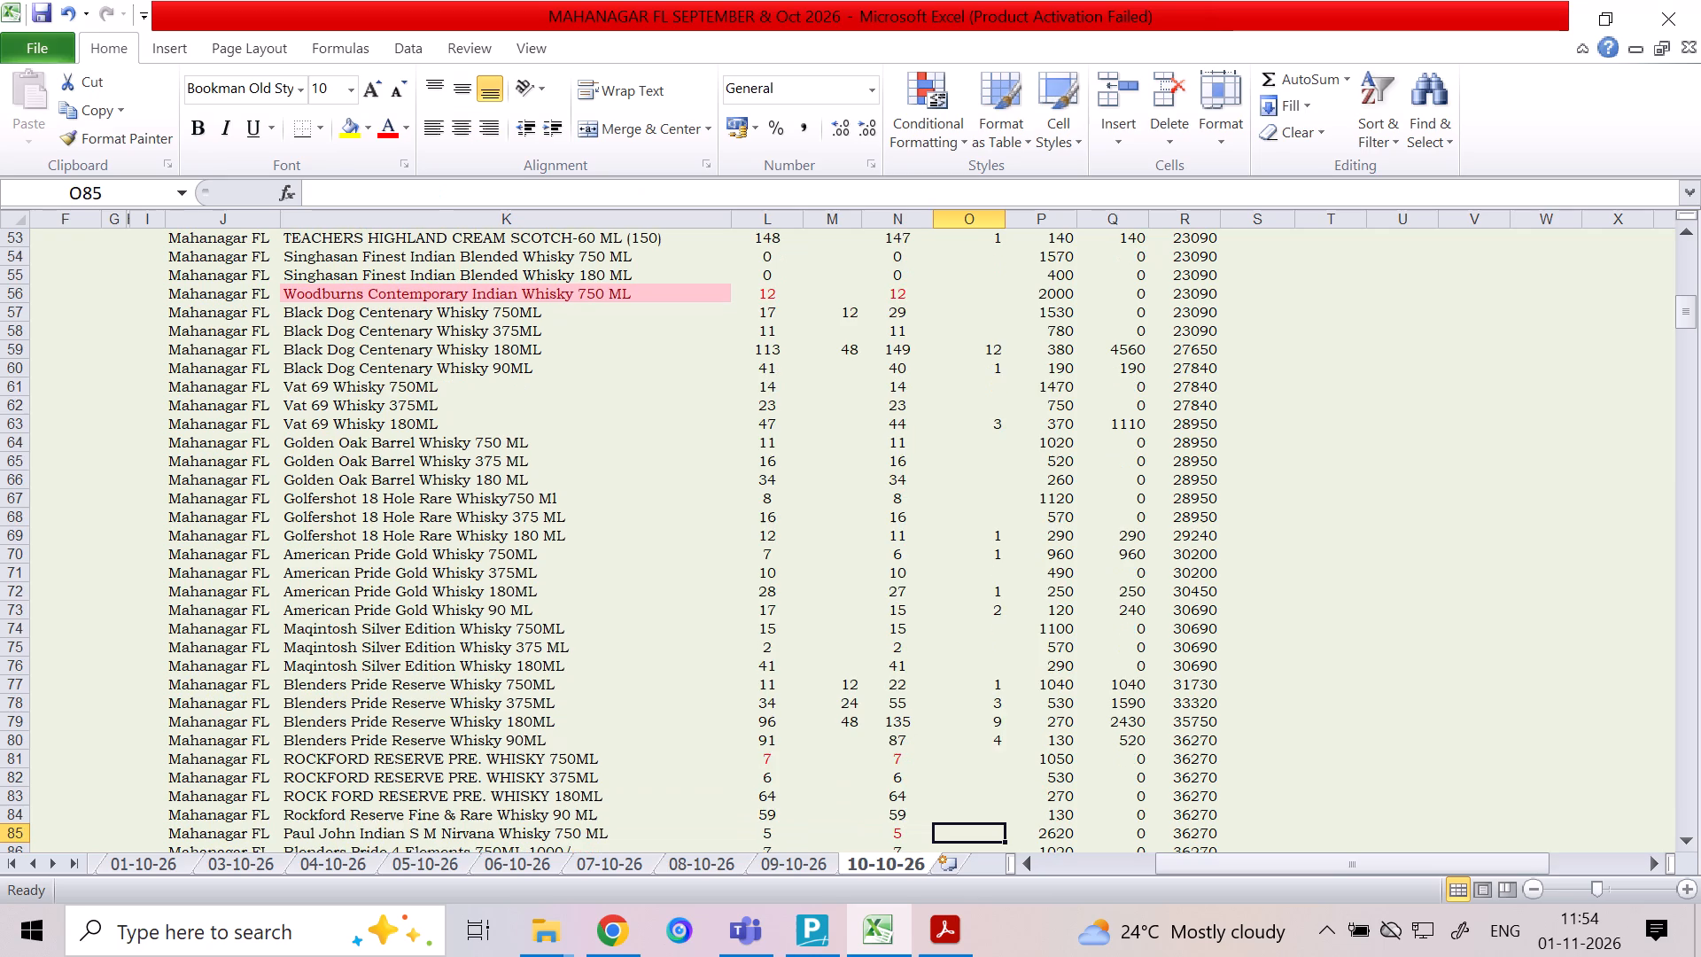
pyautogui.press('Down')
pyautogui.press('Down')
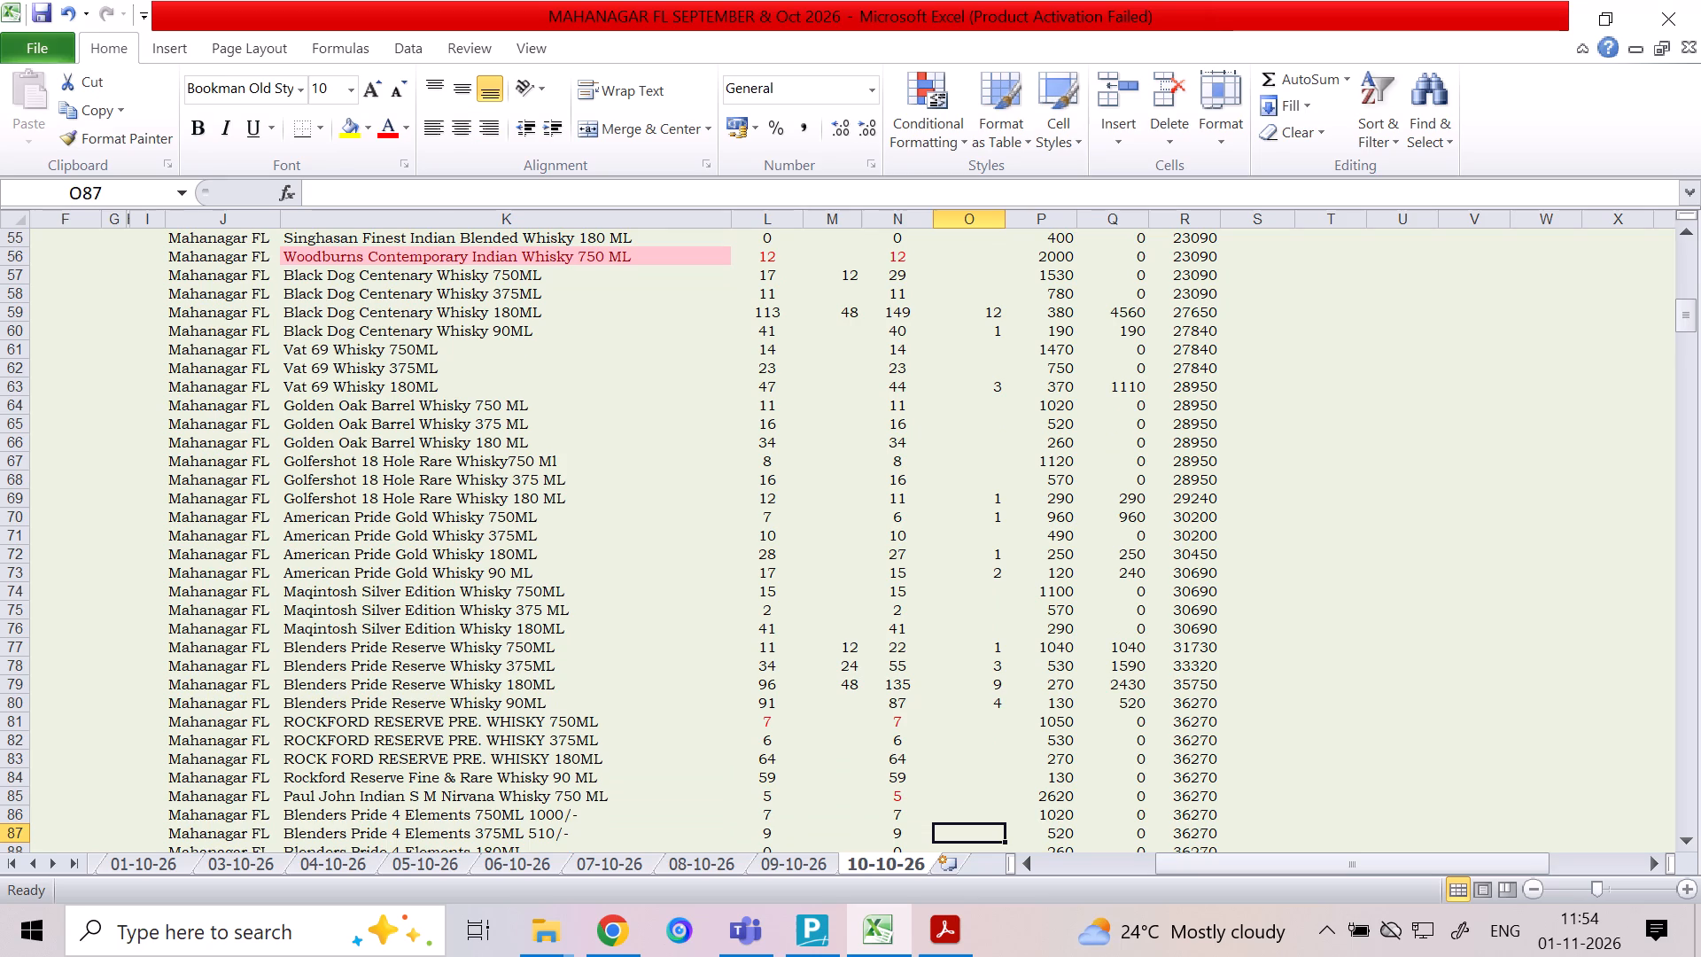
pyautogui.press('Down')
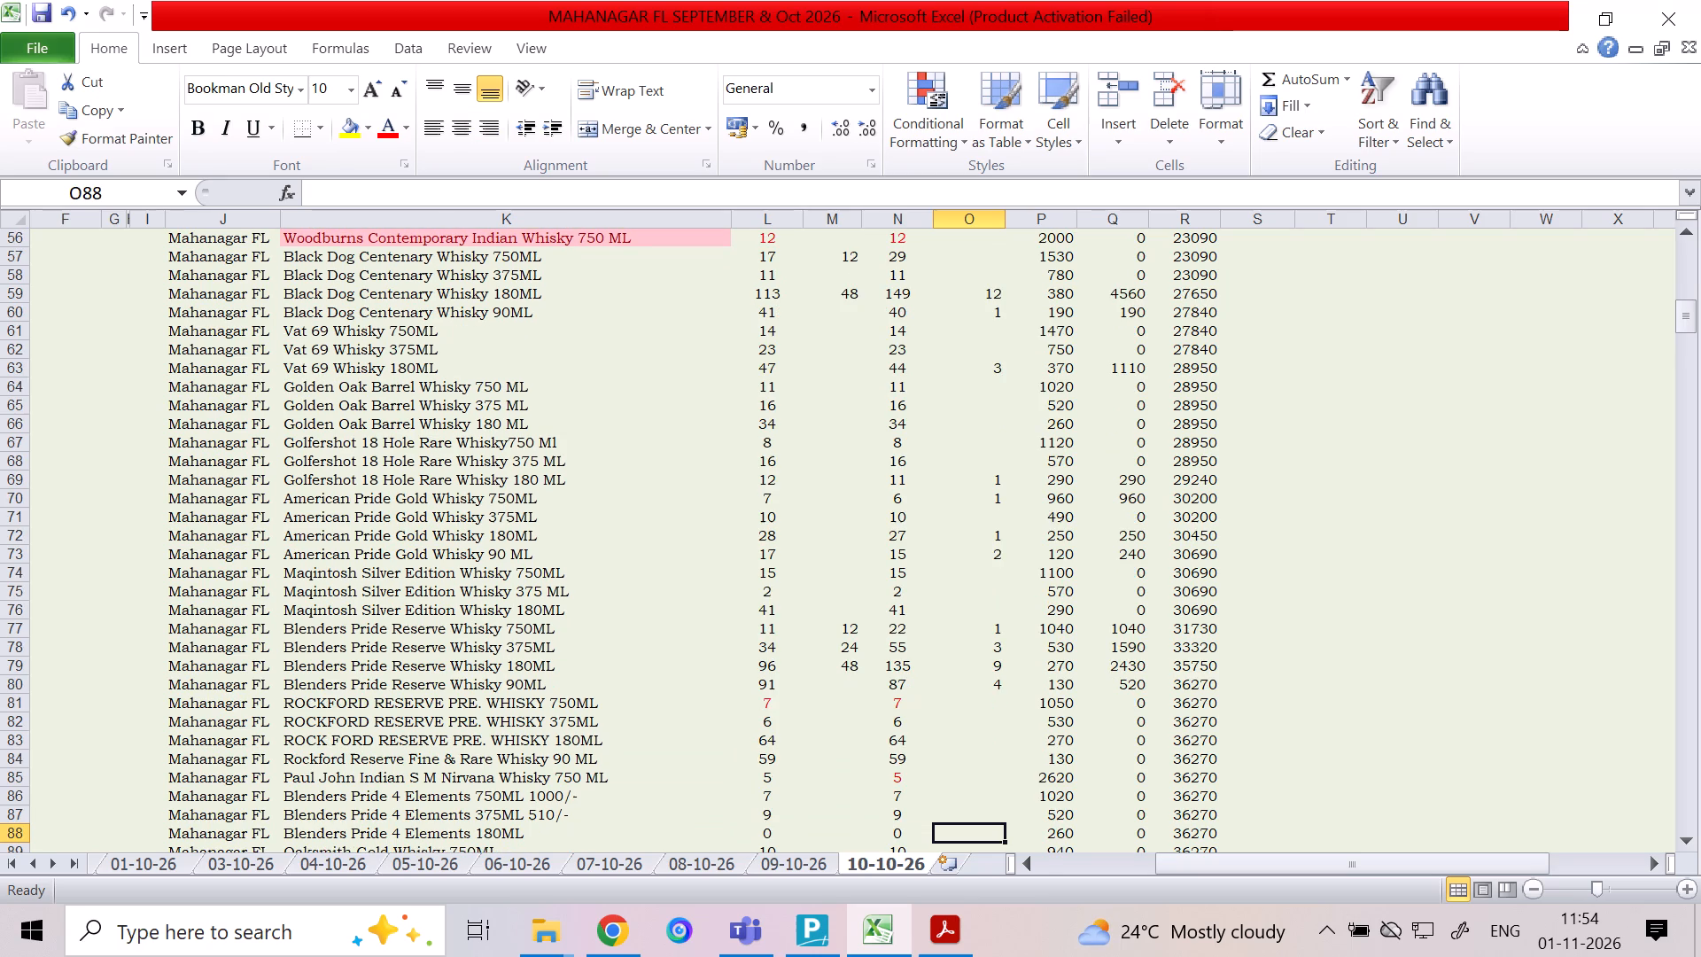
pyautogui.press('Down')
pyautogui.press('Down')
pyautogui.press('Down')
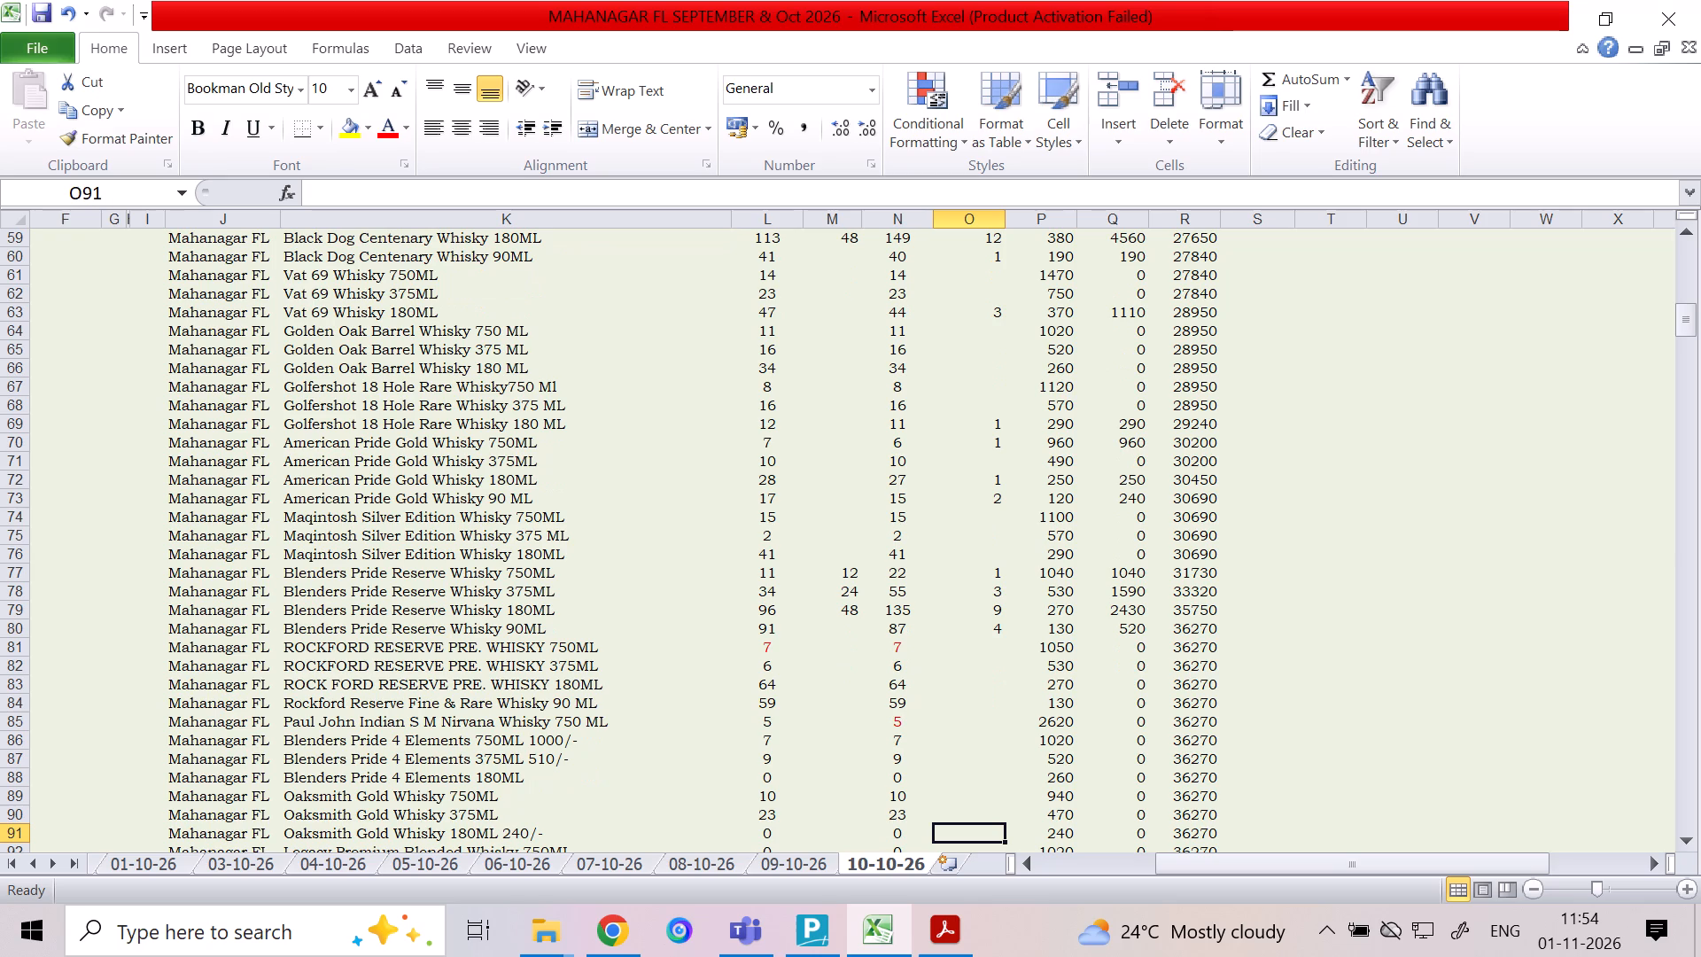
pyautogui.press('Down')
pyautogui.press('Down')
pyautogui.press('Down')
pyautogui.press('Down')
pyautogui.press('Down')
pyautogui.press('Down')
pyautogui.press('Down')
pyautogui.press('Down')
pyautogui.press('Down')
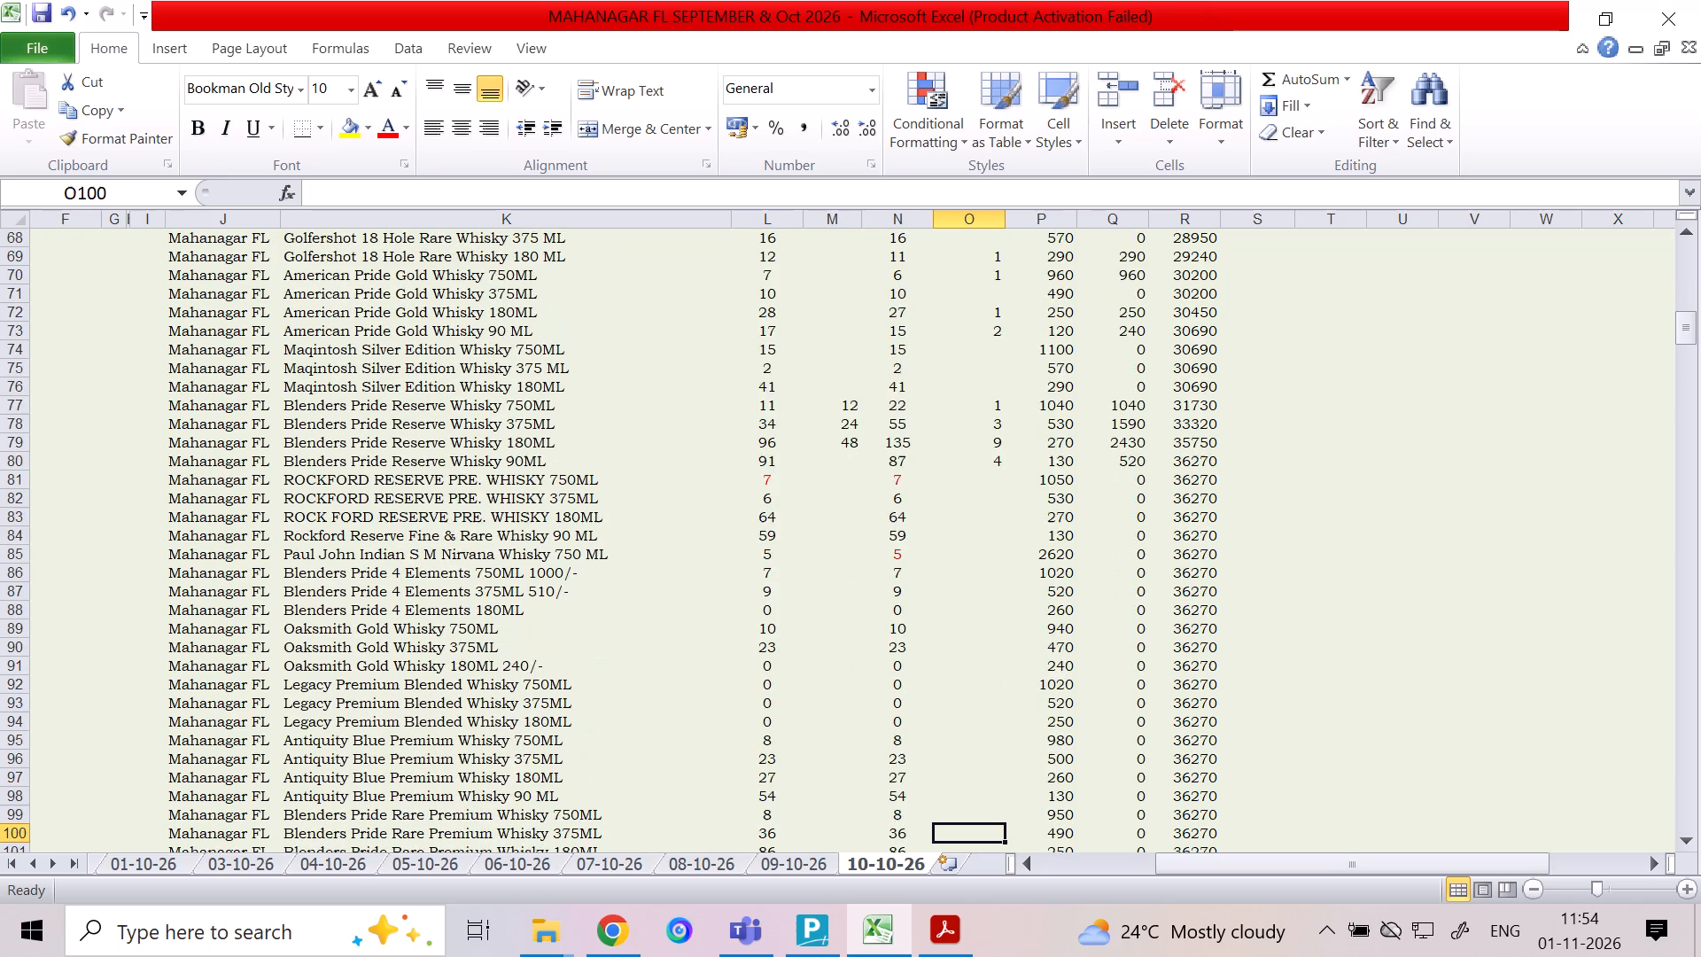
pyautogui.press('Down')
pyautogui.press('Down')
pyautogui.press('Down')
pyautogui.press('Down')
pyautogui.press('Down')
pyautogui.press('Down')
pyautogui.press('Down')
pyautogui.press('Down')
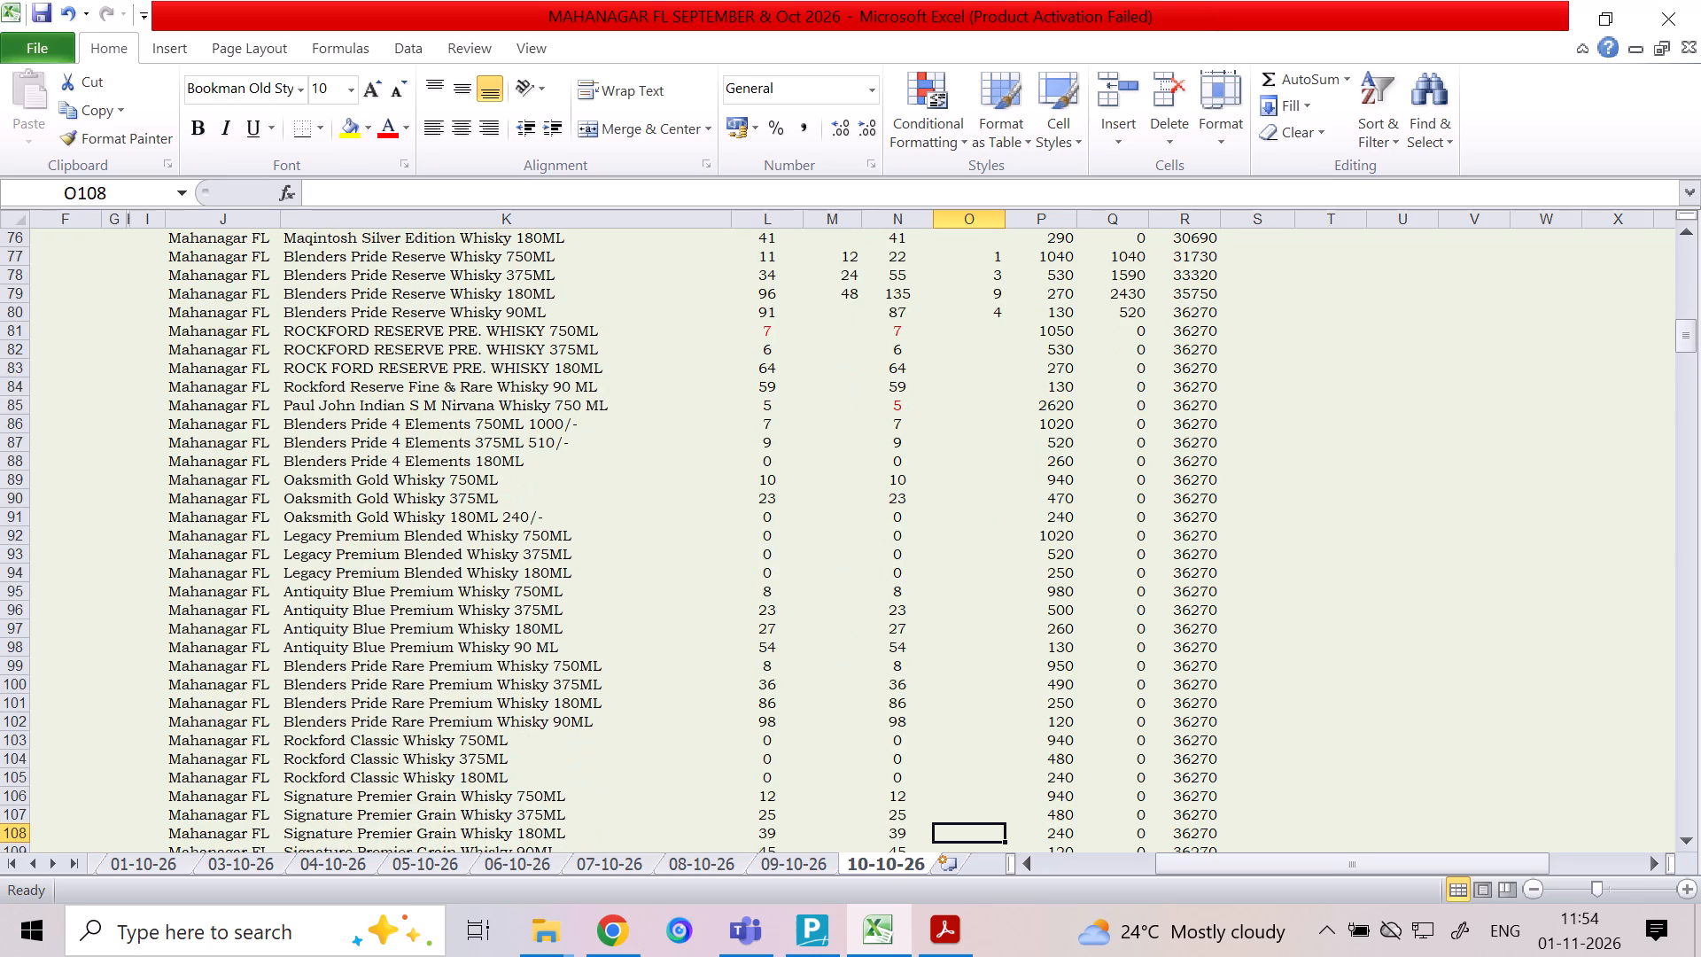
pyautogui.press('Down')
pyautogui.press('Down')
pyautogui.press('Down')
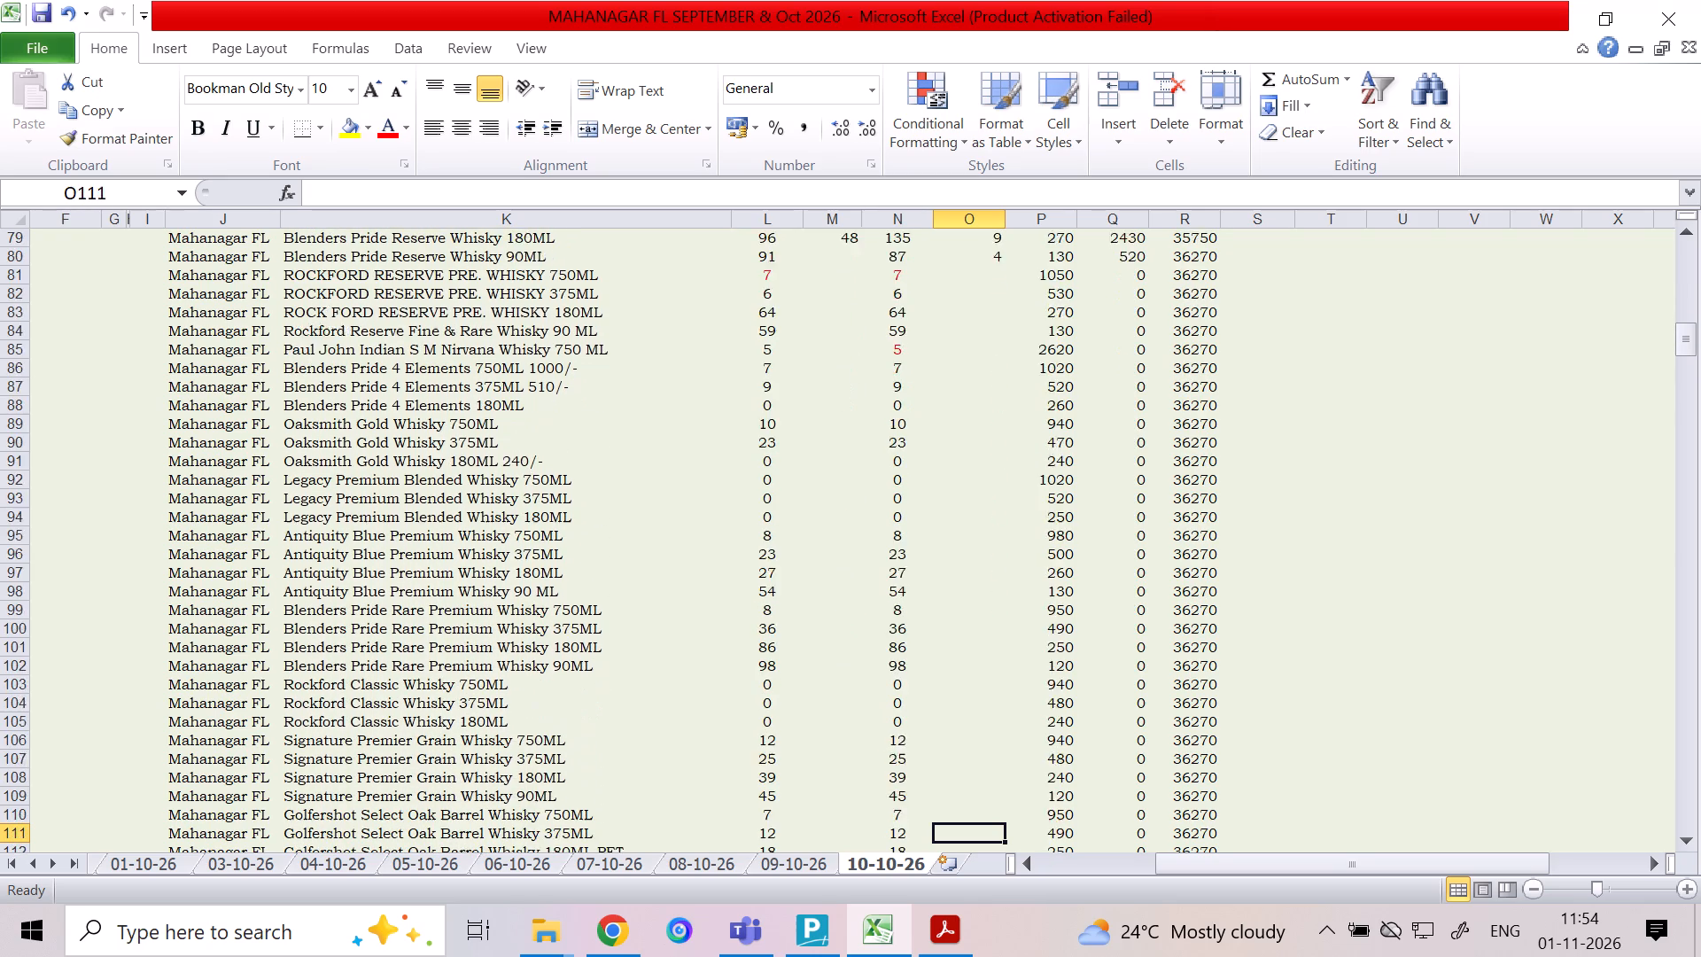
pyautogui.press('Down')
pyautogui.press('Down')
# Review the quantities already entered between the Teachers Highland Cream 60 ML row and the Rockford Reserve rows.
pyautogui.press('Up')
pyautogui.press('Up')
pyautogui.press('Up')
pyautogui.press('Up')
pyautogui.press('Up')
pyautogui.press('Up')
pyautogui.press('Up')
pyautogui.press('Up')
pyautogui.press('Up')
pyautogui.press('Up')
pyautogui.press('Up')
pyautogui.press('Up')
pyautogui.press('Up')
pyautogui.press('Up')
pyautogui.press('Up')
pyautogui.press('Up')
pyautogui.press('Up')
pyautogui.press('Up')
pyautogui.press('Up')
pyautogui.press('Up')
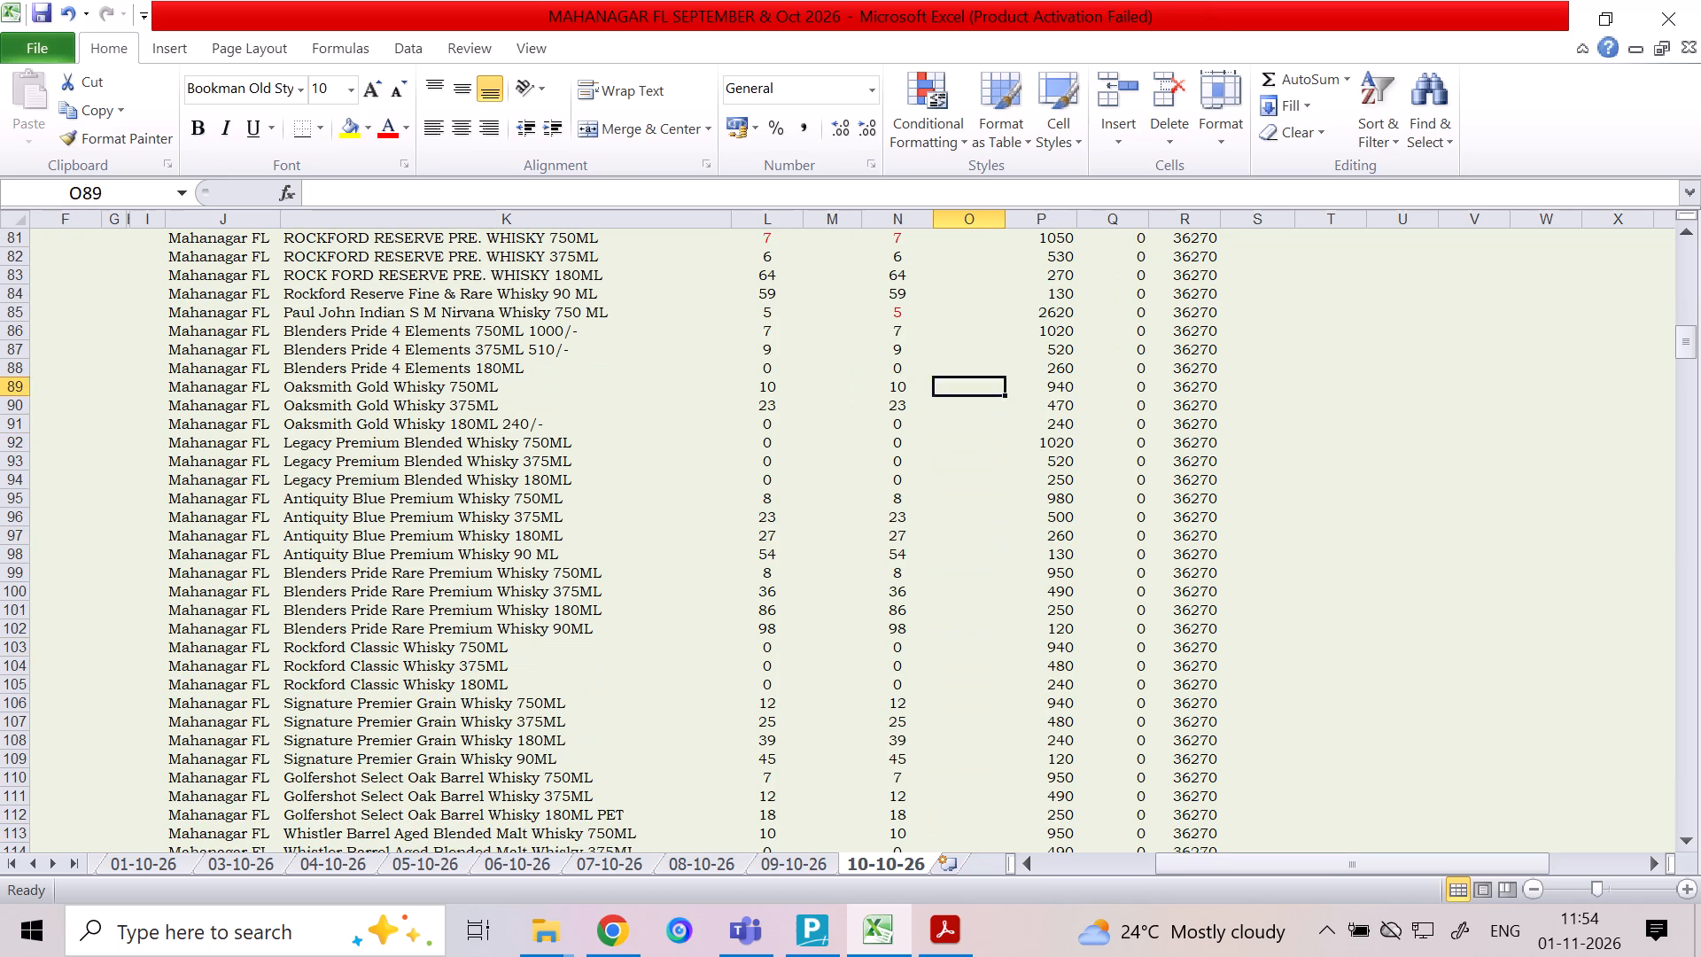
pyautogui.press('Up')
pyautogui.press('Up')
pyautogui.press('Up')
pyautogui.press('Up')
pyautogui.press('Up')
pyautogui.press('Up')
pyautogui.press('Up')
pyautogui.press('Up')
pyautogui.press('Up')
pyautogui.press('Up')
pyautogui.press('Up')
pyautogui.press('Up')
pyautogui.press('Up')
pyautogui.press('Up')
pyautogui.press('Up')
pyautogui.press('Up')
pyautogui.press('Up')
pyautogui.press('Up')
pyautogui.press('Up')
pyautogui.press('Up')
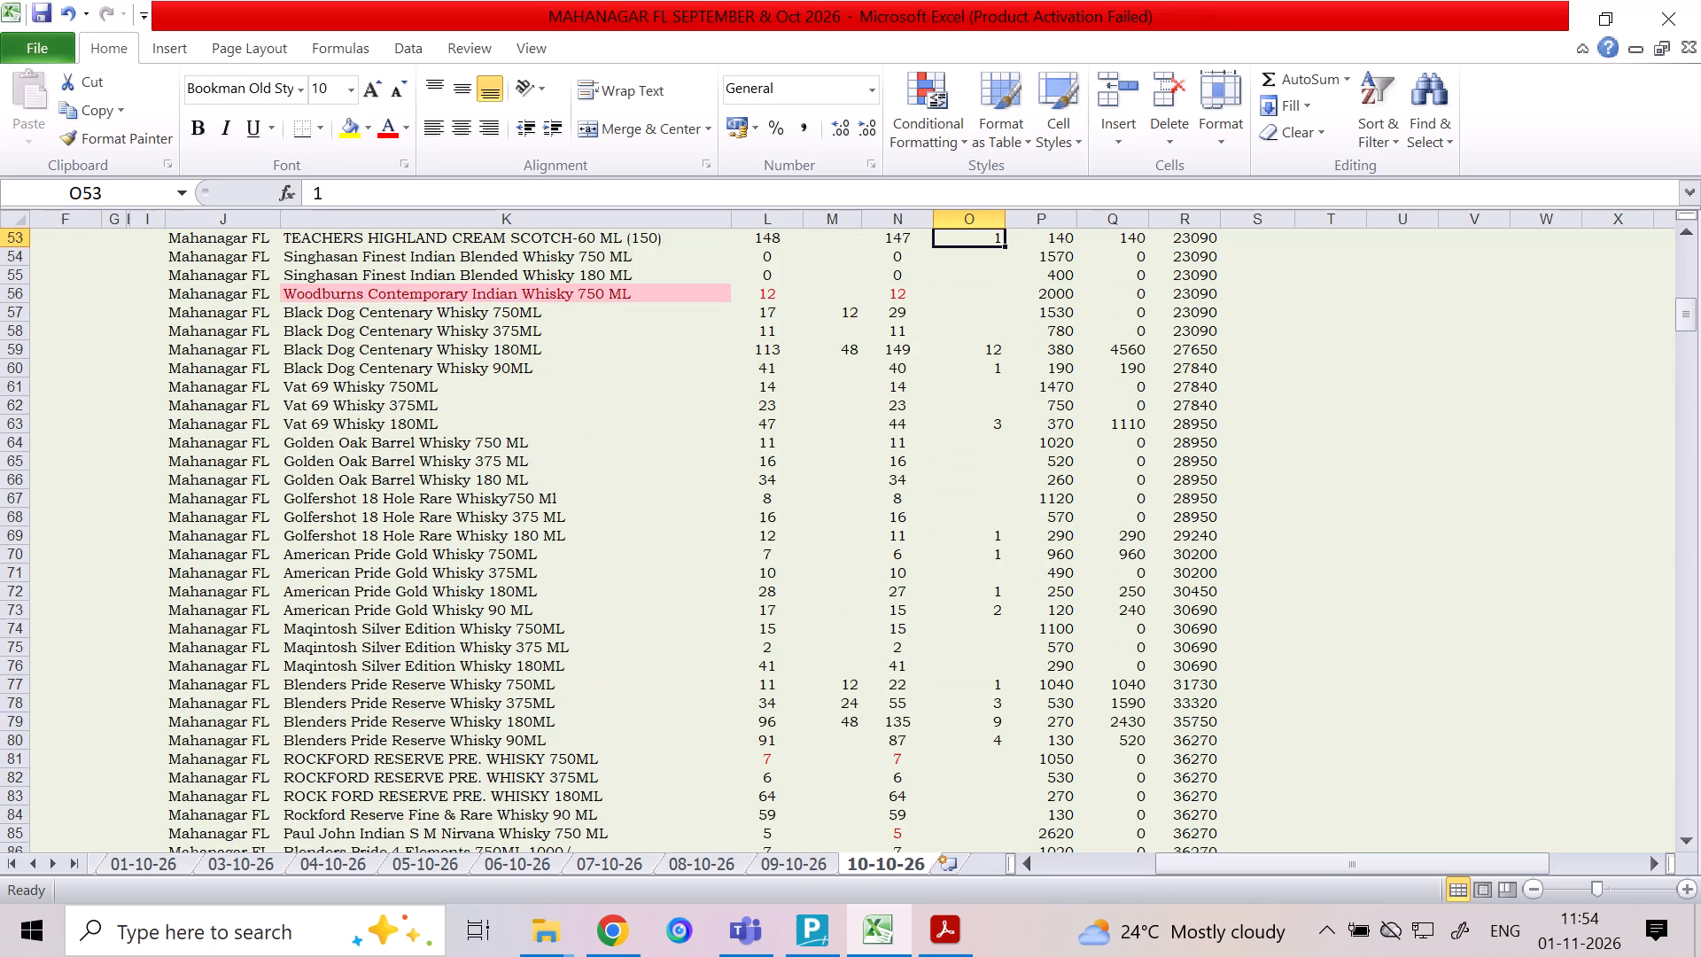
pyautogui.press('Down')
pyautogui.press('Down')
pyautogui.press('Down')
pyautogui.press('Down')
pyautogui.press('Down')
pyautogui.press('Down')
pyautogui.press('Down')
pyautogui.press('Down')
pyautogui.press('Down')
pyautogui.press('Down')
pyautogui.press('Down')
pyautogui.press('Down')
pyautogui.press('Down')
pyautogui.press('Down')
pyautogui.press('Down')
pyautogui.press('Down')
pyautogui.press('Down')
pyautogui.press('Down')
pyautogui.press('Down')
pyautogui.press('Down')
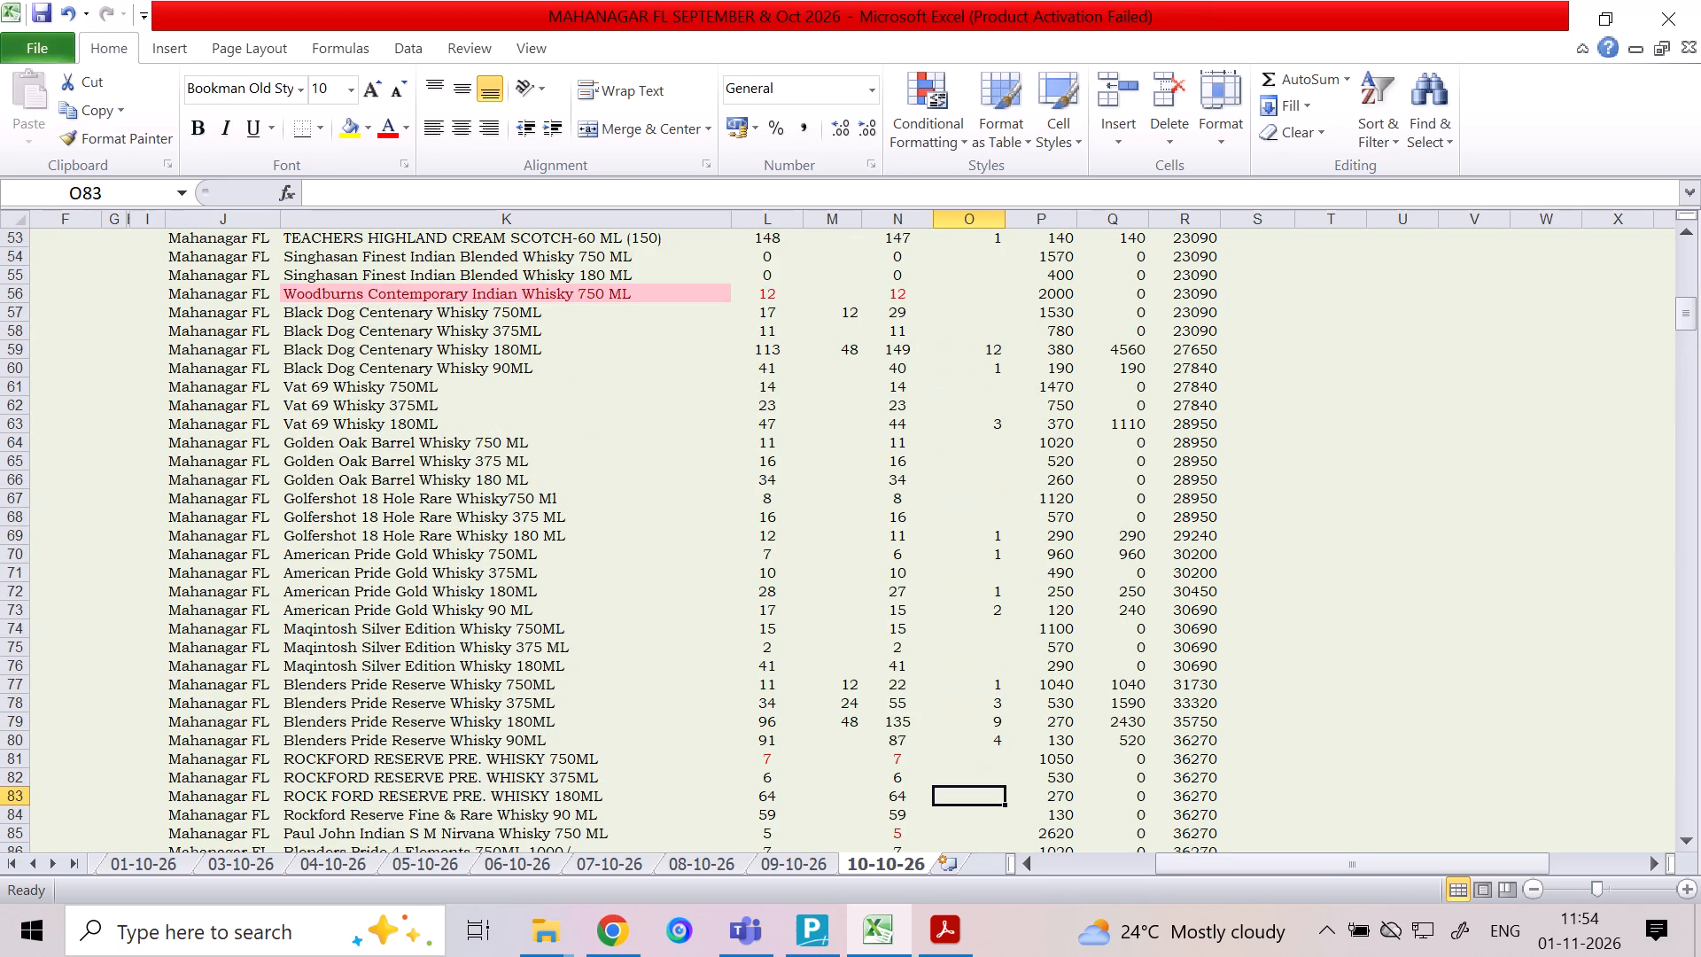
pyautogui.press('Down')
pyautogui.press('Down')
pyautogui.press('Up')
pyautogui.press('Up')
pyautogui.press('Up')
pyautogui.press('Up')
pyautogui.press('Up')
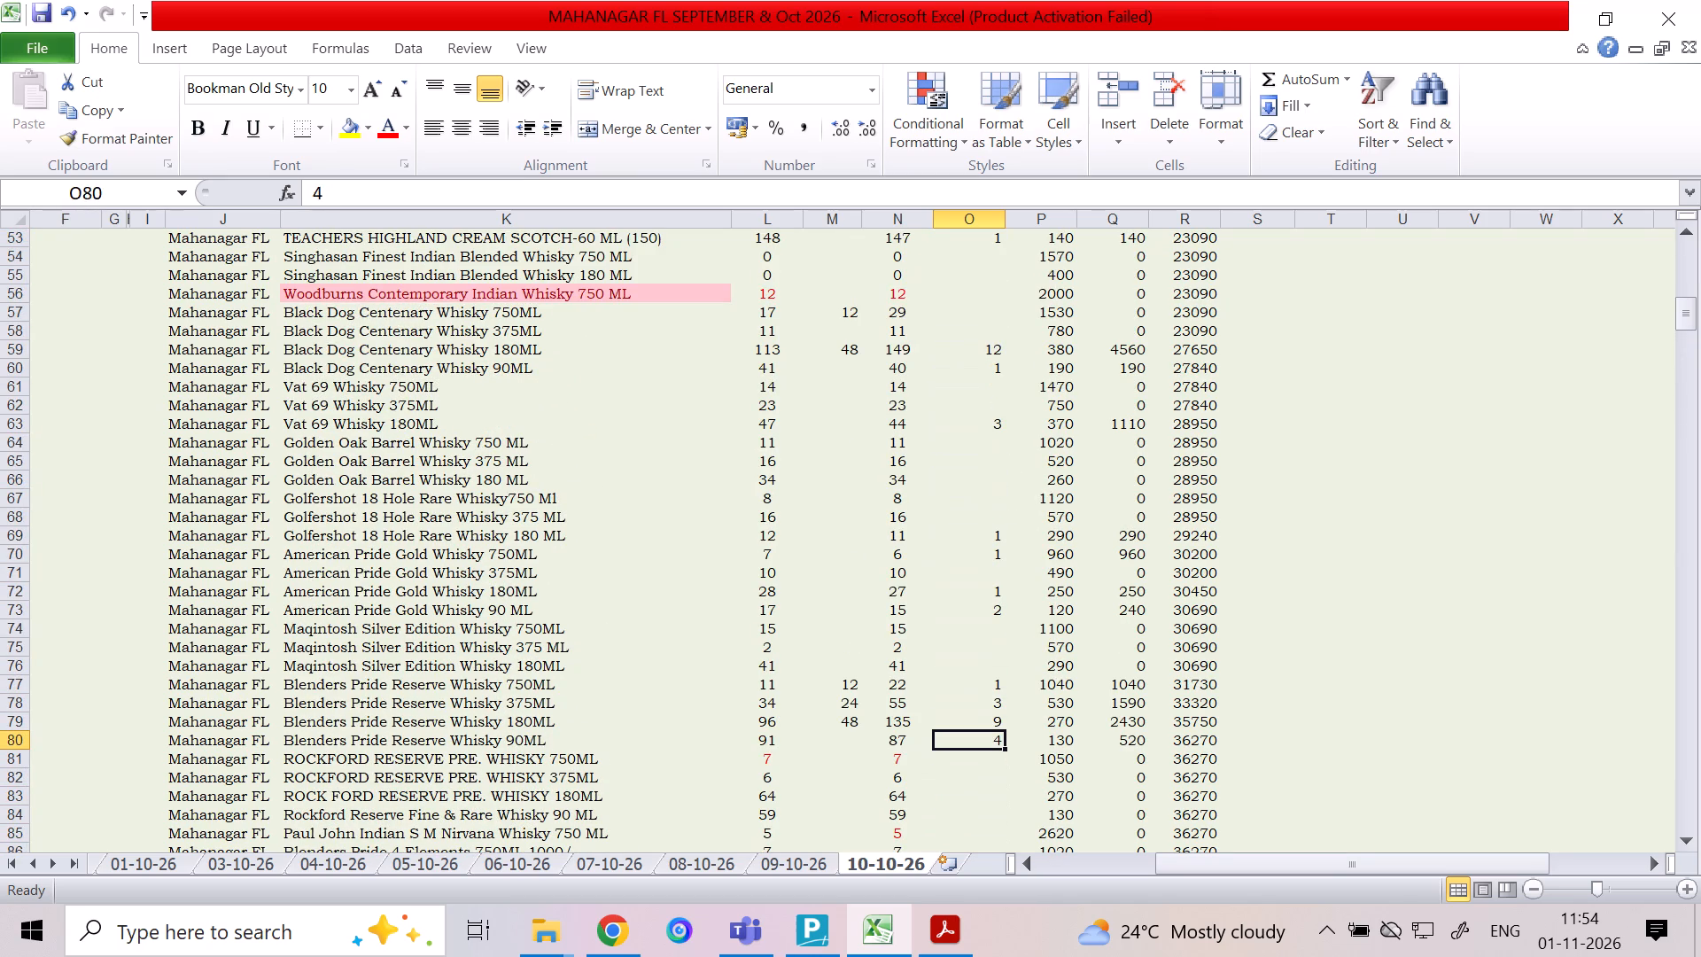
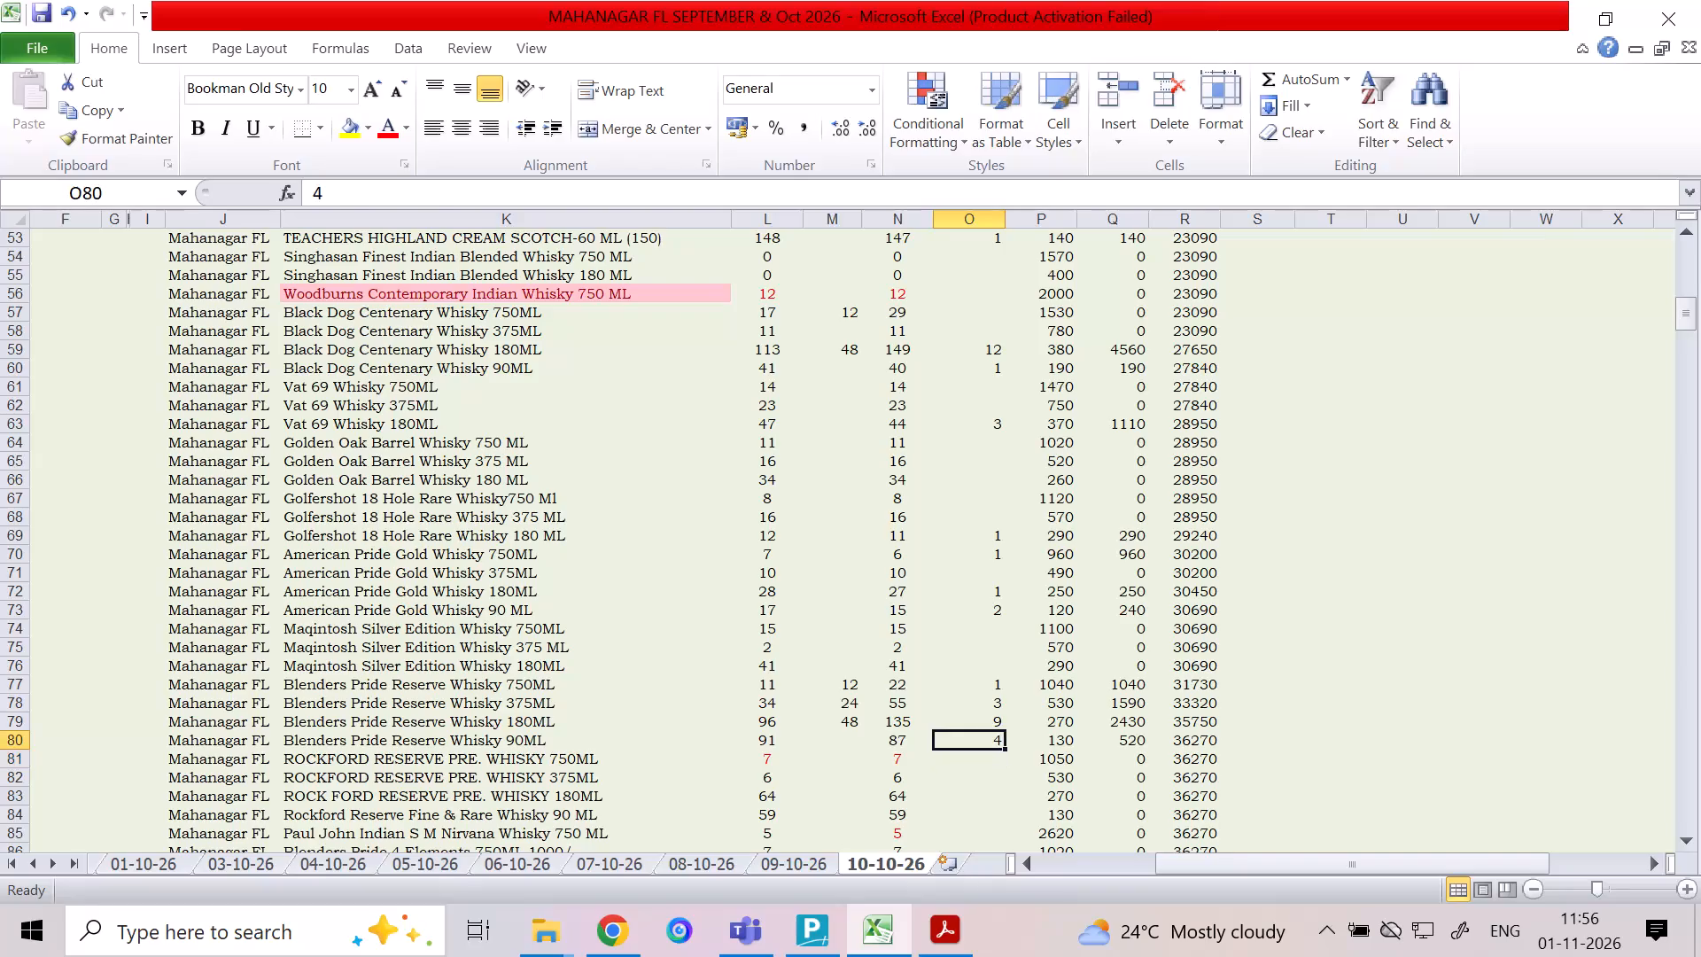
# Review the quantities and balance formulas in the Blenders Pride Reserve 375ML to 90ML rows and the first two Rockford Reserve rows.
pyautogui.press('Left')
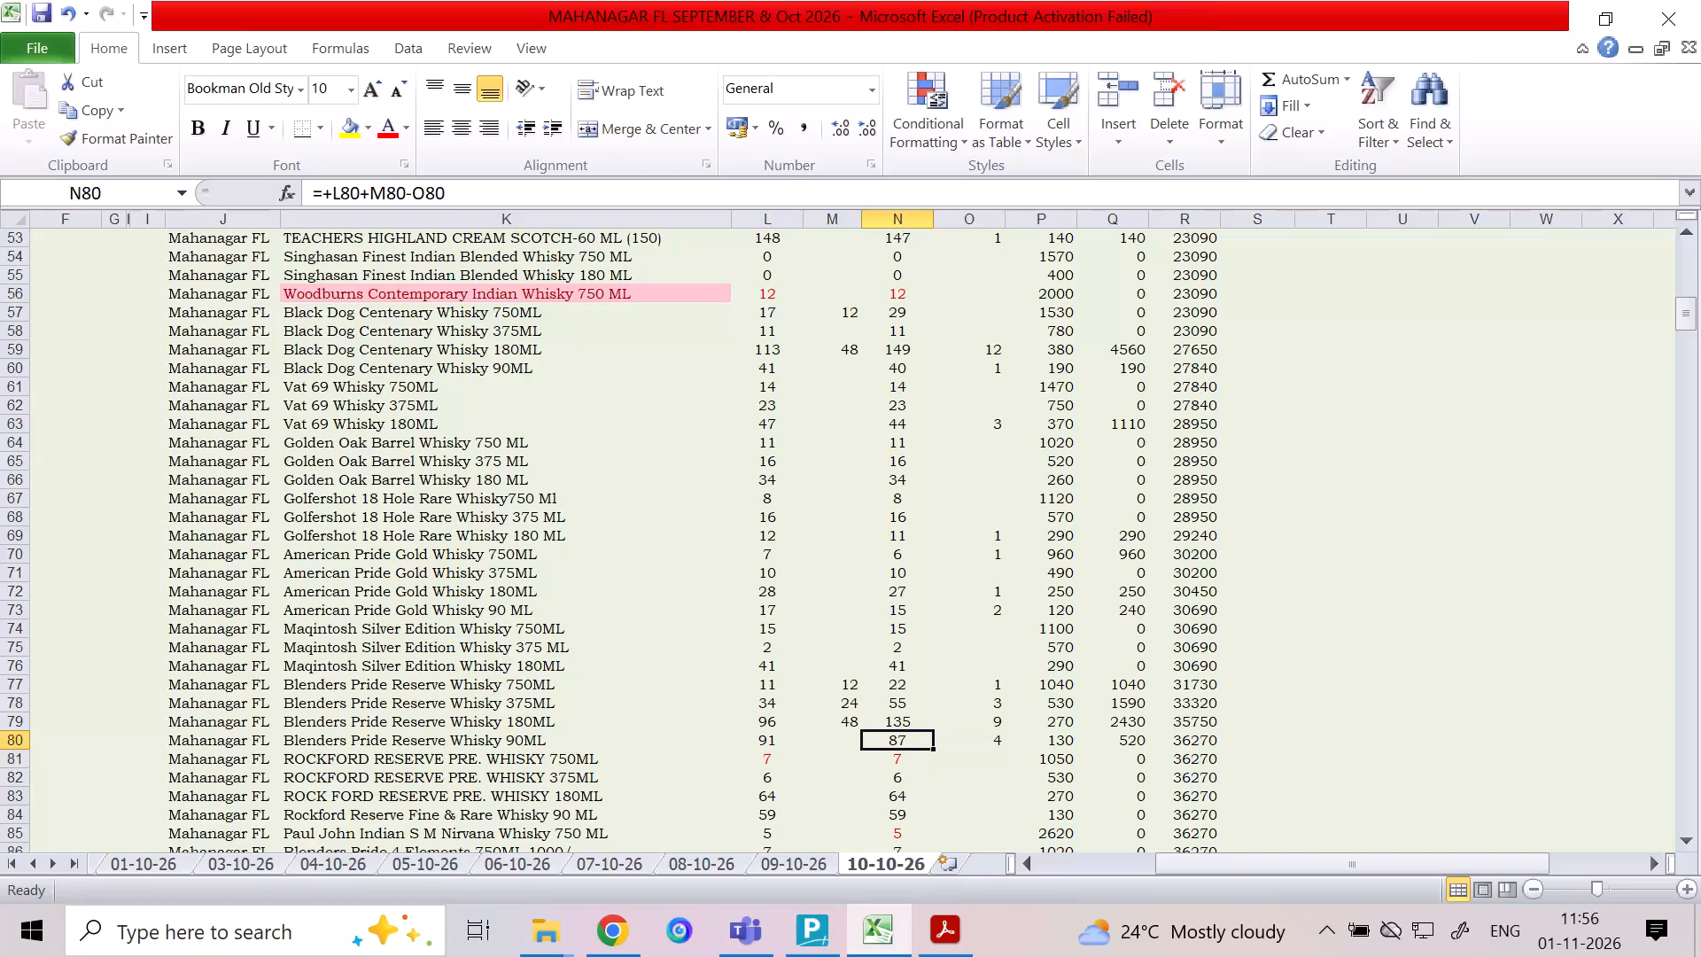
pyautogui.press('Up')
pyautogui.press('Right')
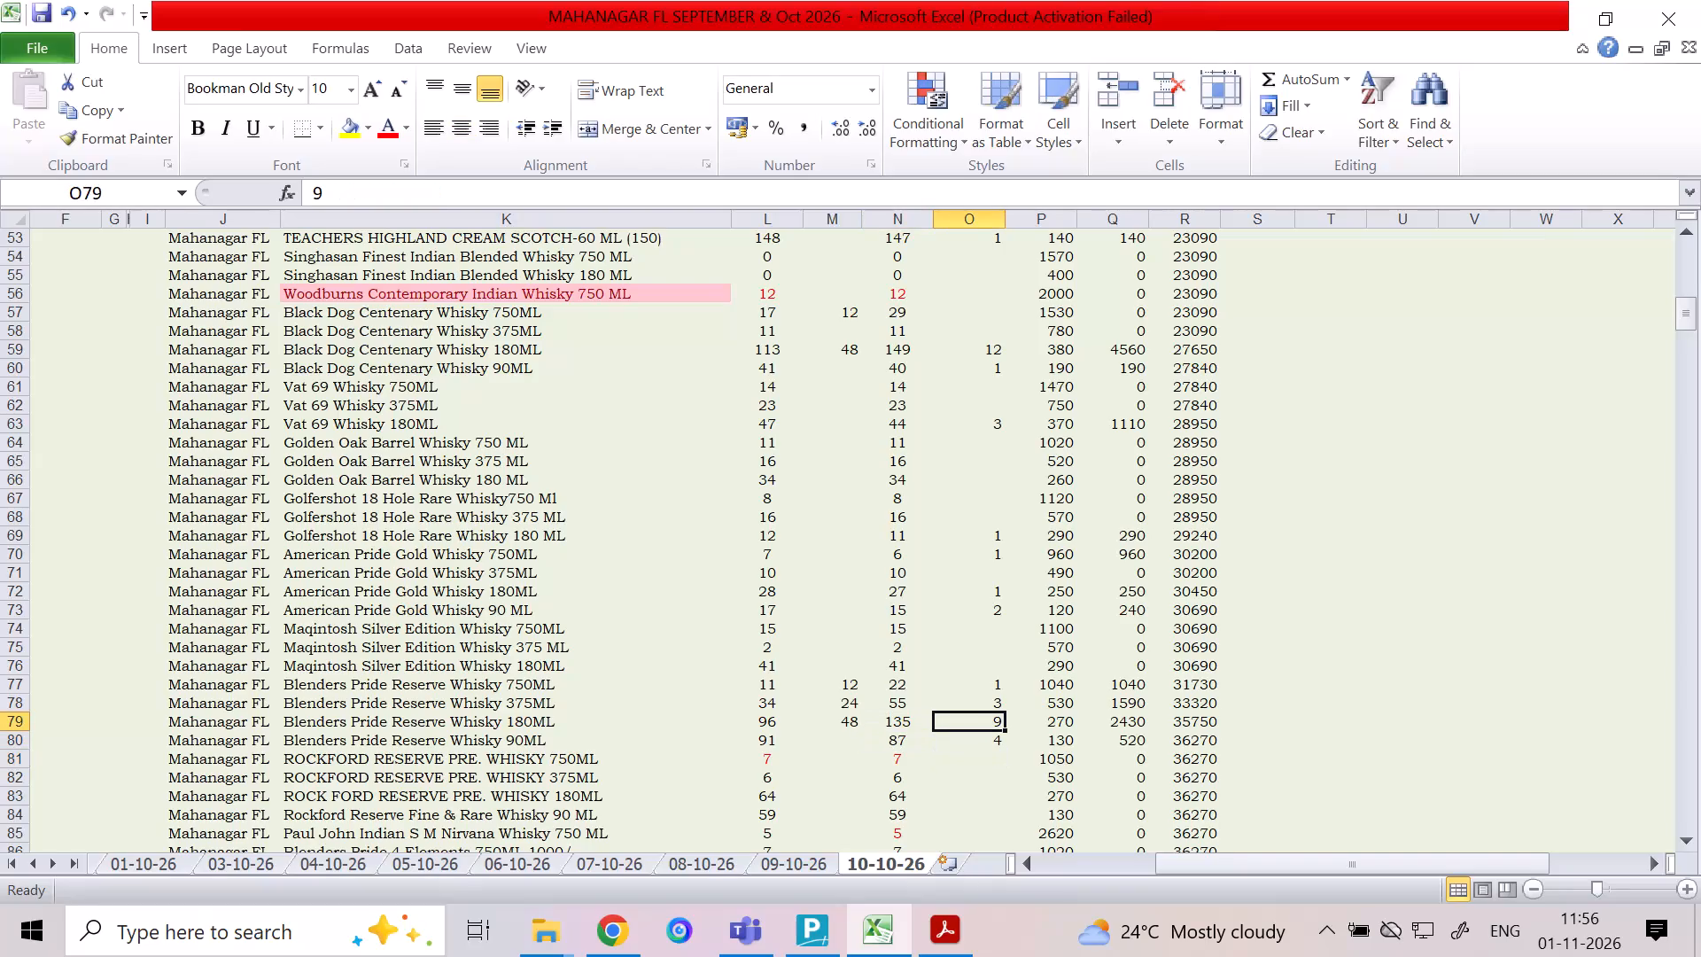
pyautogui.press('Up')
pyautogui.press('Left')
pyautogui.press('Down')
pyautogui.press('Right')
pyautogui.press('Down')
pyautogui.press('Left')
pyautogui.press('Right')
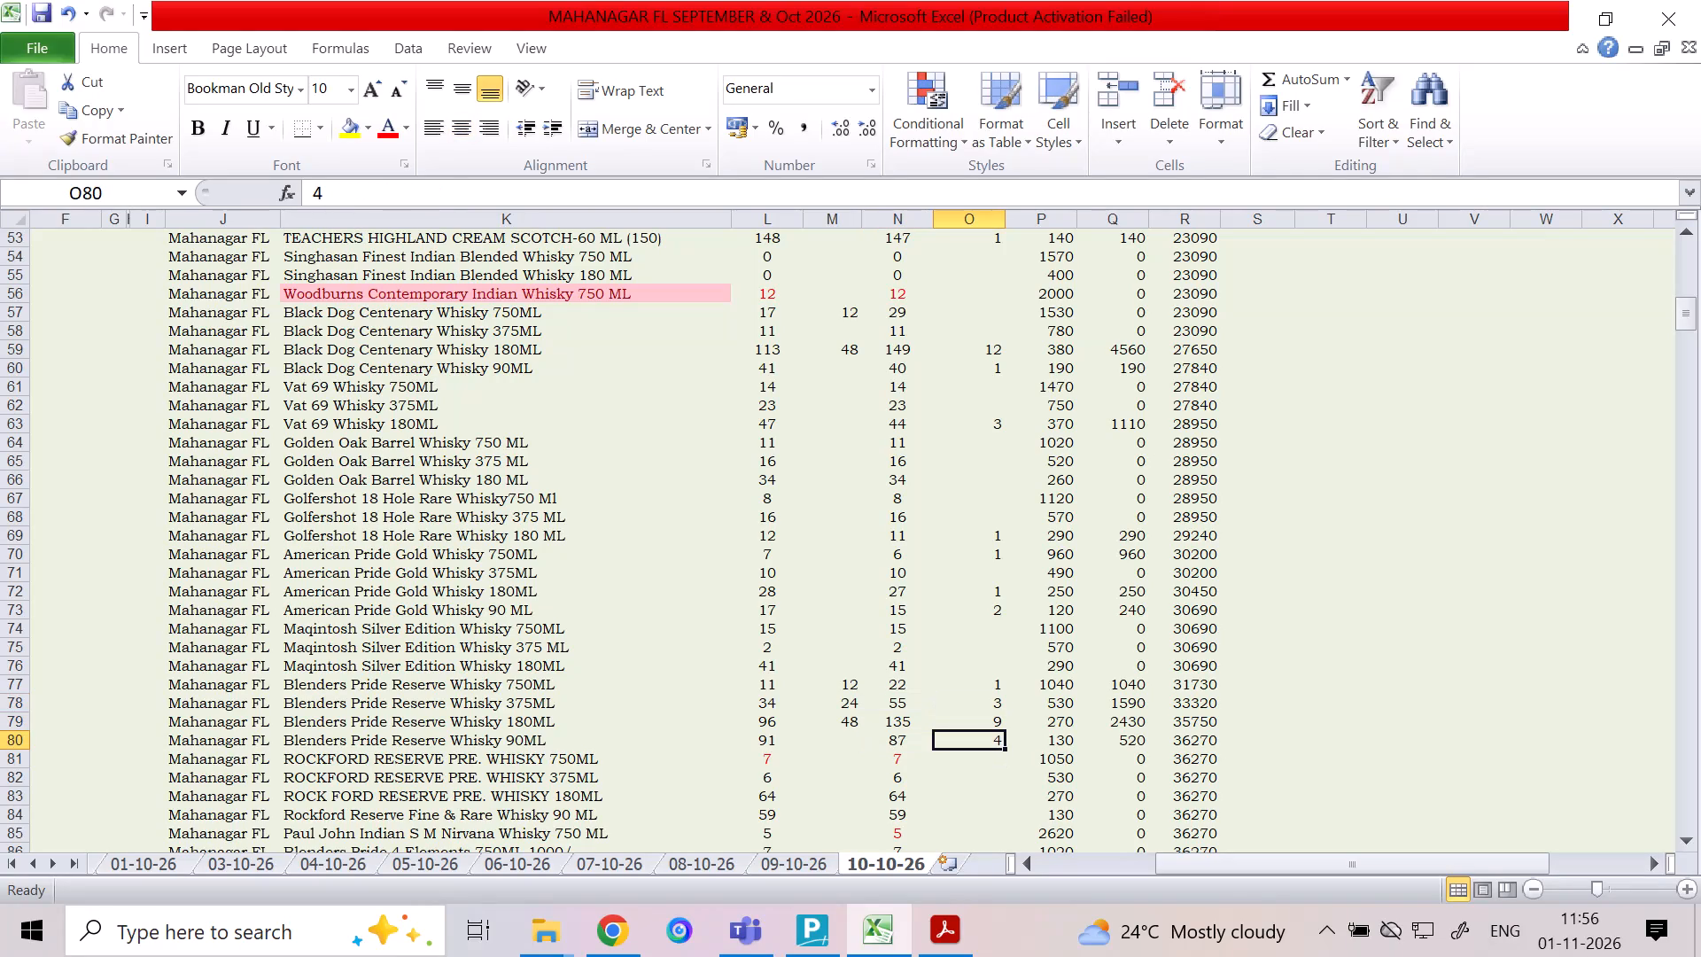
pyautogui.press('Down')
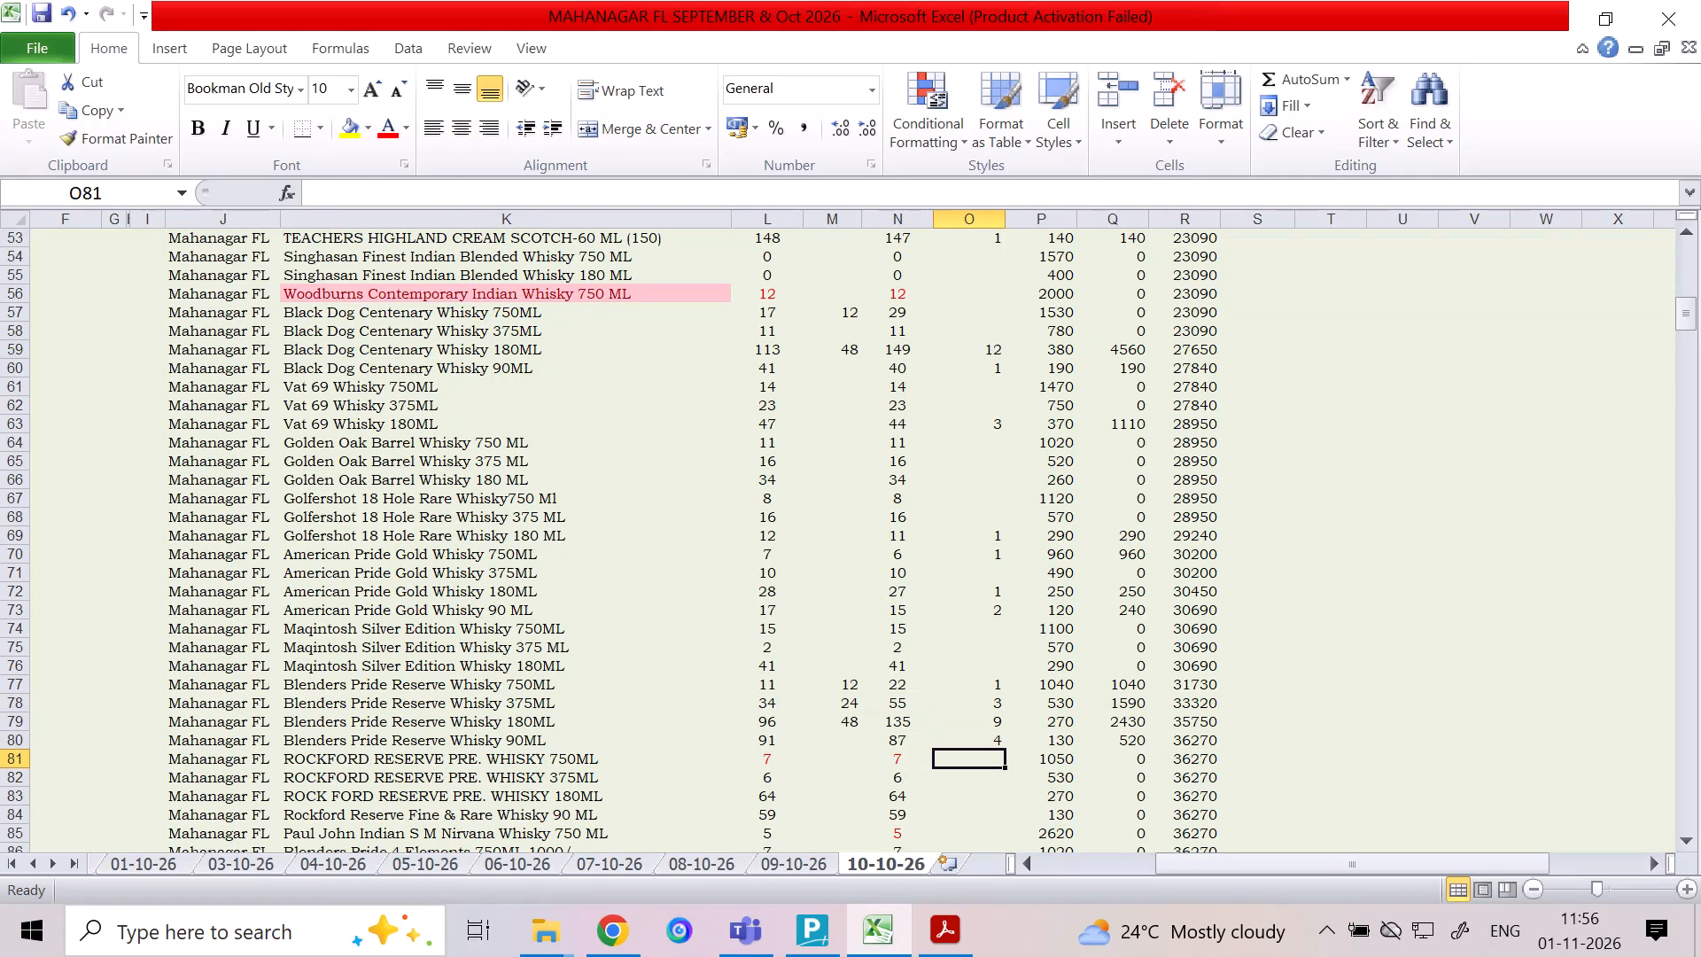
pyautogui.press('Down')
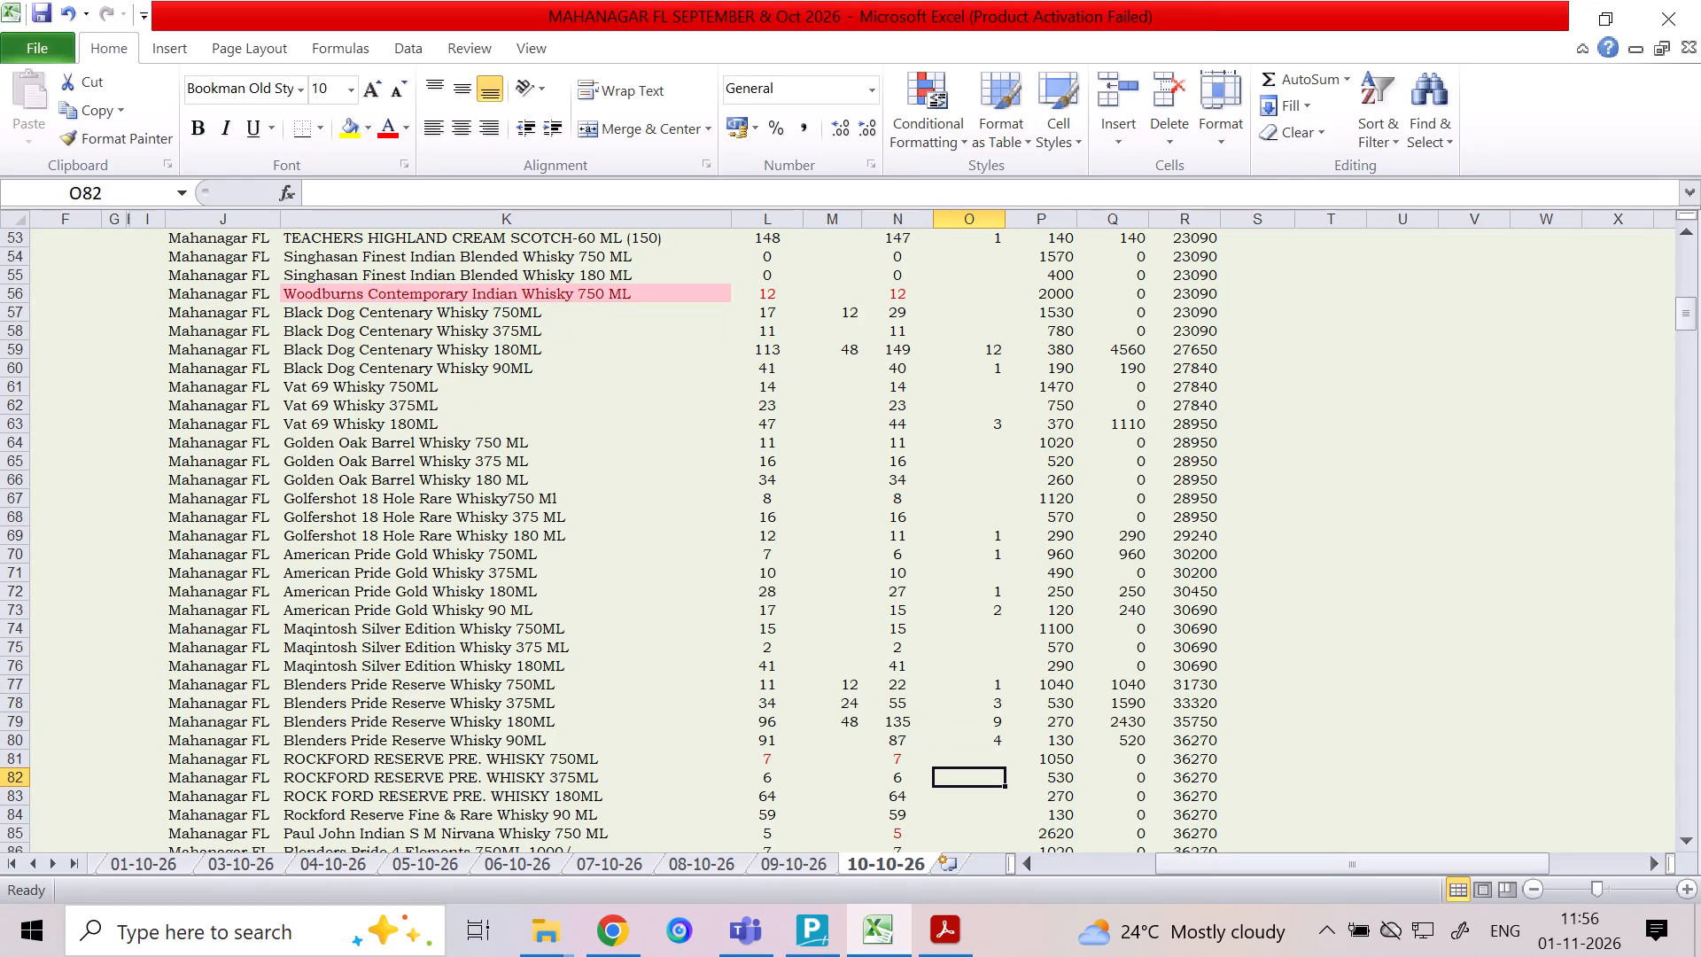
pyautogui.press('Left')
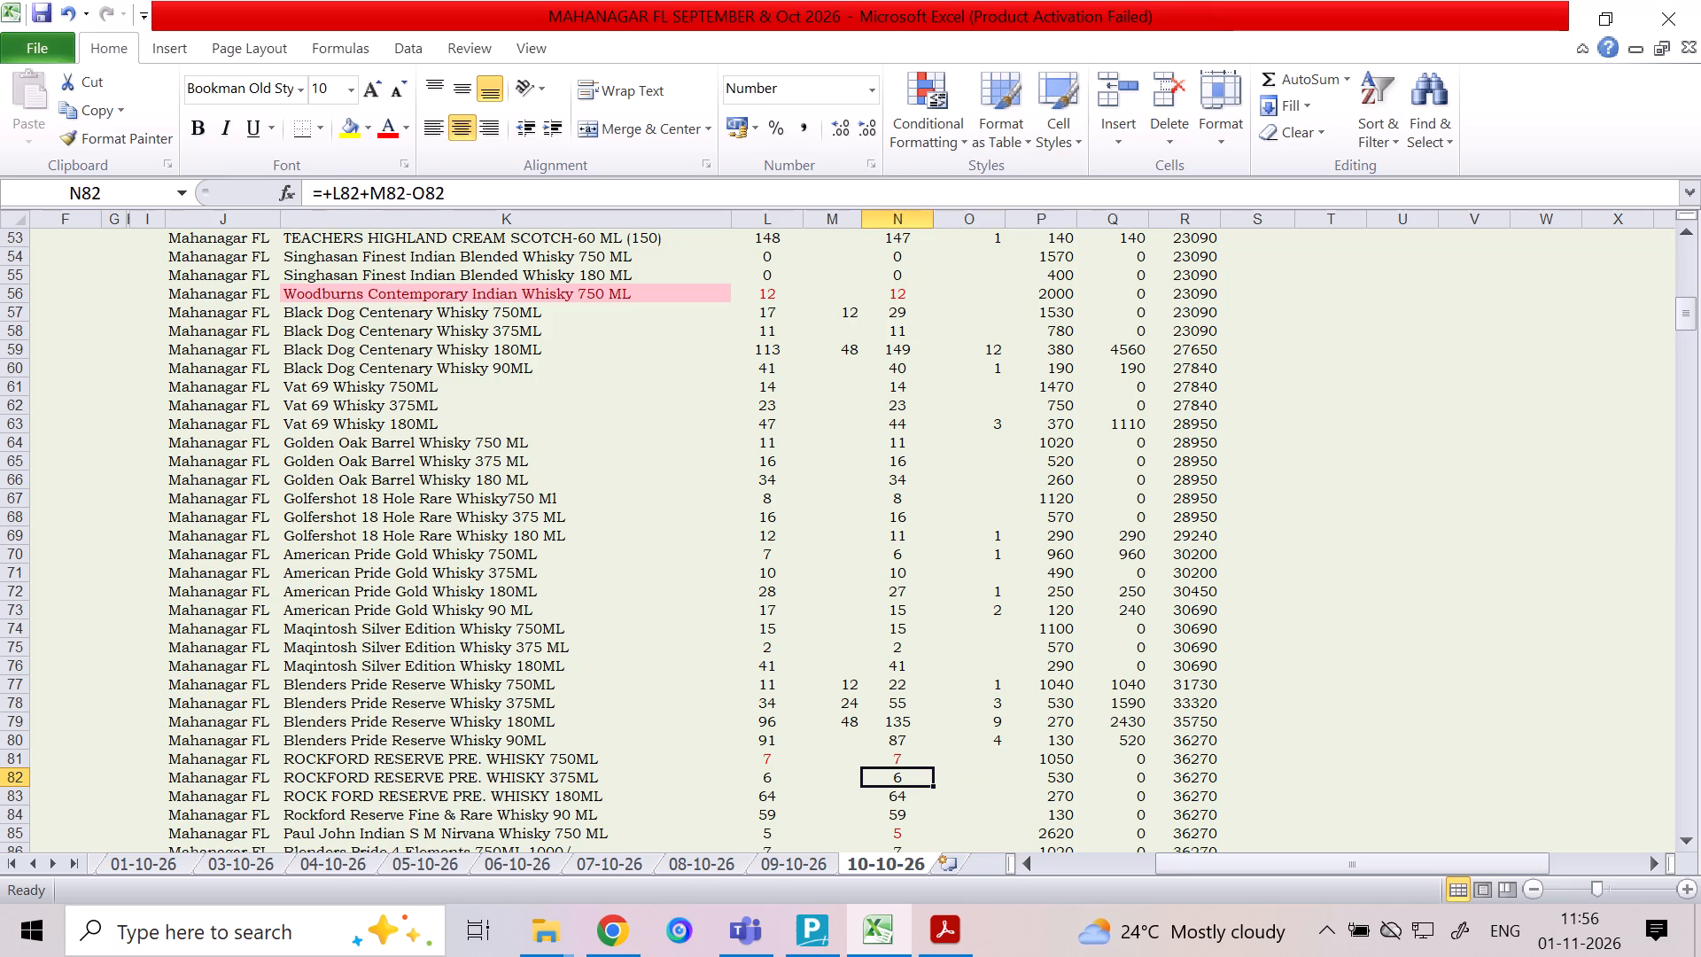
pyautogui.press('Up')
pyautogui.press('Left')
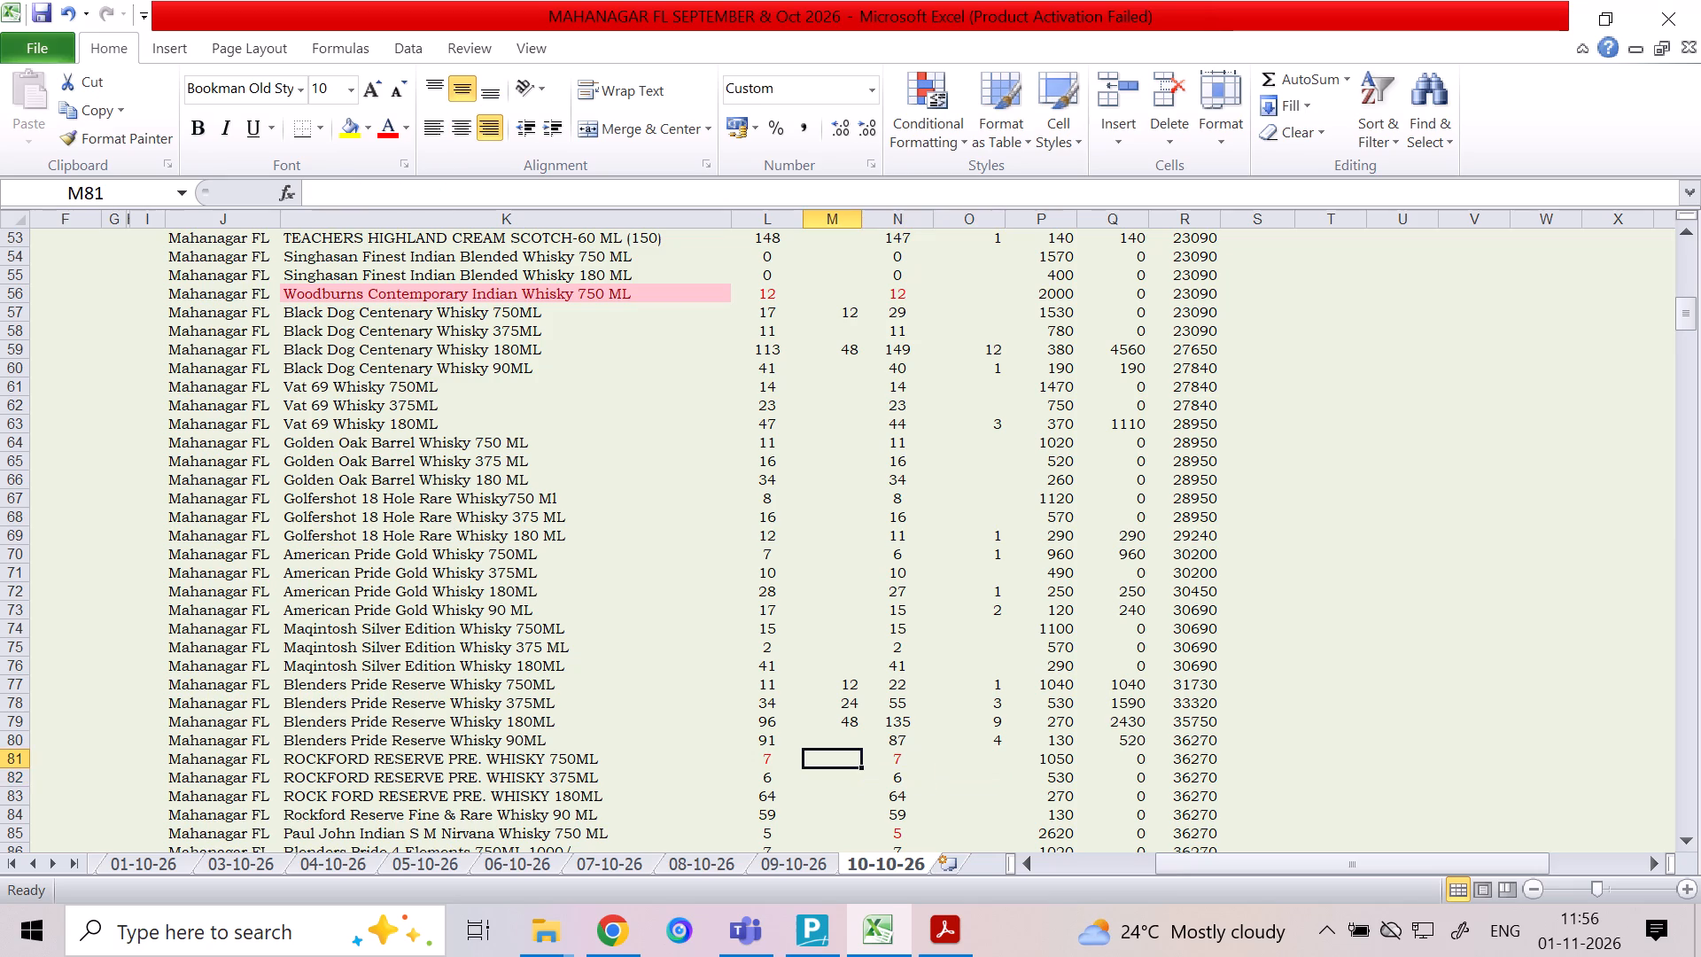
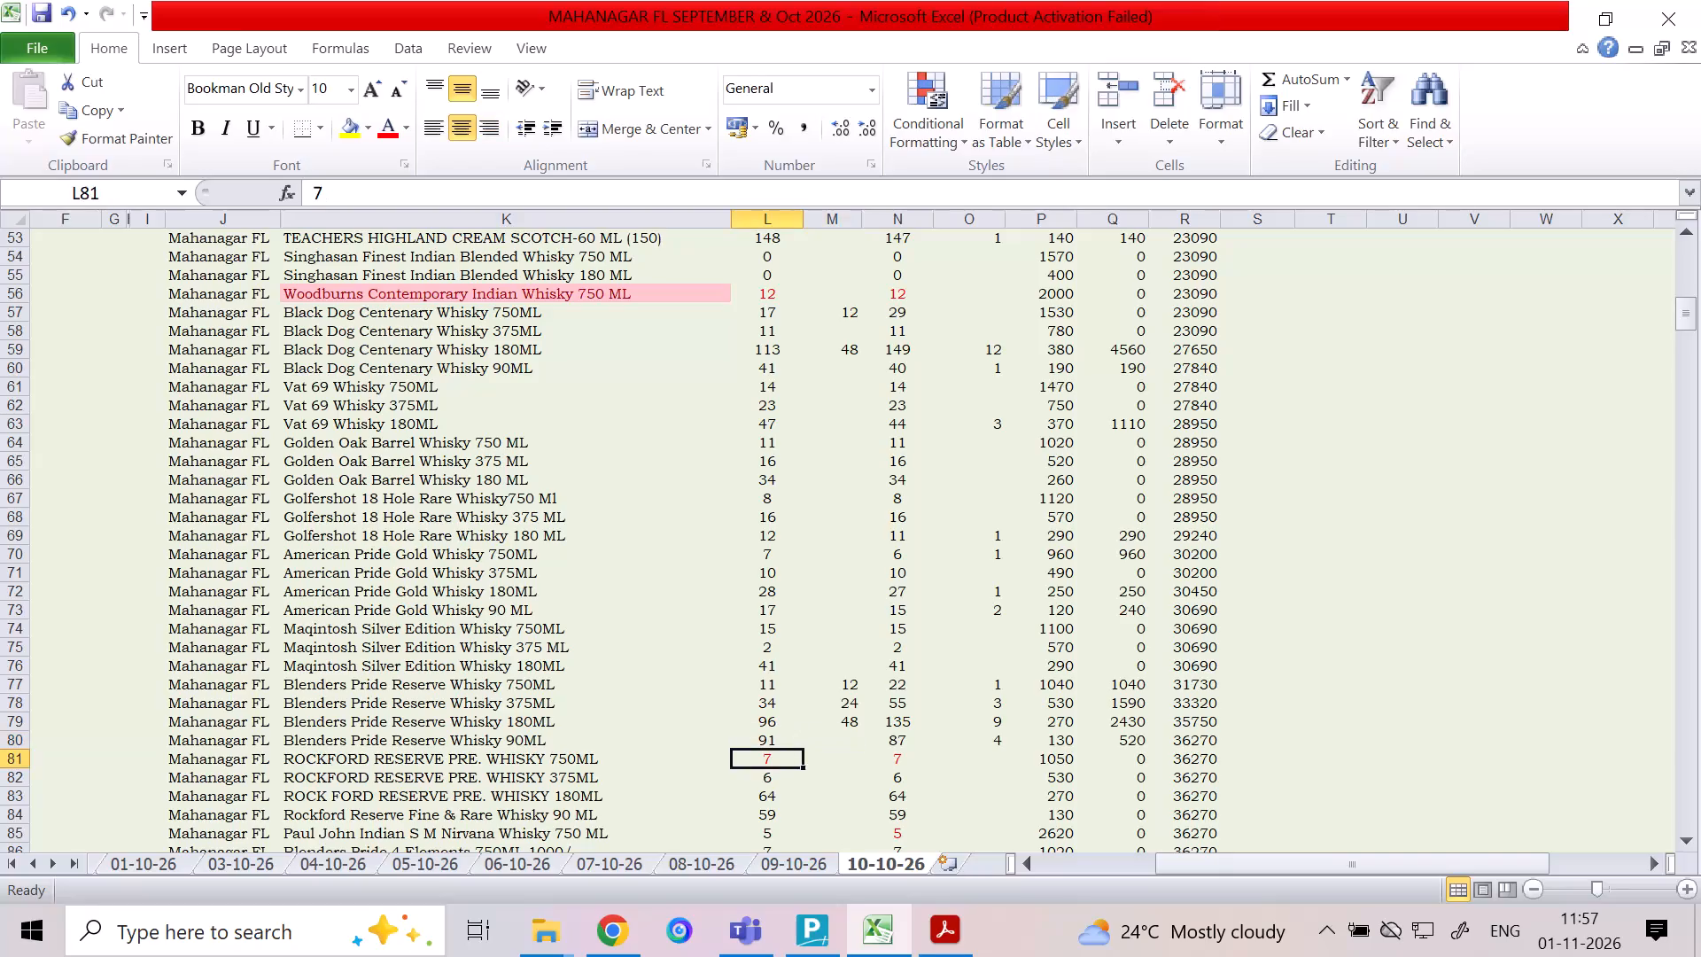
# Enter column M quantities of 24 for Rockford Reserve Whisky 375ML and 48 for Rockford Reserve Whisky 180ML.
pyautogui.press('Up')
pyautogui.press('Up')
pyautogui.press('Right')
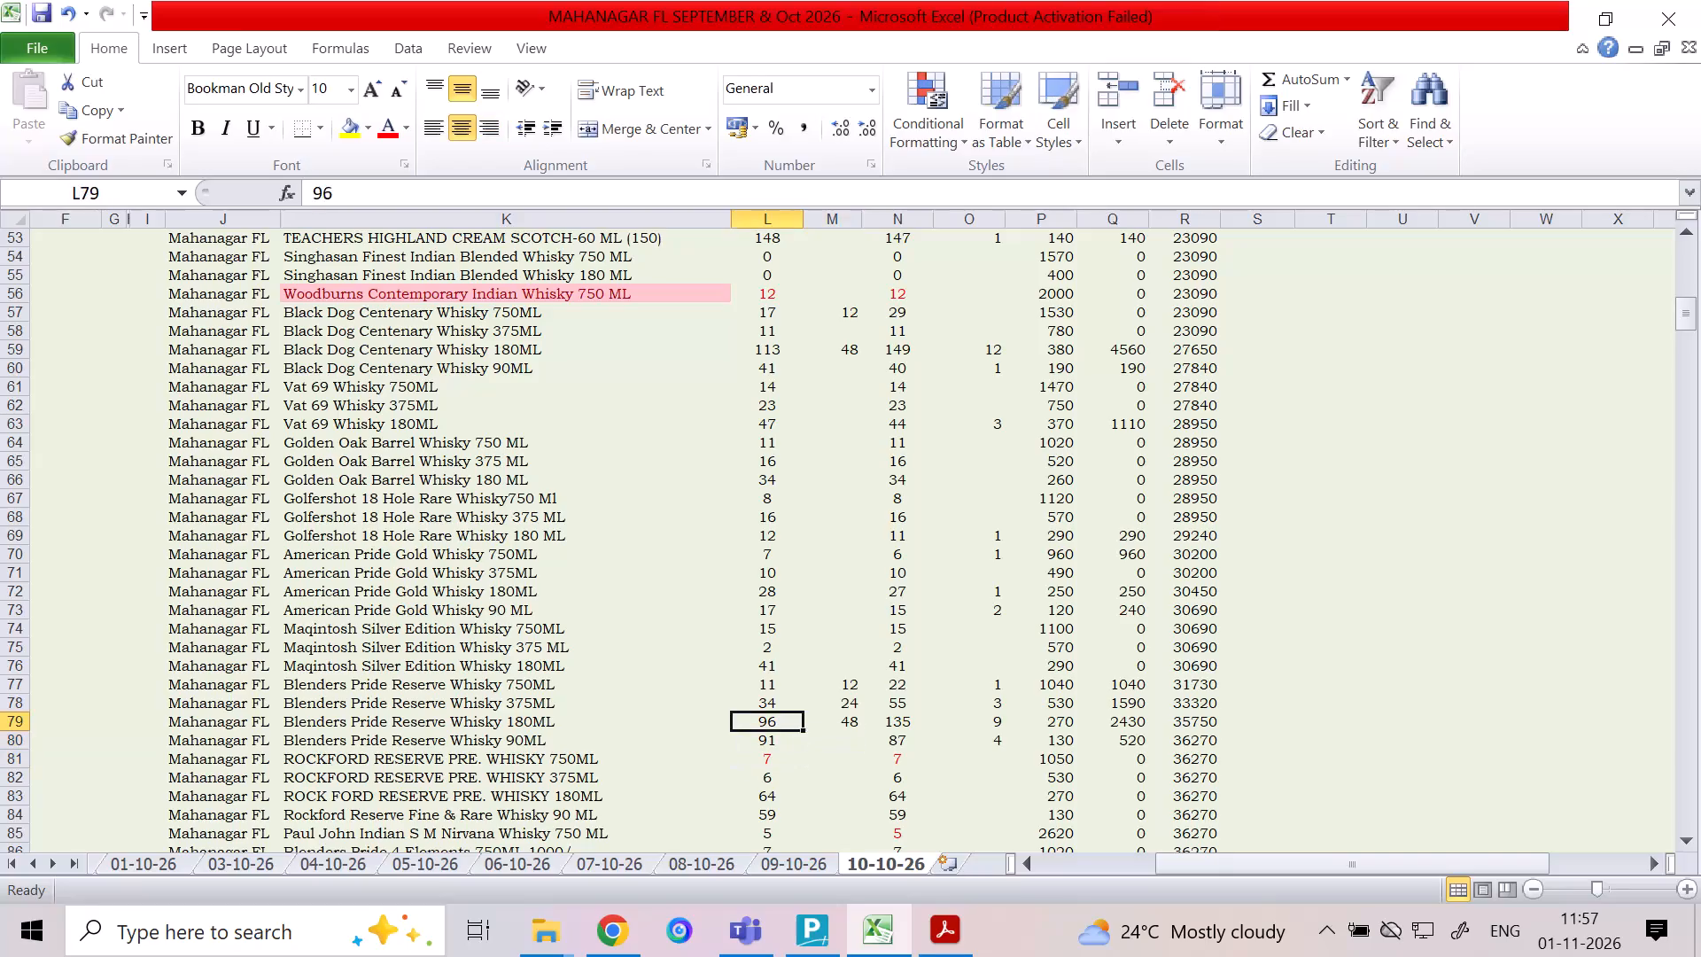
pyautogui.press('Down')
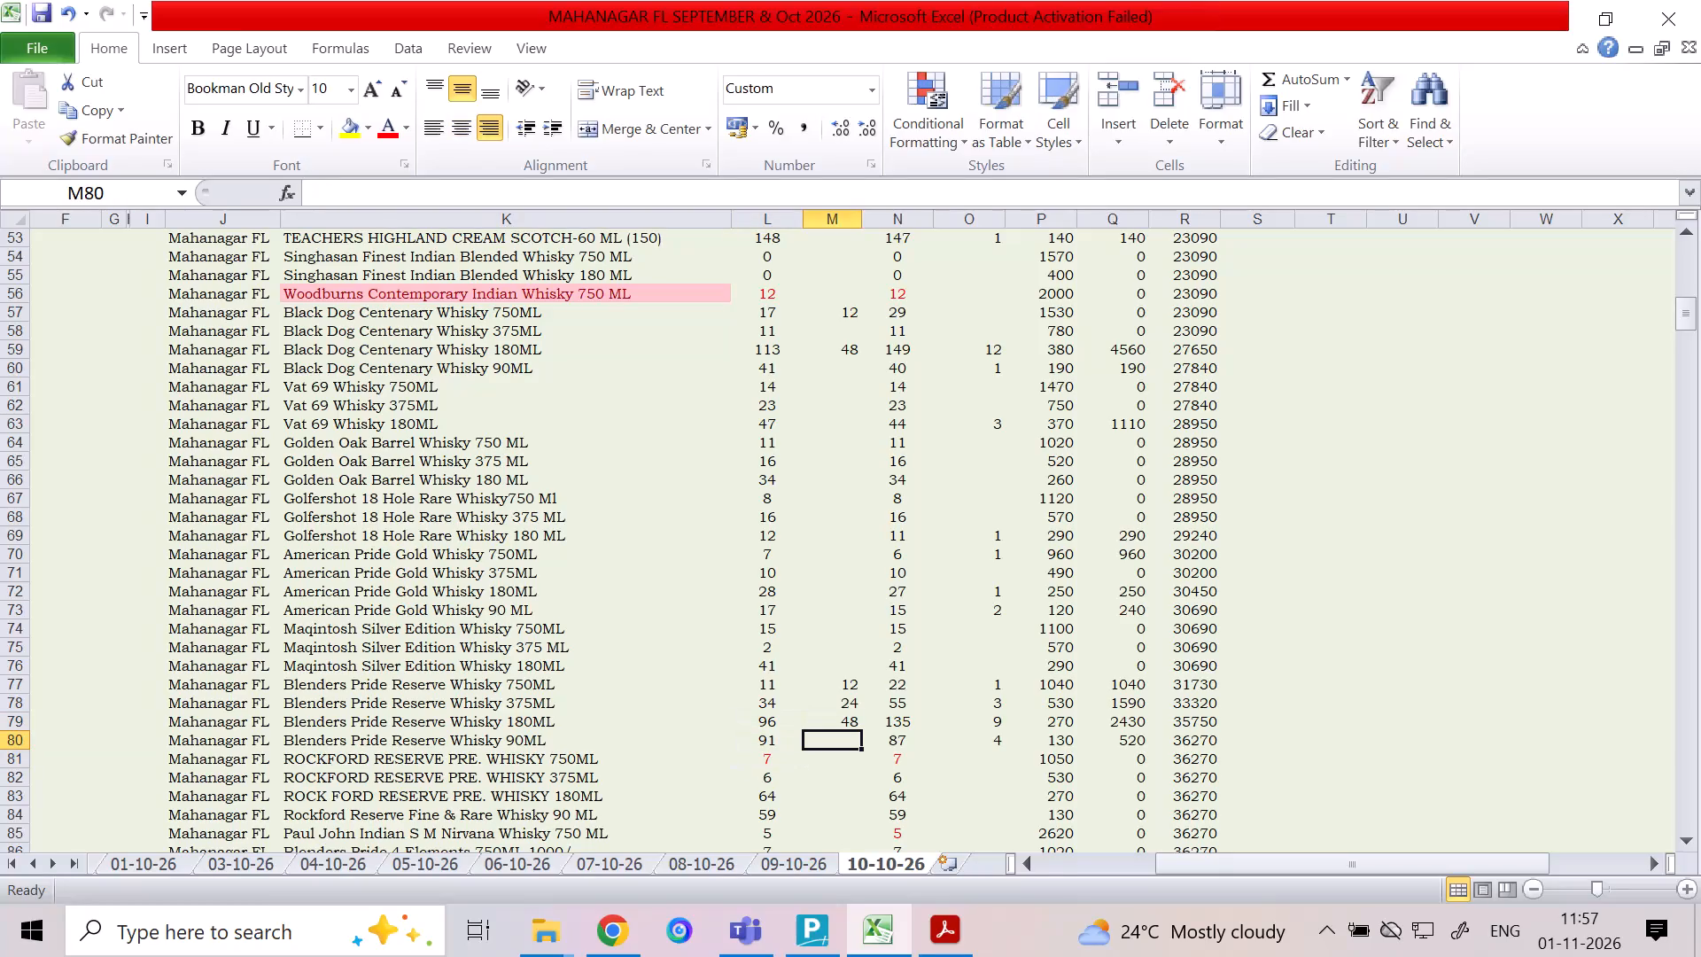
pyautogui.press('Down')
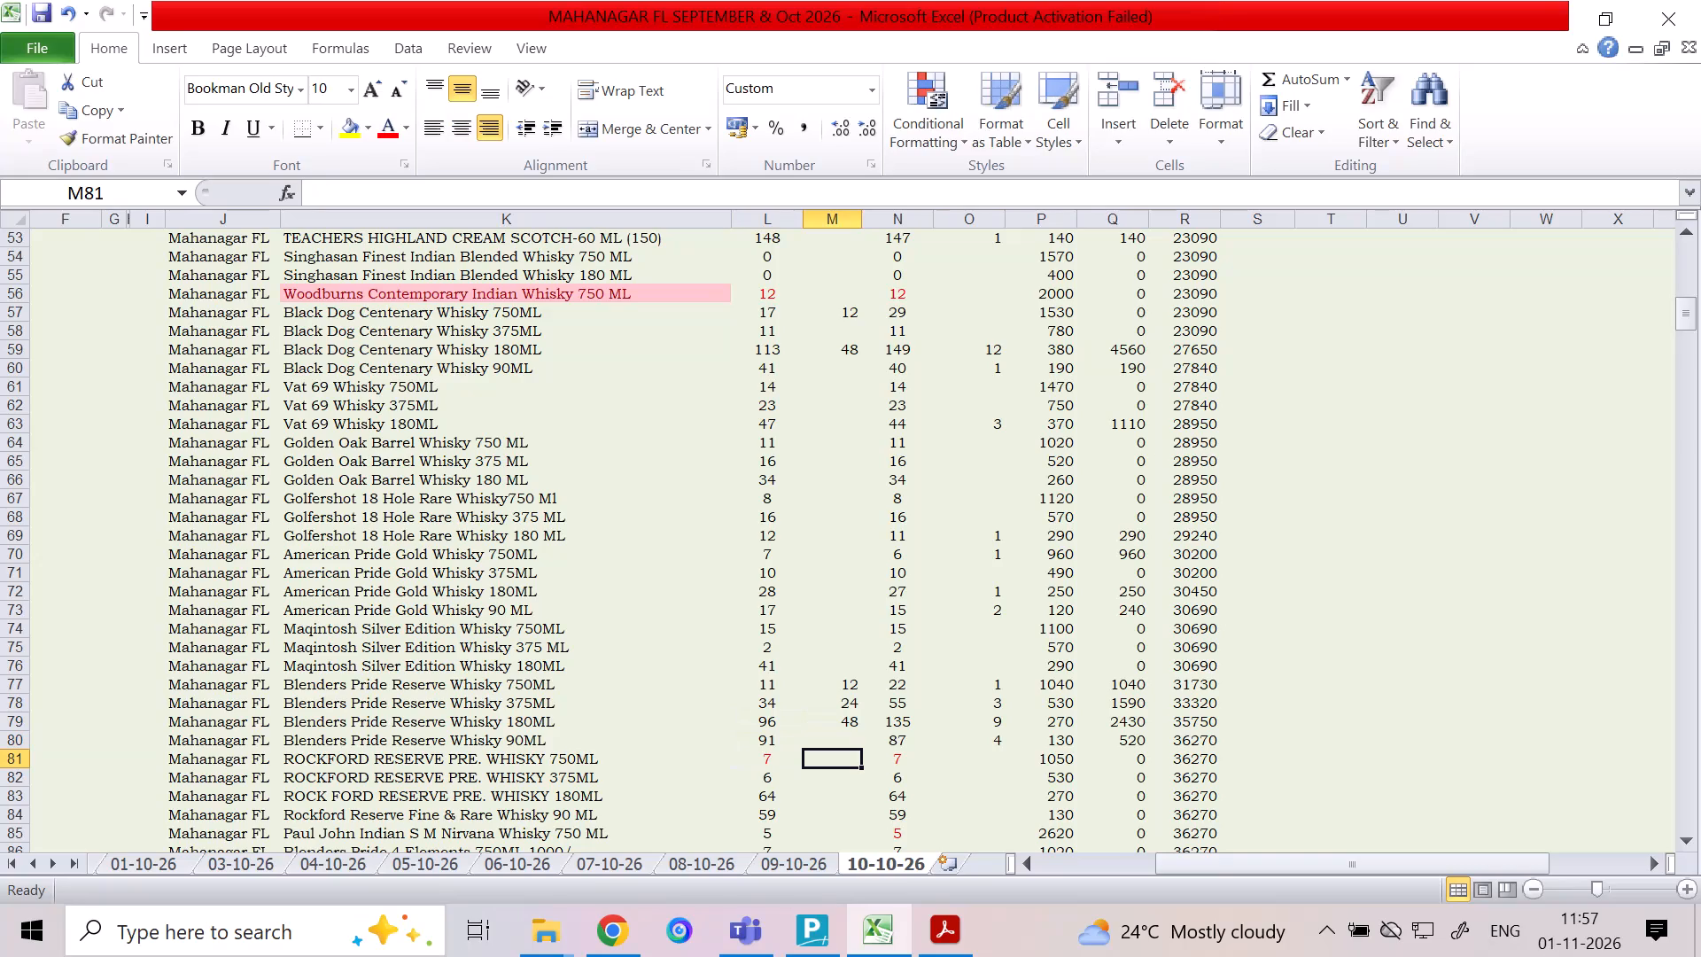
pyautogui.press('Down')
pyautogui.write('24')
pyautogui.press('Down')
pyautogui.write('48')
pyautogui.press('Down')
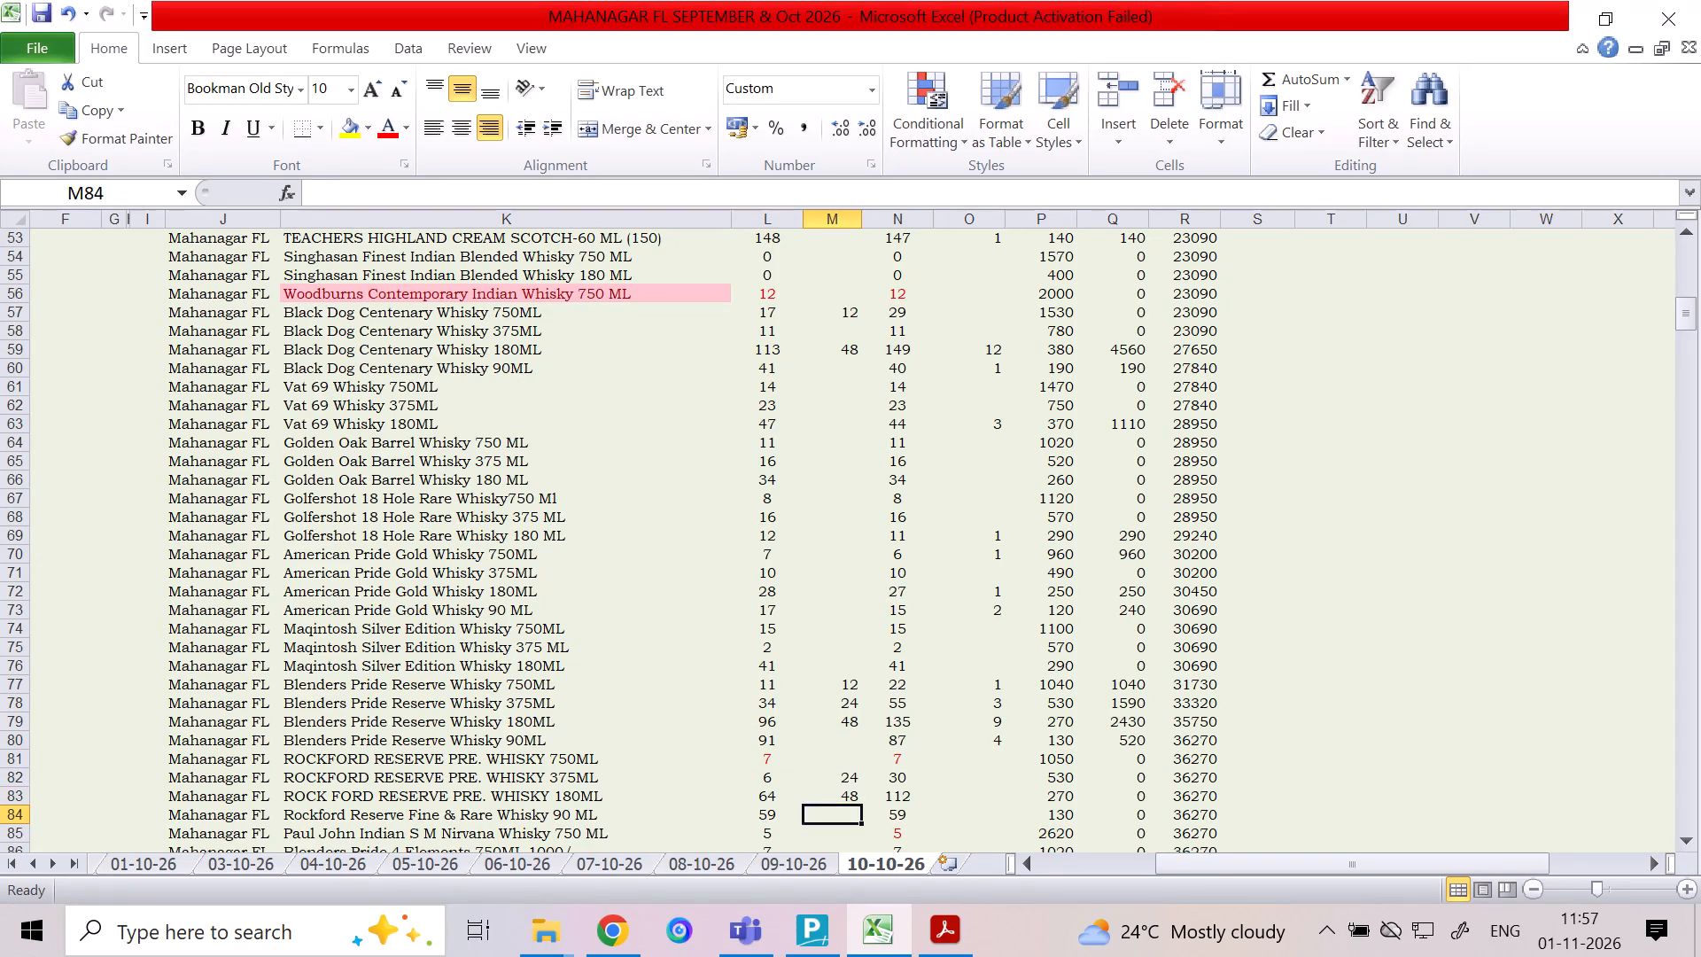
# Enter column O quantities of 5 for Rockford Reserve Whisky 375ML and 2 for Rockford Reserve Whisky 180ML.
pyautogui.press('Up')
pyautogui.press('Up')
pyautogui.press('Up')
pyautogui.press('Right')
pyautogui.press('Right')
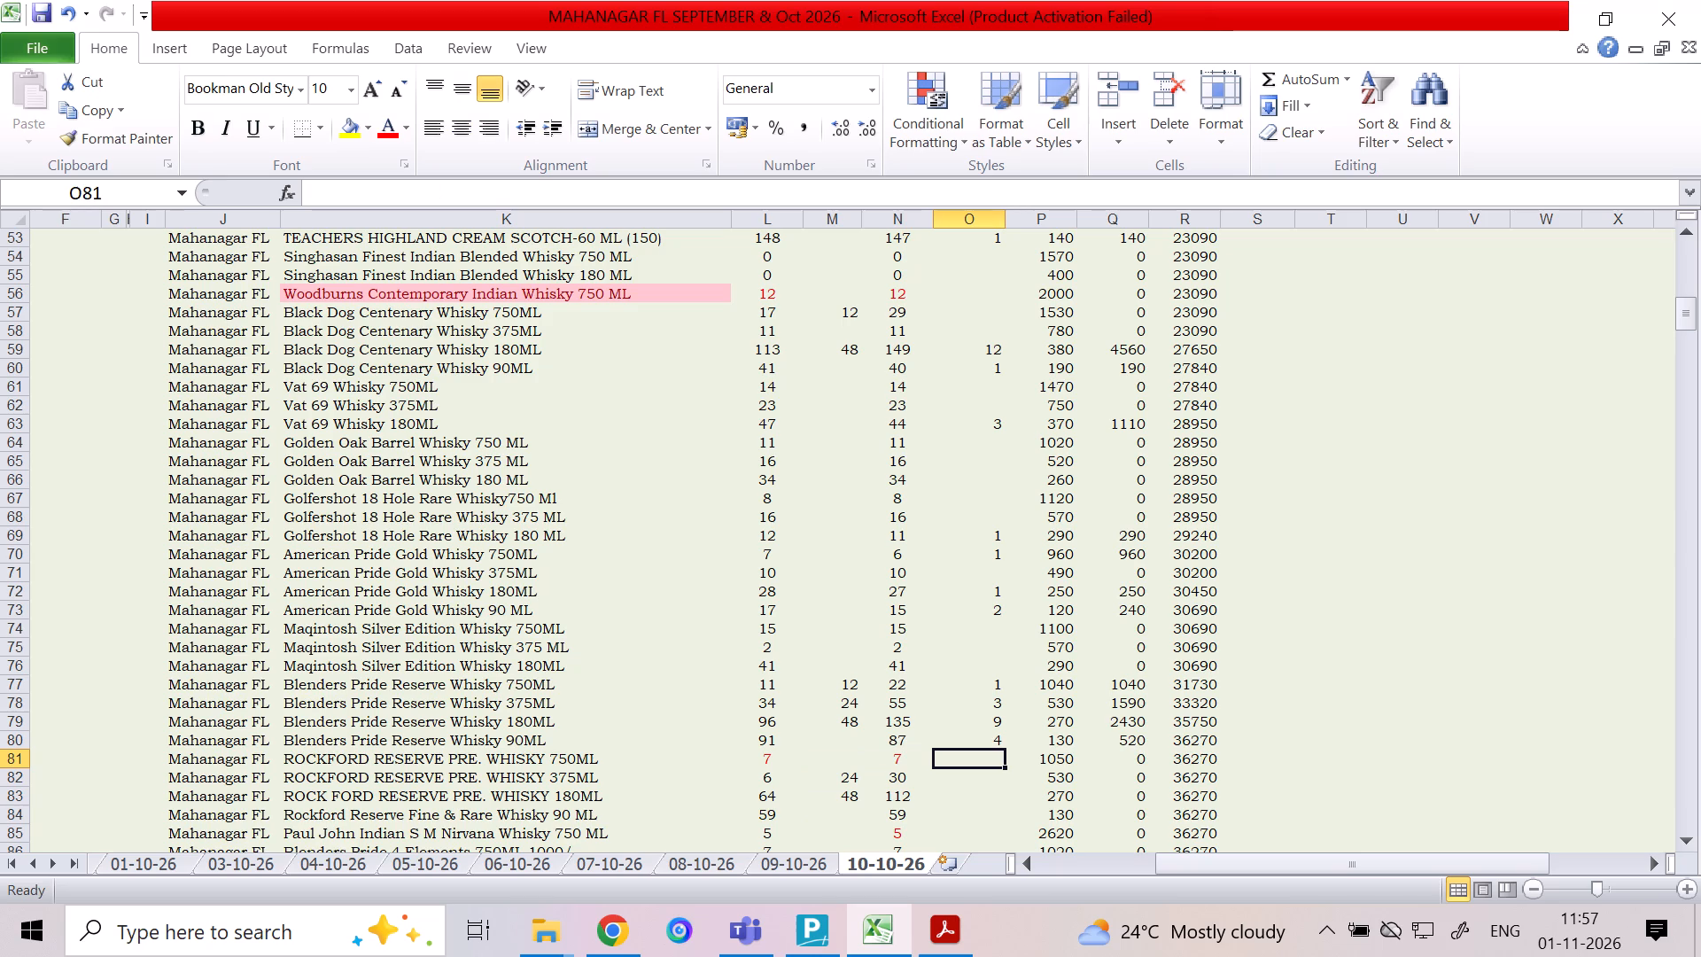
pyautogui.press('Down')
pyautogui.press('5')
pyautogui.press('Down')
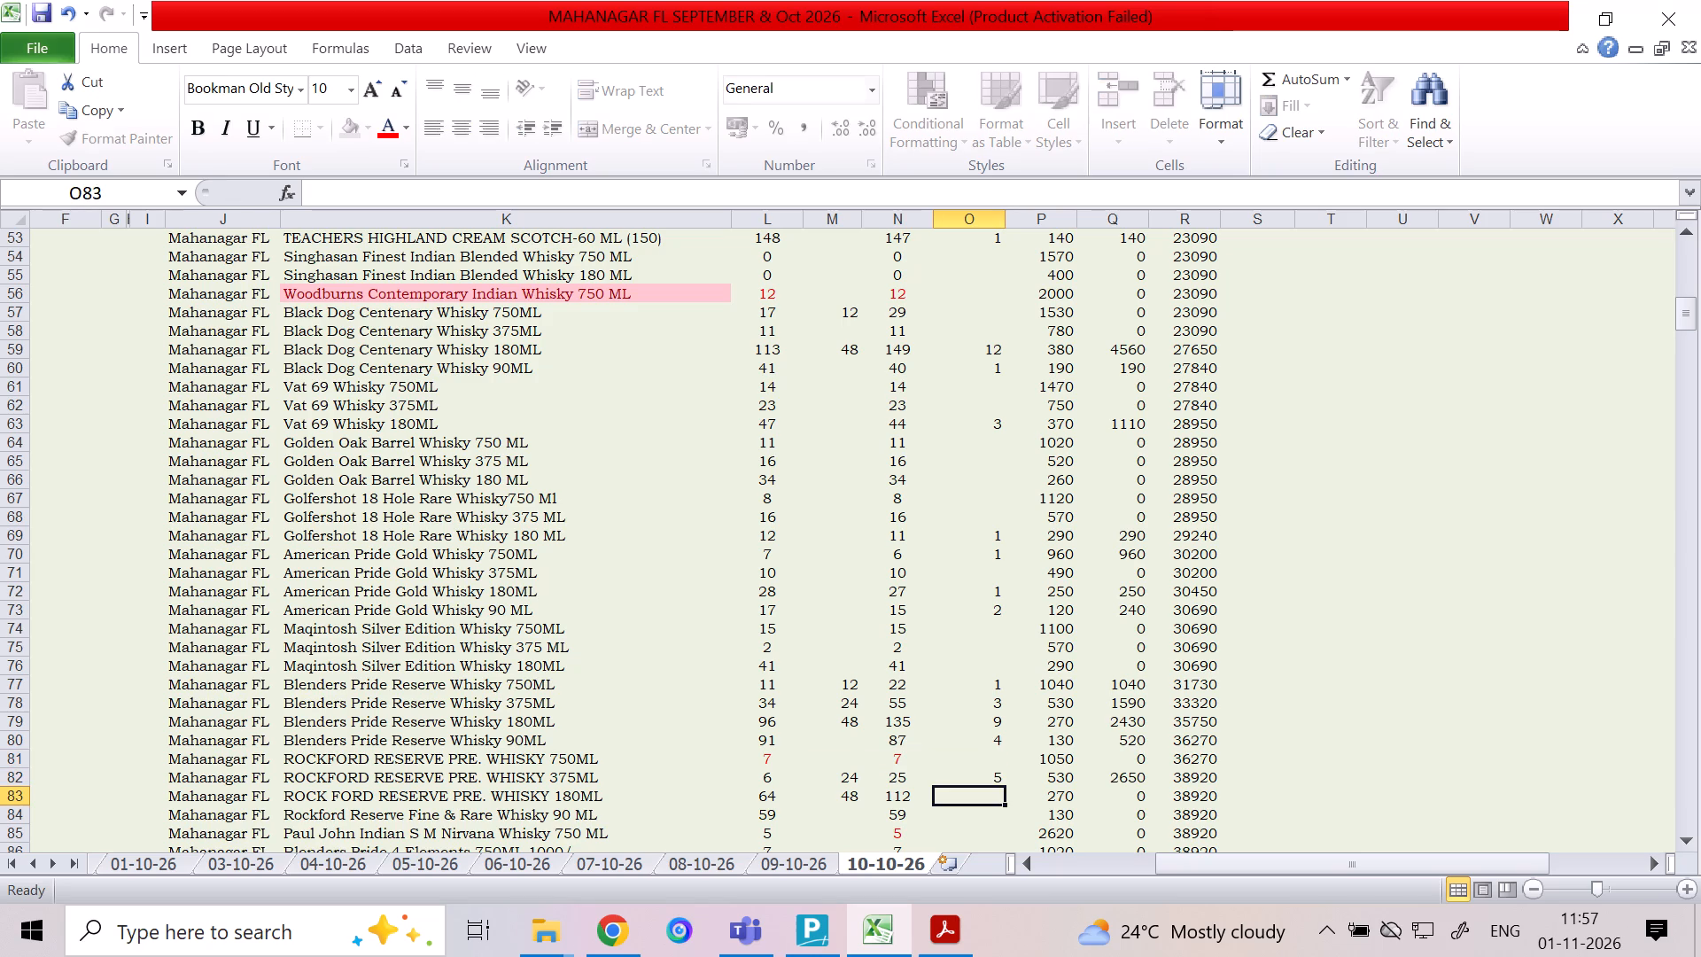
pyautogui.press('2')
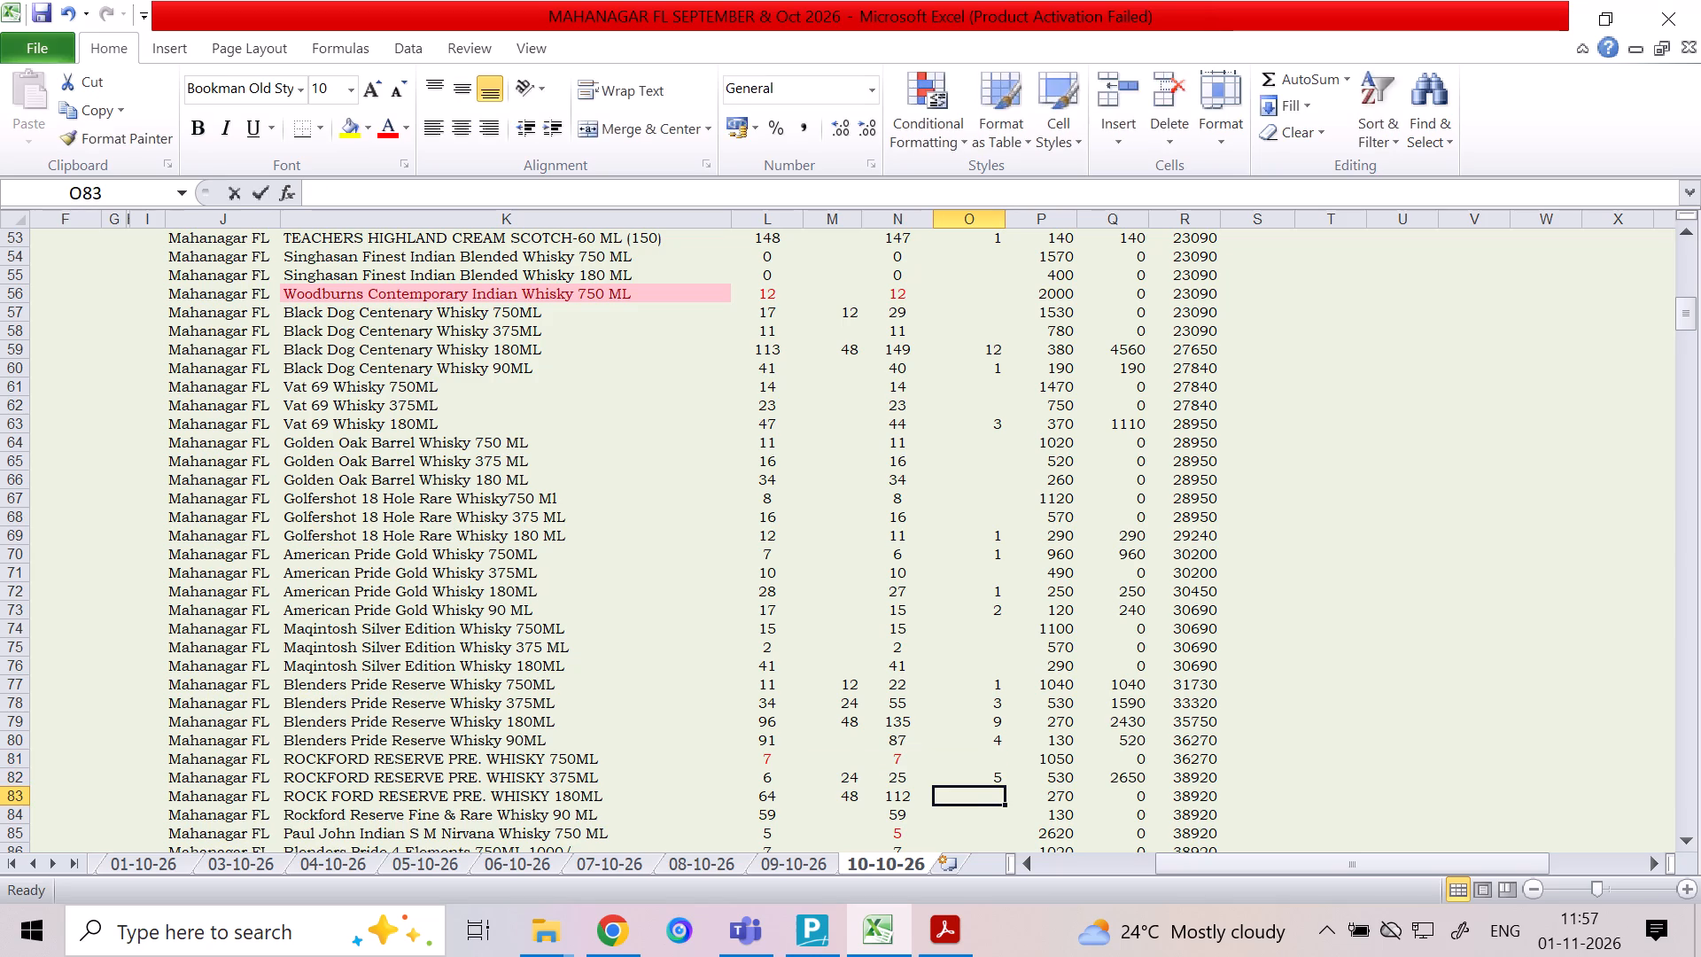
pyautogui.press('Down')
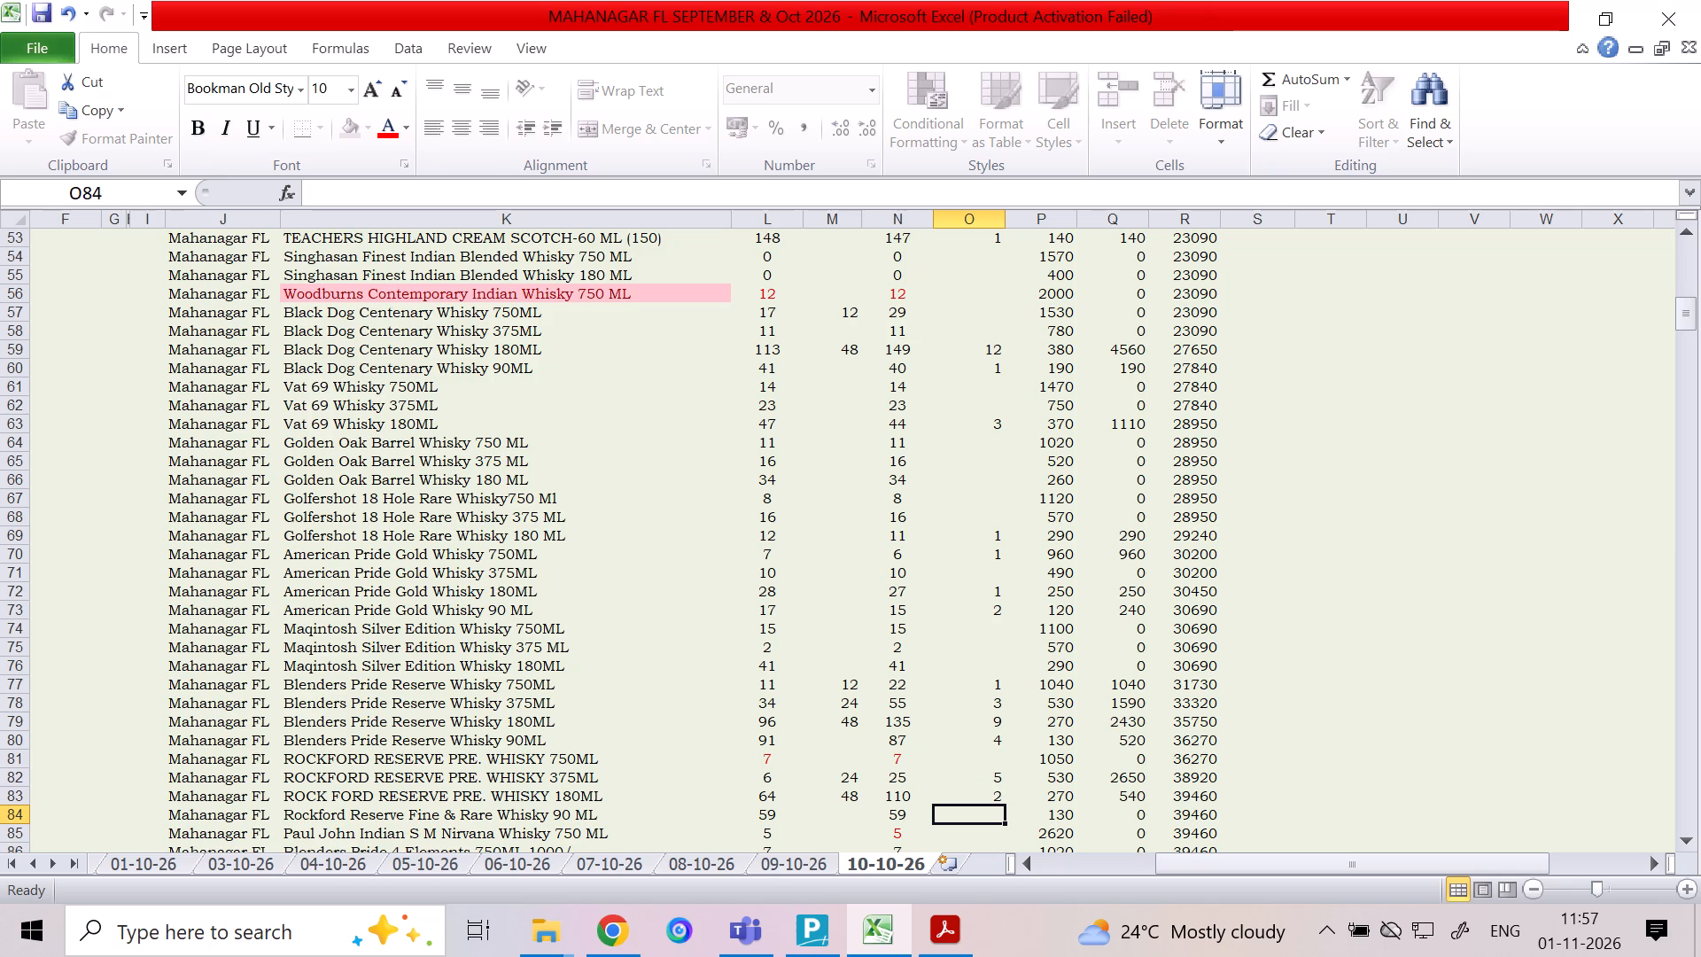
# Enter column O quantities of 1 for Blenders Pride 4 Elements 375ML and 2 for Oaksmith Gold Whisky 375ML.
pyautogui.press('Down')
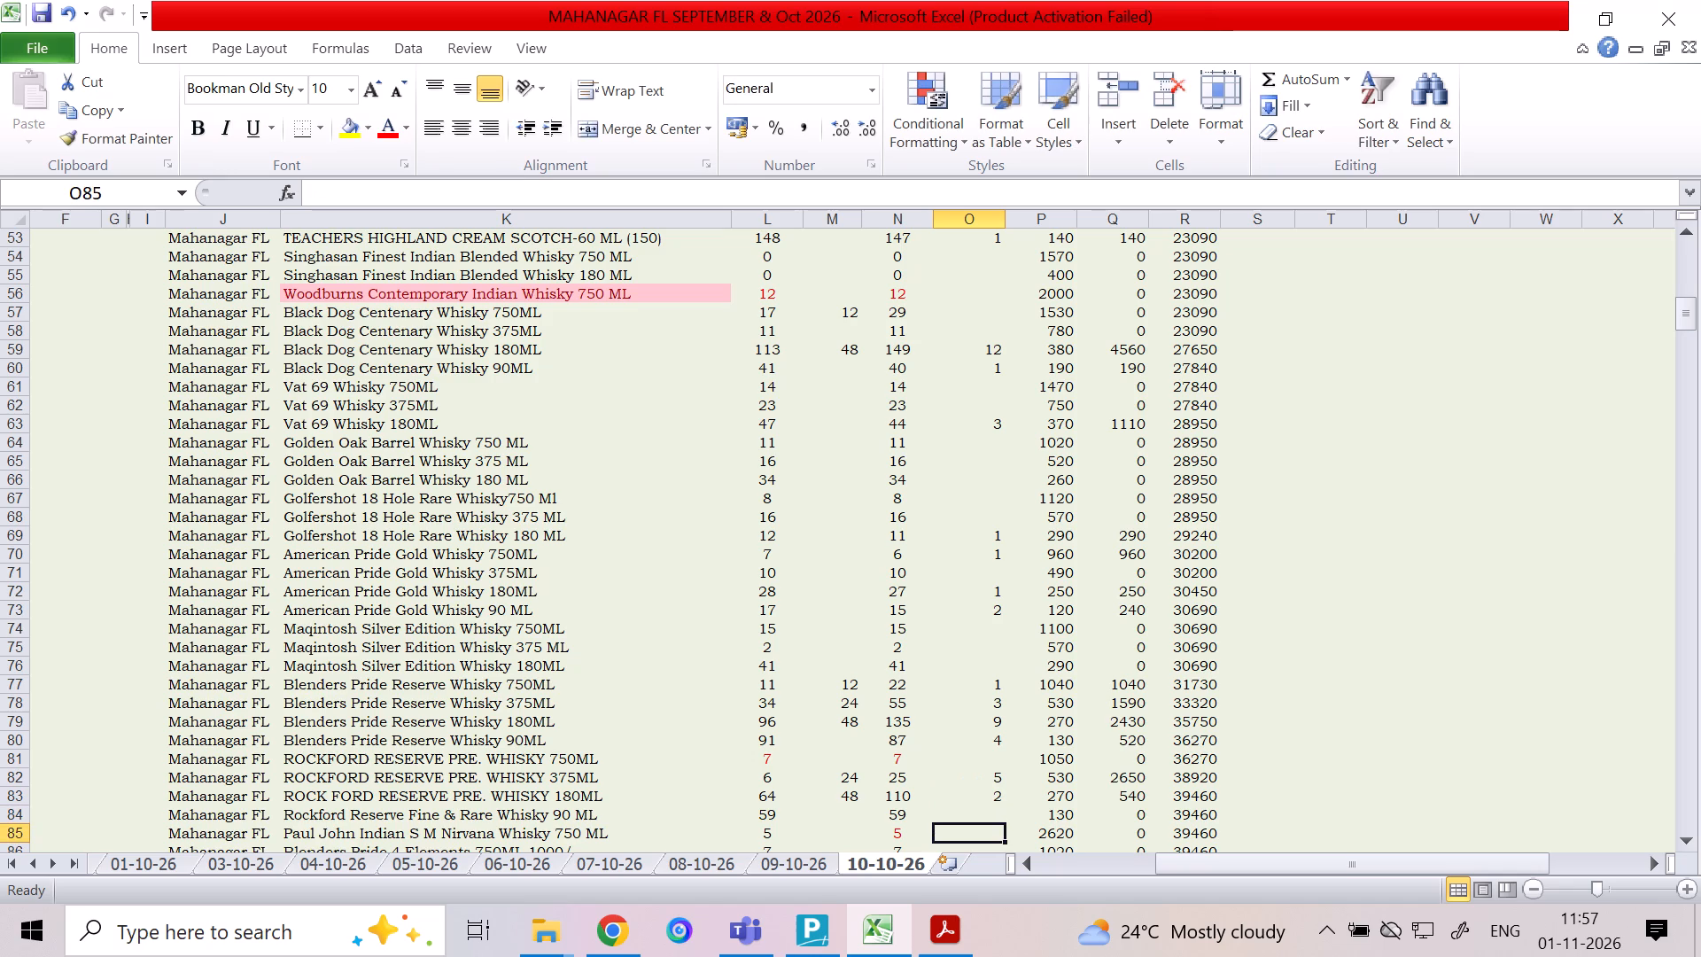
pyautogui.press('Down')
pyautogui.press('Down')
pyautogui.press('1')
pyautogui.press('Down')
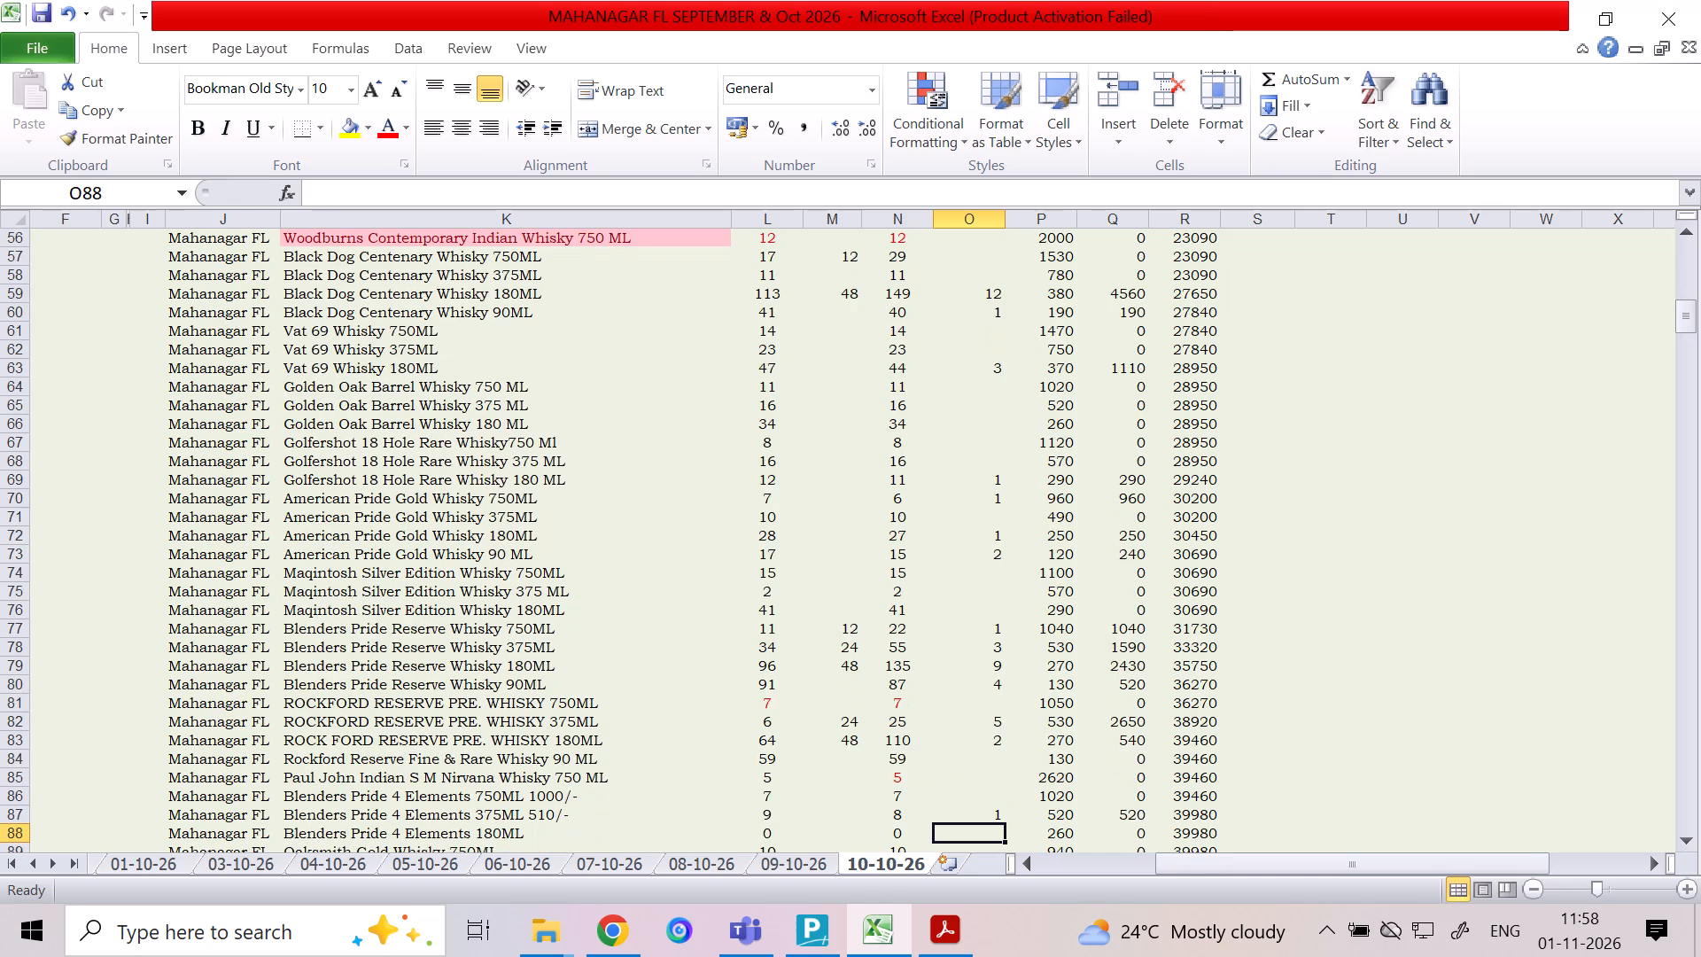
pyautogui.press('Down')
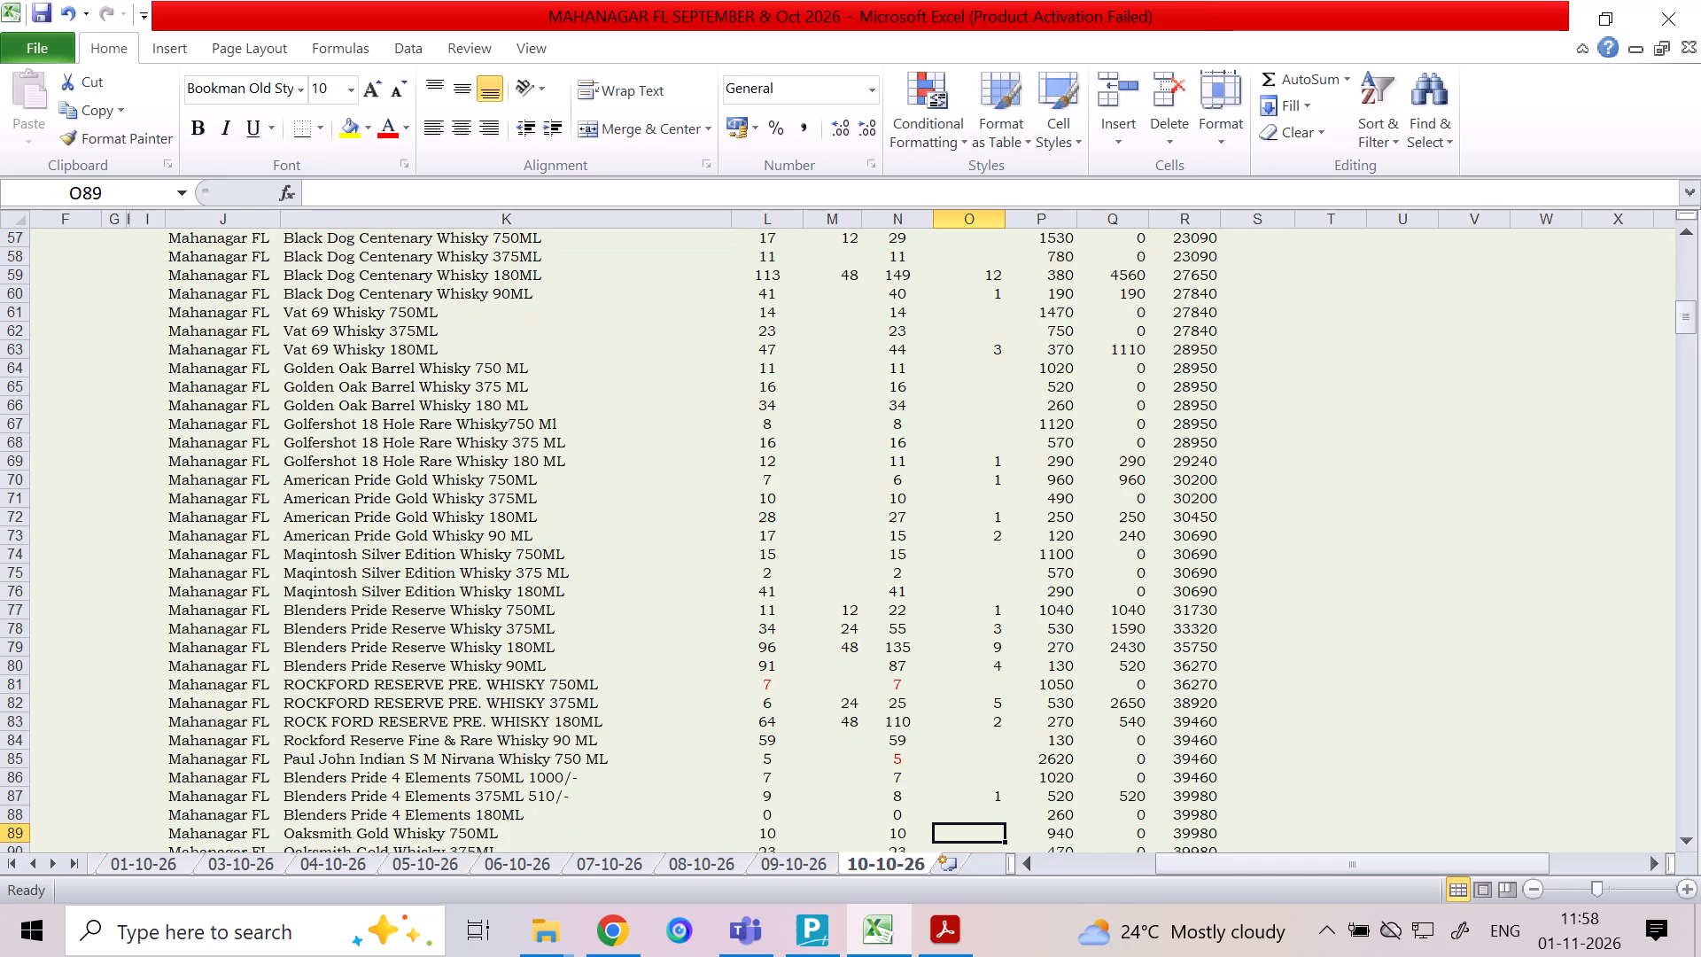
pyautogui.press('Down')
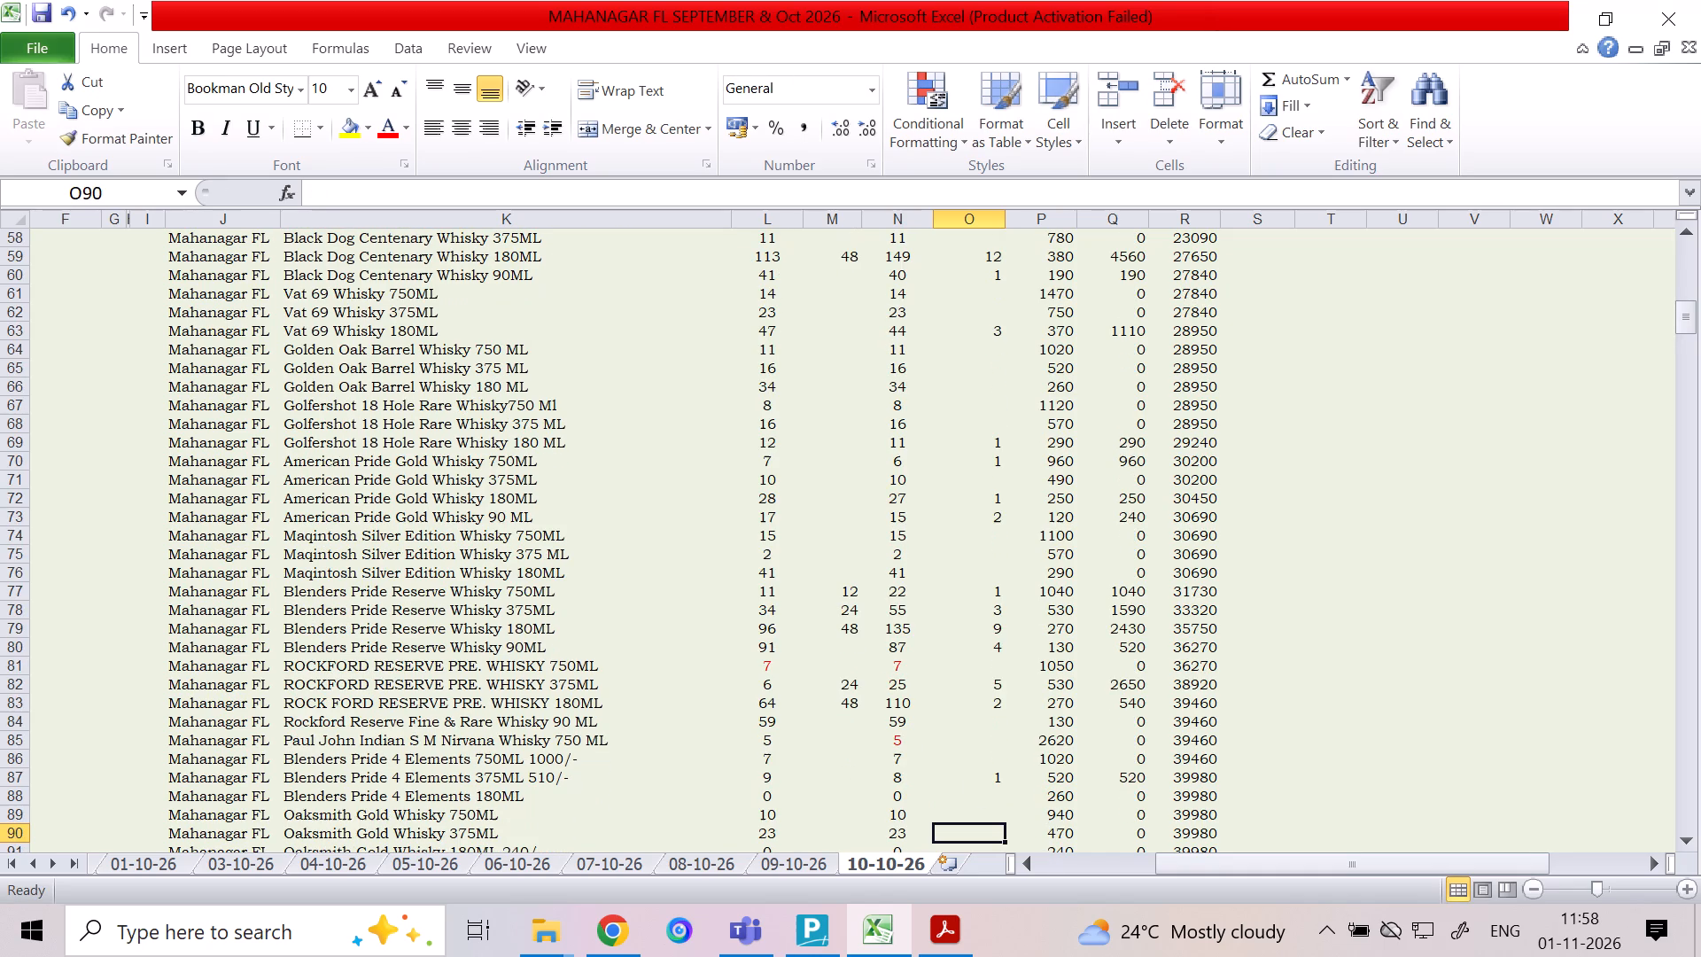
pyautogui.press('2')
pyautogui.press('Down')
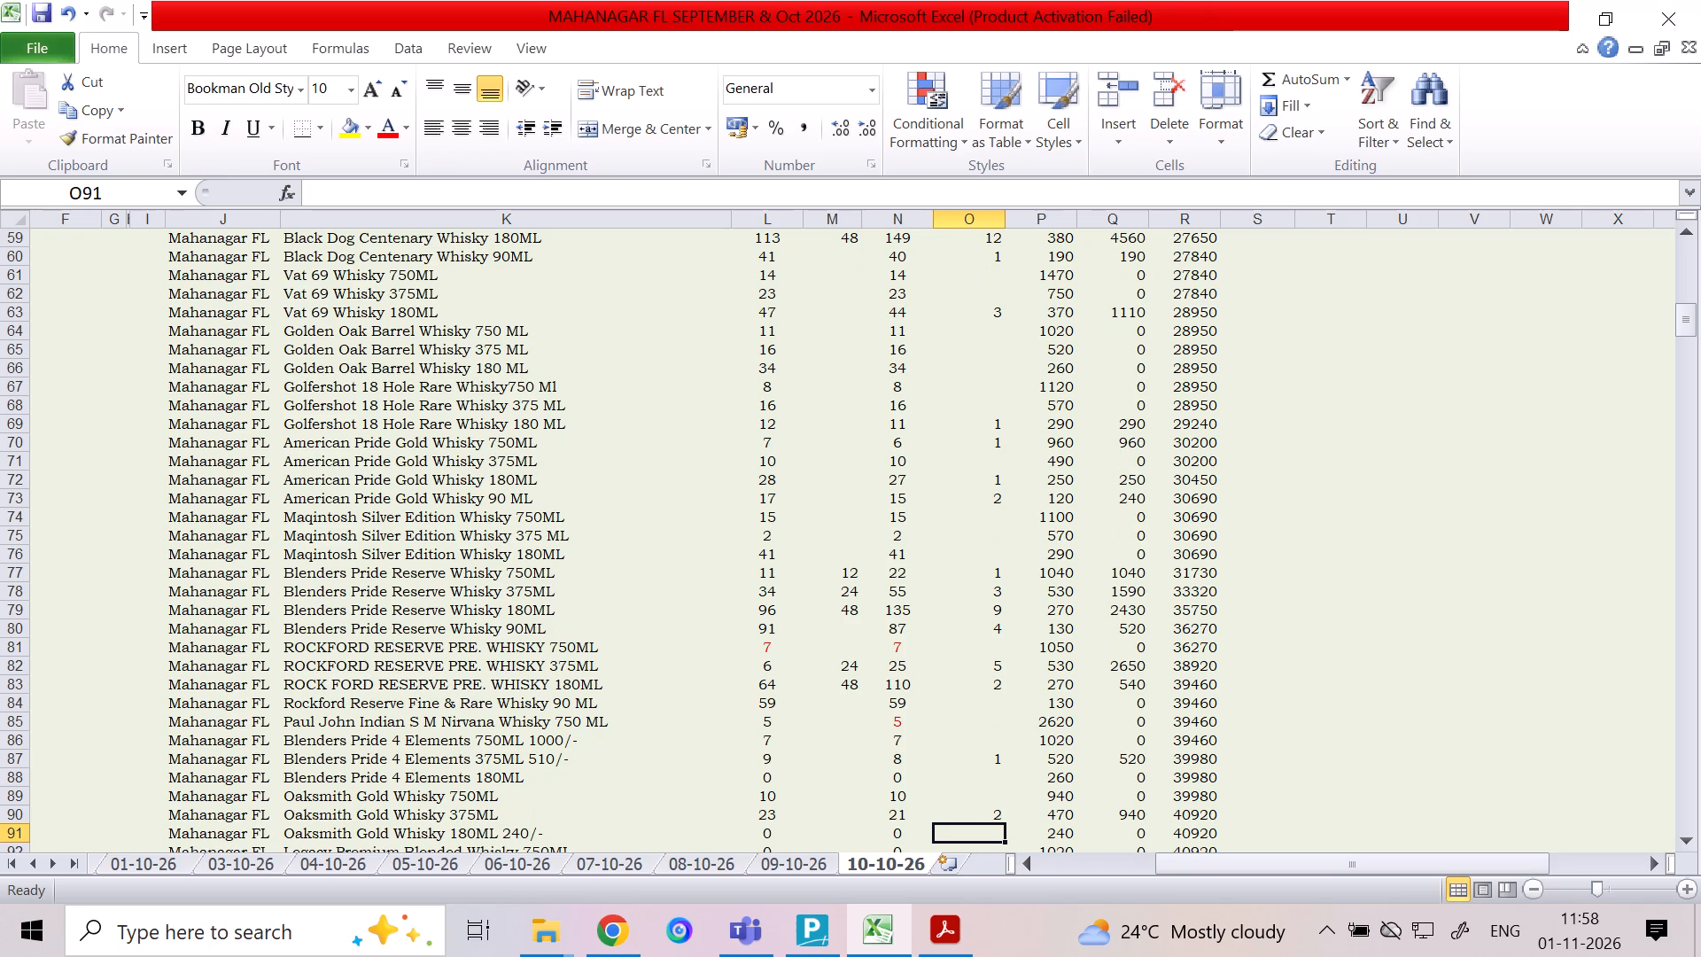
# Enter column O quantities of 2 for Antiquity Blue Premium Whisky 375ML and 1 for its 180ML size.
pyautogui.press('Down')
pyautogui.press('Down')
pyautogui.press('Down')
pyautogui.press('Down')
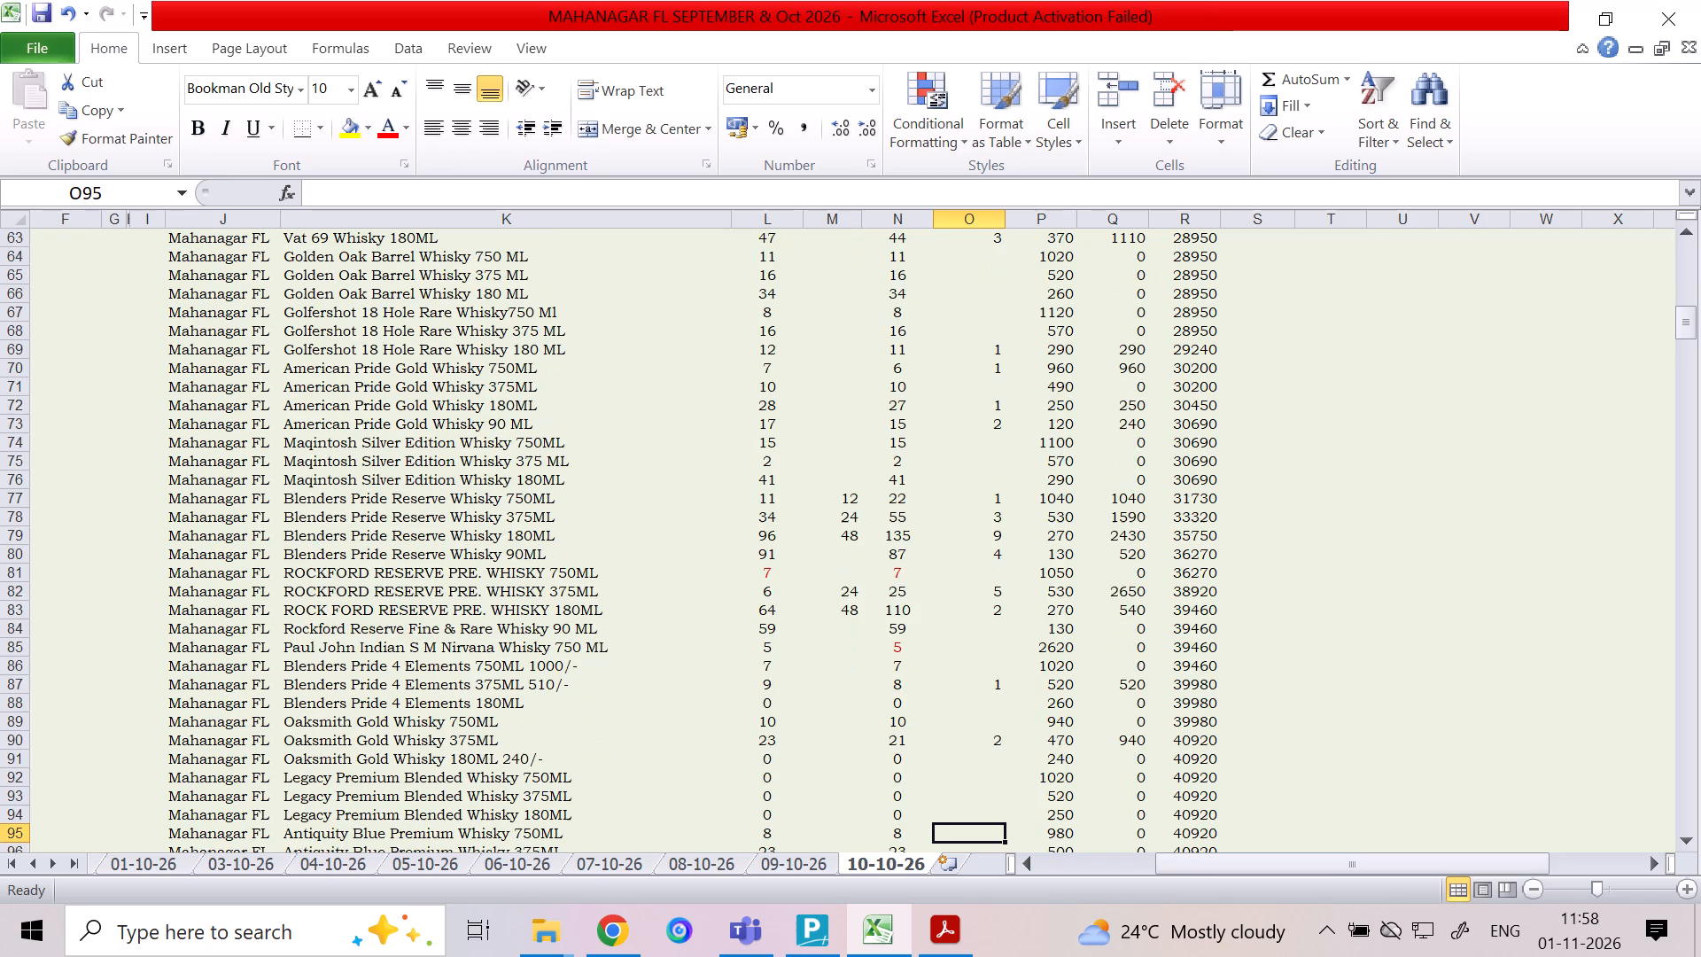
pyautogui.press('Down')
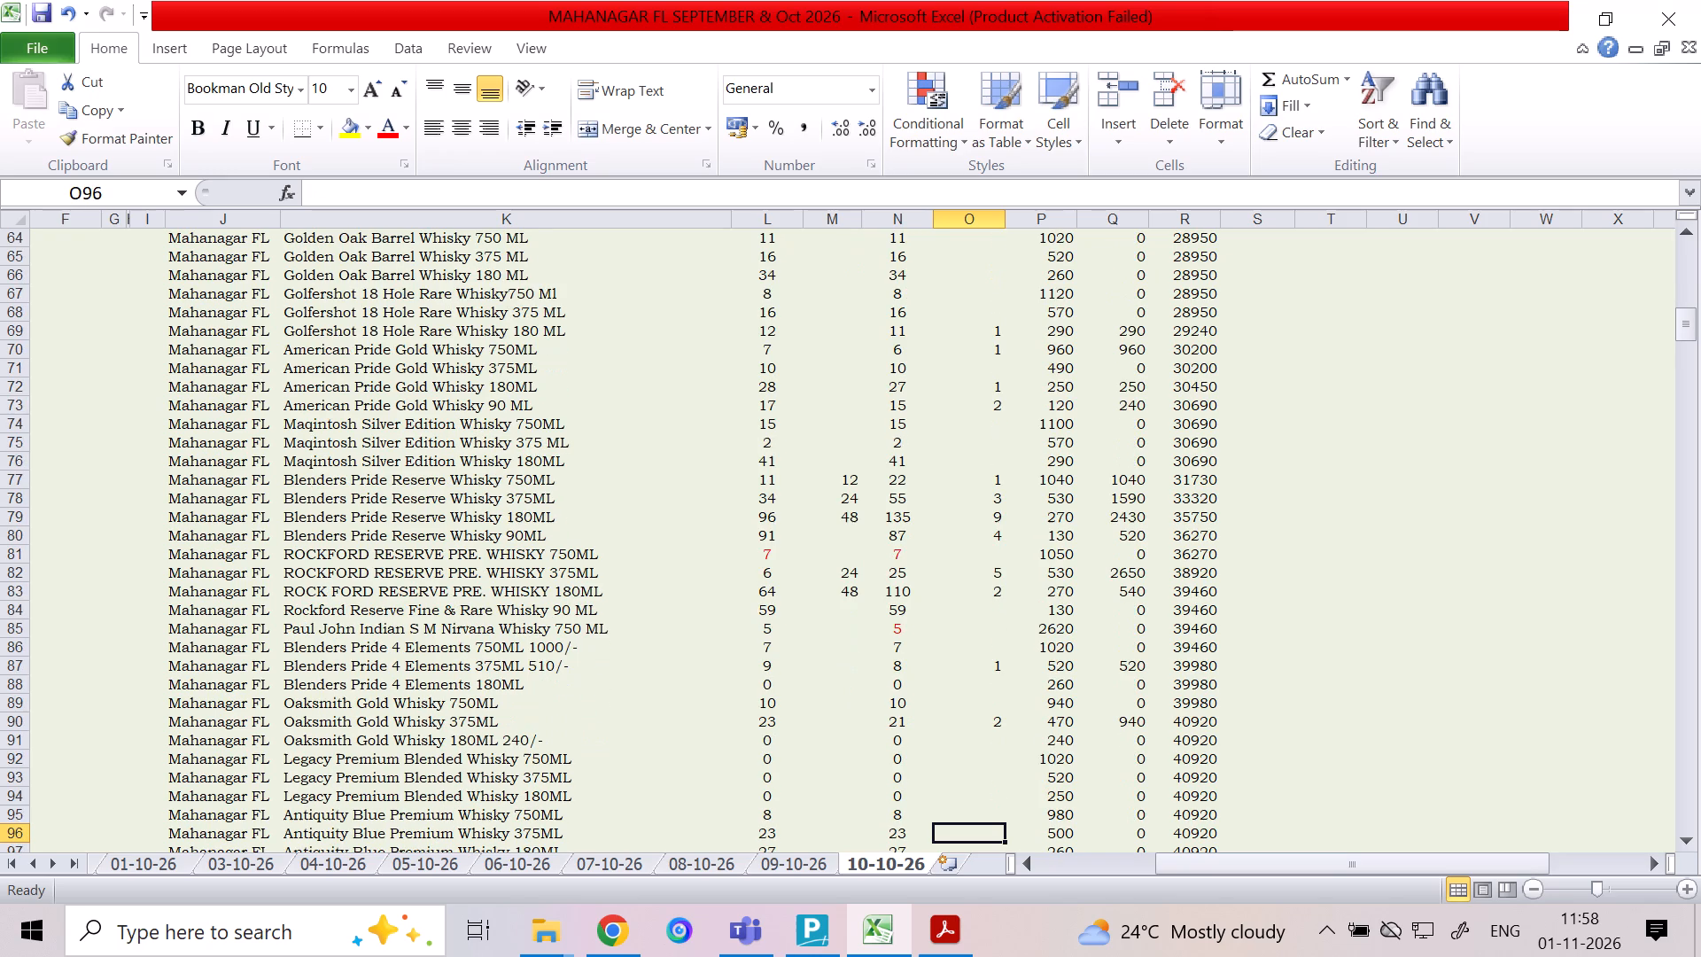
pyautogui.press('2')
pyautogui.press('Down')
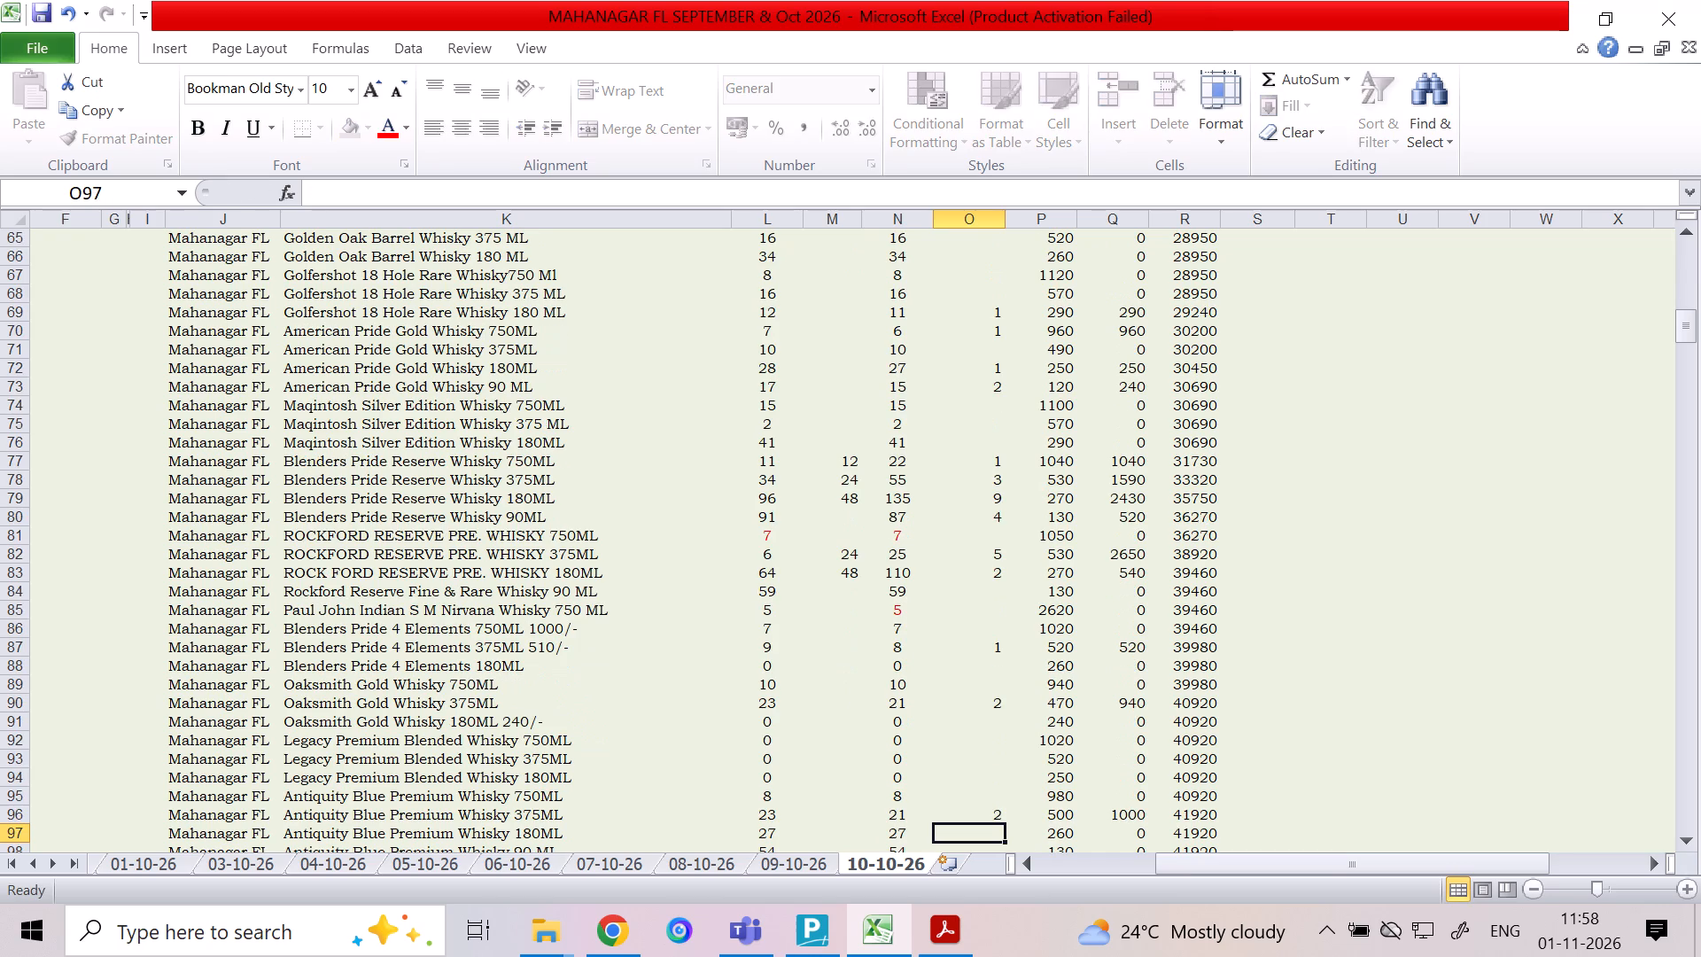
pyautogui.press('1')
pyautogui.press('Down')
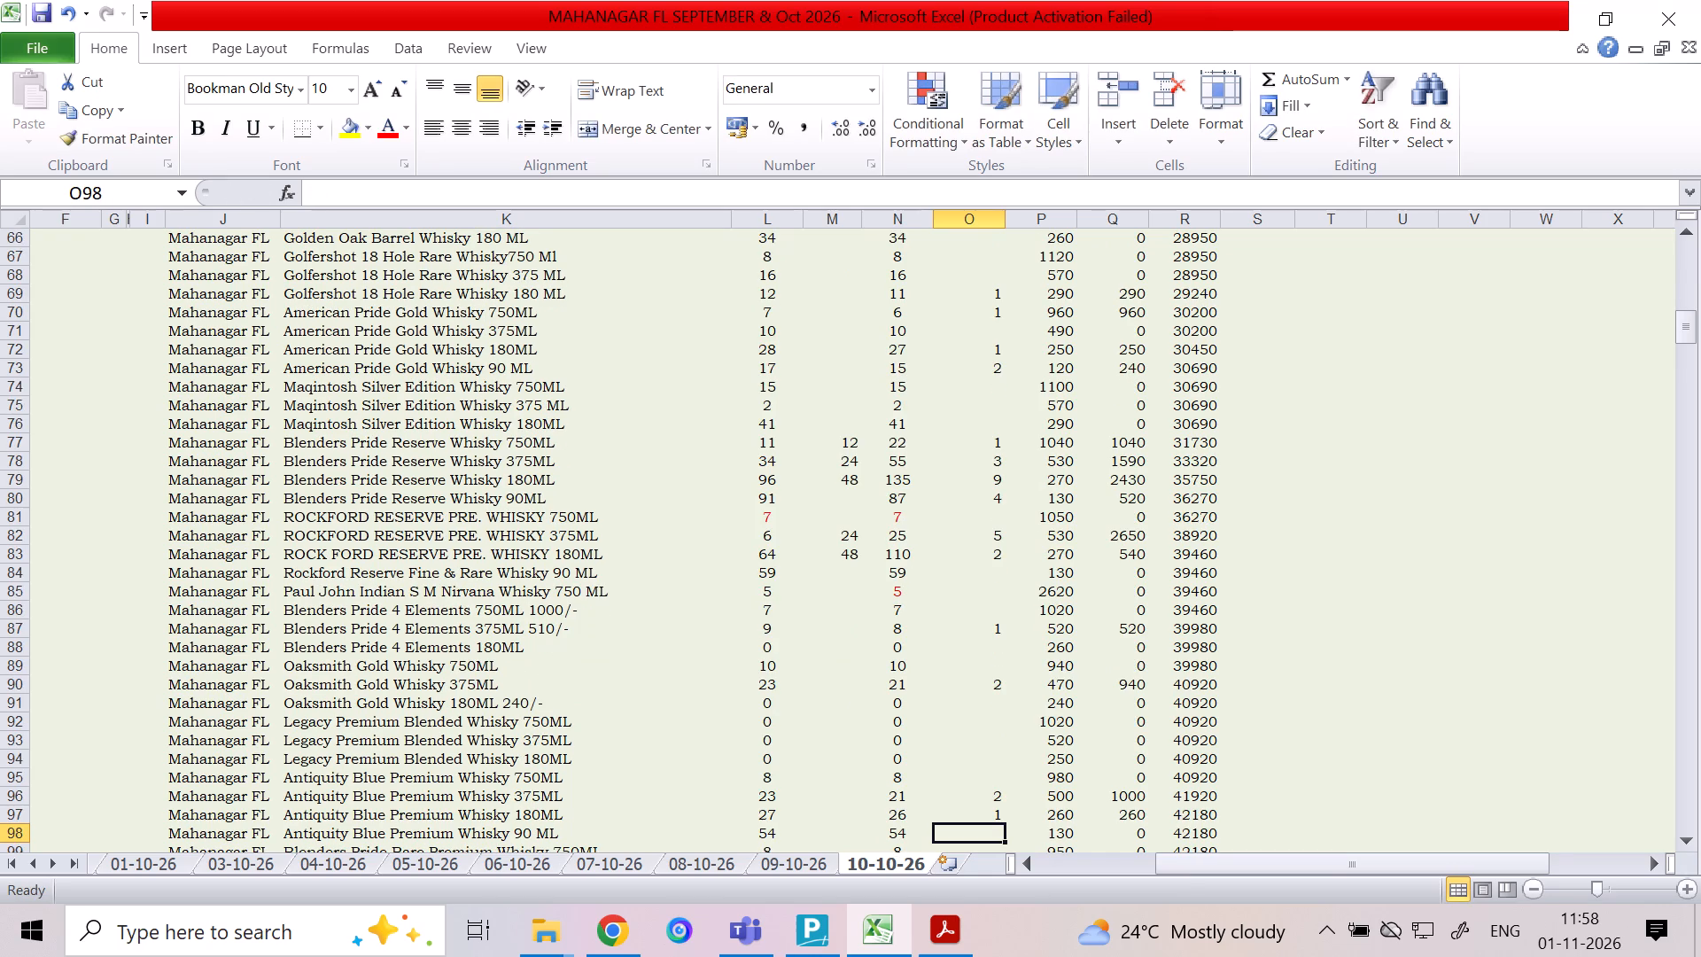
# Enter a column M quantity of 12 for Blenders Pride Rare Premium Whisky 750ML.
pyautogui.press('Down')
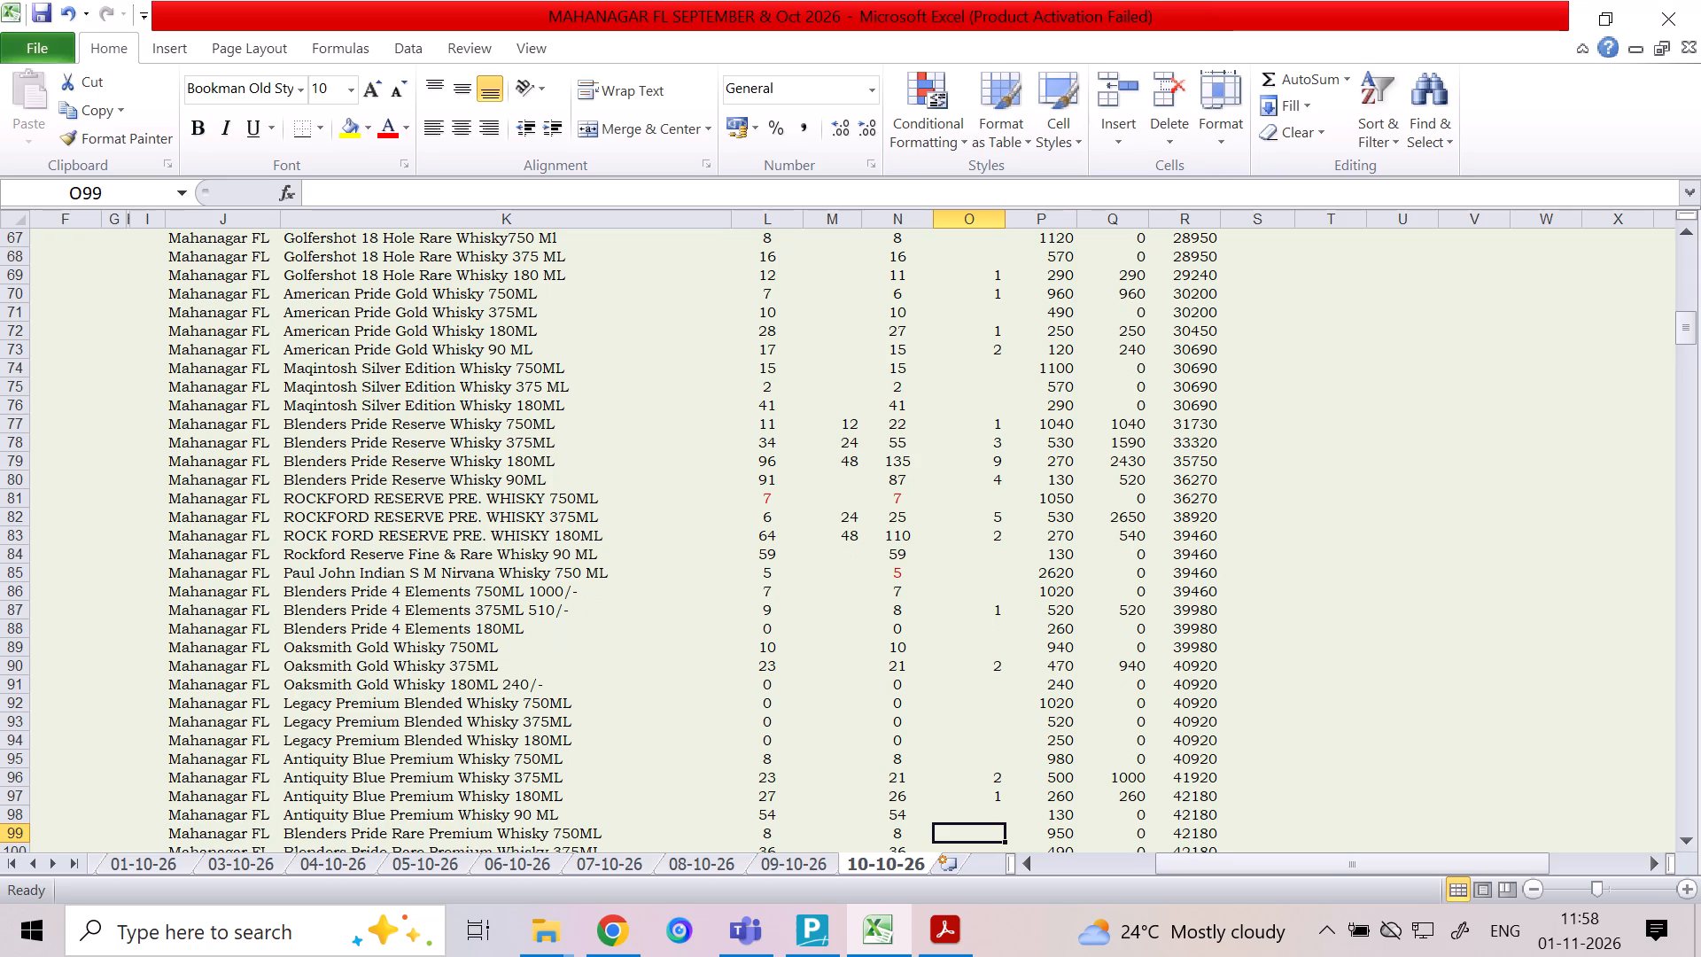
pyautogui.press('Left')
pyautogui.press('Left')
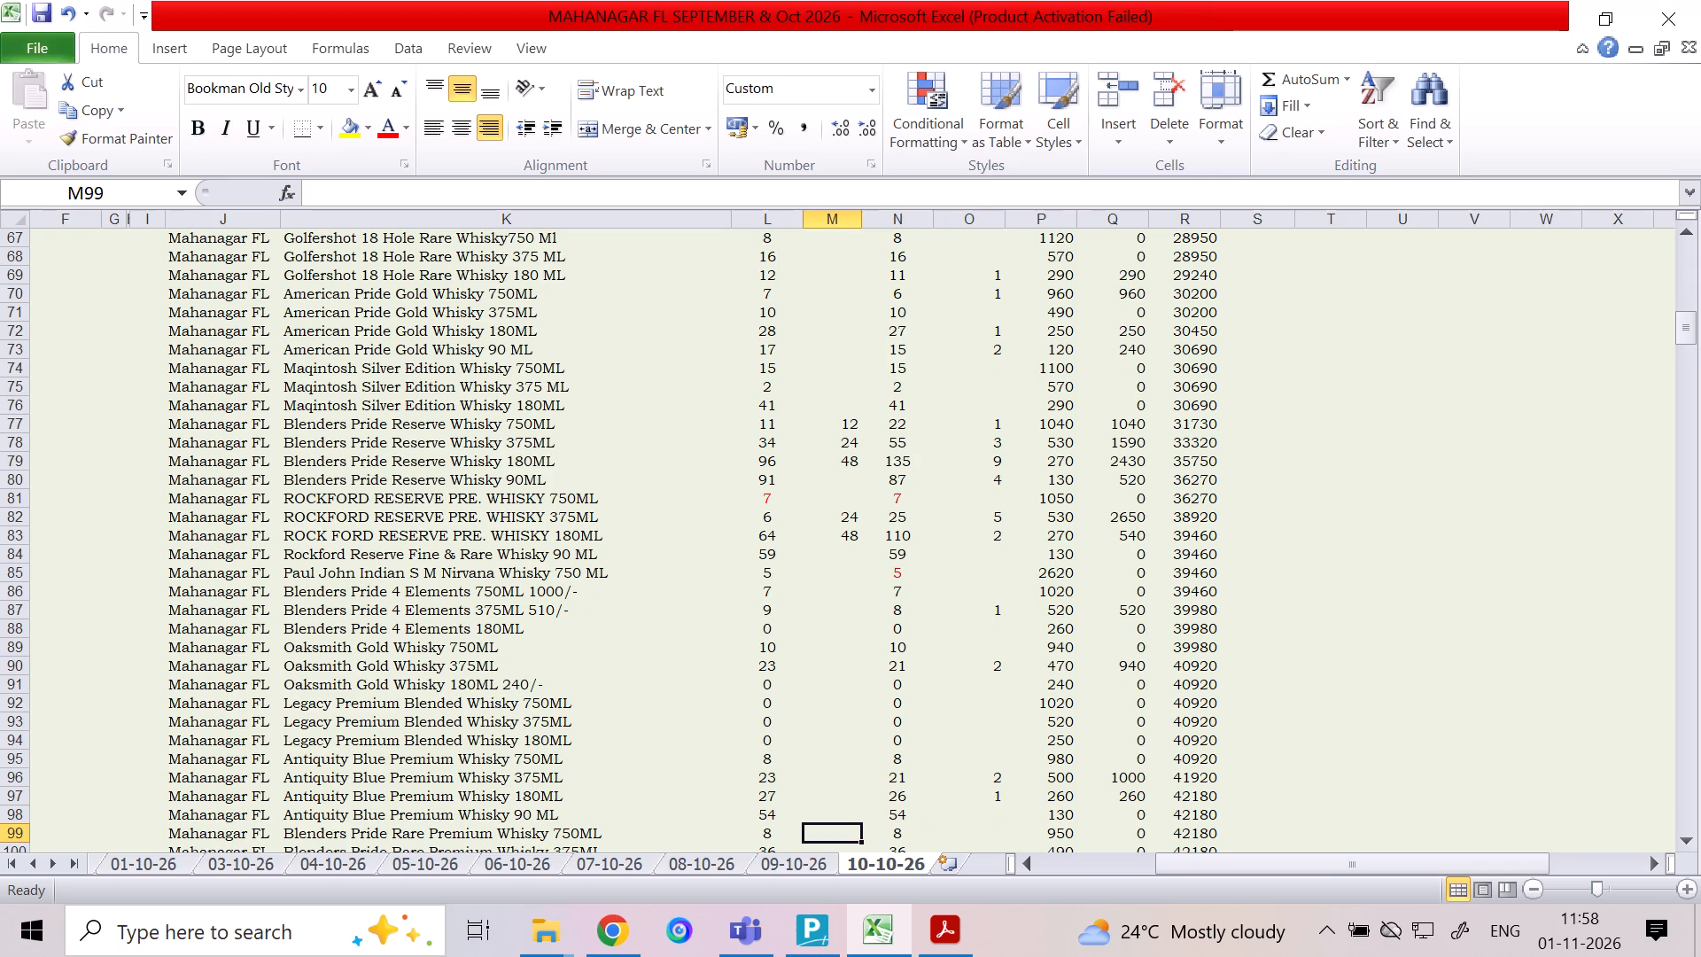
pyautogui.write('12')
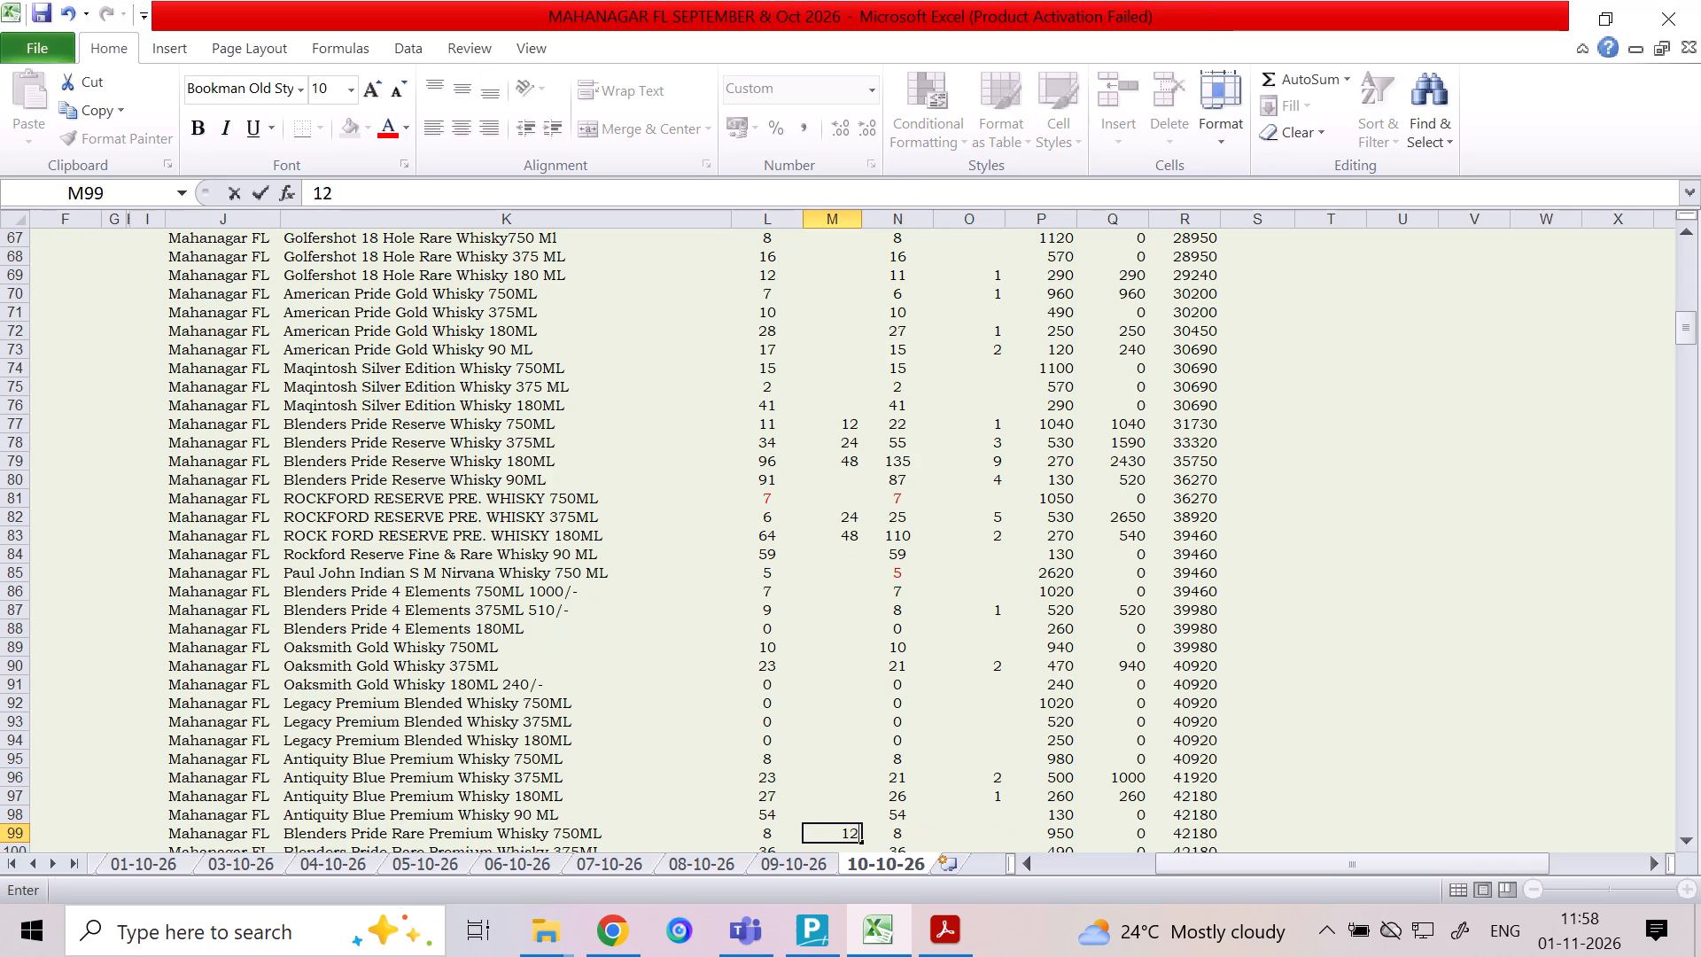
pyautogui.press('Right')
pyautogui.press('Right')
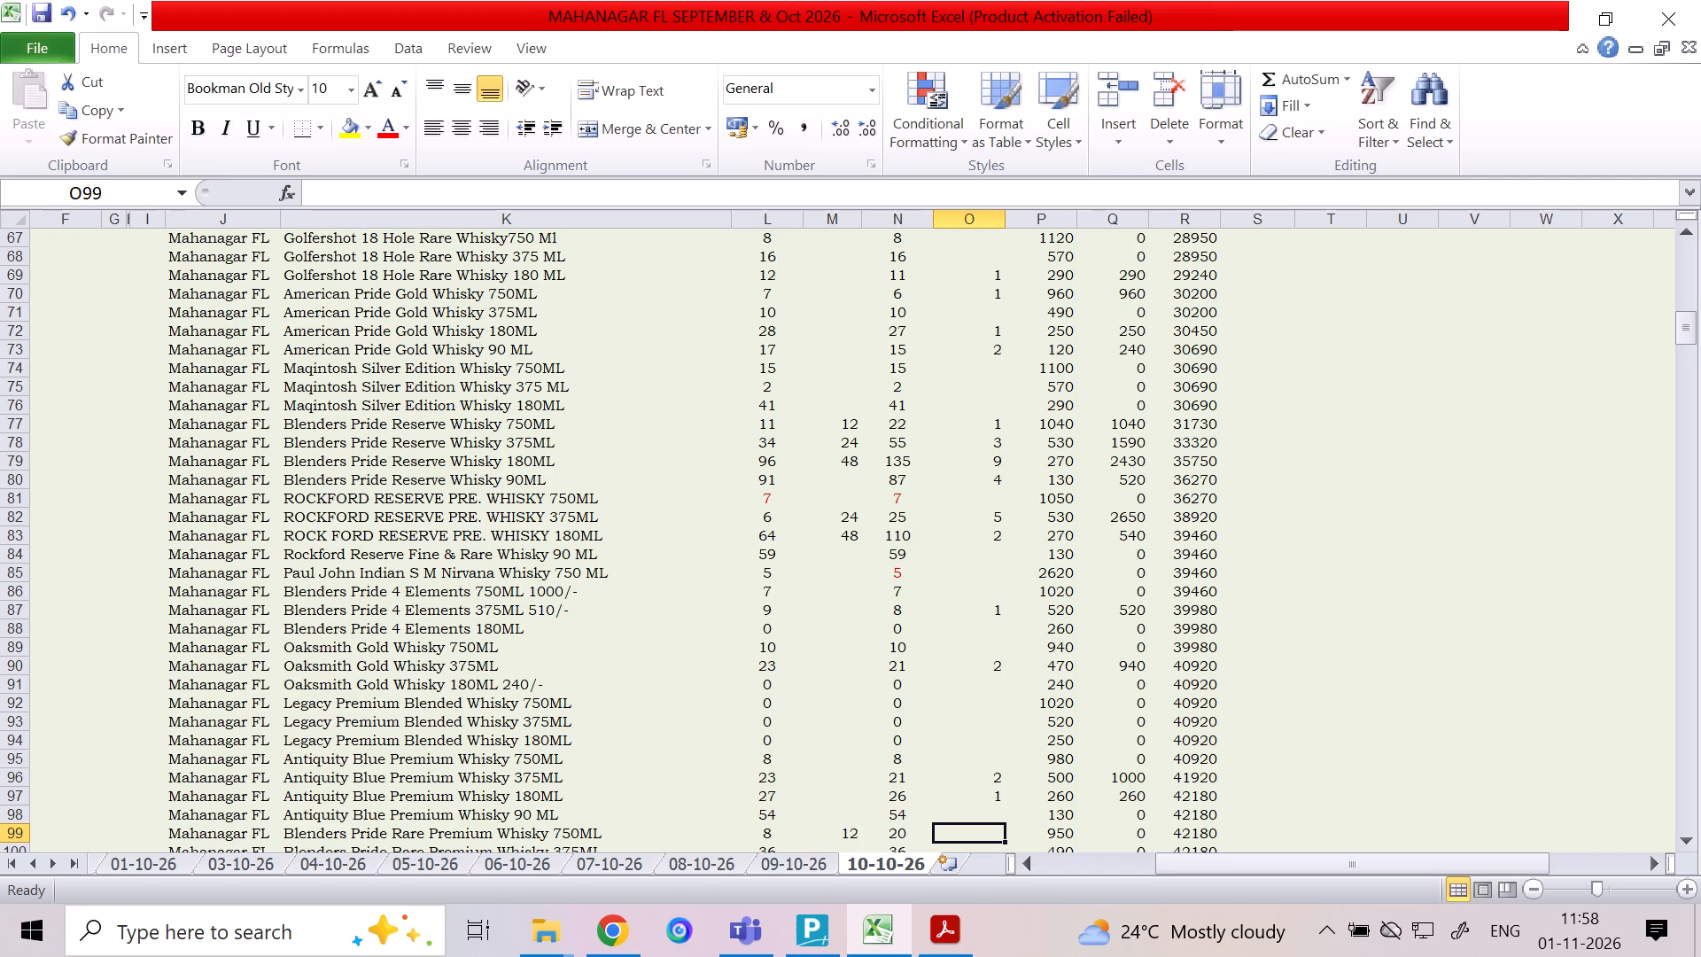
# Enter column O quantities of 3, 9, 20 and 2 for Blenders Pride Rare Premium Whisky 750ML, 375ML, 180ML and 90ML.
pyautogui.press('3')
pyautogui.press('Down')
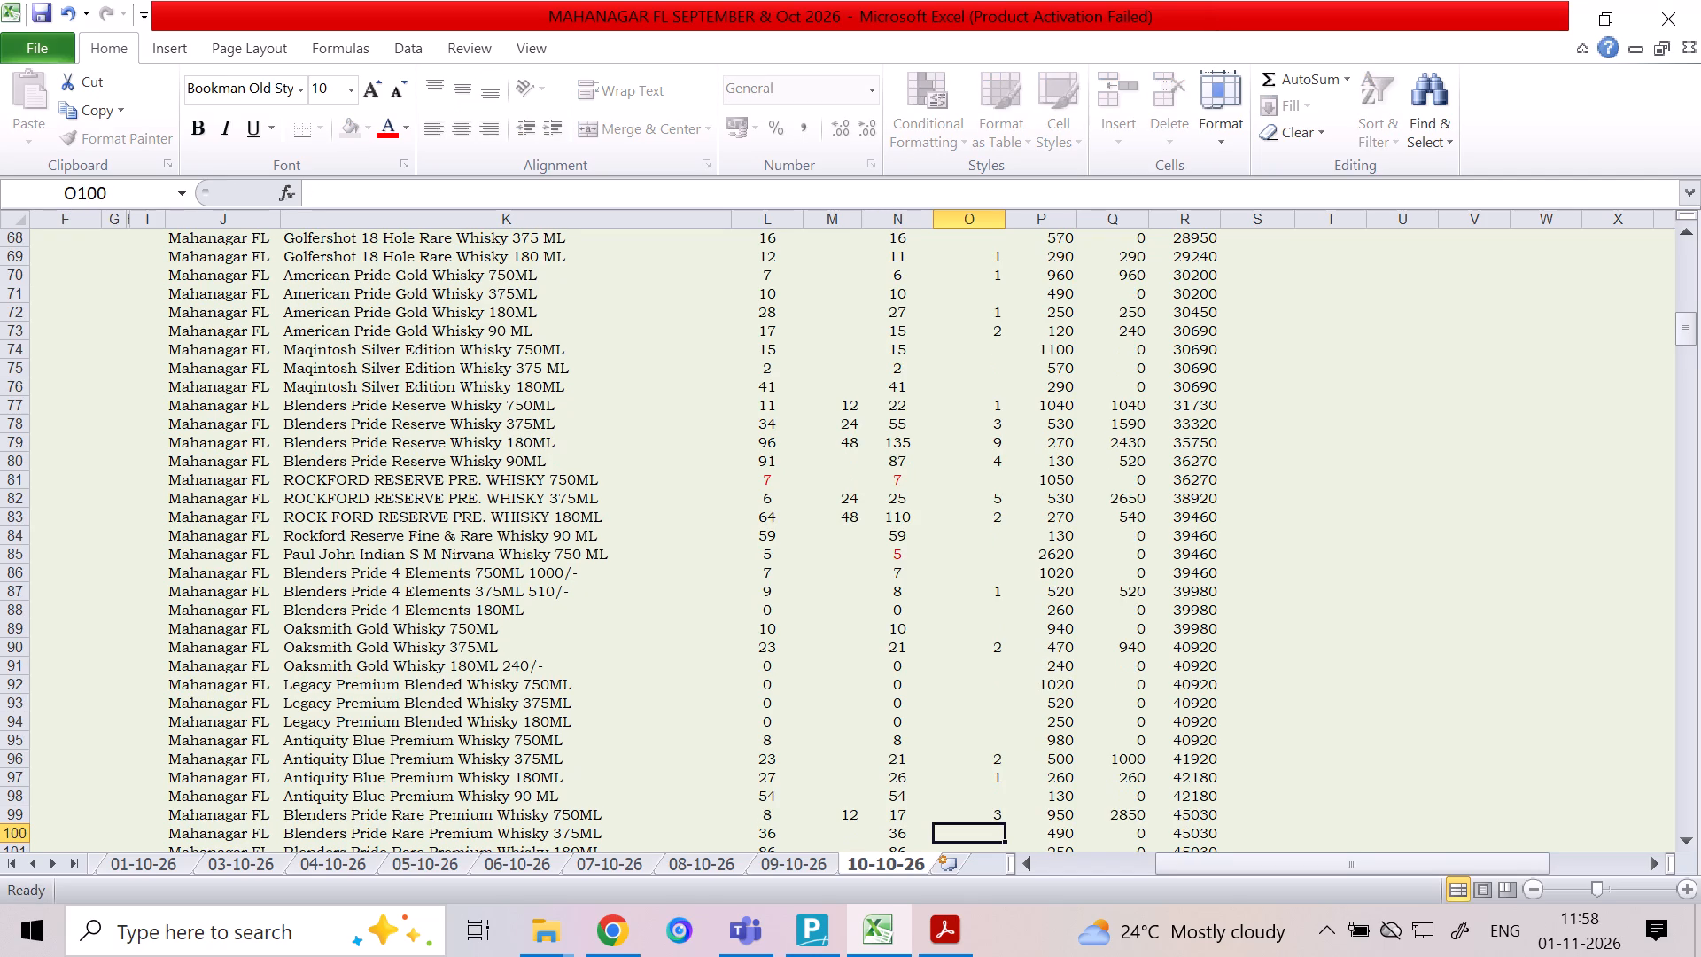
pyautogui.press('9')
pyautogui.press('Down')
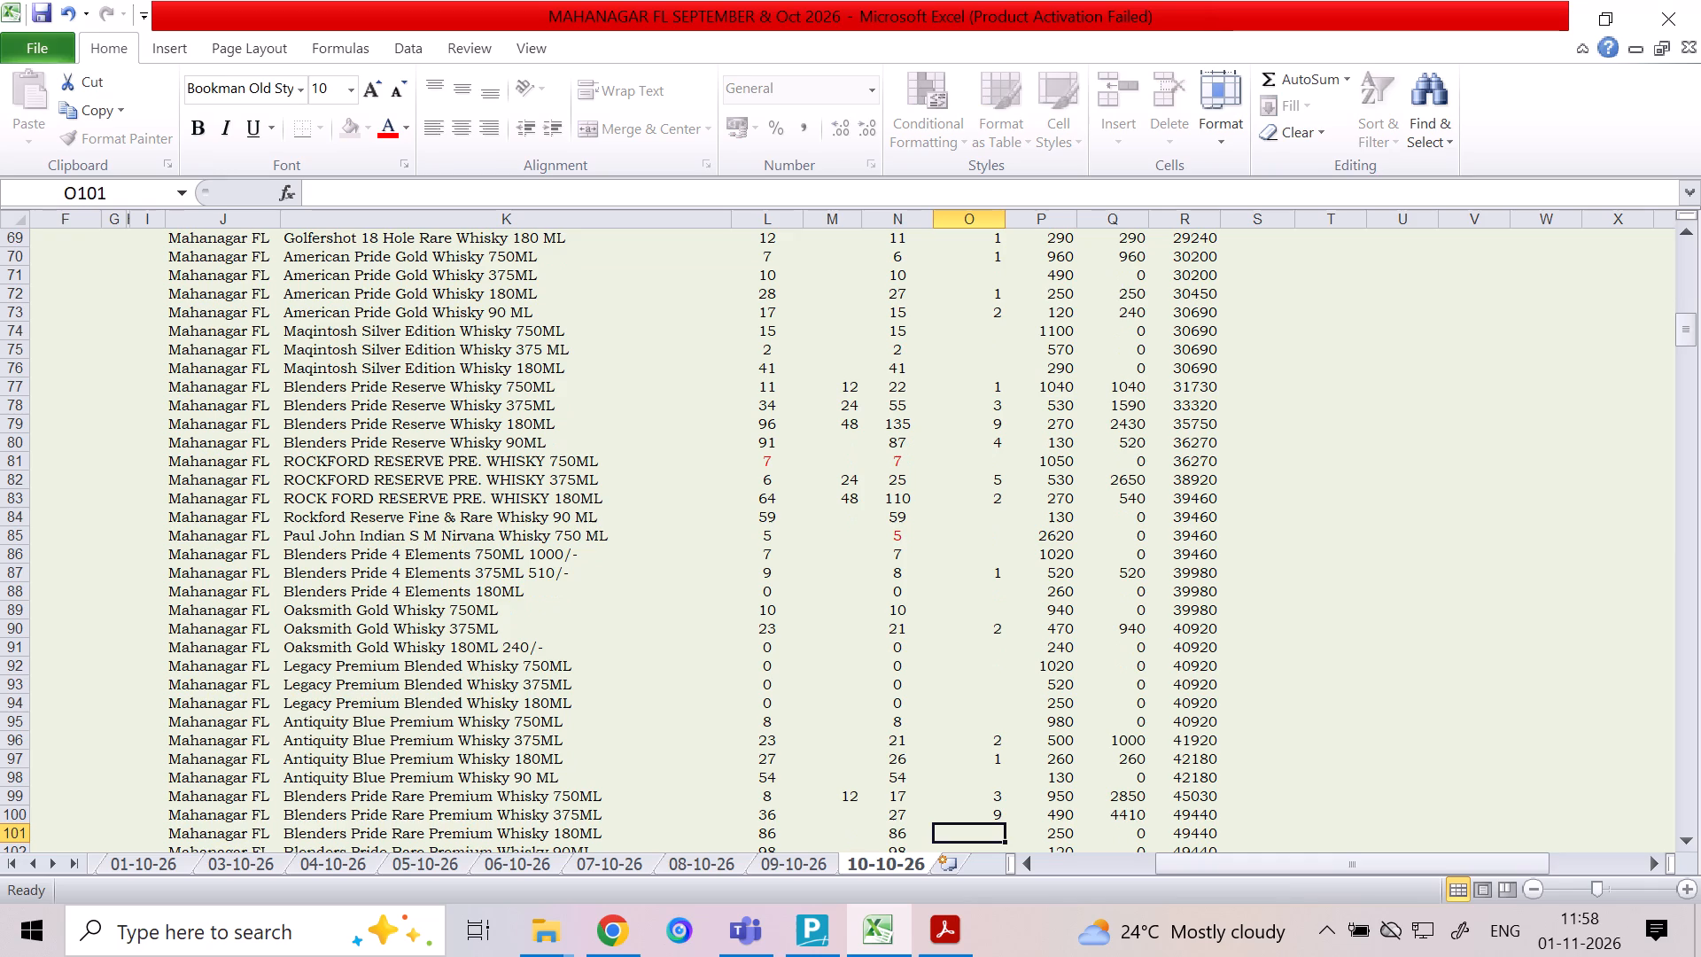
pyautogui.press('Up')
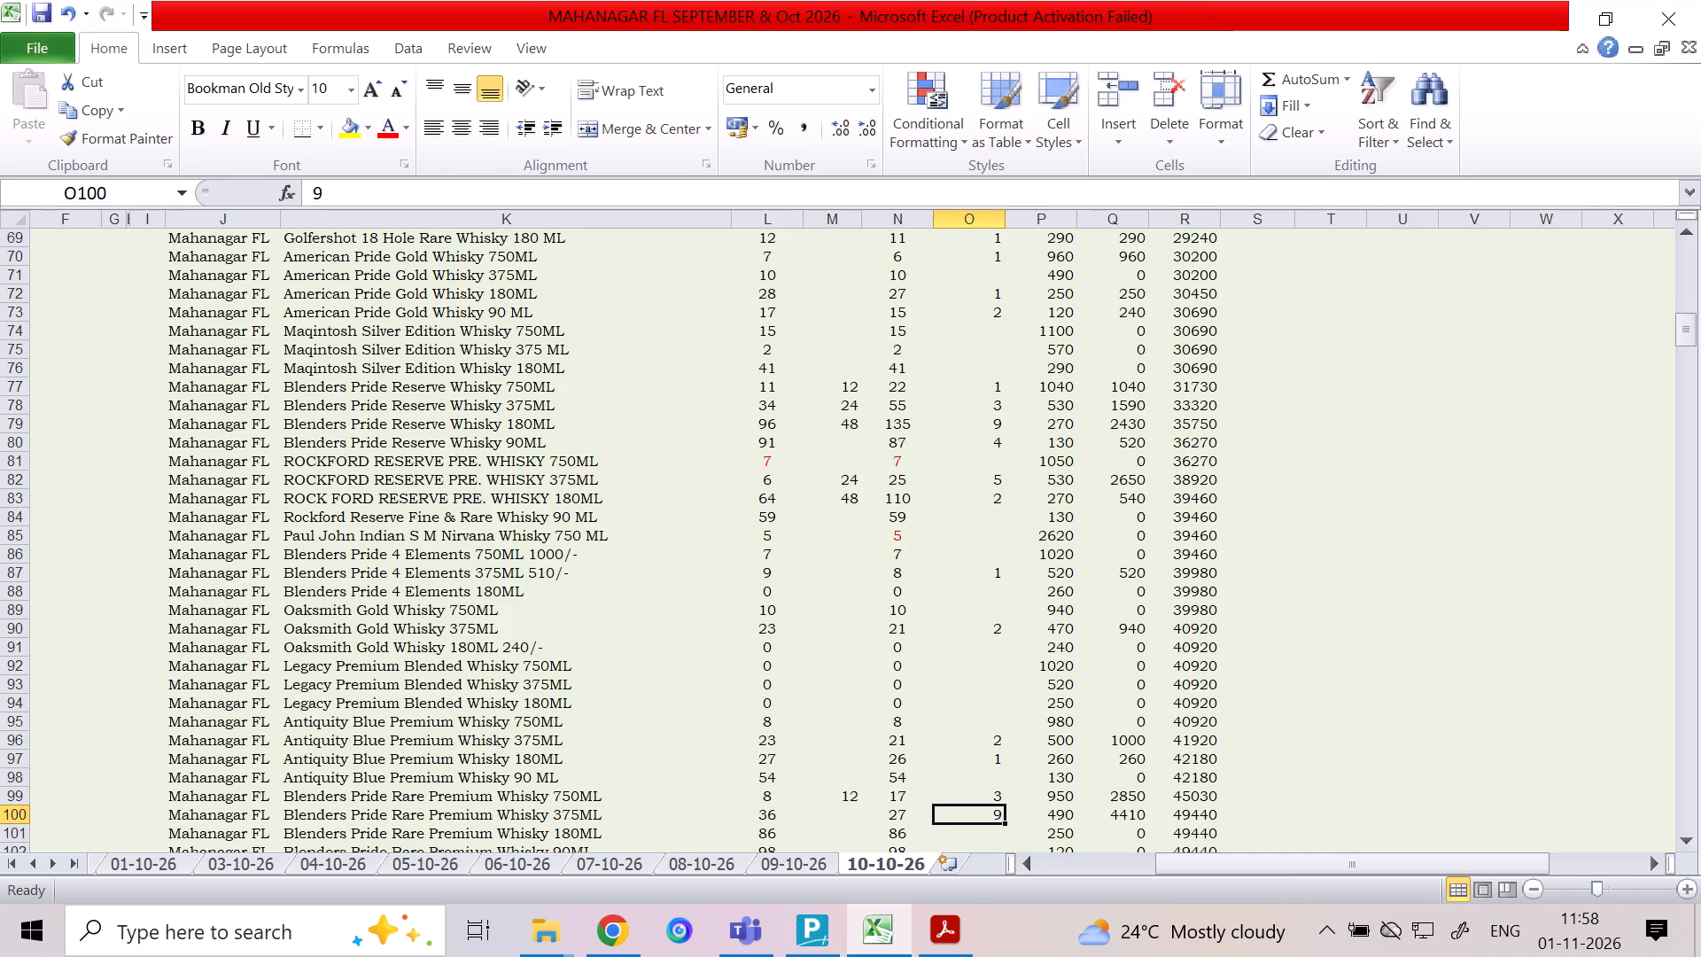
pyautogui.press('Down')
pyautogui.press('Up')
pyautogui.press('Down')
pyautogui.write('20')
pyautogui.press('Down')
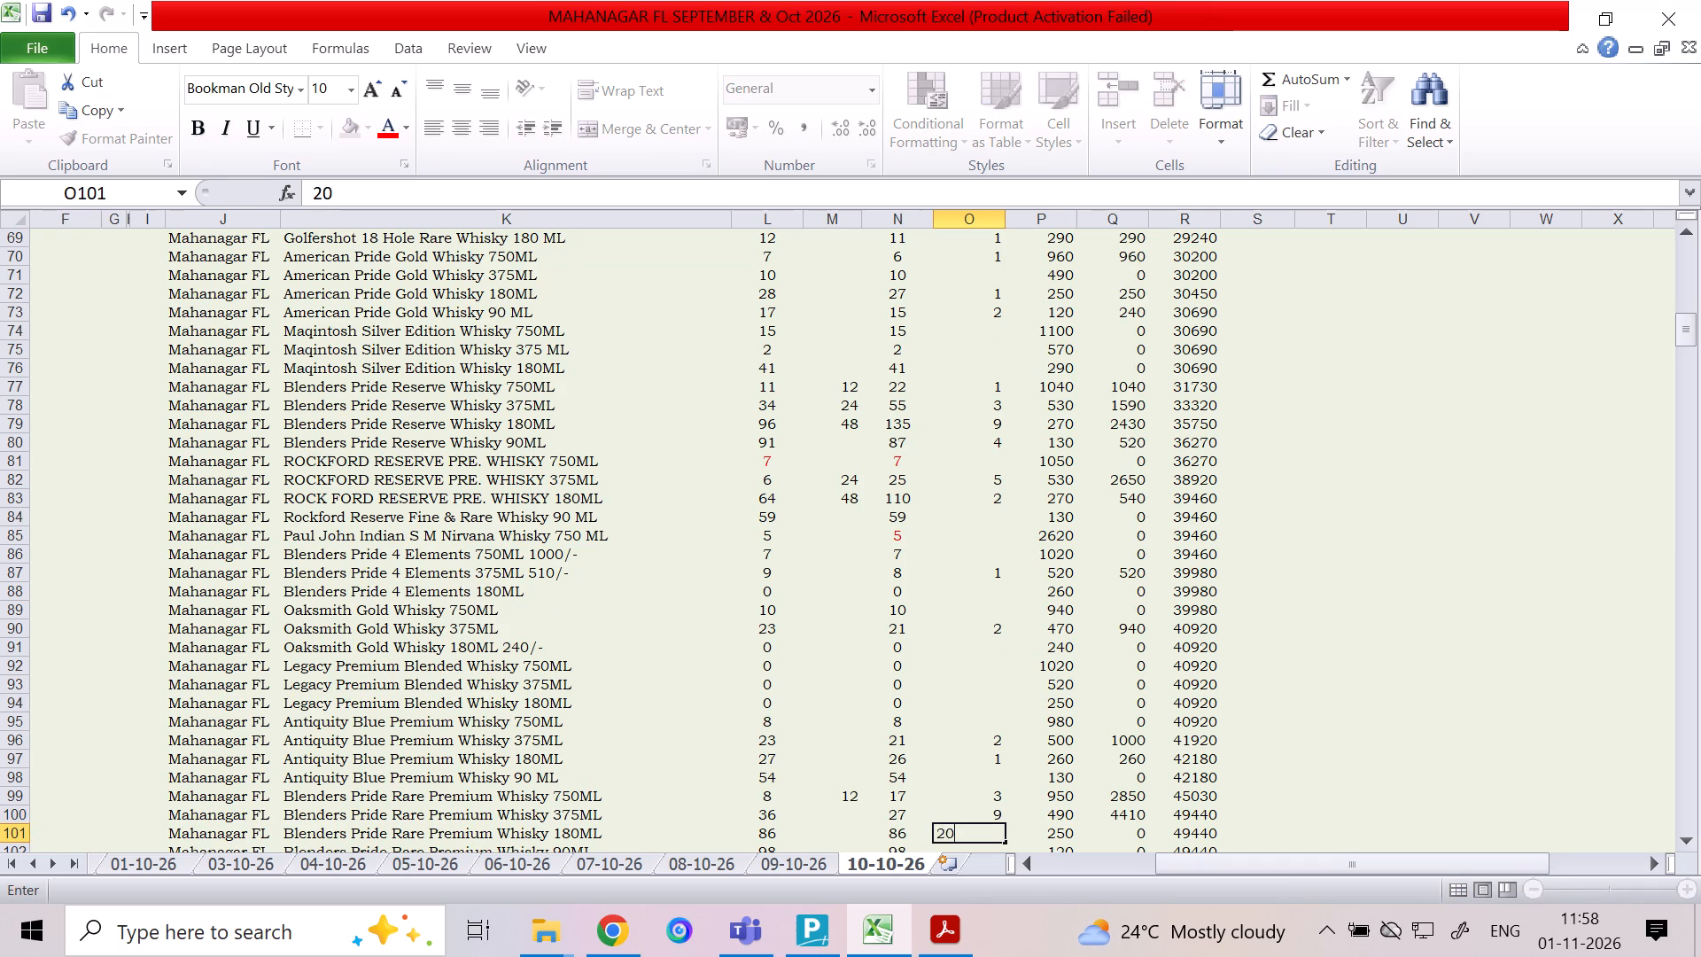
pyautogui.press('2')
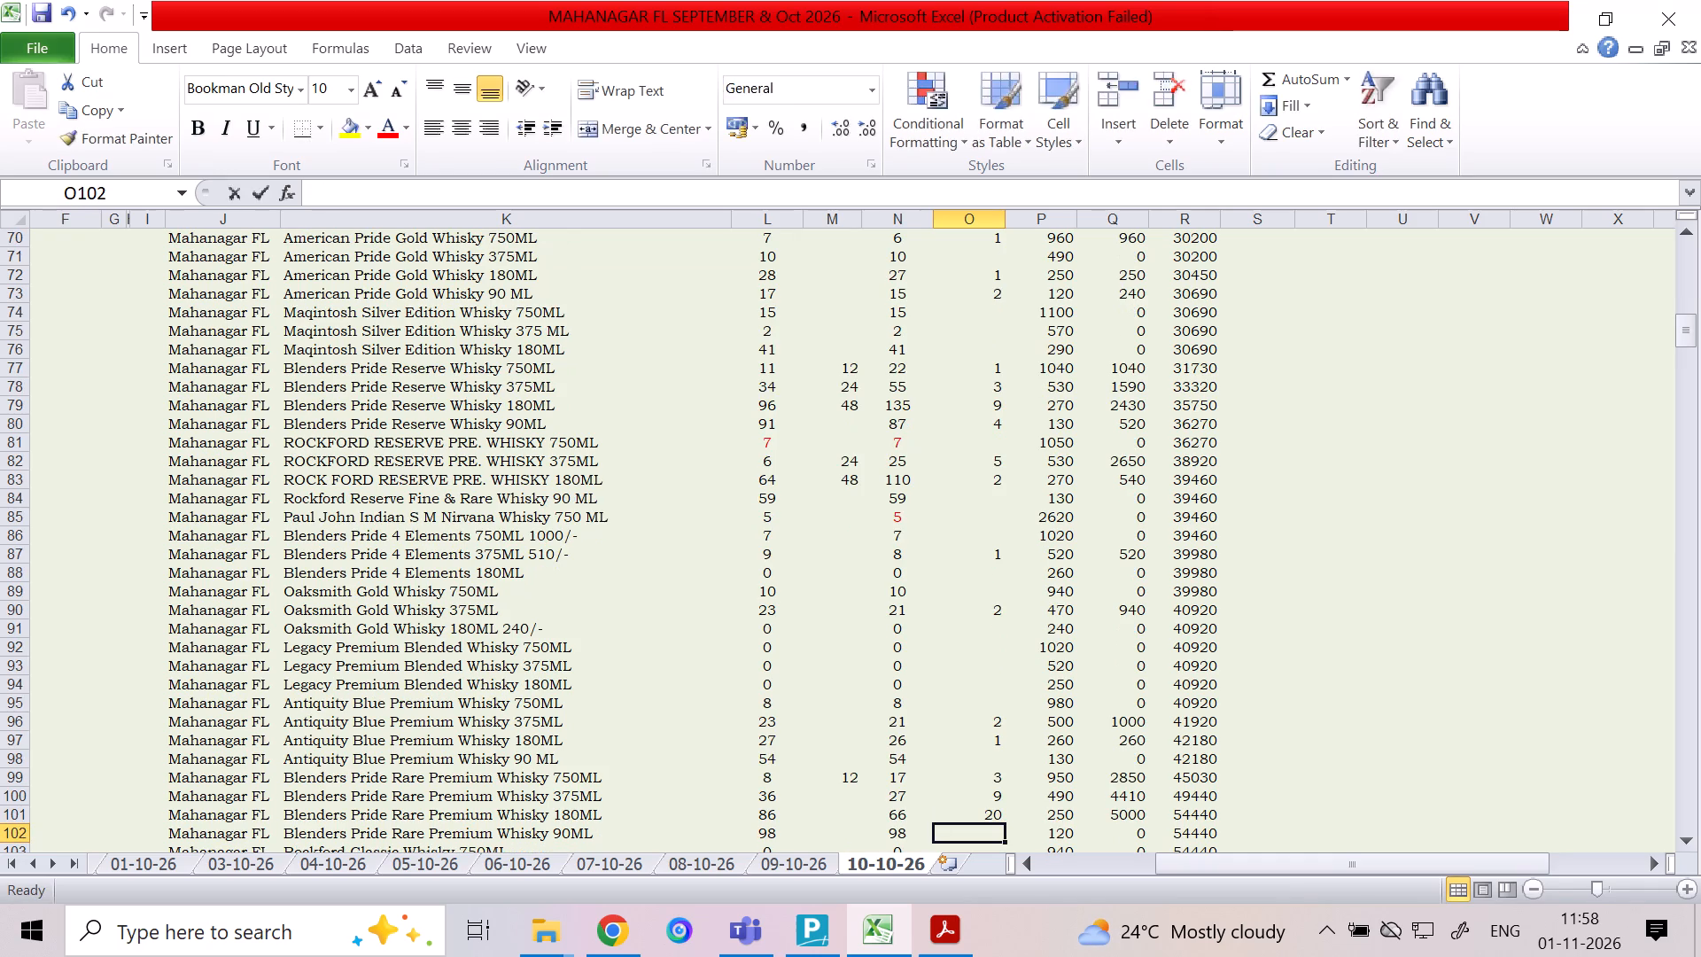
pyautogui.press('Down')
# Check the Blenders Pride Rare balance formulas and enter a column M quantity of 96 for the 180ML size.
pyautogui.press('Up')
pyautogui.press('Up')
pyautogui.press('Up')
pyautogui.press('Up')
pyautogui.press('Left')
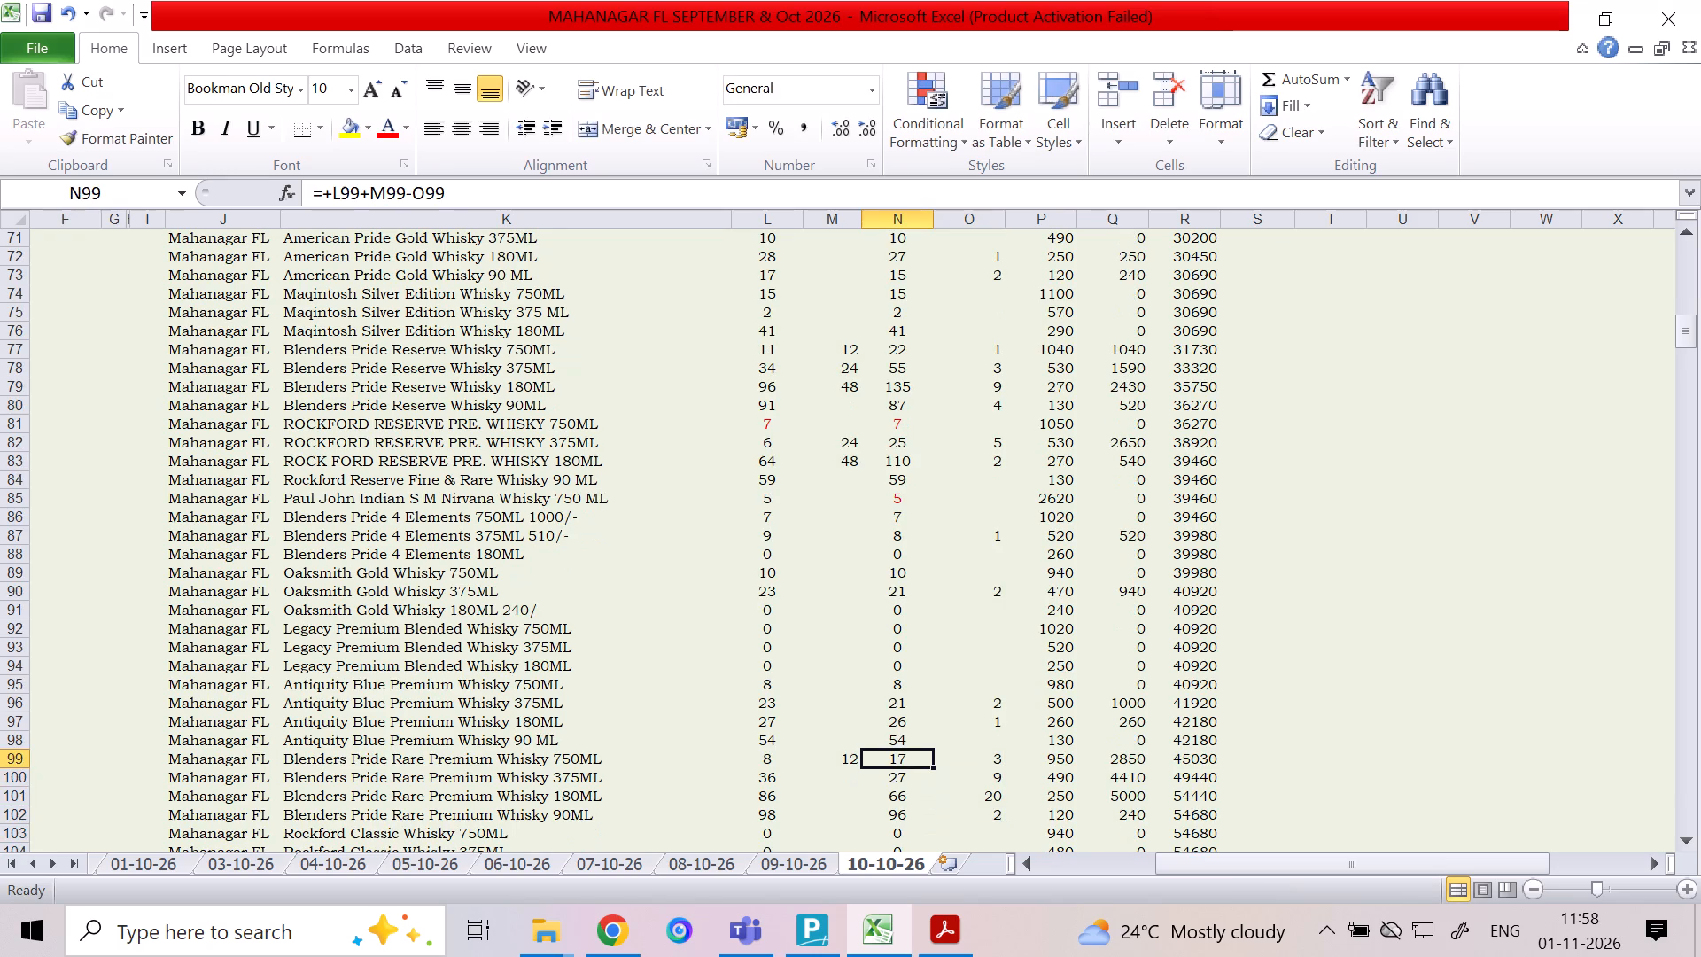
pyautogui.press('Down')
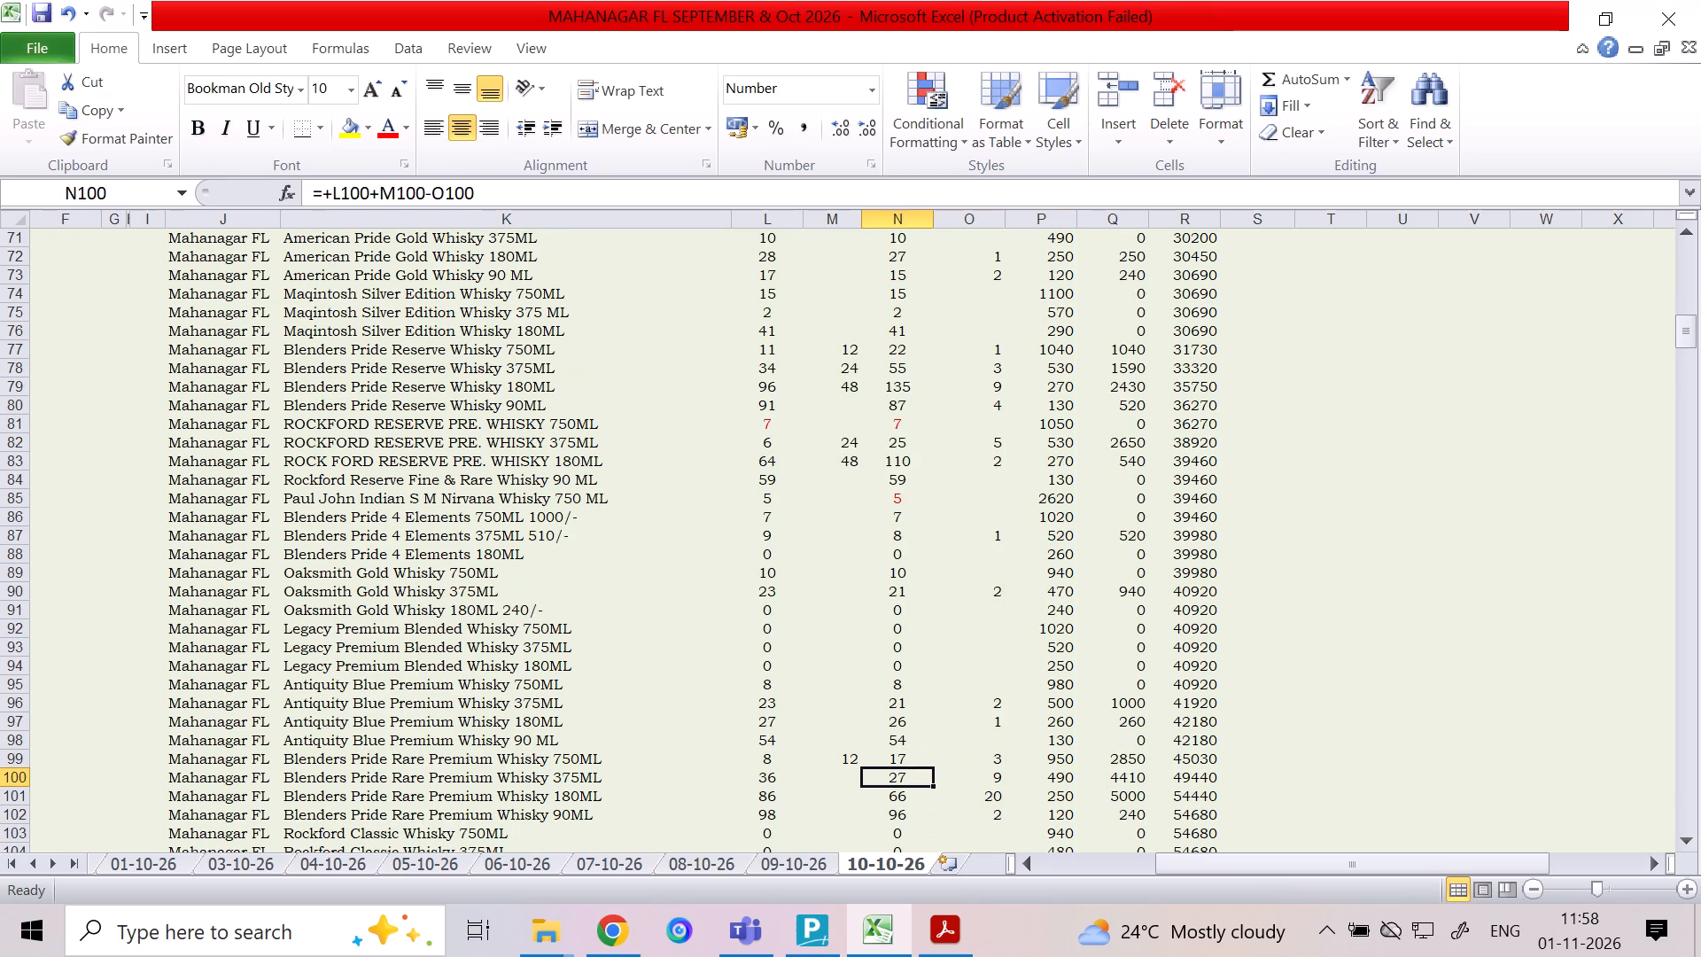
pyautogui.press('Down')
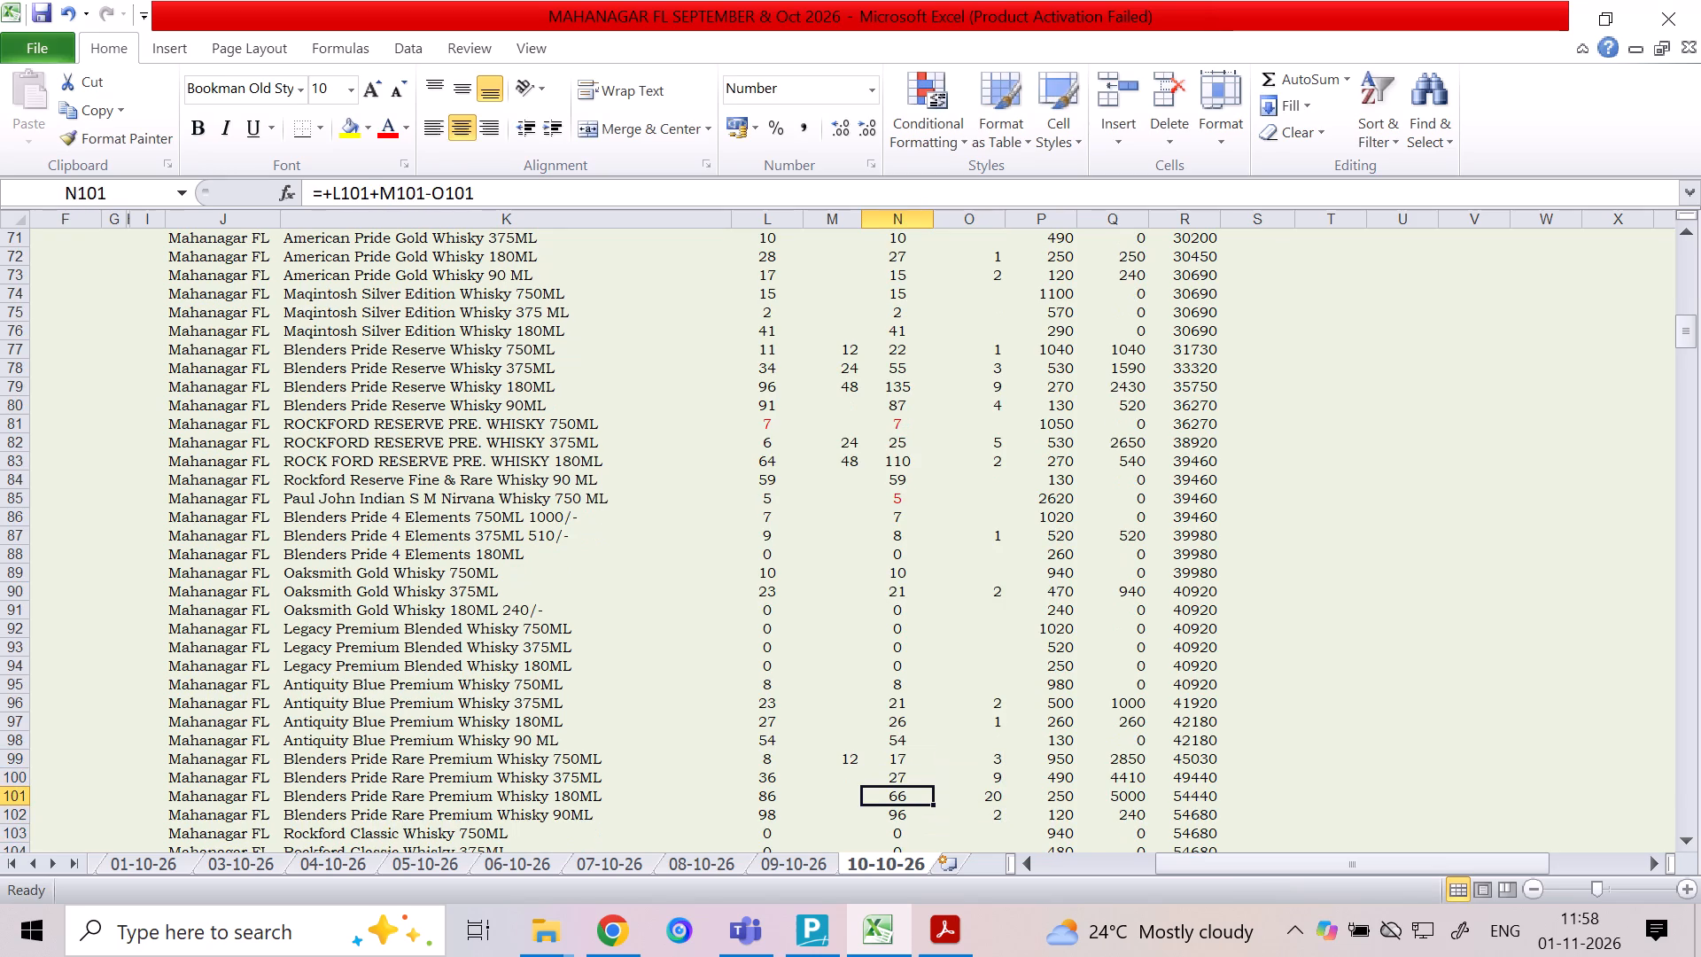
pyautogui.press('Left')
pyautogui.write('96')
pyautogui.press('Down')
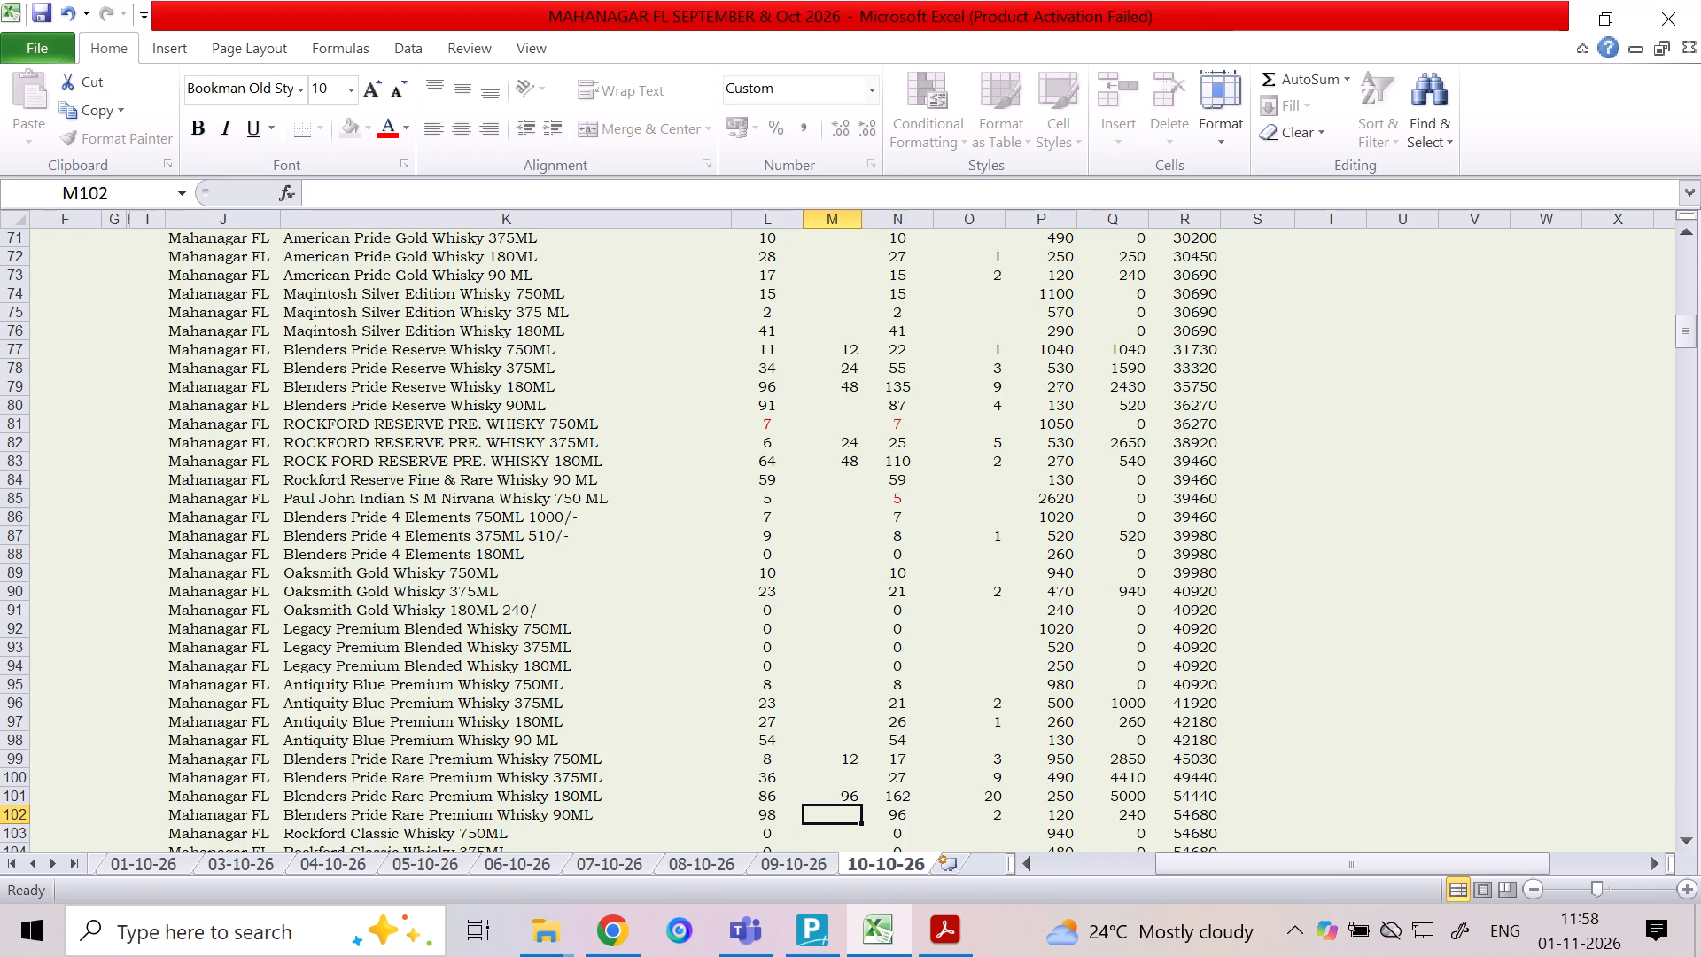
# Enter column O quantities of 2 for Signature Premier Grain Whisky 180ML and 1 for its 90ML size.
pyautogui.press('Right')
pyautogui.press('Right')
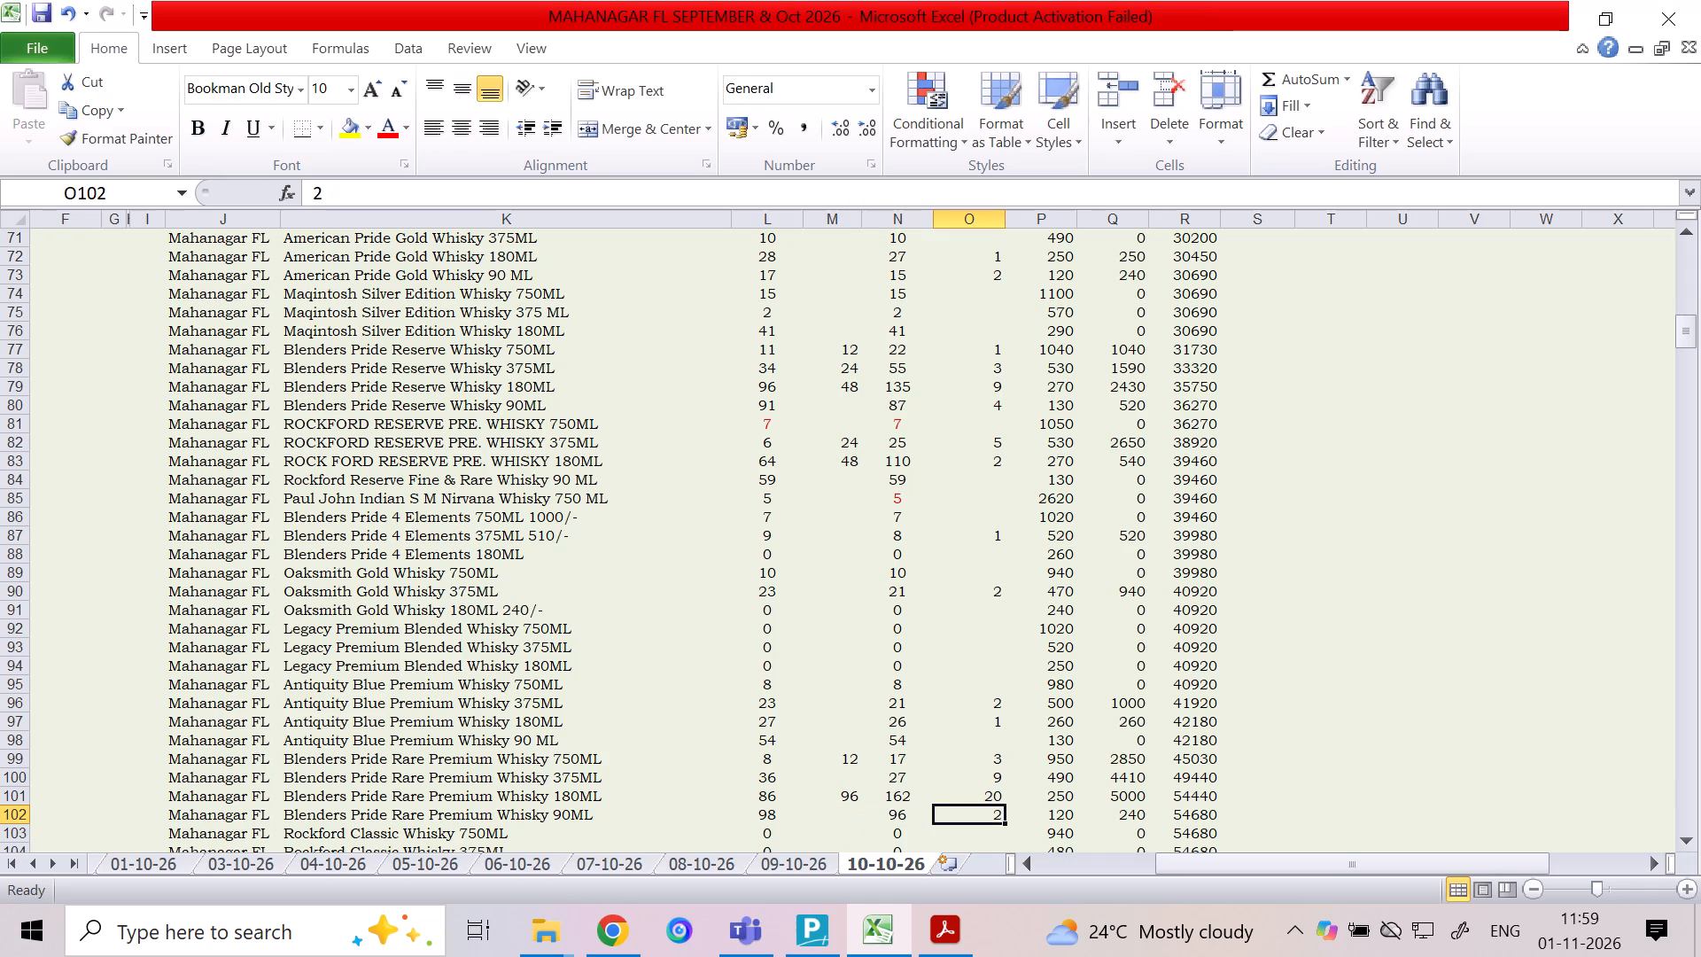
pyautogui.press('Down')
pyautogui.press('Down')
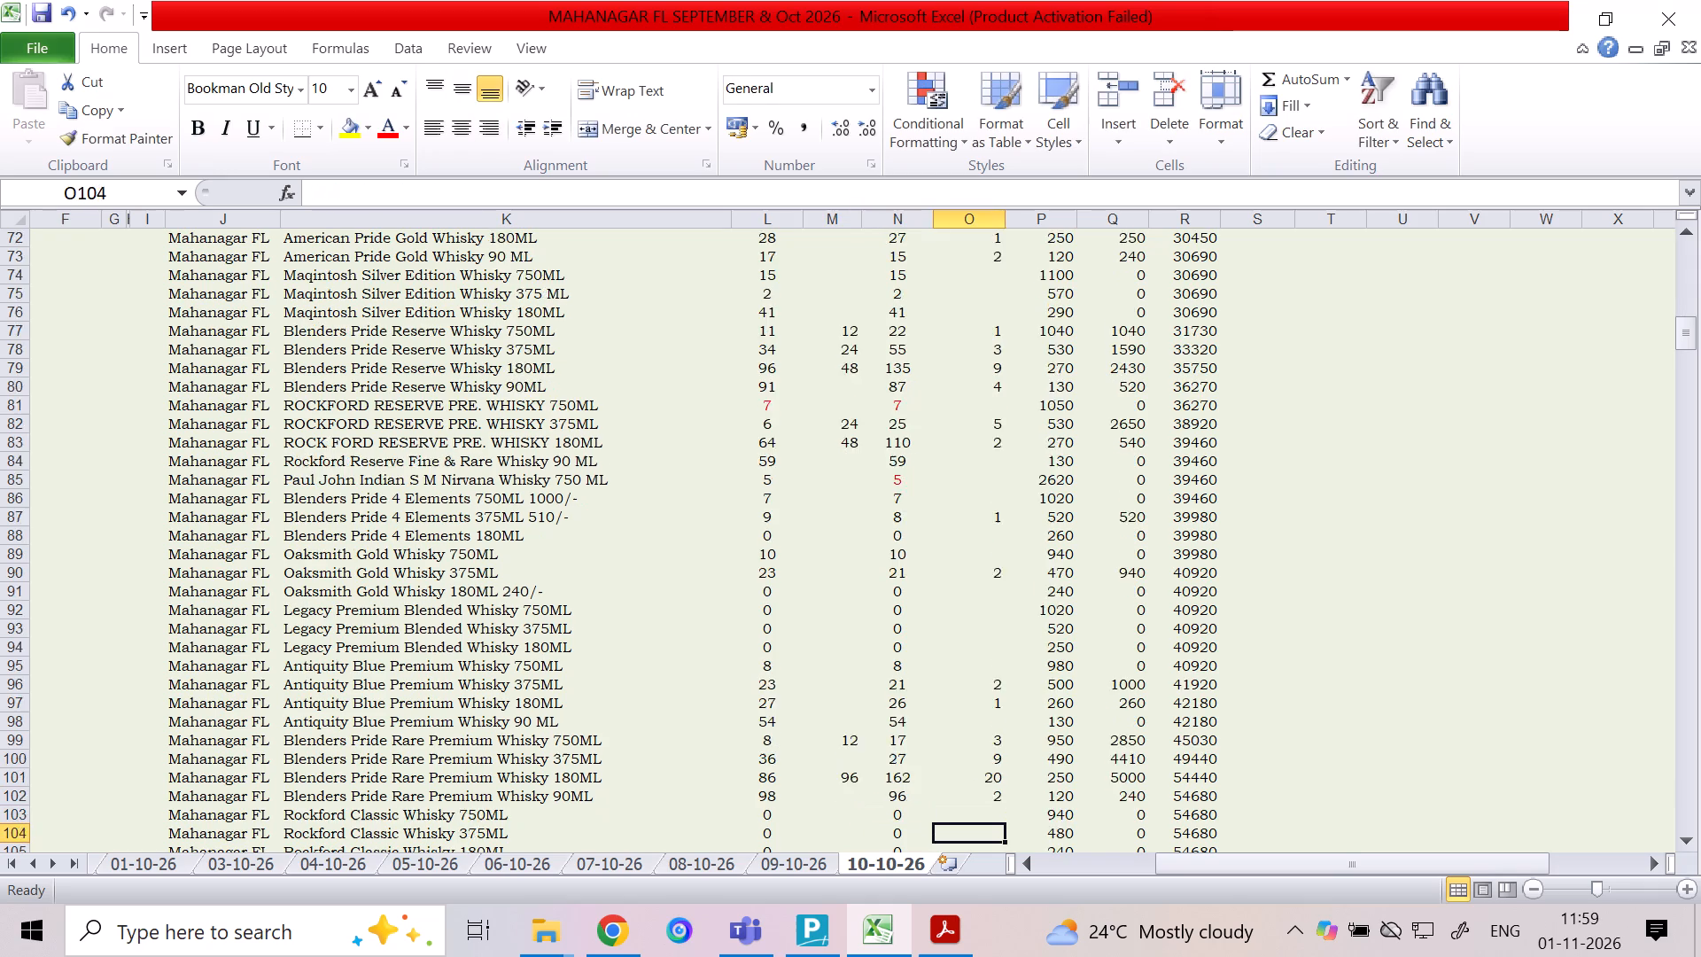
pyautogui.press('Down')
pyautogui.press('Down')
pyautogui.press('Down')
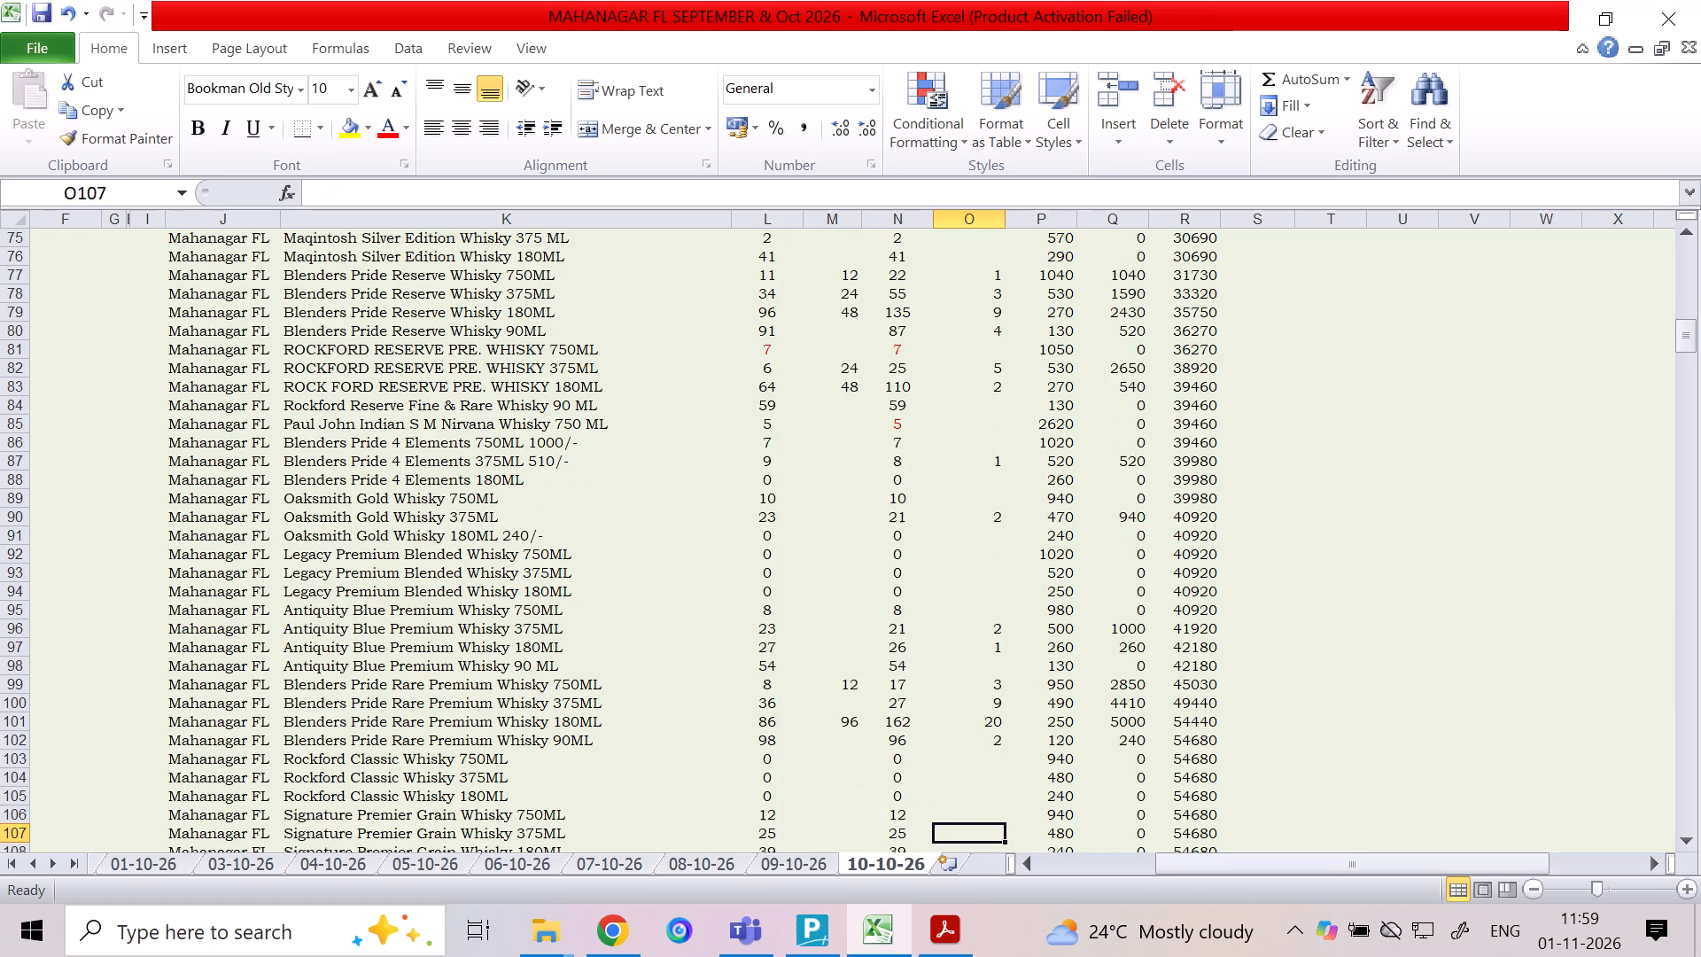
pyautogui.press('Down')
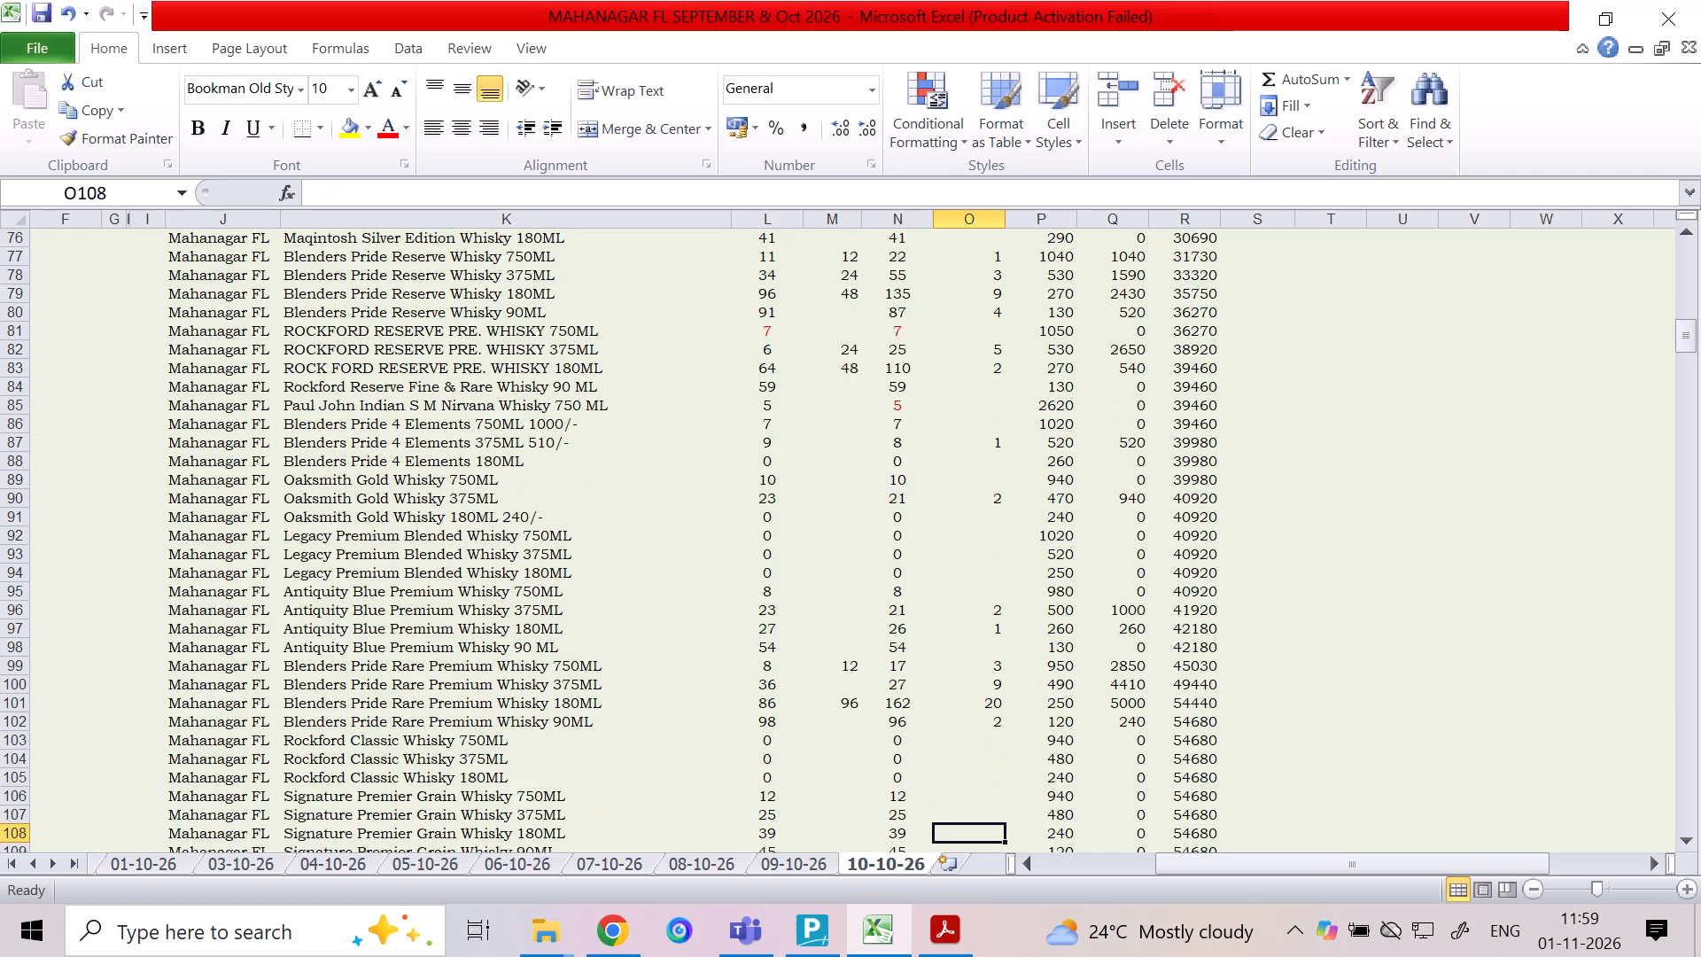
pyautogui.press('2')
pyautogui.press('Down')
pyautogui.press('1')
pyautogui.press('Down')
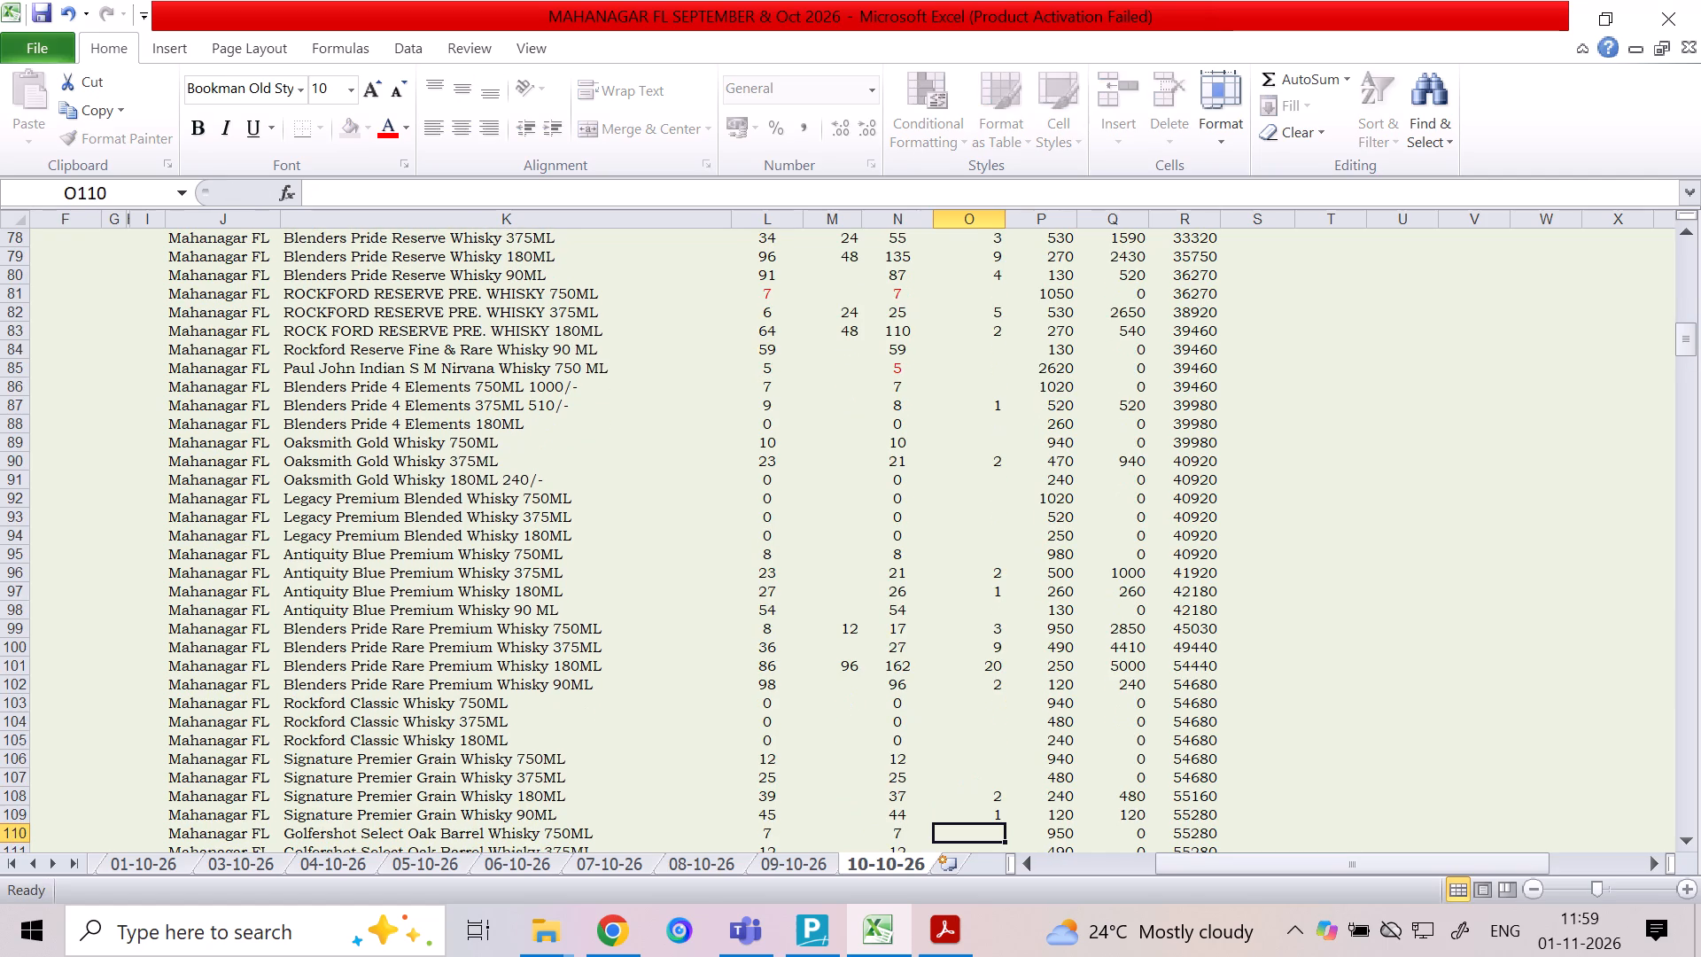
# Enter a column O quantity of 1 for both Golfershot Select Oak Barrel Whisky 750ML and its 180ML PET size.
pyautogui.press('Down')
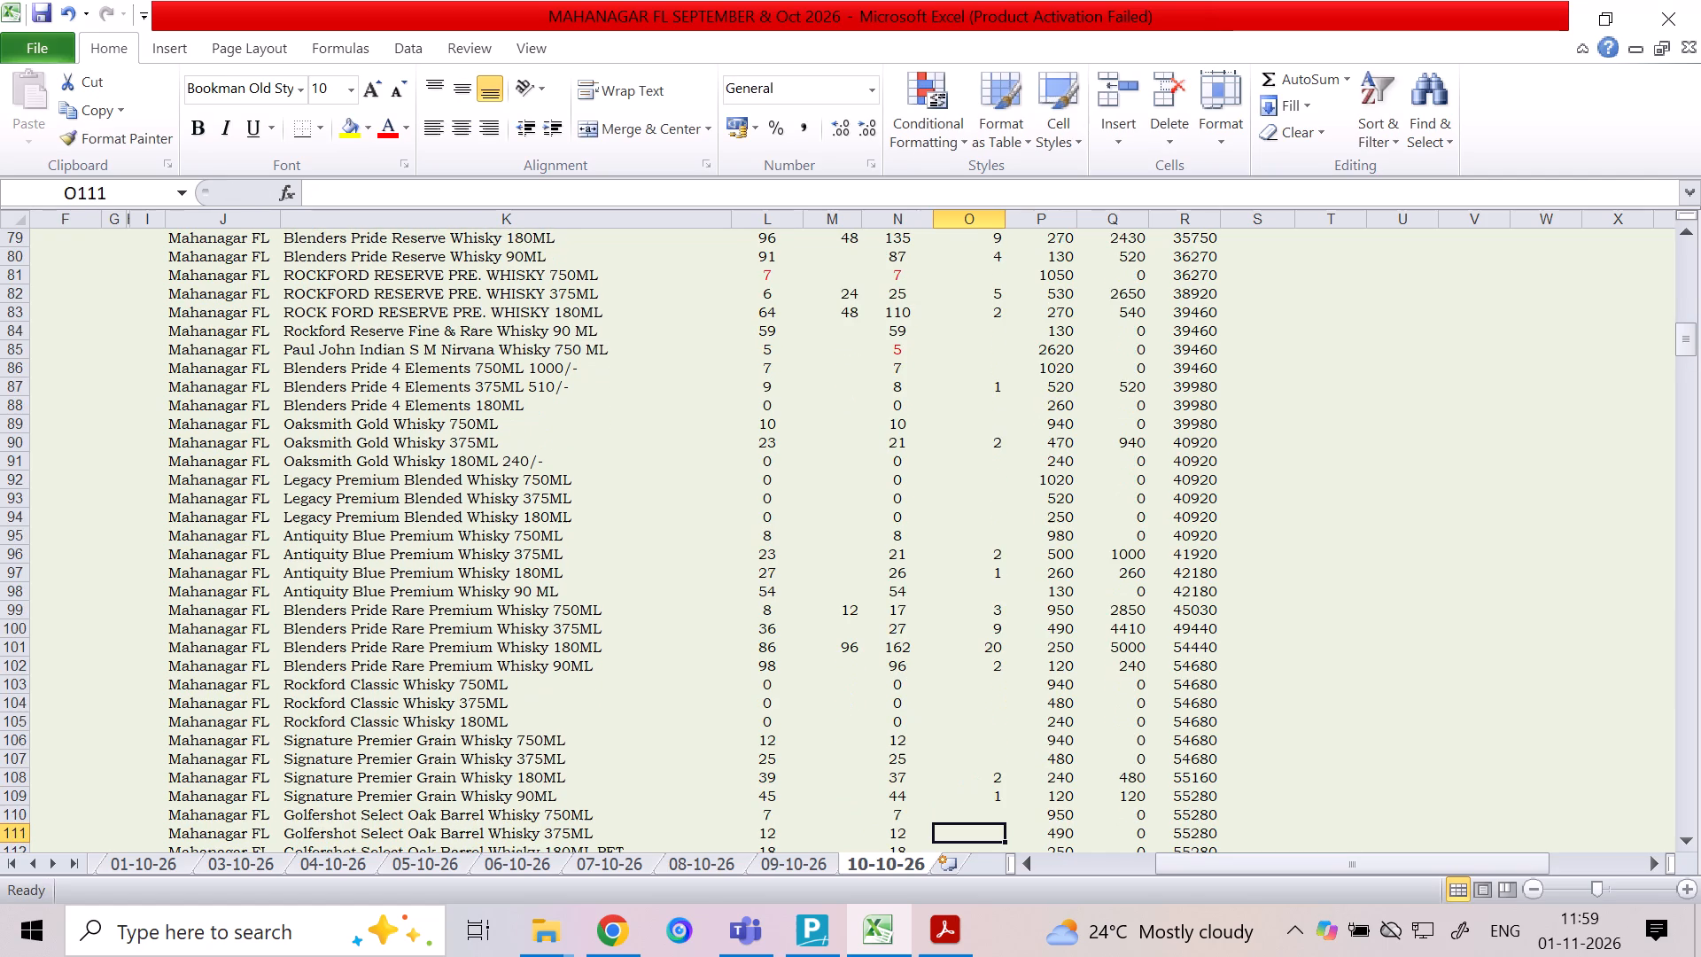
pyautogui.press('Up')
pyautogui.press('1')
pyautogui.press('Down')
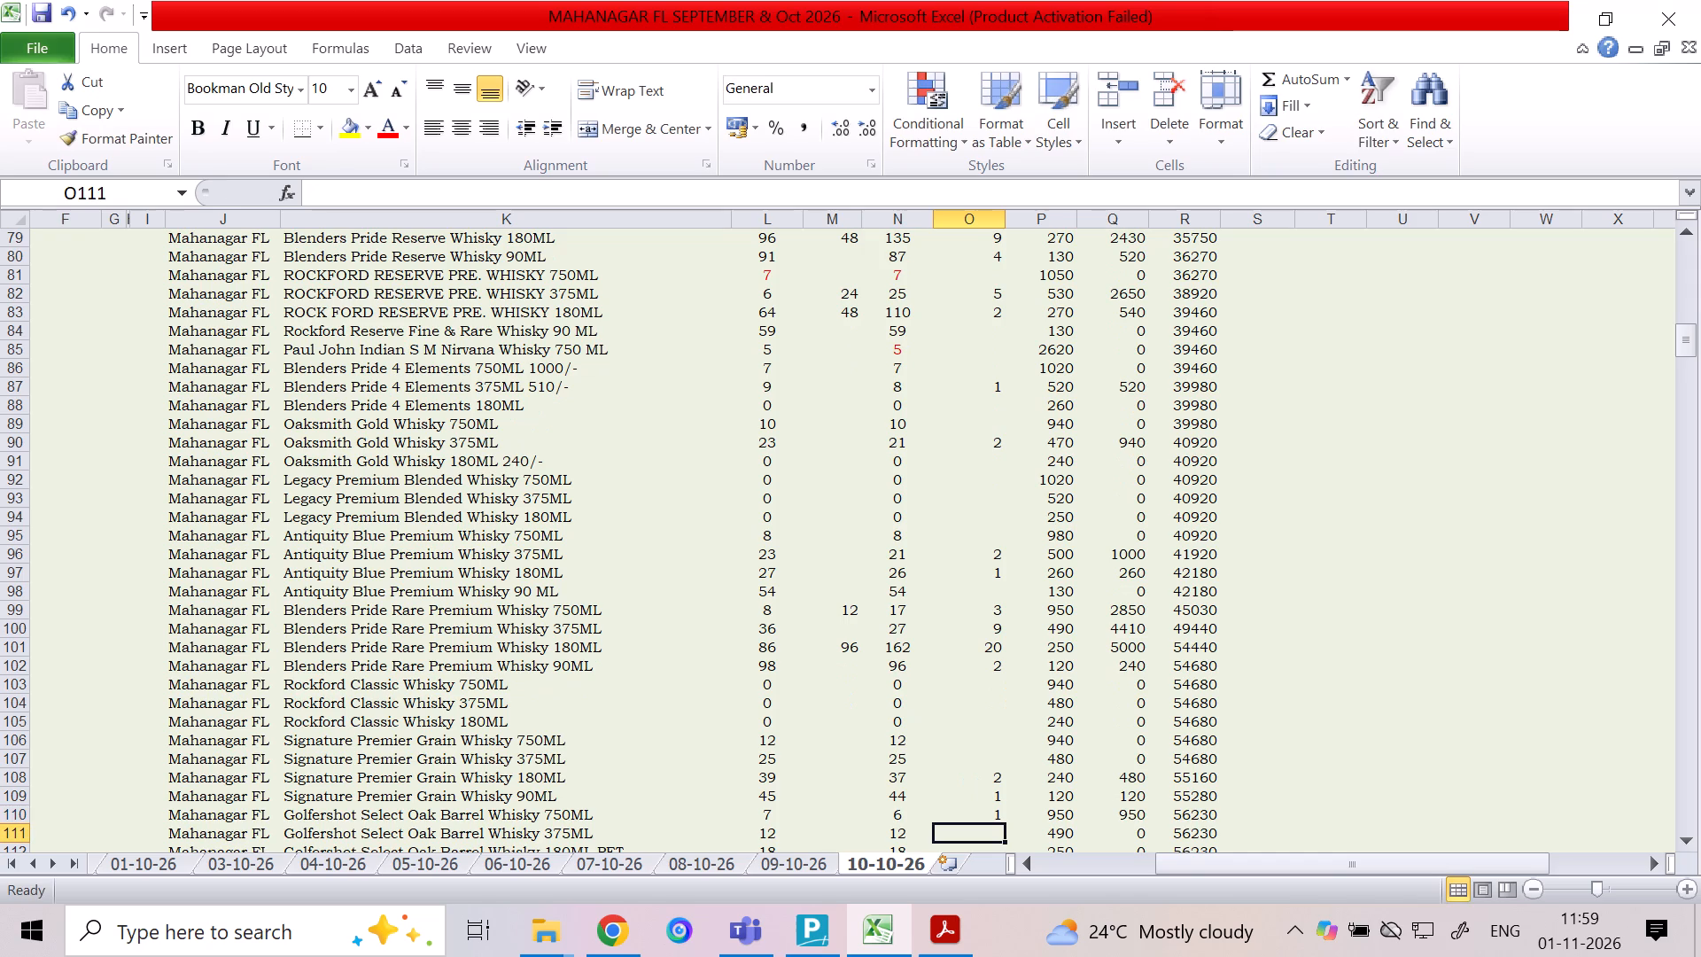
pyautogui.press('Down')
pyautogui.press('1')
pyautogui.press('Down')
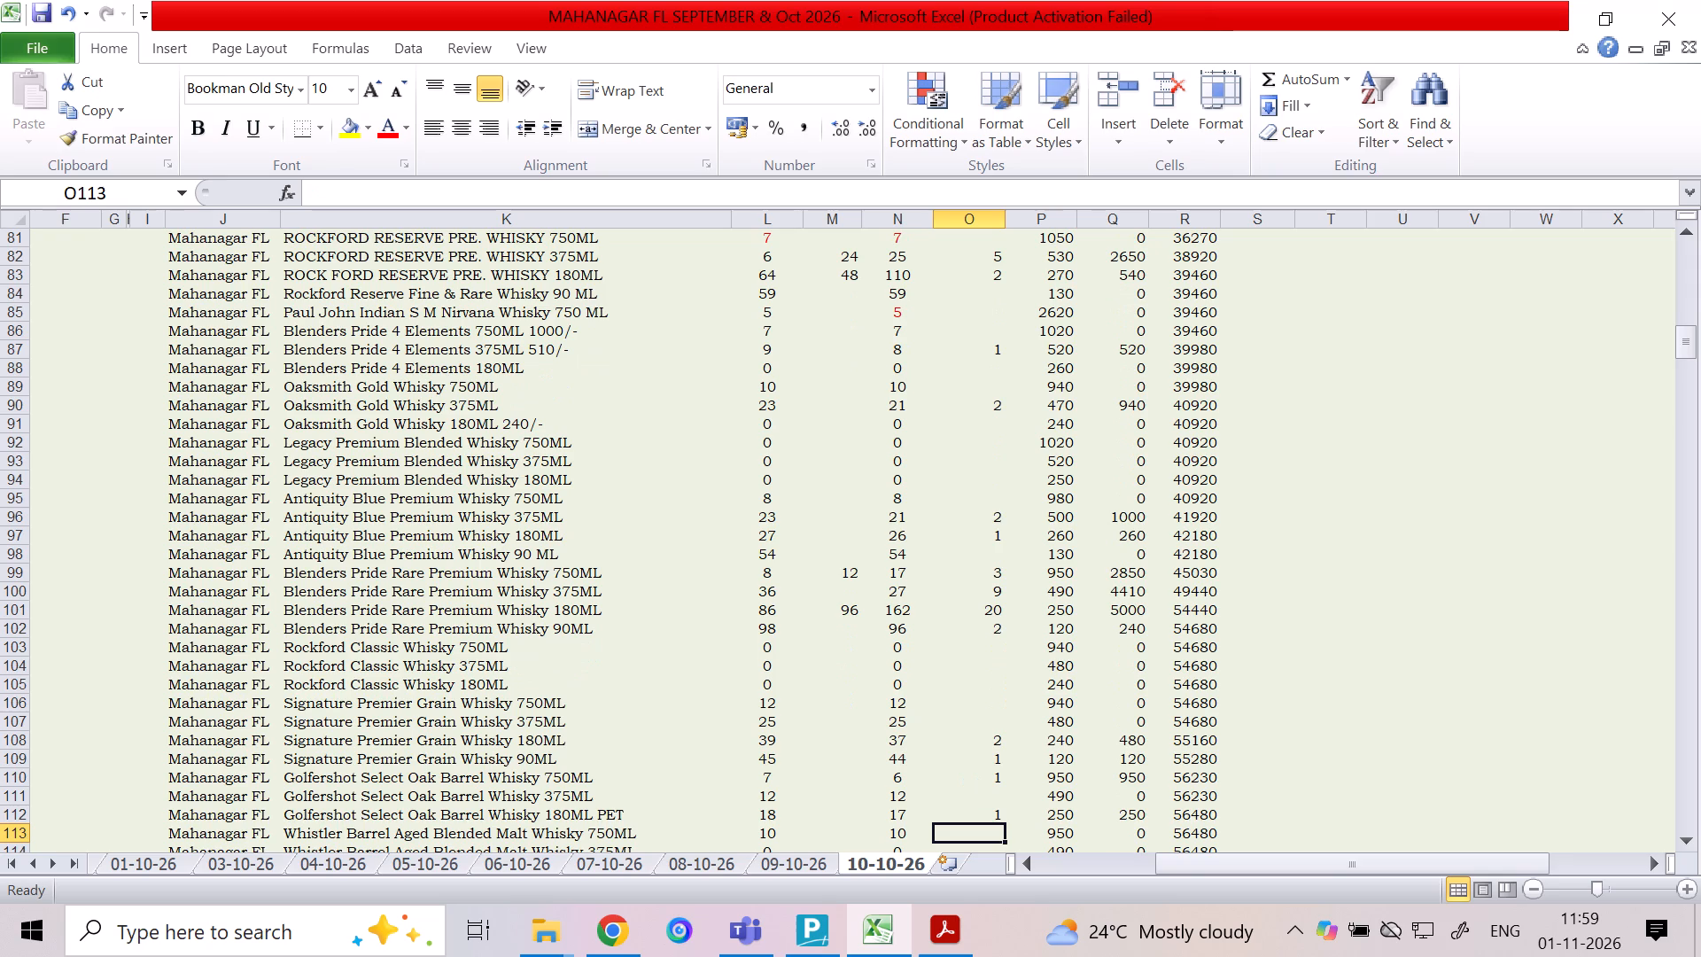
# Enter a column M quantity of 24 for Whistler Barrel Aged Blended Malt Whisky 375ML.
pyautogui.press('Down')
pyautogui.press('Left')
pyautogui.press('Left')
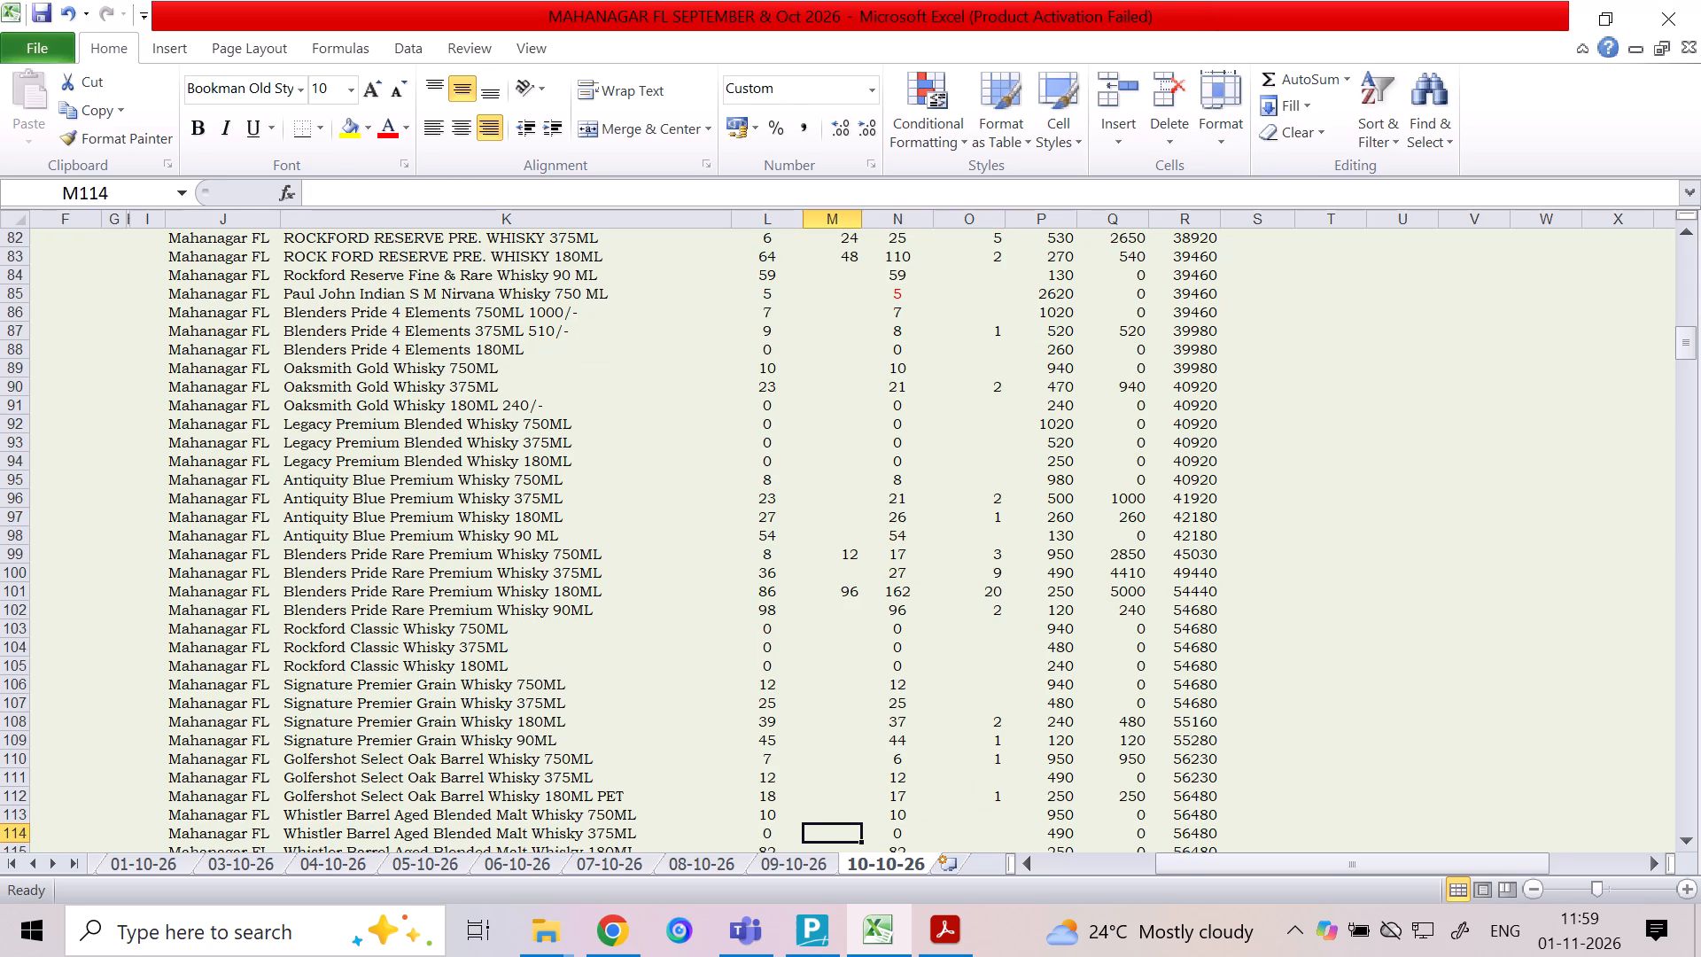
pyautogui.write('24')
pyautogui.press('Down')
# Continue in column O past the Whistler Barrel Aged Blended Malt sizes to The Indian Edit Reserve Premium Whisky 750 ML.
pyautogui.press('Up')
pyautogui.press('Up')
pyautogui.press('Right')
pyautogui.press('Right')
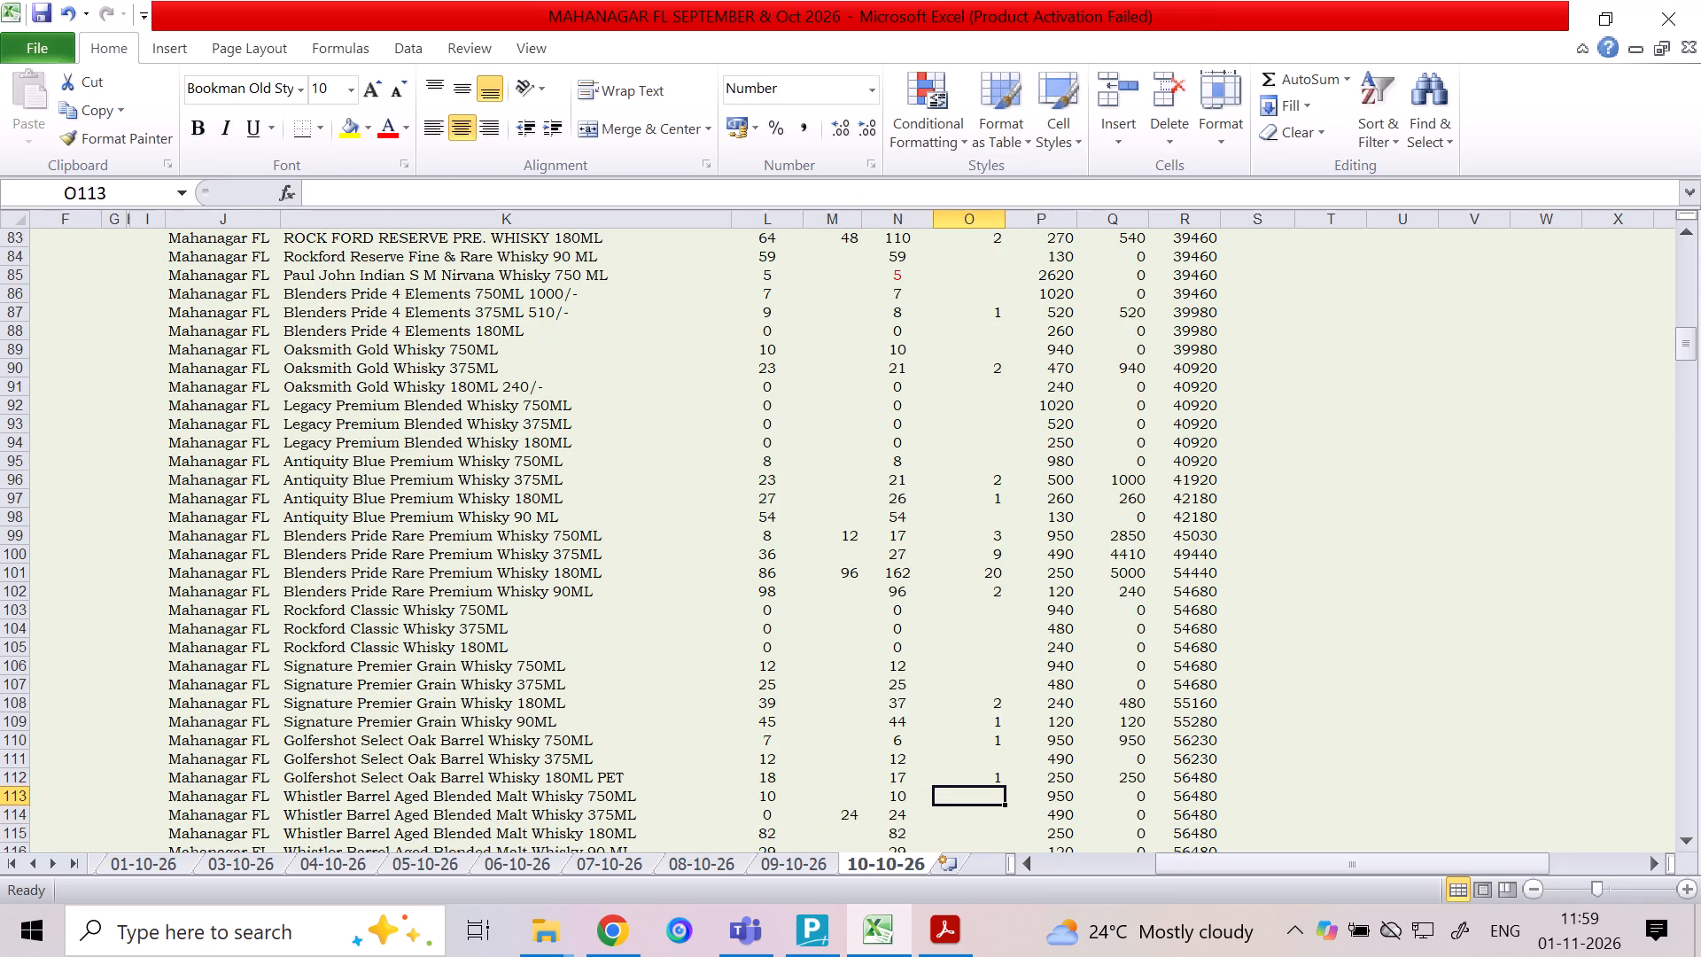
pyautogui.press('Down')
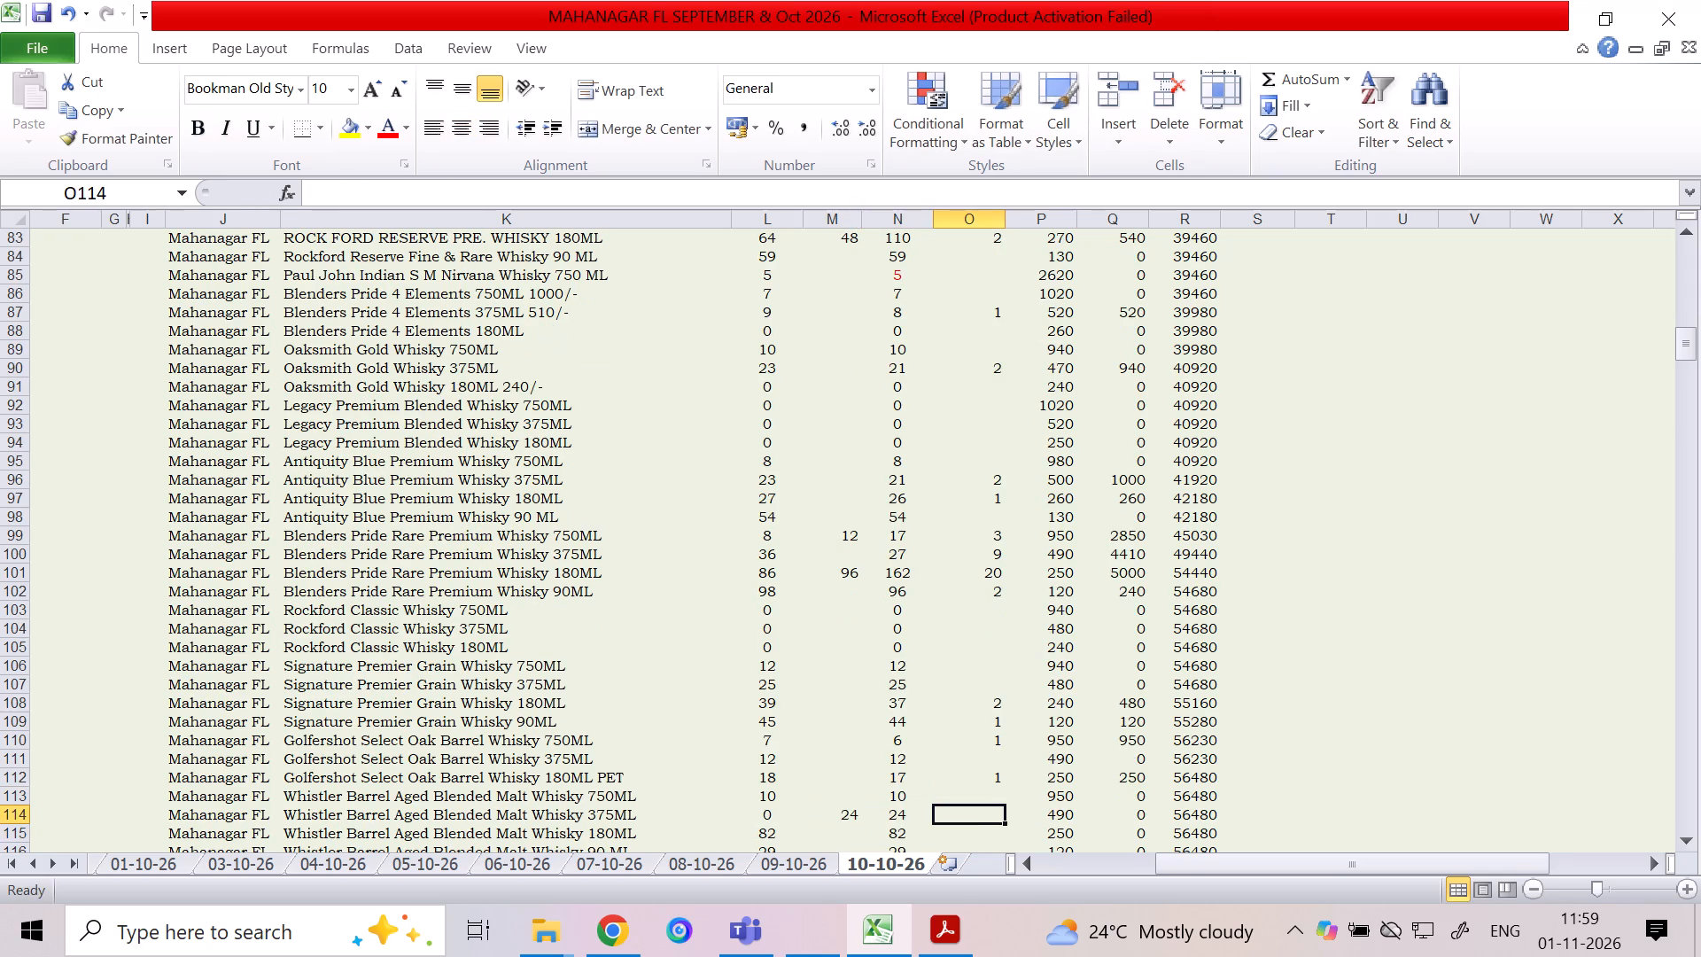
pyautogui.press('Down')
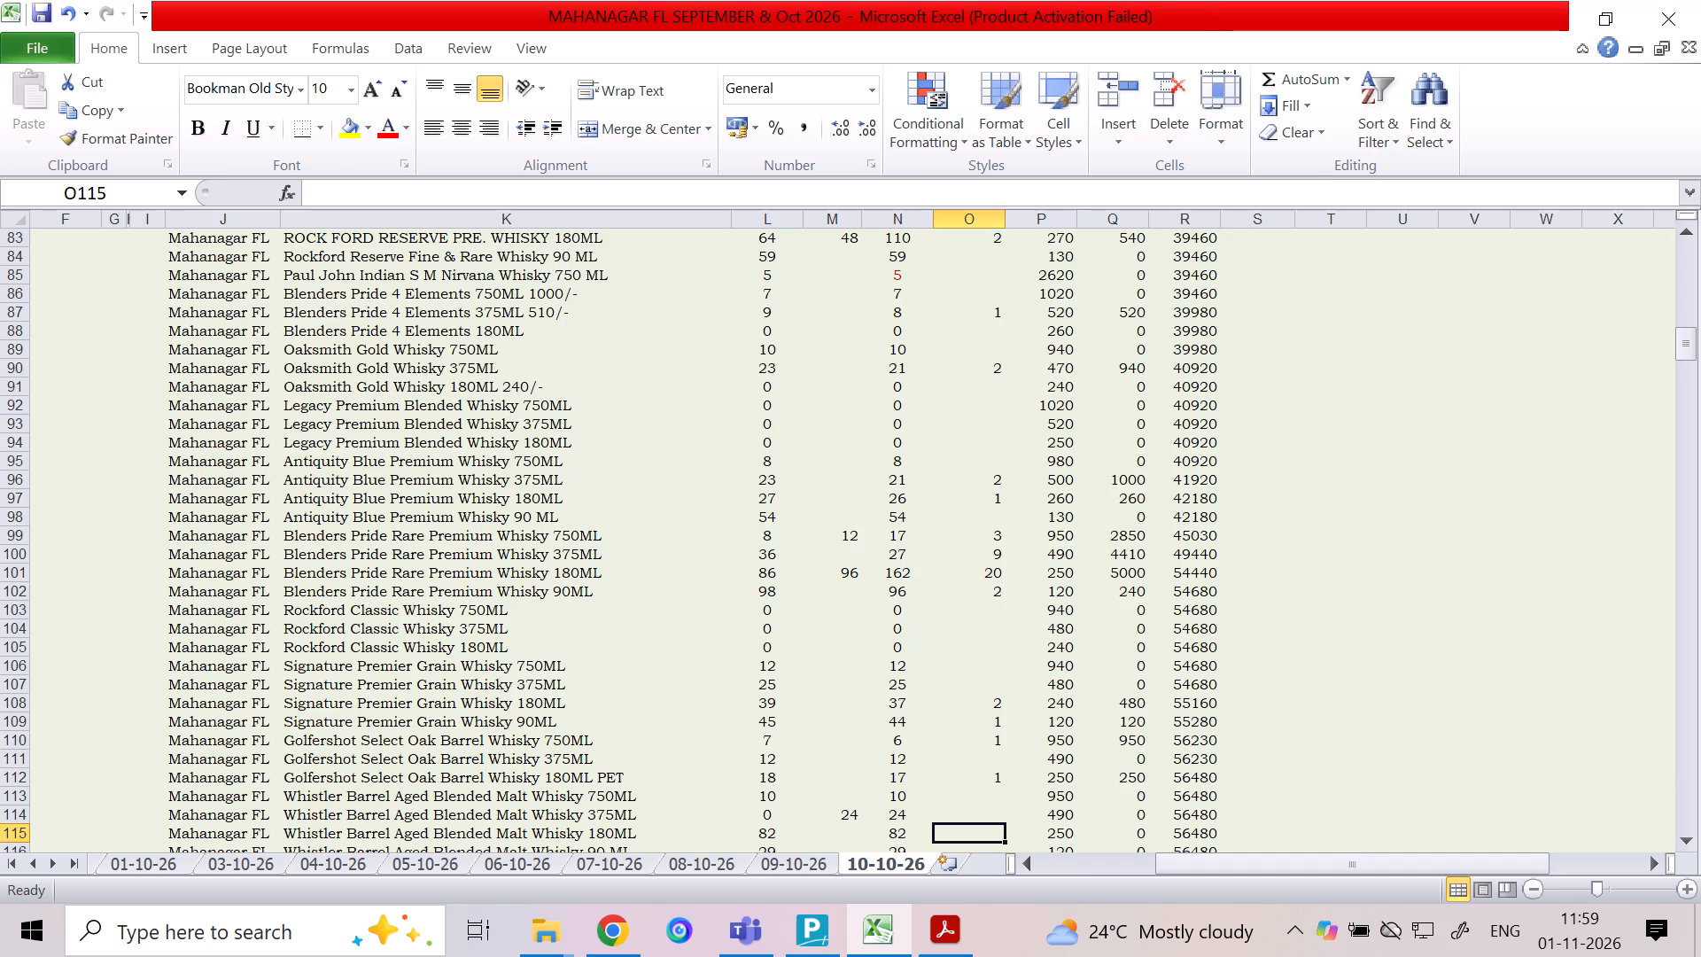
pyautogui.press('Down')
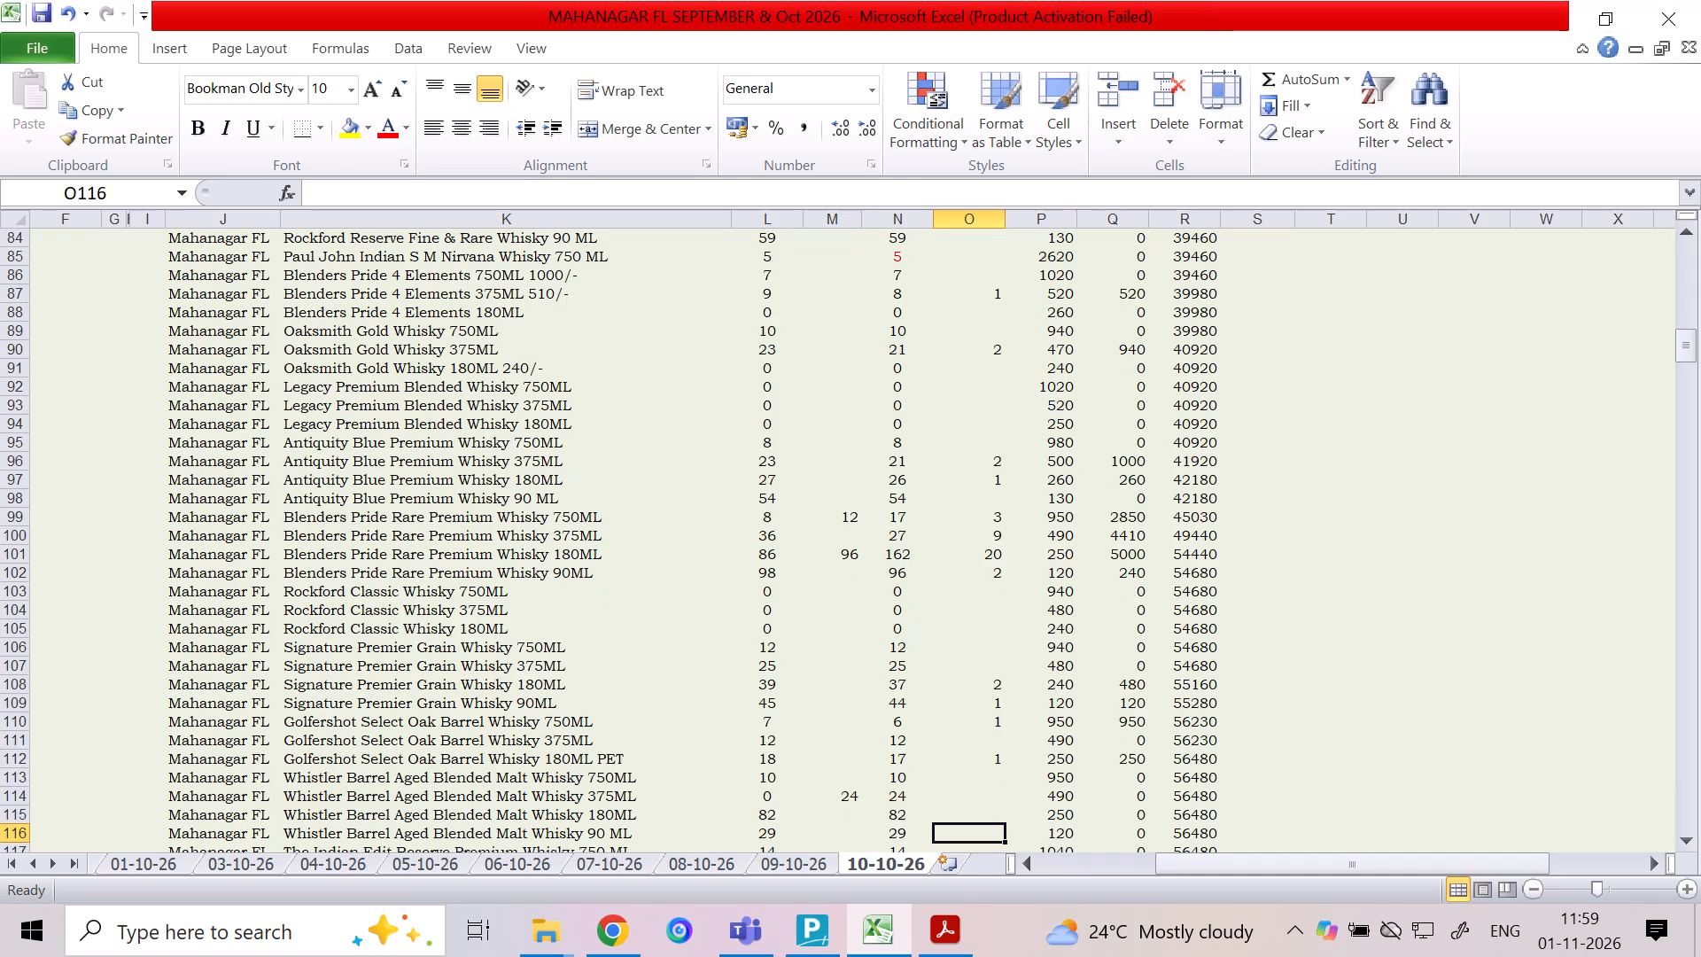
pyautogui.press('Down')
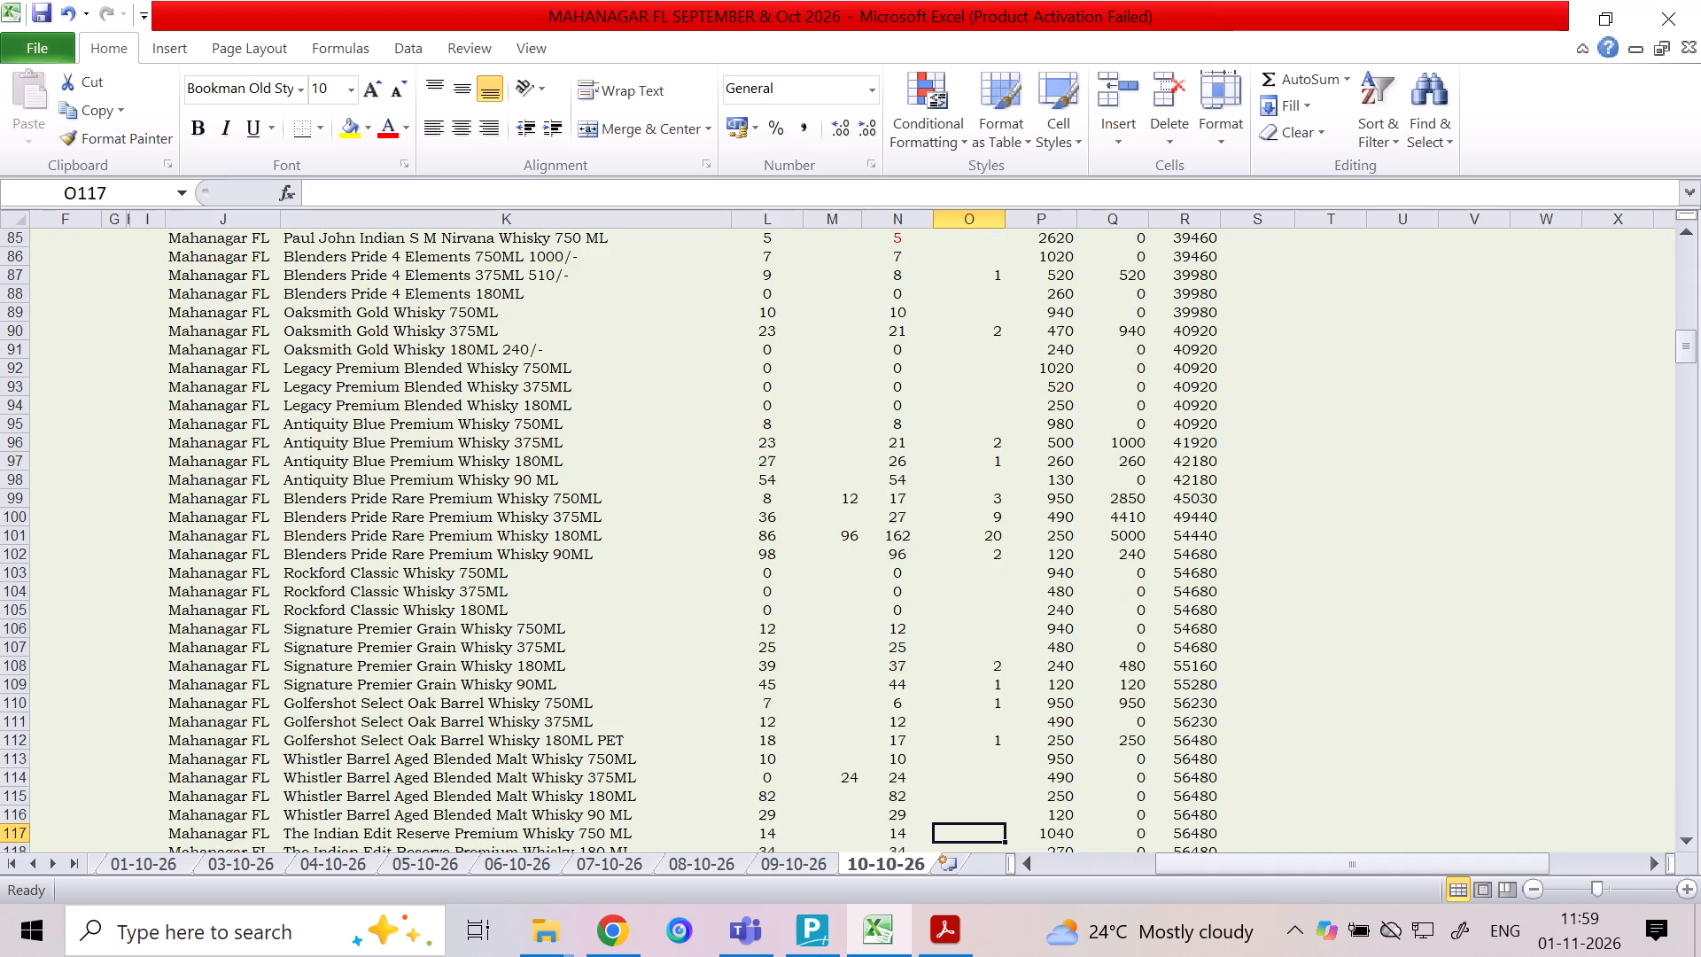
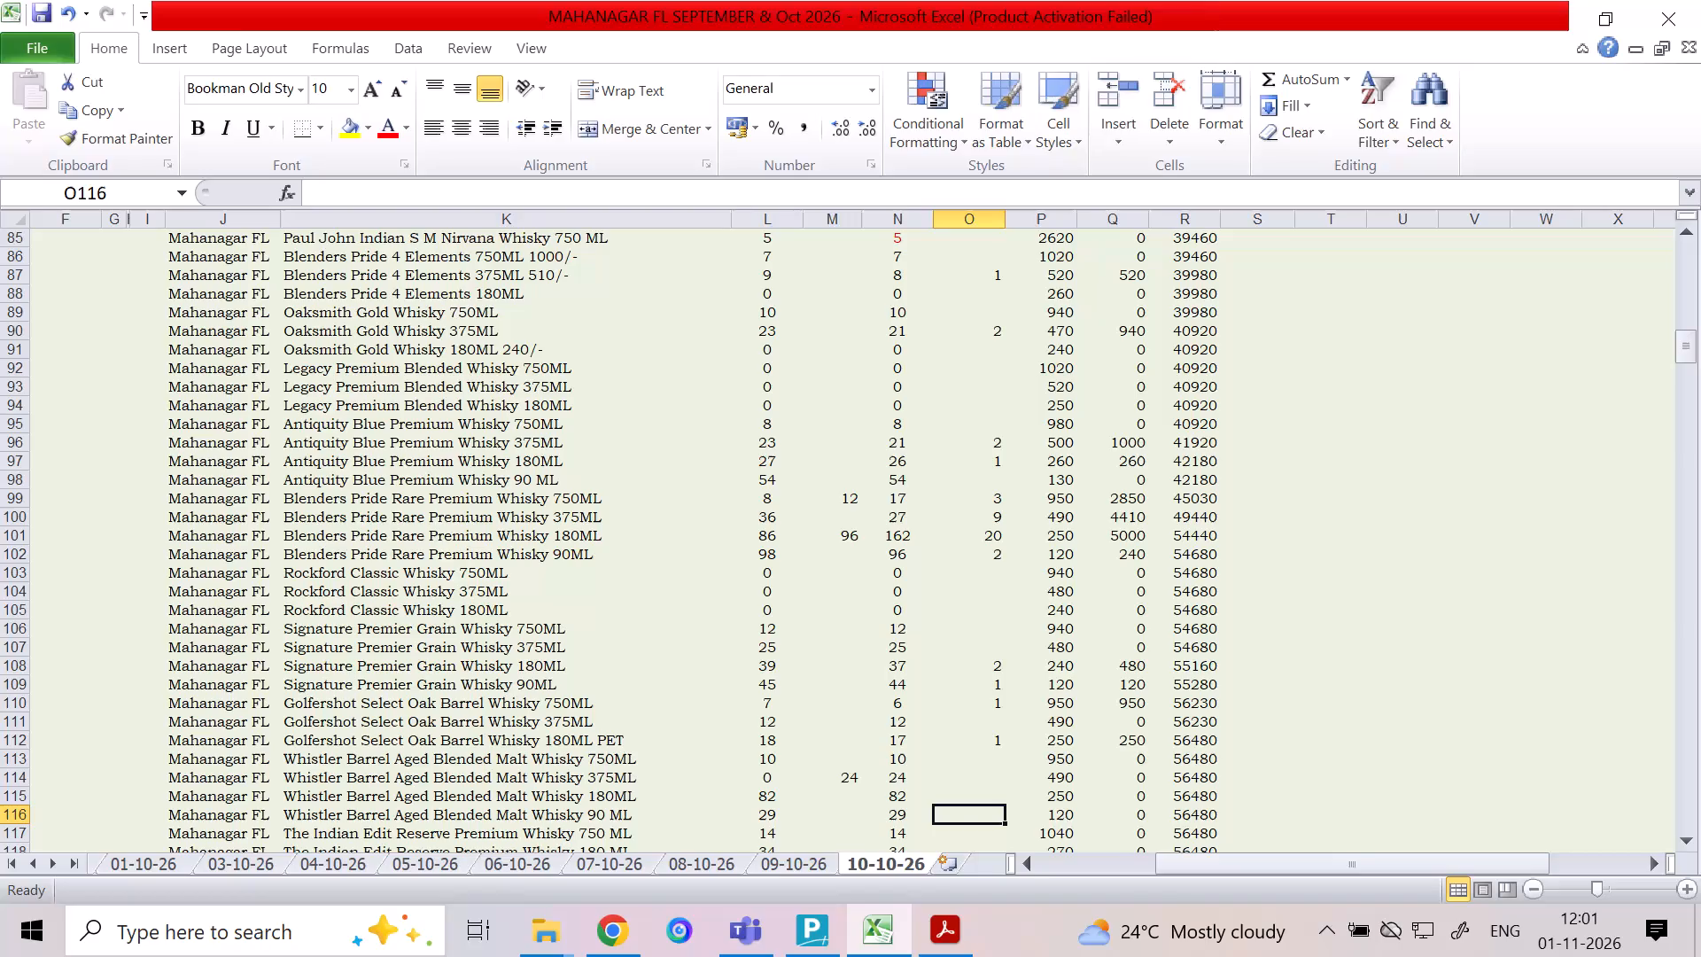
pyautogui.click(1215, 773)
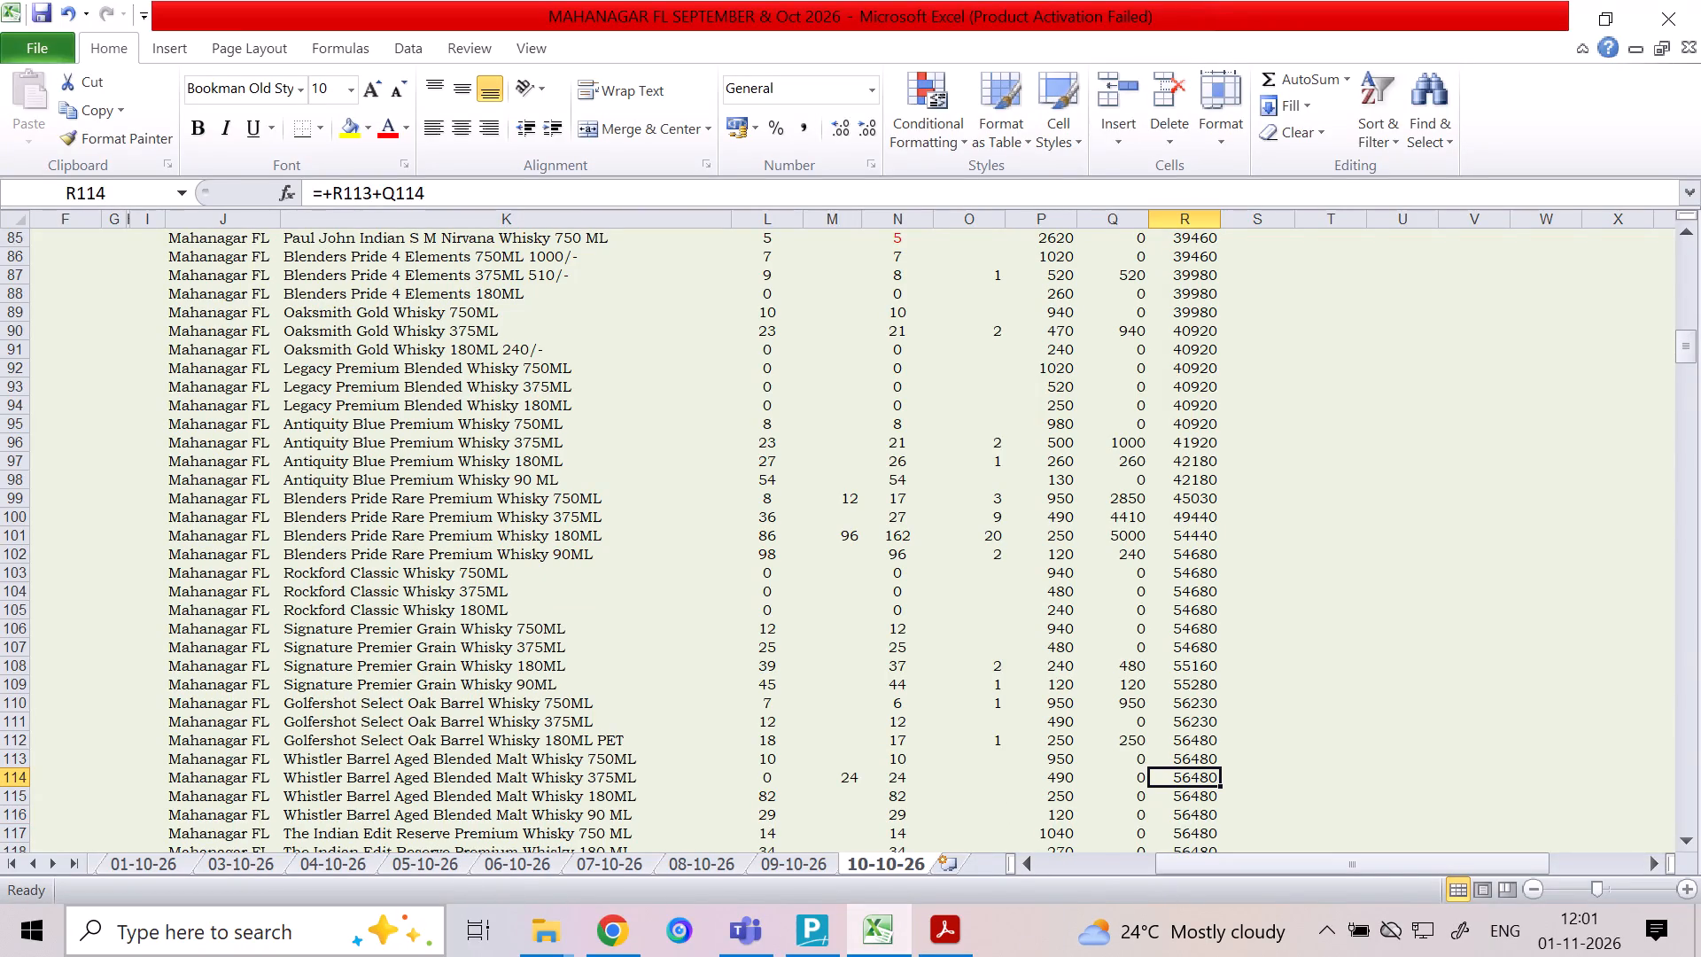
# Launch the Kuro app from the recent Windows search items.
pyautogui.click(262, 952)
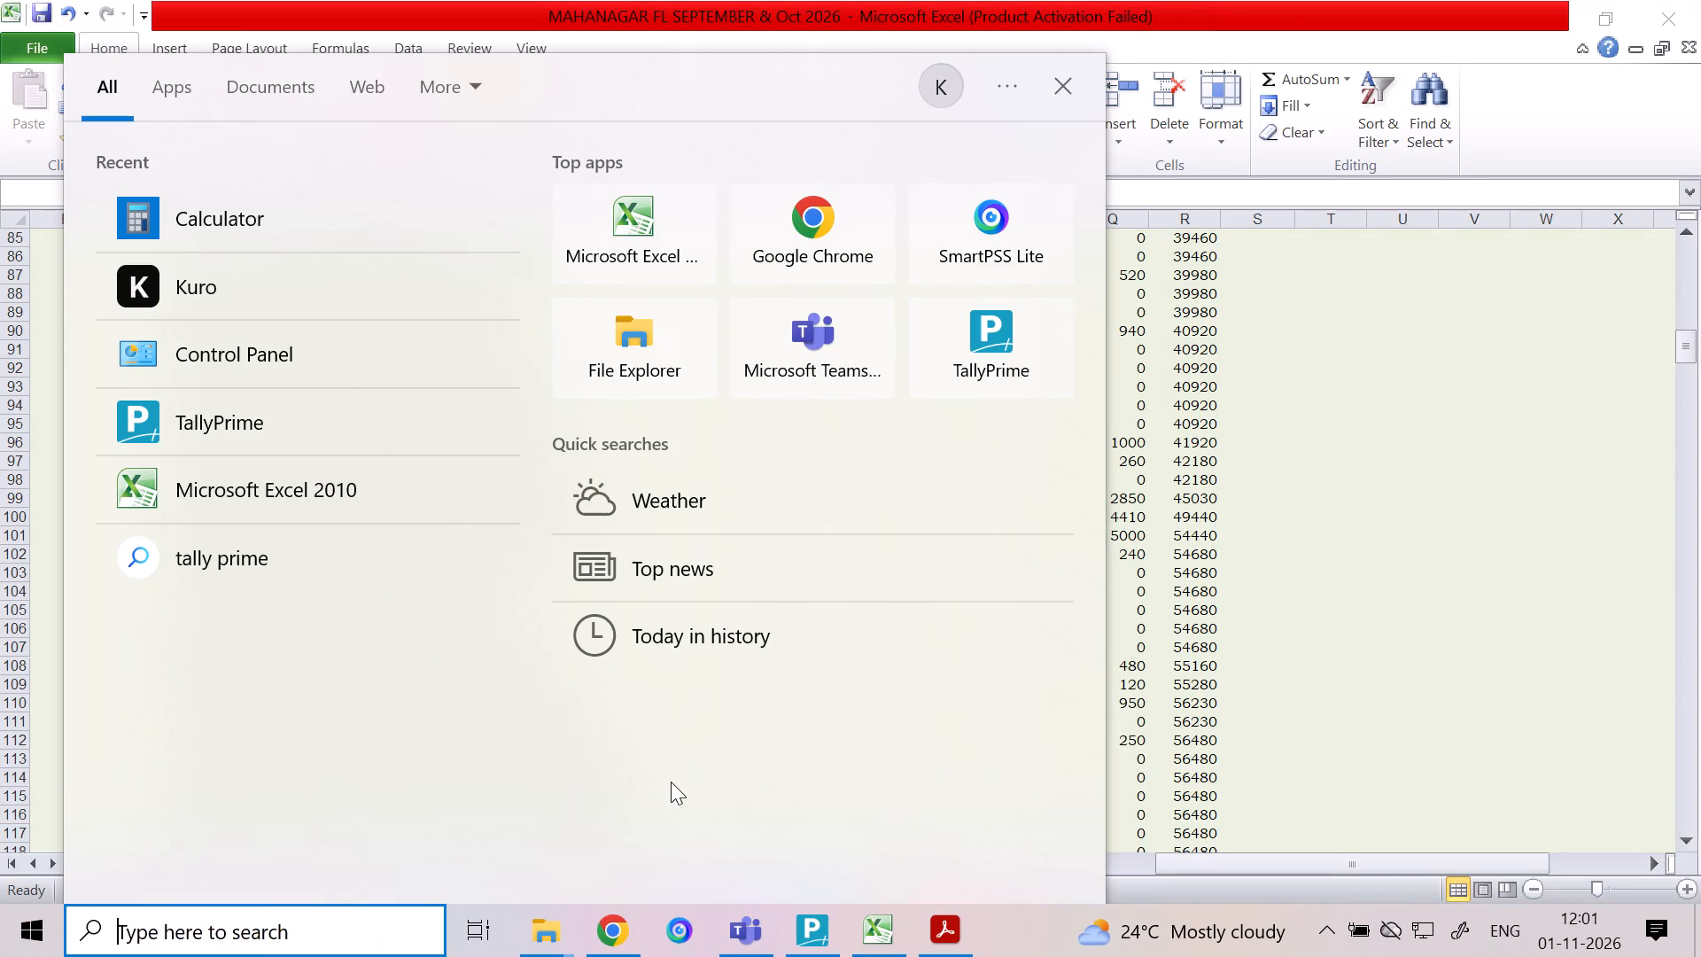
pyautogui.click(411, 296)
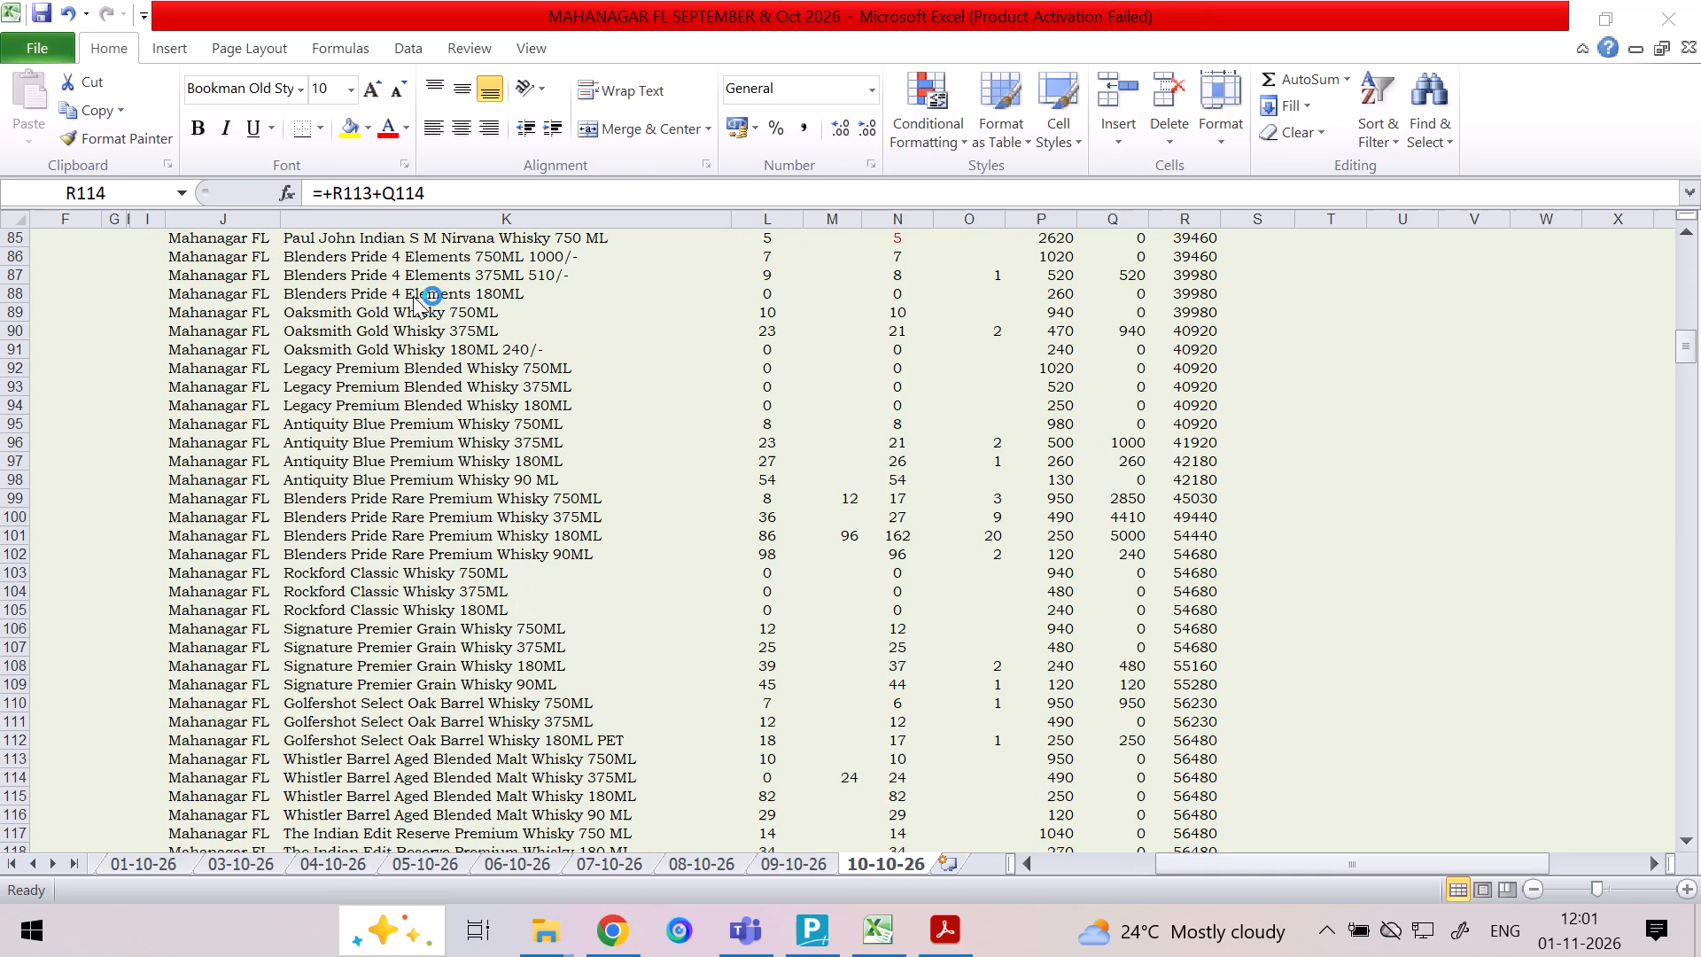
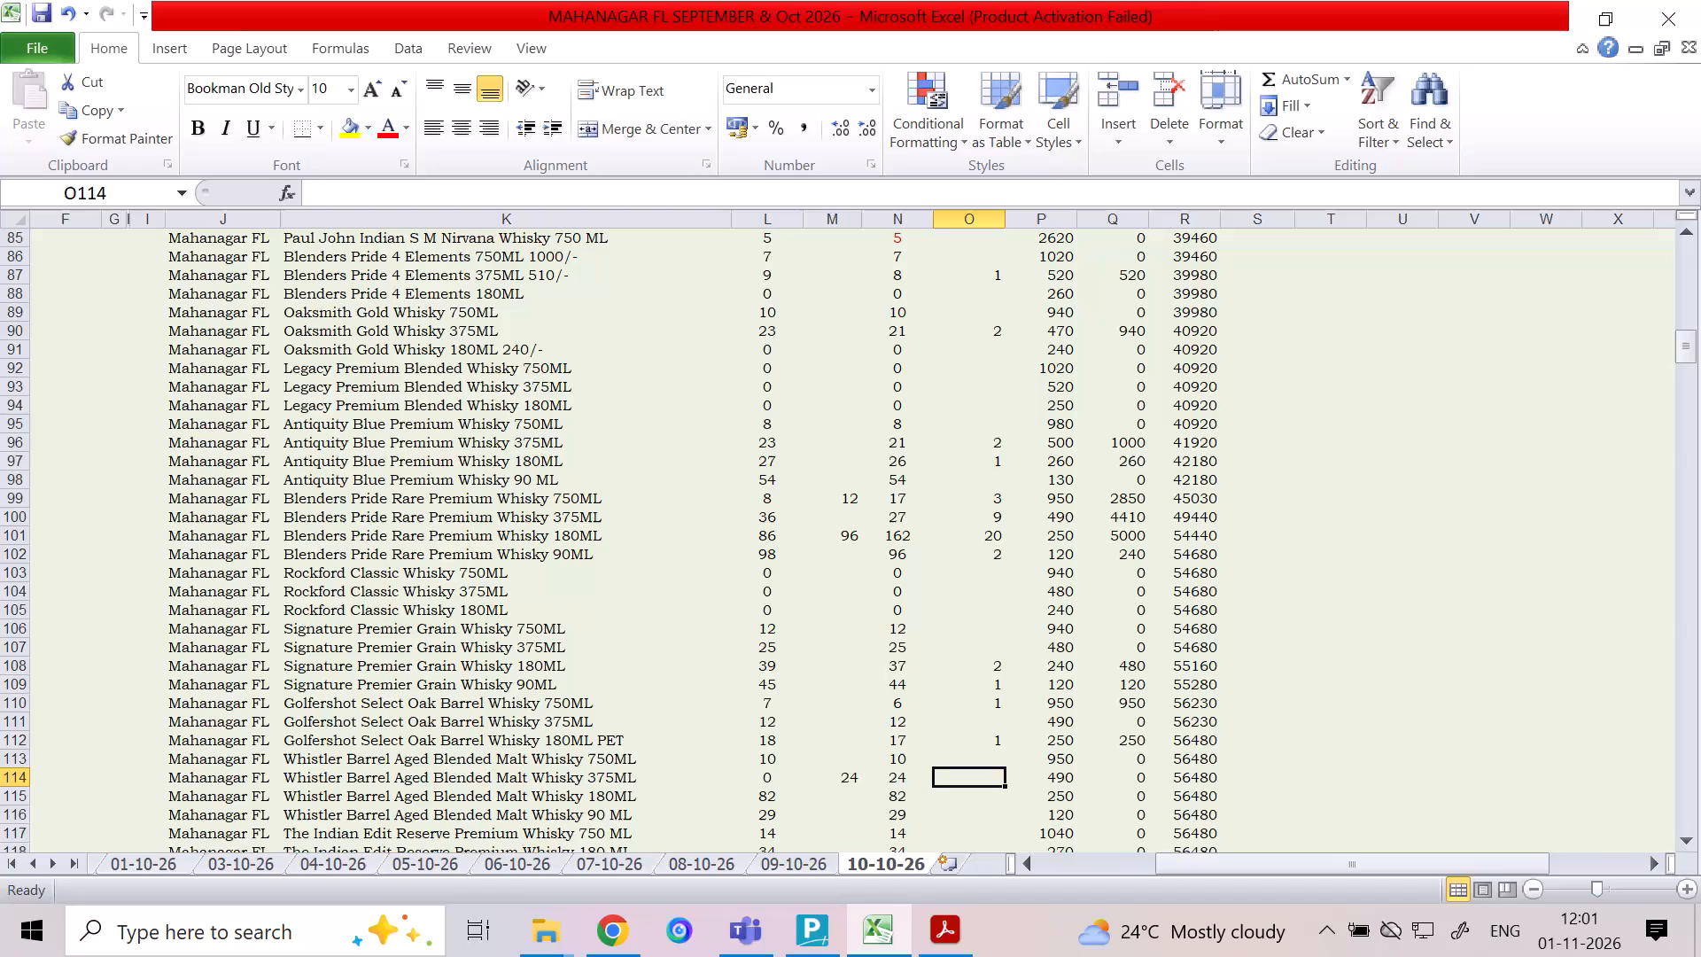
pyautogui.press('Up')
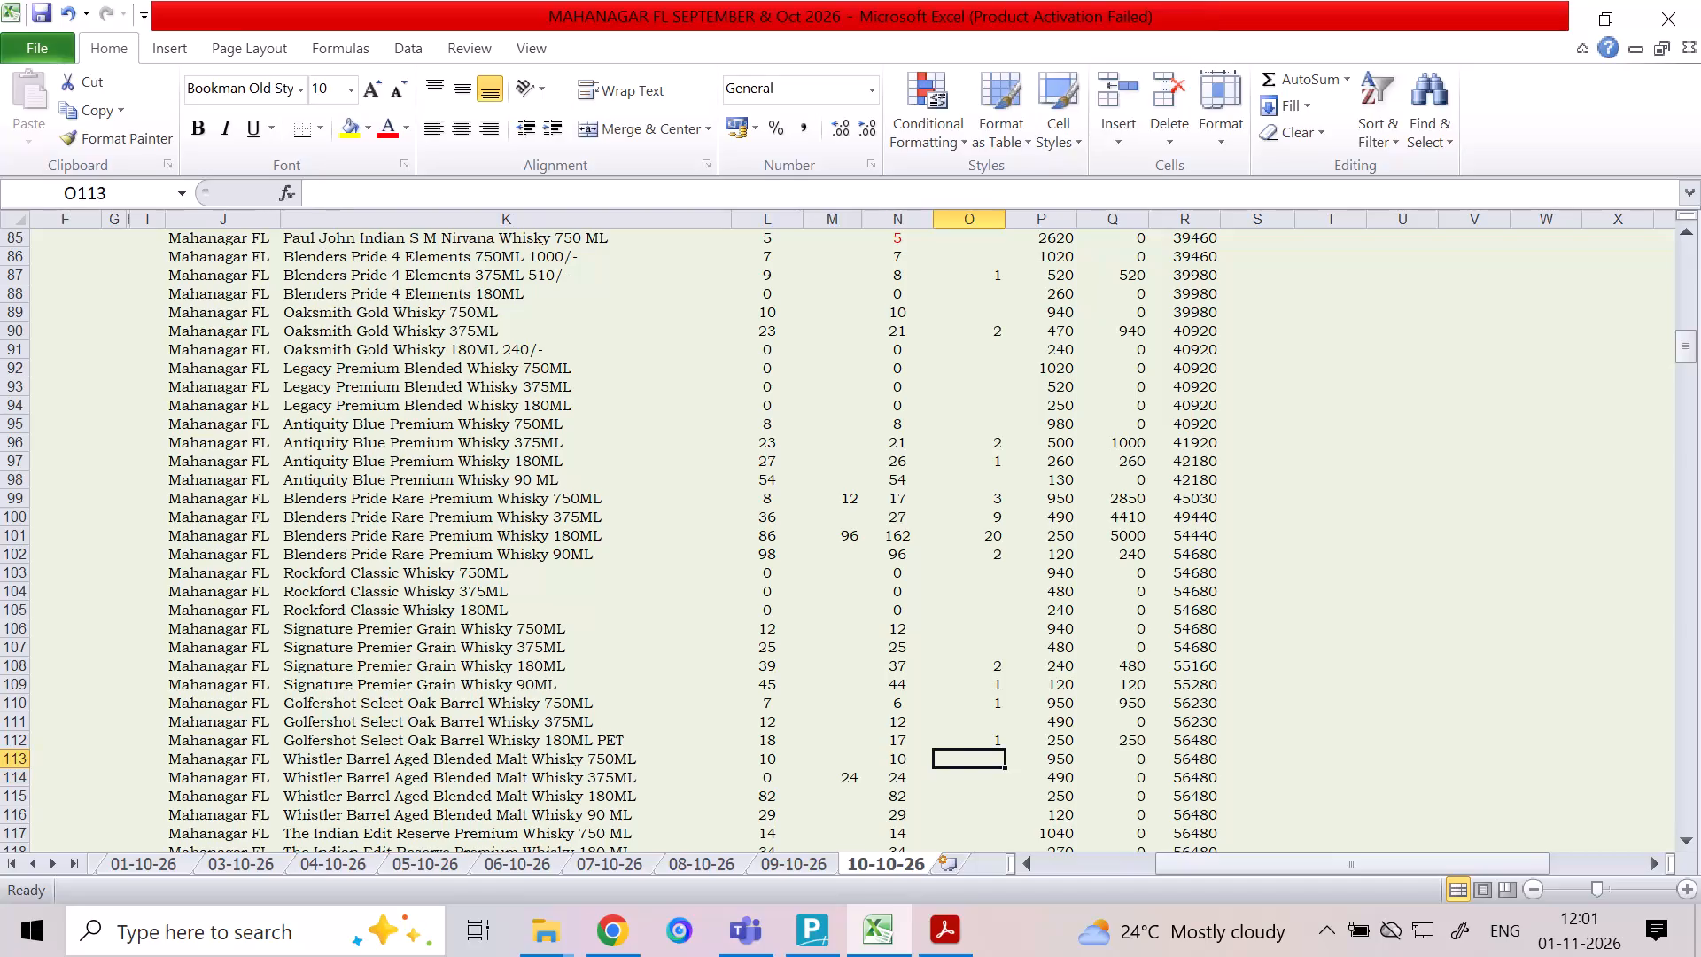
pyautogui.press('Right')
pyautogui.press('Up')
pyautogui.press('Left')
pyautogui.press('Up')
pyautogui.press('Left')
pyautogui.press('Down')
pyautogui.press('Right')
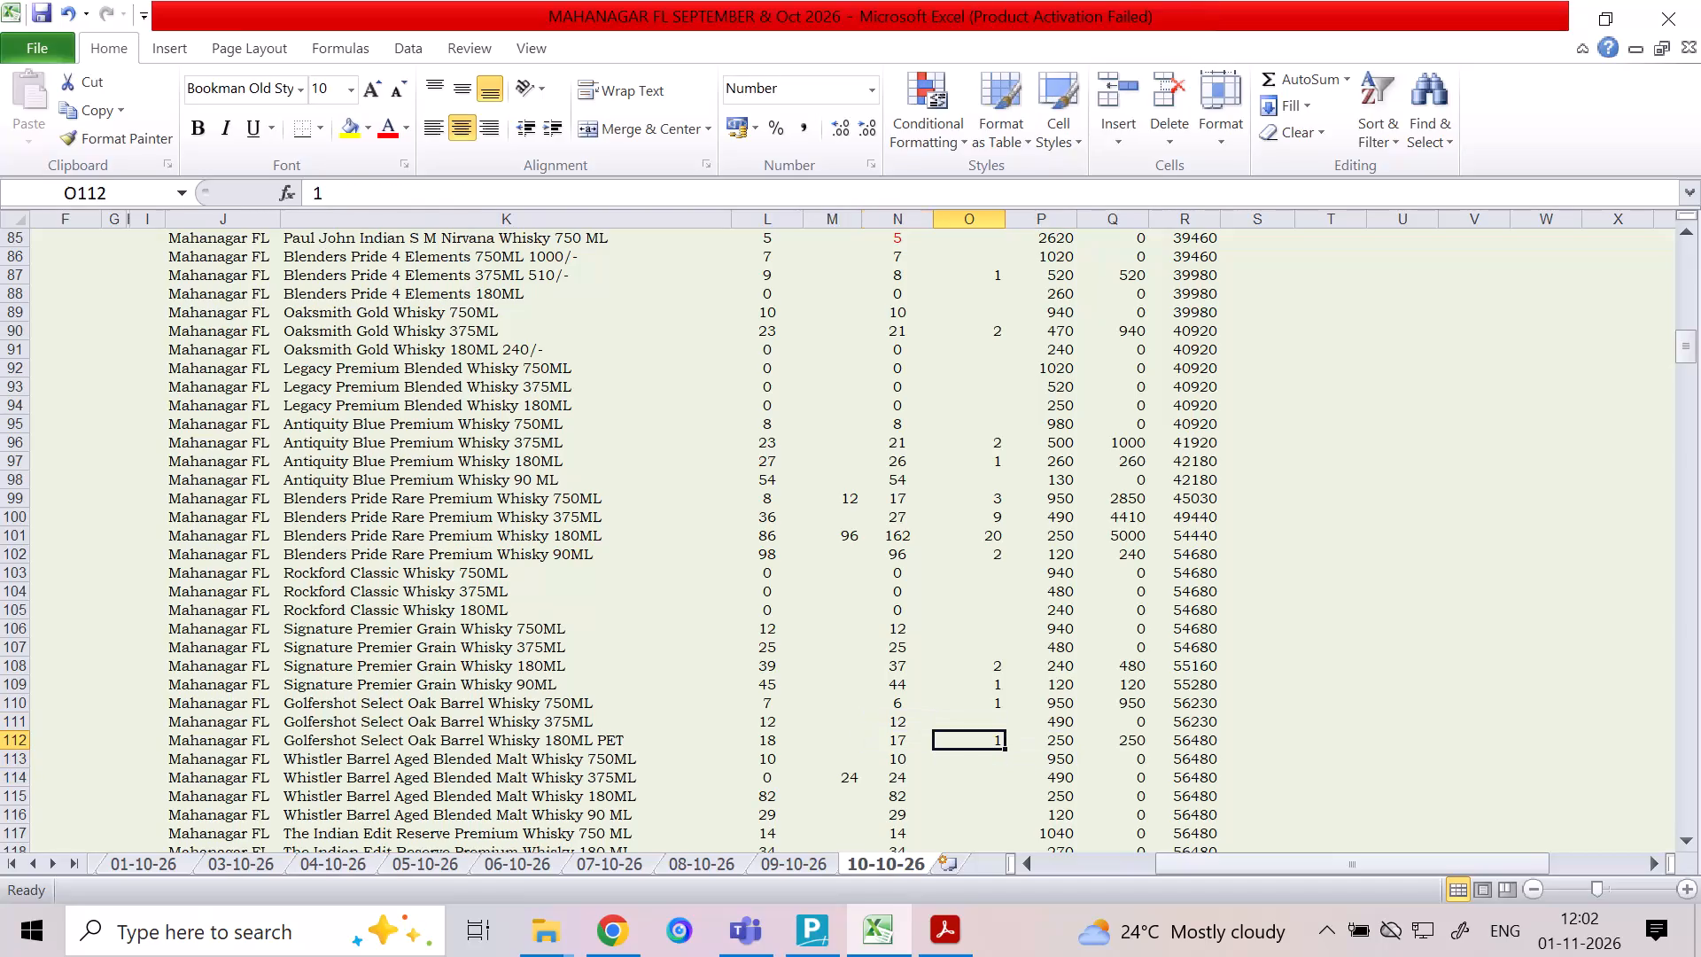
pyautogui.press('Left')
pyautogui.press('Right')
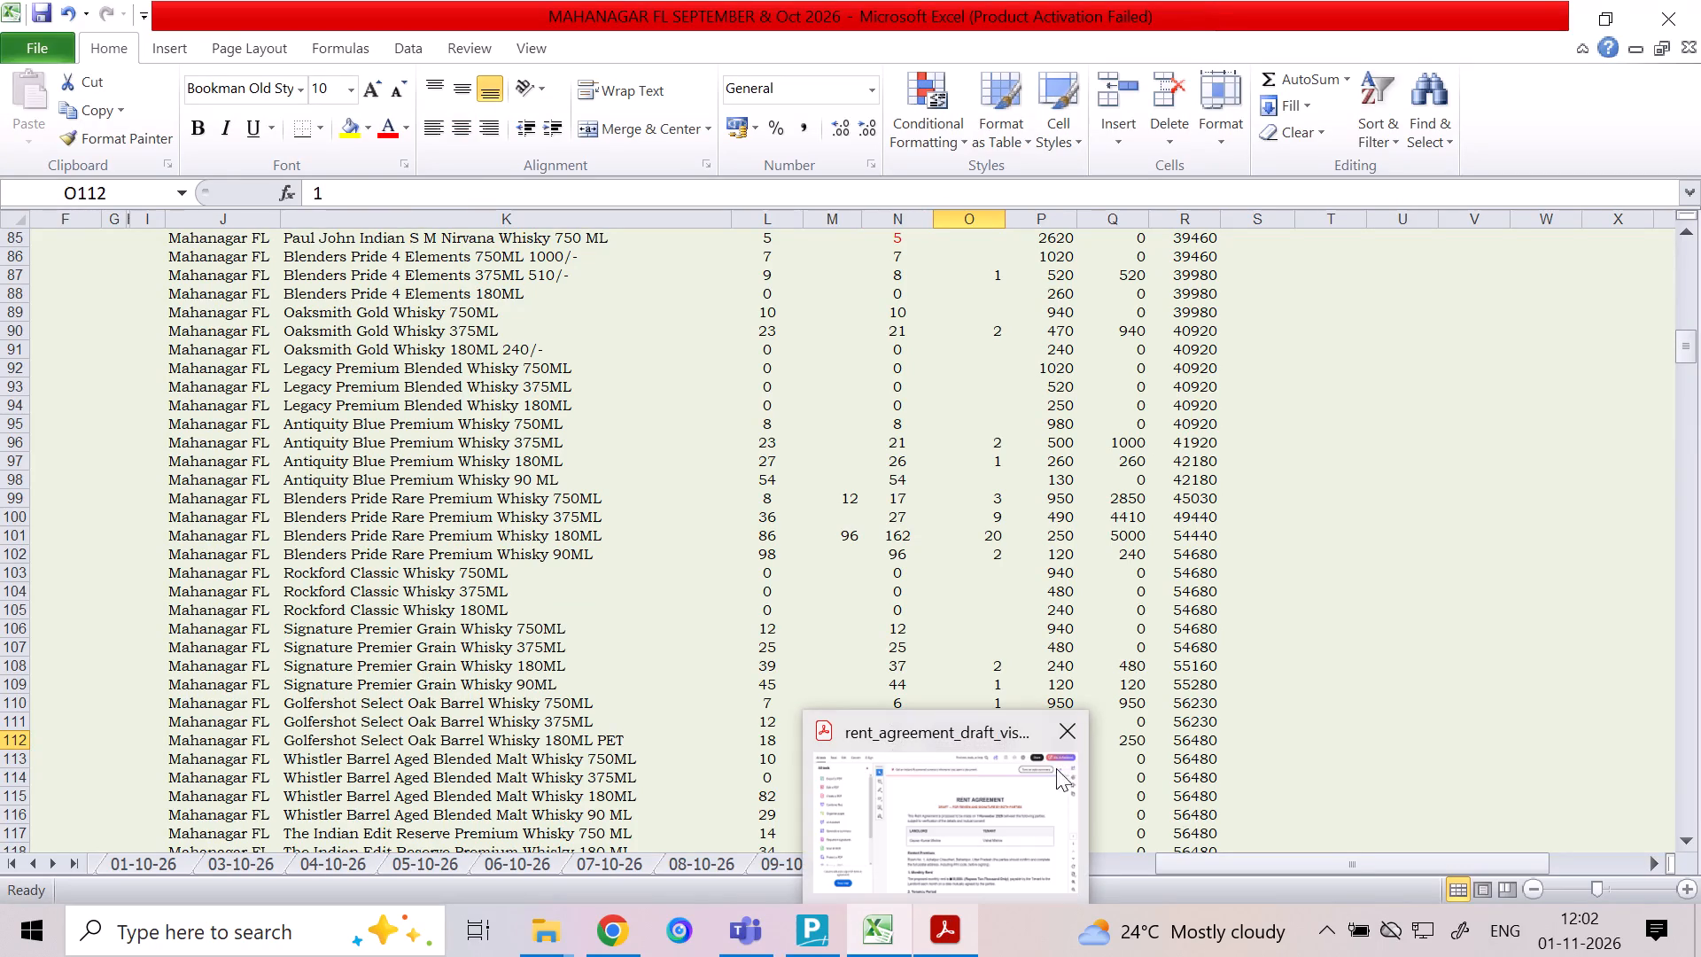
# Close the rent agreement draft PDF window and return to the Excel stock sheet.
pyautogui.click(1063, 731)
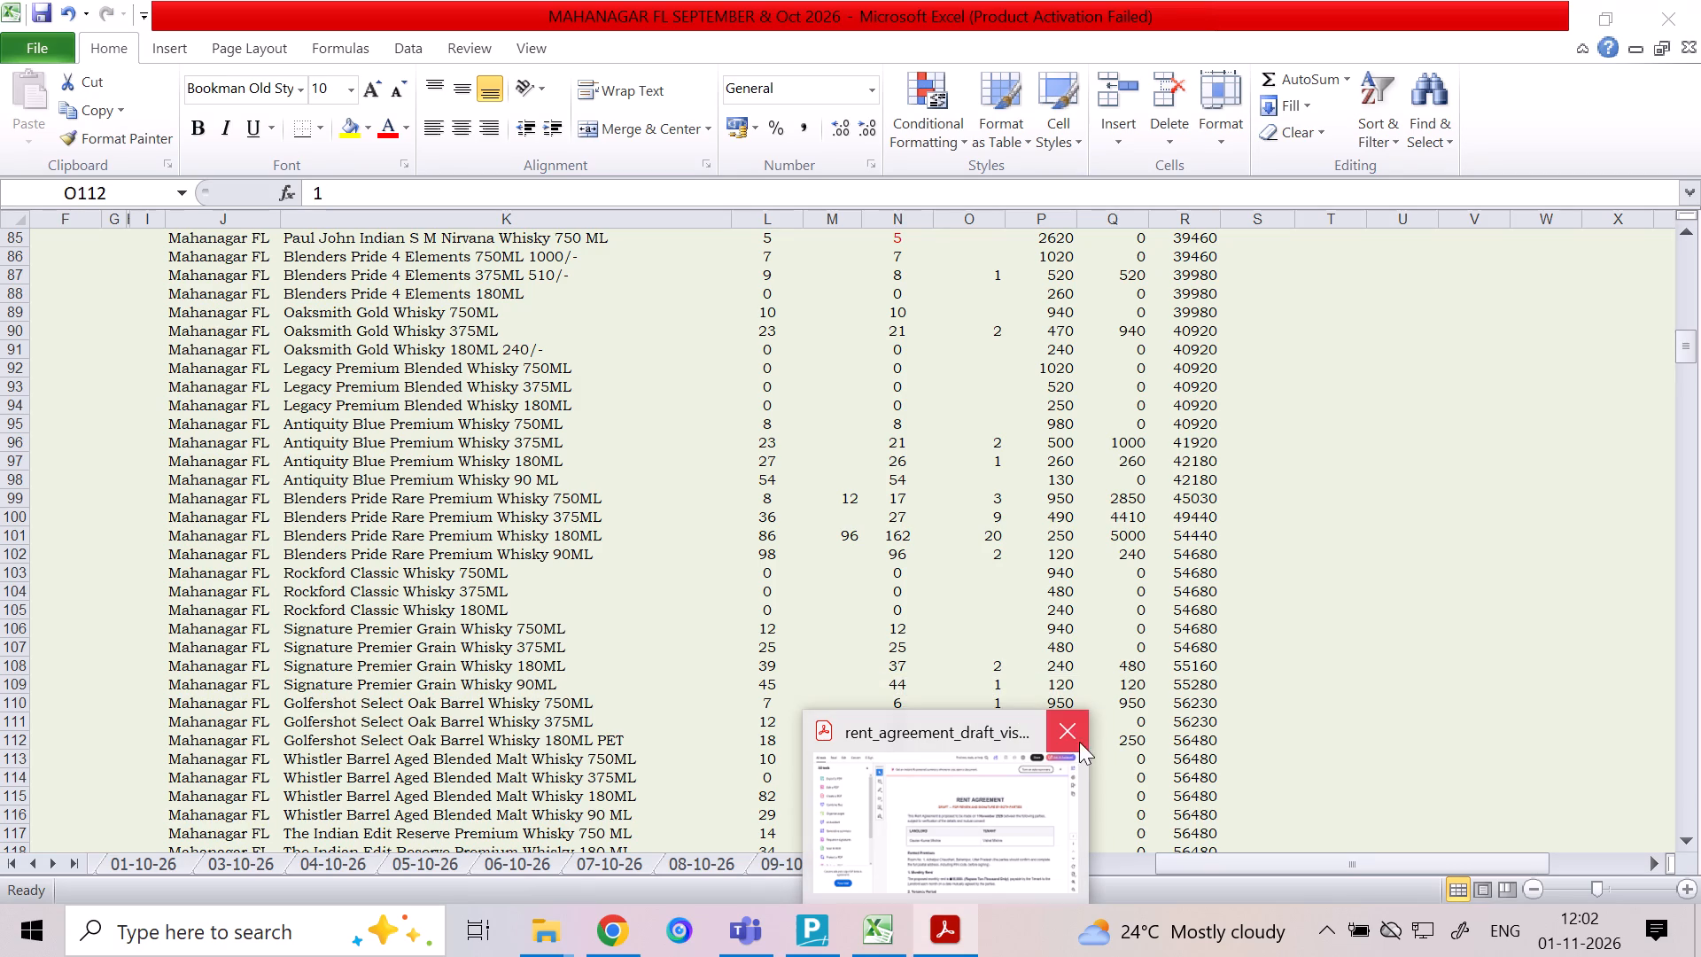
pyautogui.click(1064, 732)
pyautogui.click(998, 740)
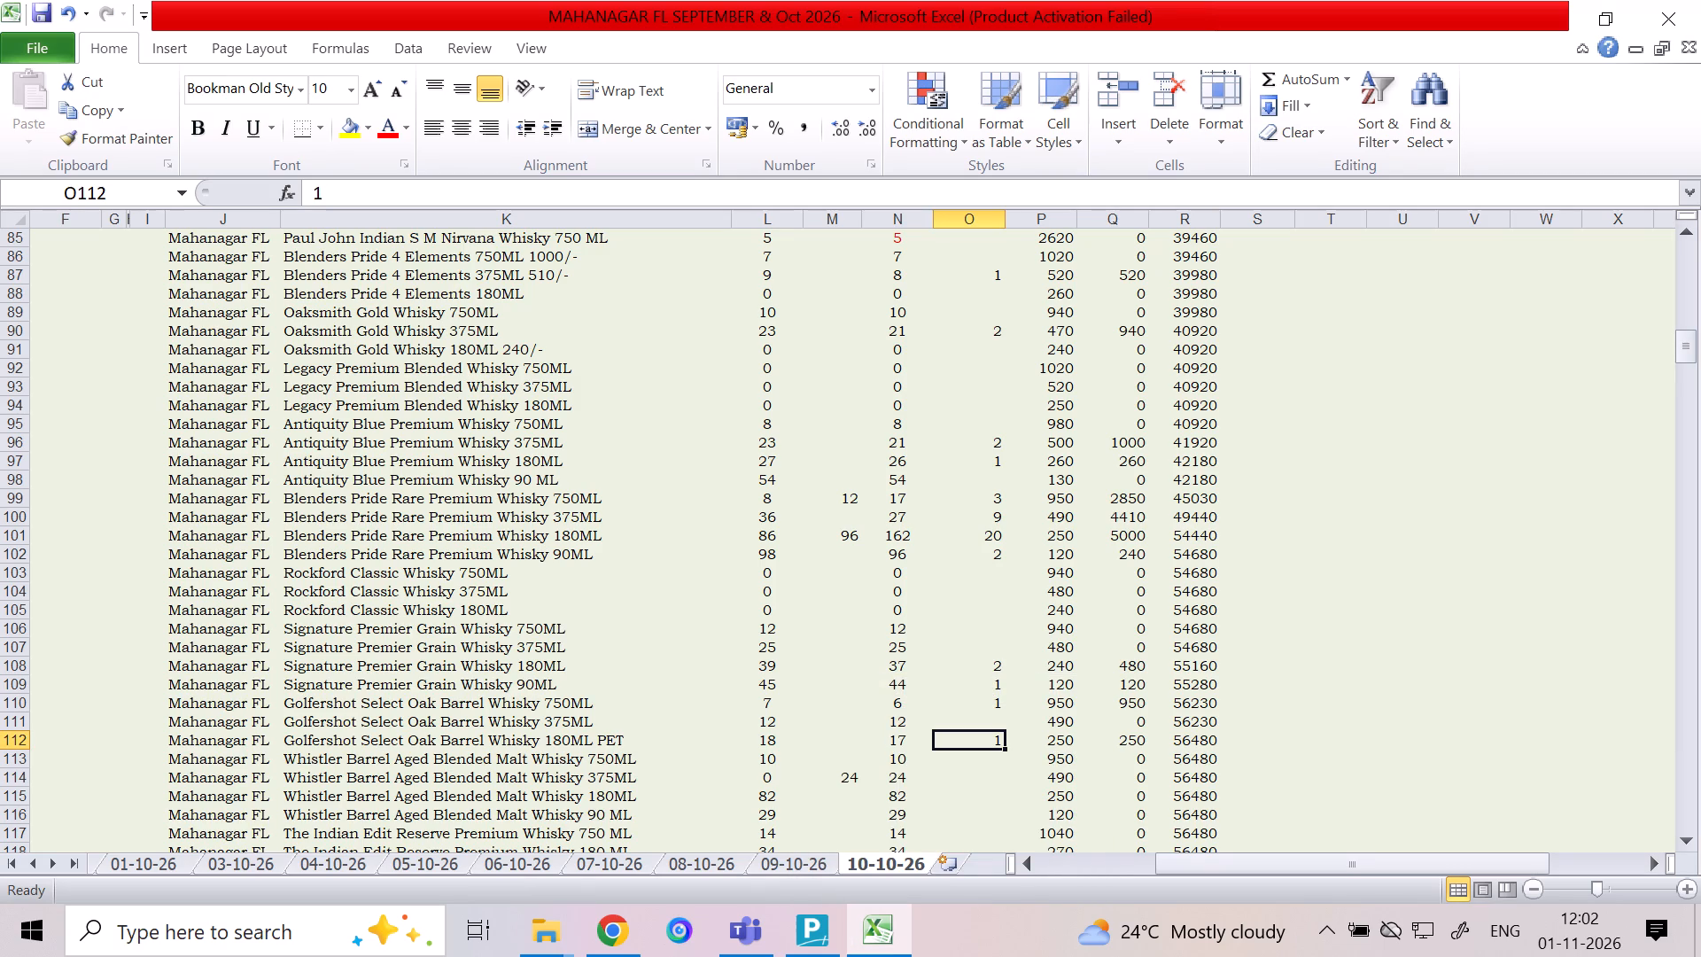
# Enter column O quantities for Royal Stag Barrel Whisky: 1 for 375 ML and 3 for 180 ML.
pyautogui.press('Down')
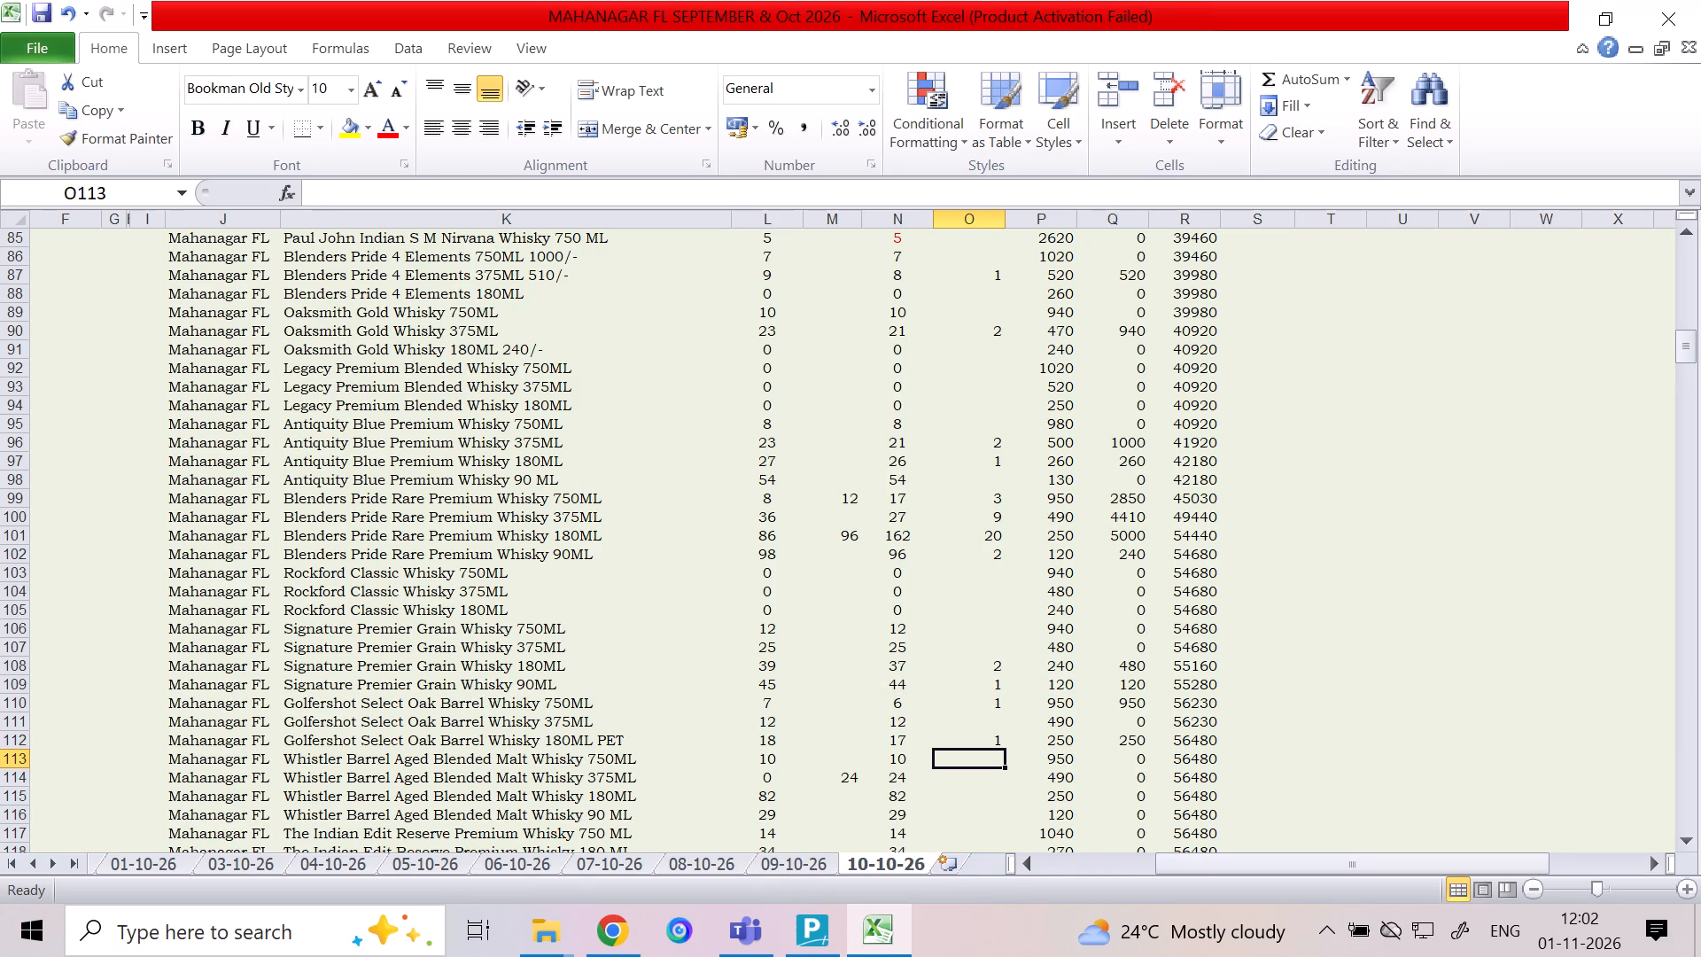
pyautogui.press('Down')
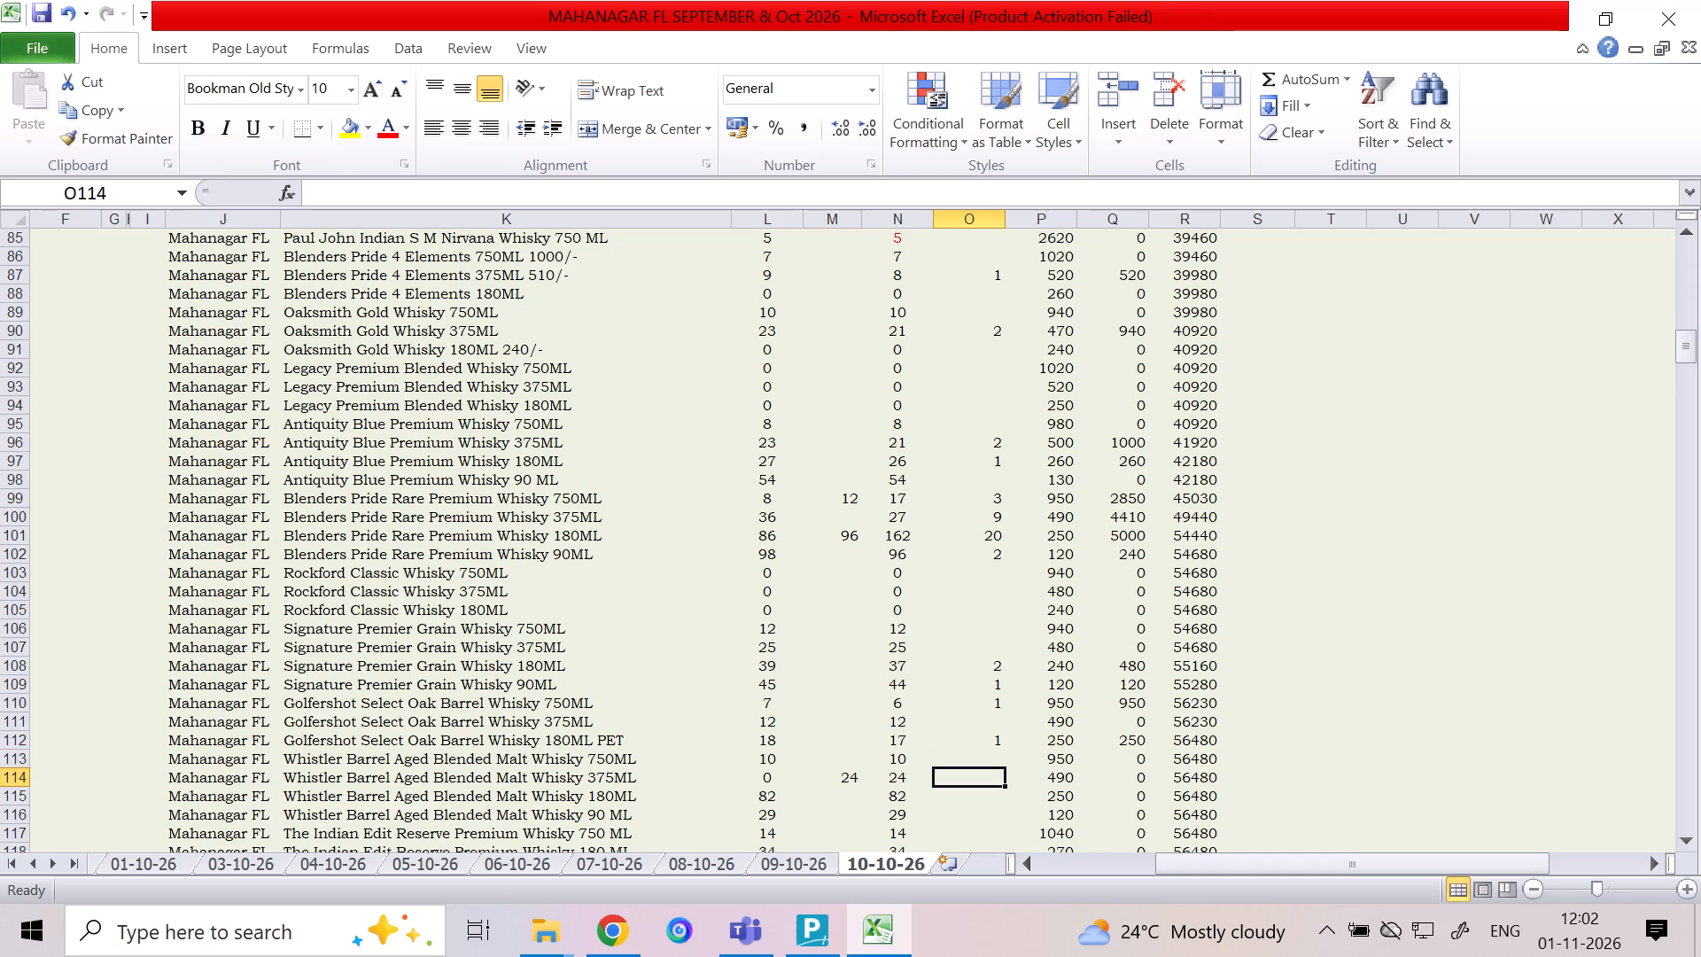
pyautogui.press('Down')
pyautogui.press('Down')
pyautogui.press('Down')
pyautogui.press('Down')
pyautogui.press('Down')
pyautogui.press('Down')
pyautogui.press('Down')
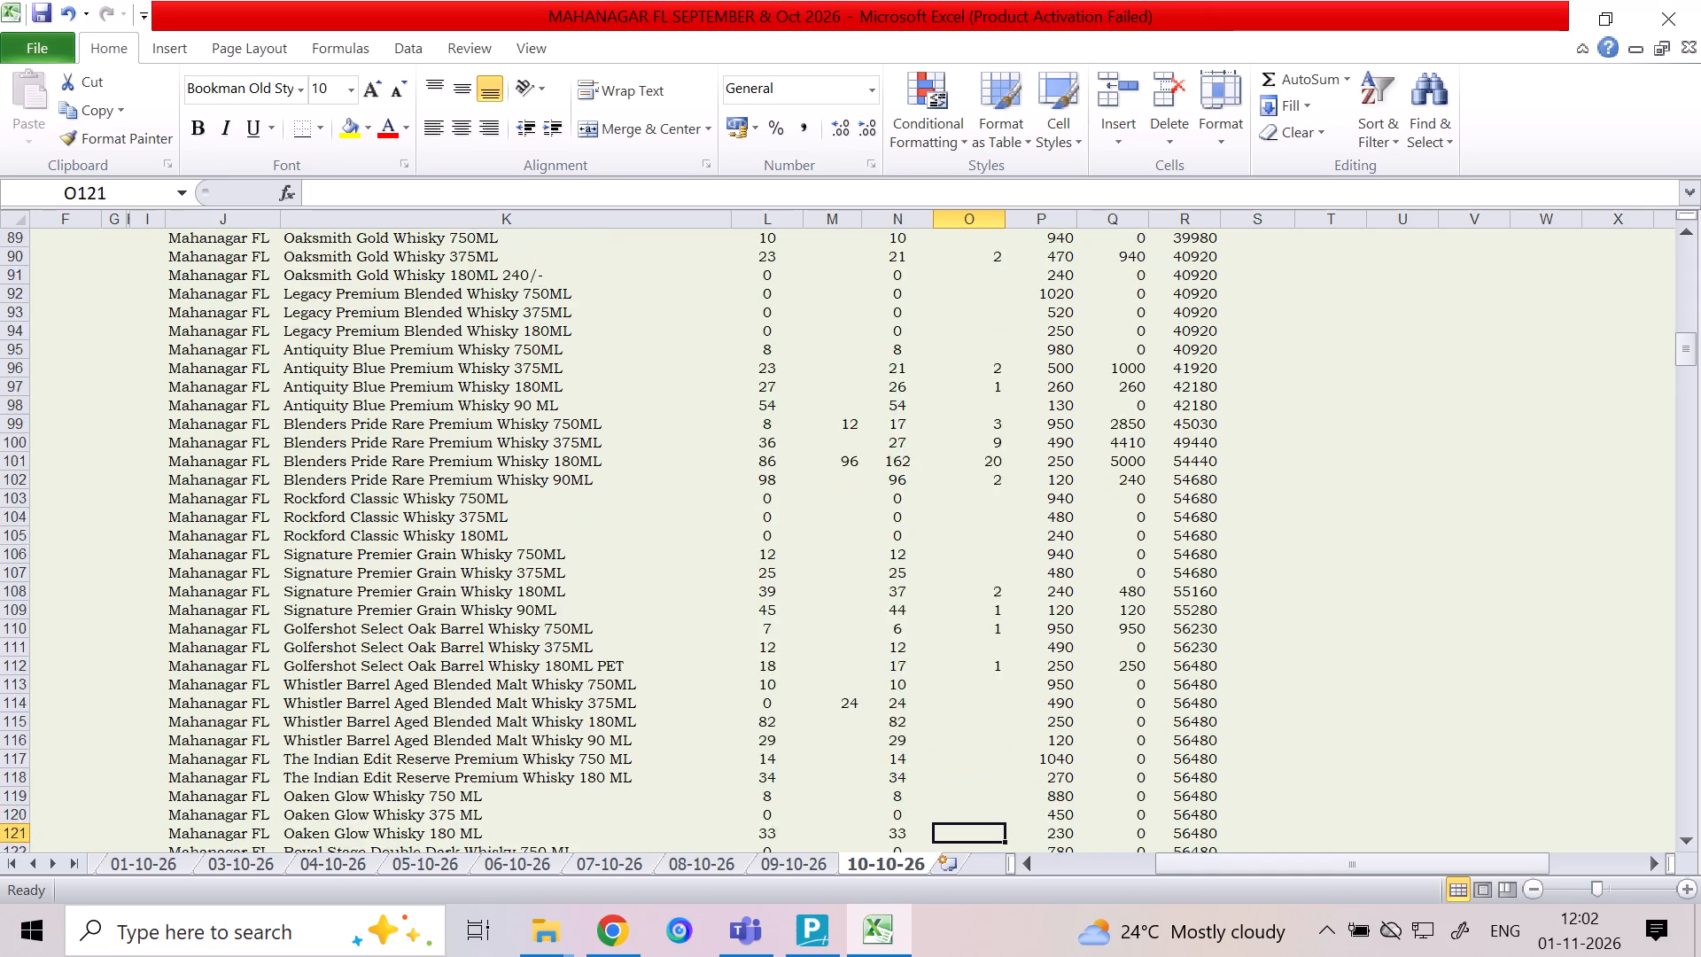
pyautogui.press('Down')
pyautogui.press('Down')
pyautogui.press('Down')
pyautogui.press('Down')
pyautogui.press('Down')
pyautogui.press('Down')
pyautogui.press('Down')
pyautogui.press('Down')
pyautogui.press('Down')
pyautogui.press('Down')
pyautogui.press('Down')
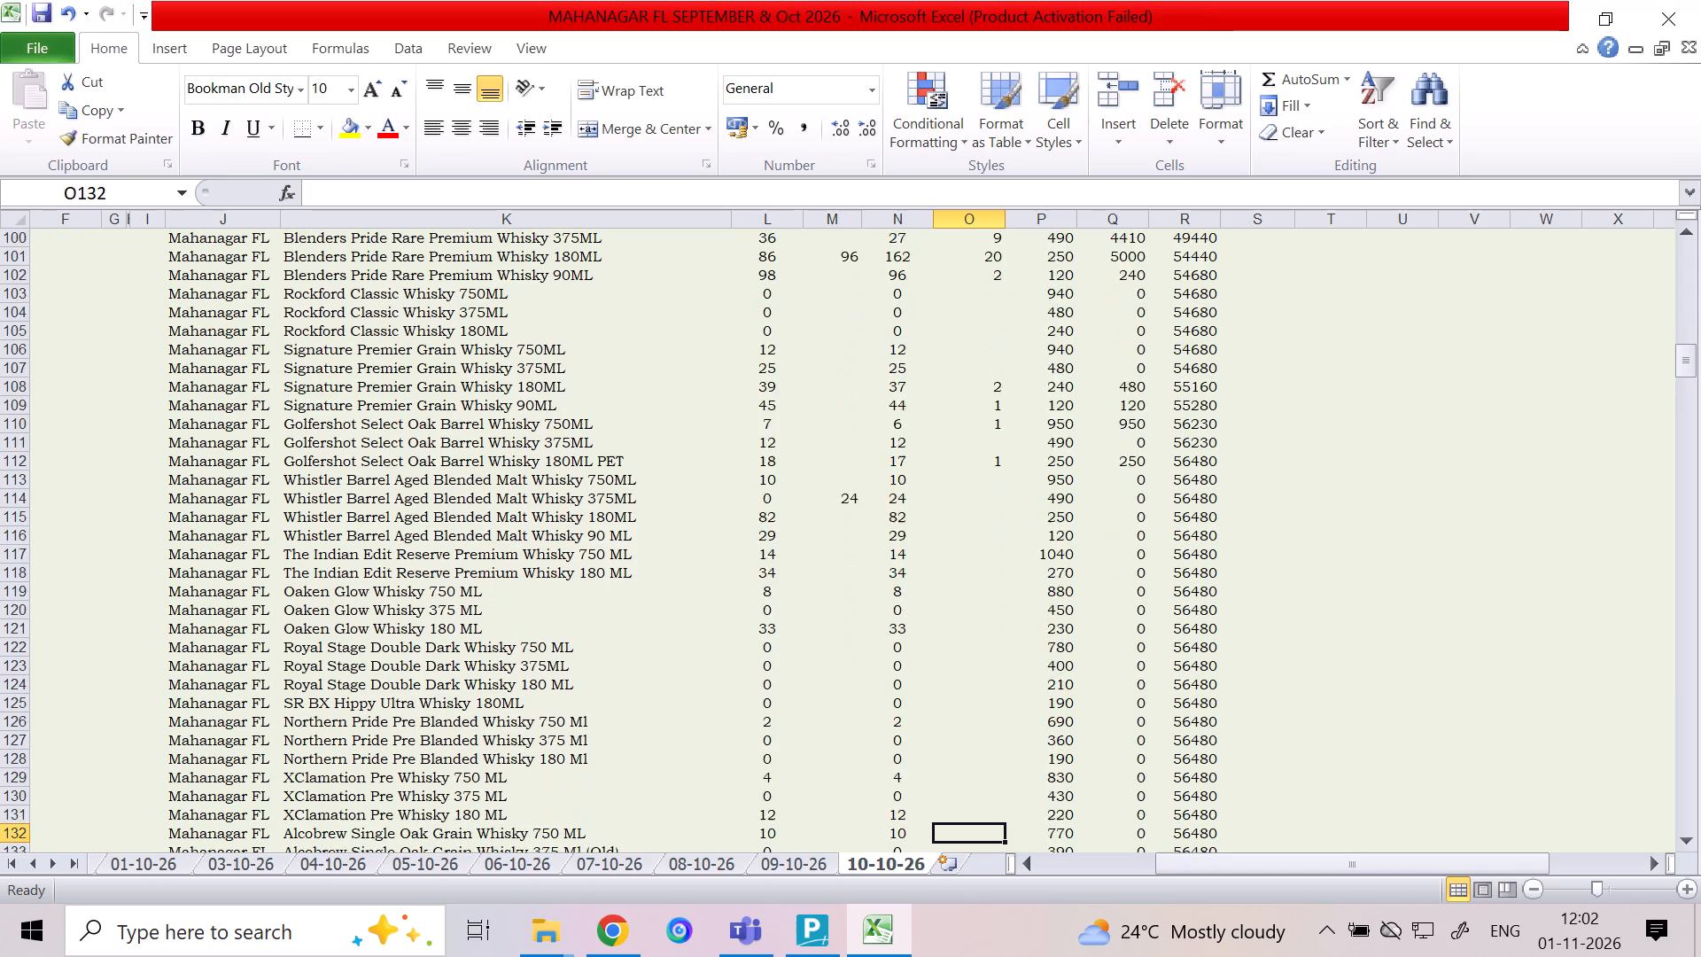
pyautogui.press('Down')
pyautogui.press('Down')
pyautogui.press('Down')
pyautogui.press('Down')
pyautogui.press('Down')
pyautogui.press('Up')
pyautogui.press('Down')
pyautogui.press('Down')
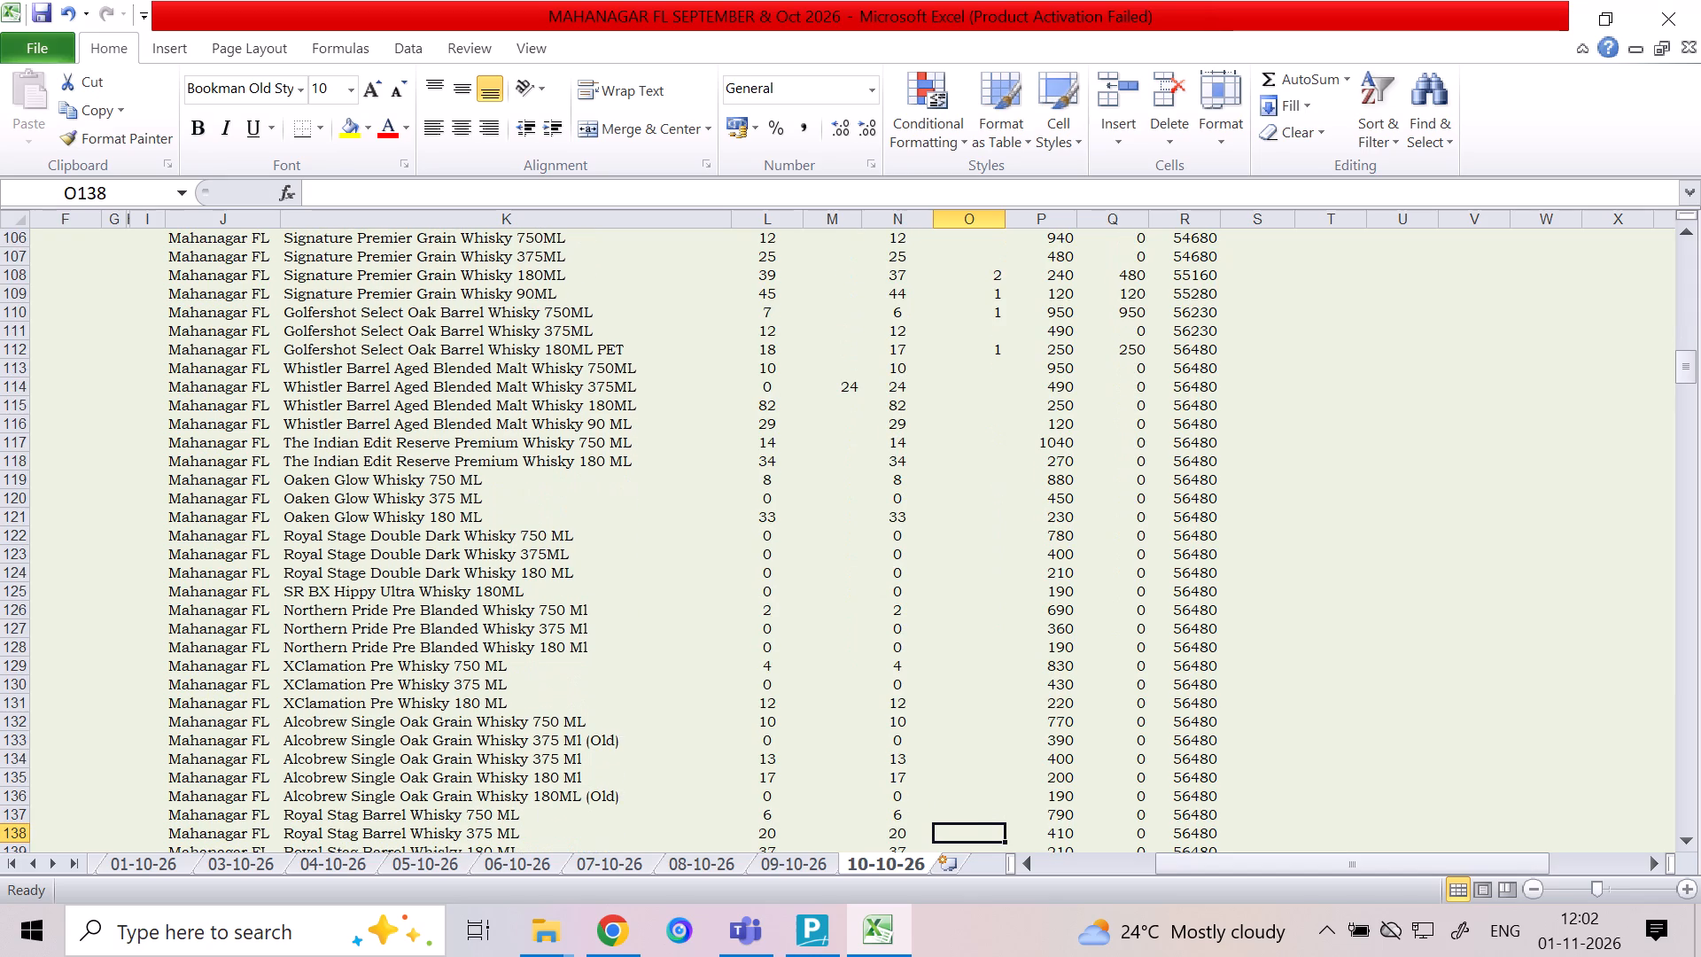
pyautogui.press('1')
pyautogui.press('Down')
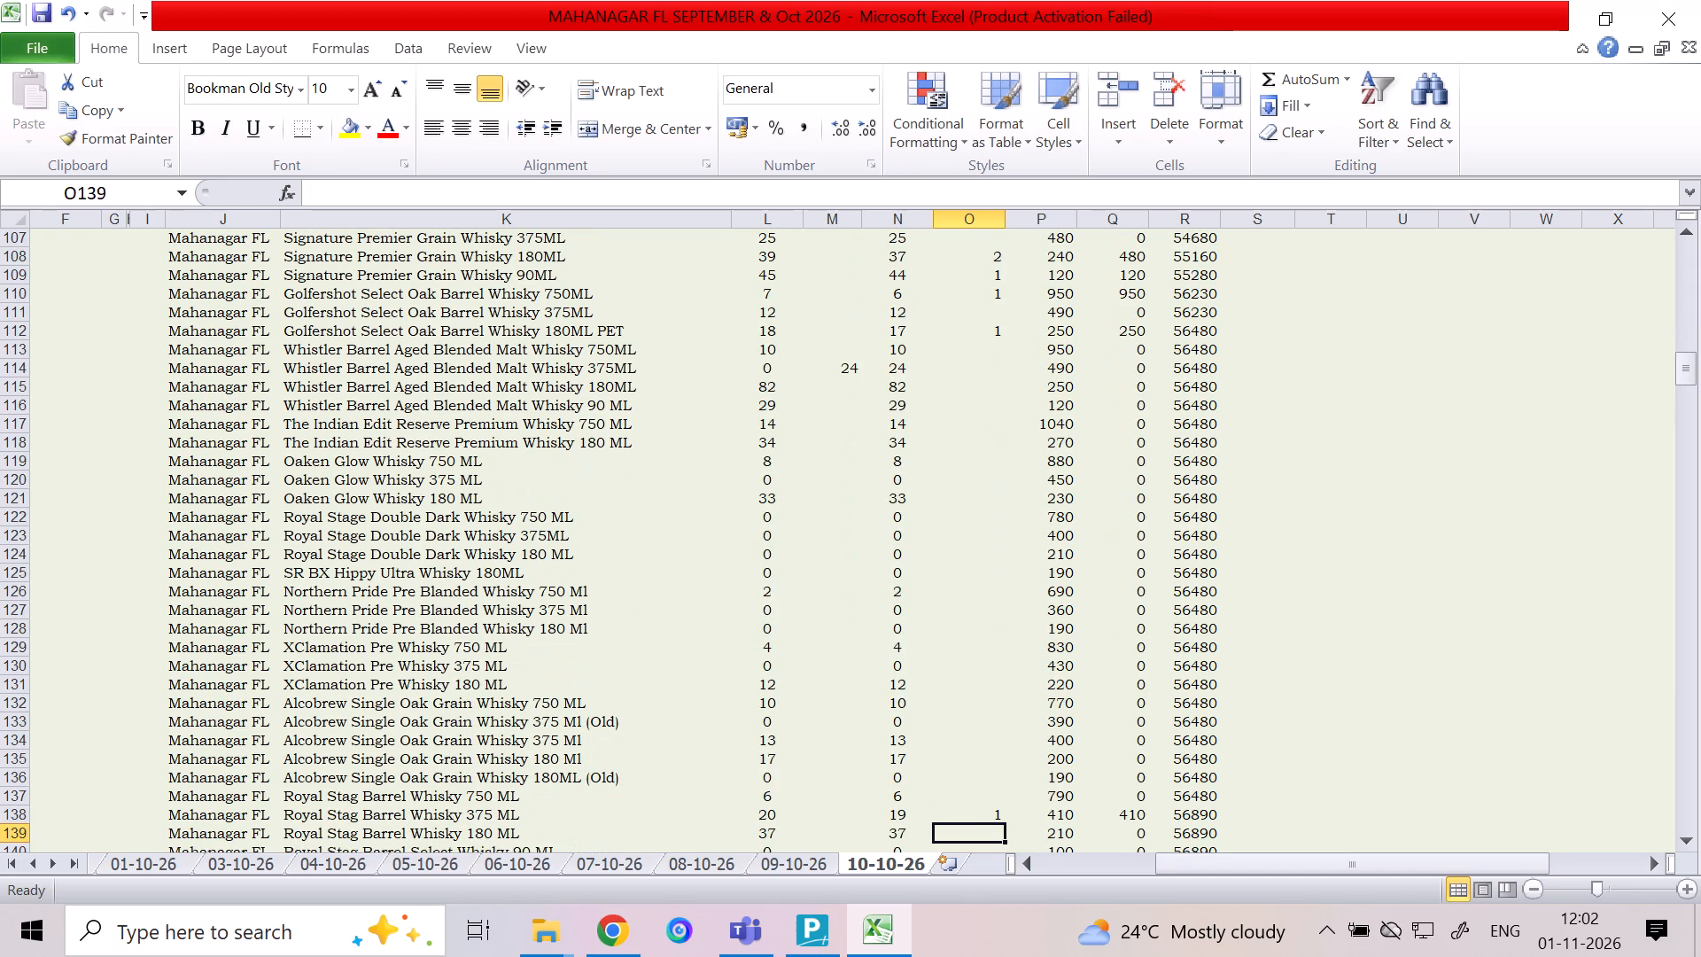
pyautogui.press('3')
pyautogui.press('Down')
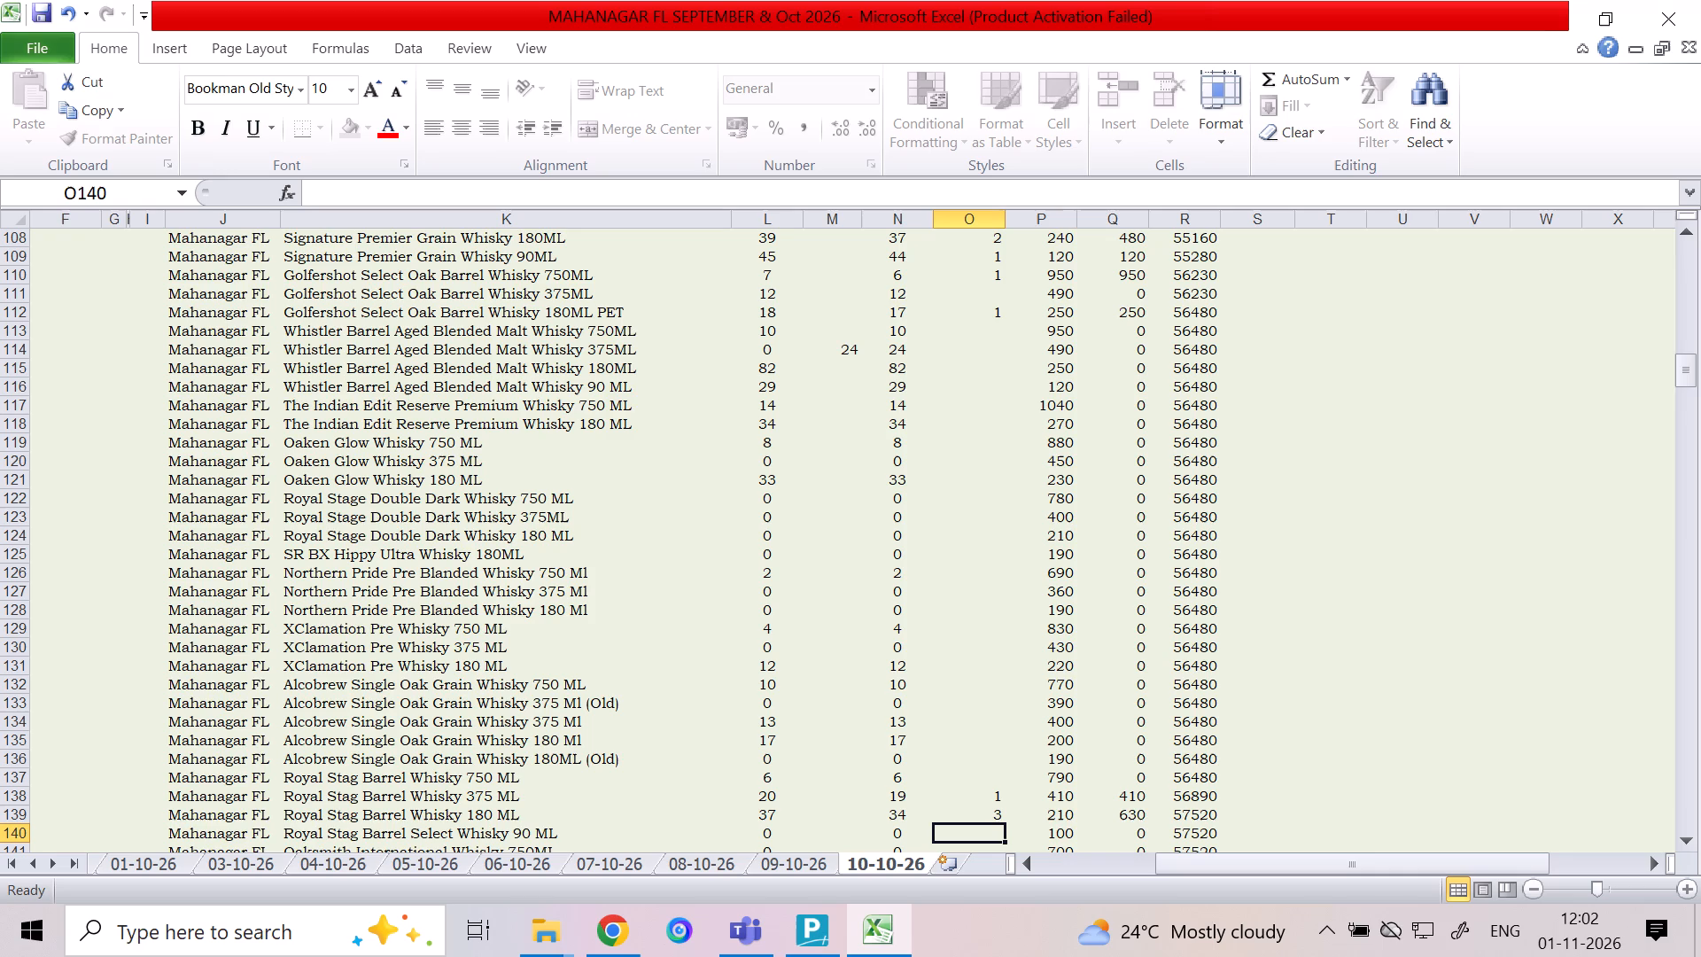
# Enter 1 in column O for IGL'S Amazing Deluxe Craft Whisky 180 ML.
pyautogui.press('Down')
pyautogui.press('Down')
pyautogui.press('Down')
pyautogui.press('Up')
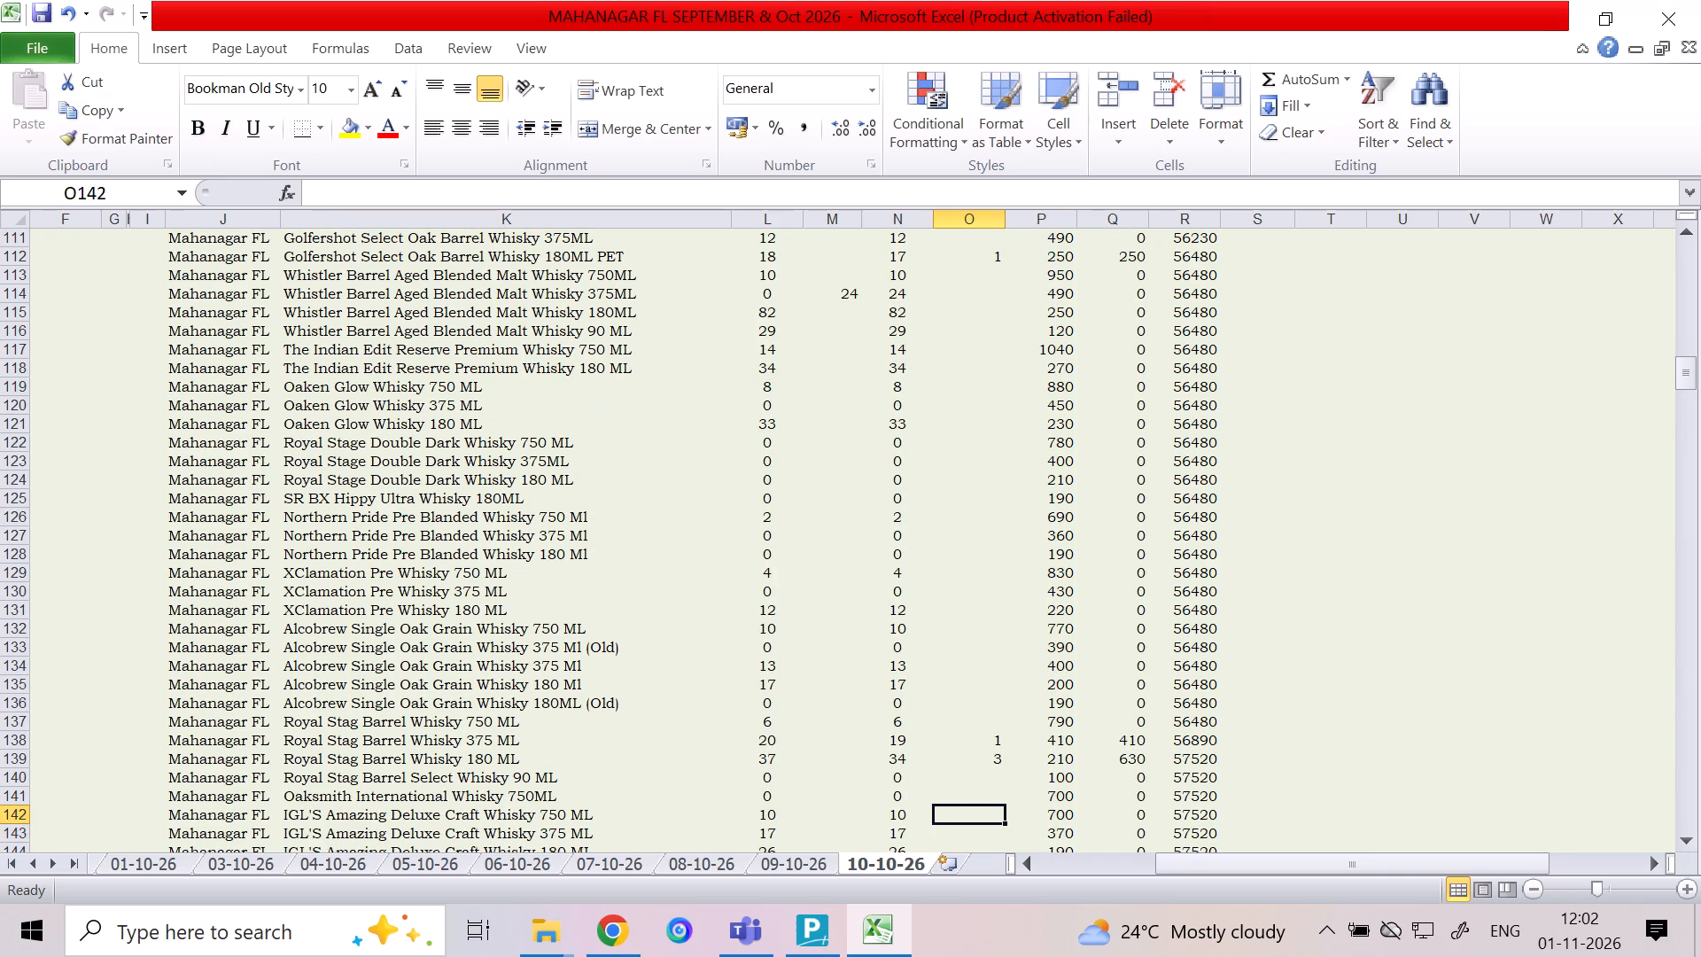
pyautogui.press('Down')
pyautogui.press('Down')
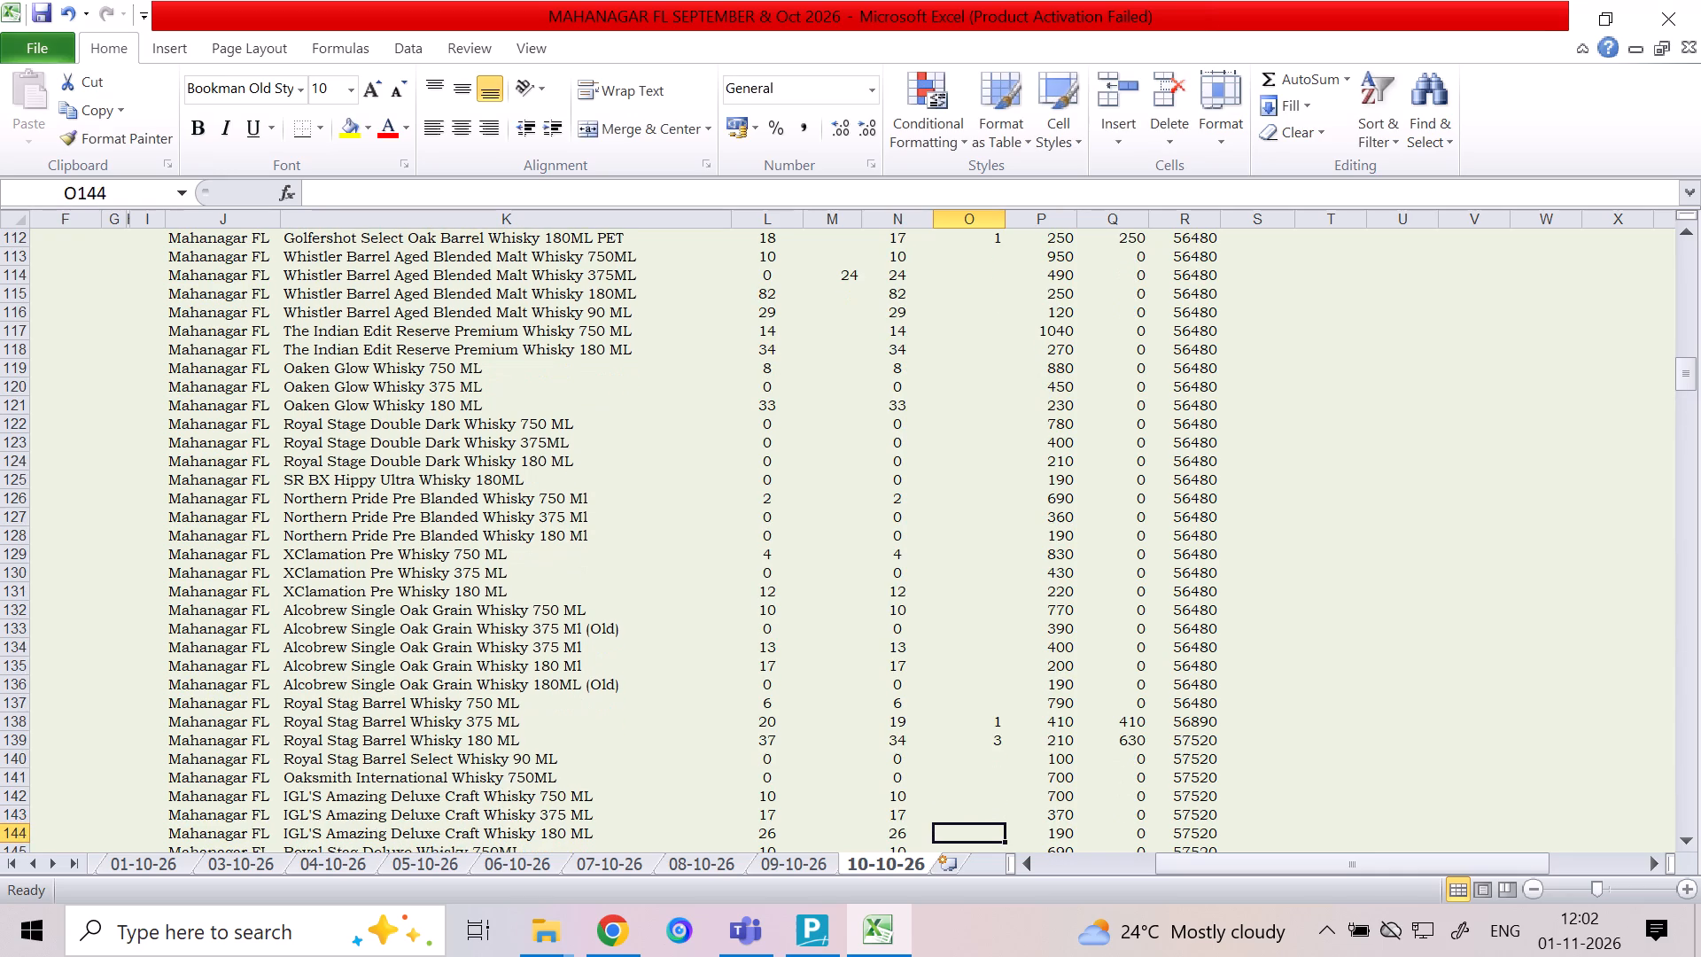
pyautogui.press('Down')
pyautogui.press('1')
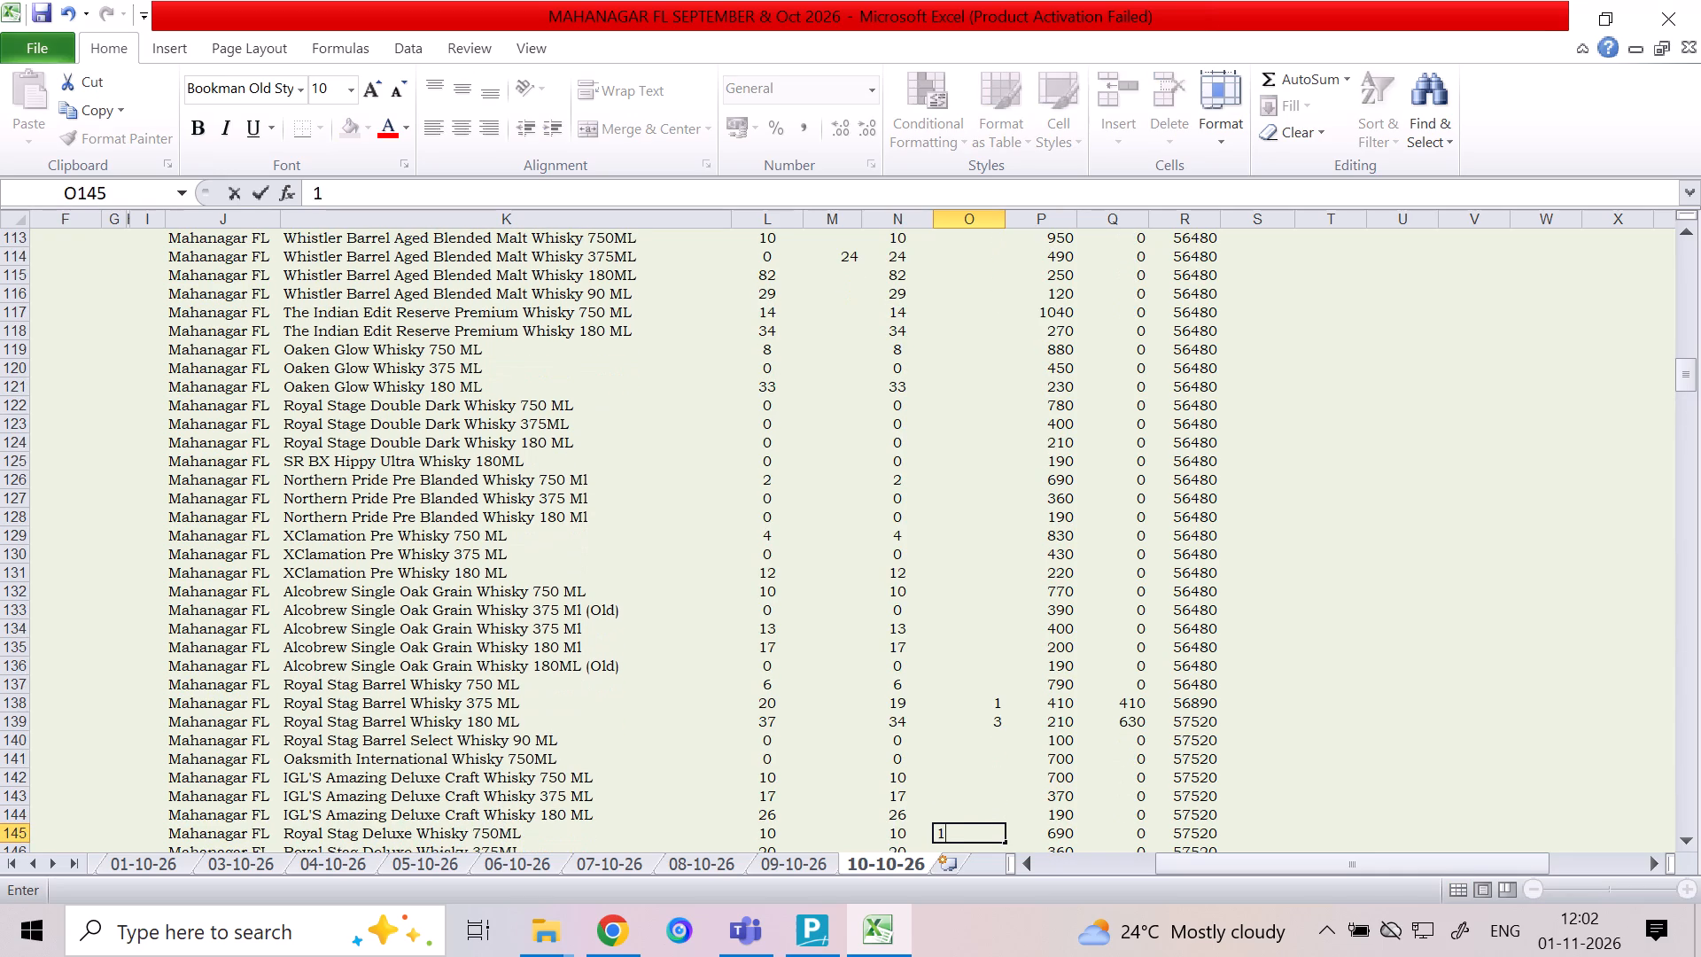
pyautogui.press('BackSpace')
pyautogui.press('Up')
pyautogui.press('1')
pyautogui.press('Down')
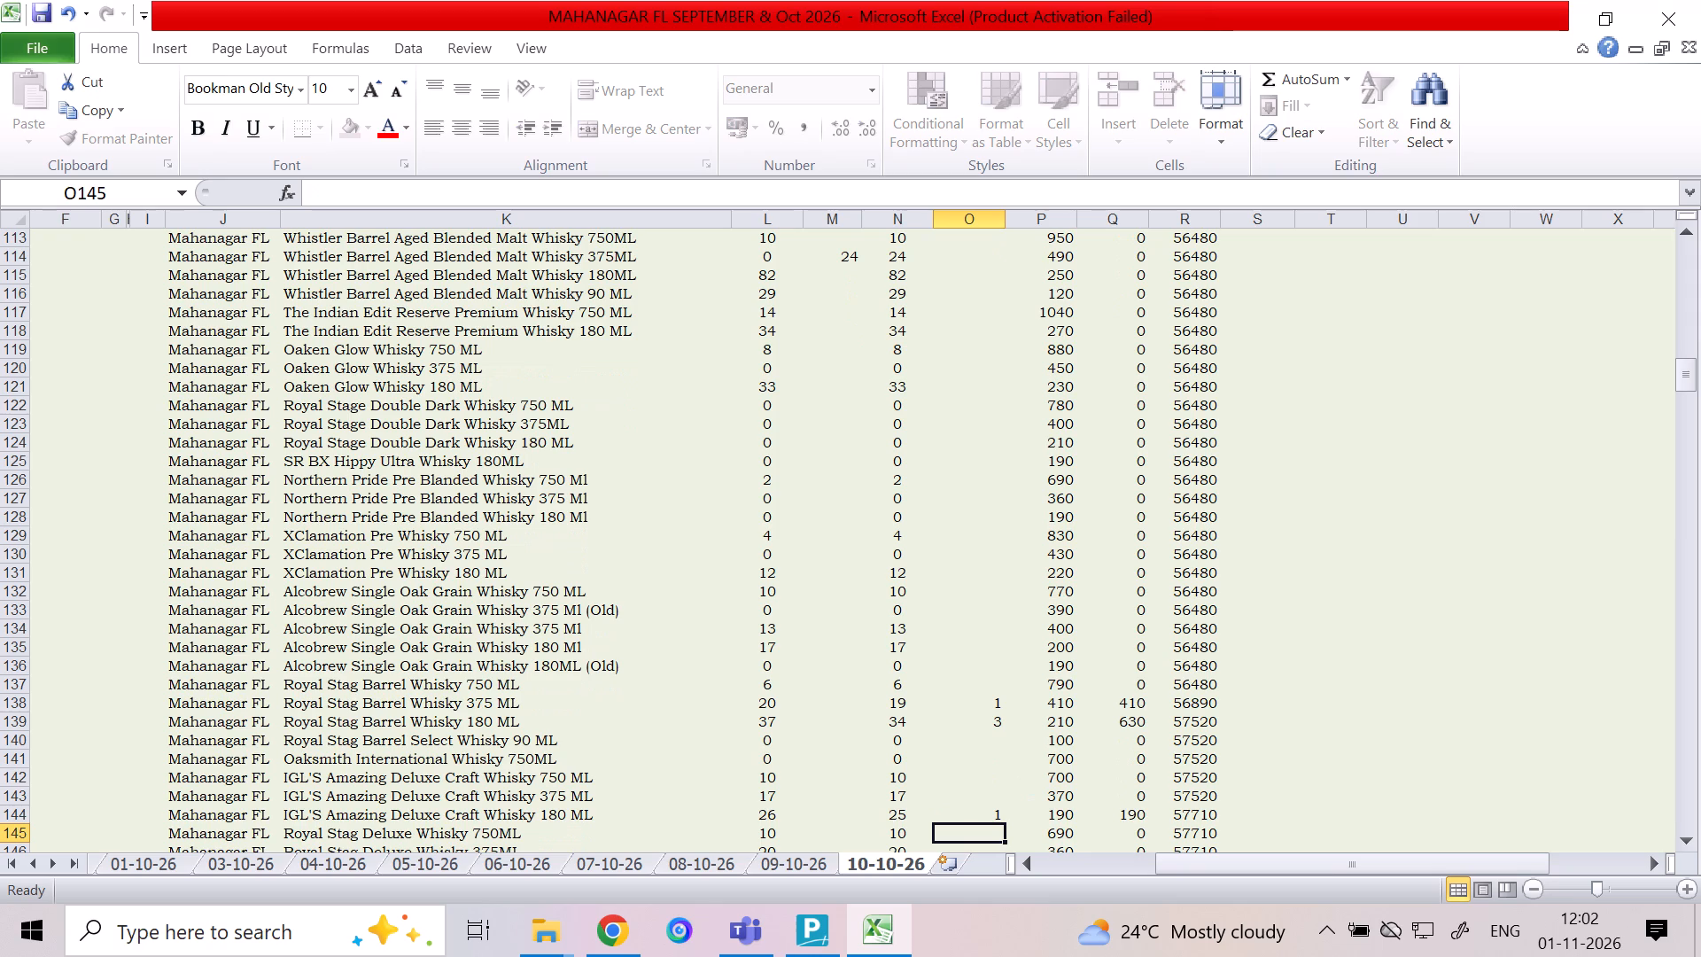
# Enter column O quantities for Royal Stag Deluxe Whisky: 1 for 750ML and 6 for 375ML.
pyautogui.press('1')
pyautogui.press('Down')
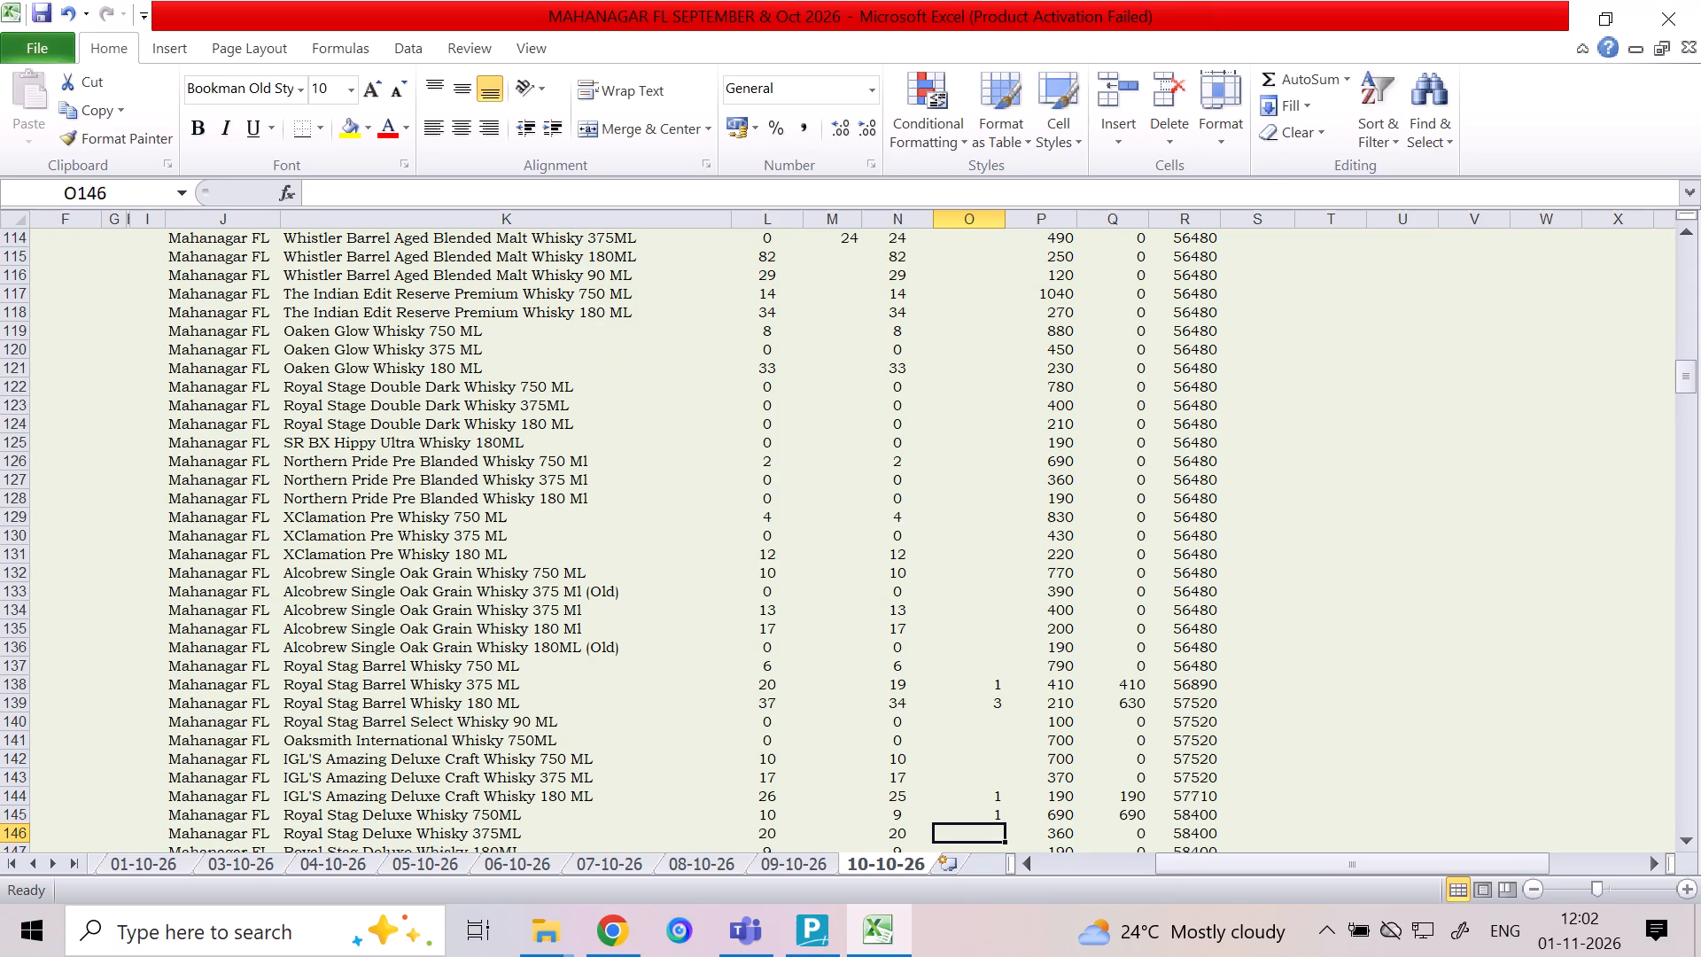
pyautogui.press('6')
pyautogui.press('Down')
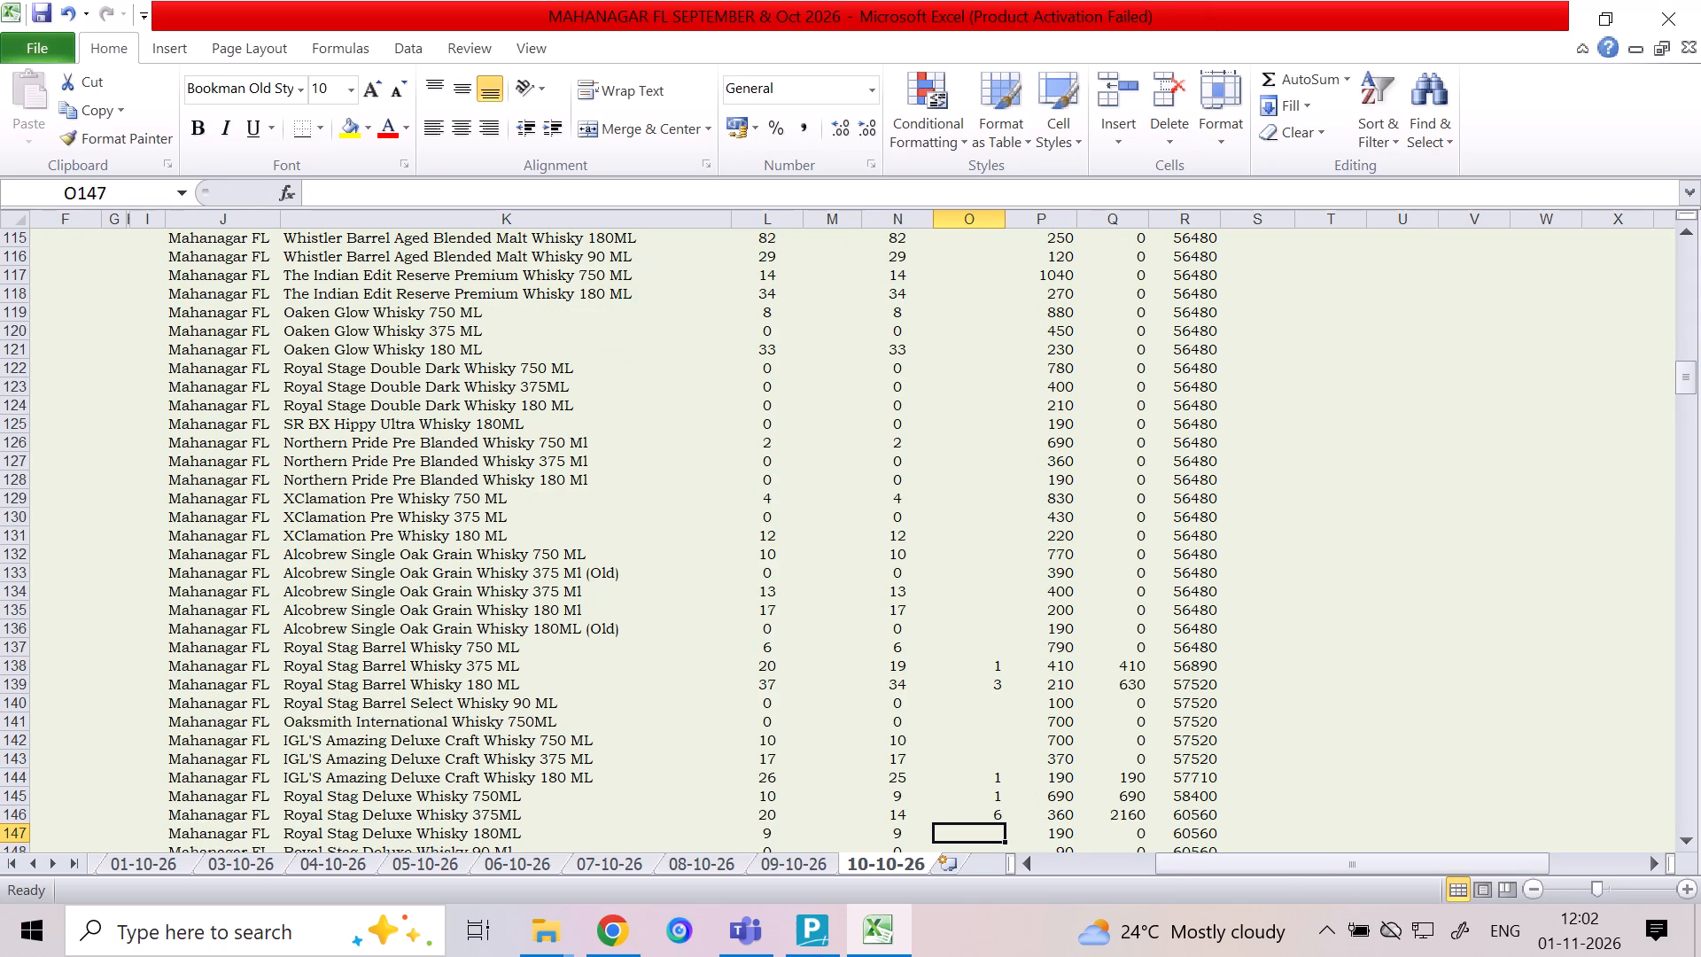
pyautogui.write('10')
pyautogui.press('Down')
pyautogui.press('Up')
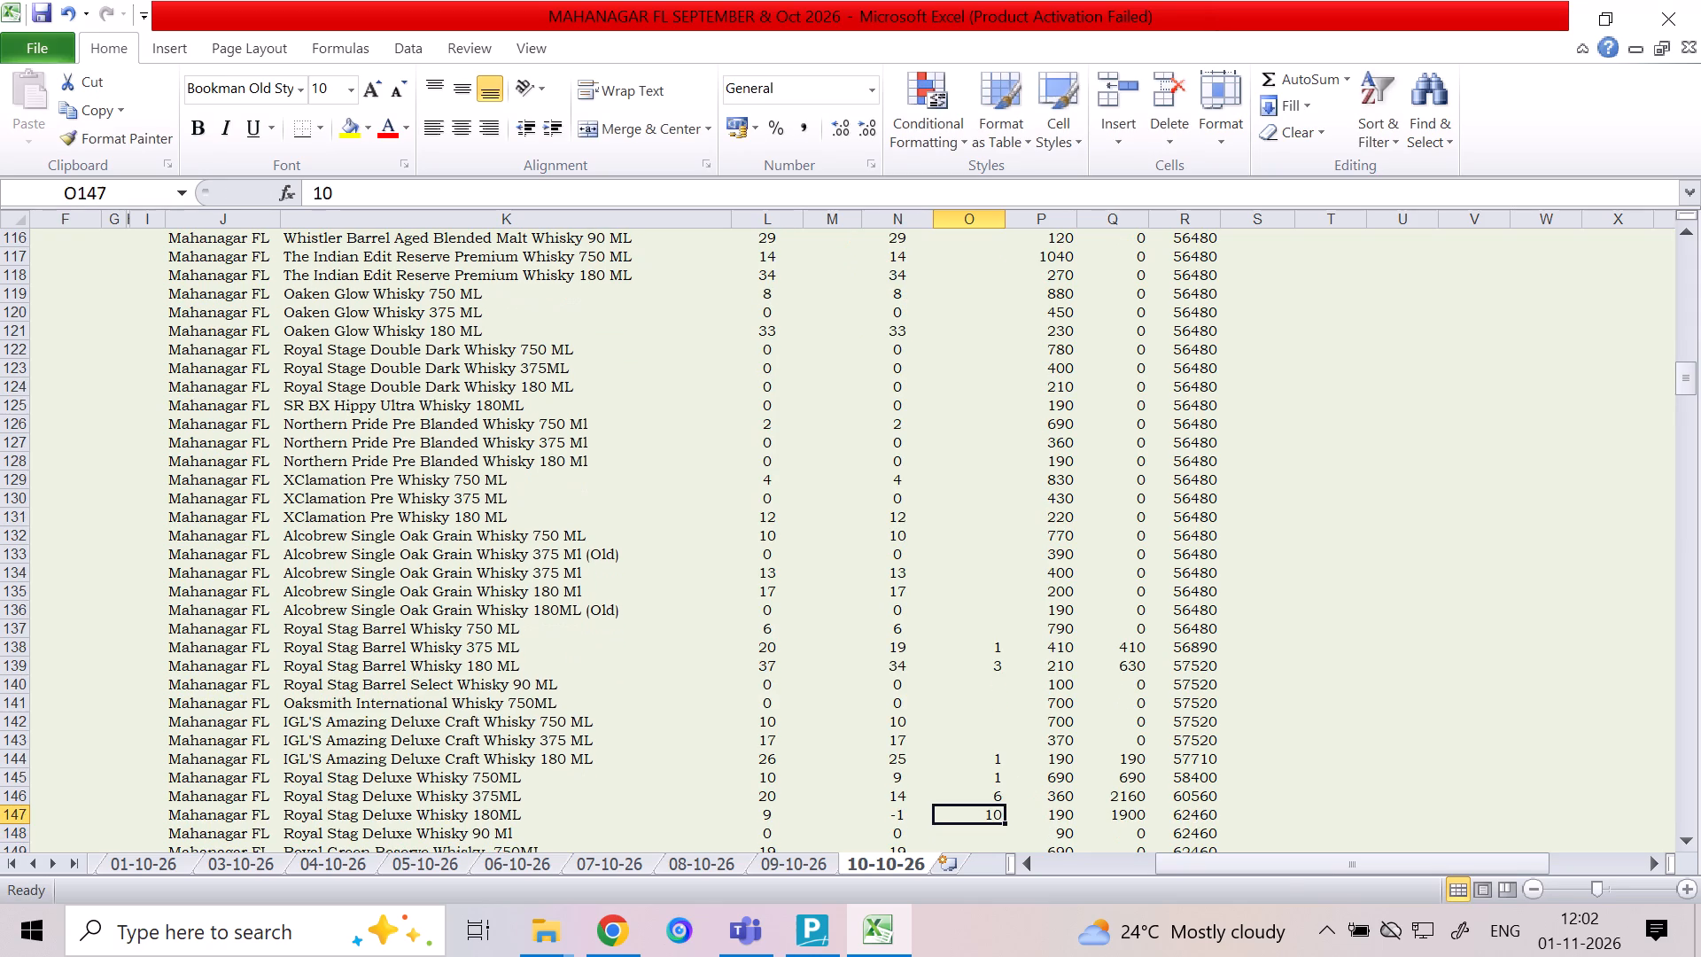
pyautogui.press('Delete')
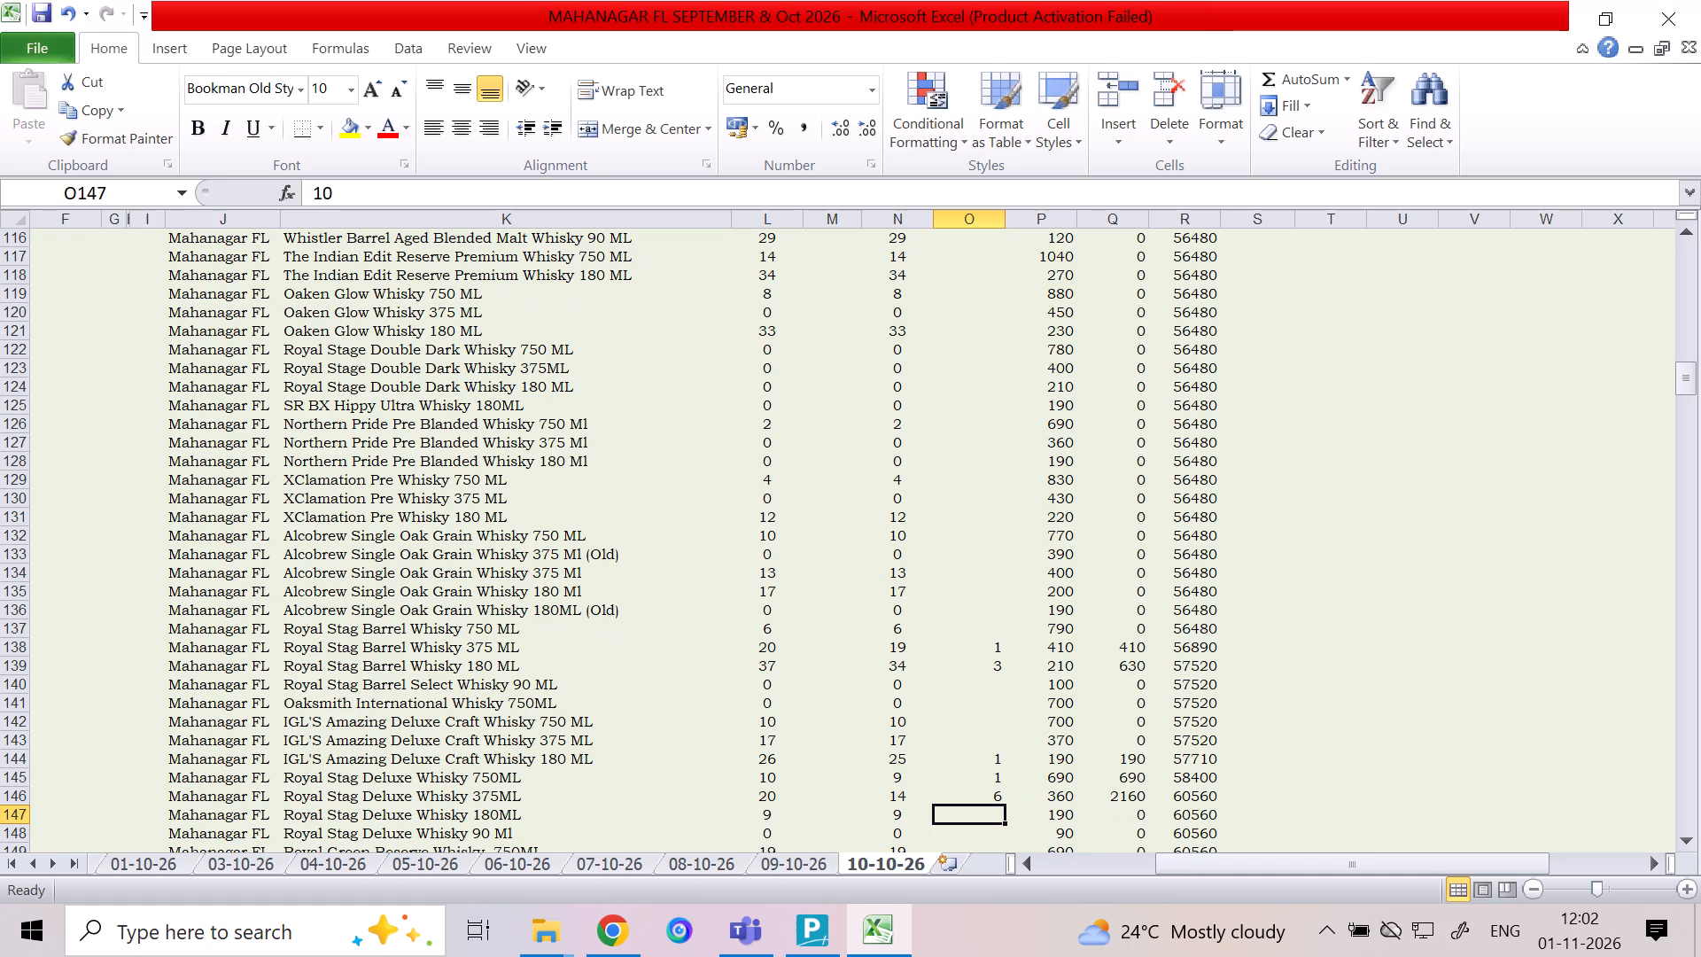
# For Royal Stag Deluxe Whisky 180ML, enter 96 in column M and 10 in column O.
pyautogui.press('Left')
pyautogui.press('Left')
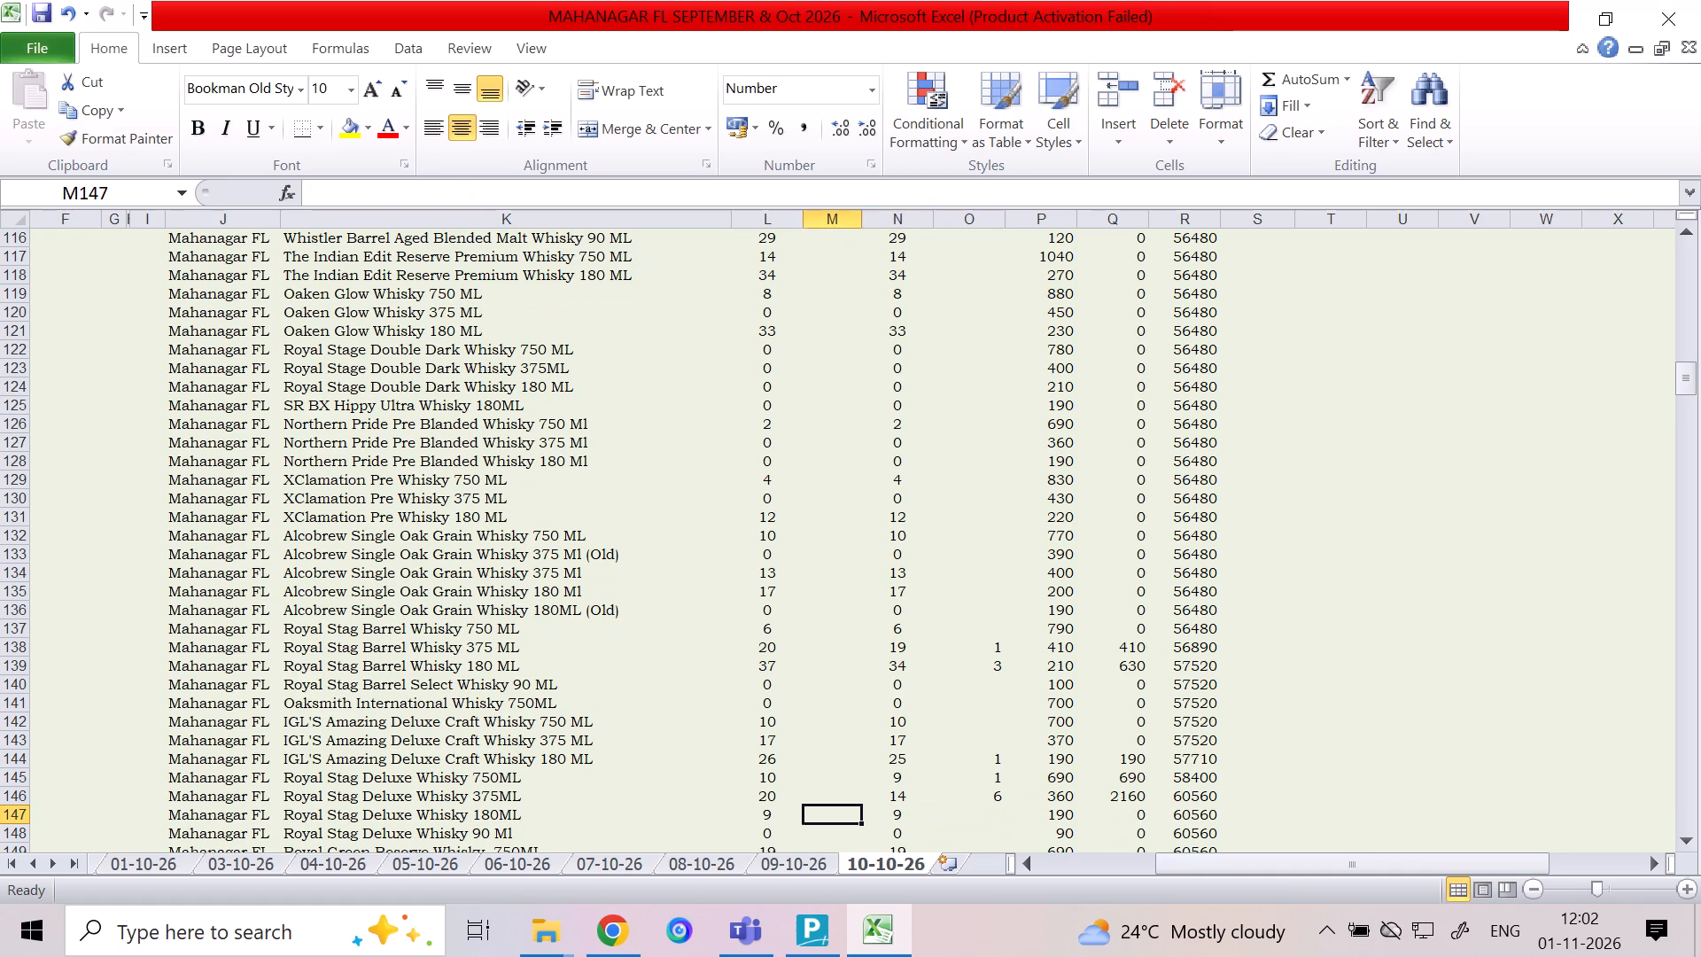
pyautogui.write('96')
pyautogui.press('Right')
pyautogui.press('Right')
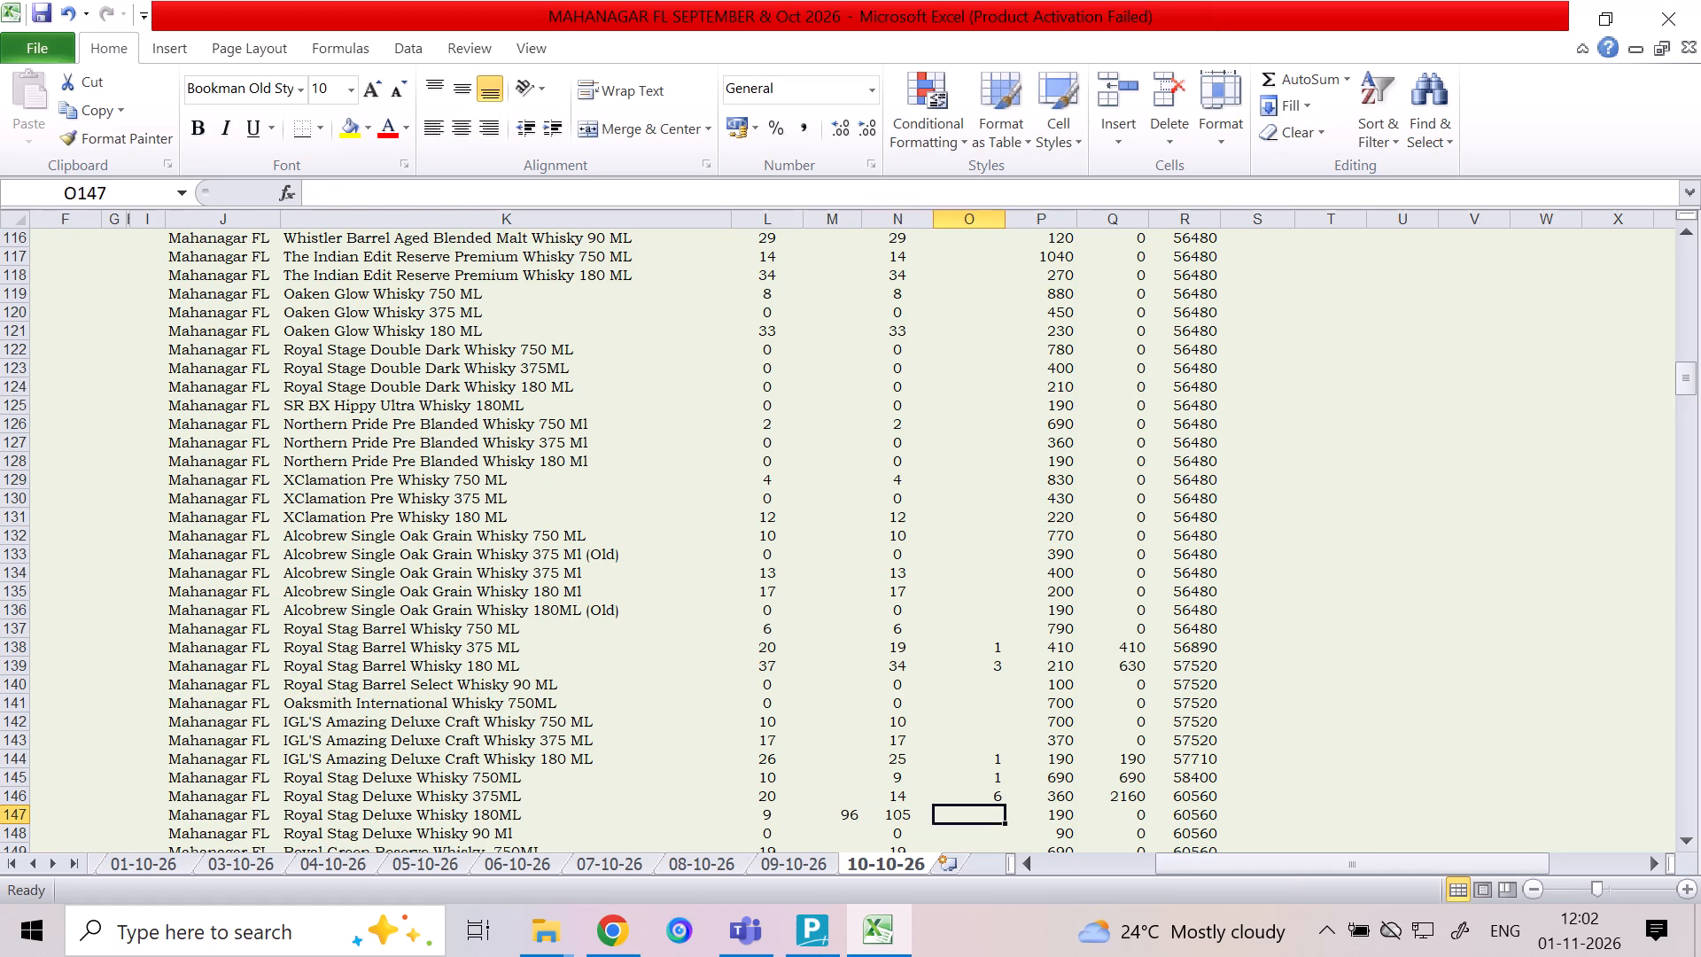
pyautogui.write('10')
pyautogui.press('Down')
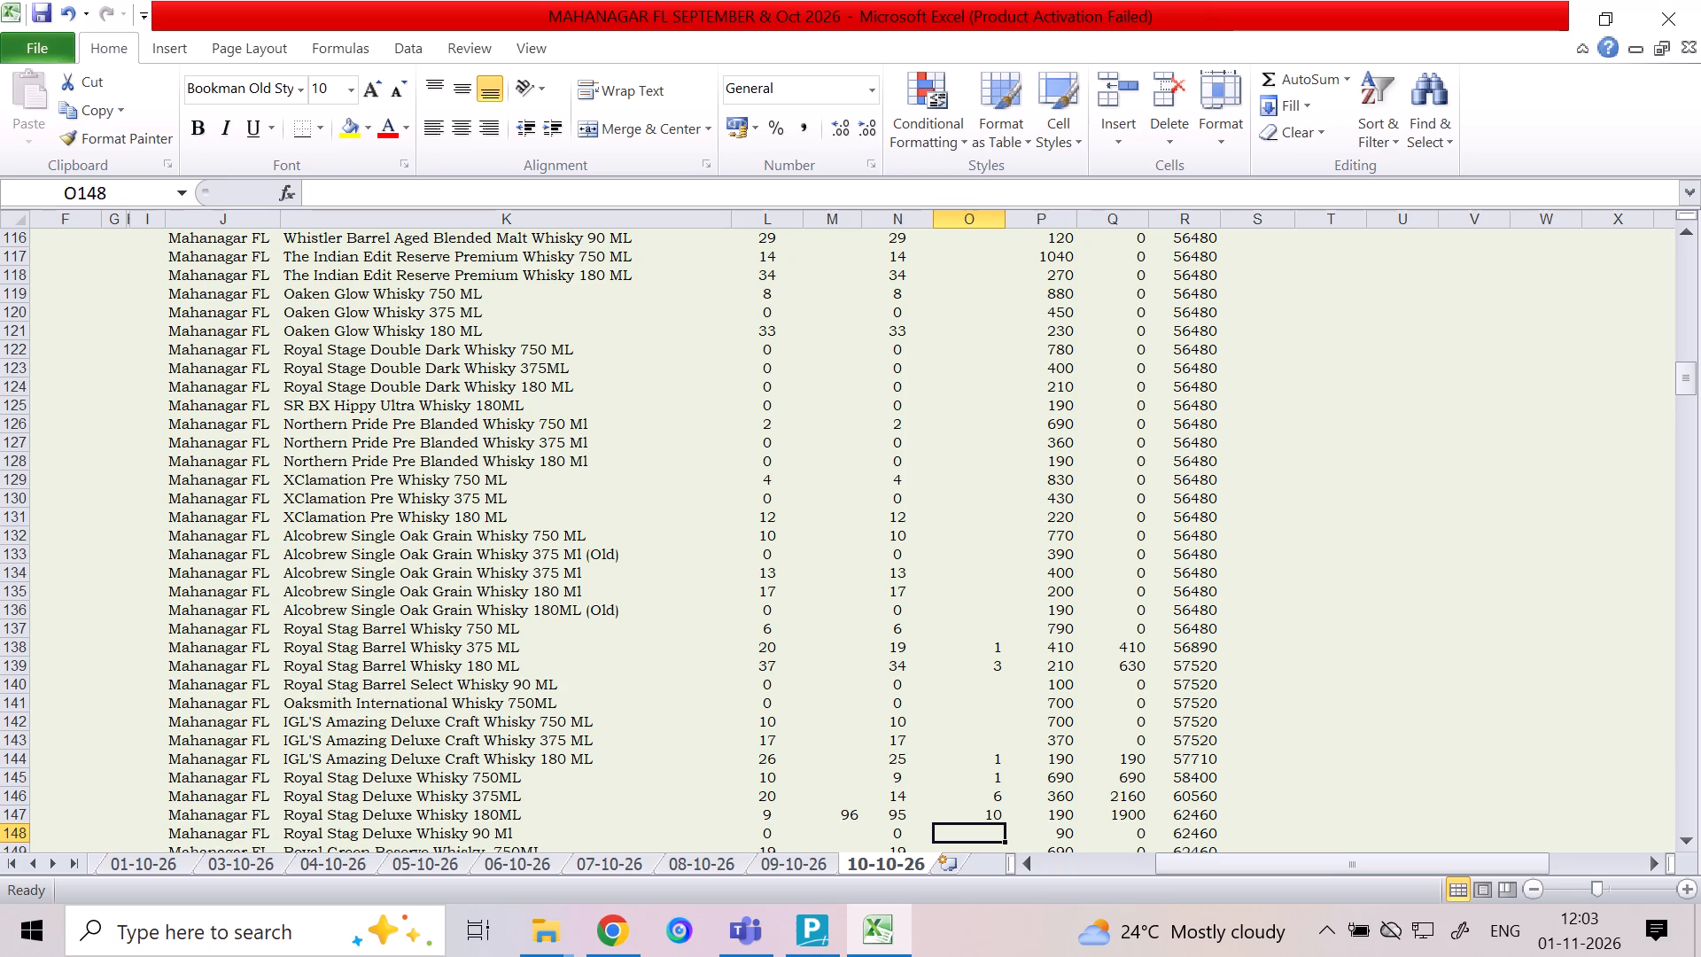
# Enter 1 in column O for Royal Green Reserve Whisky 180ML.
pyautogui.press('Down')
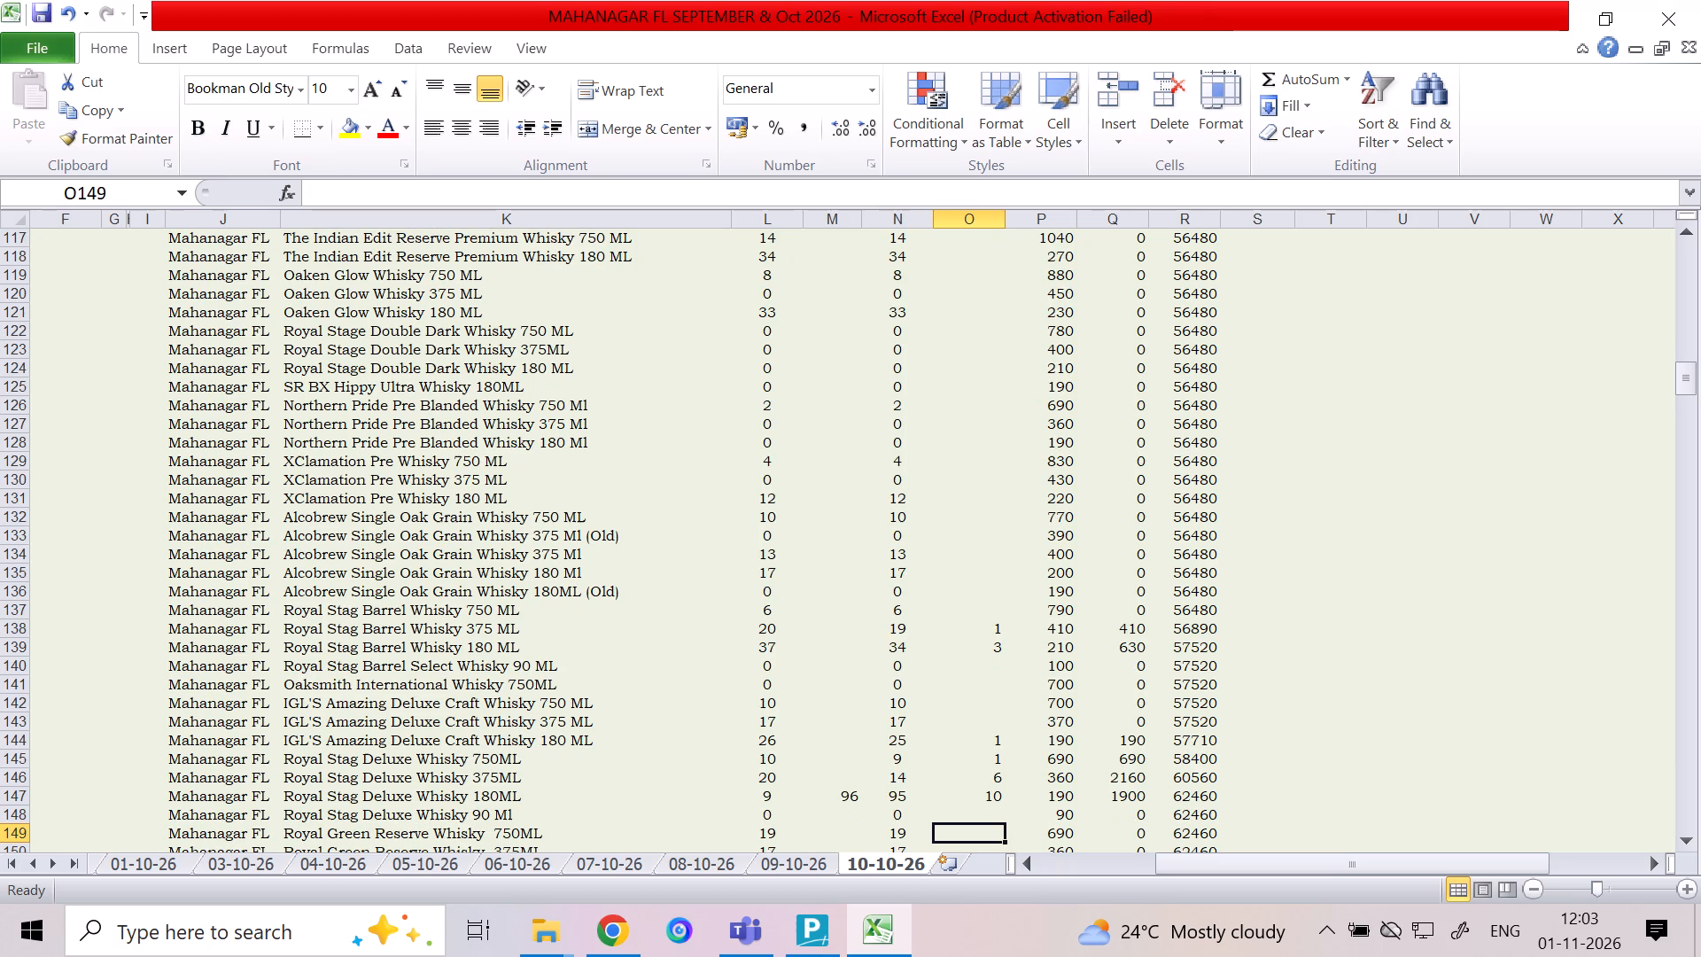
pyautogui.press('Down')
pyautogui.press('Down')
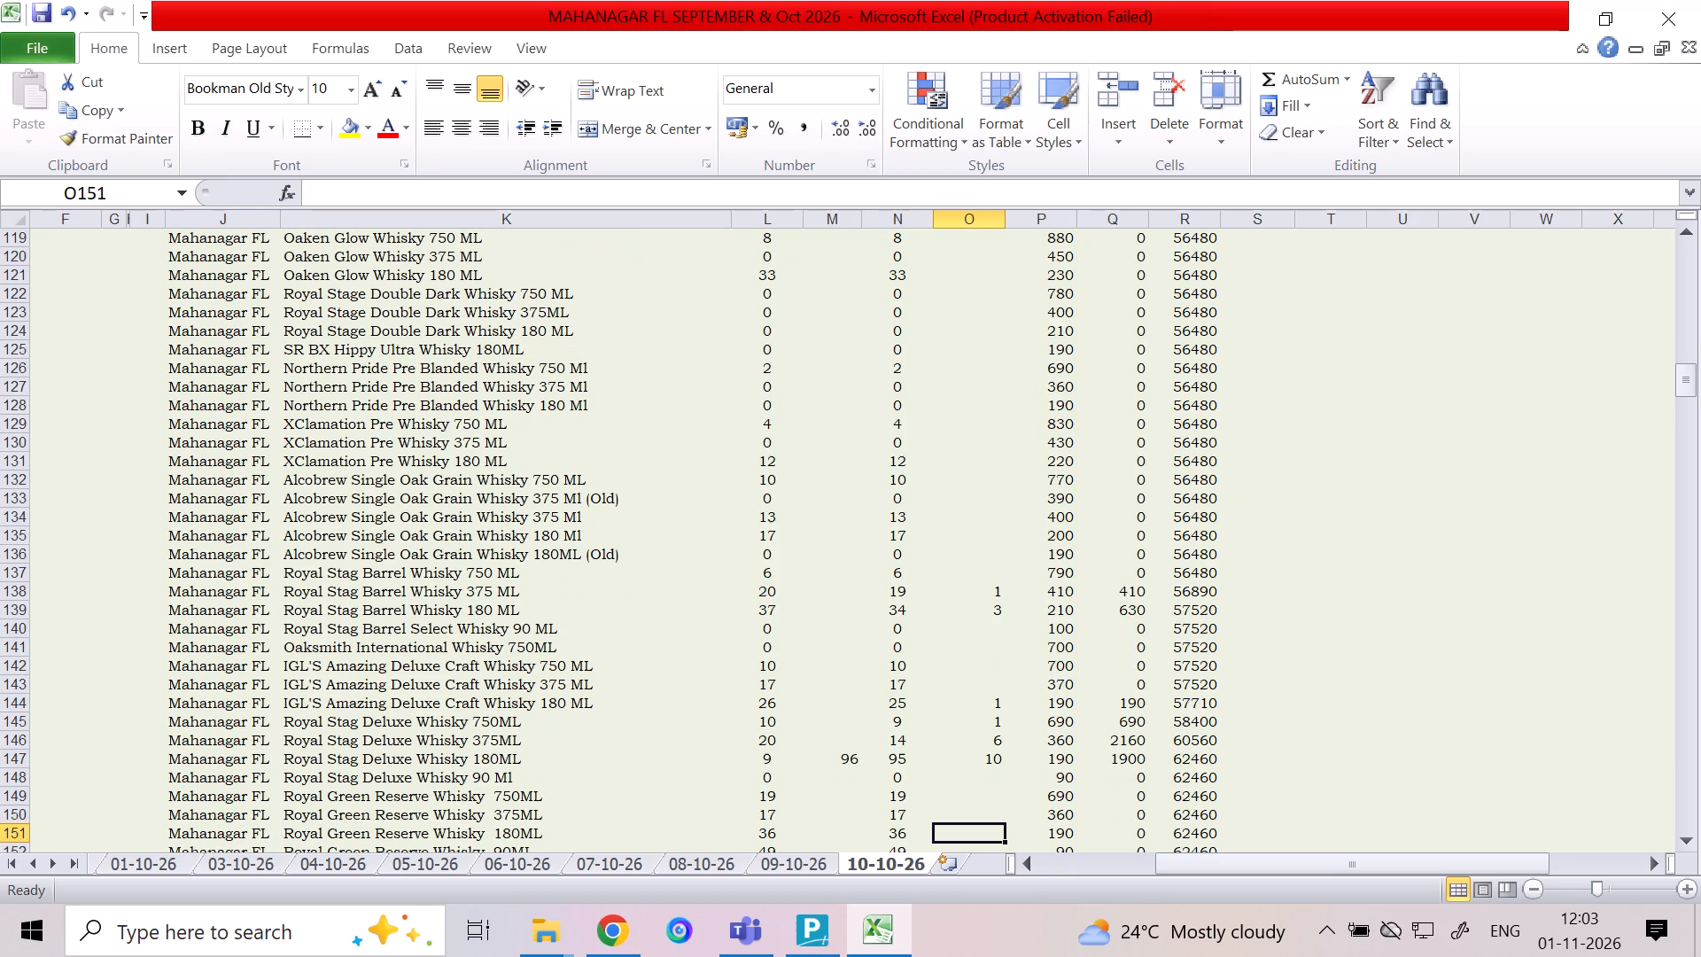
pyautogui.press('1')
pyautogui.press('Down')
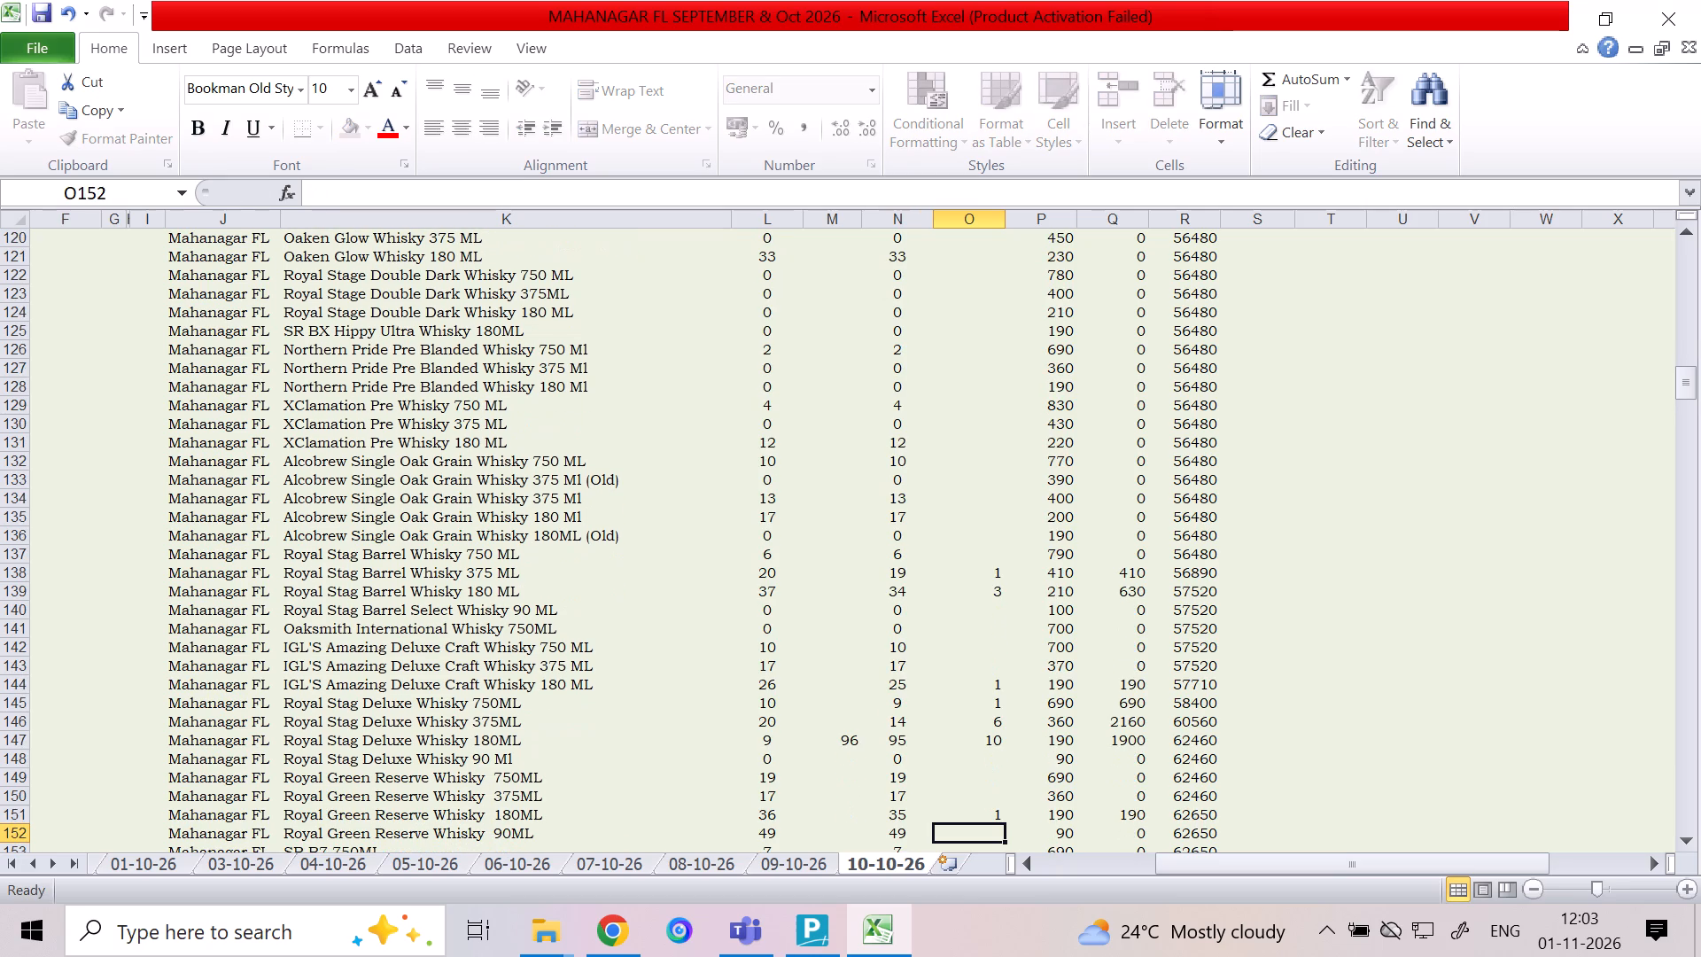
# Enter column O quantities for SR B7: 1 for 375ML, 5 for 180ML and 7 for 90 ML PET.
pyautogui.press('Down')
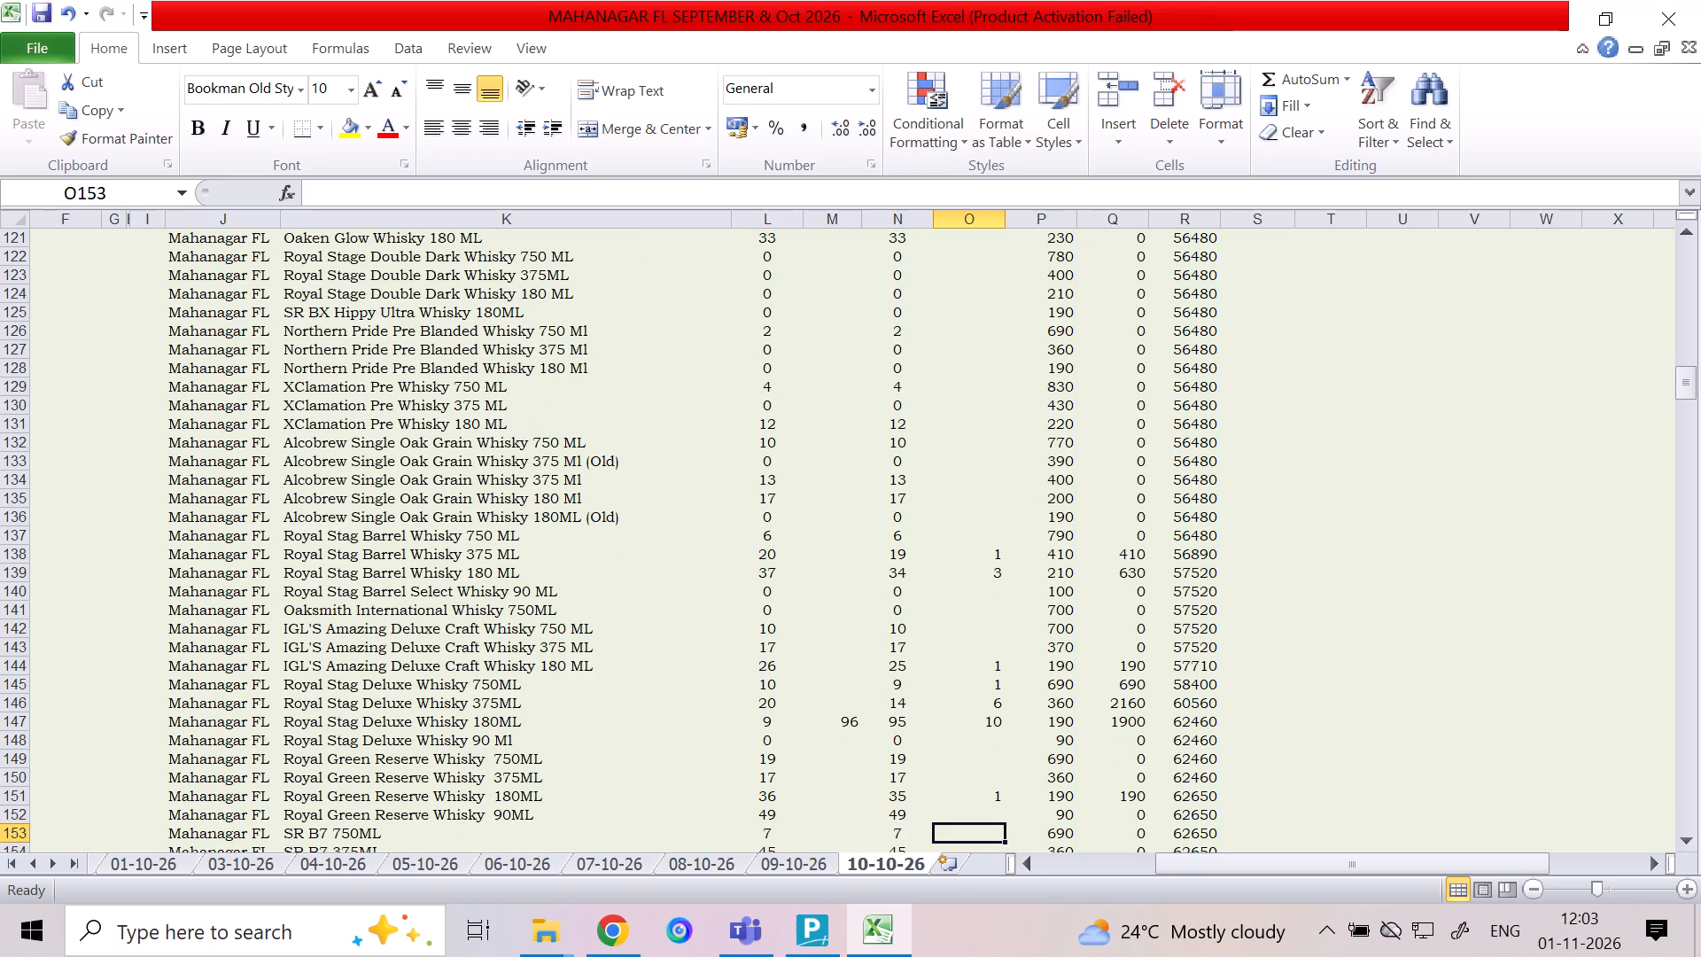
pyautogui.press('Down')
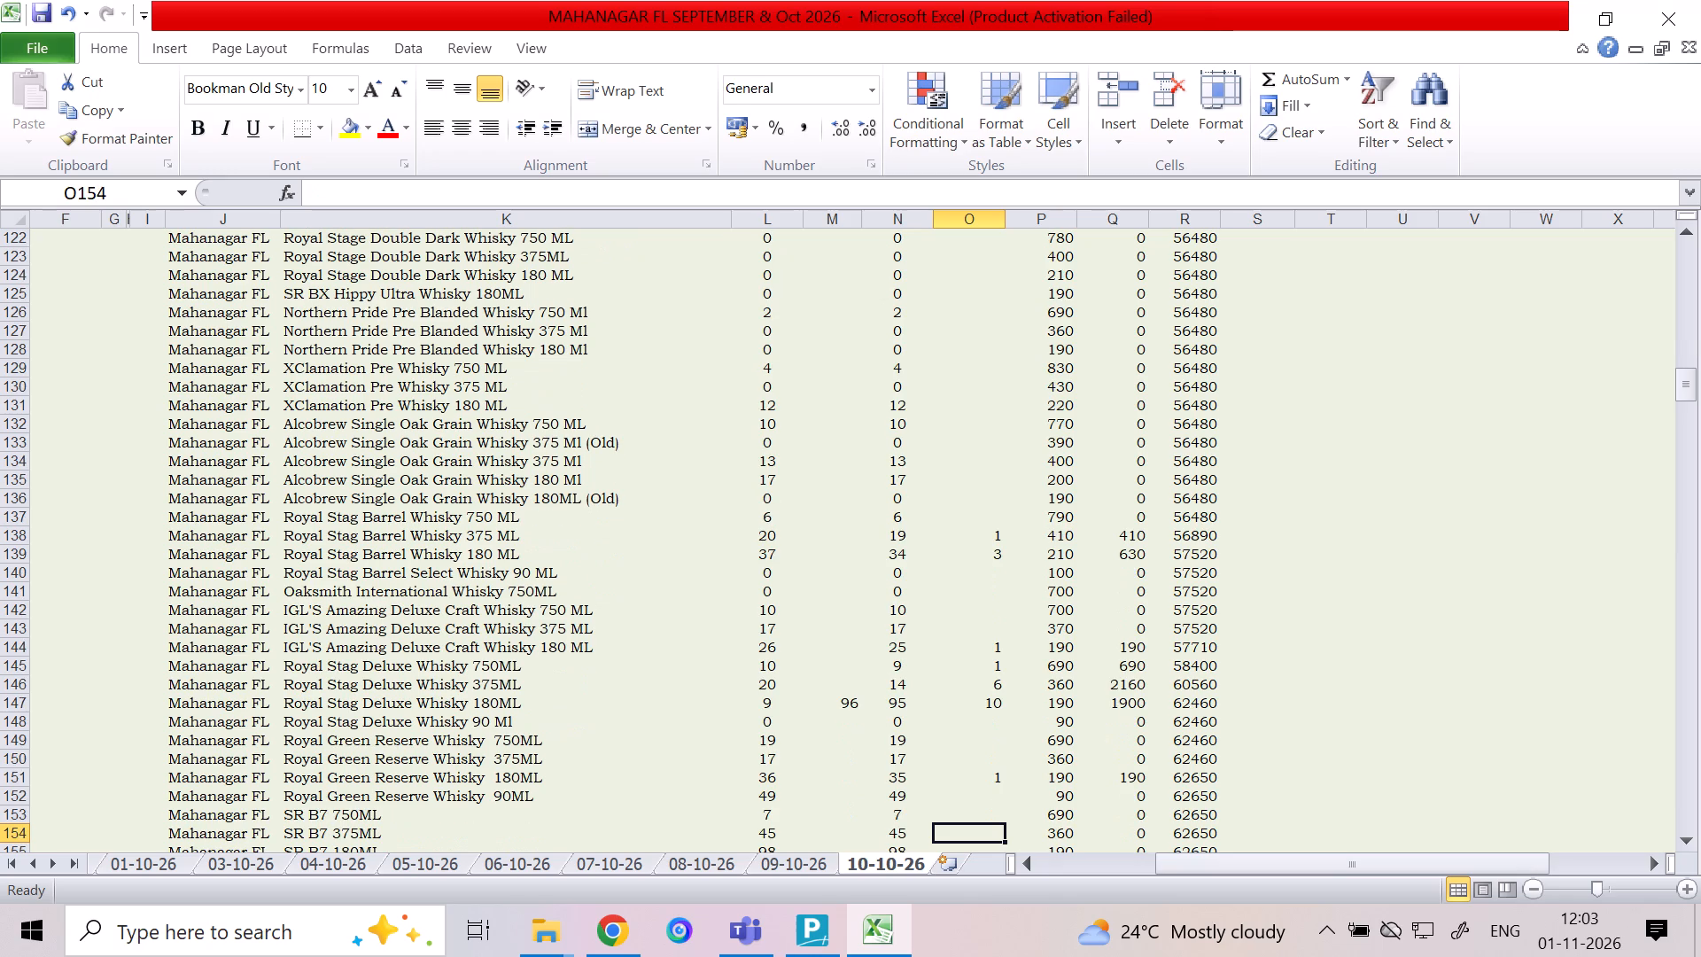
pyautogui.press('1')
pyautogui.press('Down')
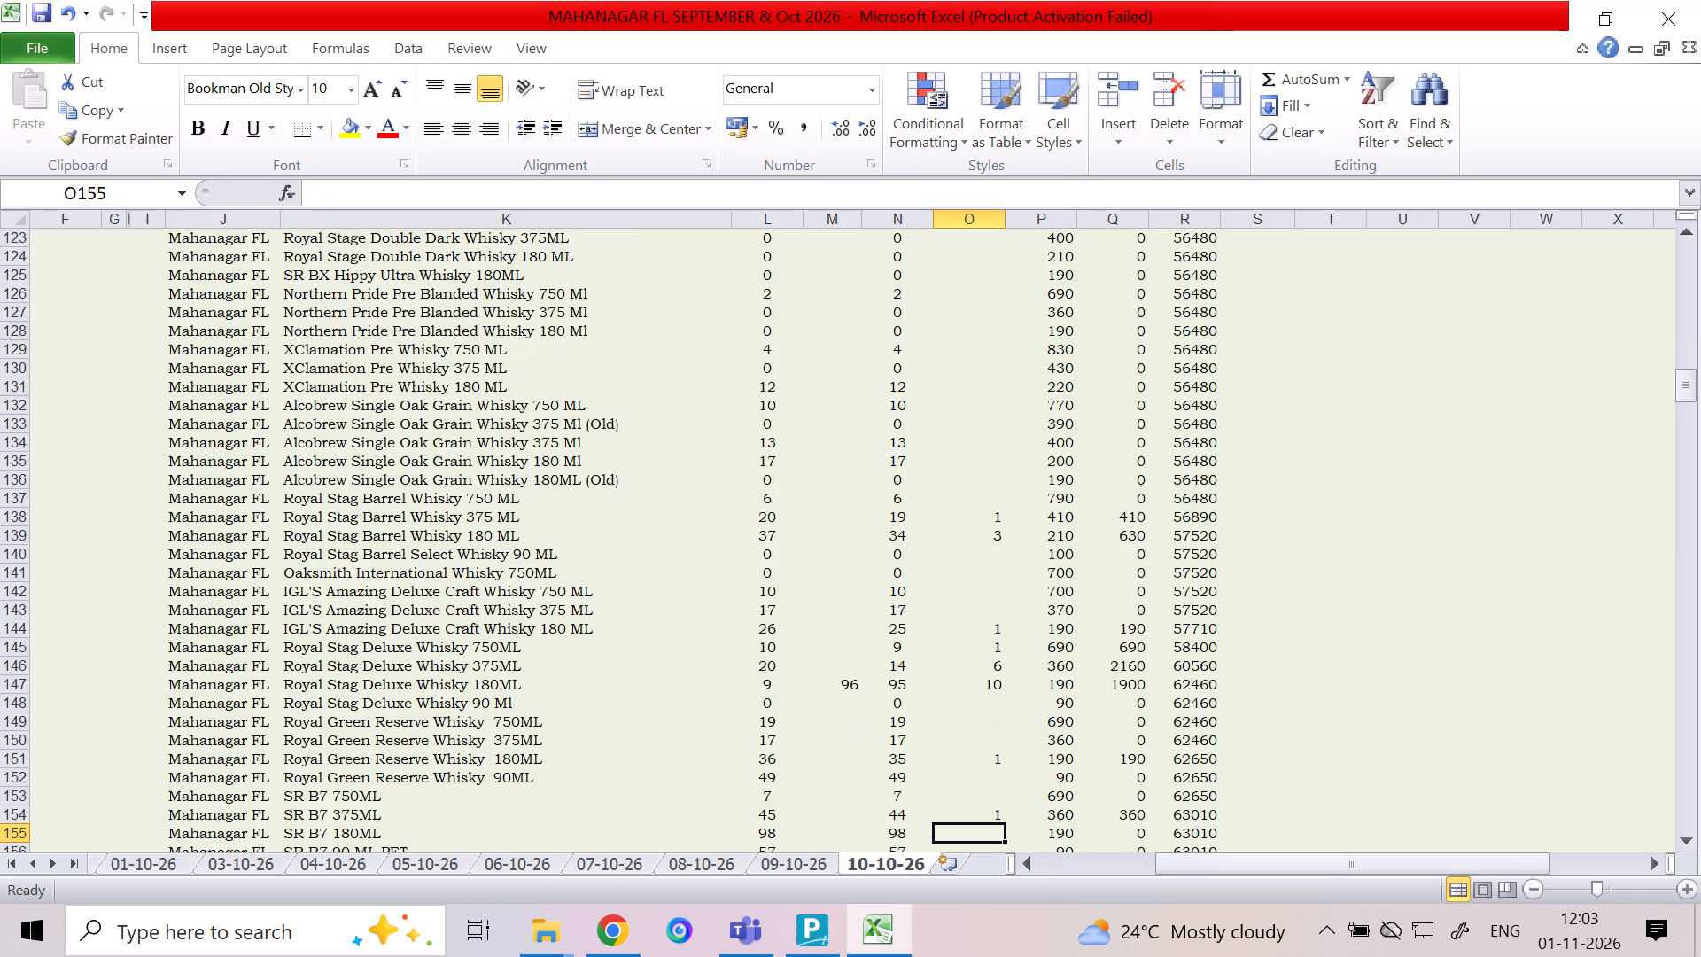
pyautogui.press('5')
pyautogui.press('Down')
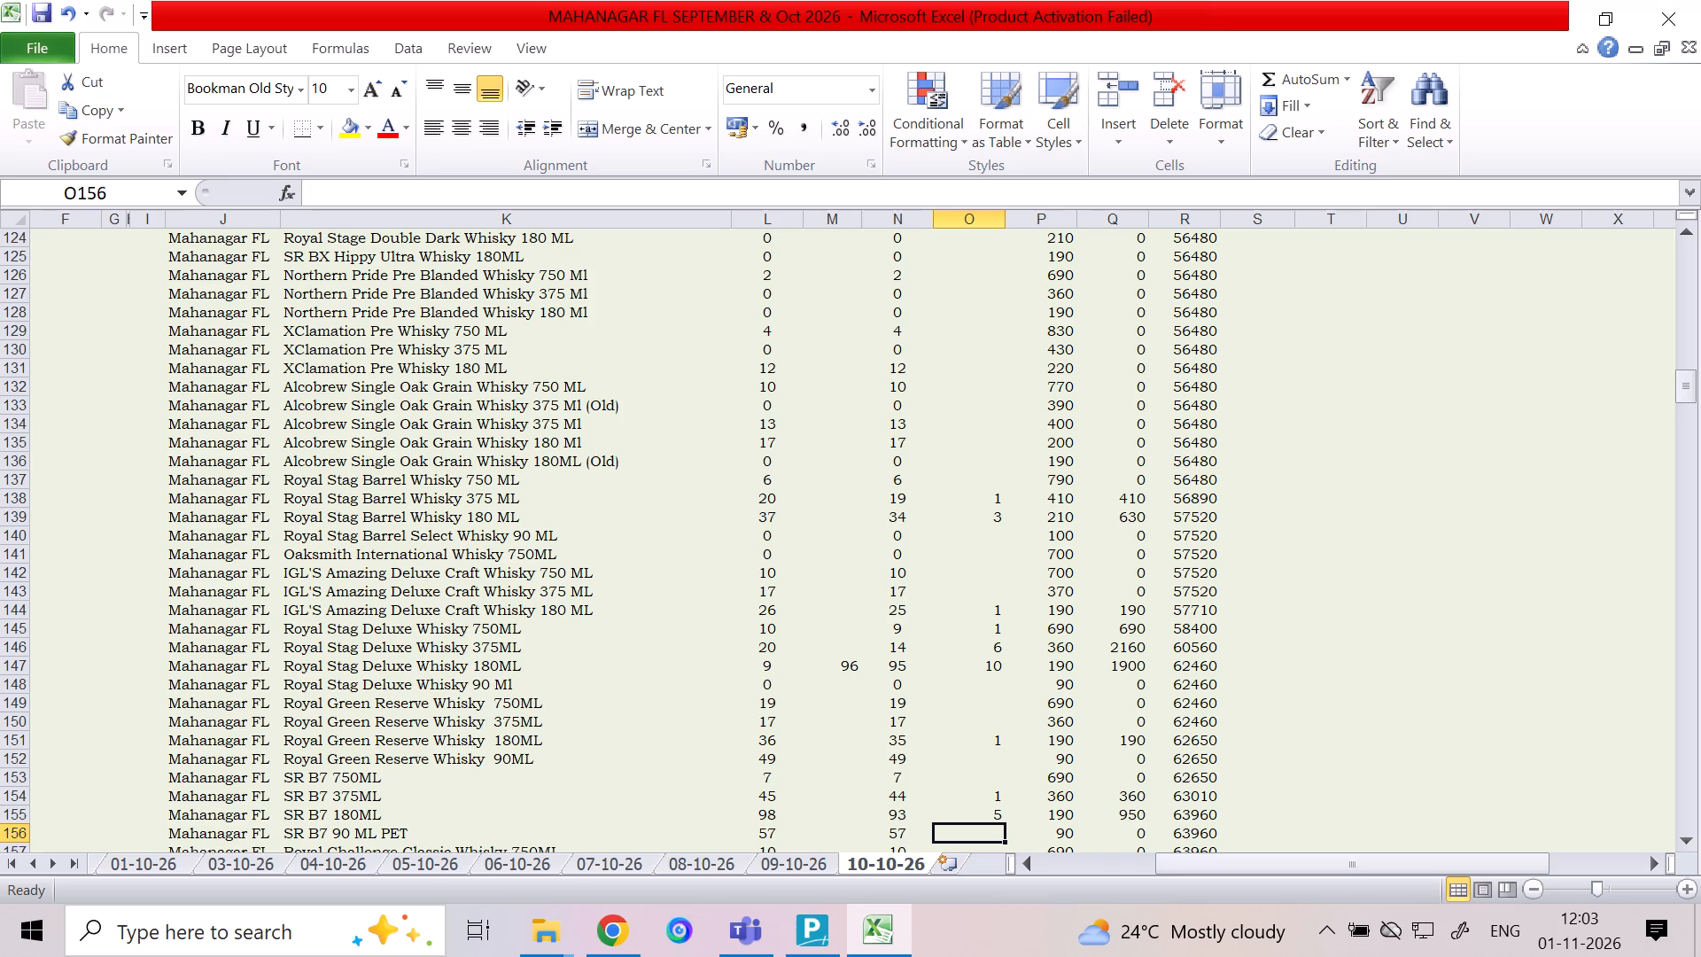
pyautogui.press('7')
pyautogui.press('Down')
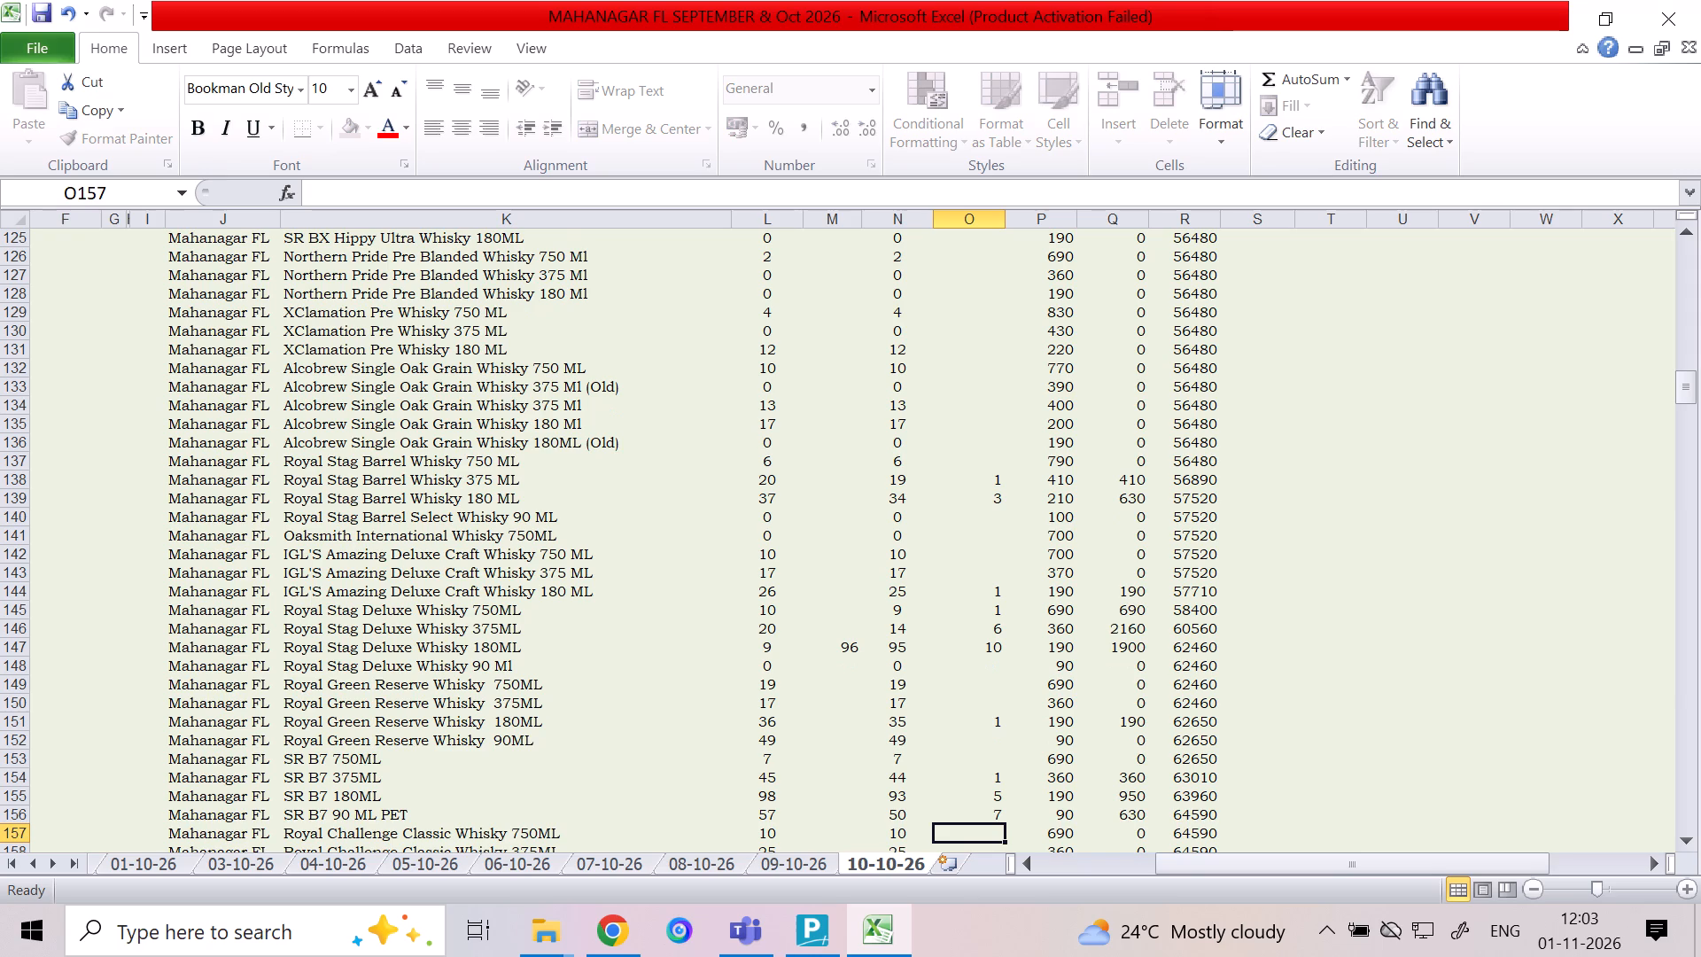
# Enter 48 in column M for Royal Challenge Classic Whisky 180ML PET and return to its column O cell.
pyautogui.press('Down')
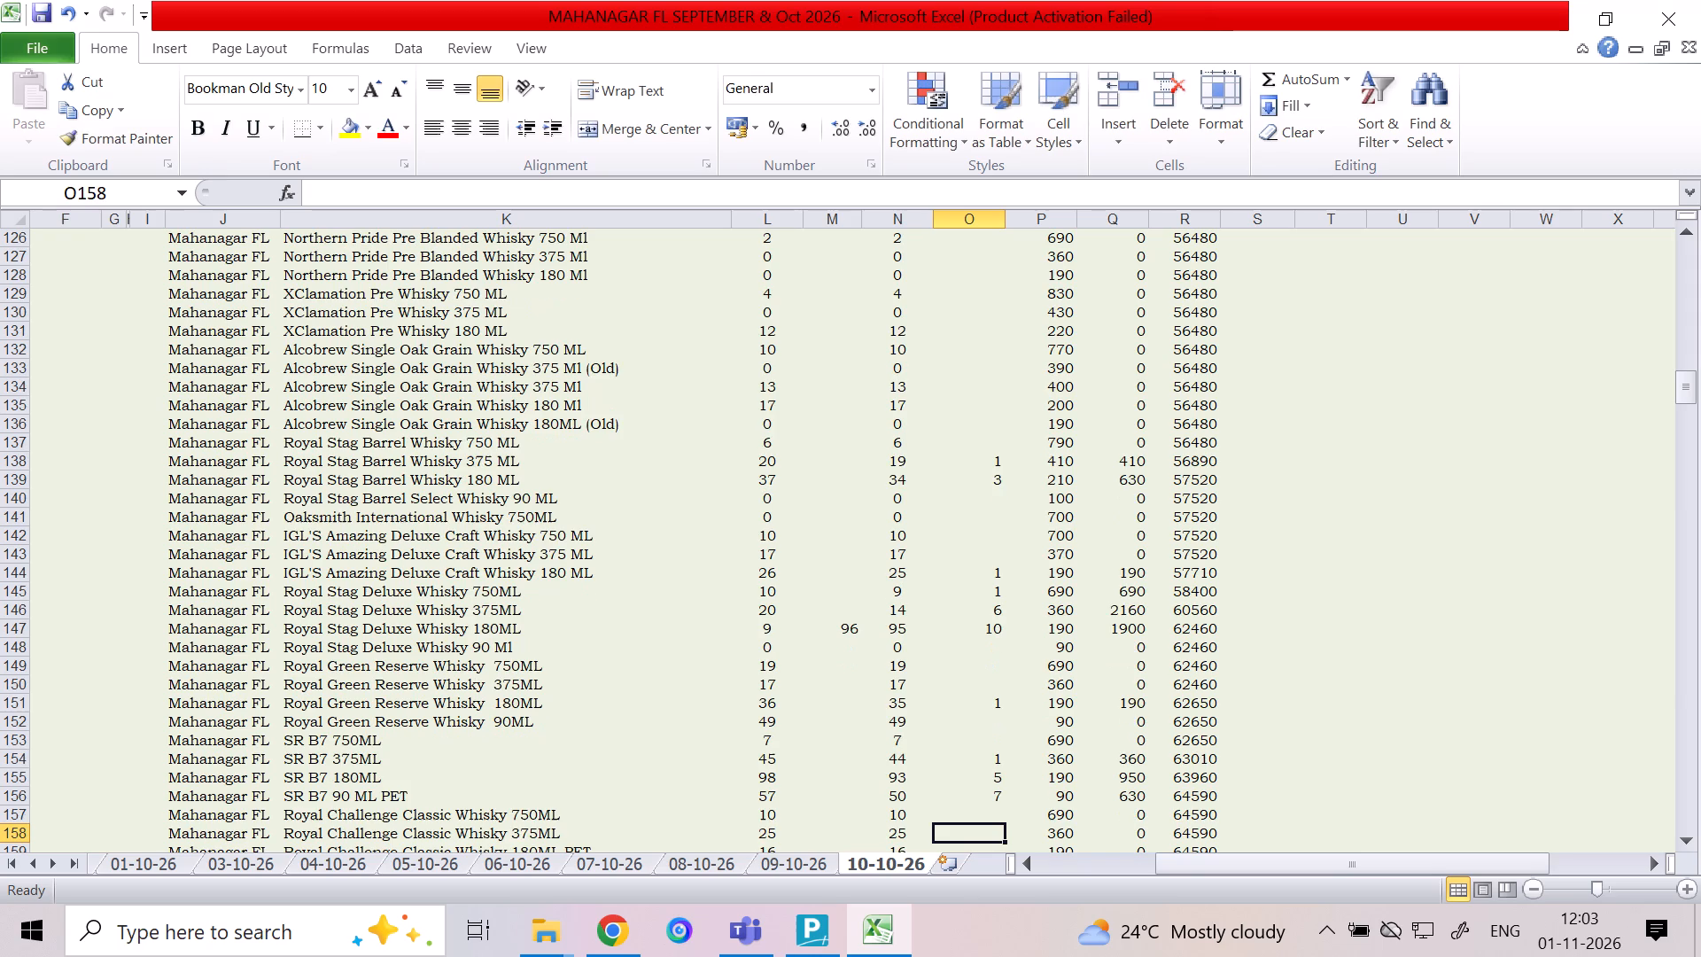
pyautogui.press('Down')
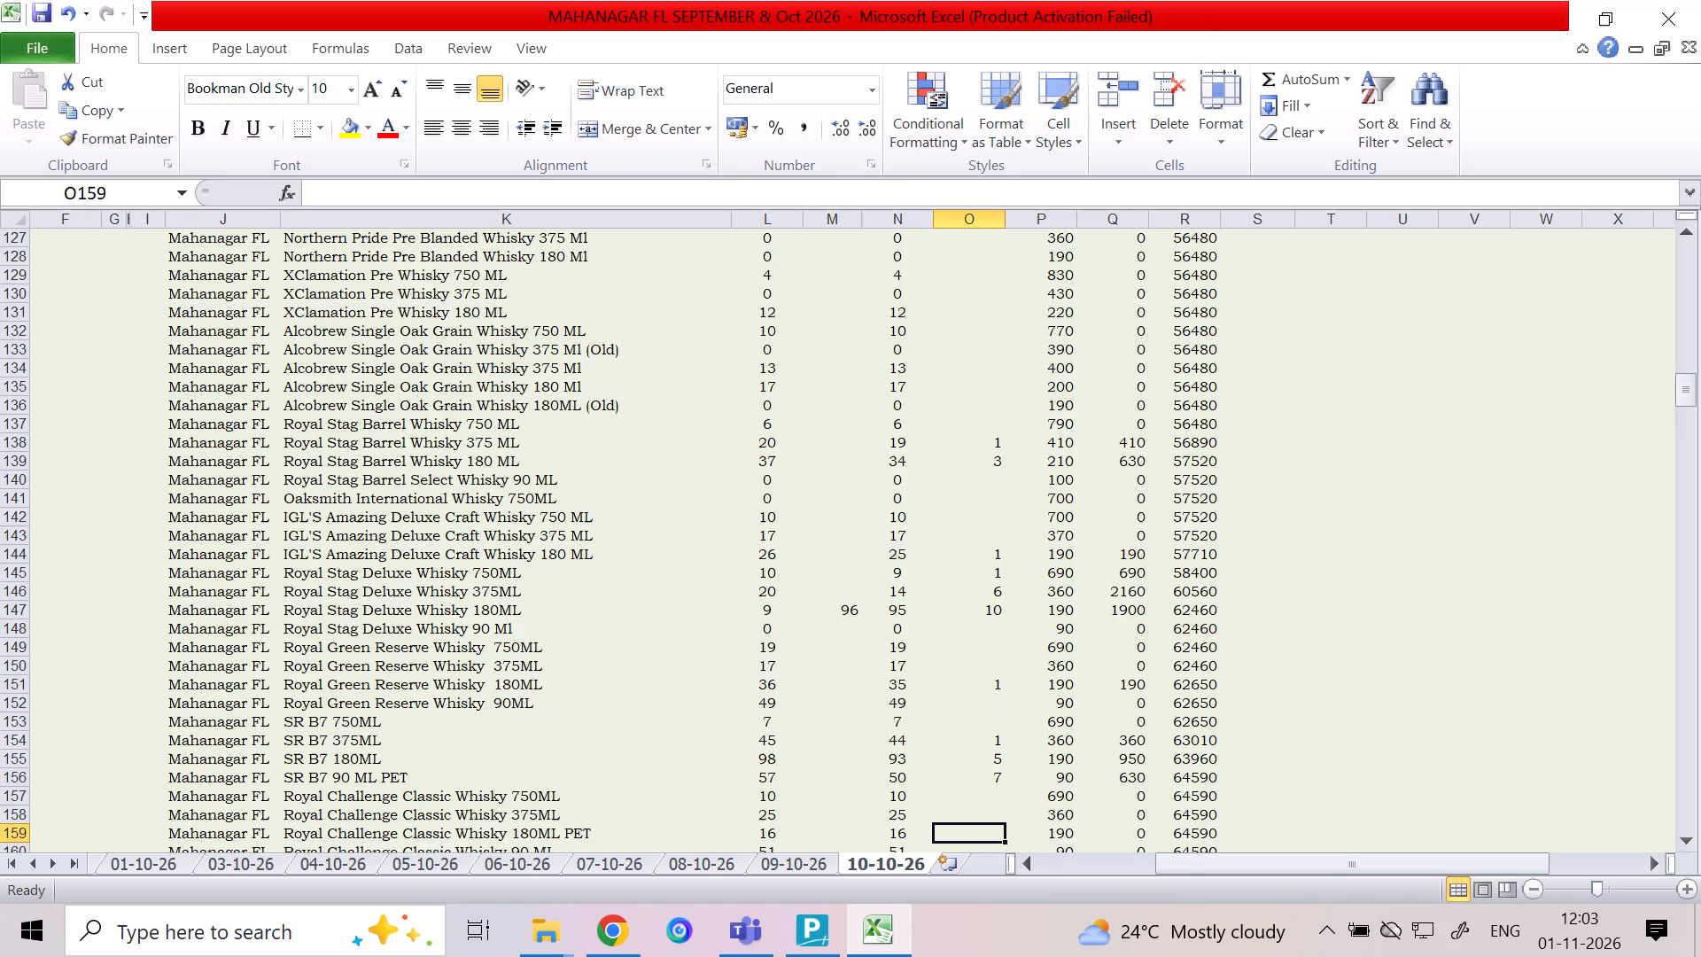
pyautogui.press('Left')
pyautogui.press('Left')
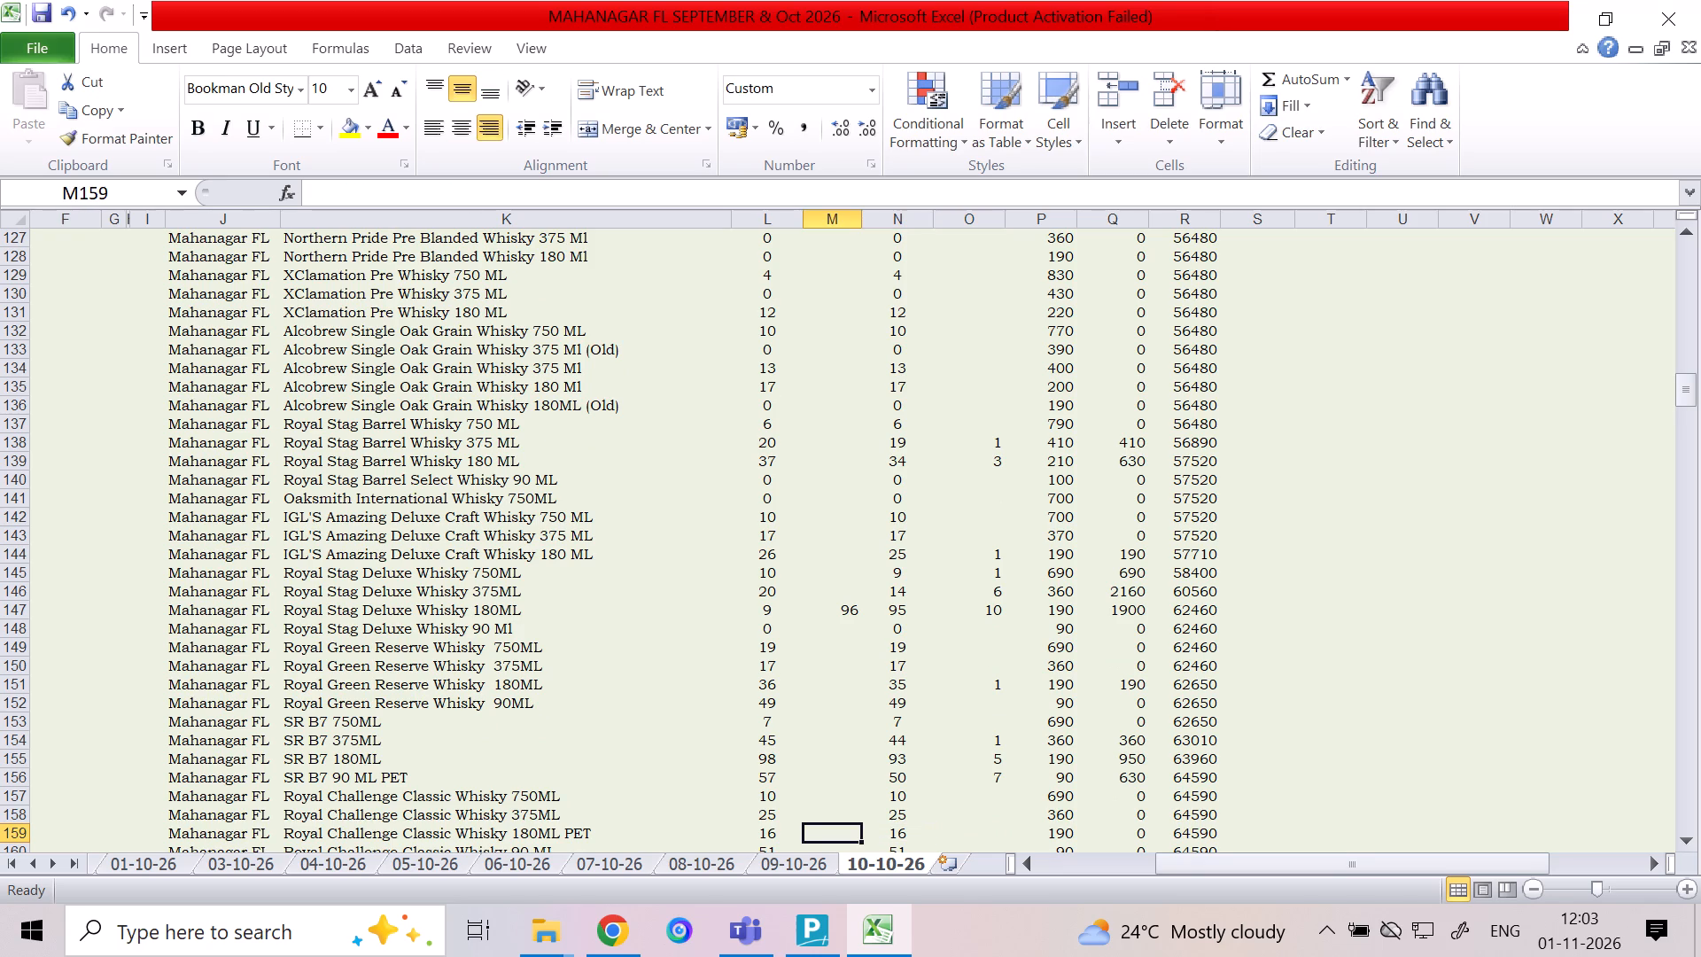
pyautogui.write('48')
pyautogui.press('Right')
pyautogui.press('Right')
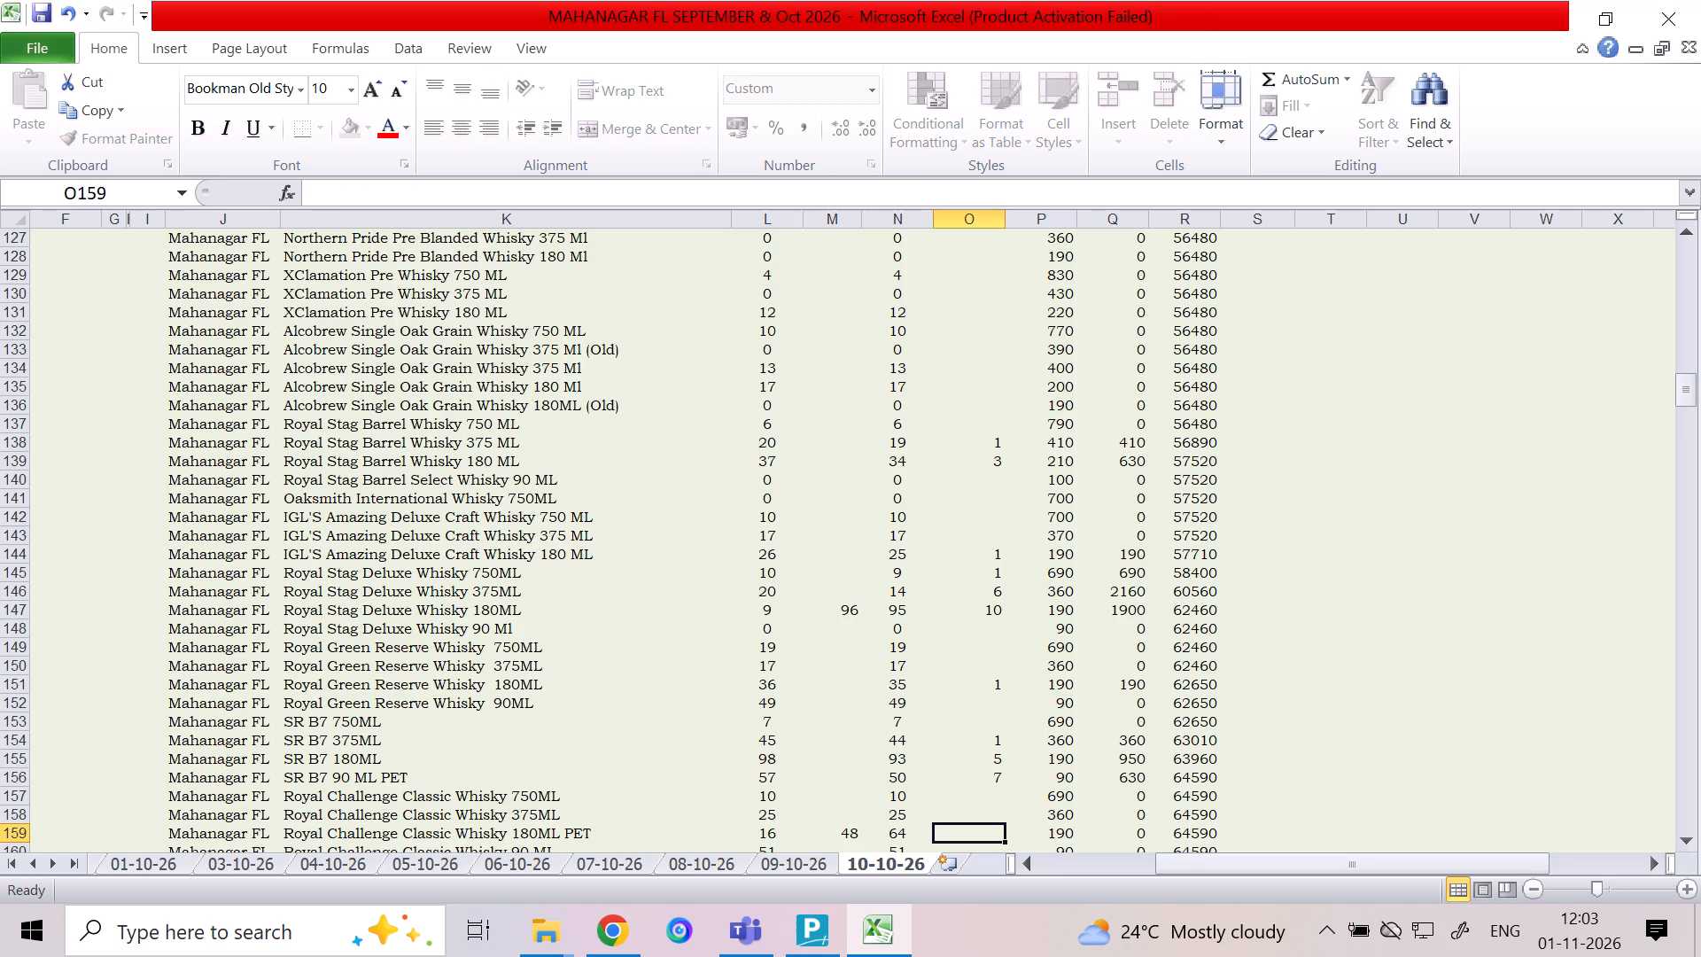
# Enter 1 in column O for Royal Challenge Classic Whisky 90 ML.
pyautogui.press('Down')
pyautogui.press('1')
pyautogui.press('Down')
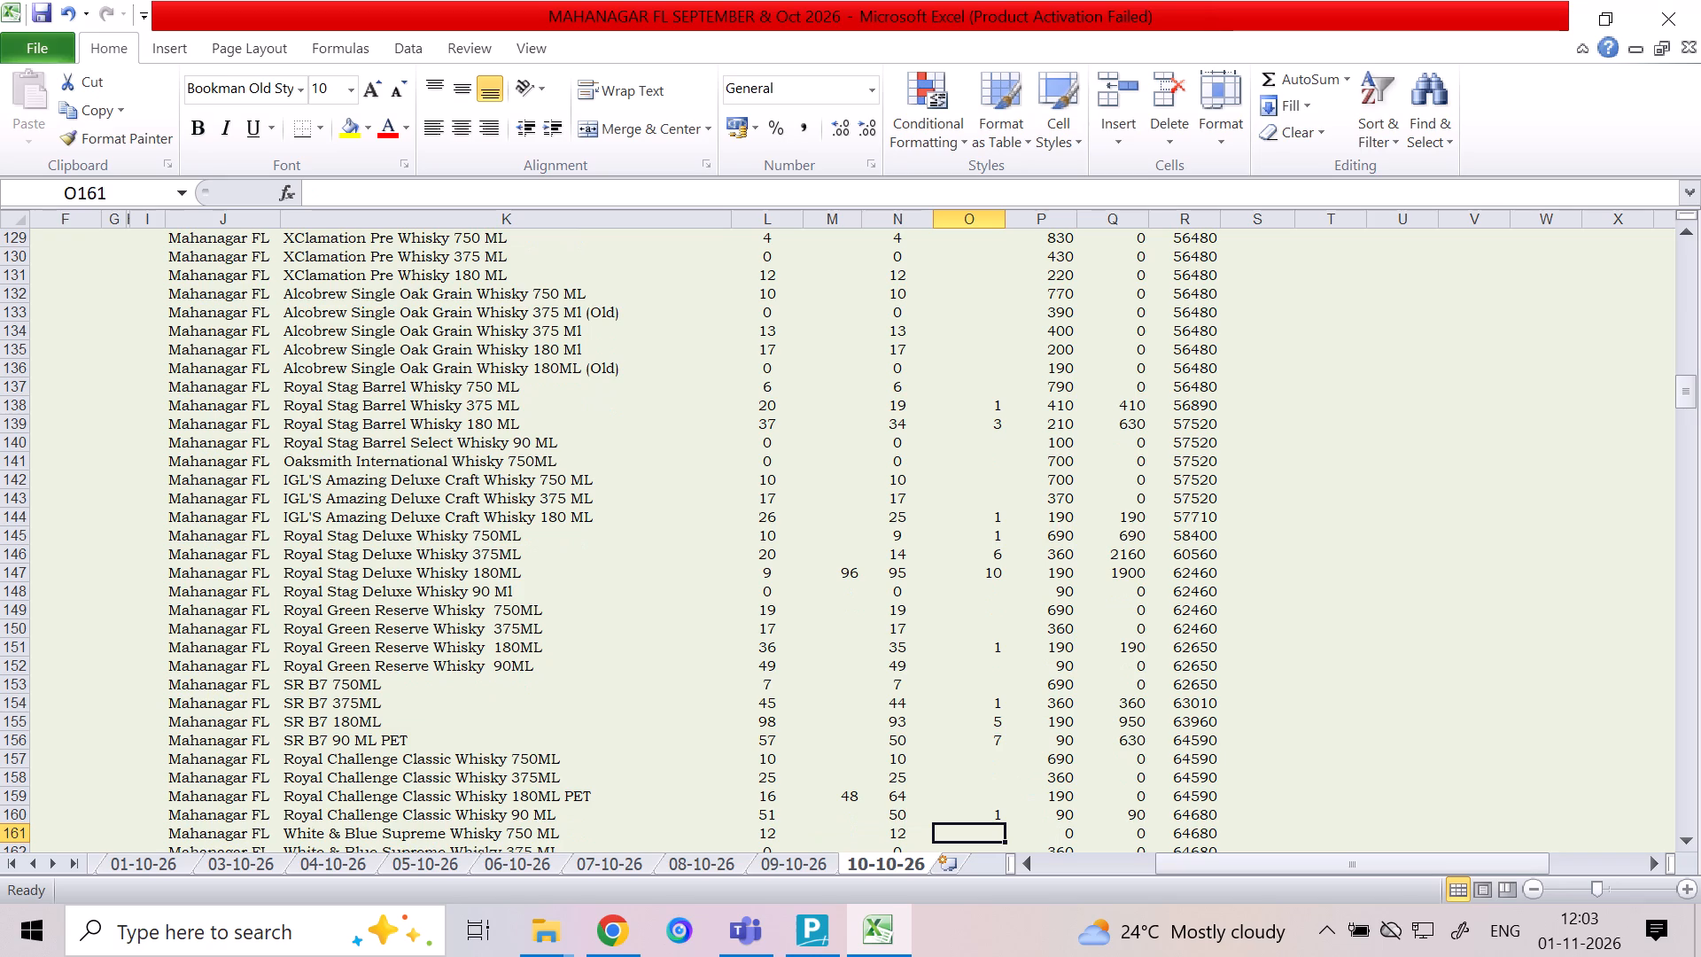
# For All Seasons Rare Reserve Whisky 750ML, enter 12 in column M and 1 in column O.
pyautogui.press('Down')
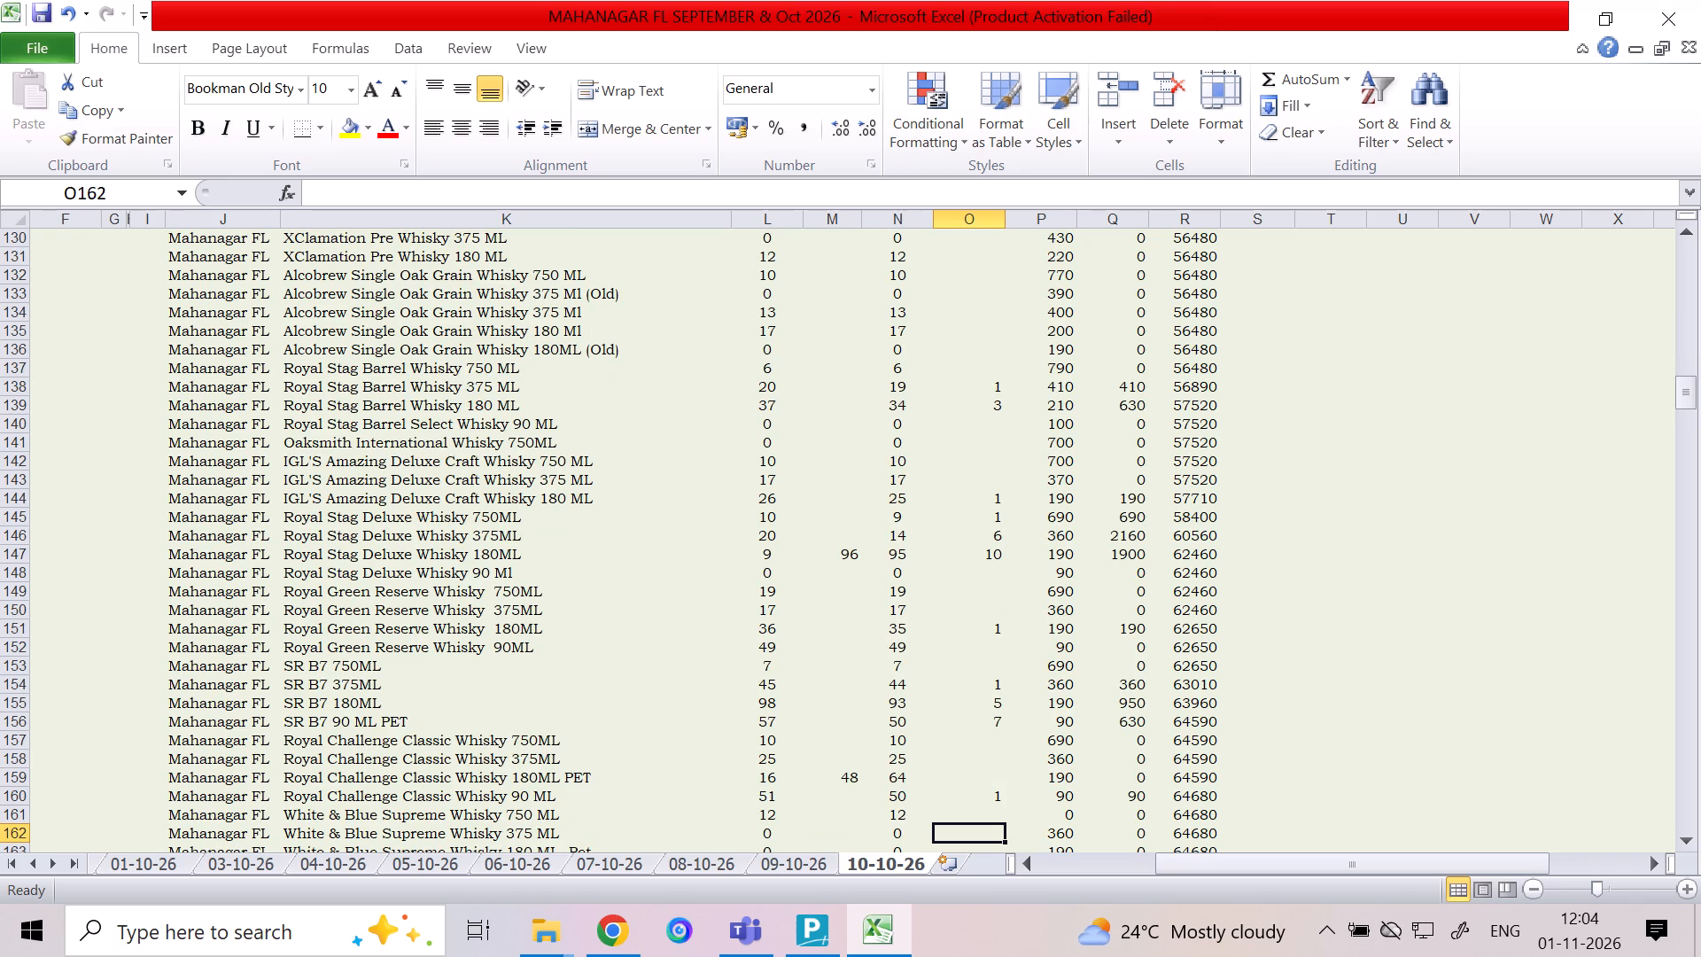
pyautogui.press('Down')
pyautogui.press('Down')
pyautogui.press('Down')
pyautogui.press('Up')
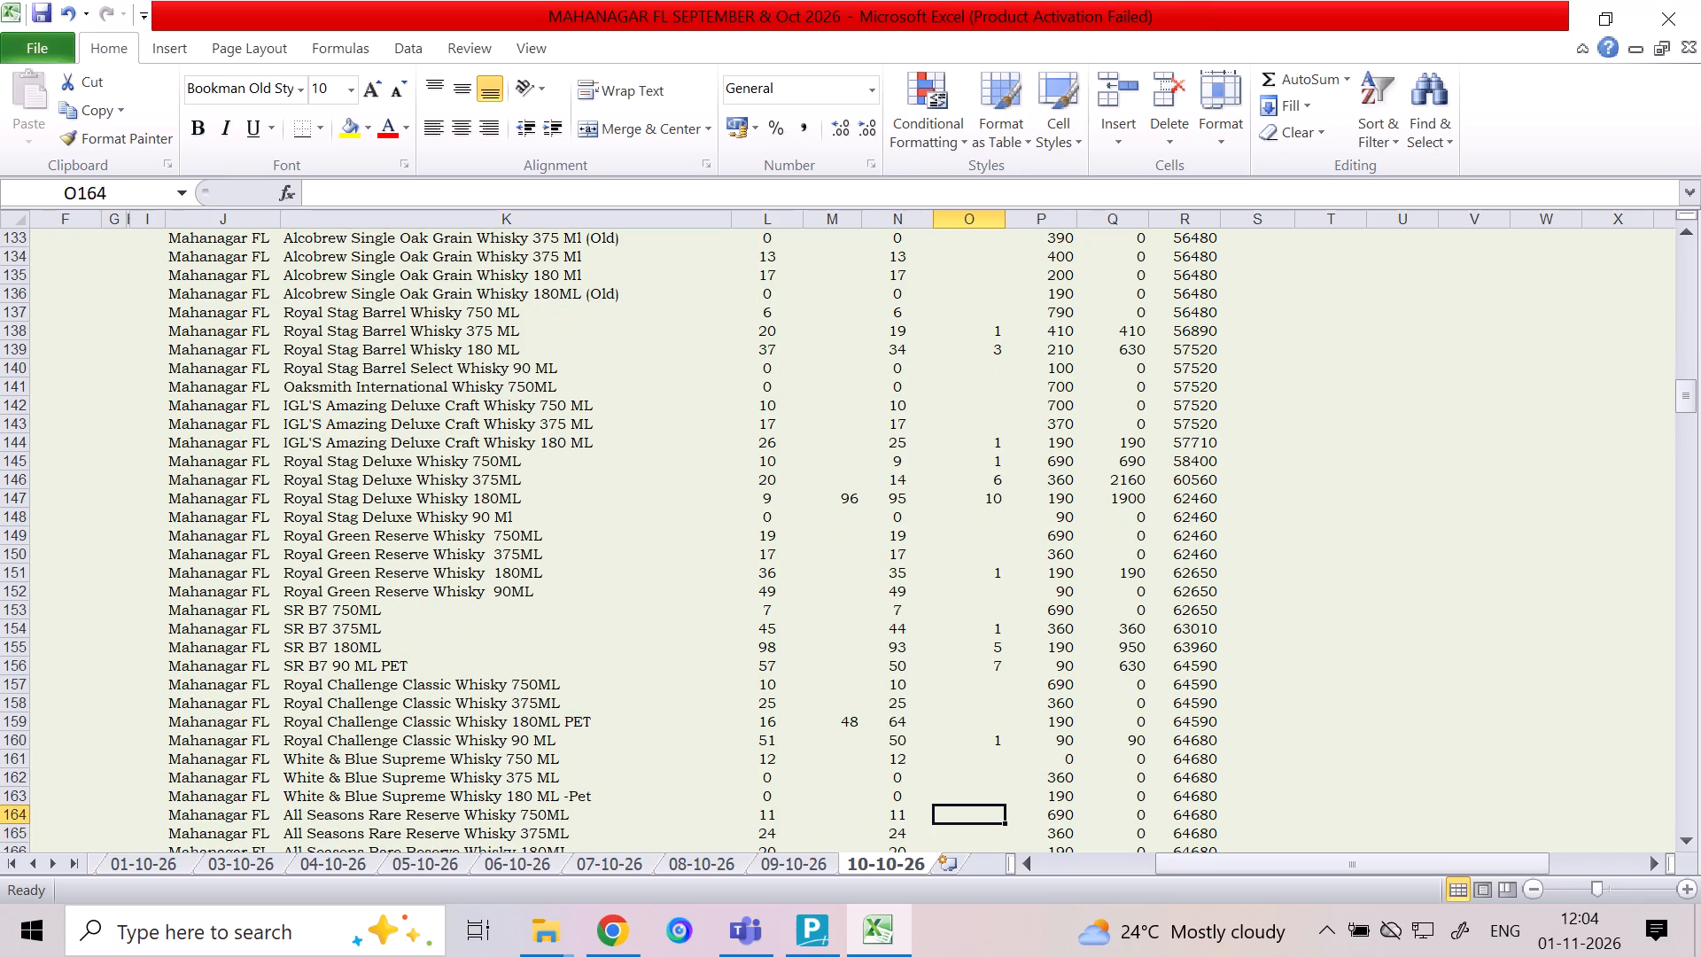
pyautogui.press('Left')
pyautogui.press('Left')
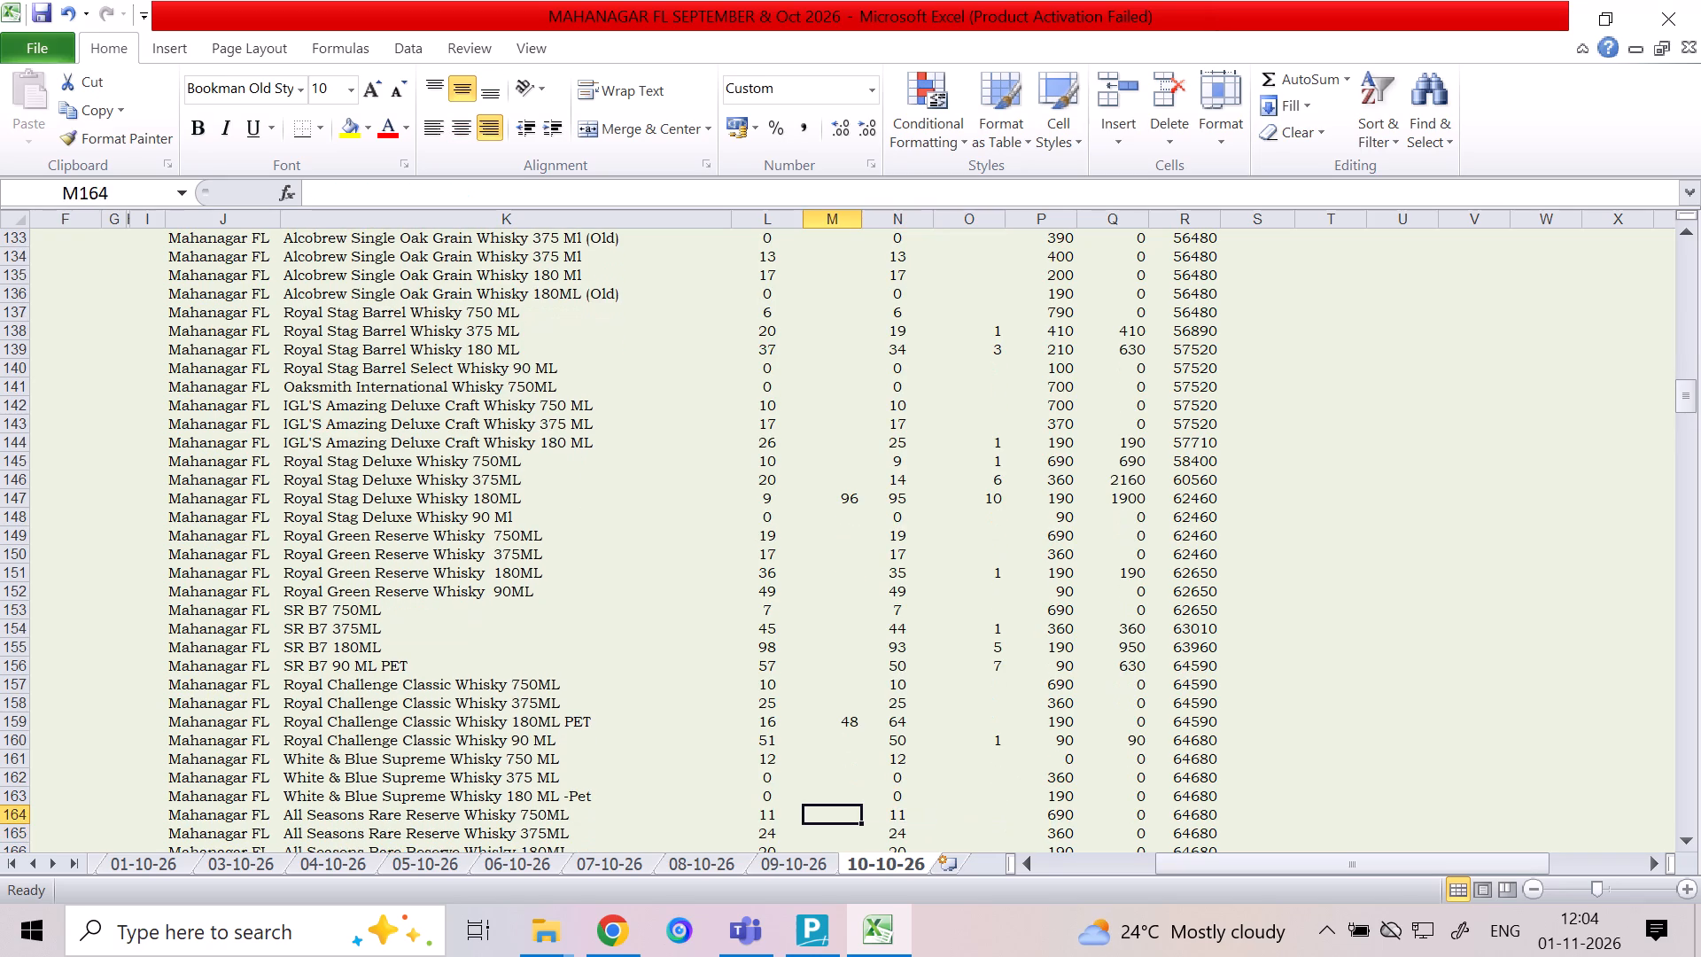
pyautogui.write('12')
pyautogui.press('Right')
pyautogui.press('Right')
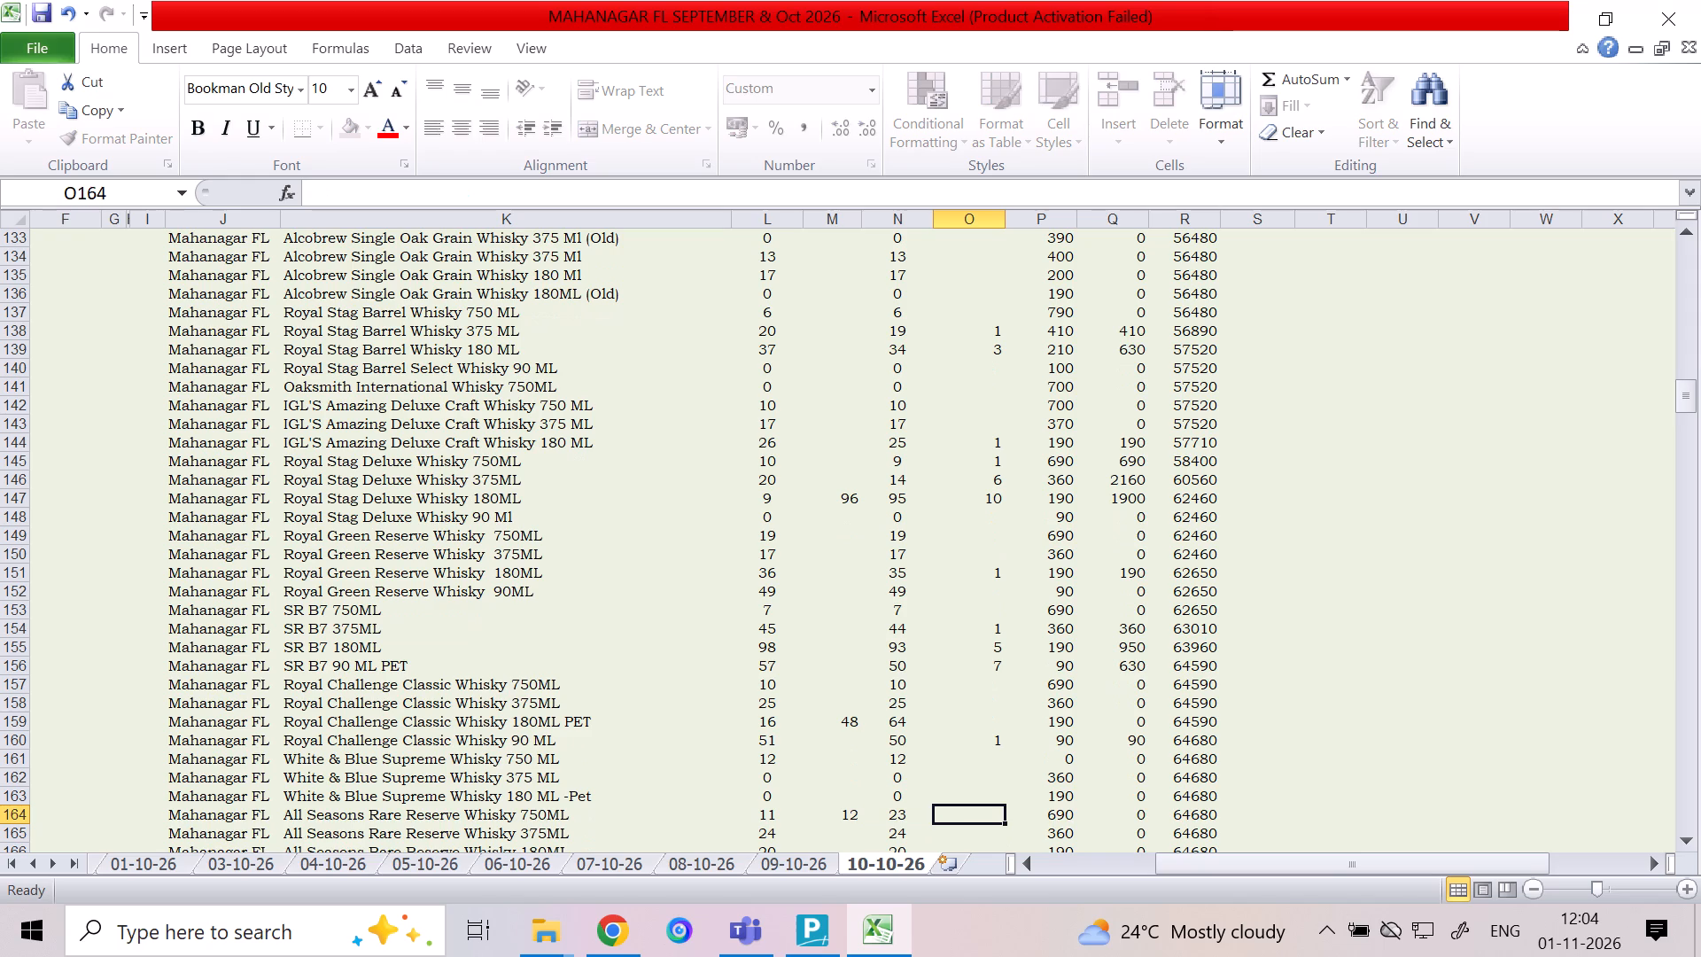
pyautogui.press('1')
pyautogui.press('Down')
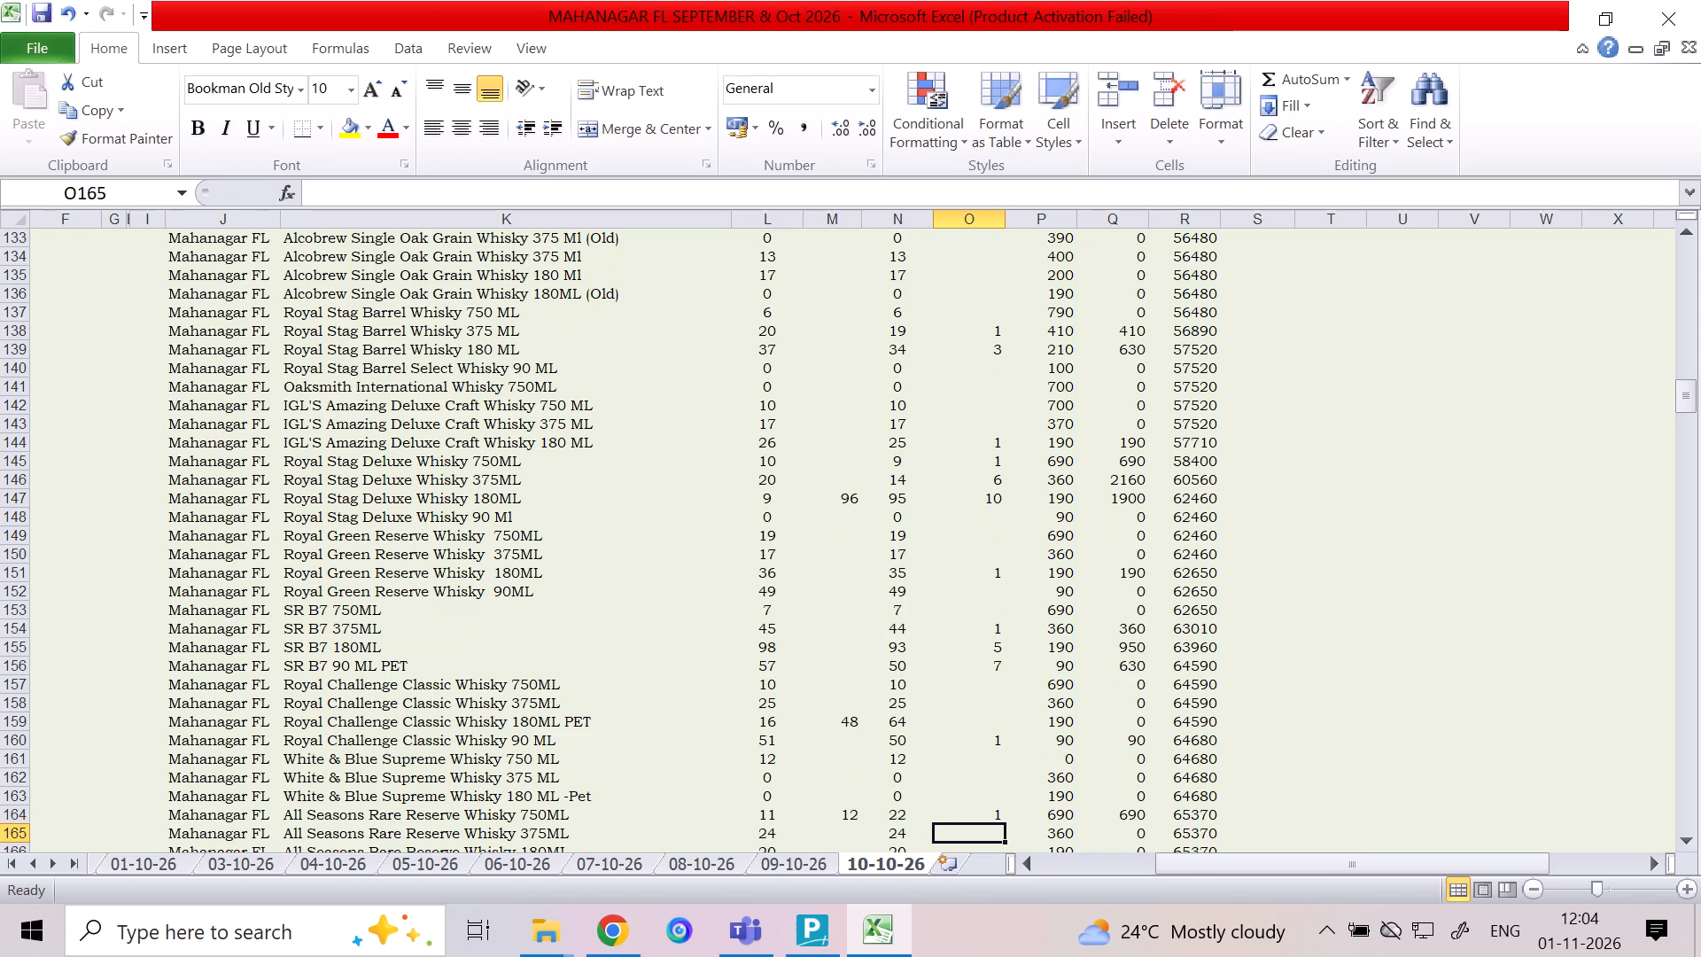
# For All Seasons Rare Reserve Whisky 180ML, enter 48 in column M and 6 in column O.
pyautogui.press('Down')
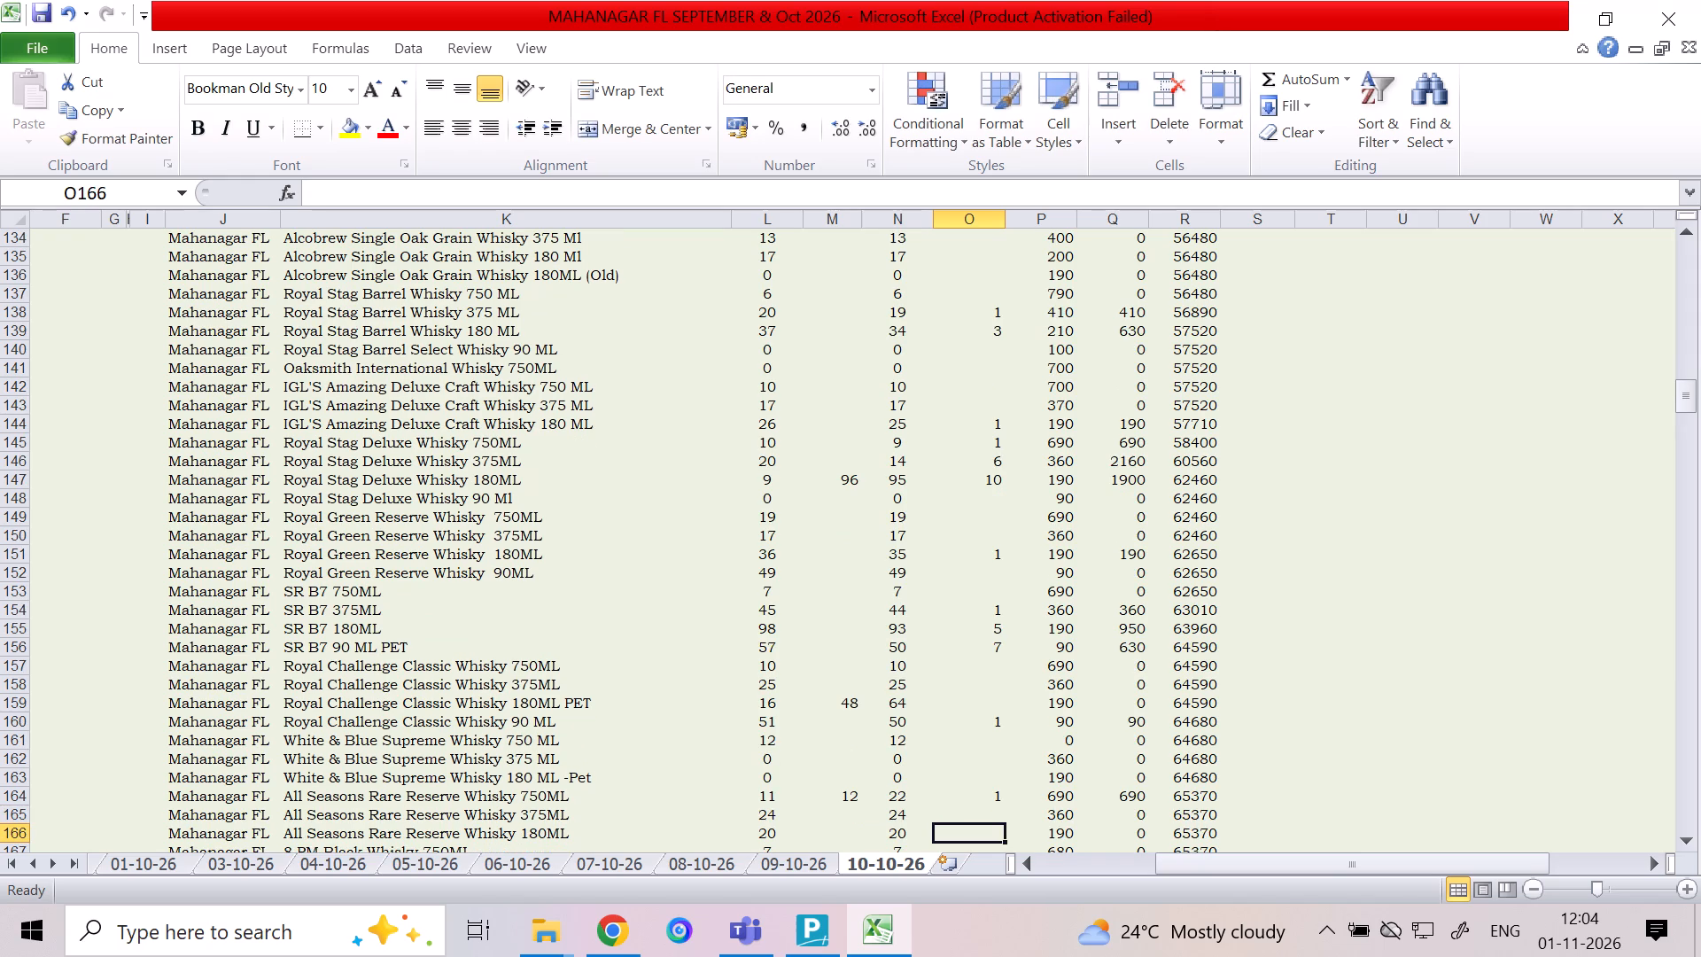
pyautogui.press('Left')
pyautogui.press('Left')
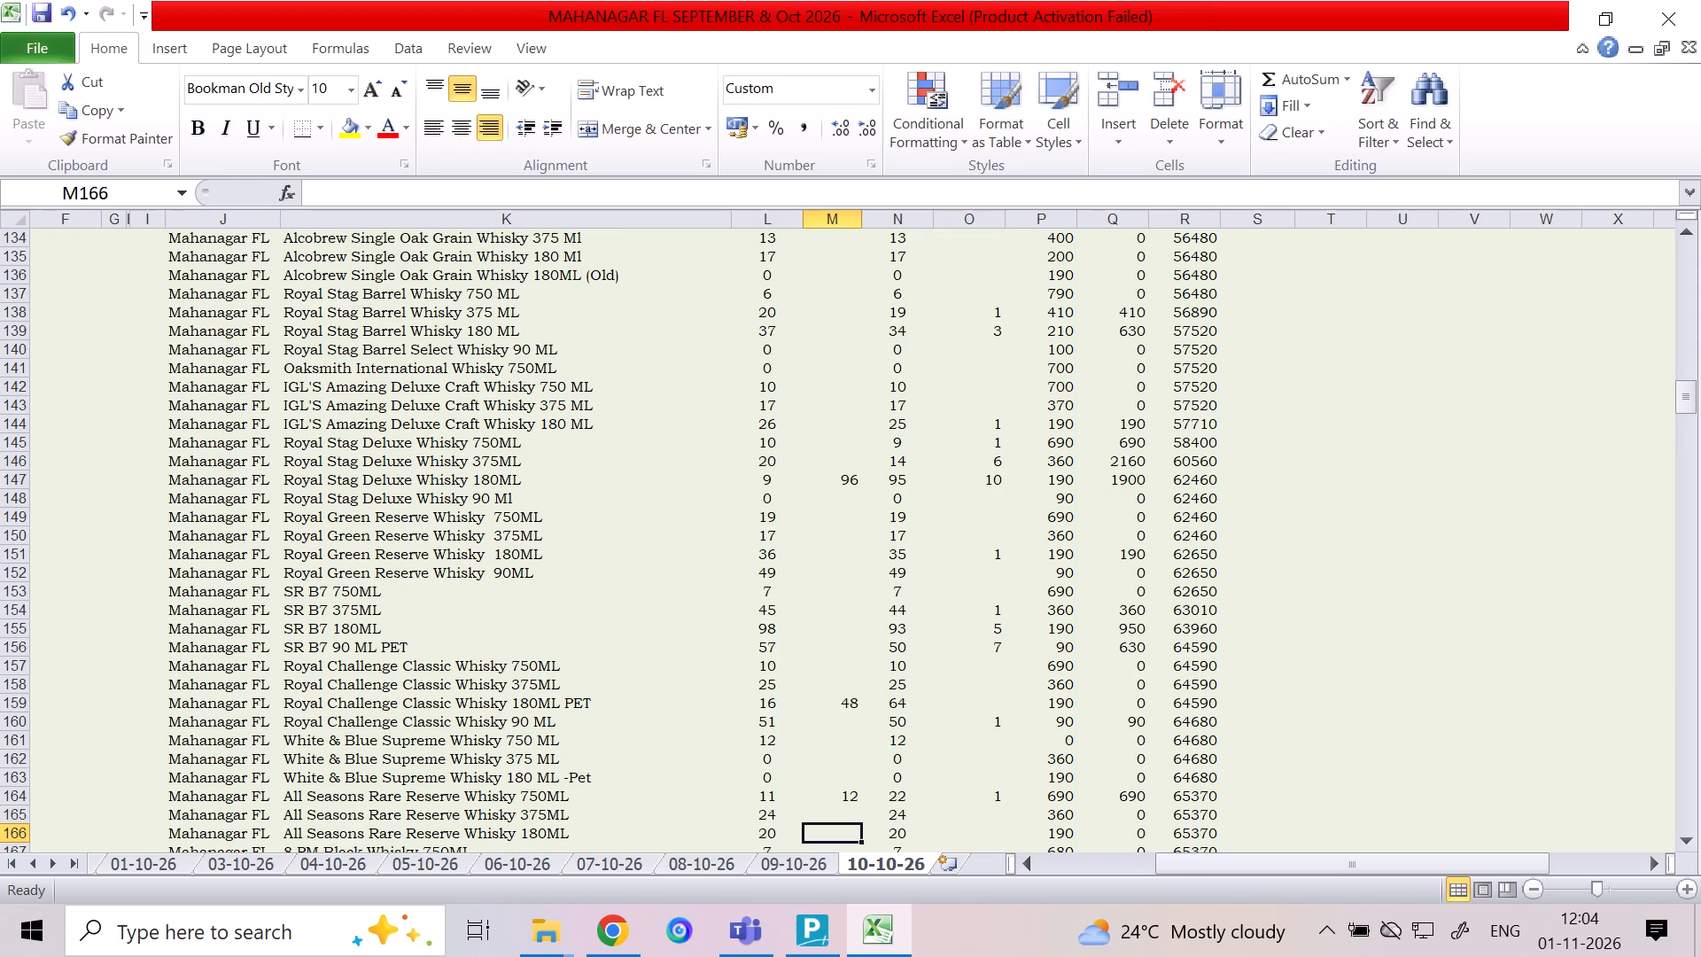
pyautogui.write('48')
pyautogui.press('Right')
pyautogui.press('Right')
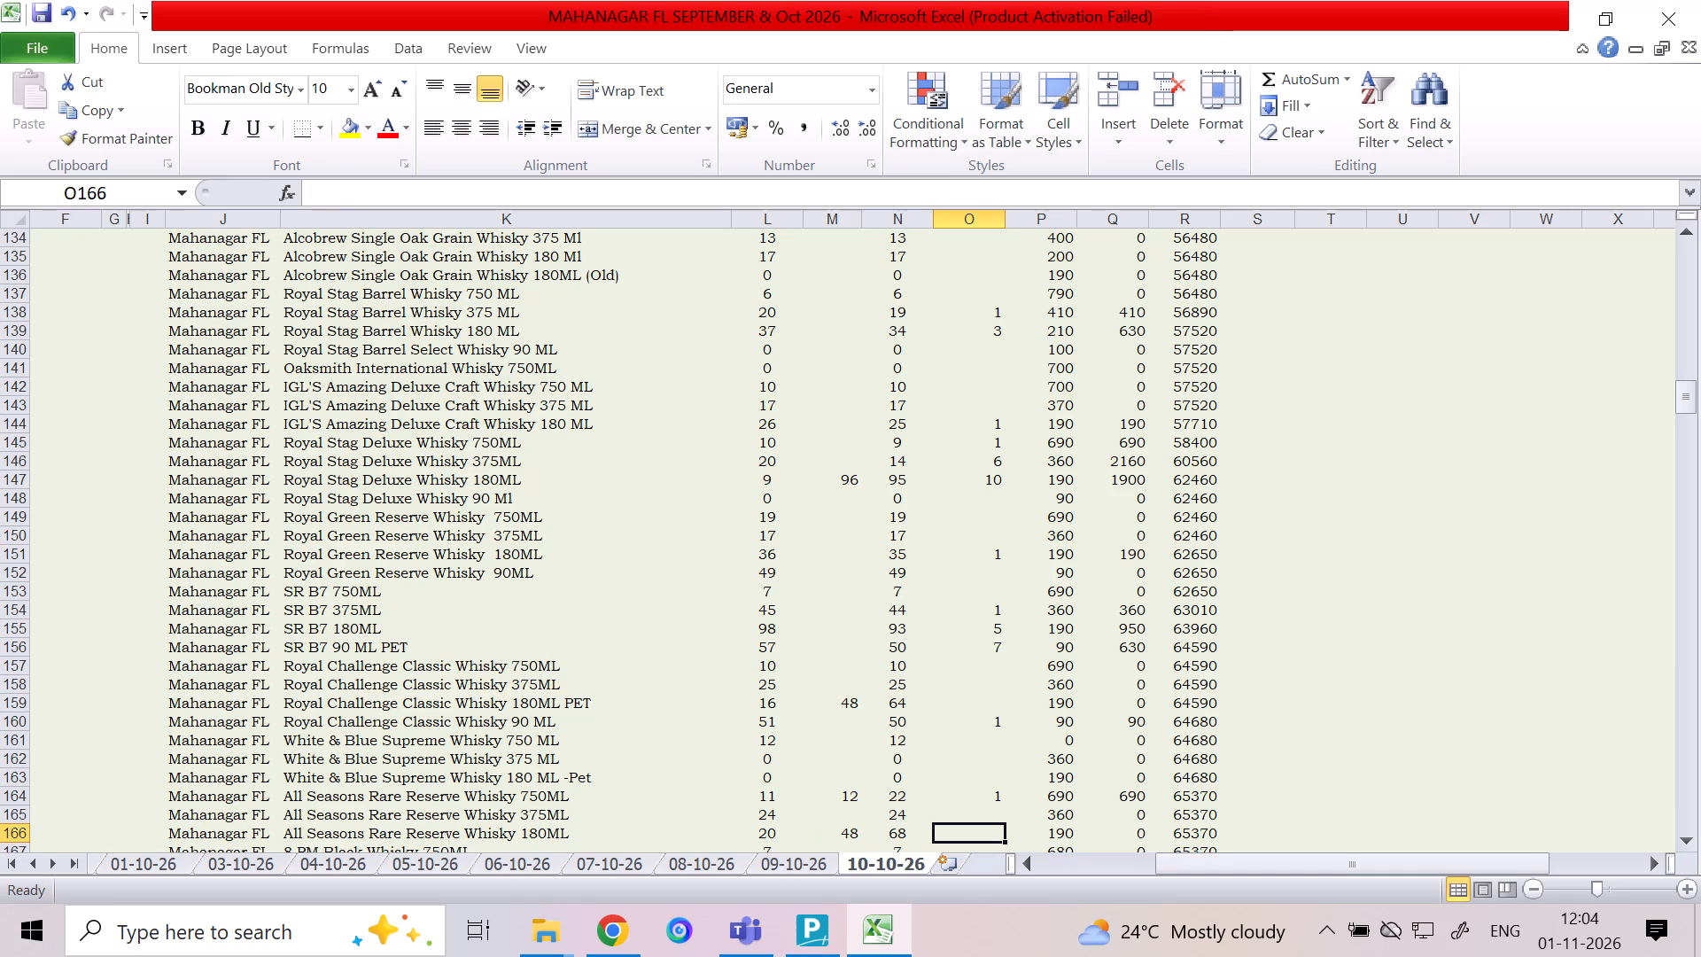
pyautogui.press('6')
pyautogui.press('Down')
pyautogui.press('Right')
pyautogui.press('Left')
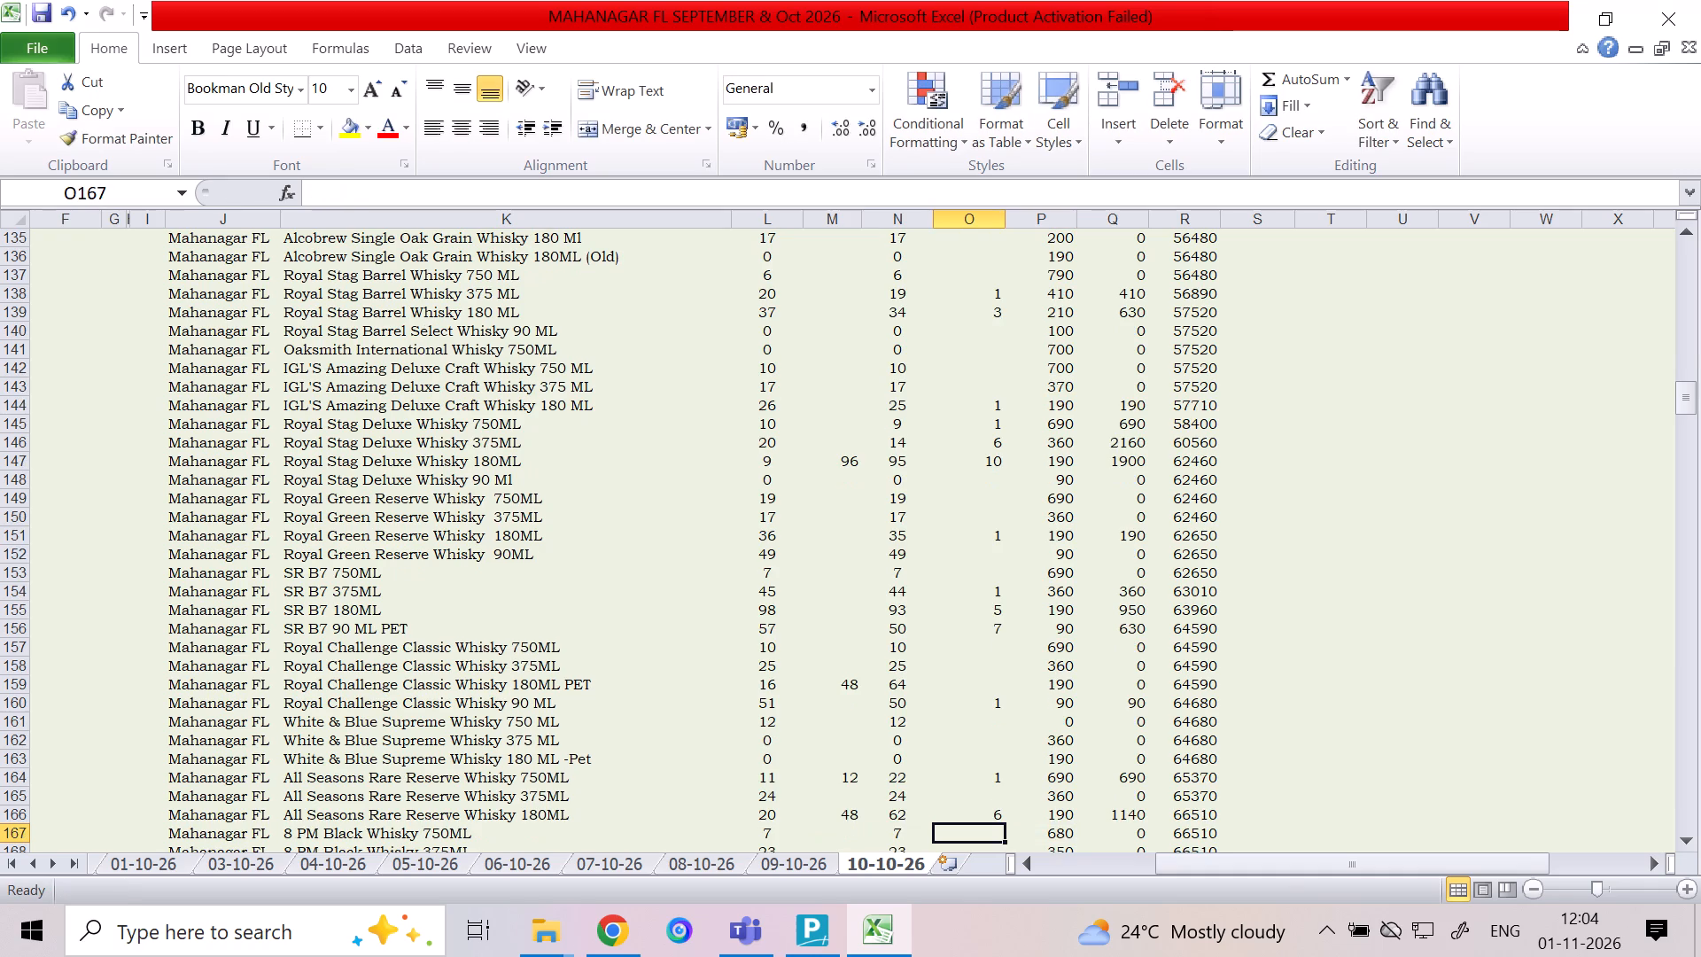
# Enter 2 in column O for 8 PM Black Whisky 180ML PET.
pyautogui.press('Down')
pyautogui.press('Down')
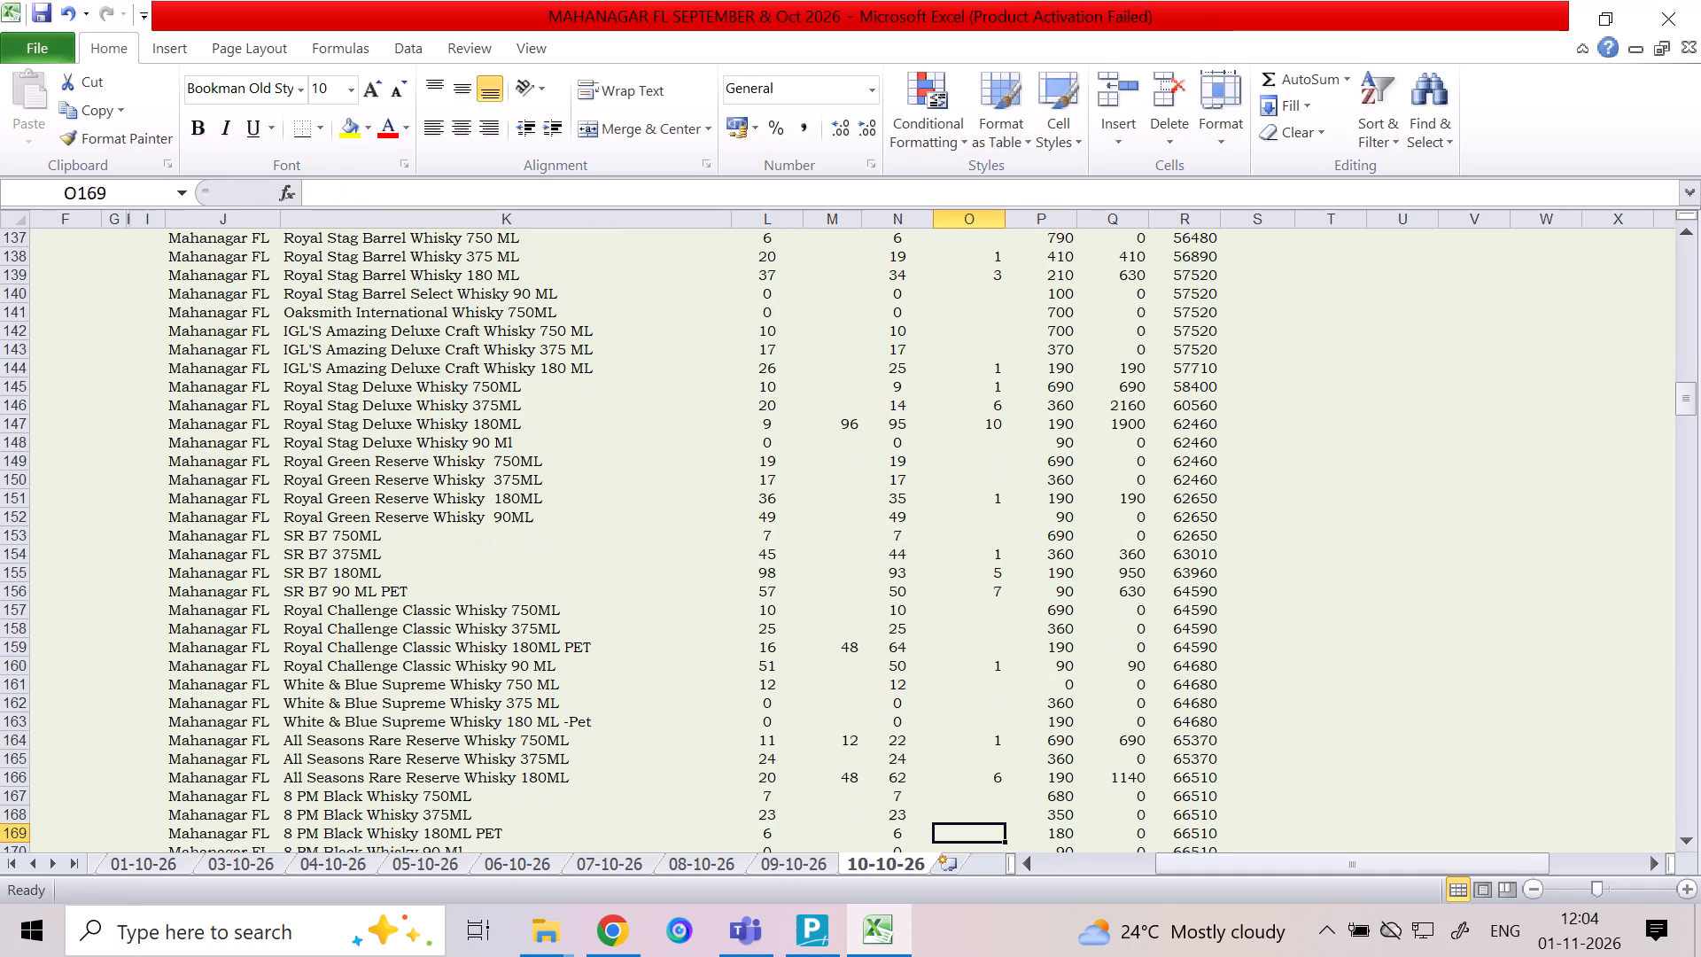
pyautogui.press('2')
pyautogui.press('Down')
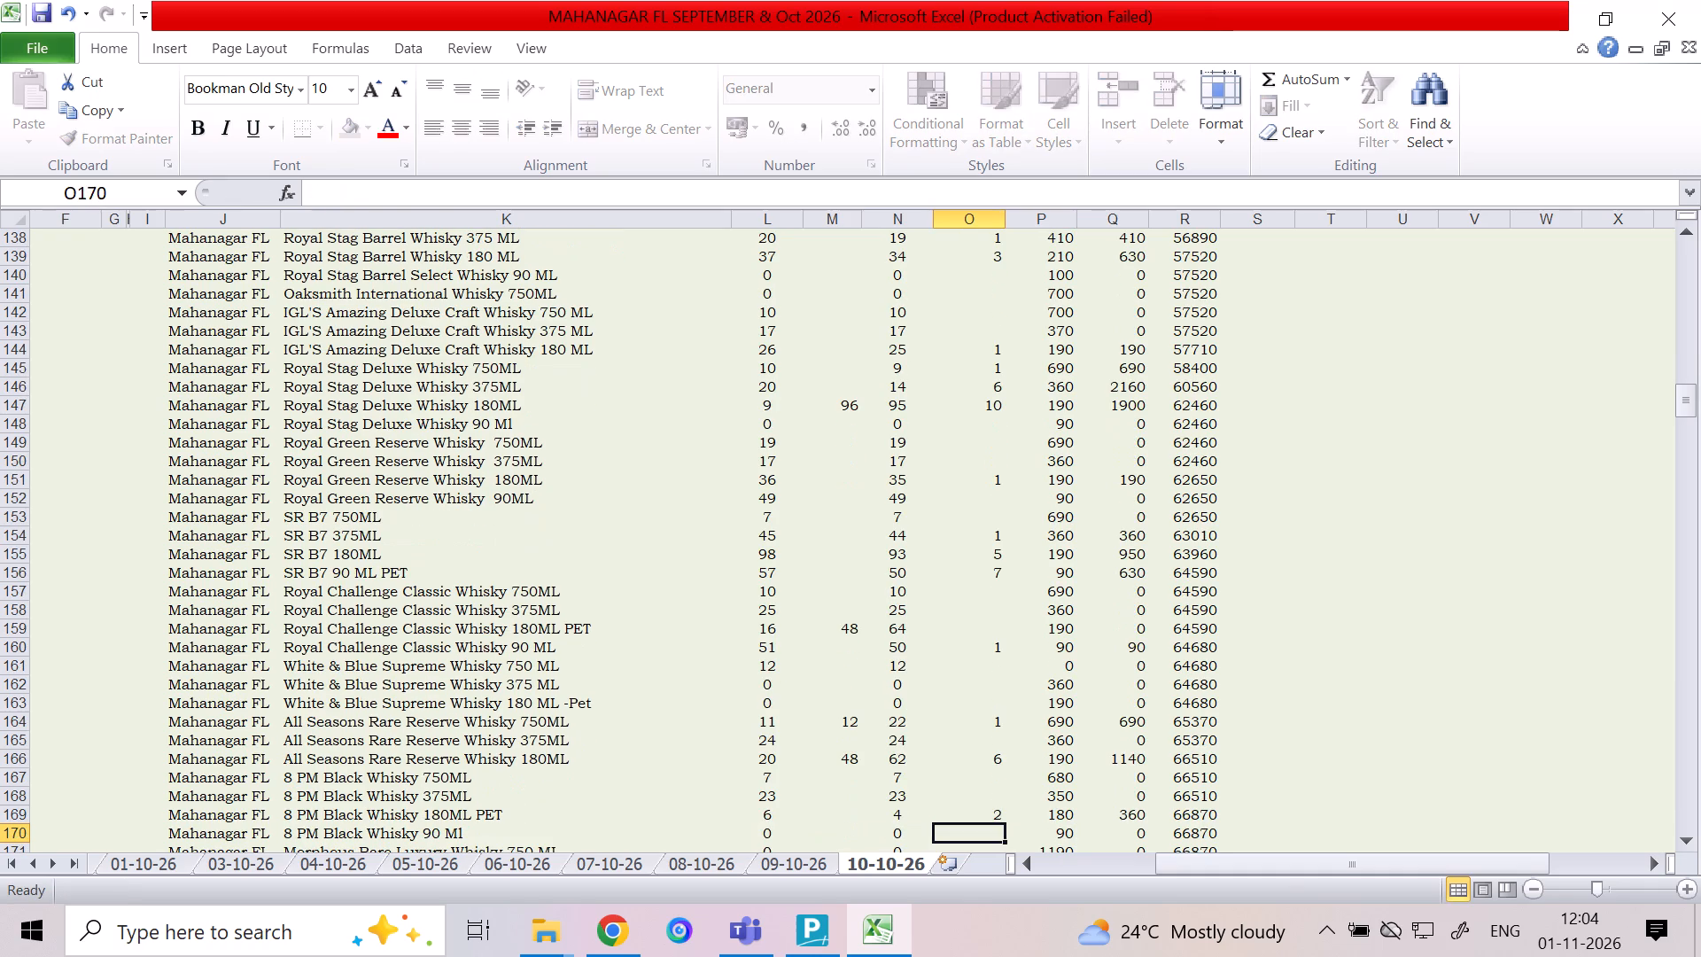
pyautogui.press('Up')
pyautogui.press('Left')
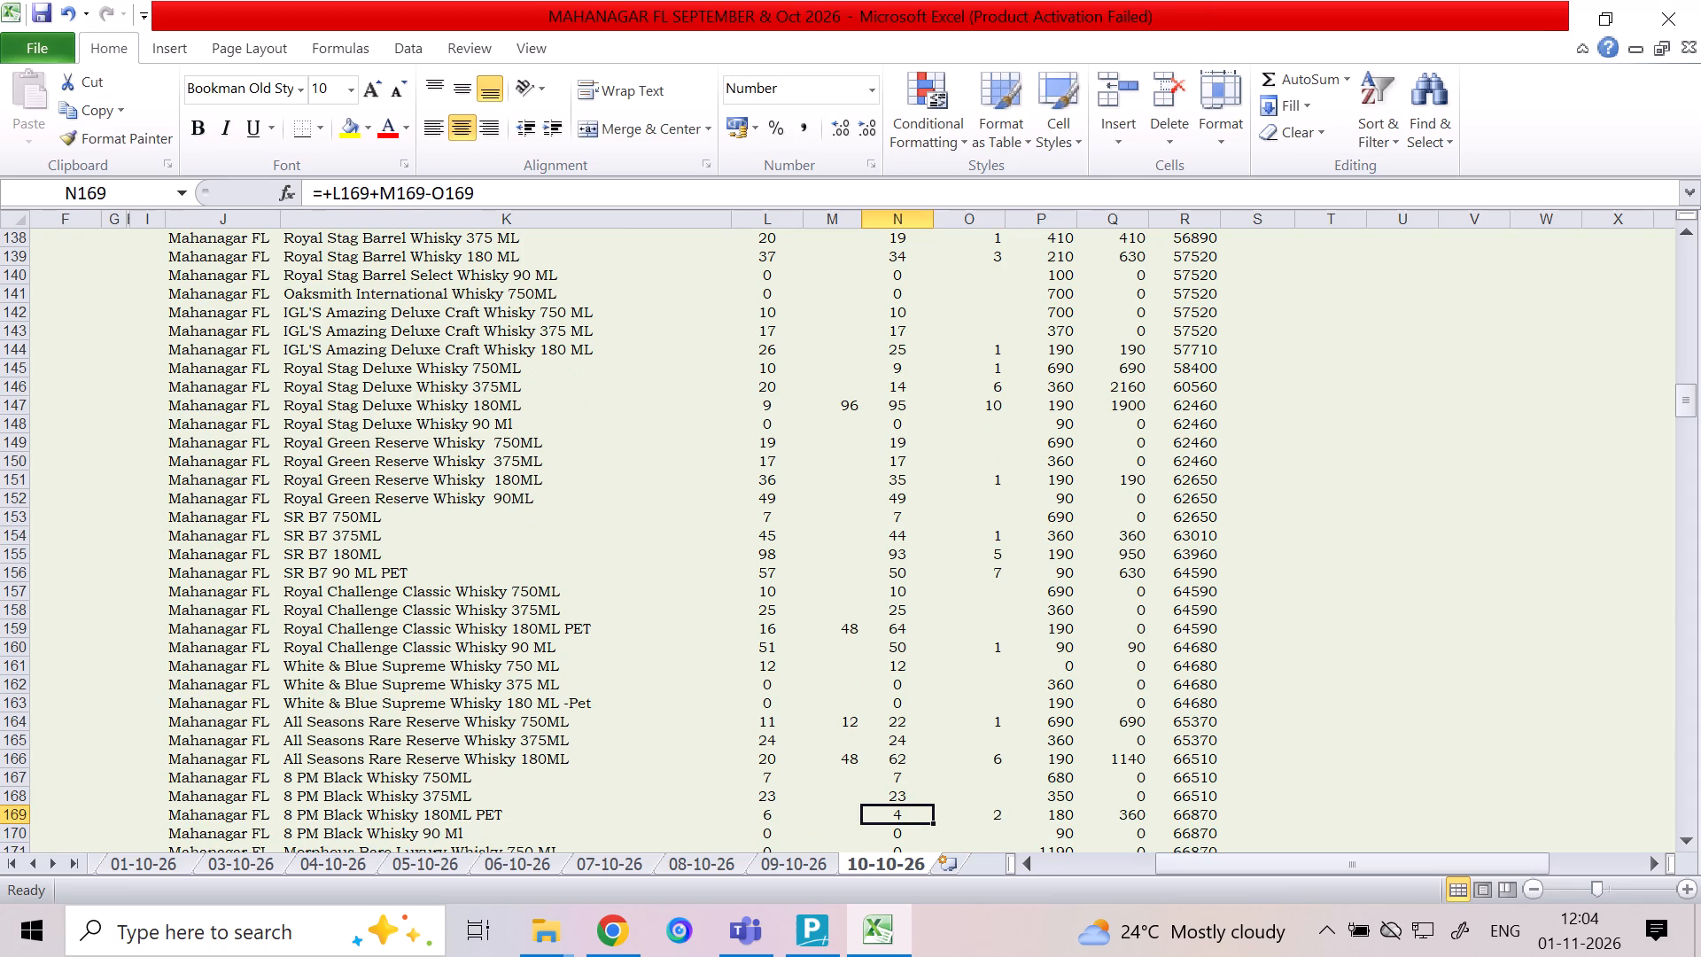
pyautogui.press('Right')
pyautogui.press('Down')
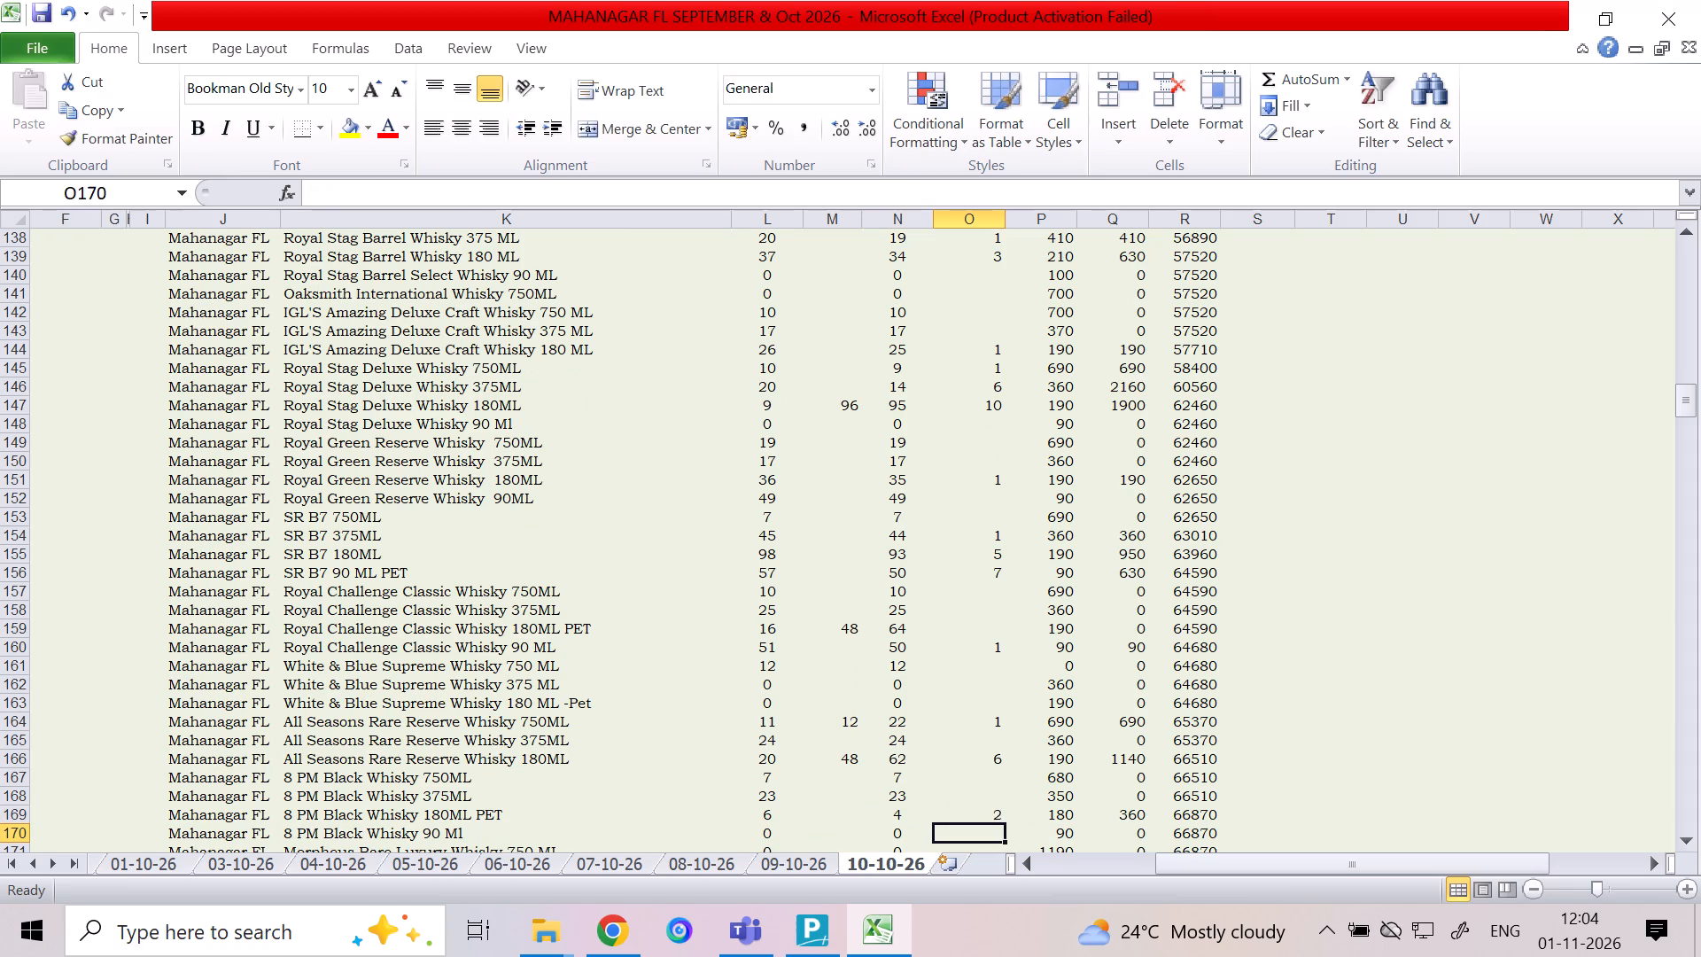
# Enter 1 in column O for 9 RACE COURCE SUPERIOR GRAIN WHISKY 180ML.
pyautogui.press('Down')
pyautogui.press('Down')
pyautogui.press('Down')
pyautogui.press('Up')
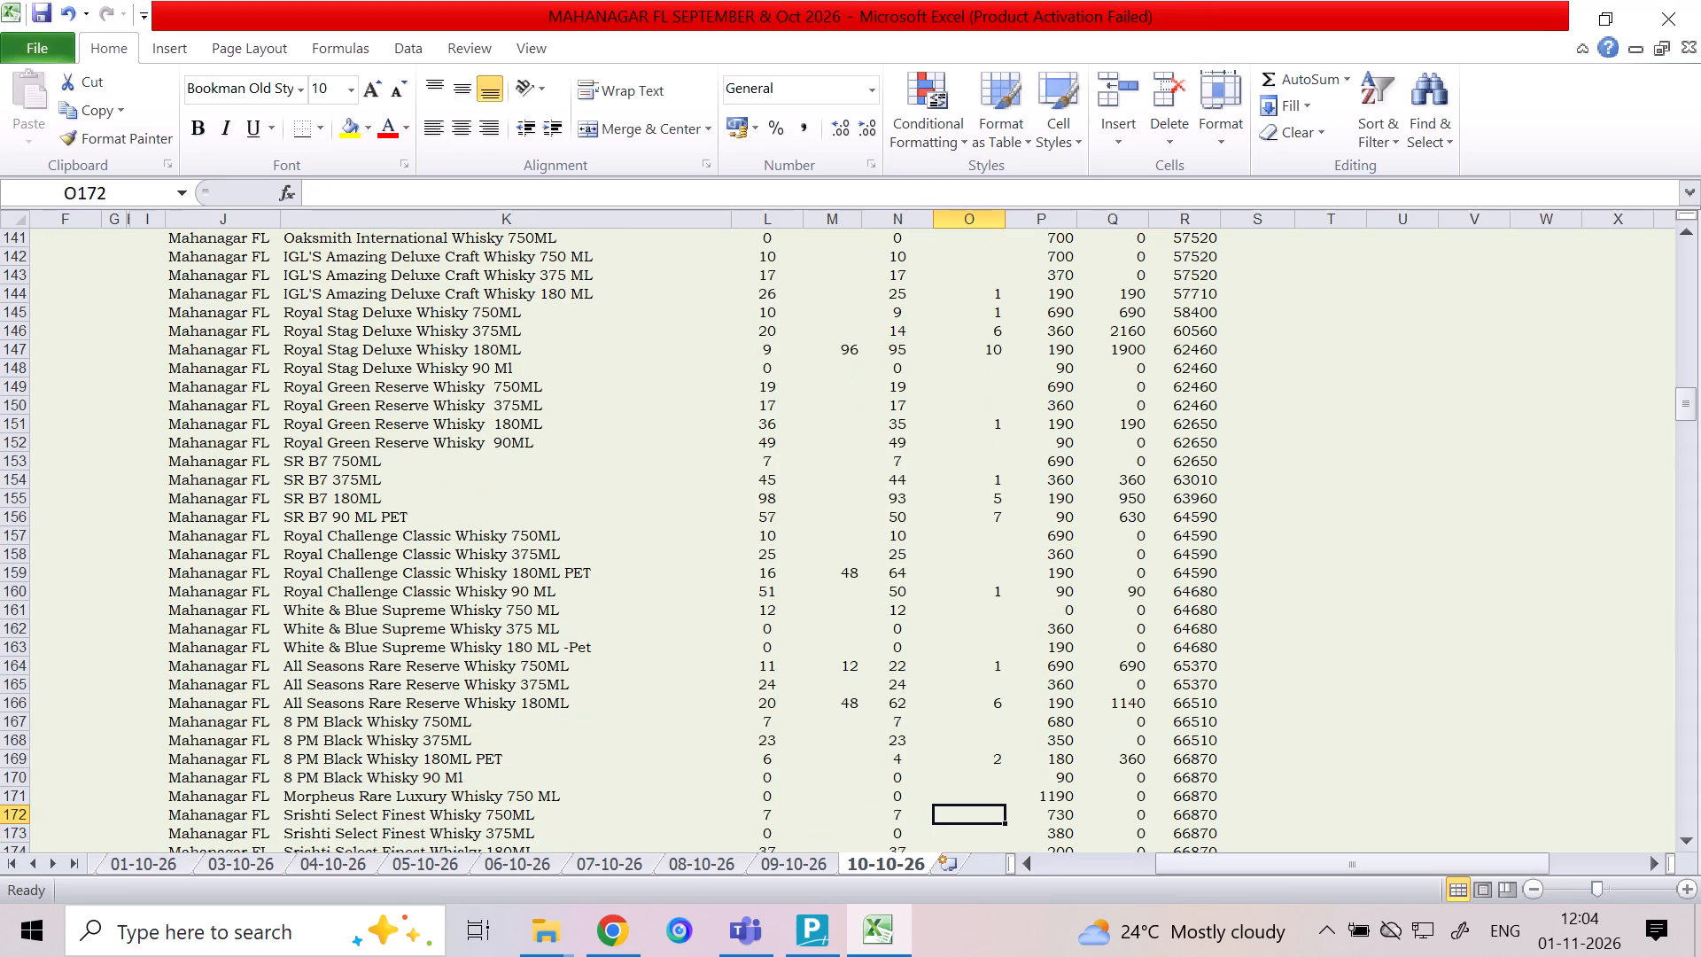
pyautogui.press('Down')
pyautogui.press('Down')
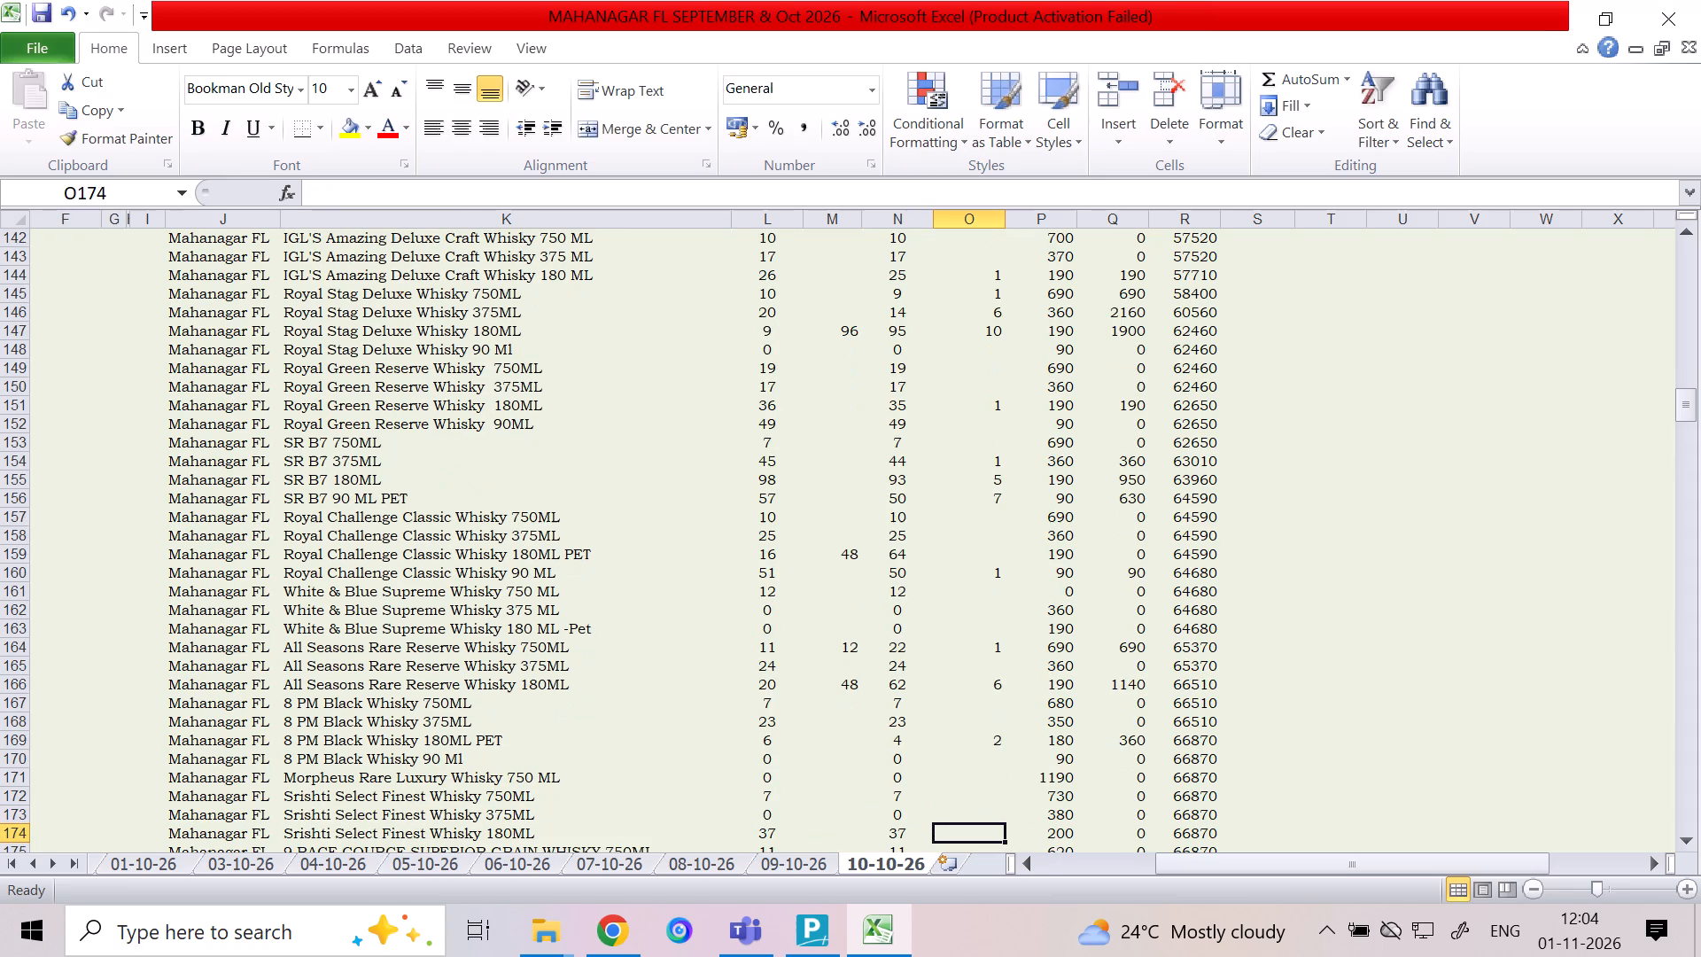
pyautogui.press('Down')
pyautogui.press('Down')
pyautogui.press('Up')
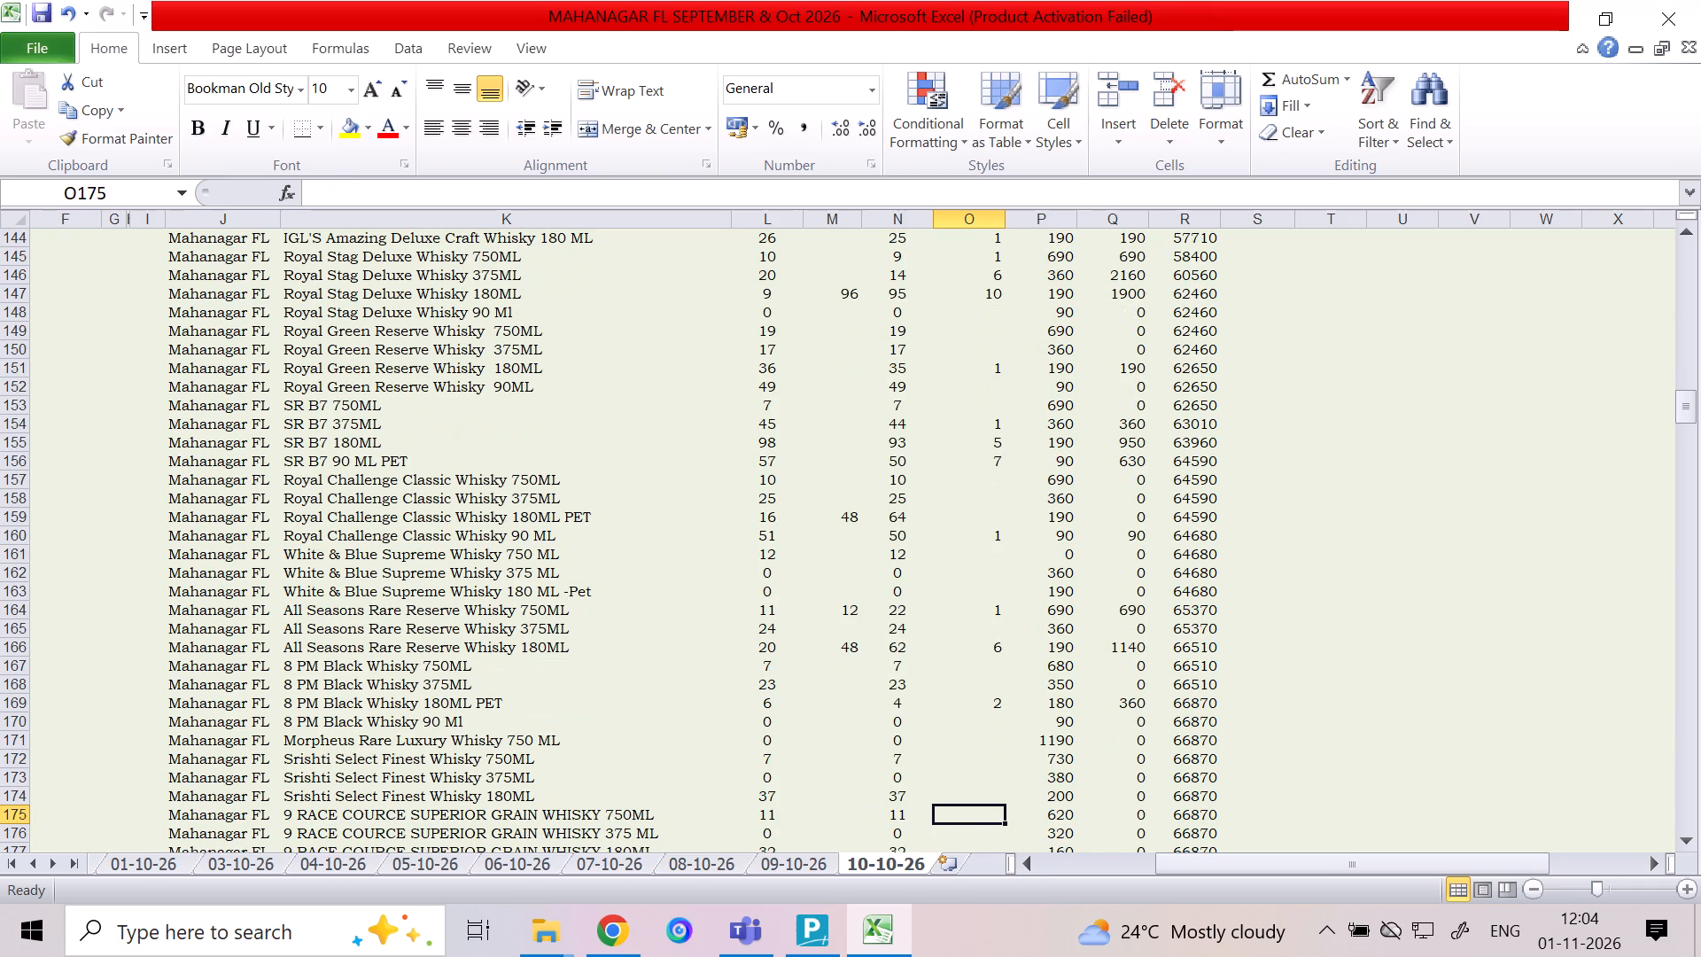
pyautogui.press('Down')
pyautogui.press('Down')
pyautogui.press('1')
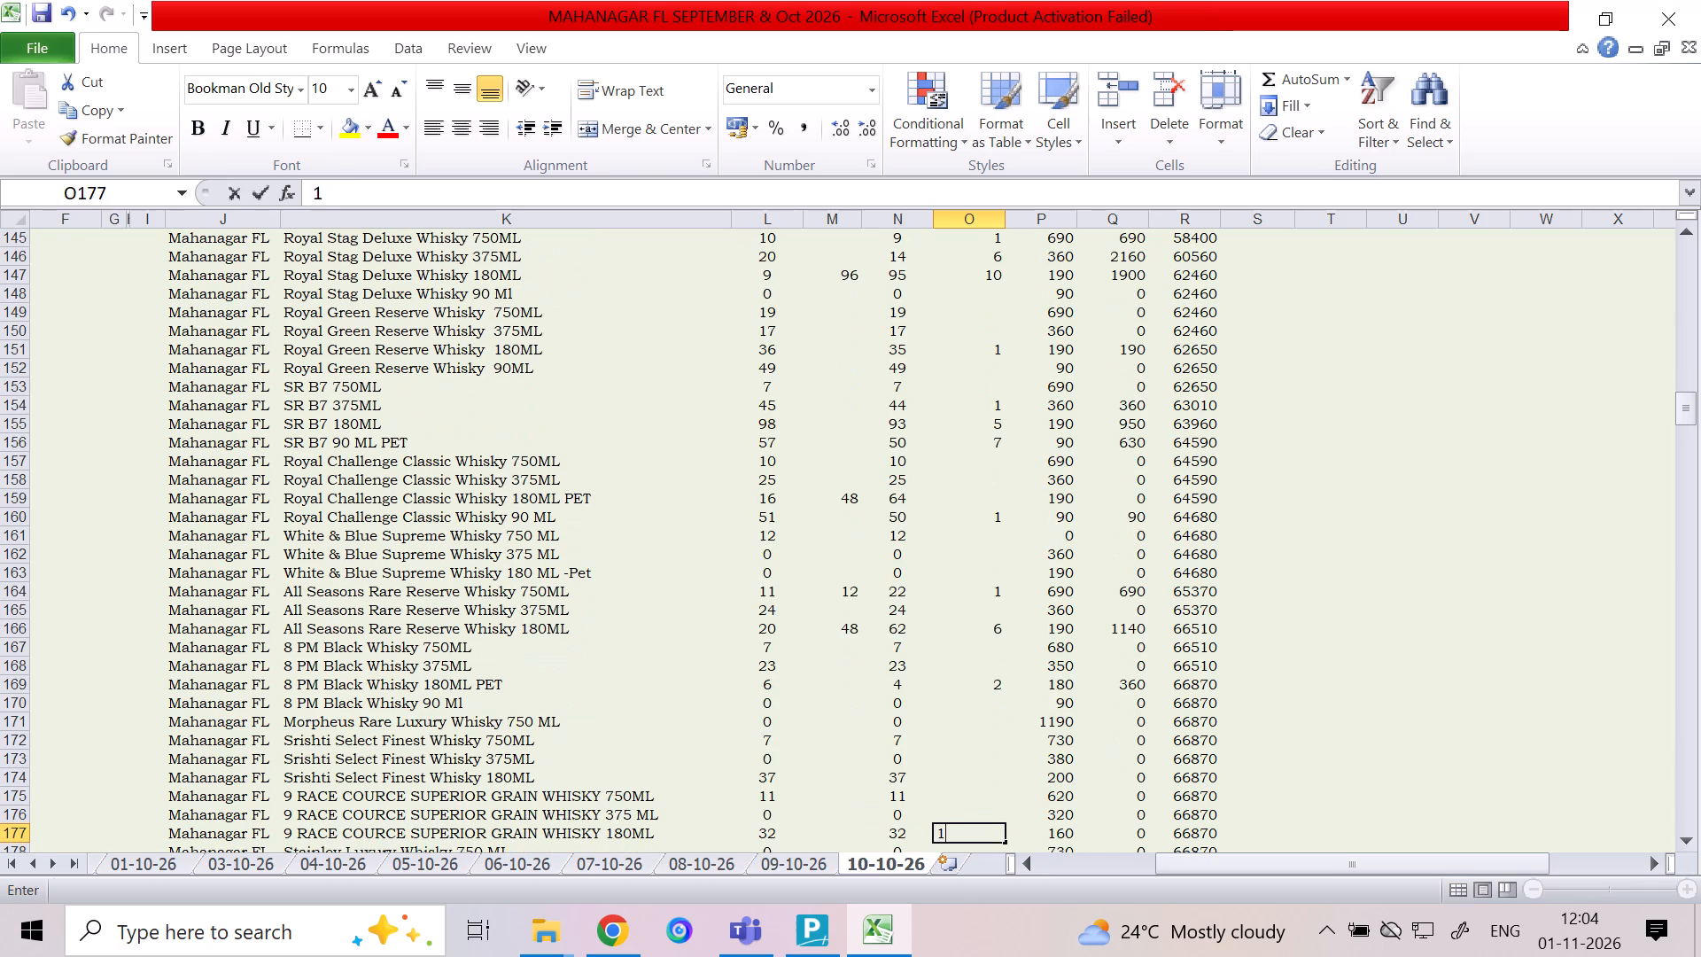
pyautogui.press('Down')
# Enter column O quantities for Imperial Blue Dual Cask Smooth Whisky: 2 for 375ML and 16 for 180ML.
pyautogui.press('Down')
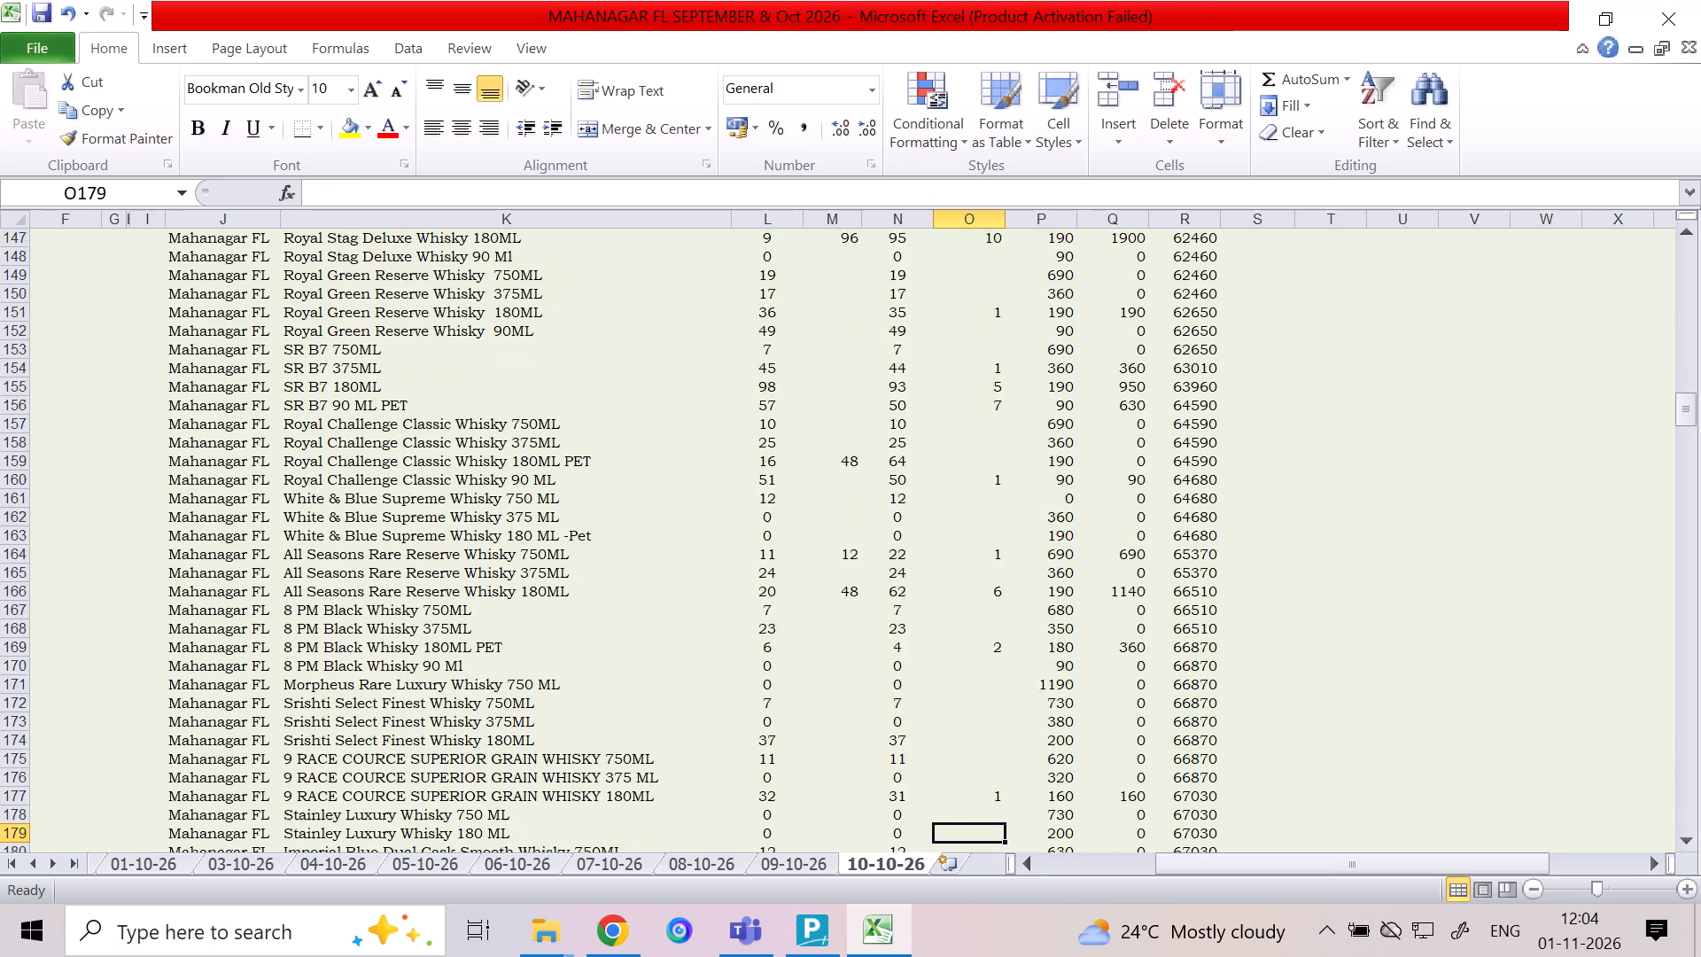
pyautogui.press('Down')
pyautogui.press('Down')
pyautogui.press('Up')
pyautogui.press('Down')
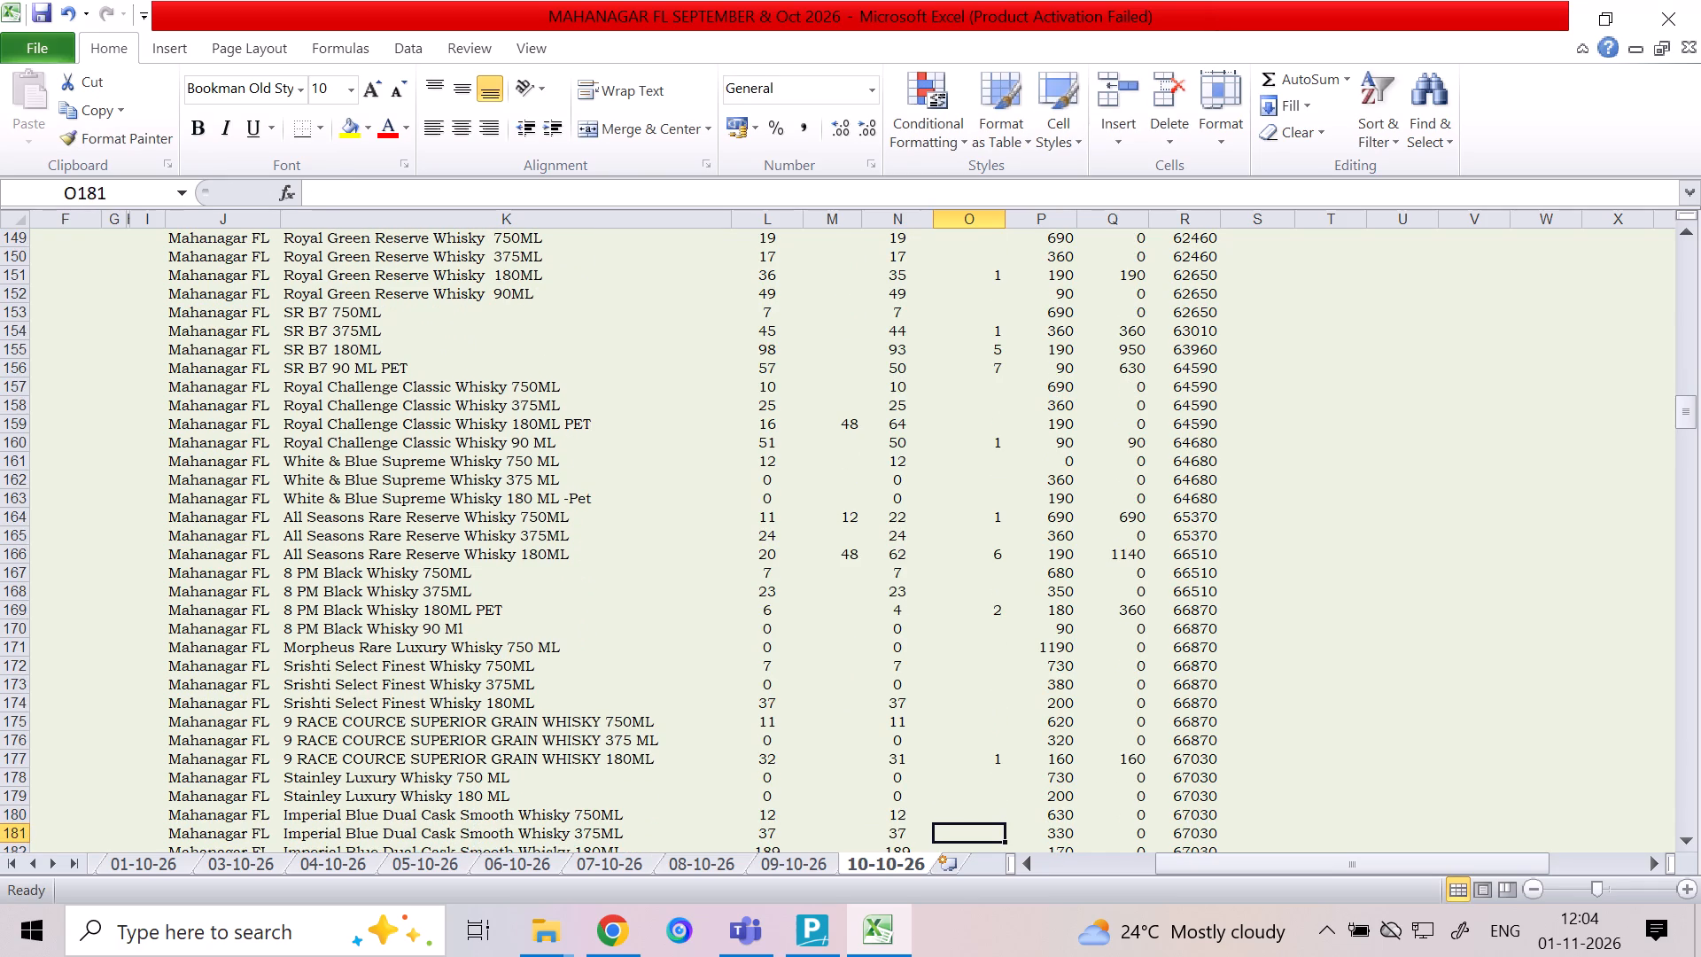
pyautogui.press('2')
pyautogui.press('Down')
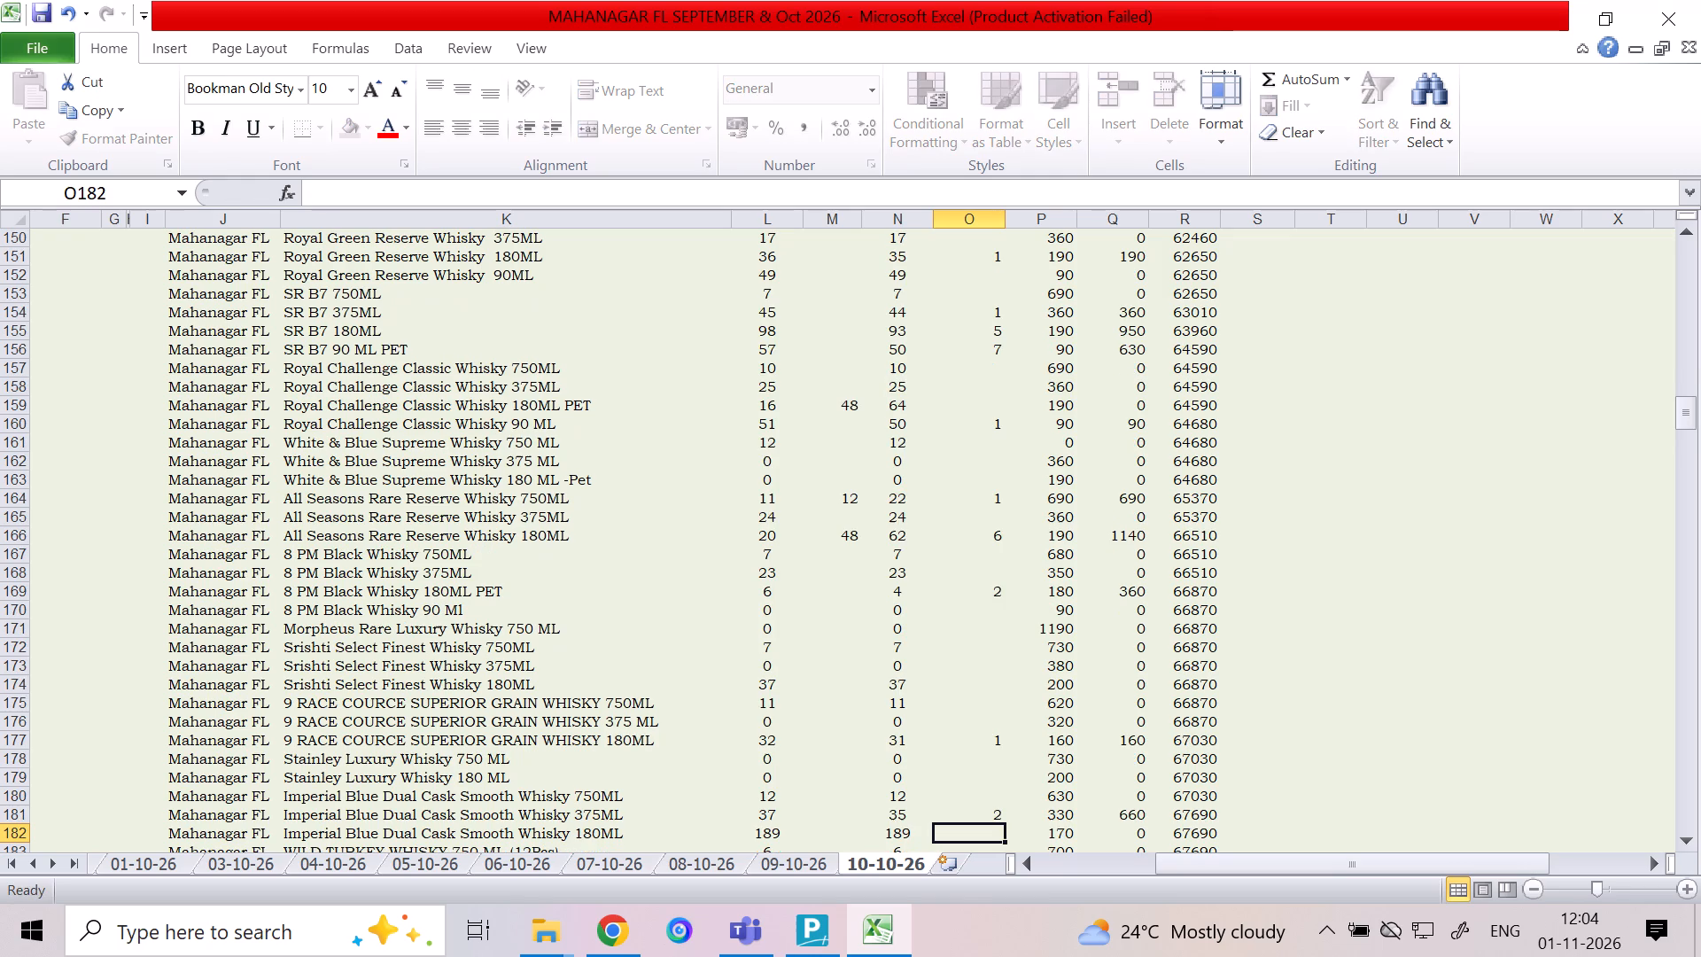
pyautogui.write('16')
pyautogui.press('Down')
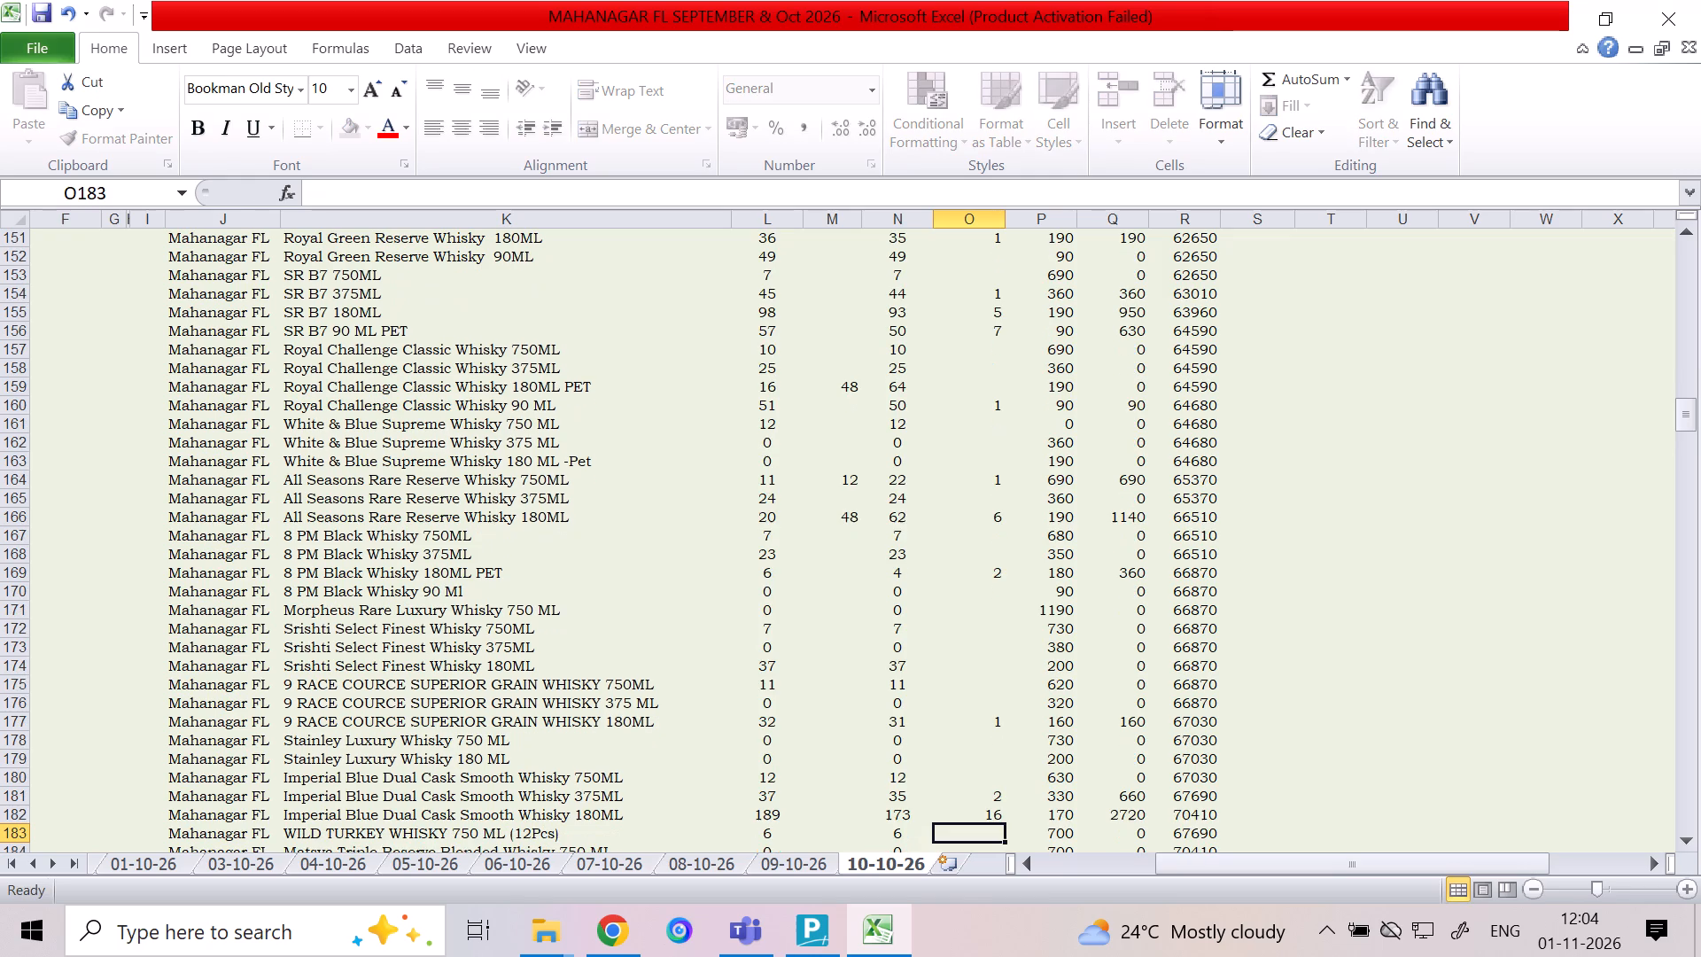
# Enter 24 in column M for After Dark Wishky 375ML.
pyautogui.press('Down')
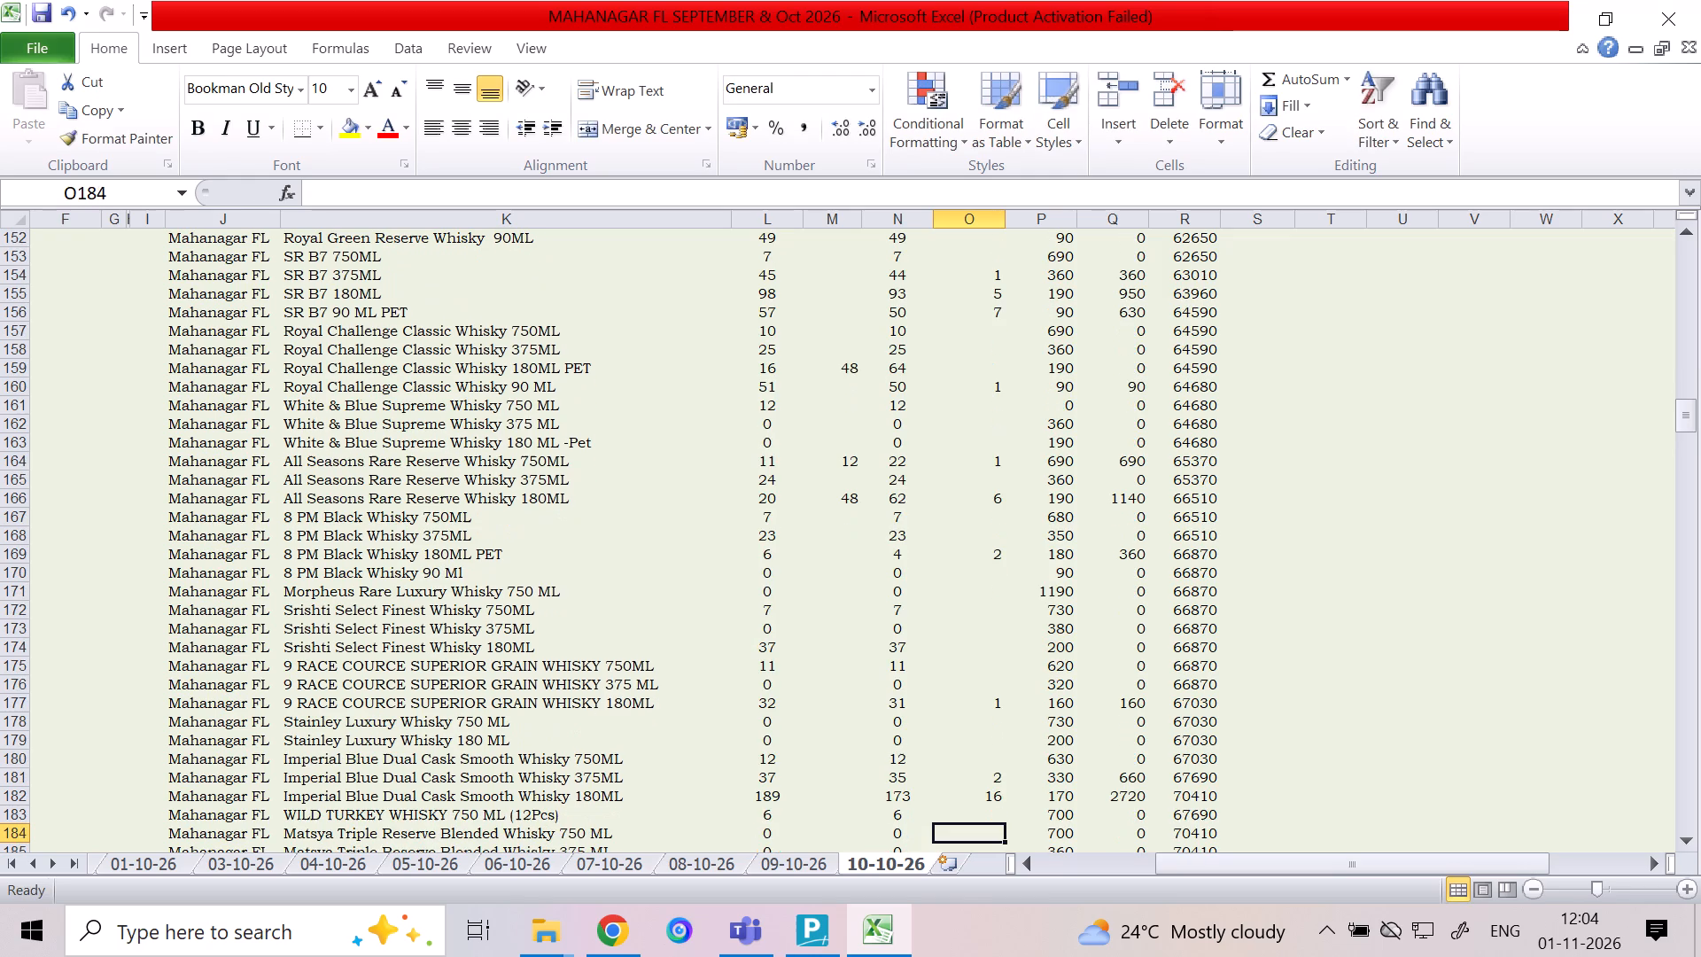
pyautogui.press('Down')
pyautogui.press('Down')
pyautogui.press('Down')
pyautogui.press('Down')
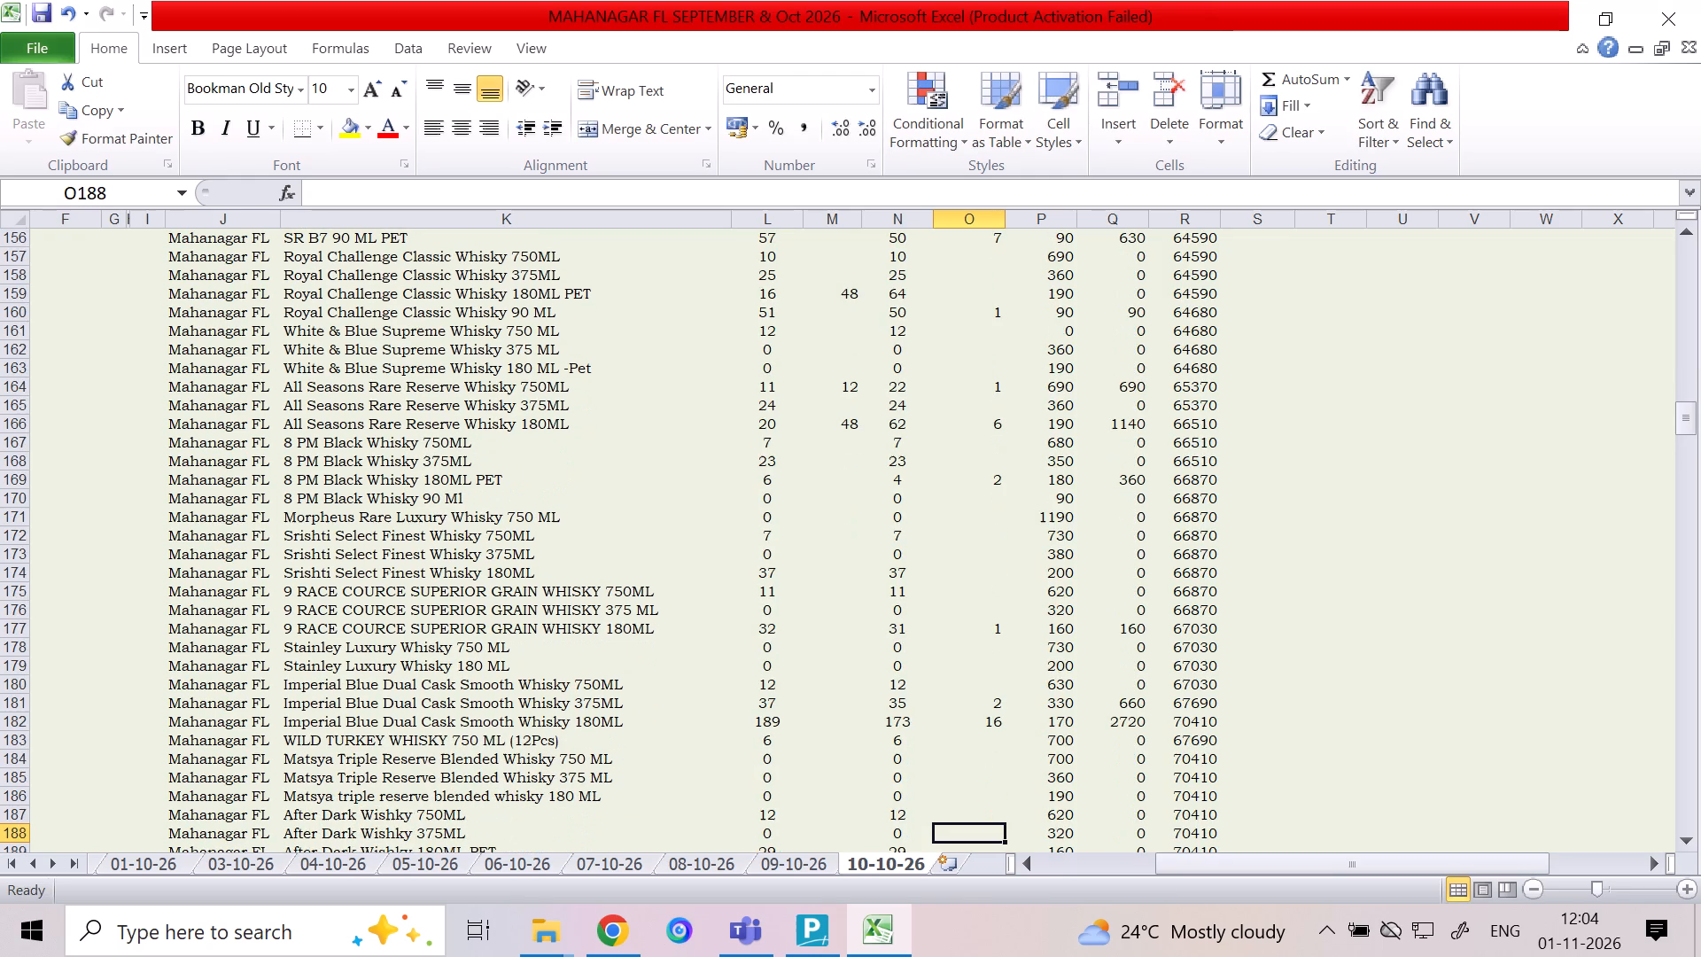
pyautogui.press('Up')
pyautogui.press('Down')
pyautogui.press('Down')
pyautogui.press('Down')
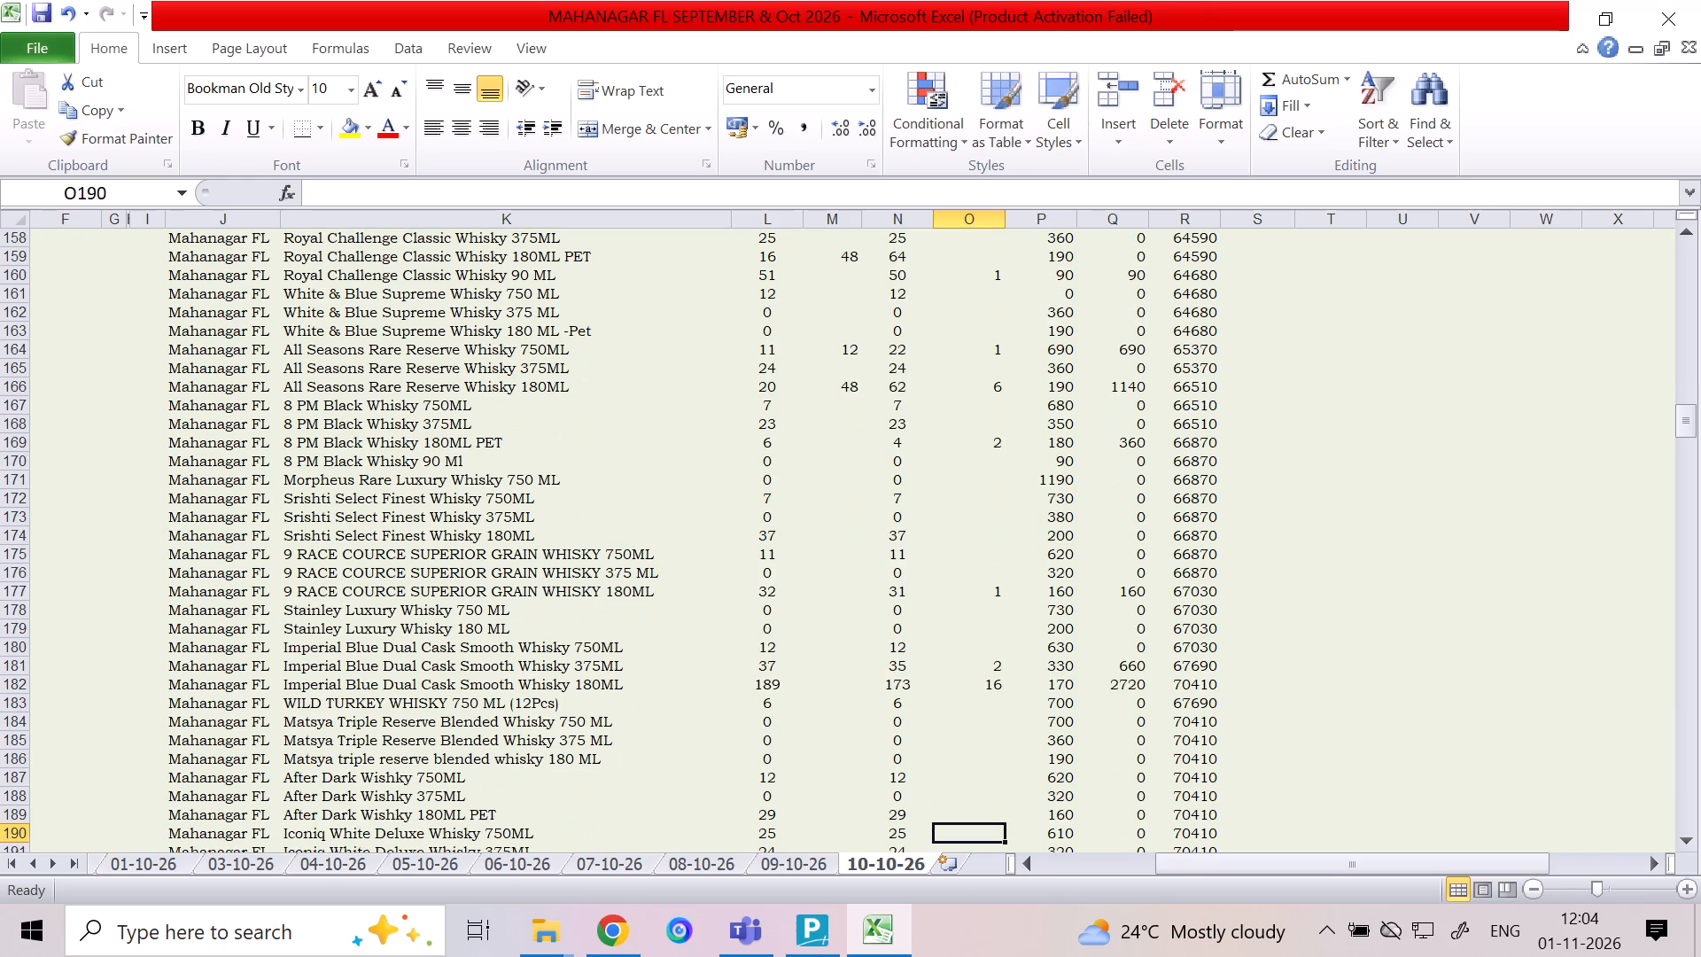
pyautogui.press('Up')
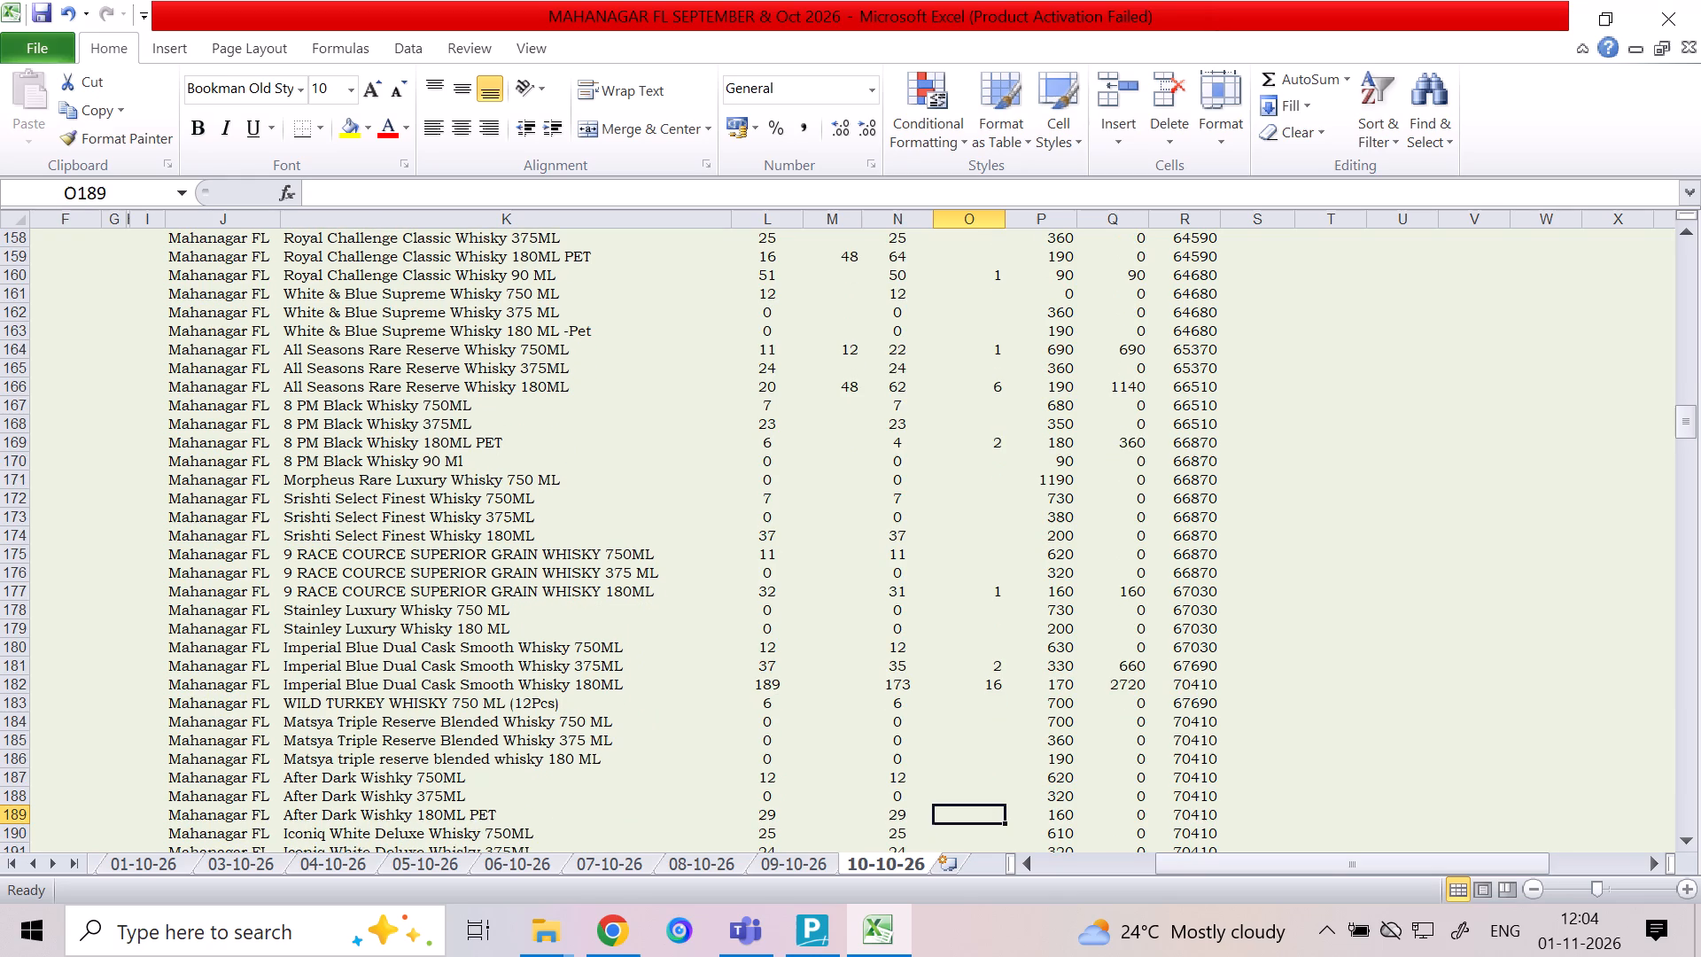
pyautogui.press('Up')
pyautogui.press('Left')
pyautogui.press('Left')
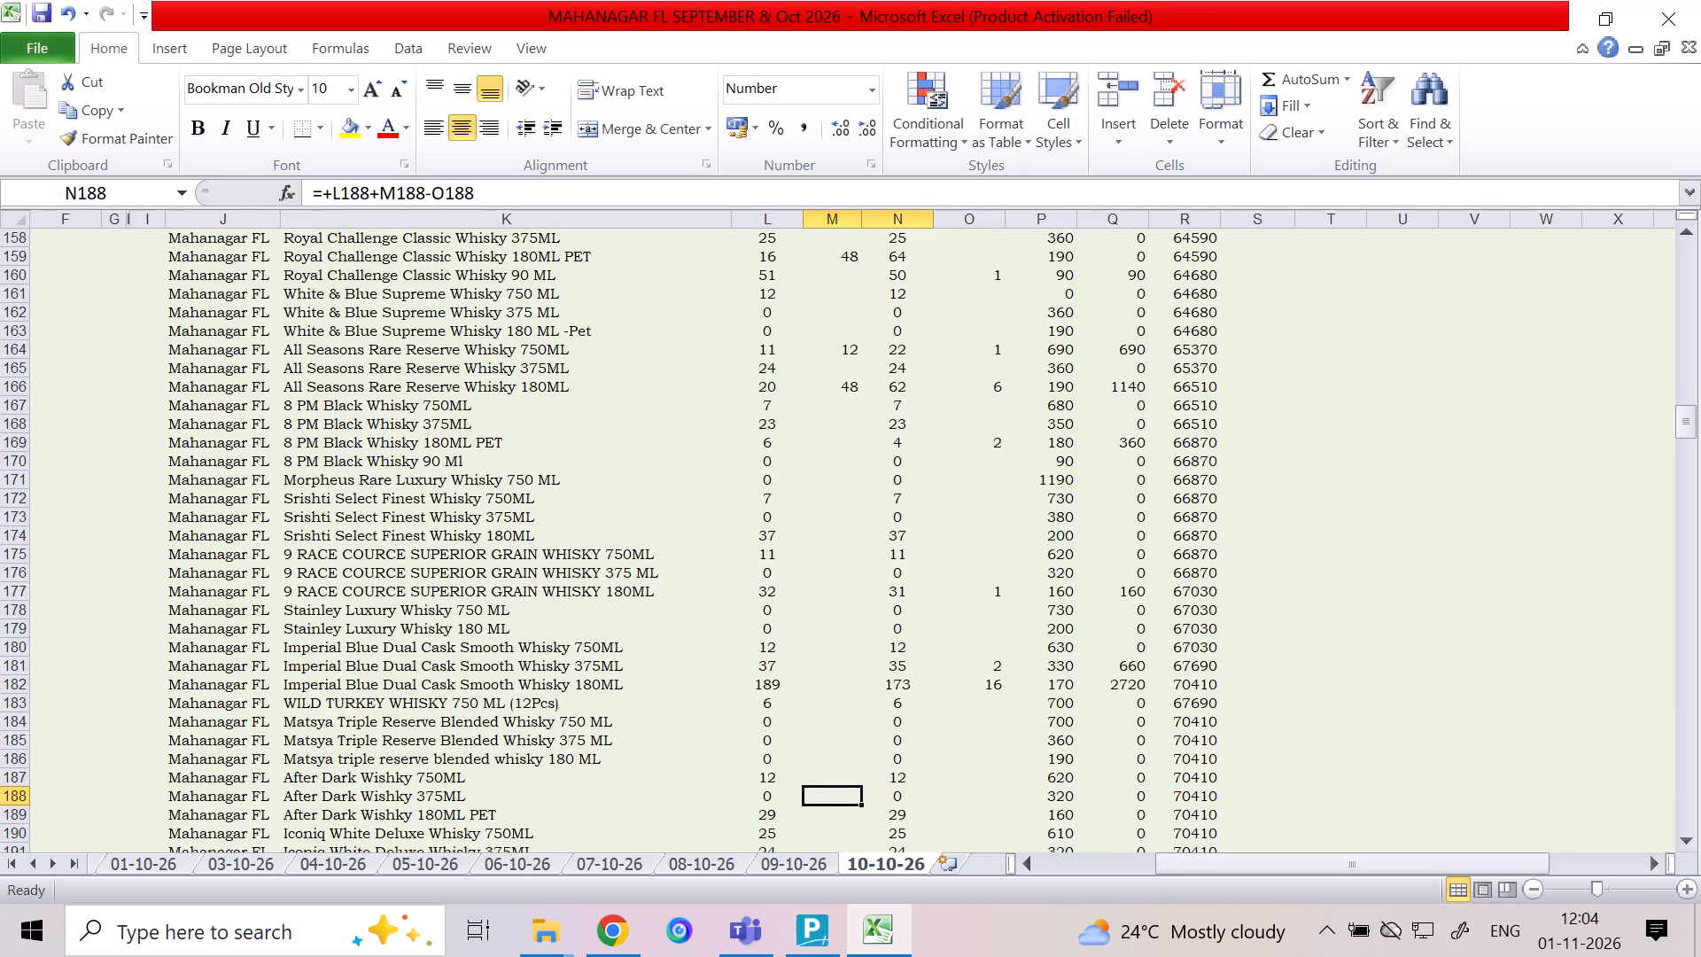
pyautogui.write('24')
pyautogui.press('Right')
pyautogui.press('Right')
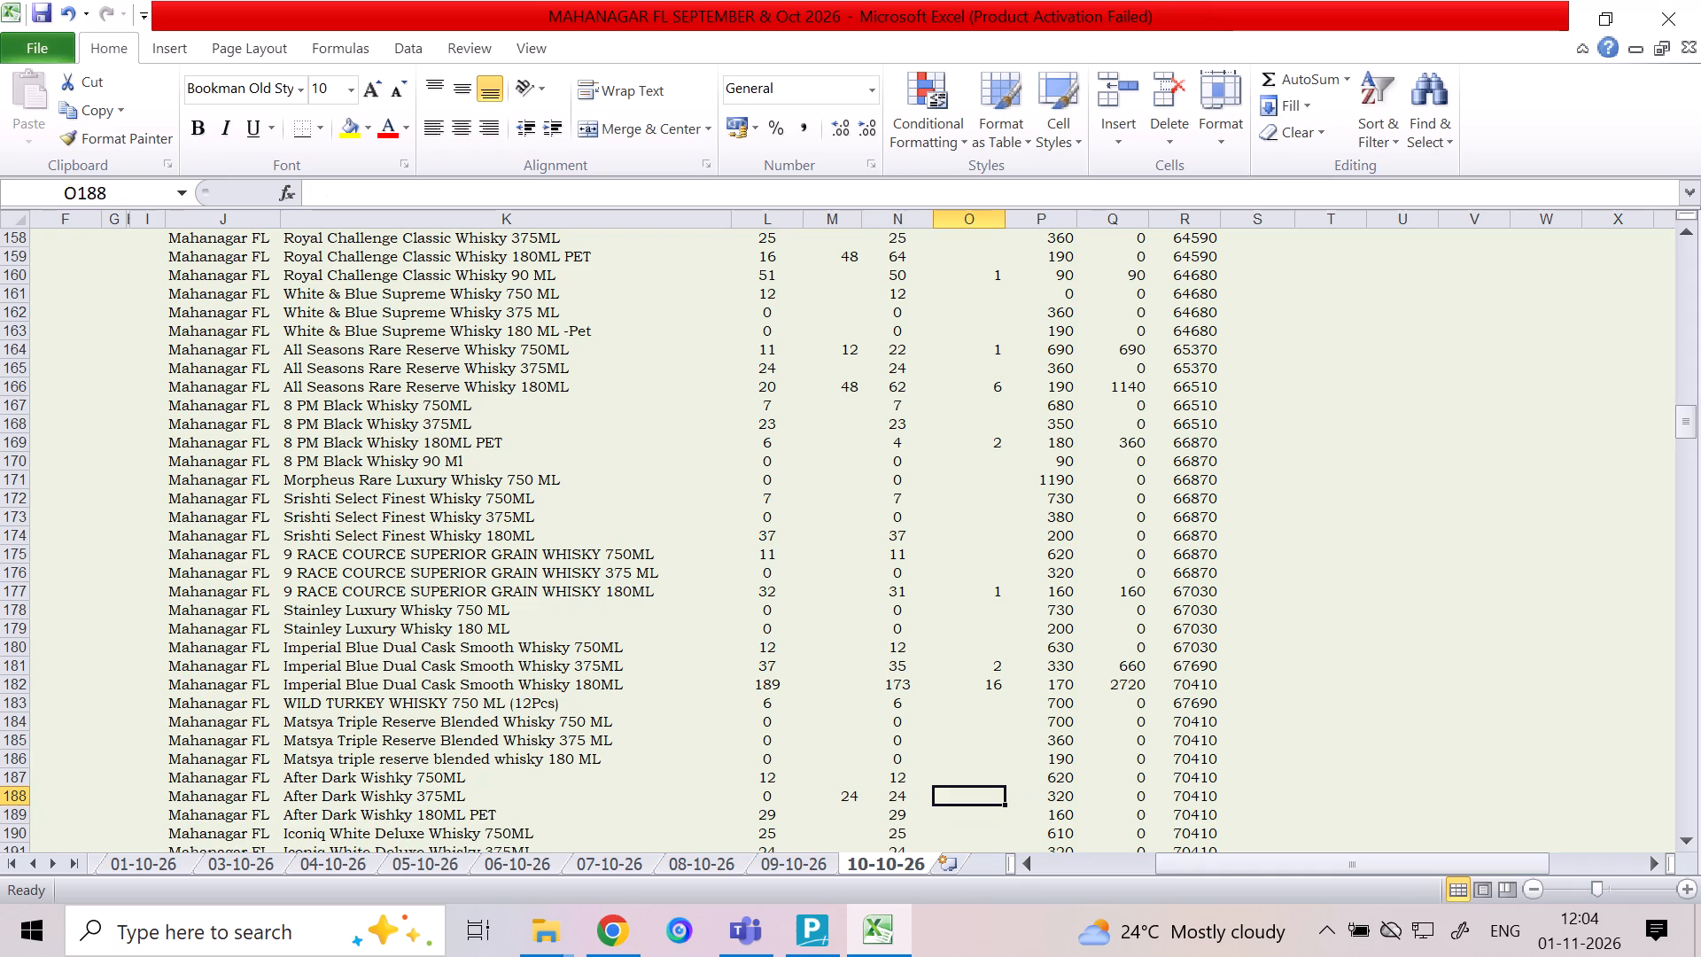
# For After Dark Wishky 180ML PET, enter 96 in column M and 25 in column O.
pyautogui.press('Down')
pyautogui.press('Up')
pyautogui.press('Left')
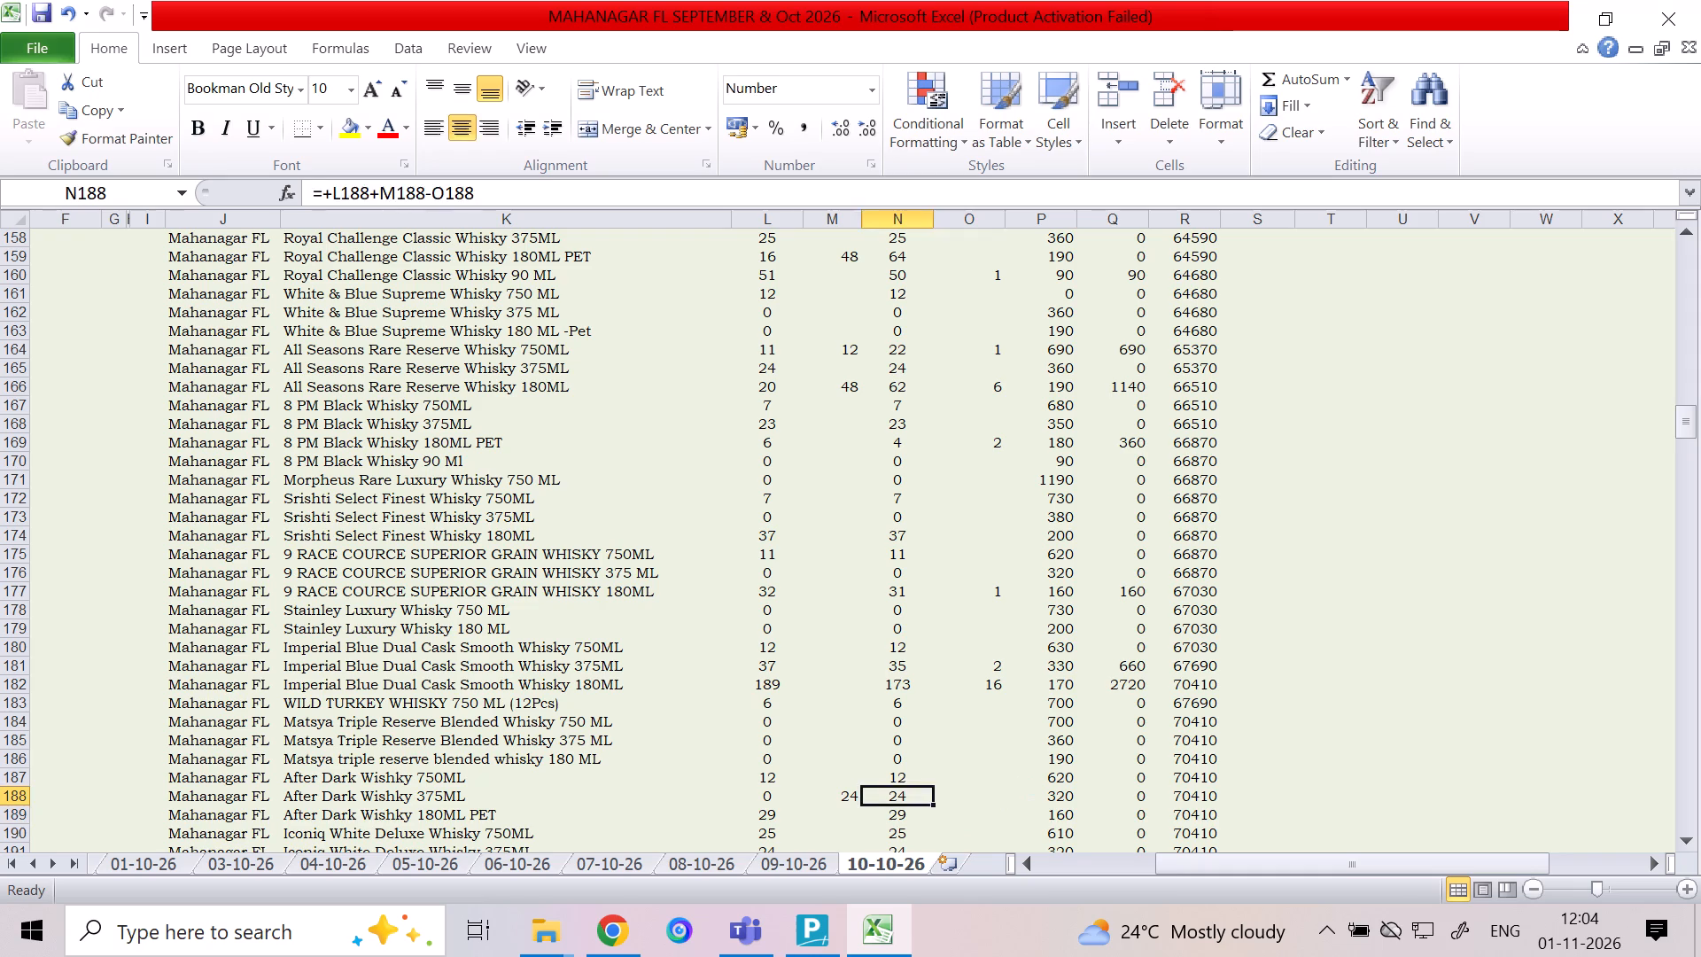
pyautogui.press('Left')
pyautogui.press('Down')
pyautogui.write('96')
pyautogui.press('Right')
pyautogui.press('Right')
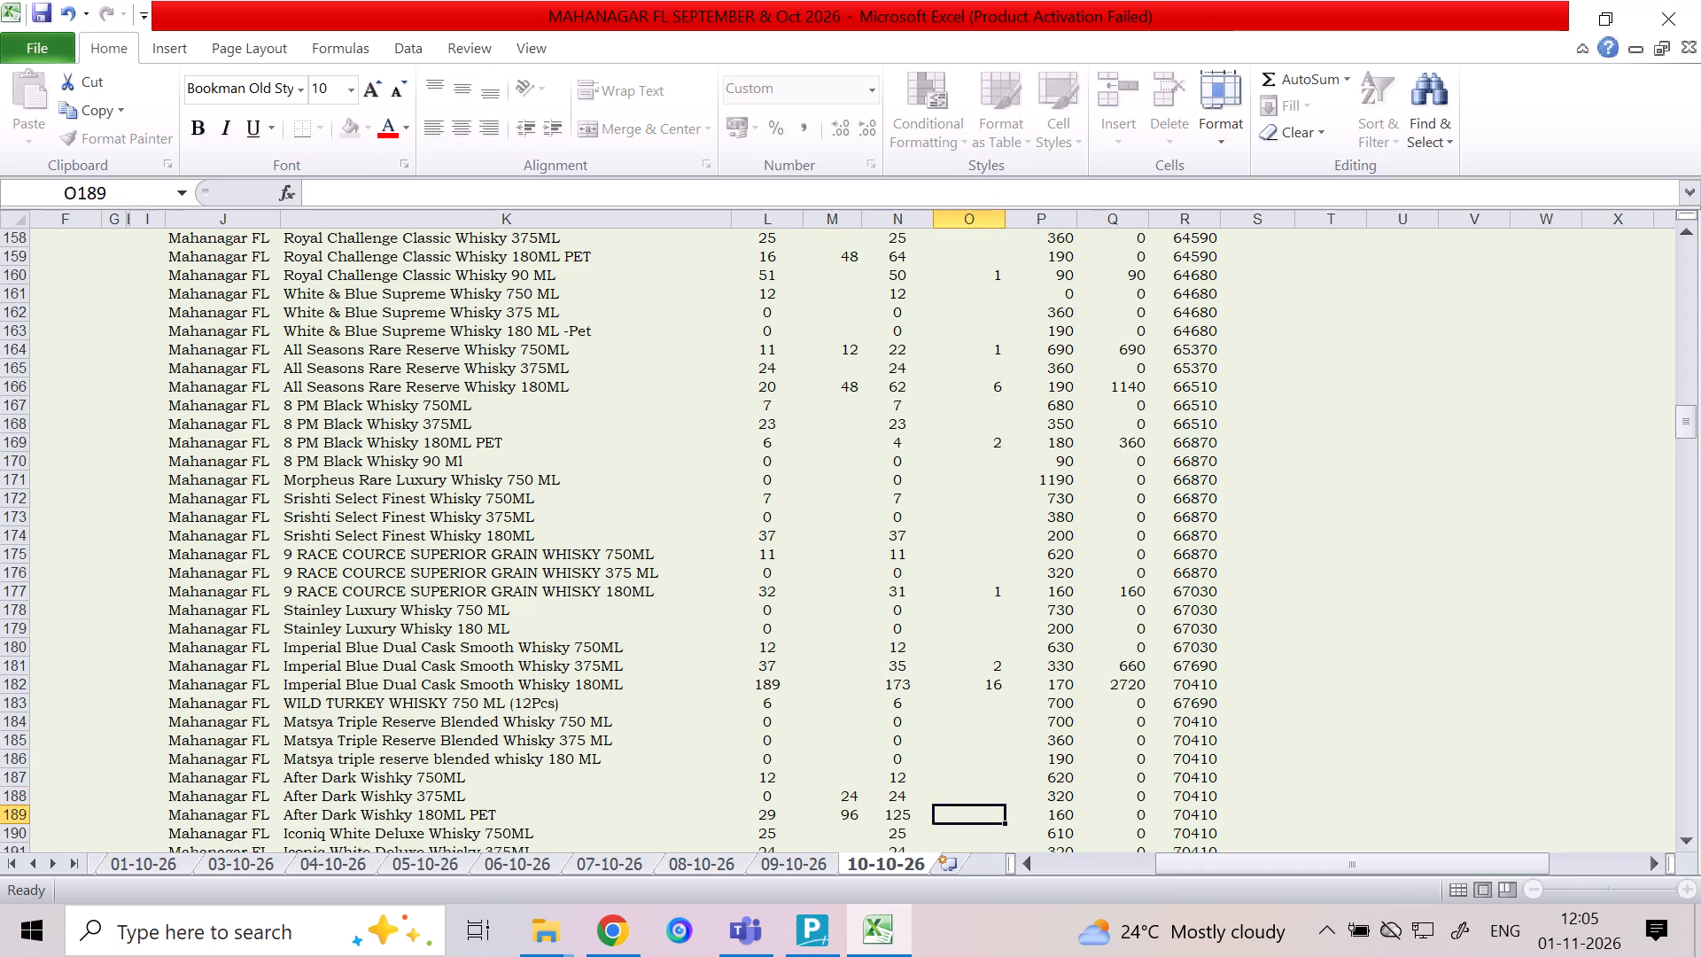
pyautogui.write('25')
pyautogui.press('Down')
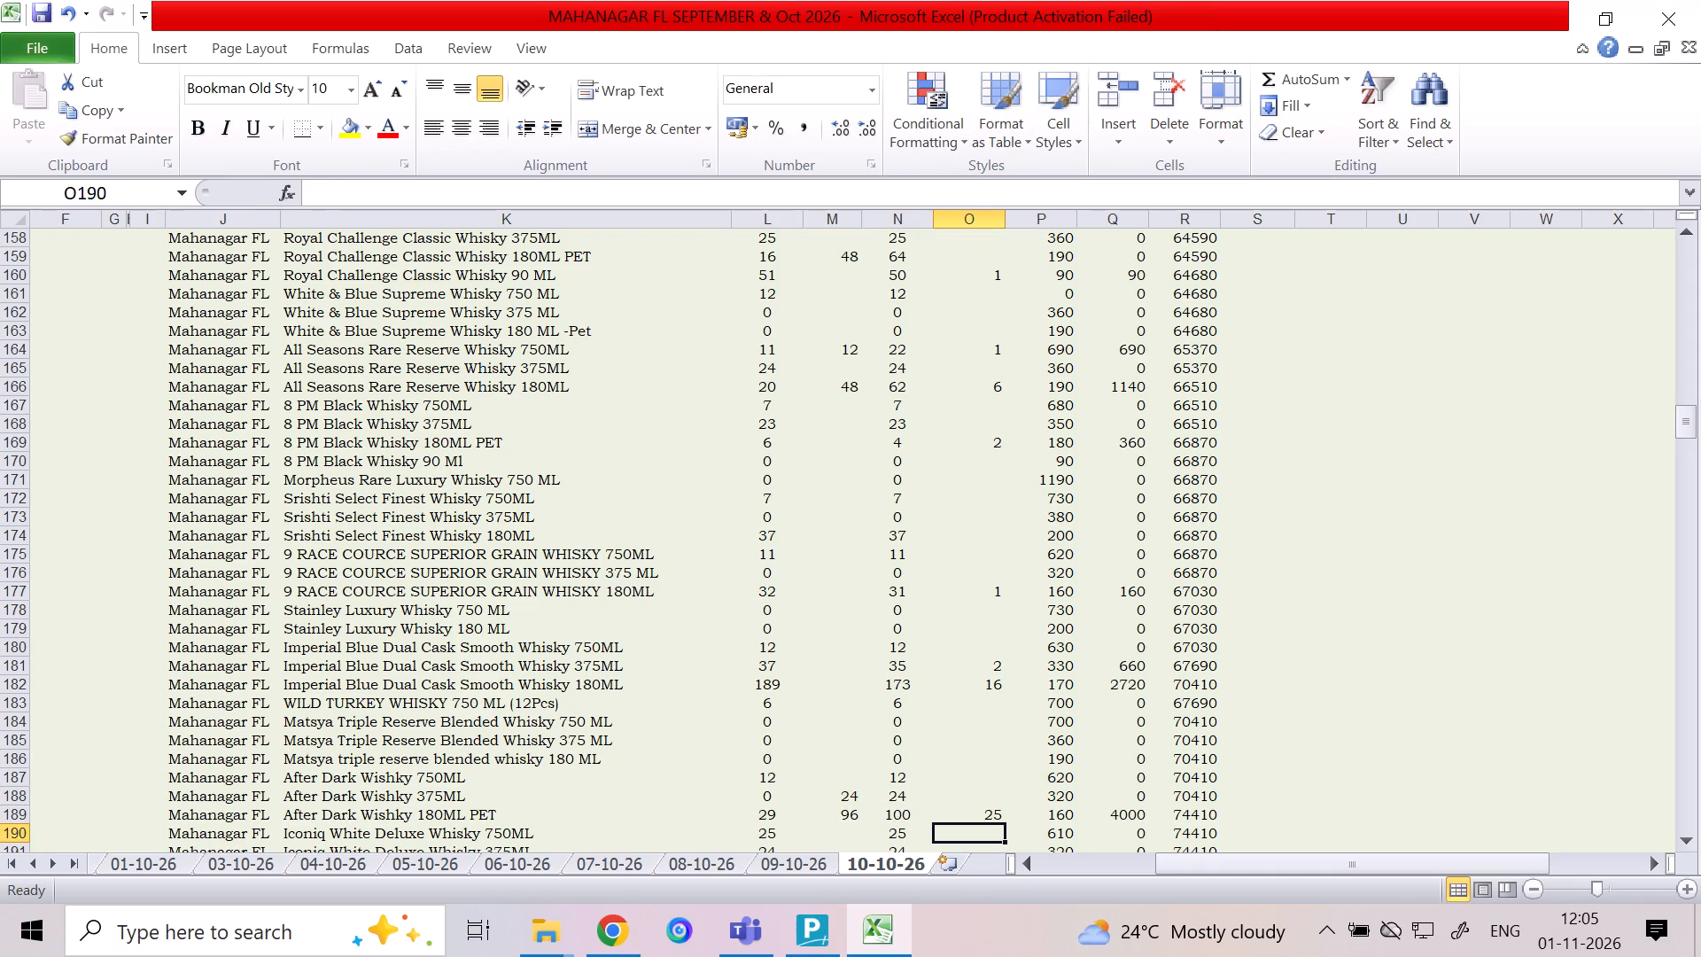
# Enter 2 in column O for Iconiq White Deluxe Whisky 750ML.
pyautogui.press('Down')
pyautogui.press('Up')
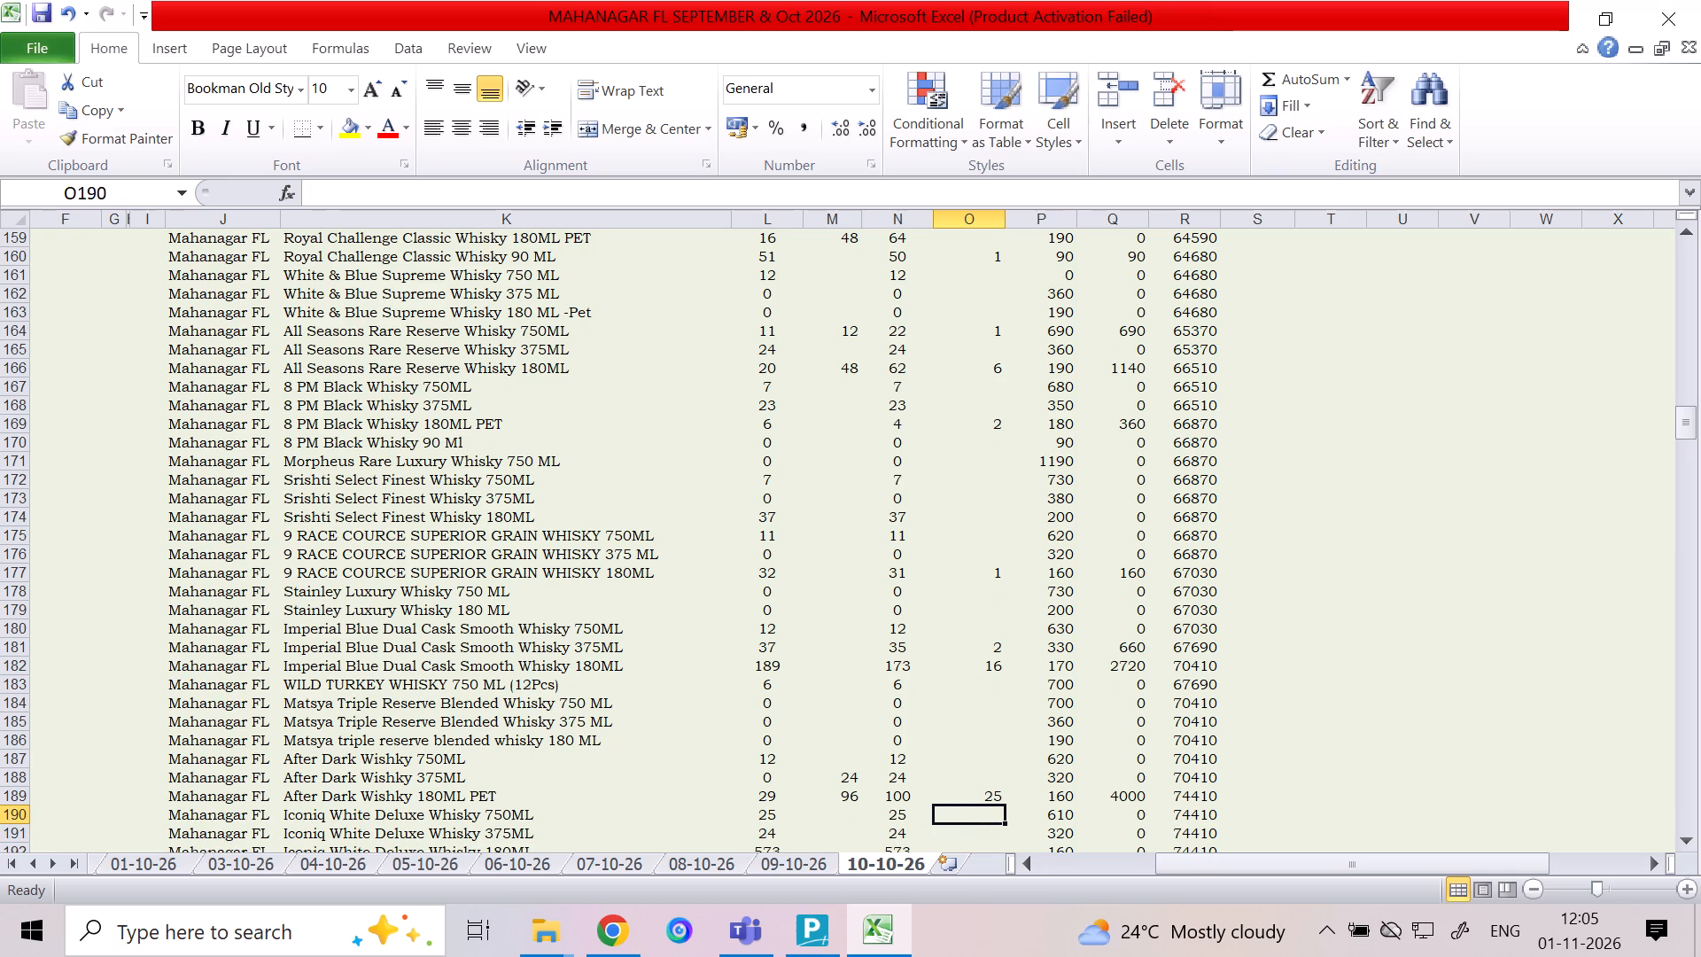
pyautogui.press('2')
pyautogui.press('Down')
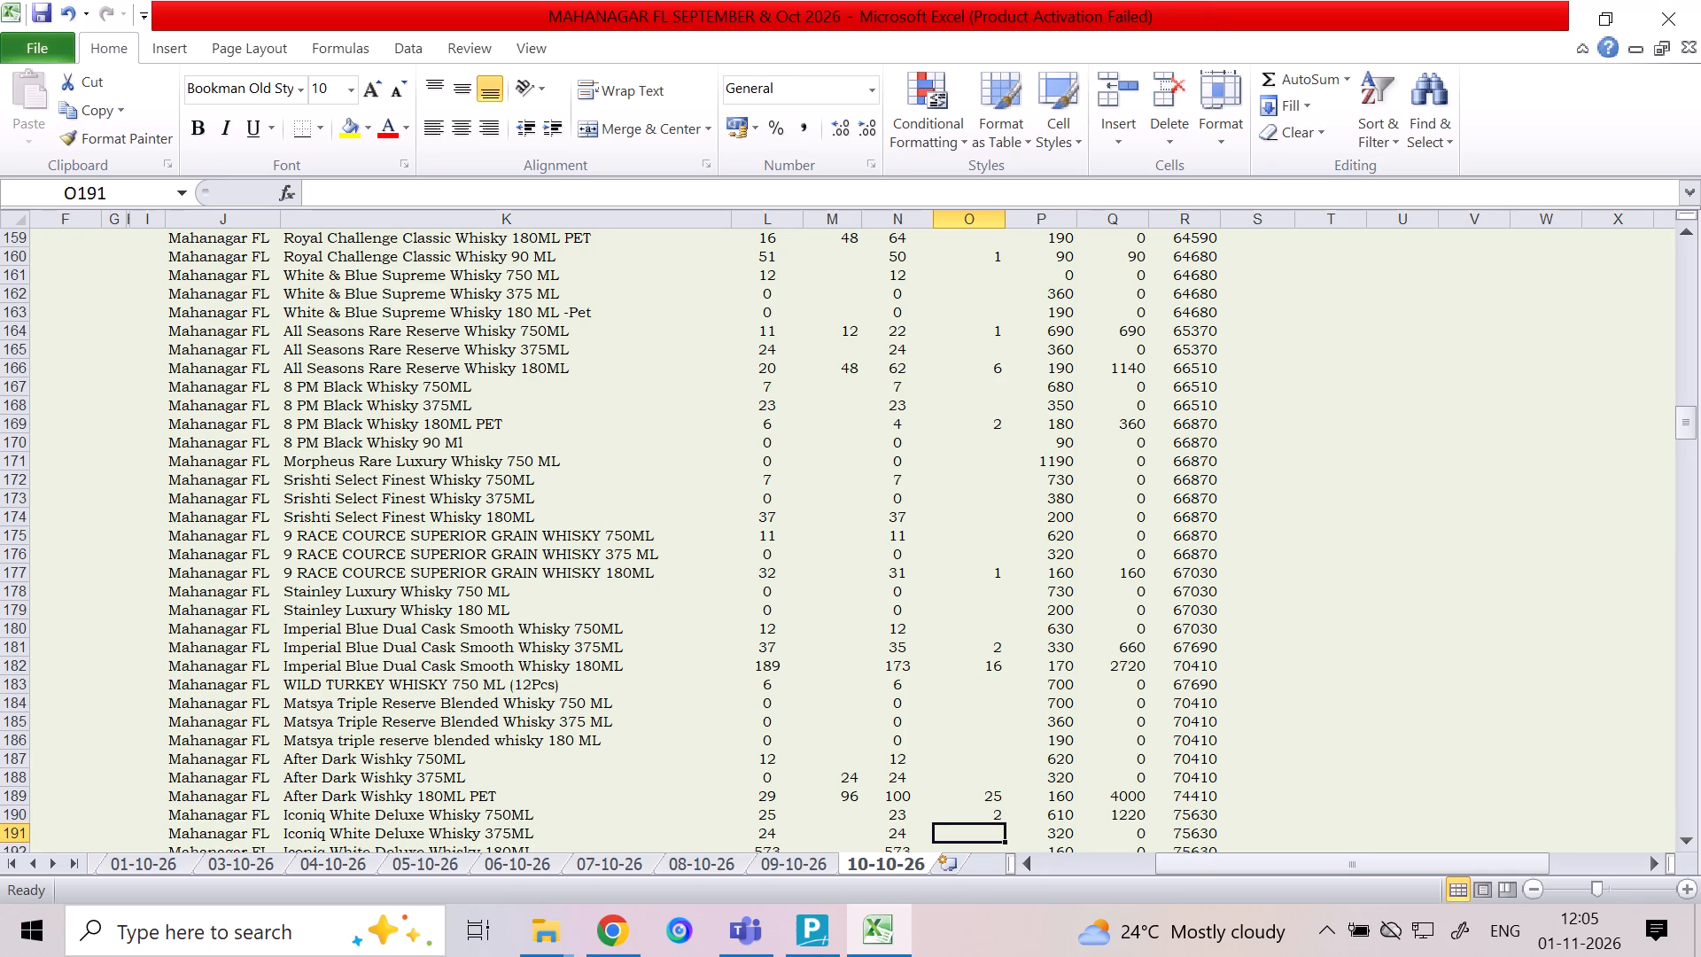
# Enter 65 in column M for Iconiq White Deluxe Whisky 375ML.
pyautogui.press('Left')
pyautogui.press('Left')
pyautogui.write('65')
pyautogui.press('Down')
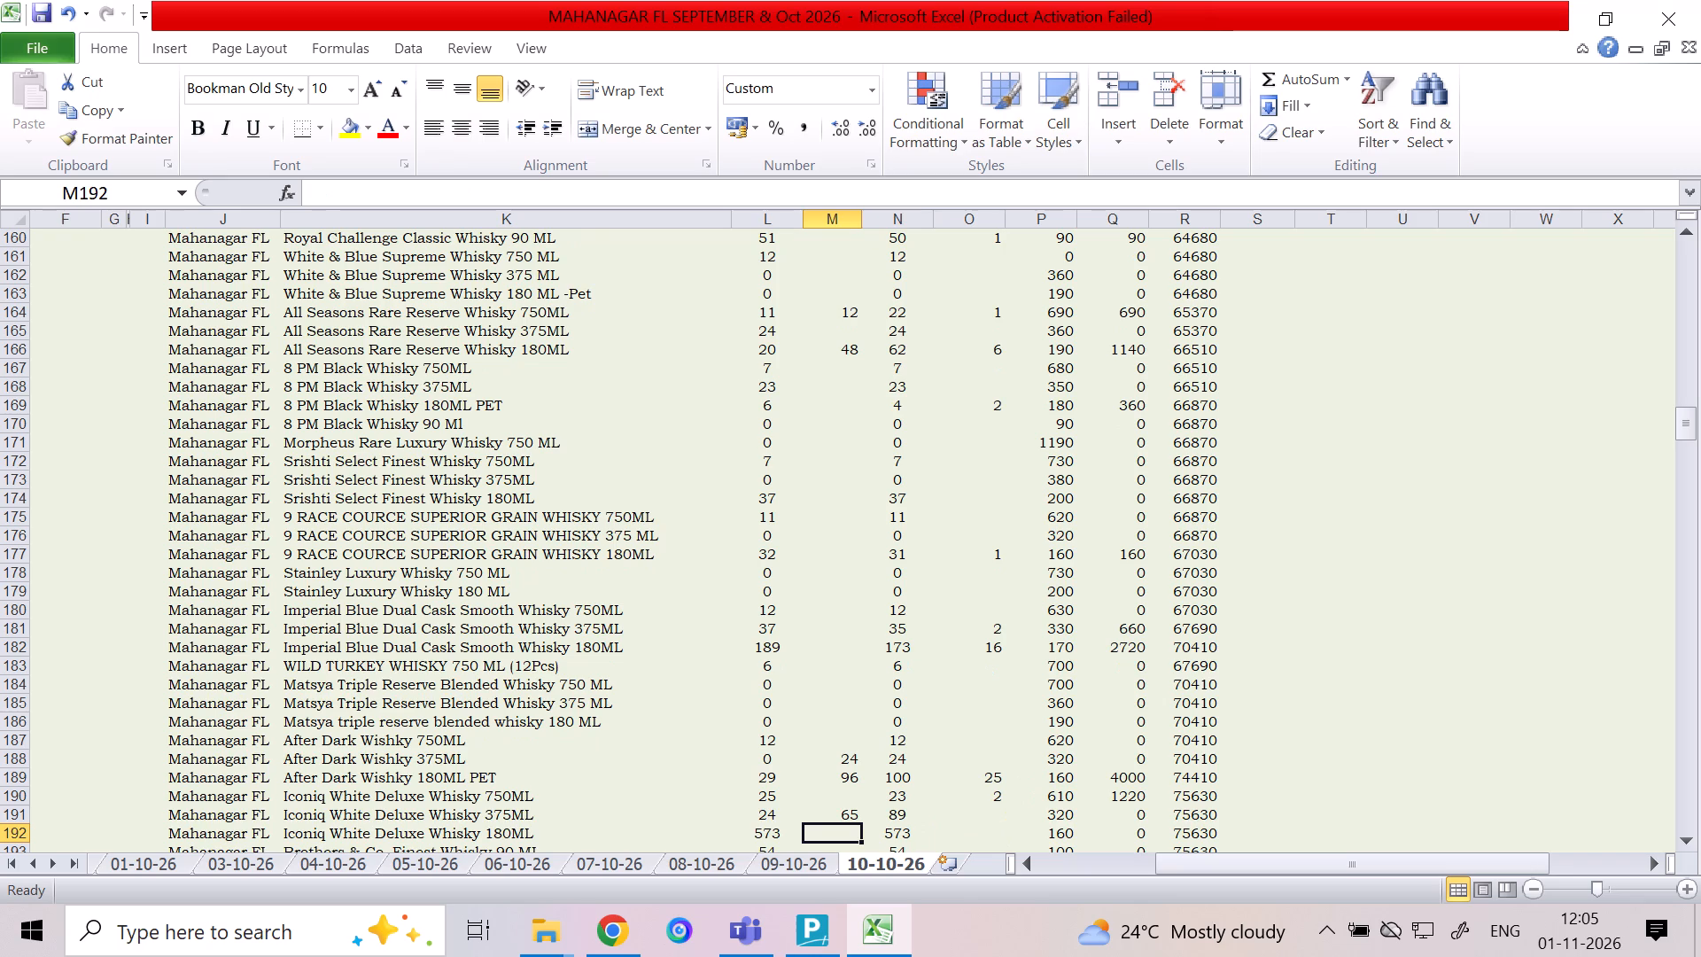
# Set the column M quantity for Iconiq White Deluxe Whisky 375ML to 48.
pyautogui.press('Up')
pyautogui.write('48')
pyautogui.press('Down')
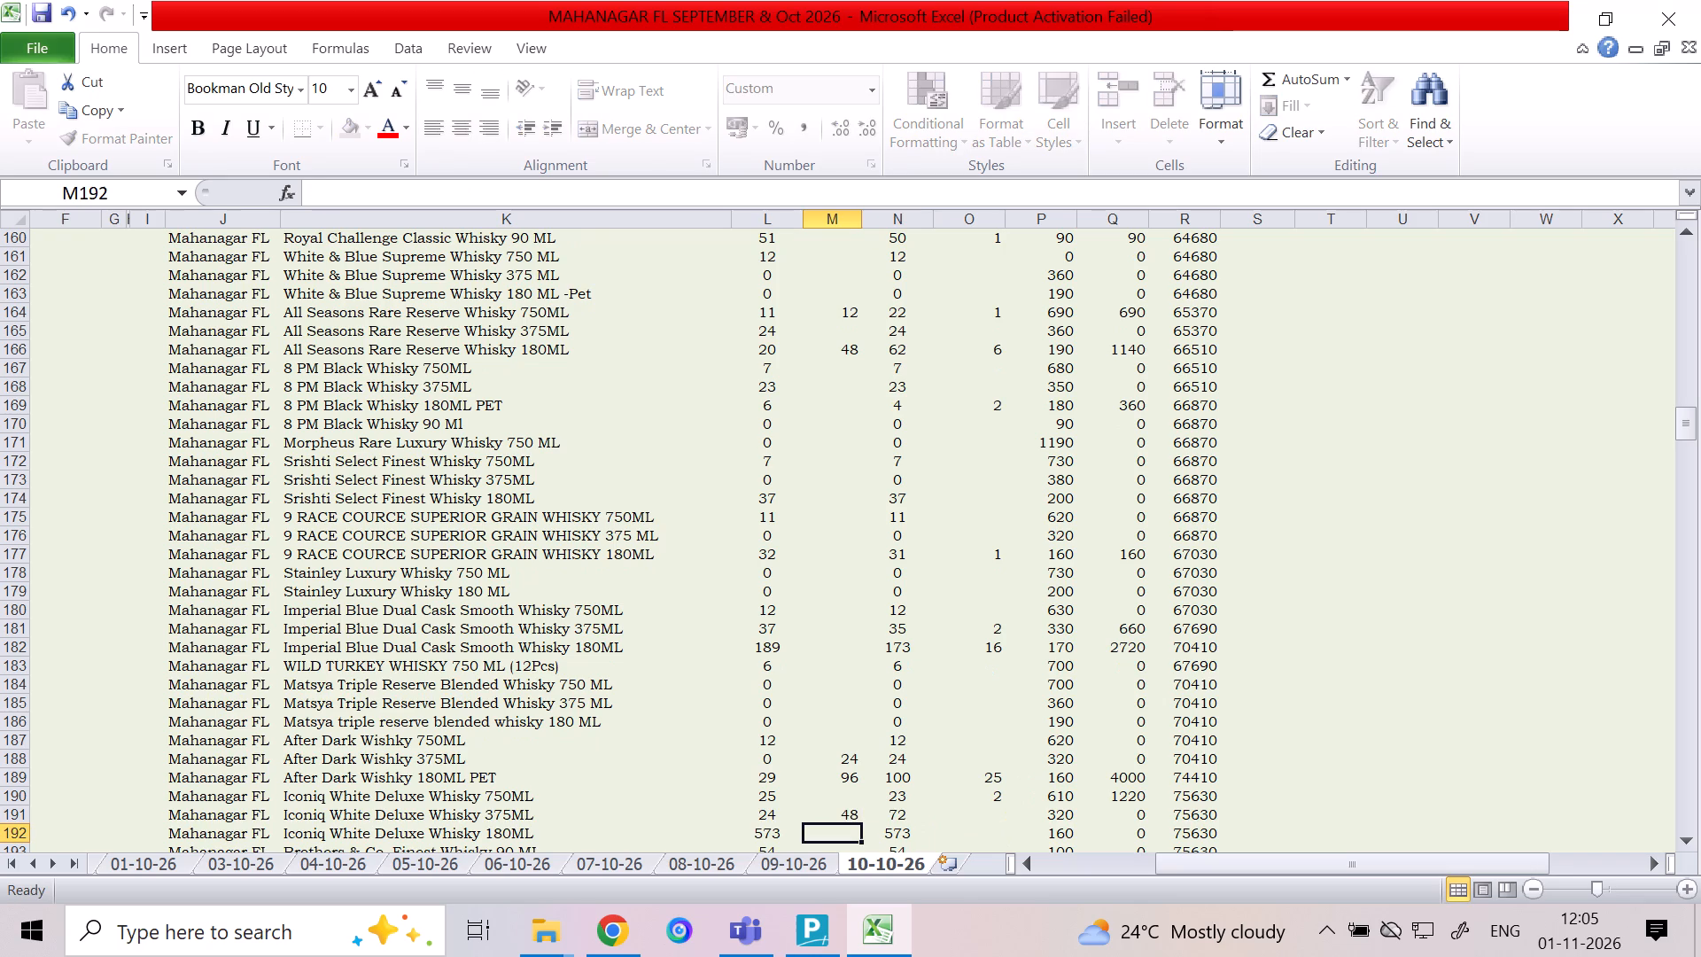
# Enter 144 in column M for Iconiq White Deluxe Whisky 180ML.
pyautogui.write('144')
pyautogui.press('Right')
# In column O, enter 7 for Iconiq White Deluxe Whisky 375ML and 42 for the 180ML size.
pyautogui.press('Up')
pyautogui.press('Right')
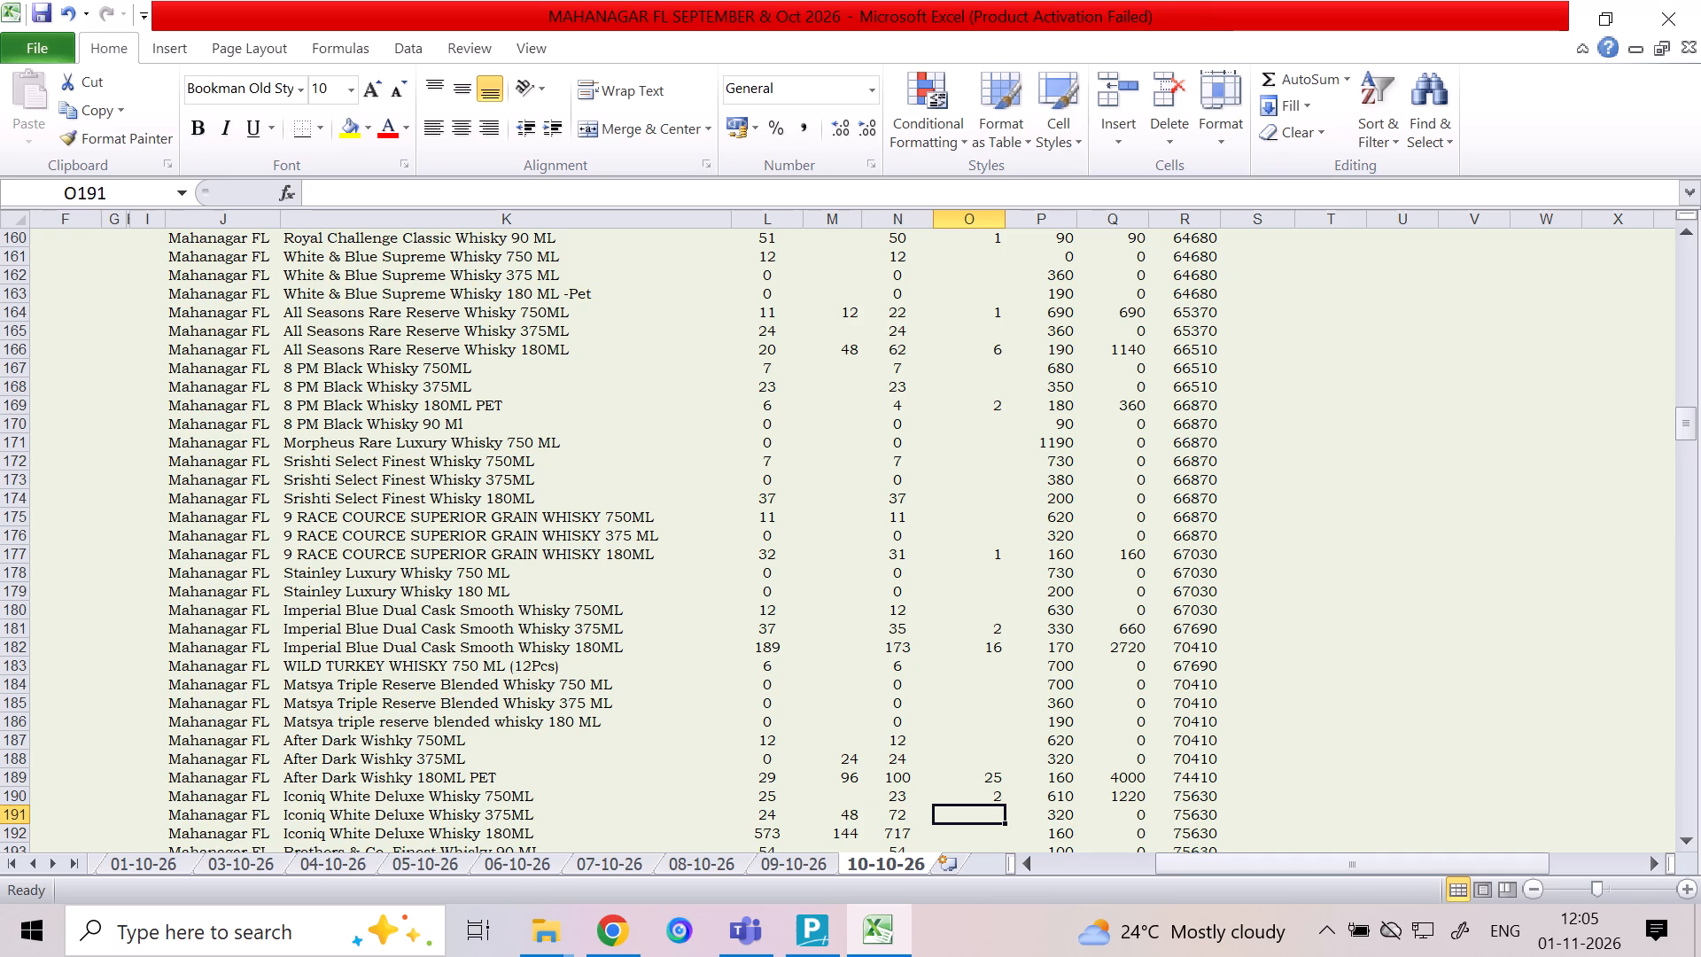
pyautogui.press('7')
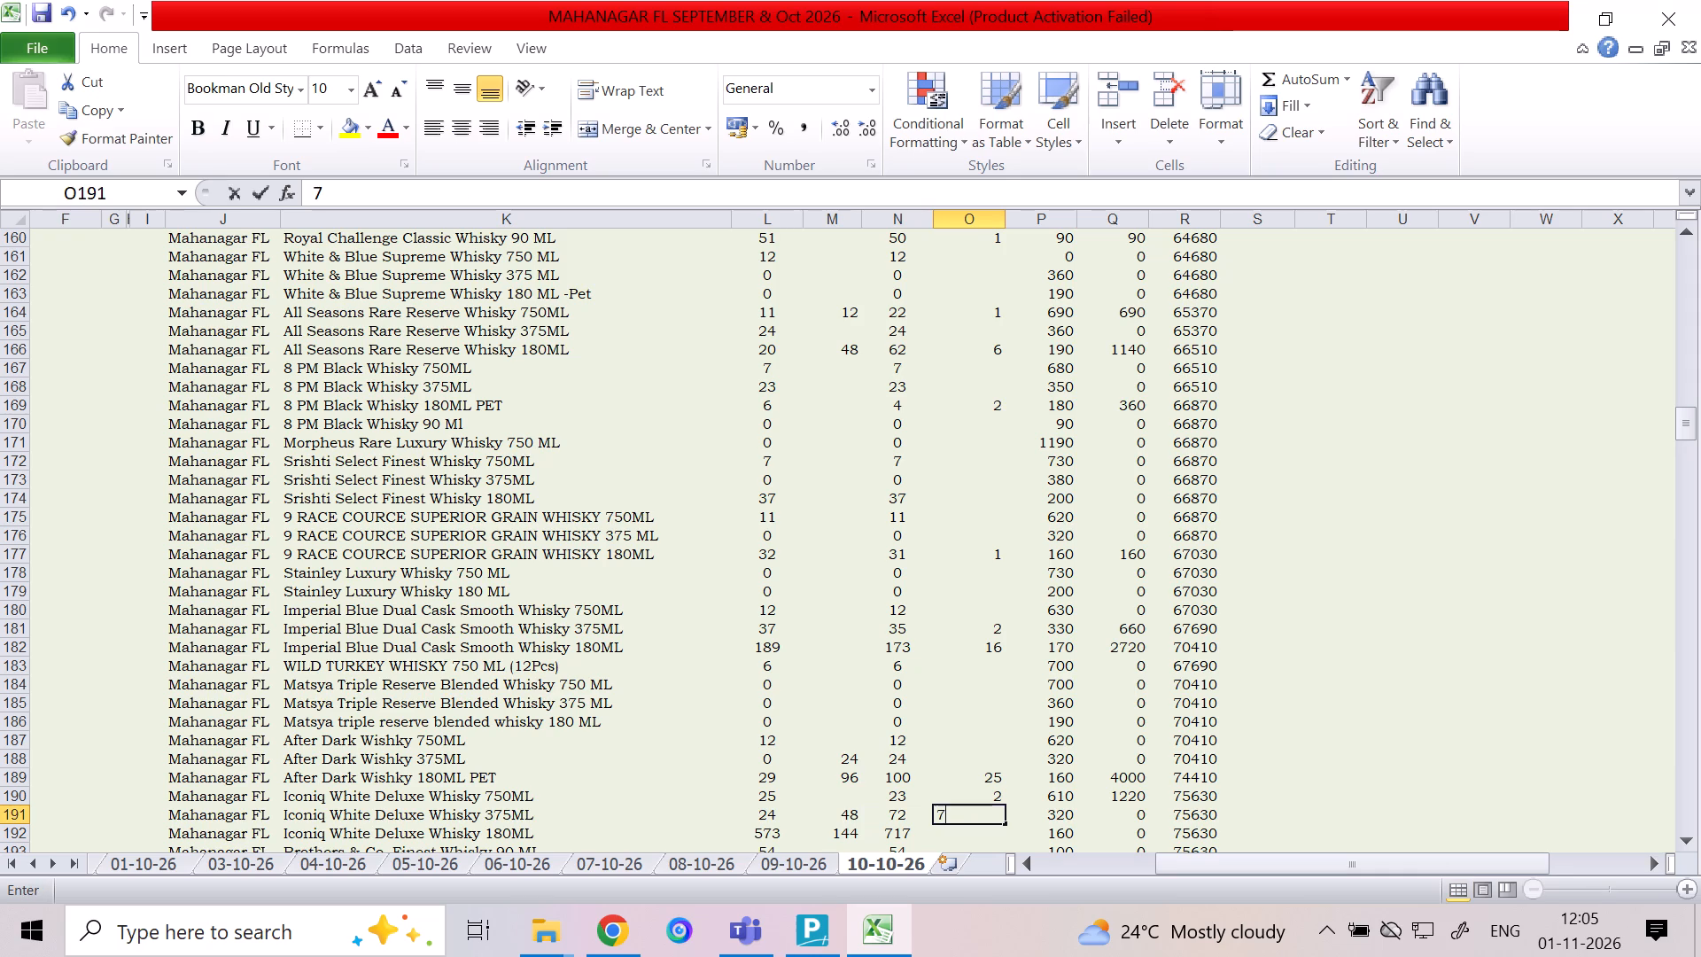
pyautogui.press('Down')
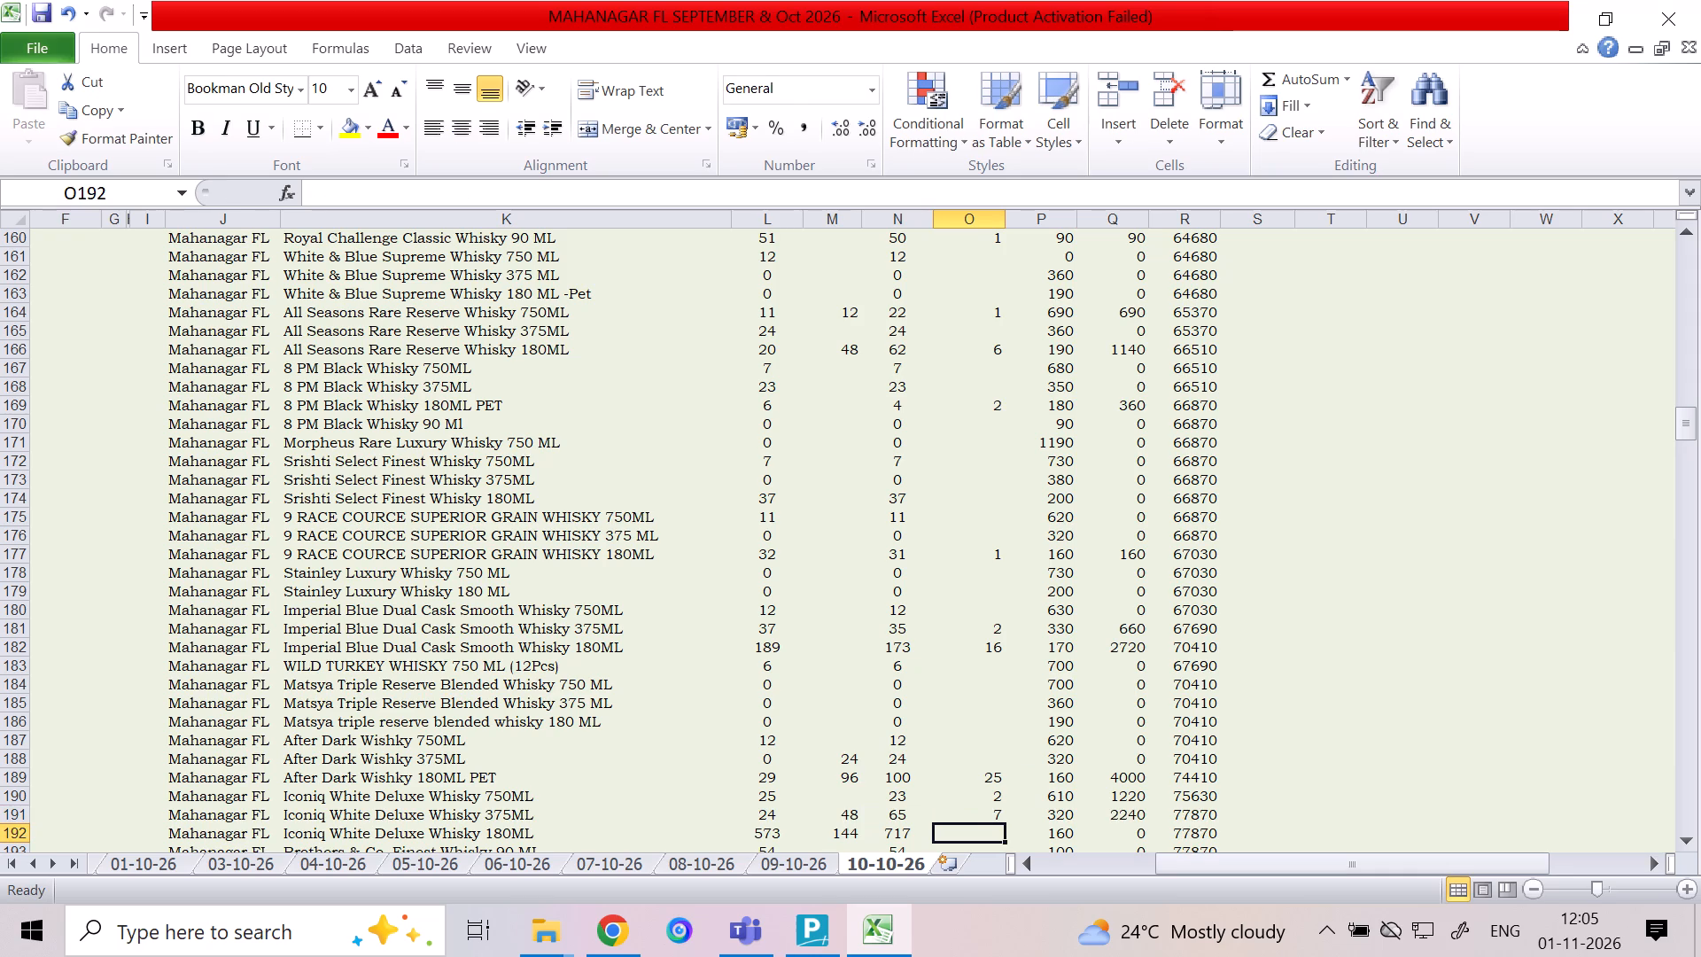
pyautogui.write('42')
pyautogui.press('Down')
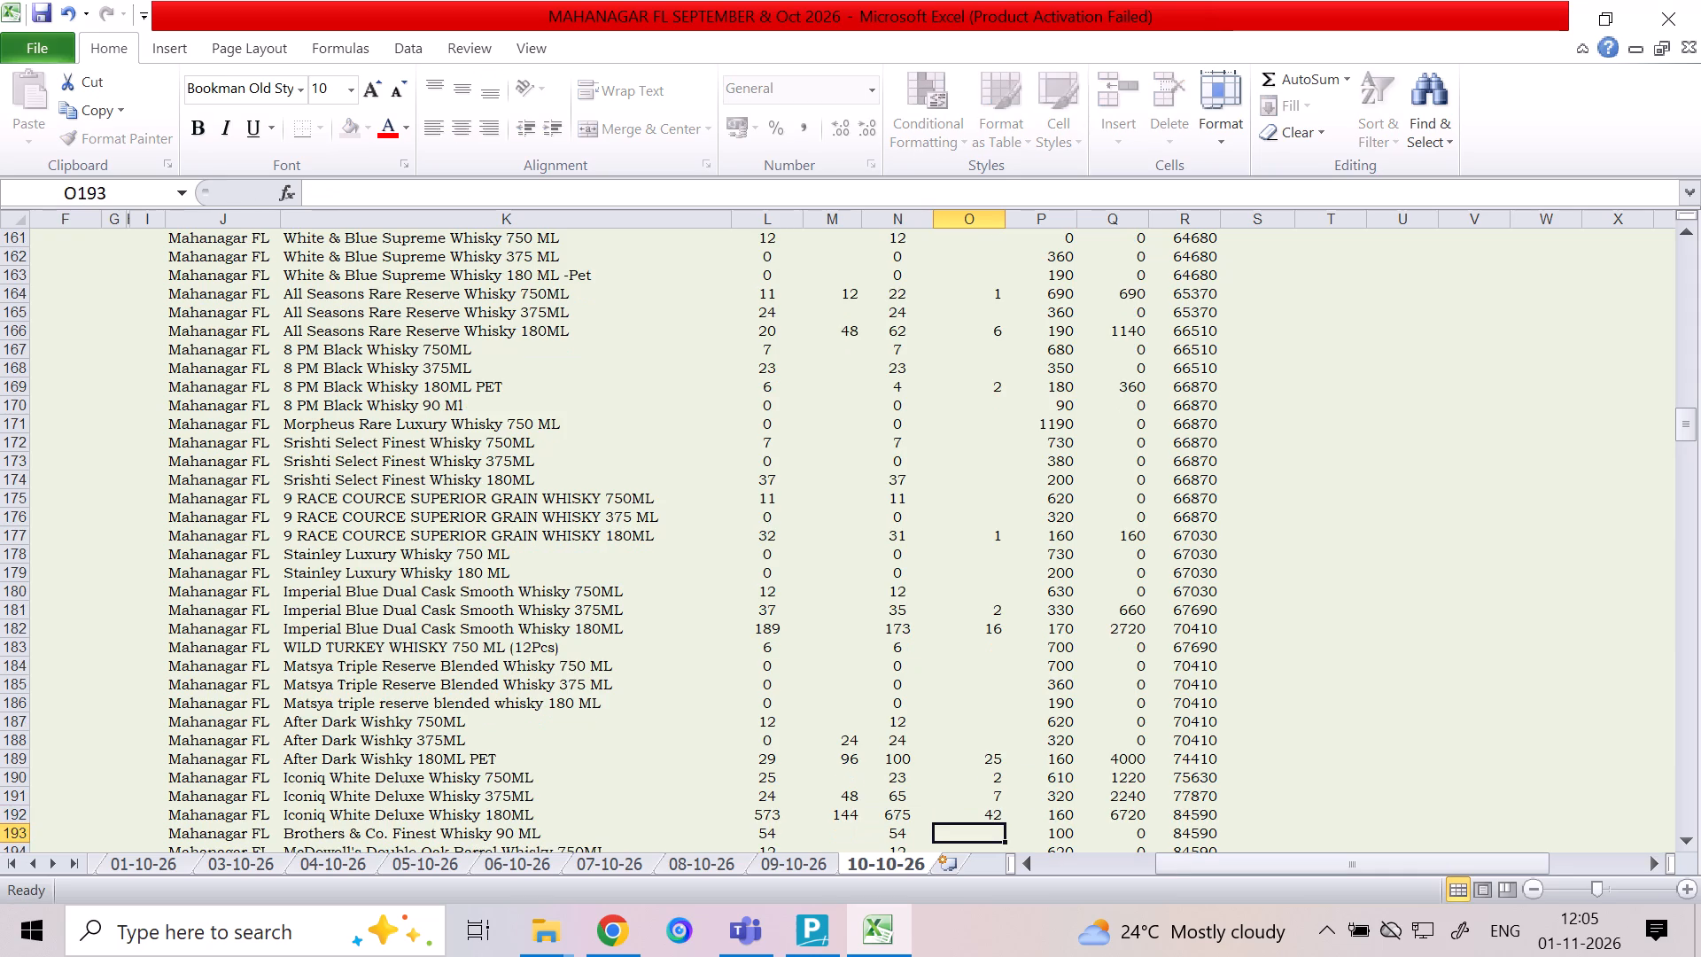
# Enter 9 in column O for MCD No.1 Superior Whisky 180ML.
pyautogui.press('Down')
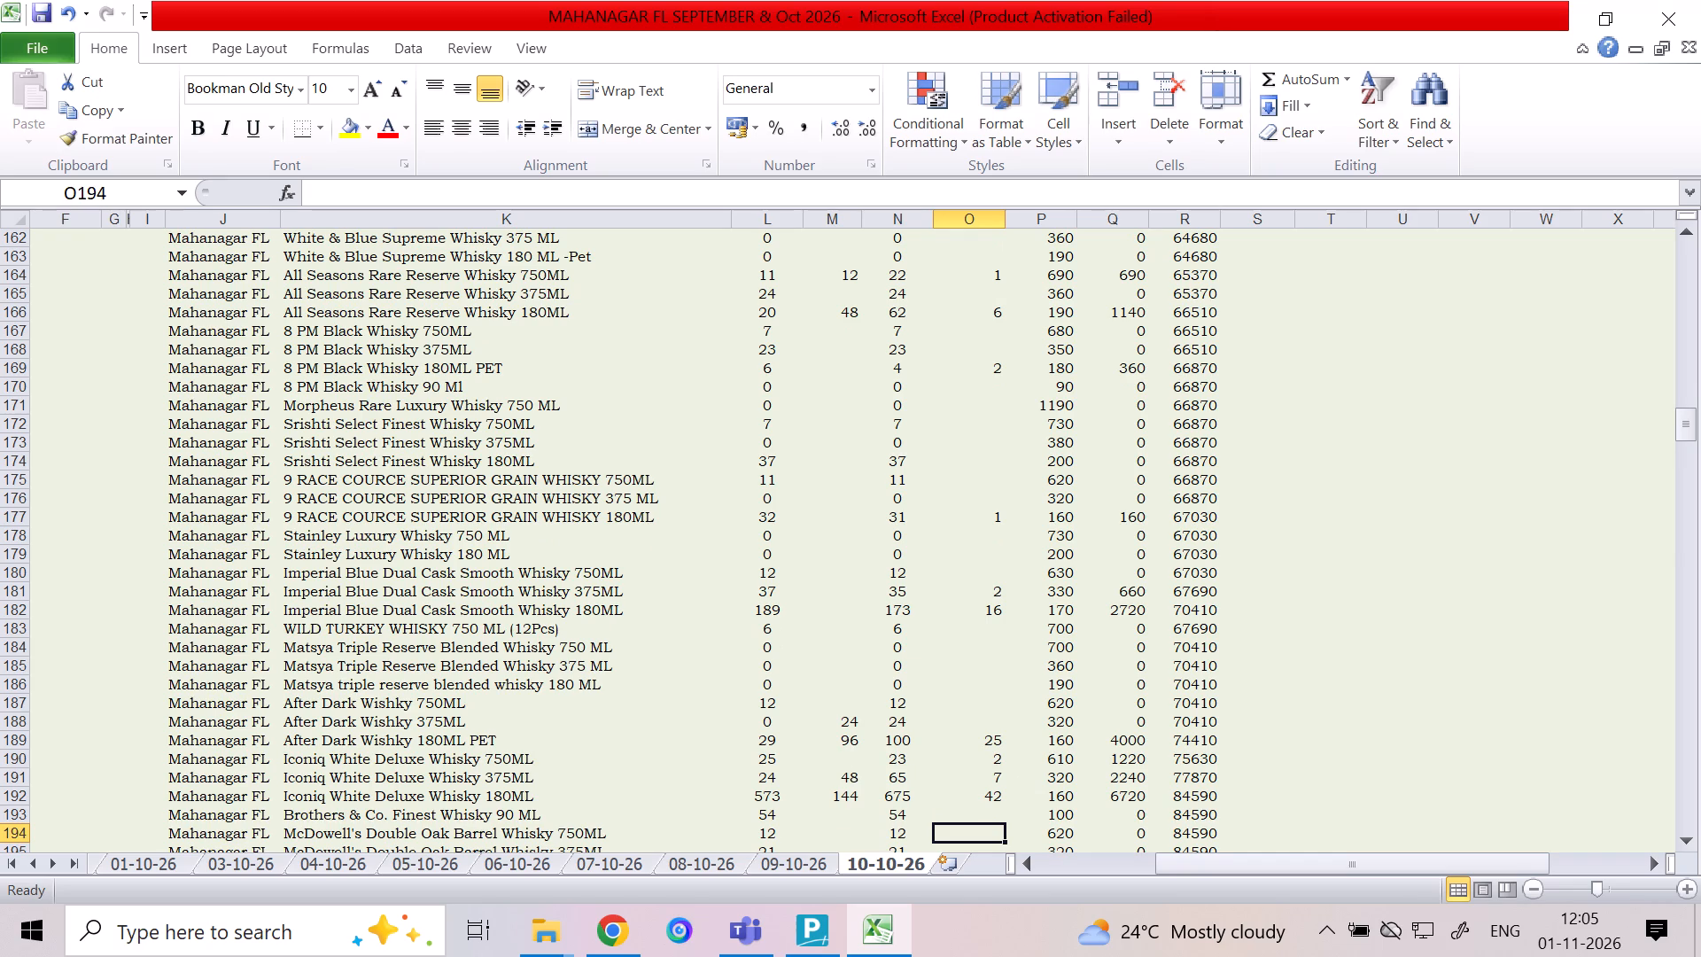
pyautogui.press('Down')
pyautogui.press('Down')
pyautogui.press('Down')
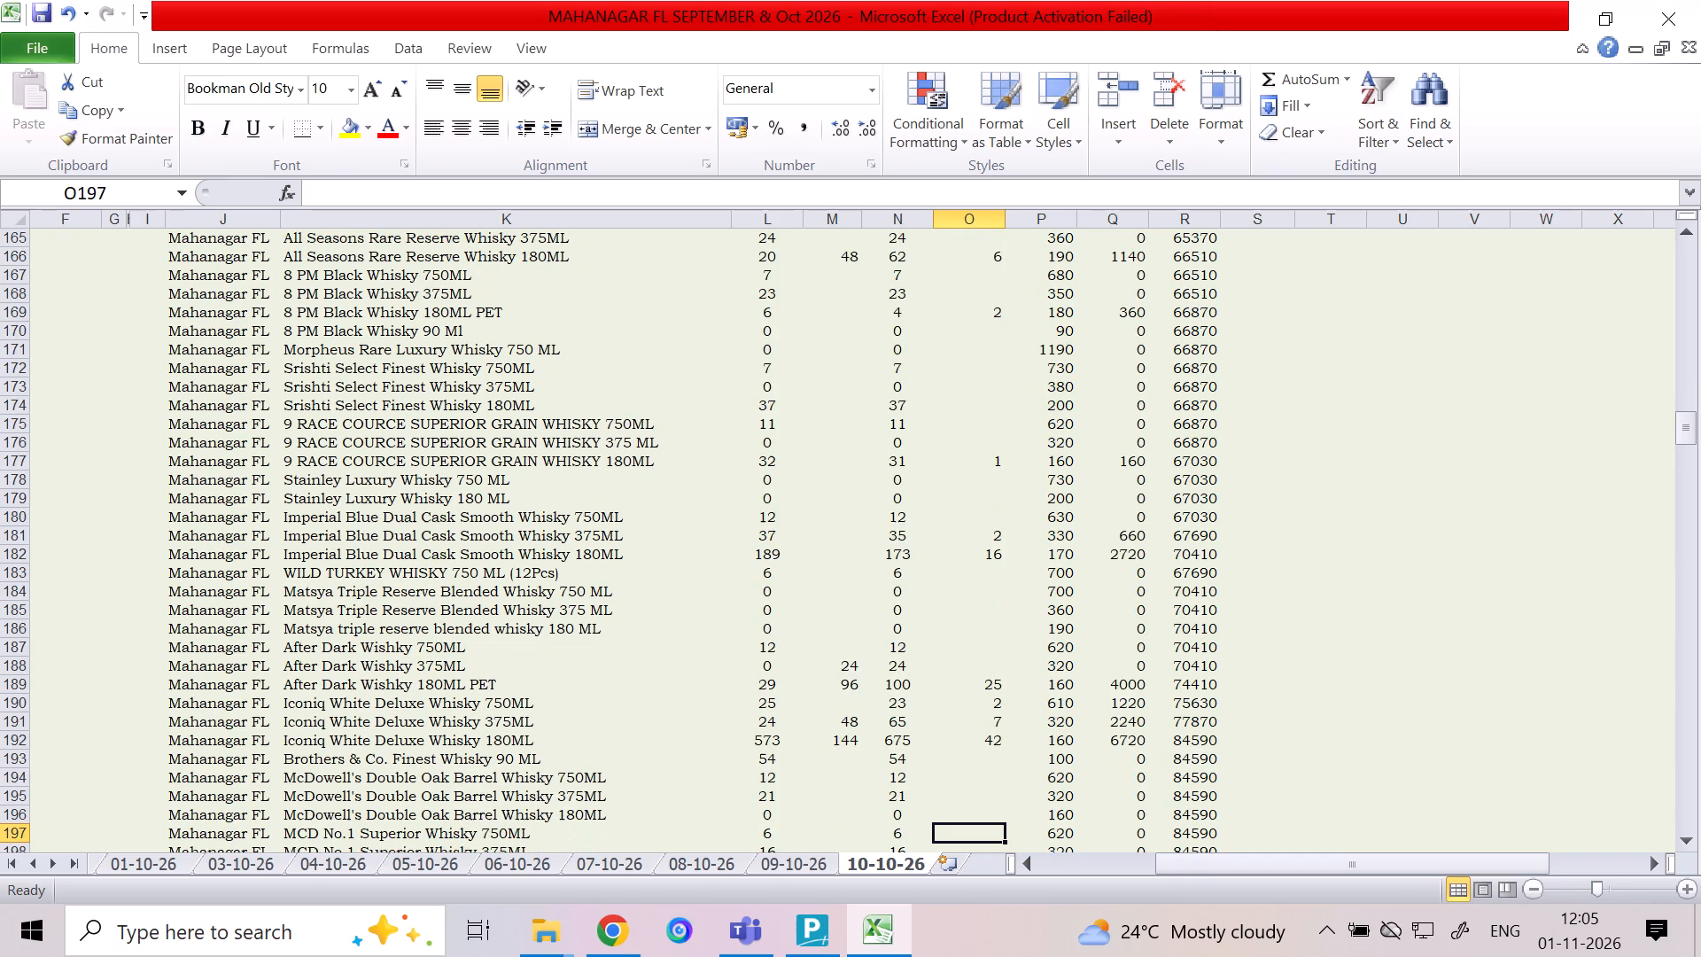
pyautogui.press('Down')
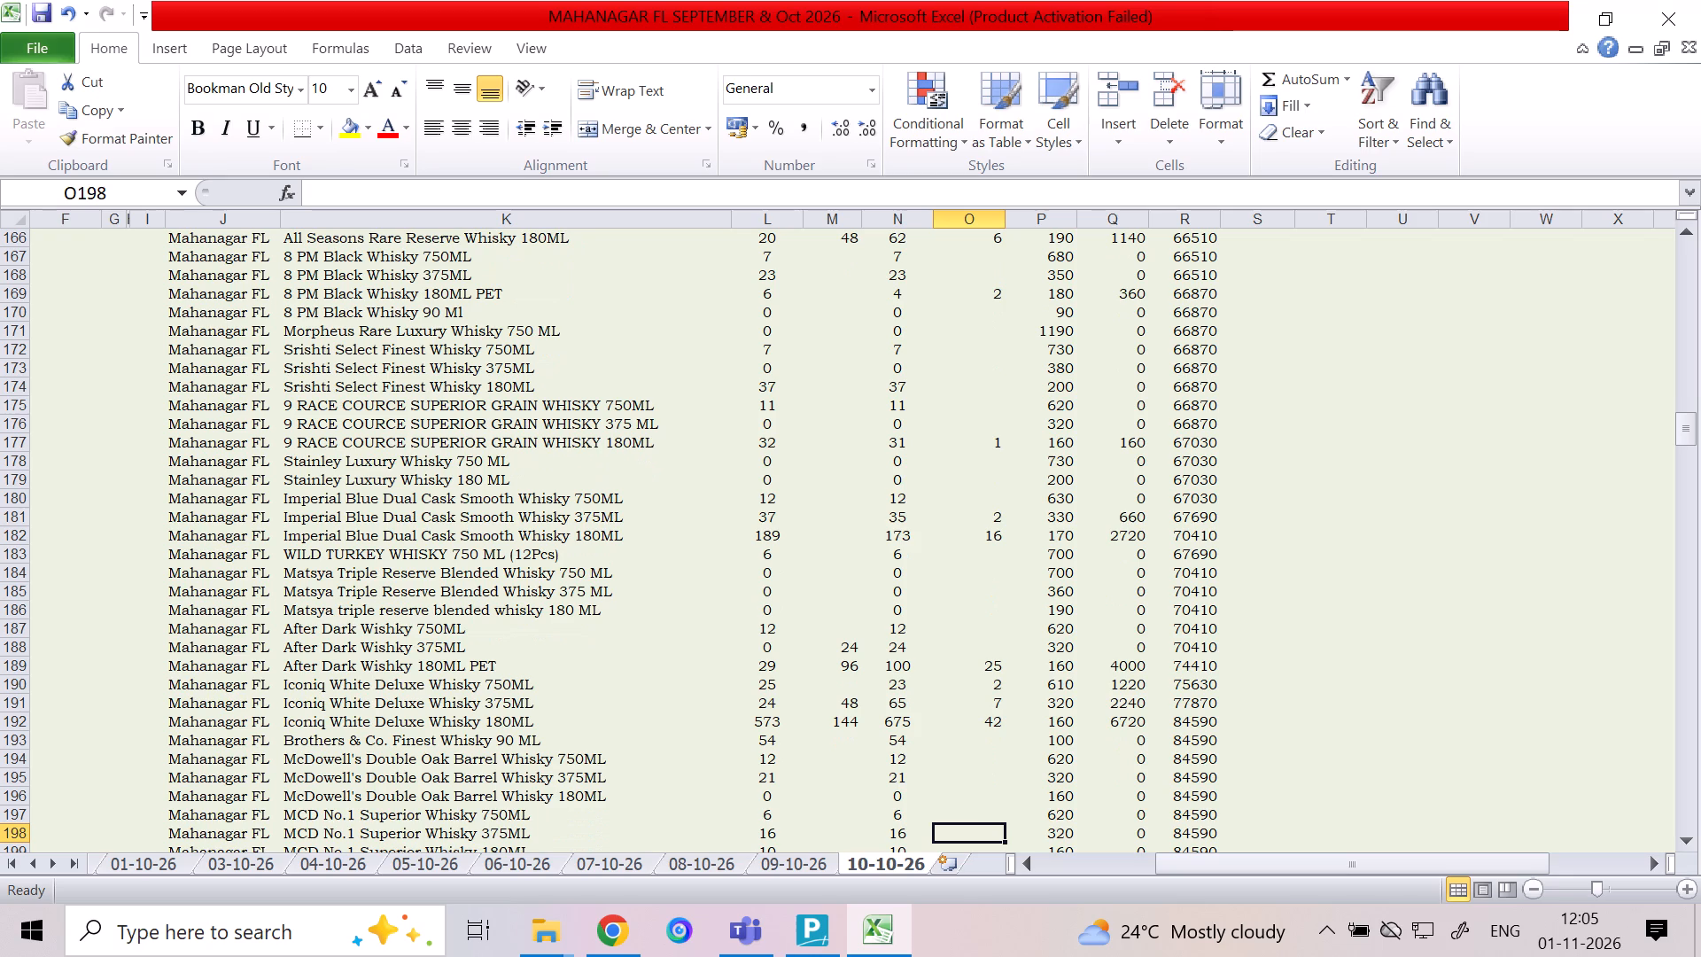
pyautogui.press('Down')
pyautogui.press('9')
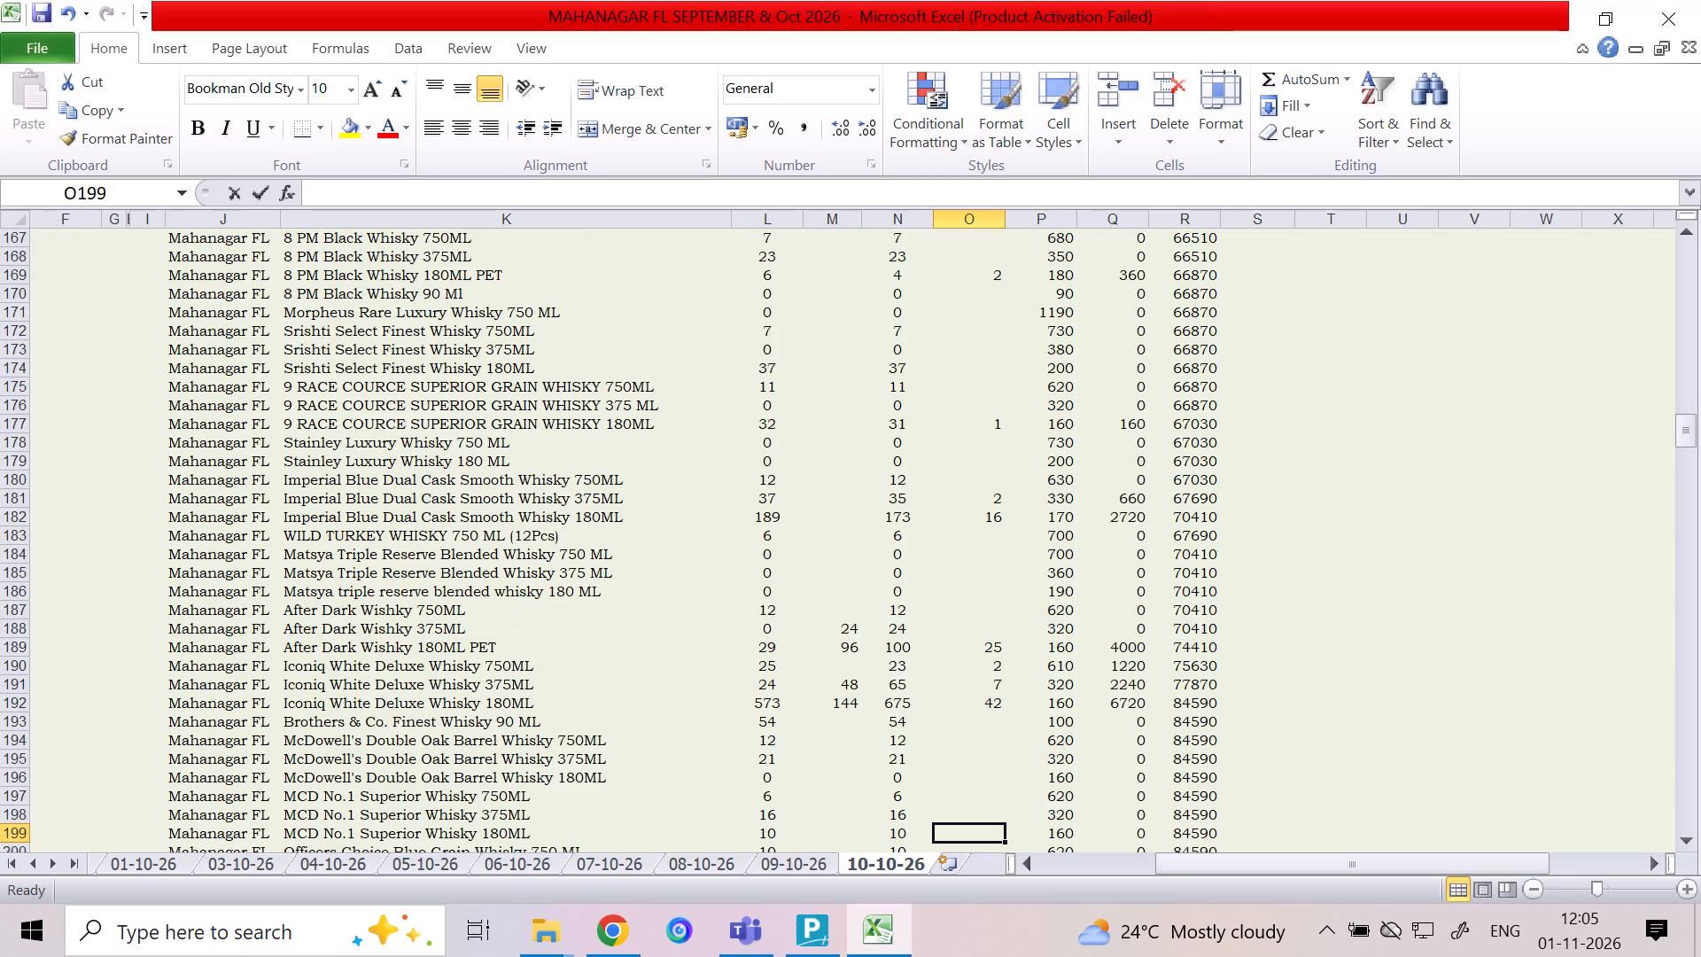
pyautogui.press('Down')
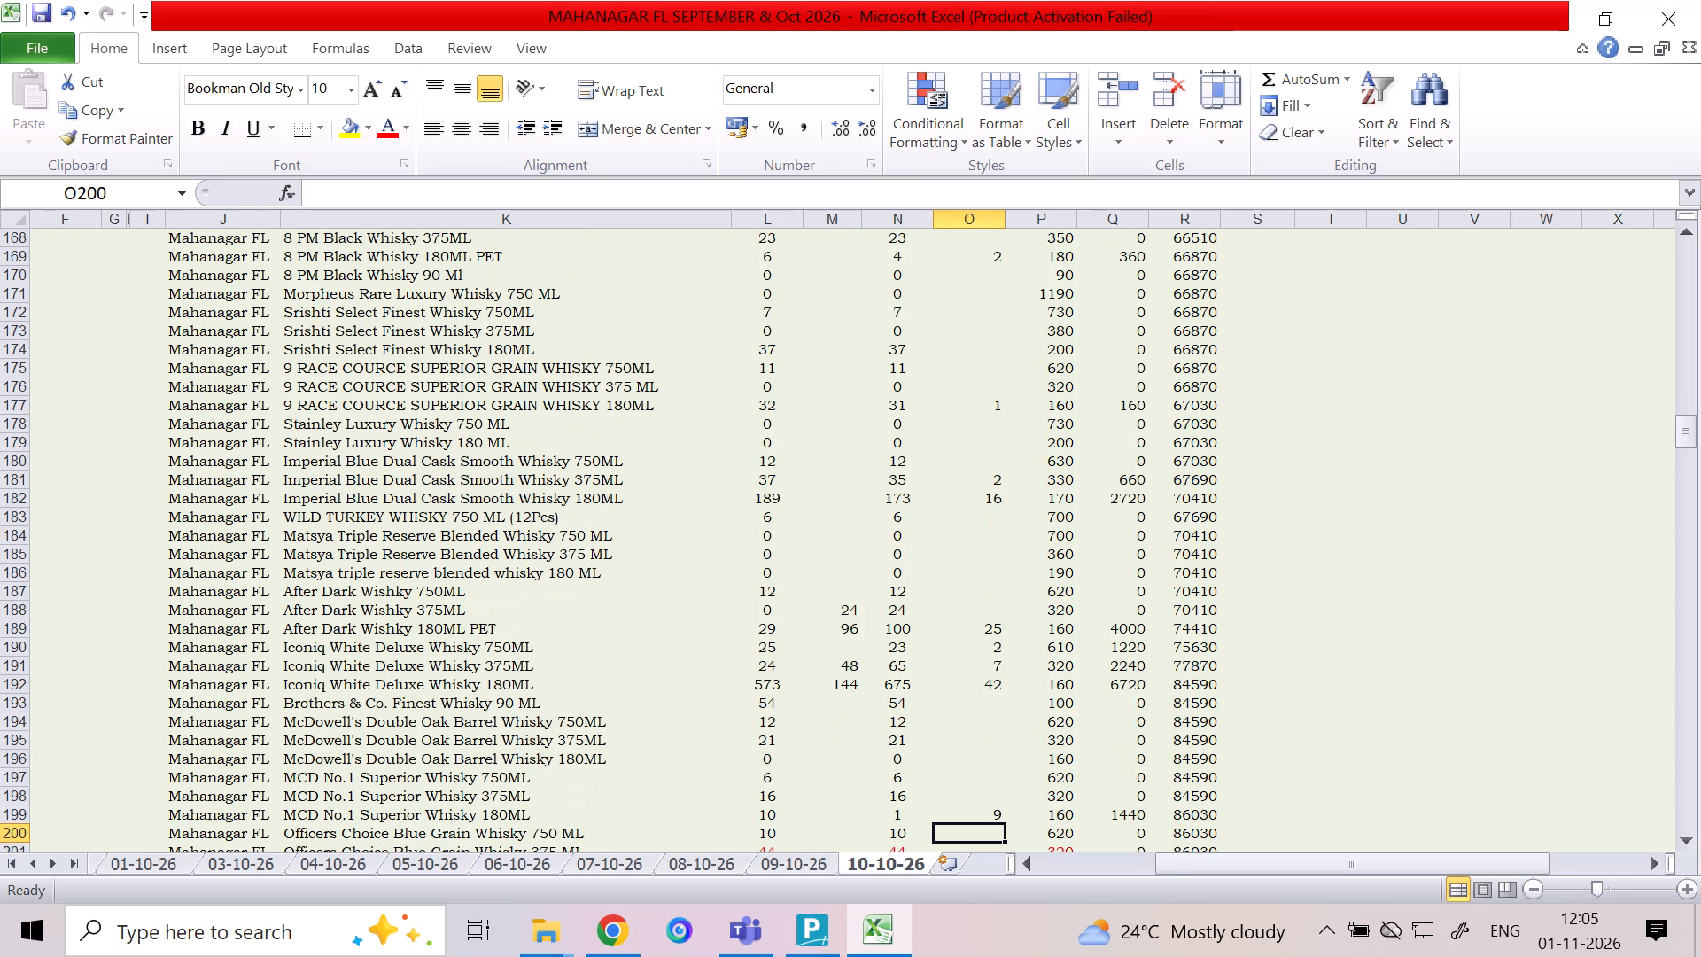
# In column O, enter 1 for 8 PM Whisky 750ML, 1 for 375ML and 13 for 180ML Tetra.
pyautogui.press('Down')
pyautogui.press('Down')
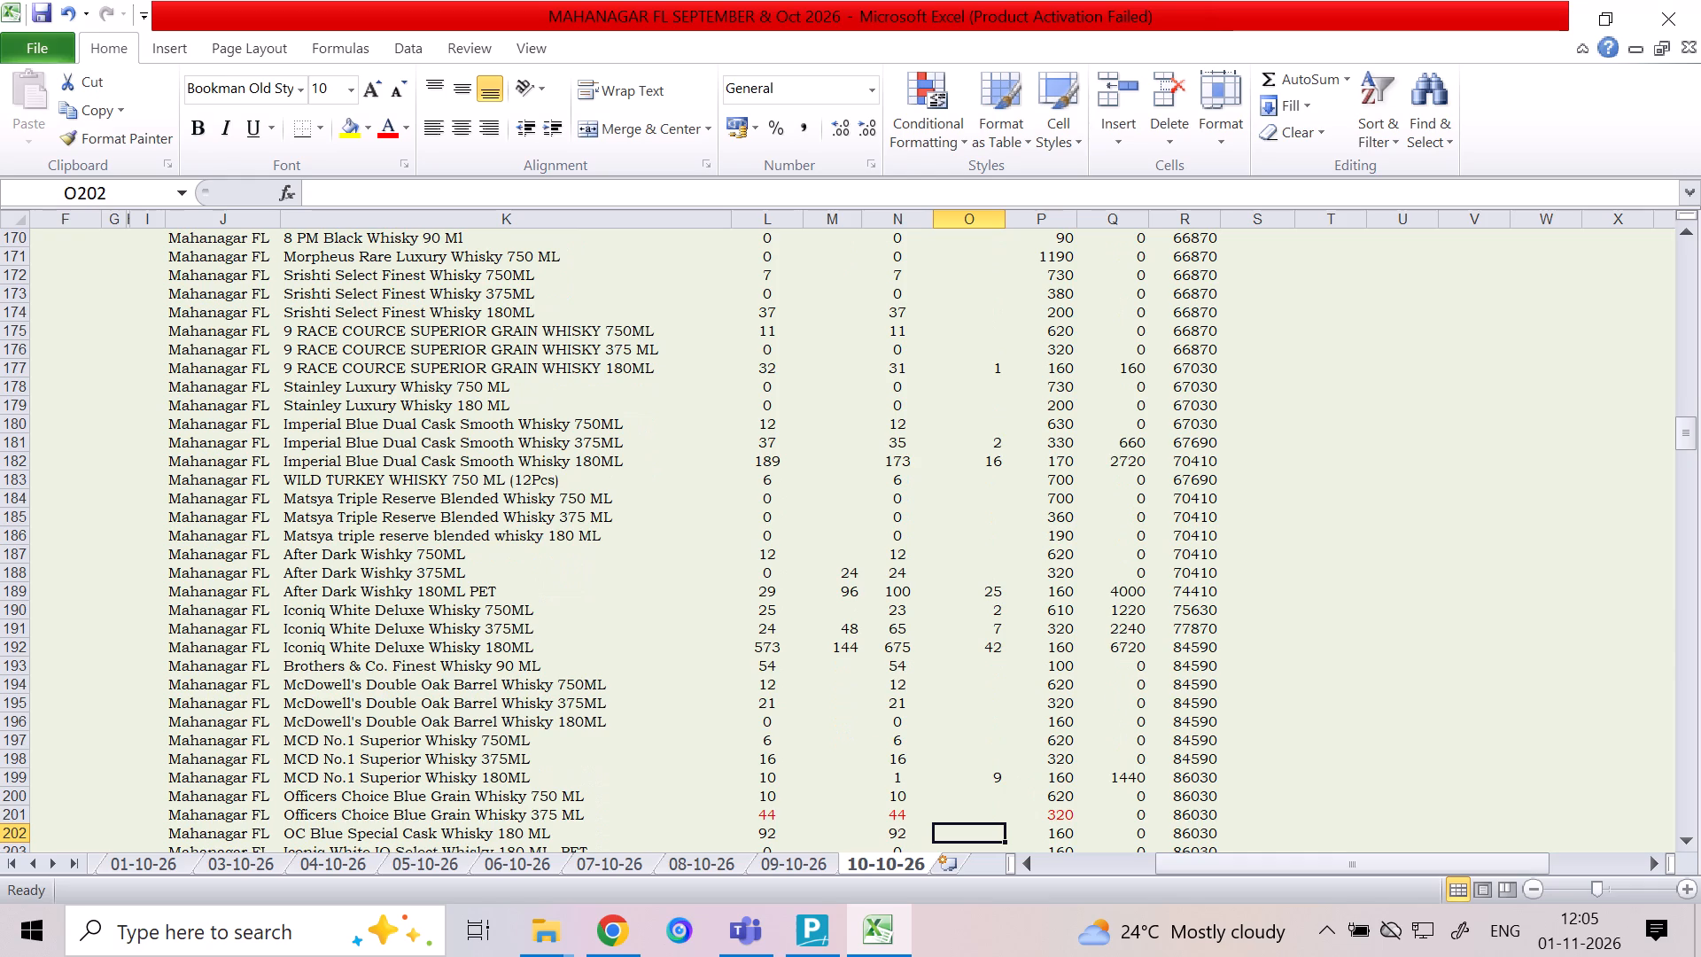
pyautogui.press('Down')
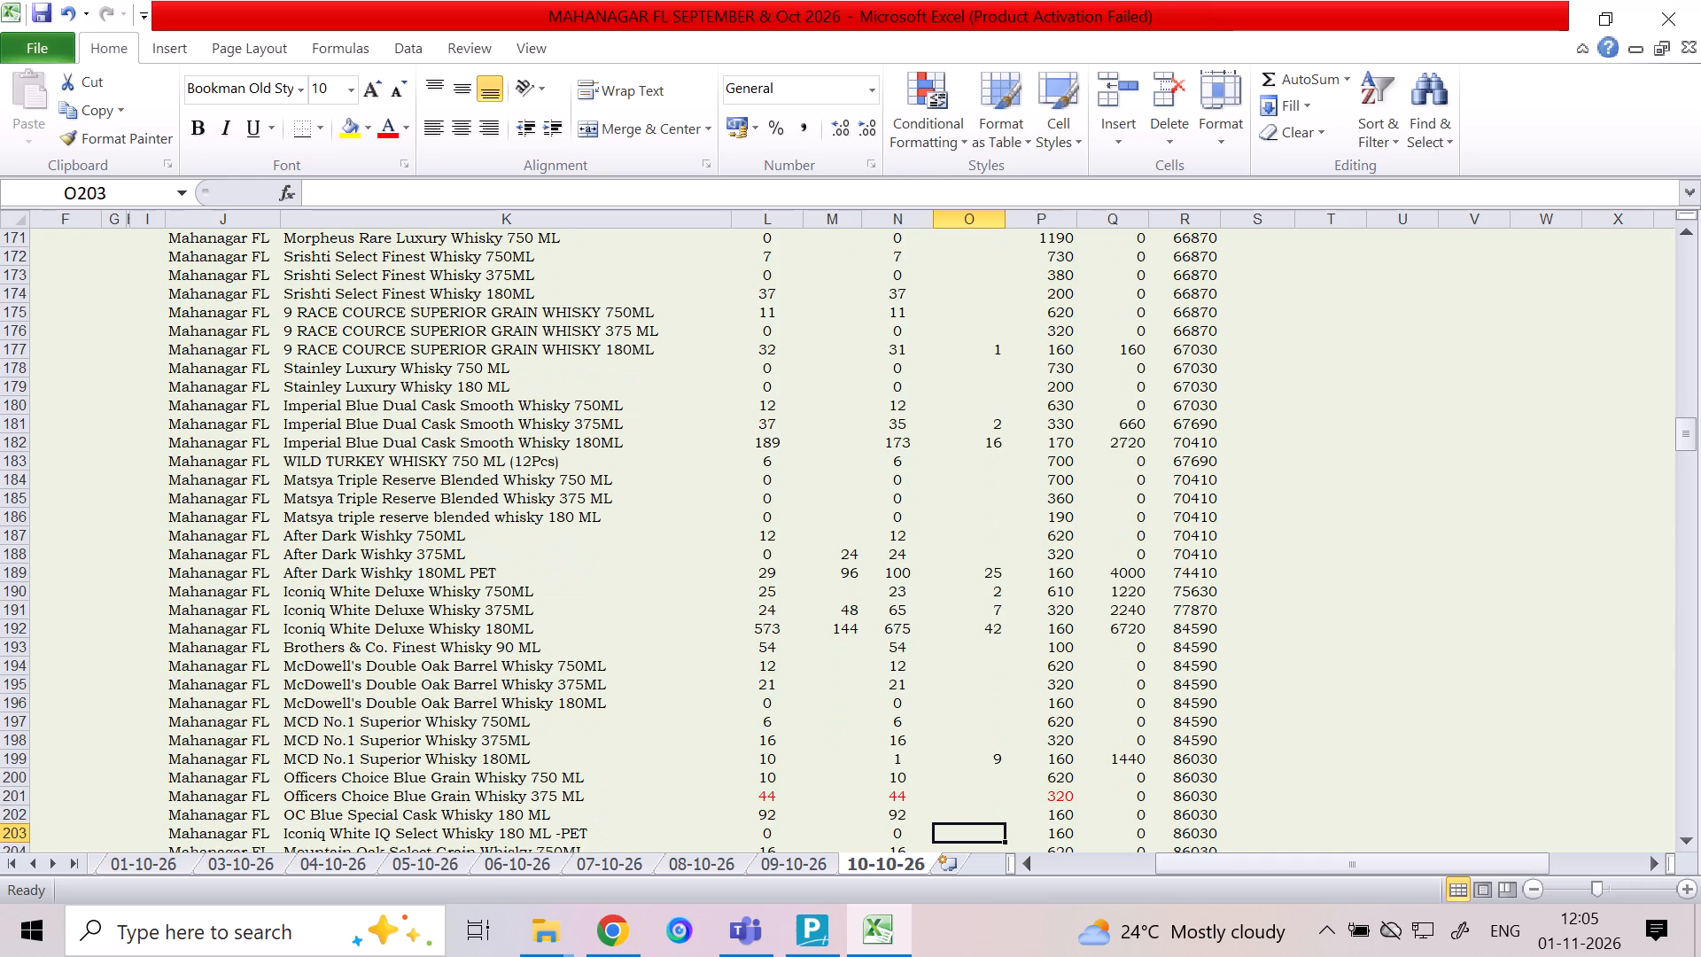
pyautogui.press('Down')
pyautogui.press('Down')
pyautogui.press('Down')
pyautogui.press('Down')
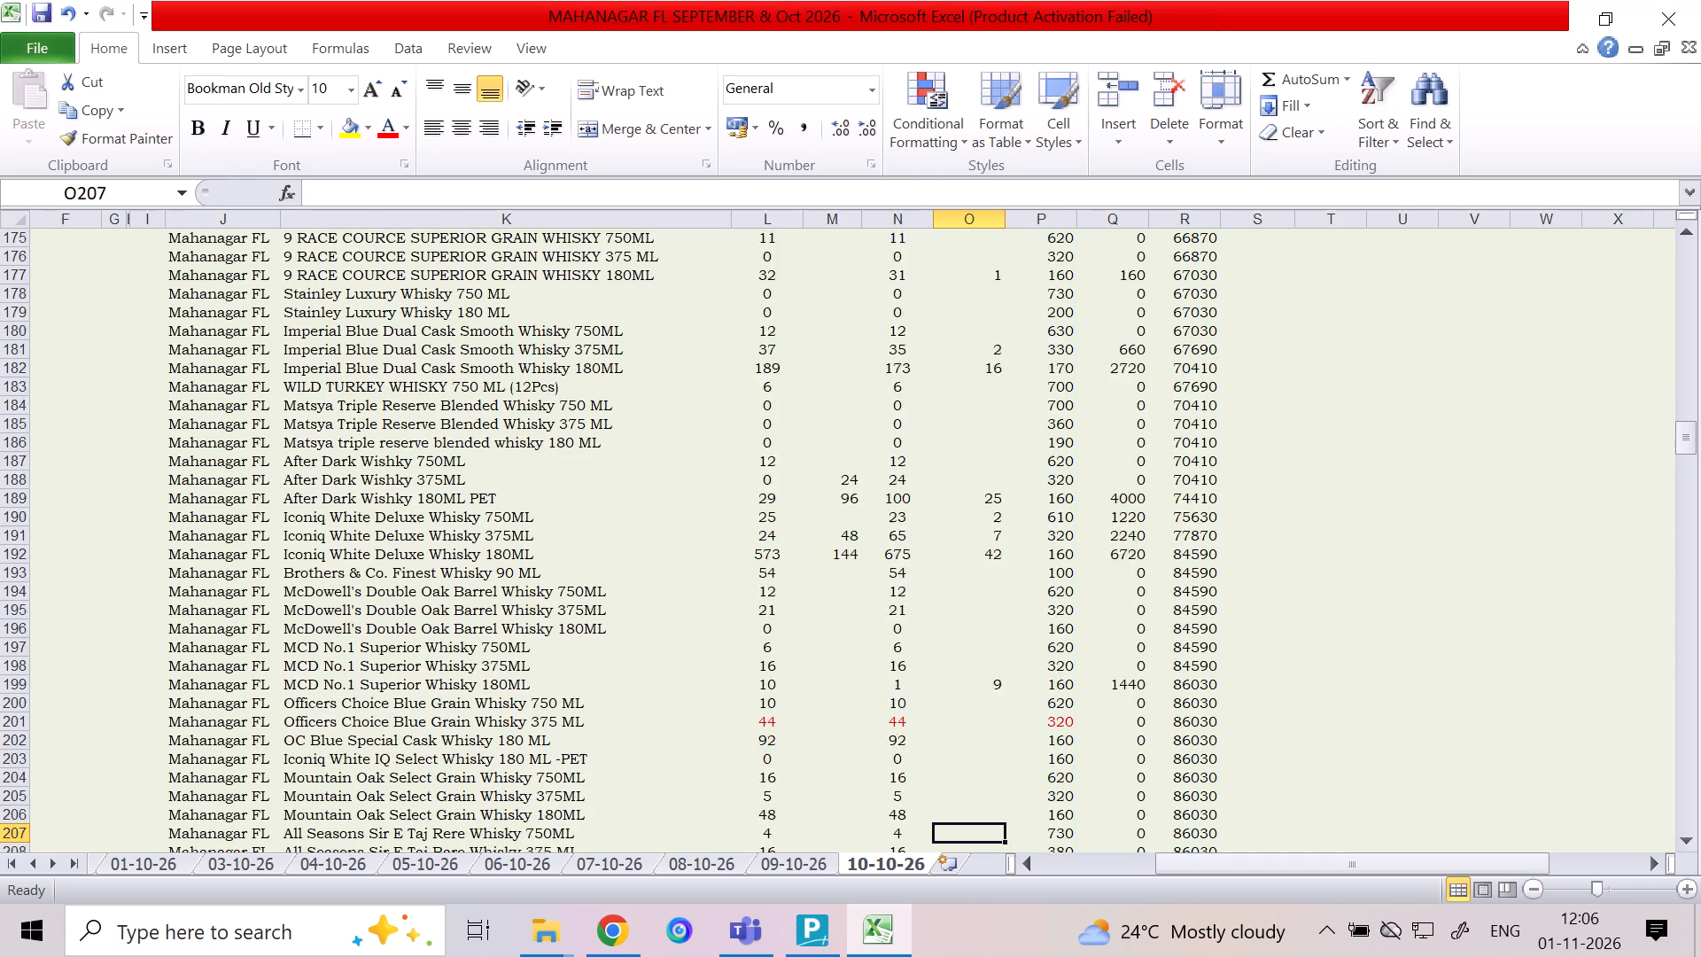
pyautogui.press('Down')
pyautogui.press('Down')
pyautogui.press('Down')
pyautogui.press('Down')
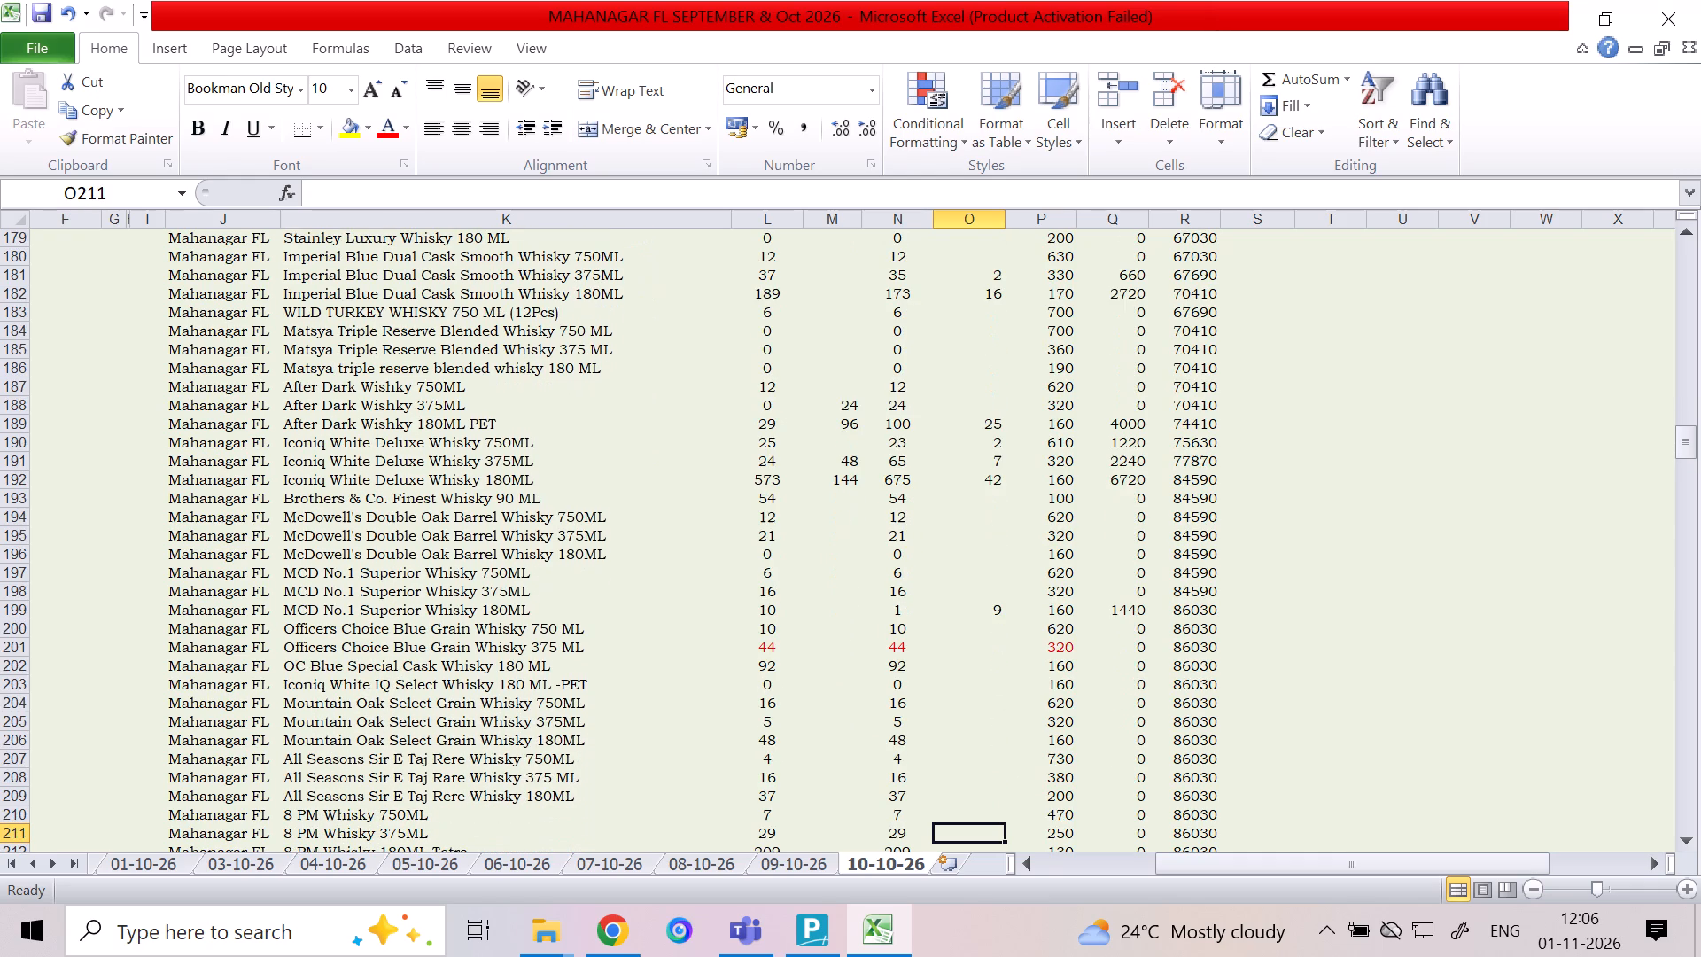
pyautogui.press('Up')
pyautogui.press('1')
pyautogui.press('Down')
pyautogui.press('1')
pyautogui.press('Down')
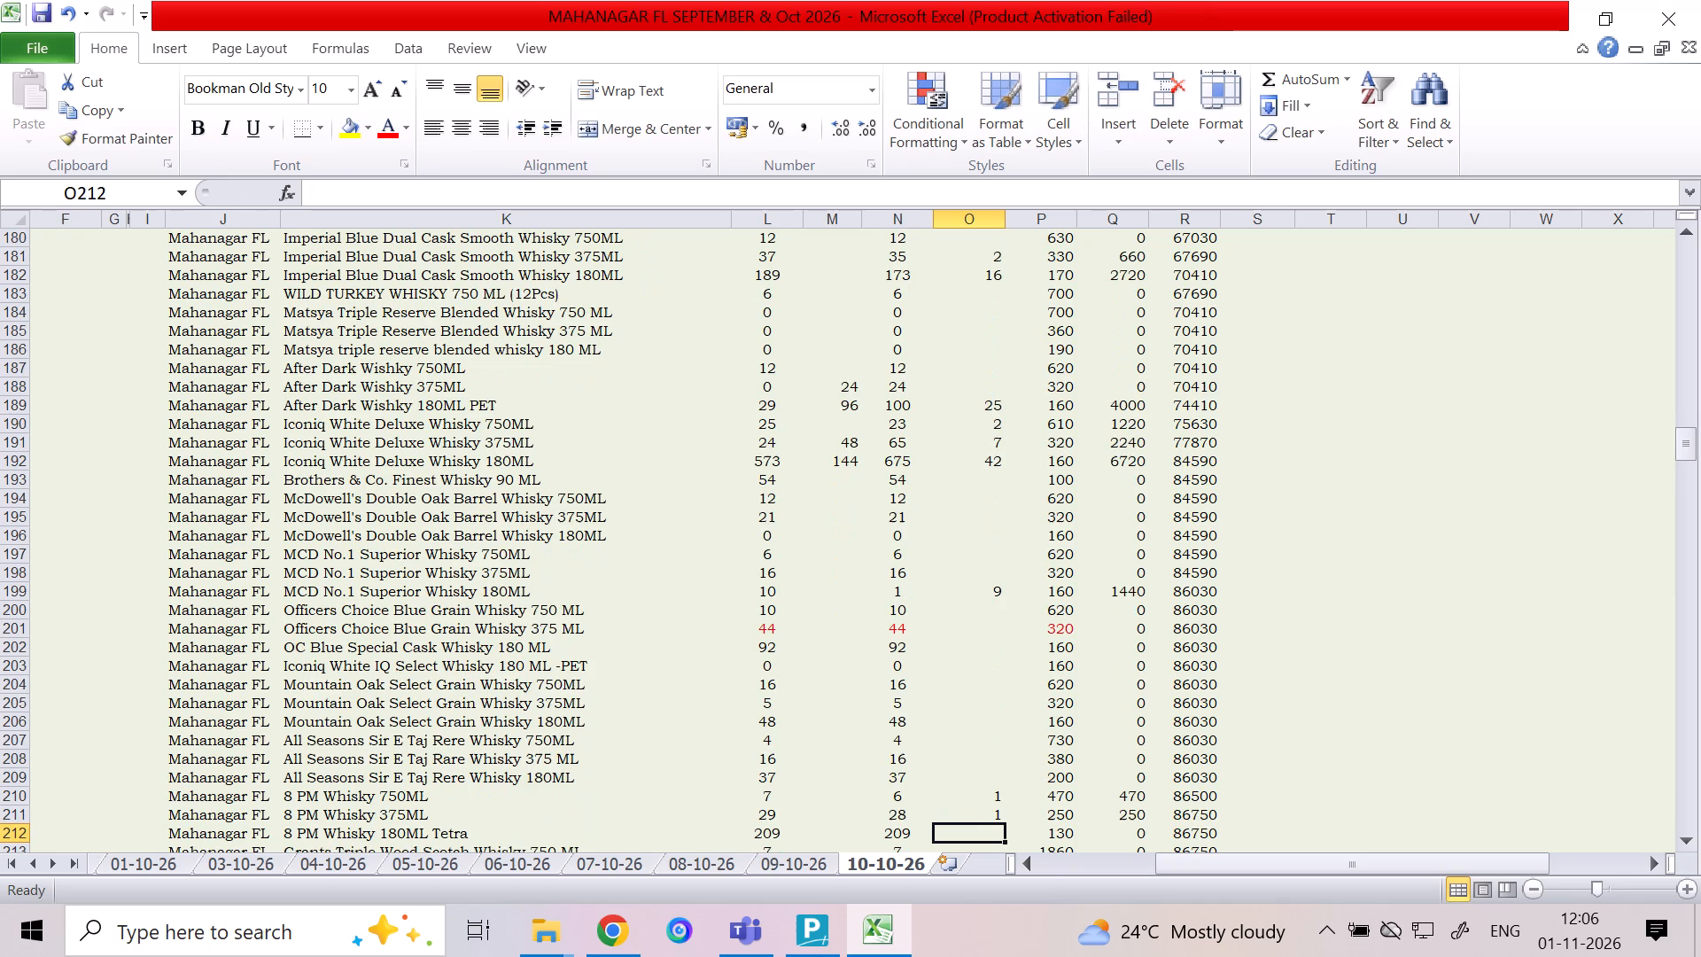
pyautogui.write('13')
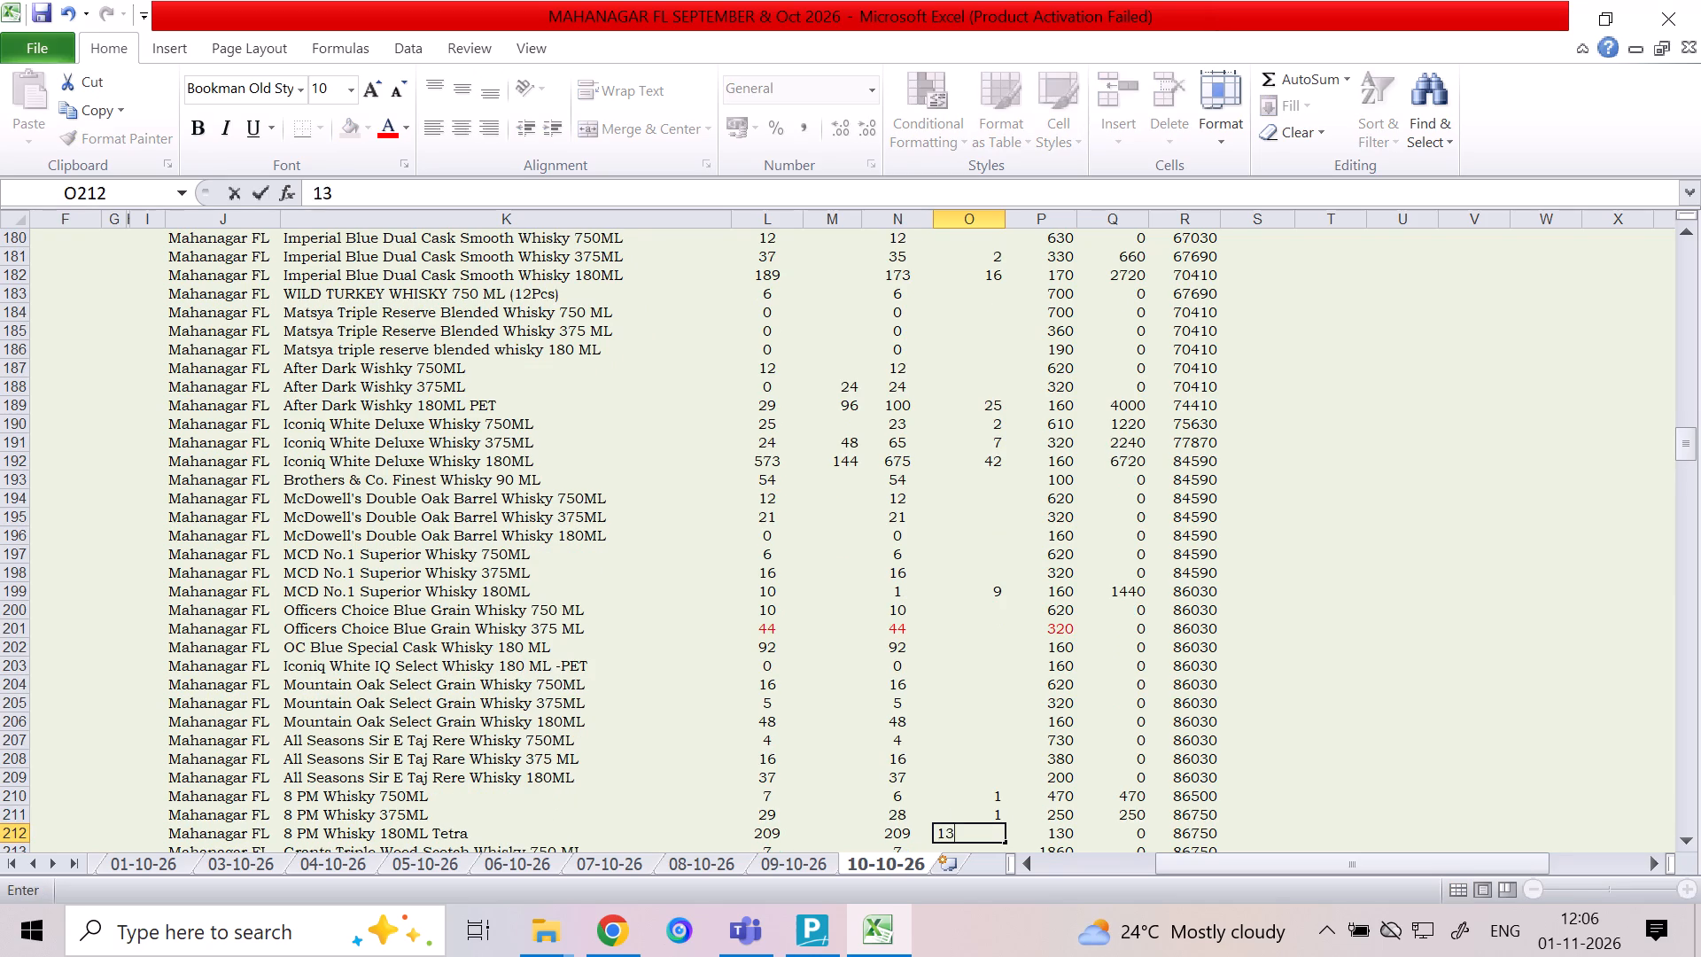
pyautogui.press('Down')
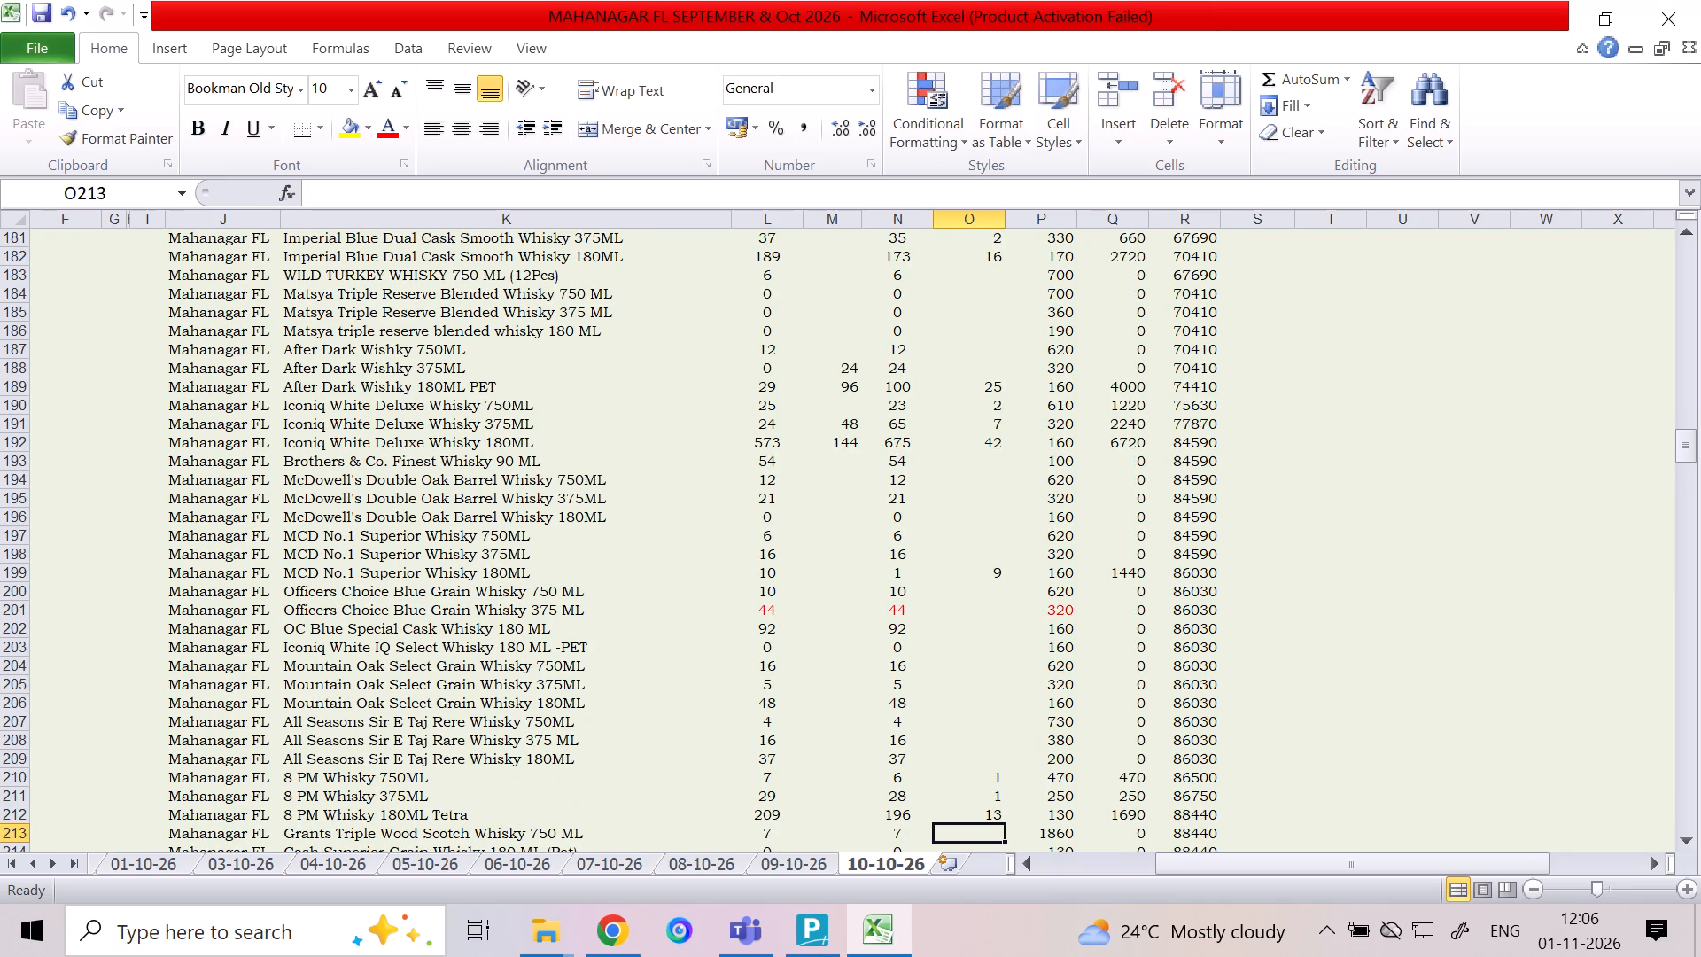
# For Officers Choice Whisky 180ML, enter 96 in column M and 7 in column O.
pyautogui.press('Down')
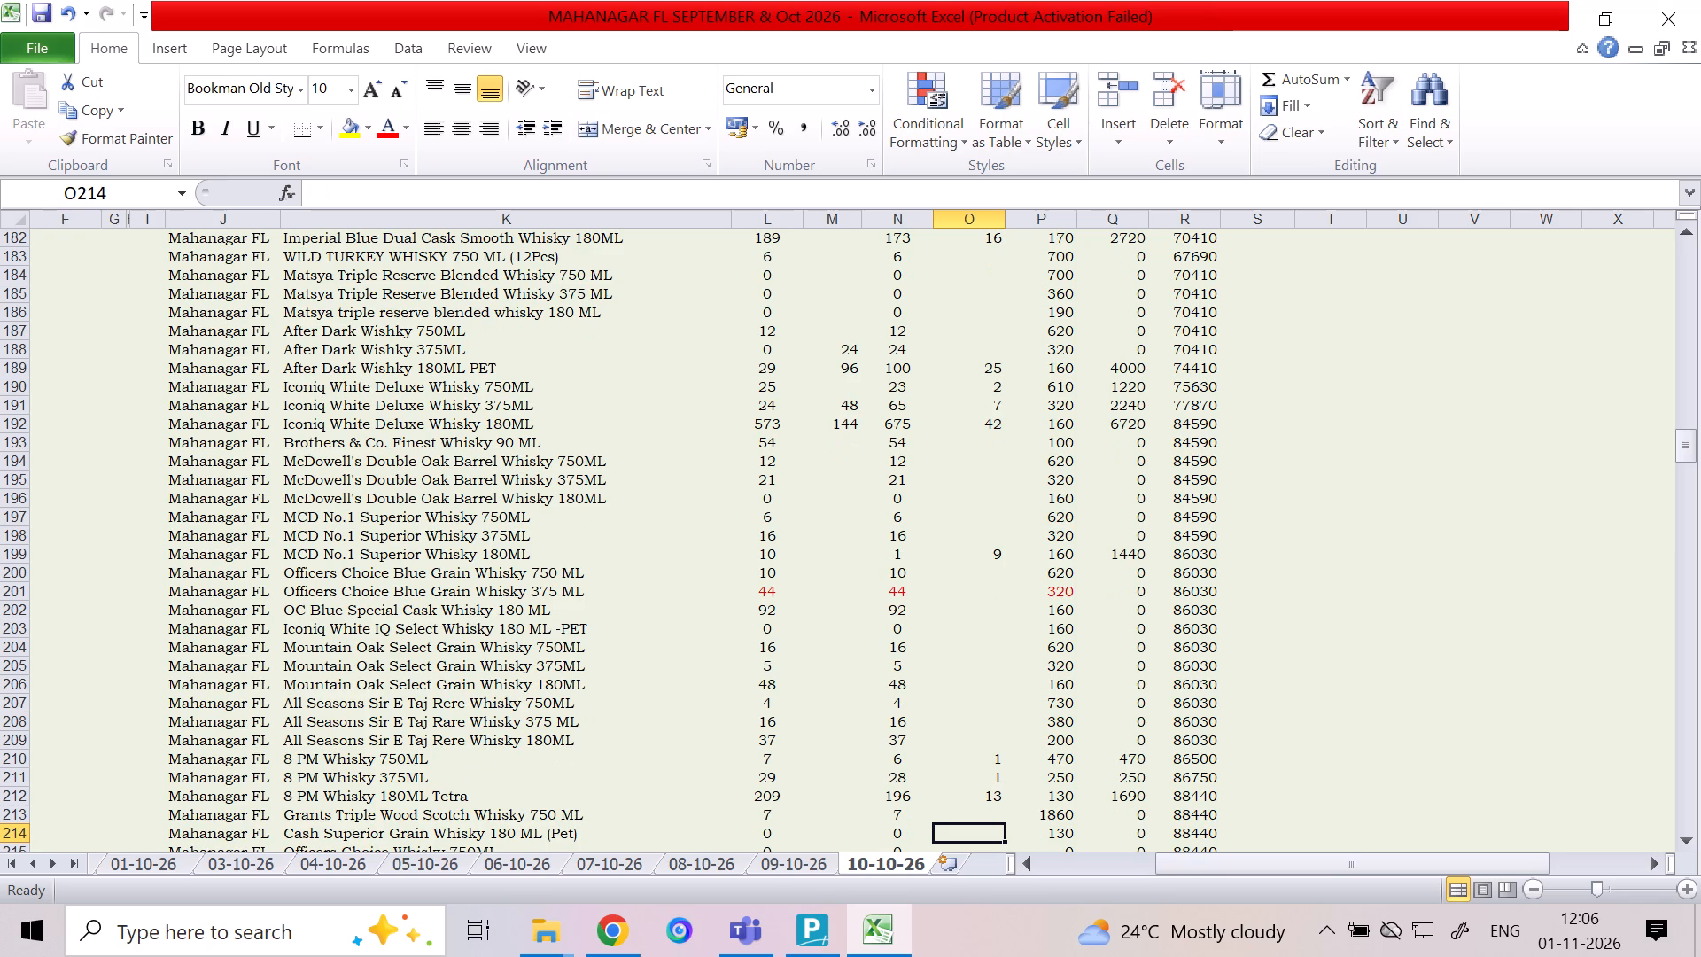
pyautogui.press('Down')
pyautogui.press('Down')
pyautogui.press('Down')
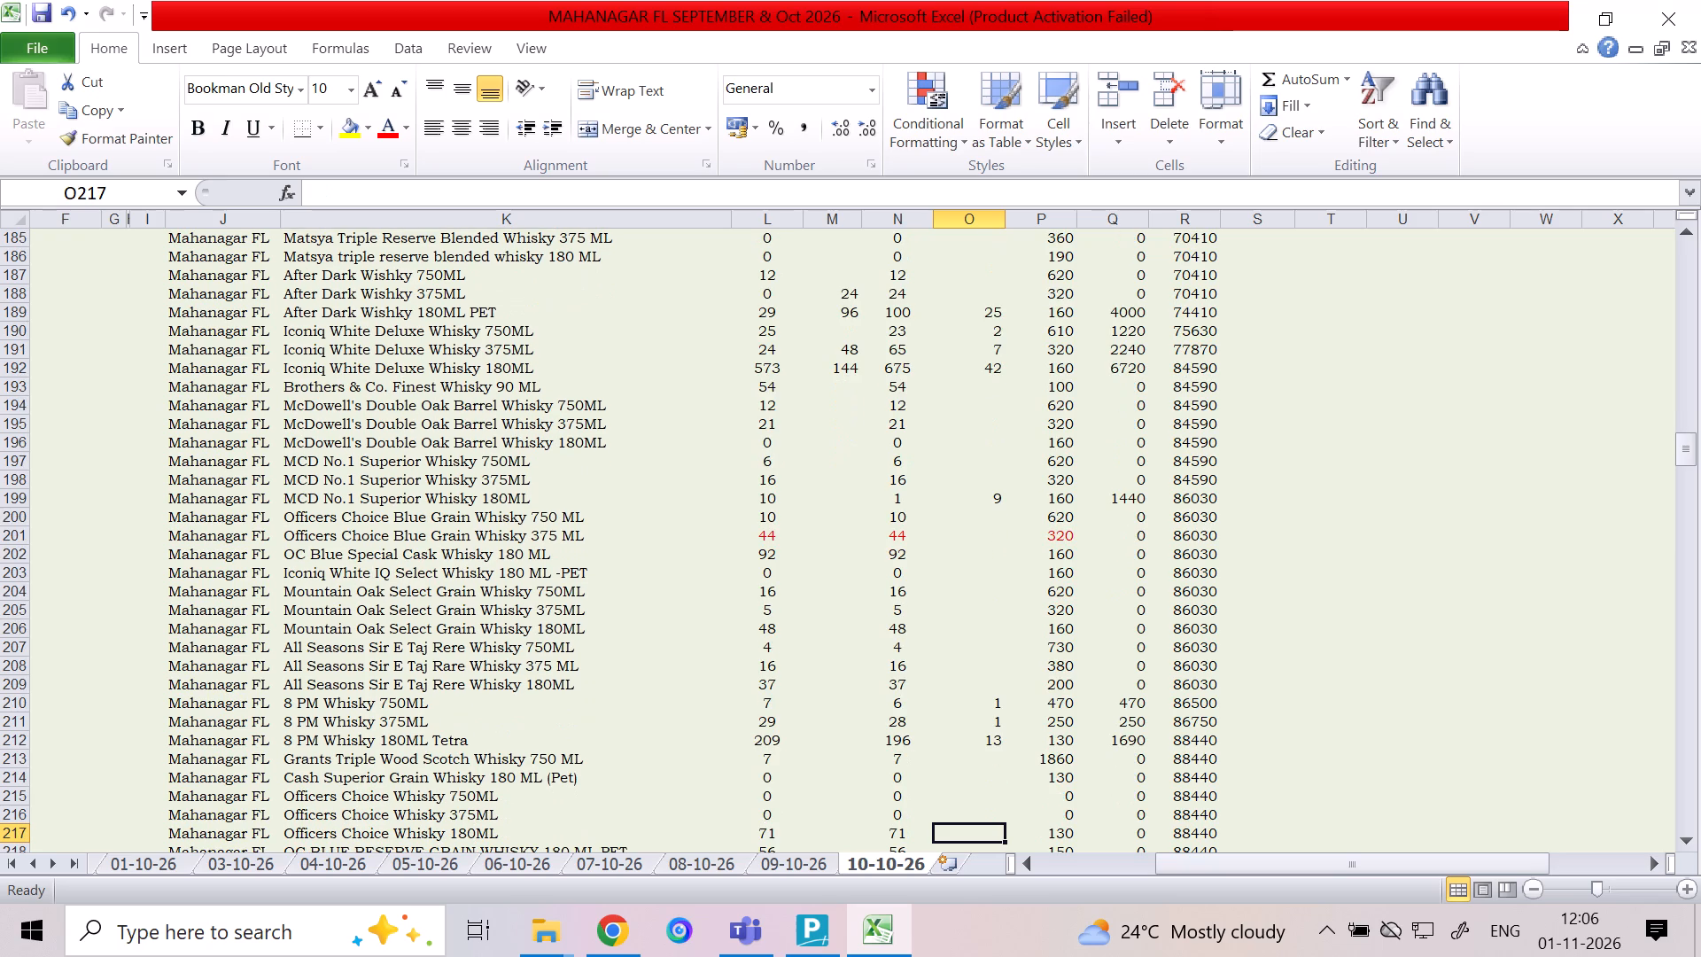
pyautogui.press('Left')
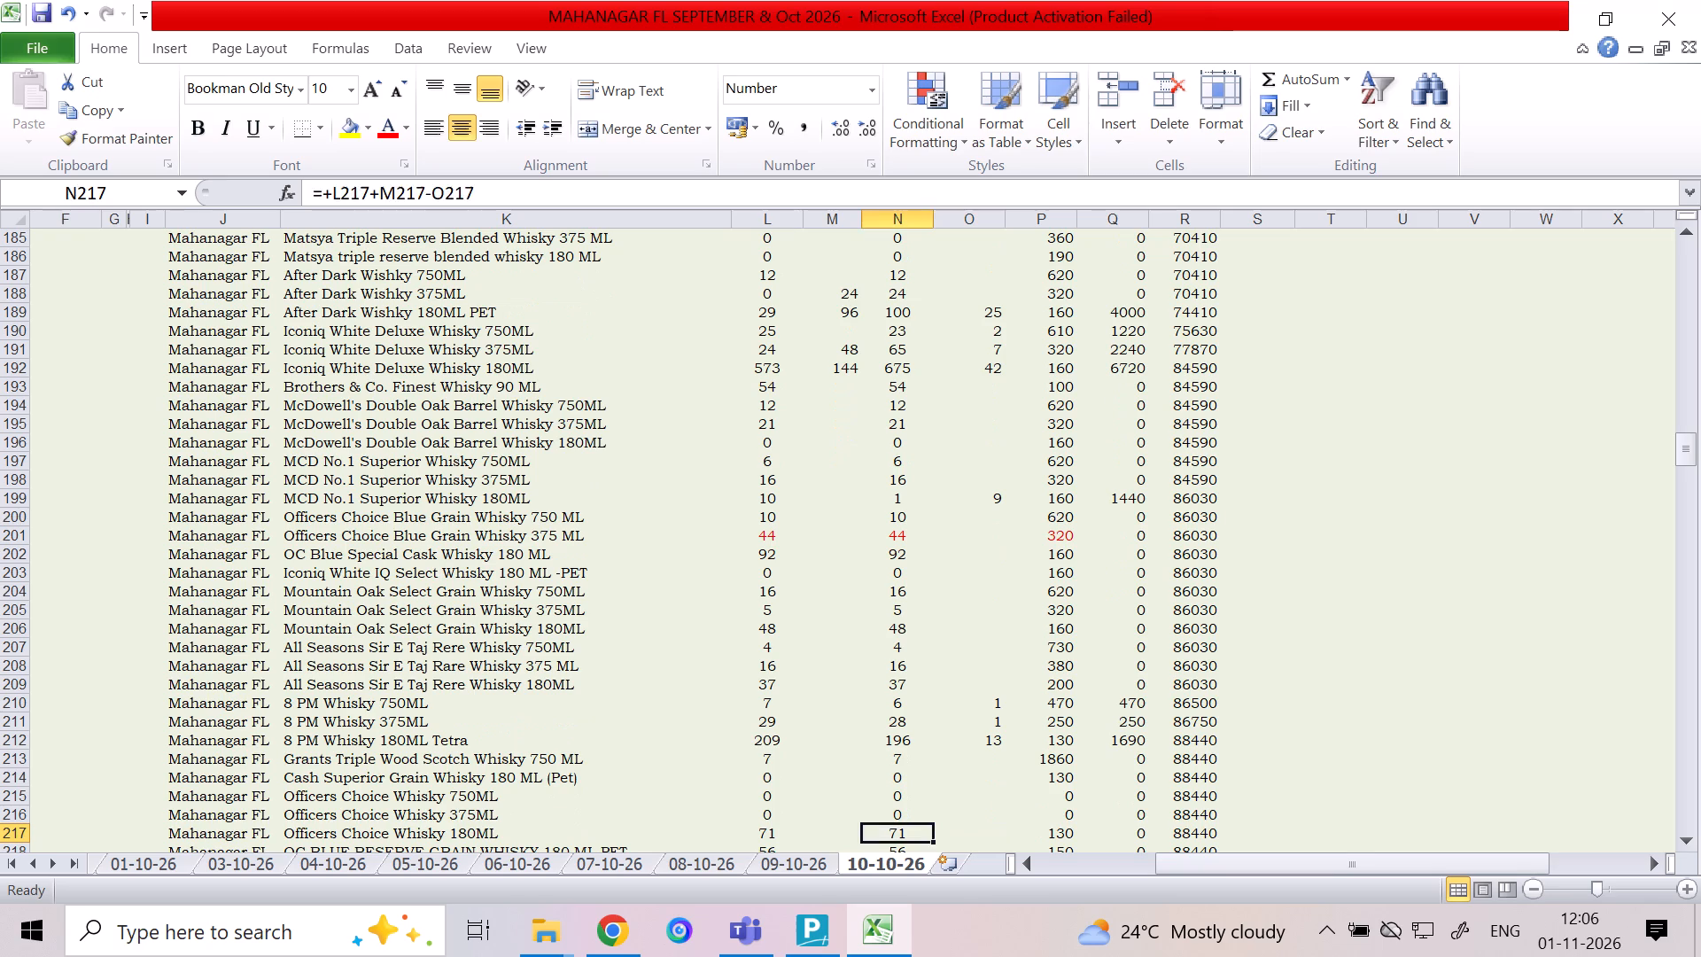
pyautogui.press('Left')
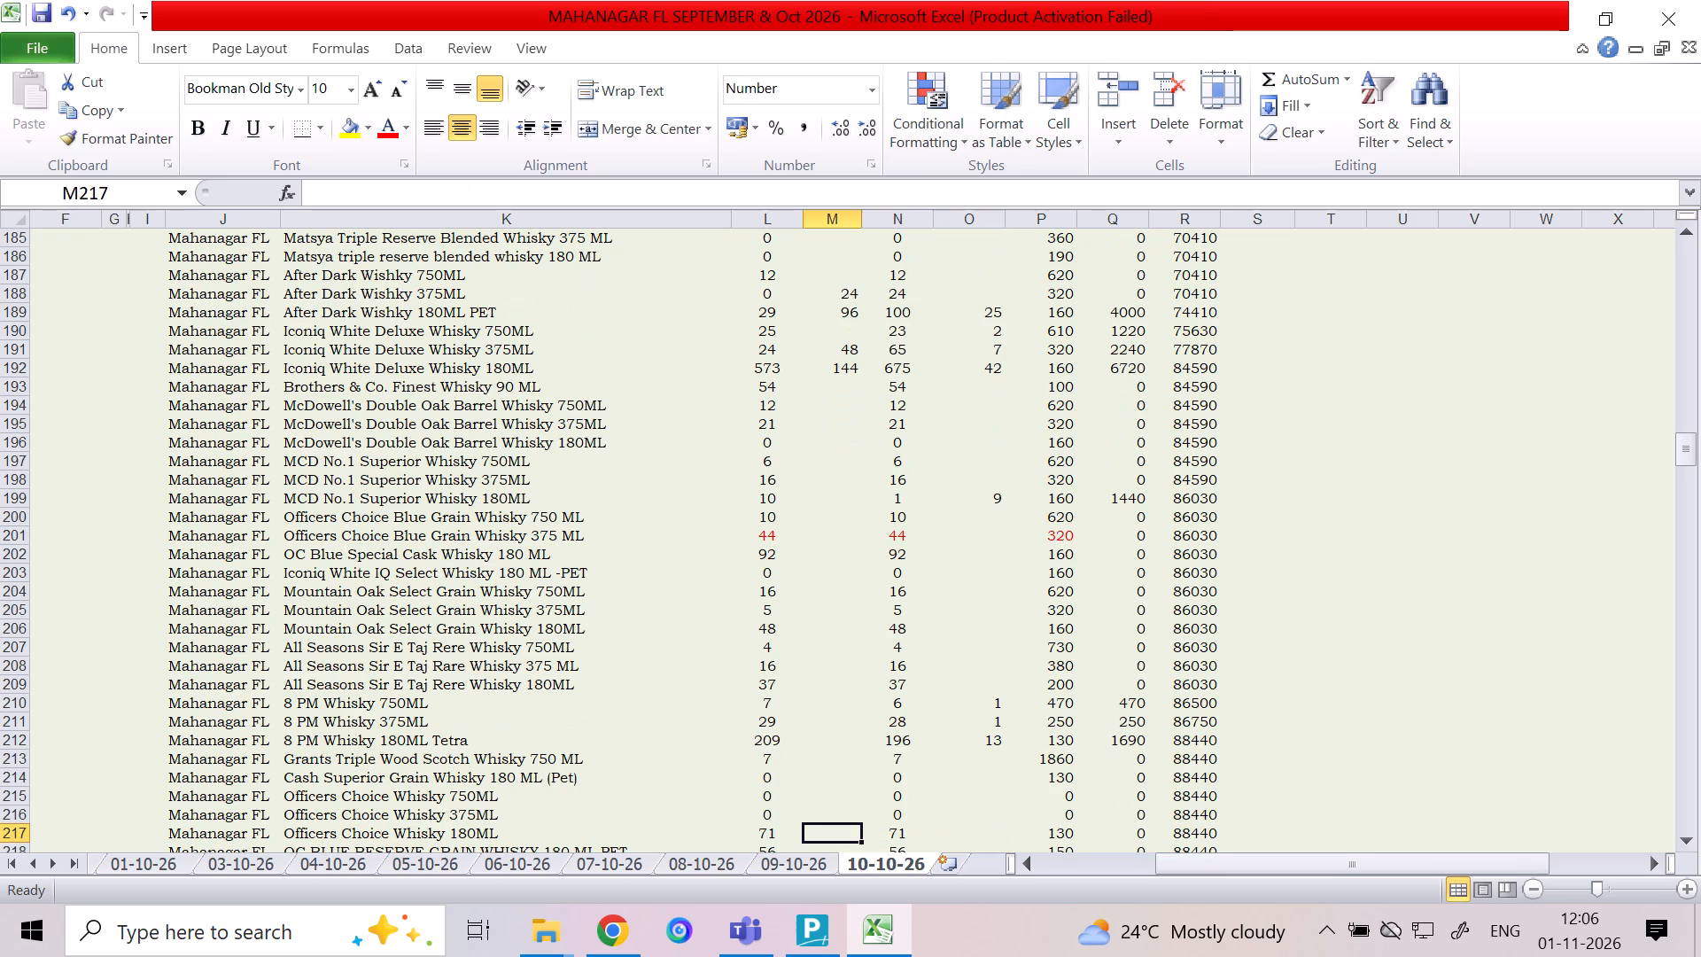
pyautogui.write('96')
pyautogui.press('Right')
pyautogui.press('Right')
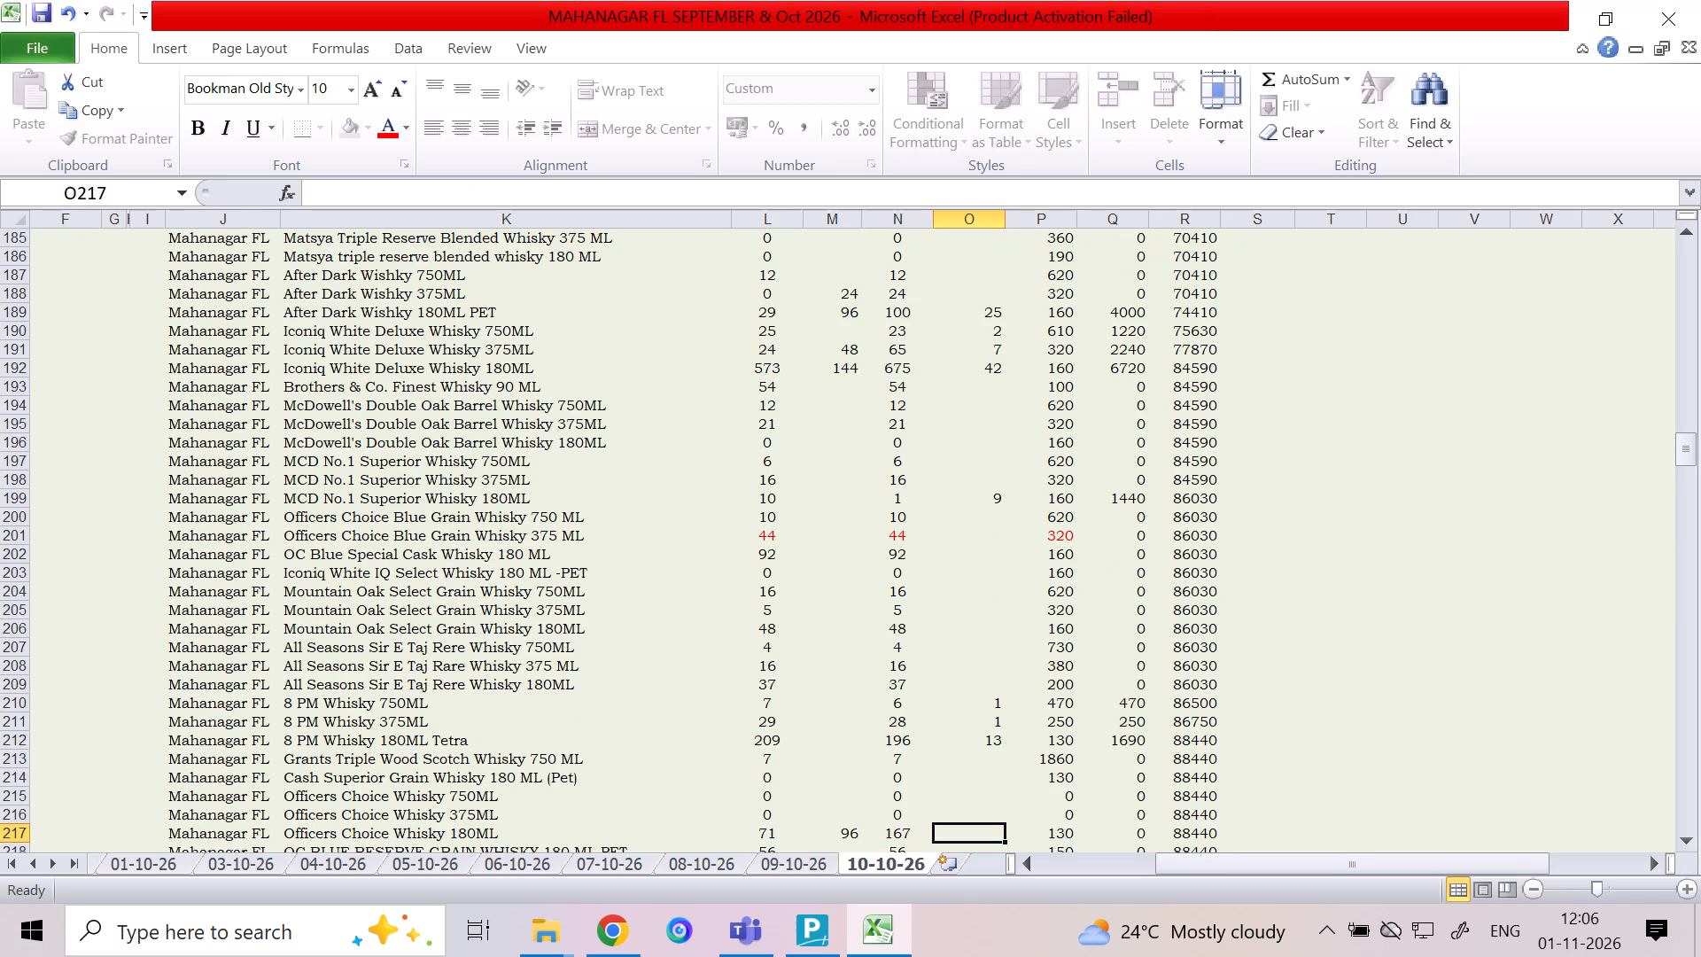
pyautogui.press('7')
pyautogui.press('Down')
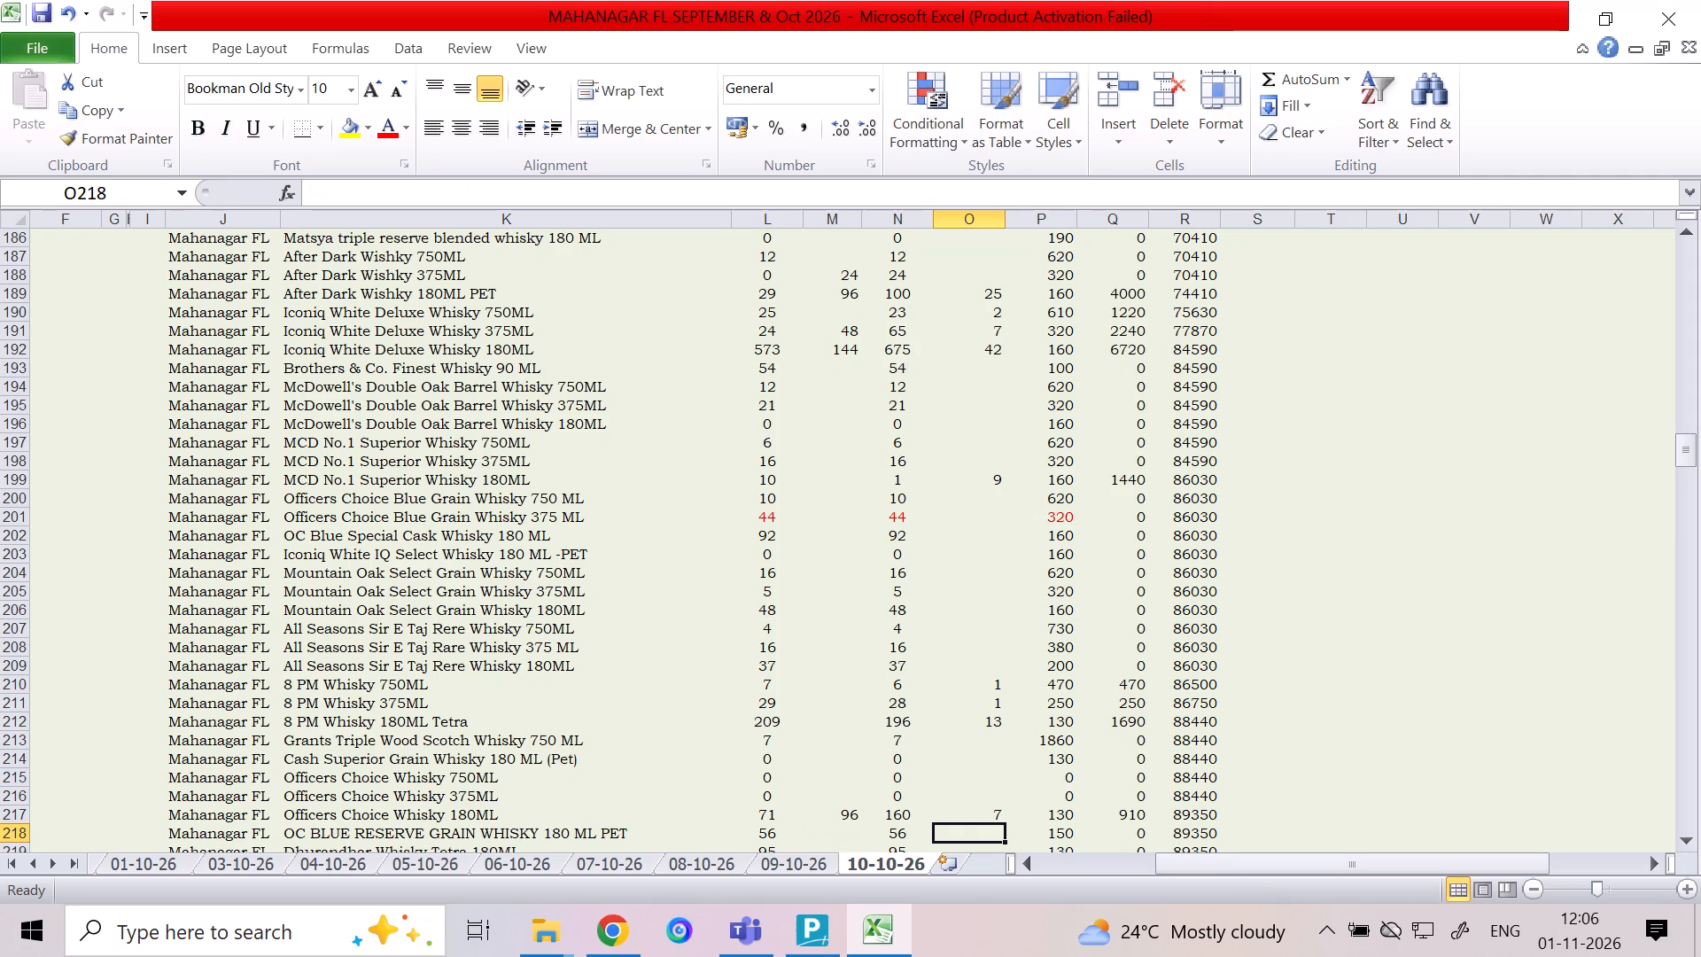
# Enter 1 in column O for OC Blue Reserve Grain Whisky 180 ML PET.
pyautogui.press('Down')
pyautogui.press('Up')
pyautogui.press('1')
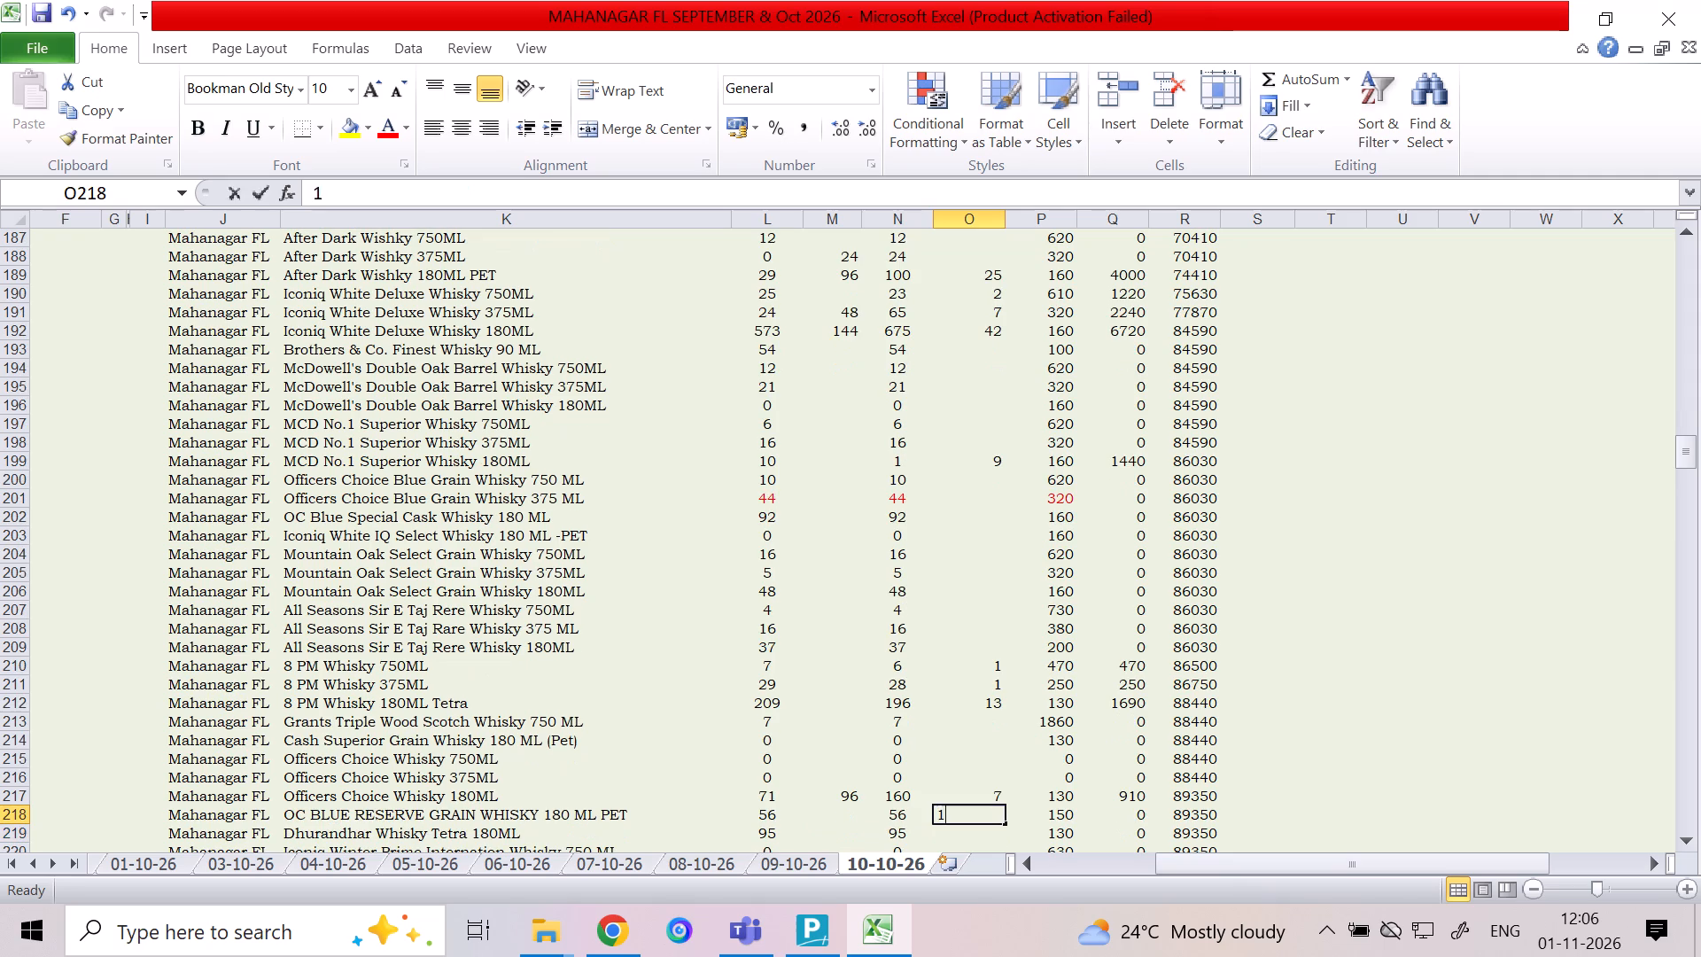
pyautogui.press('Down')
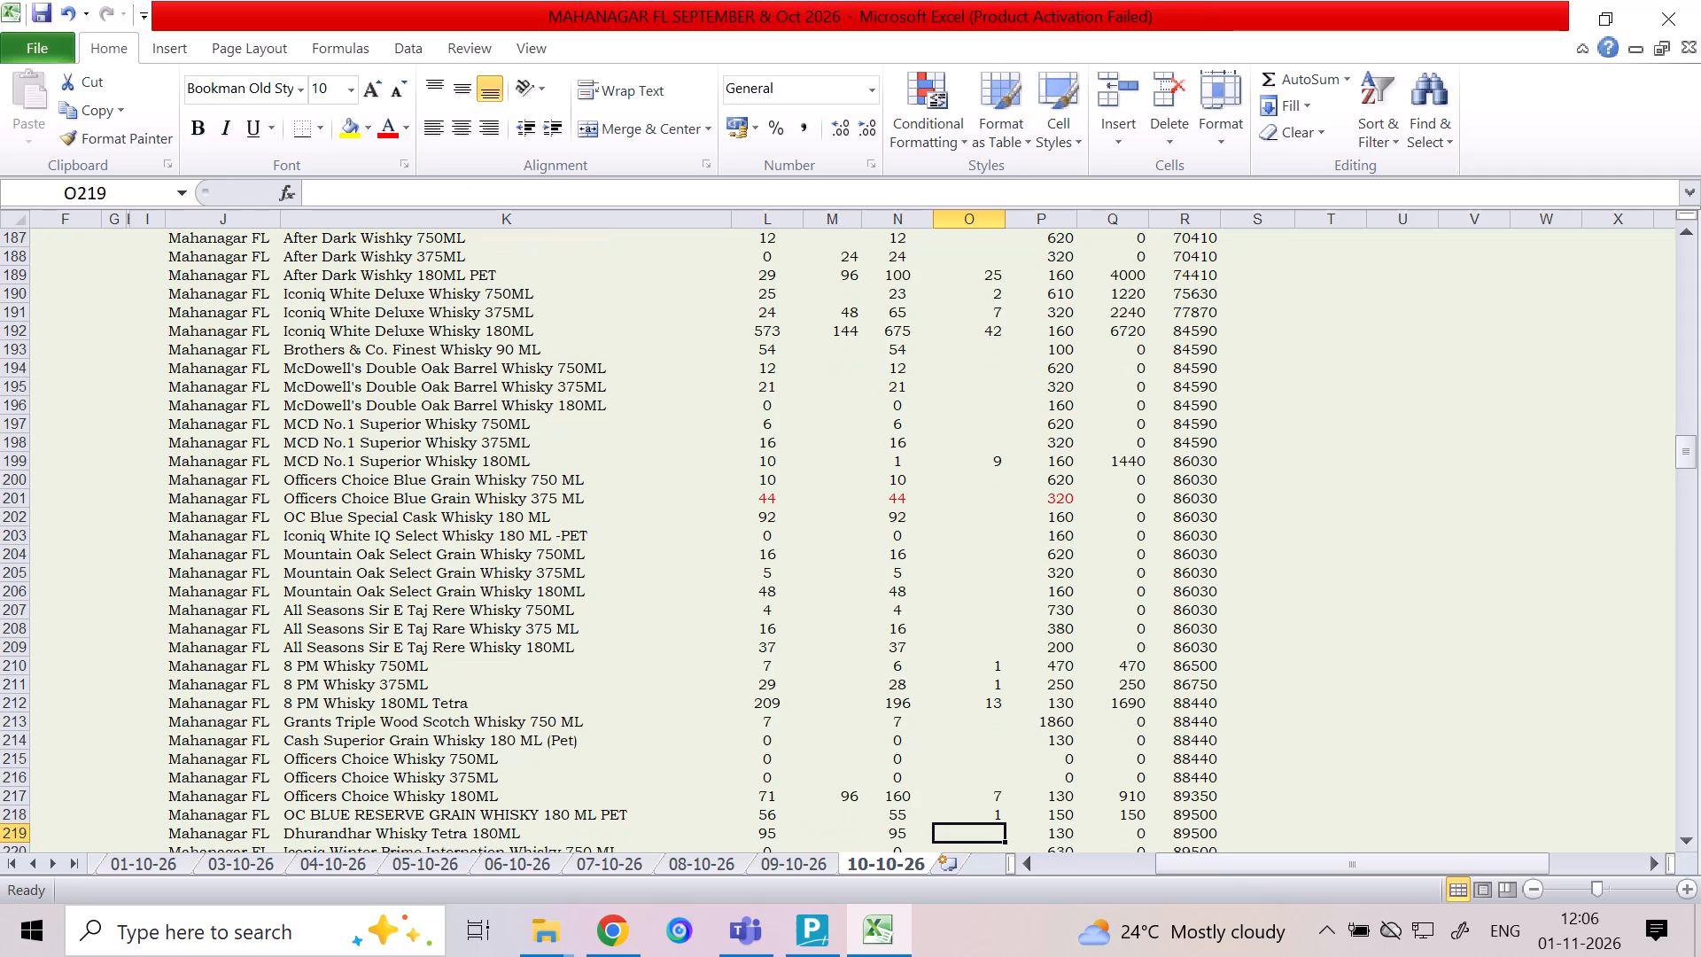
# Enter 2 in column O for Prestige Green Classic Whisky 180 ML.
pyautogui.press('Down')
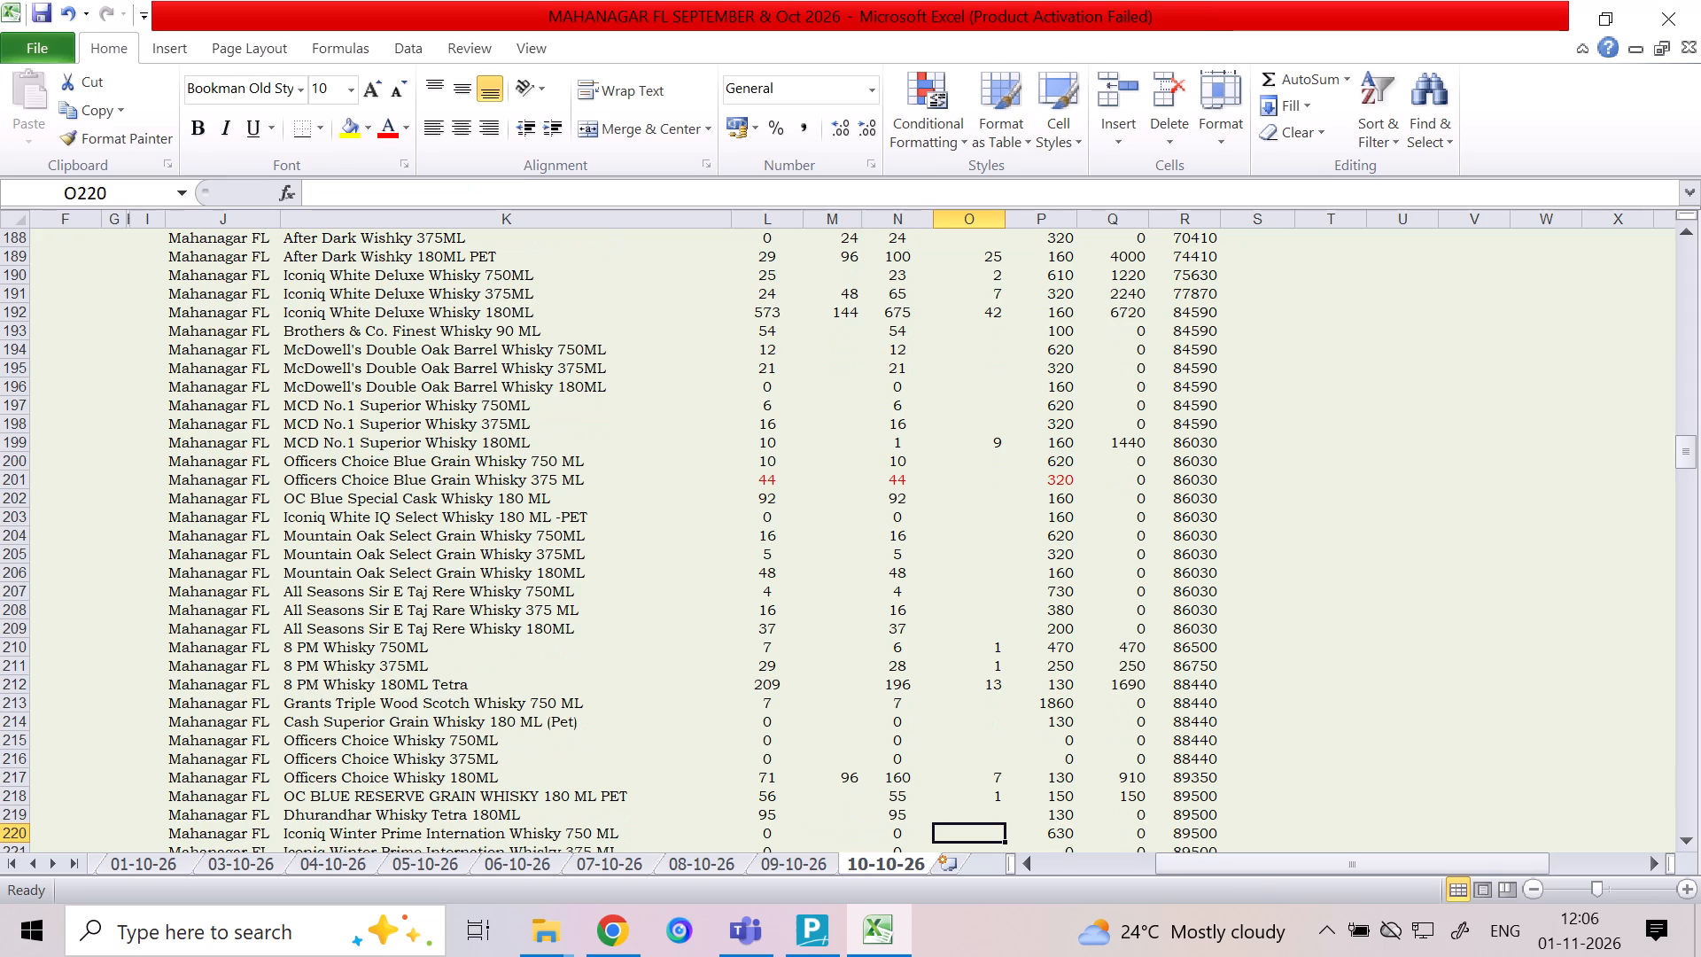
pyautogui.press('Down')
pyautogui.press('Down')
pyautogui.press('Down')
pyautogui.press('Down')
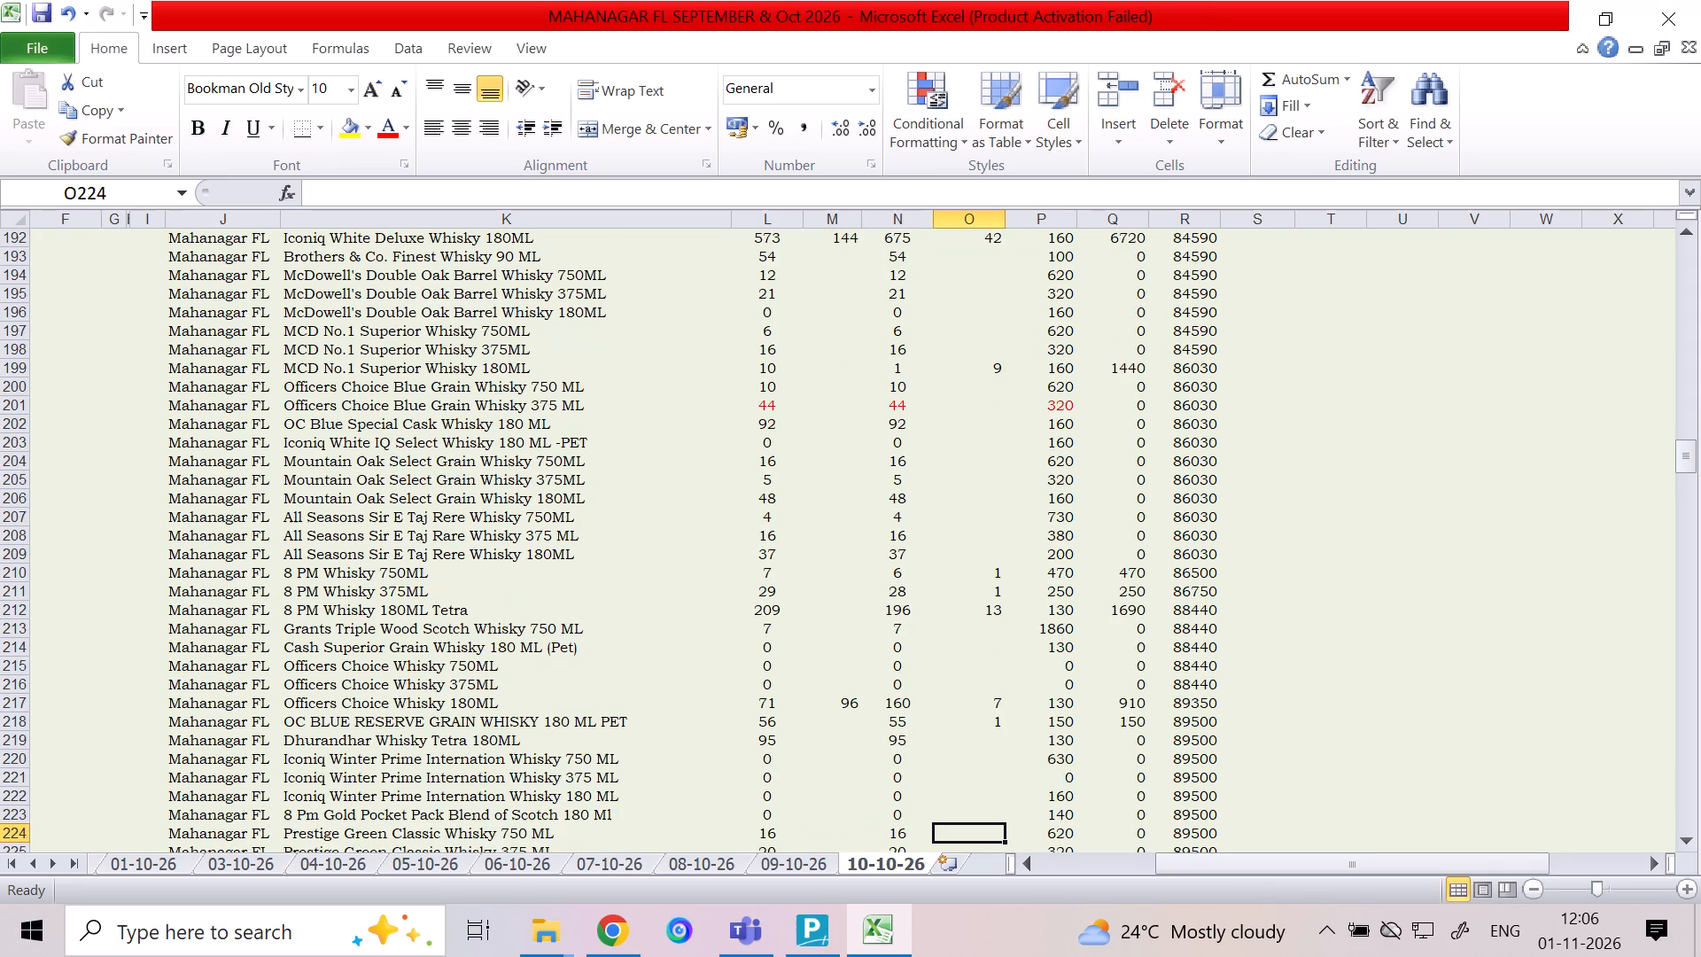
pyautogui.press('Down')
pyautogui.press('Down')
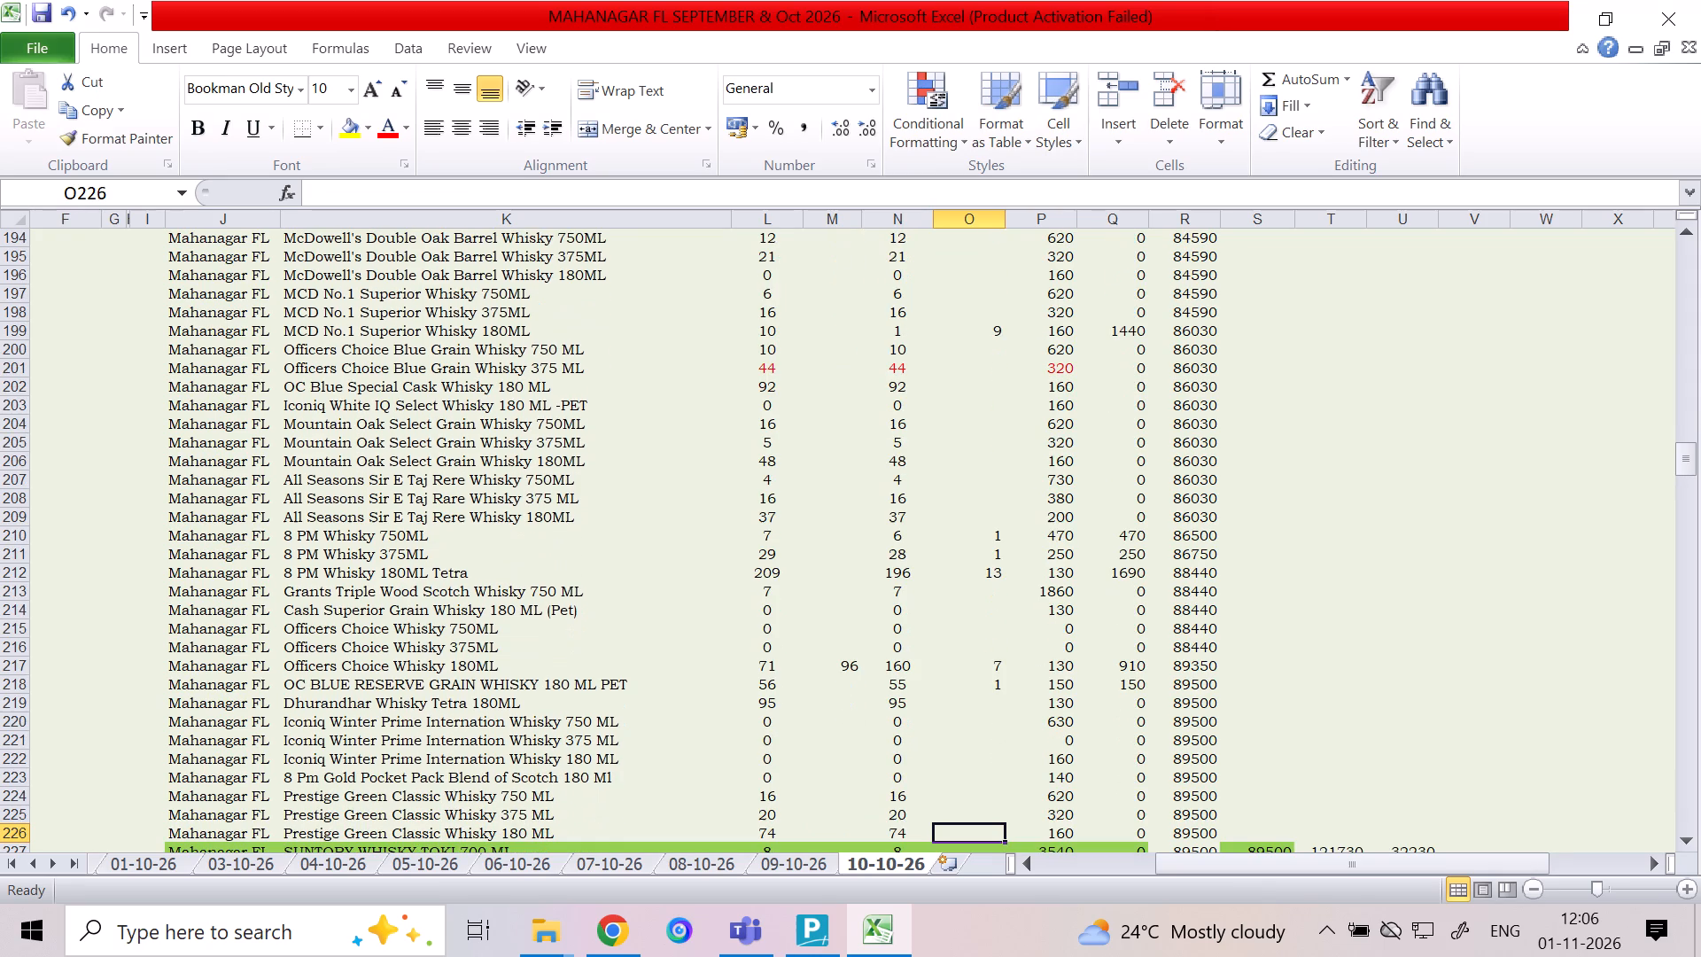
pyautogui.press('2')
pyautogui.press('Down')
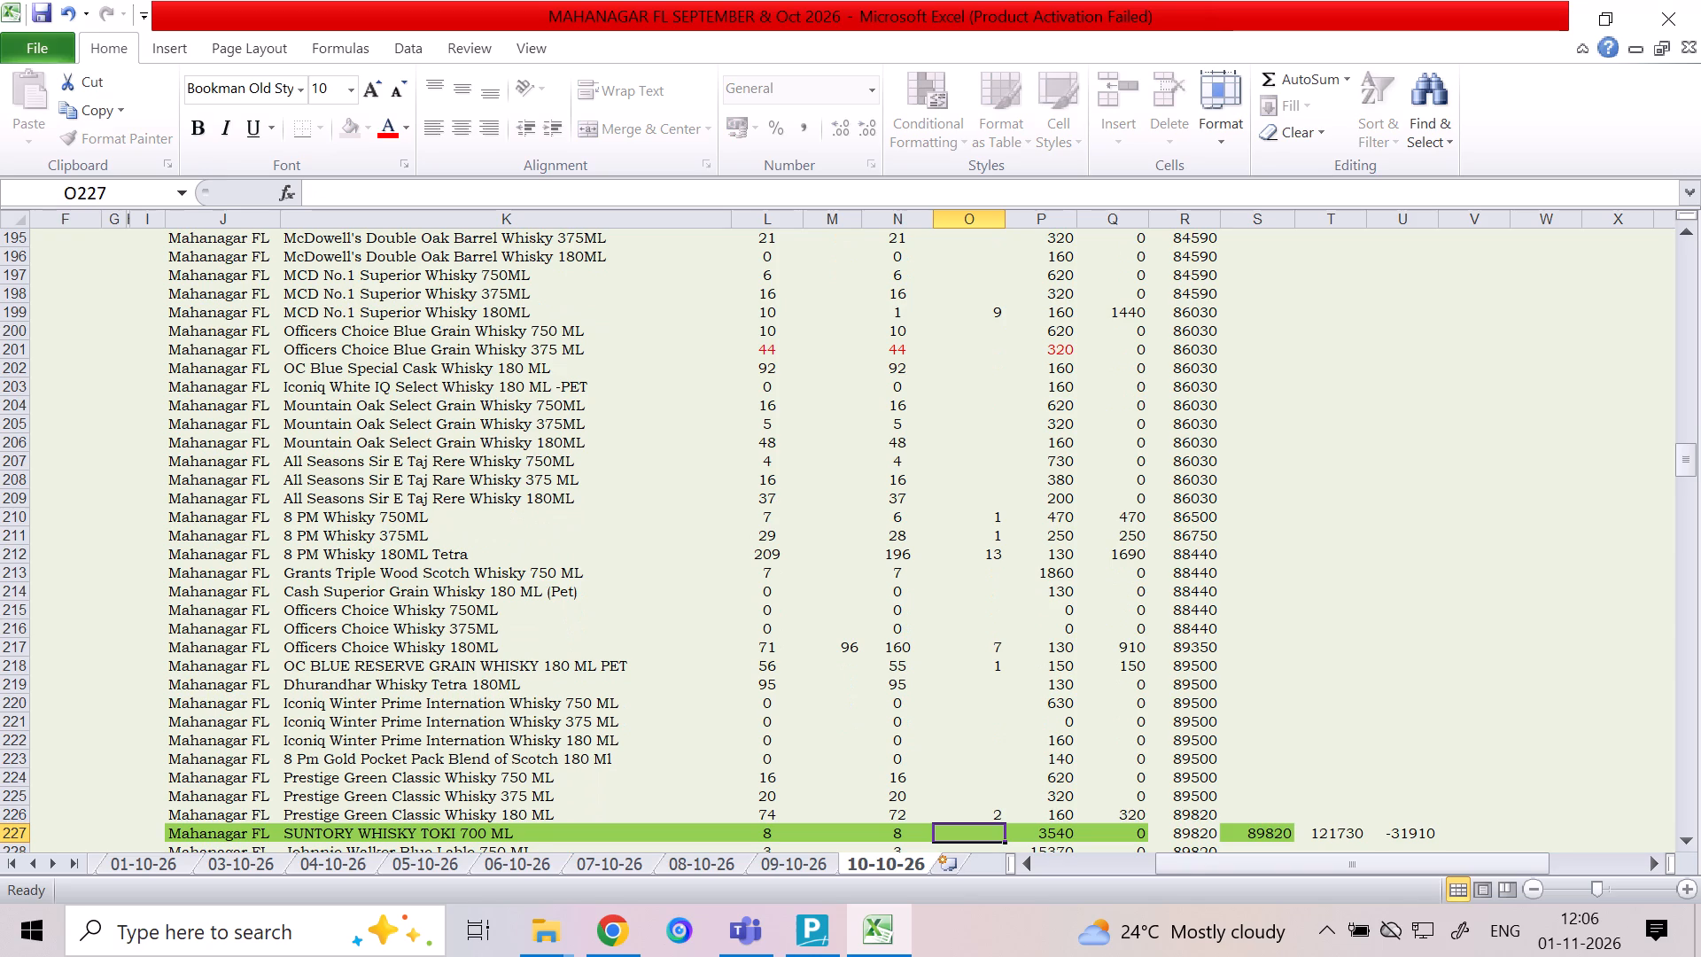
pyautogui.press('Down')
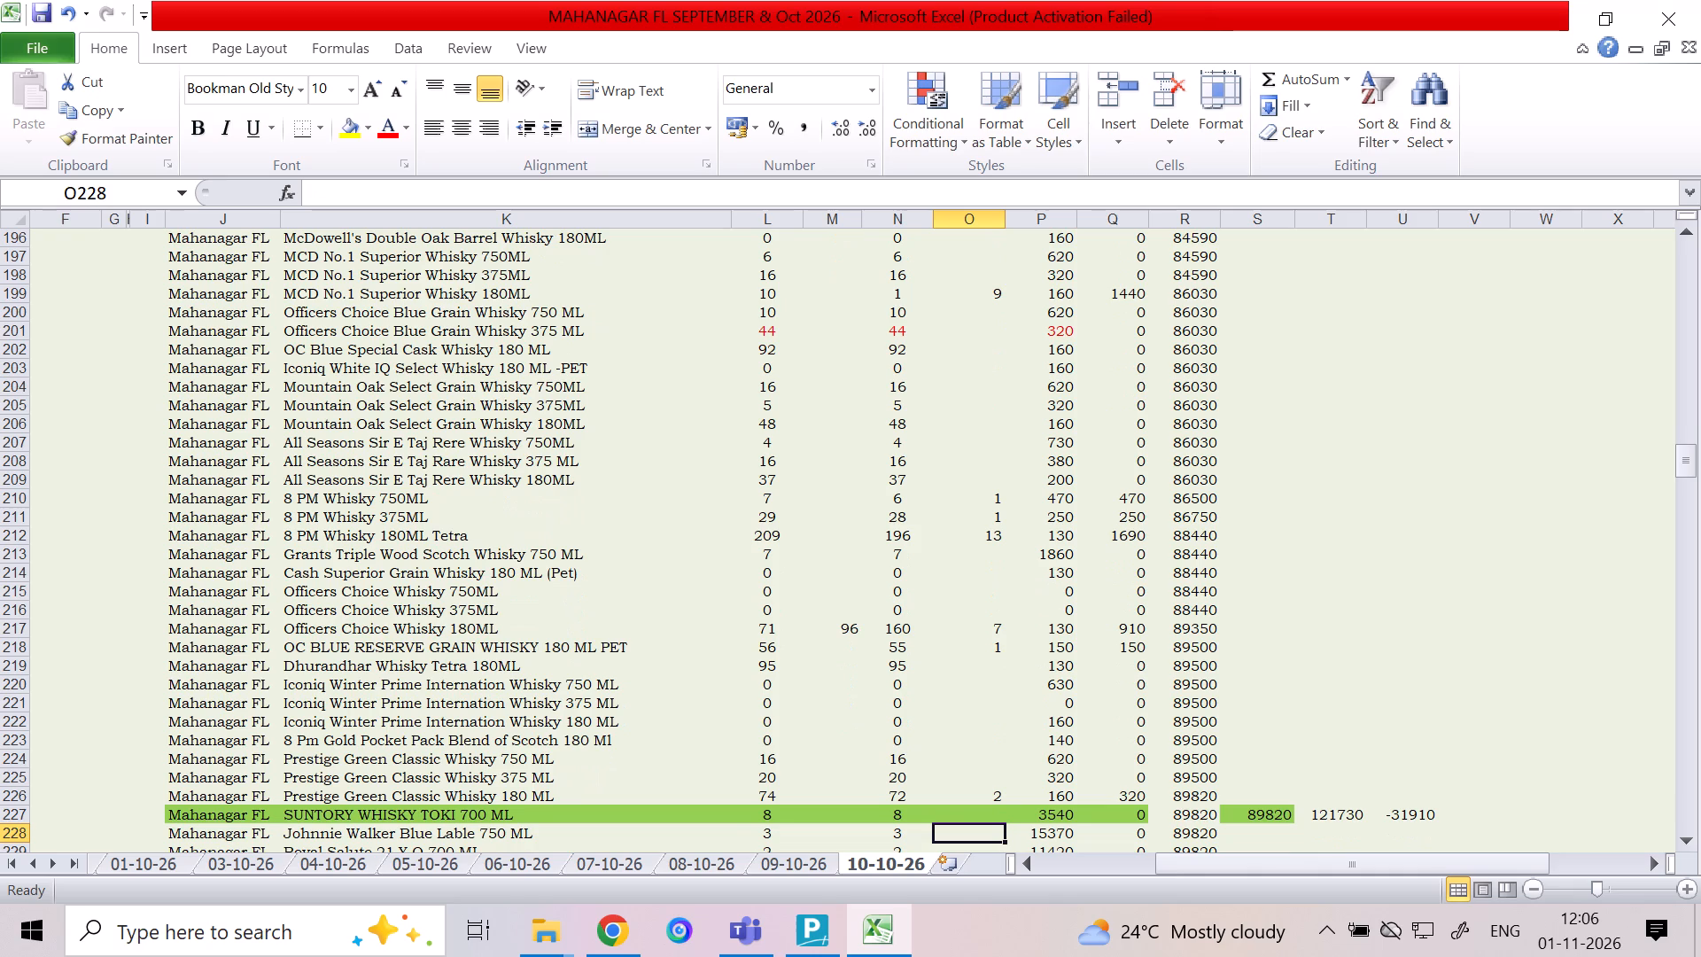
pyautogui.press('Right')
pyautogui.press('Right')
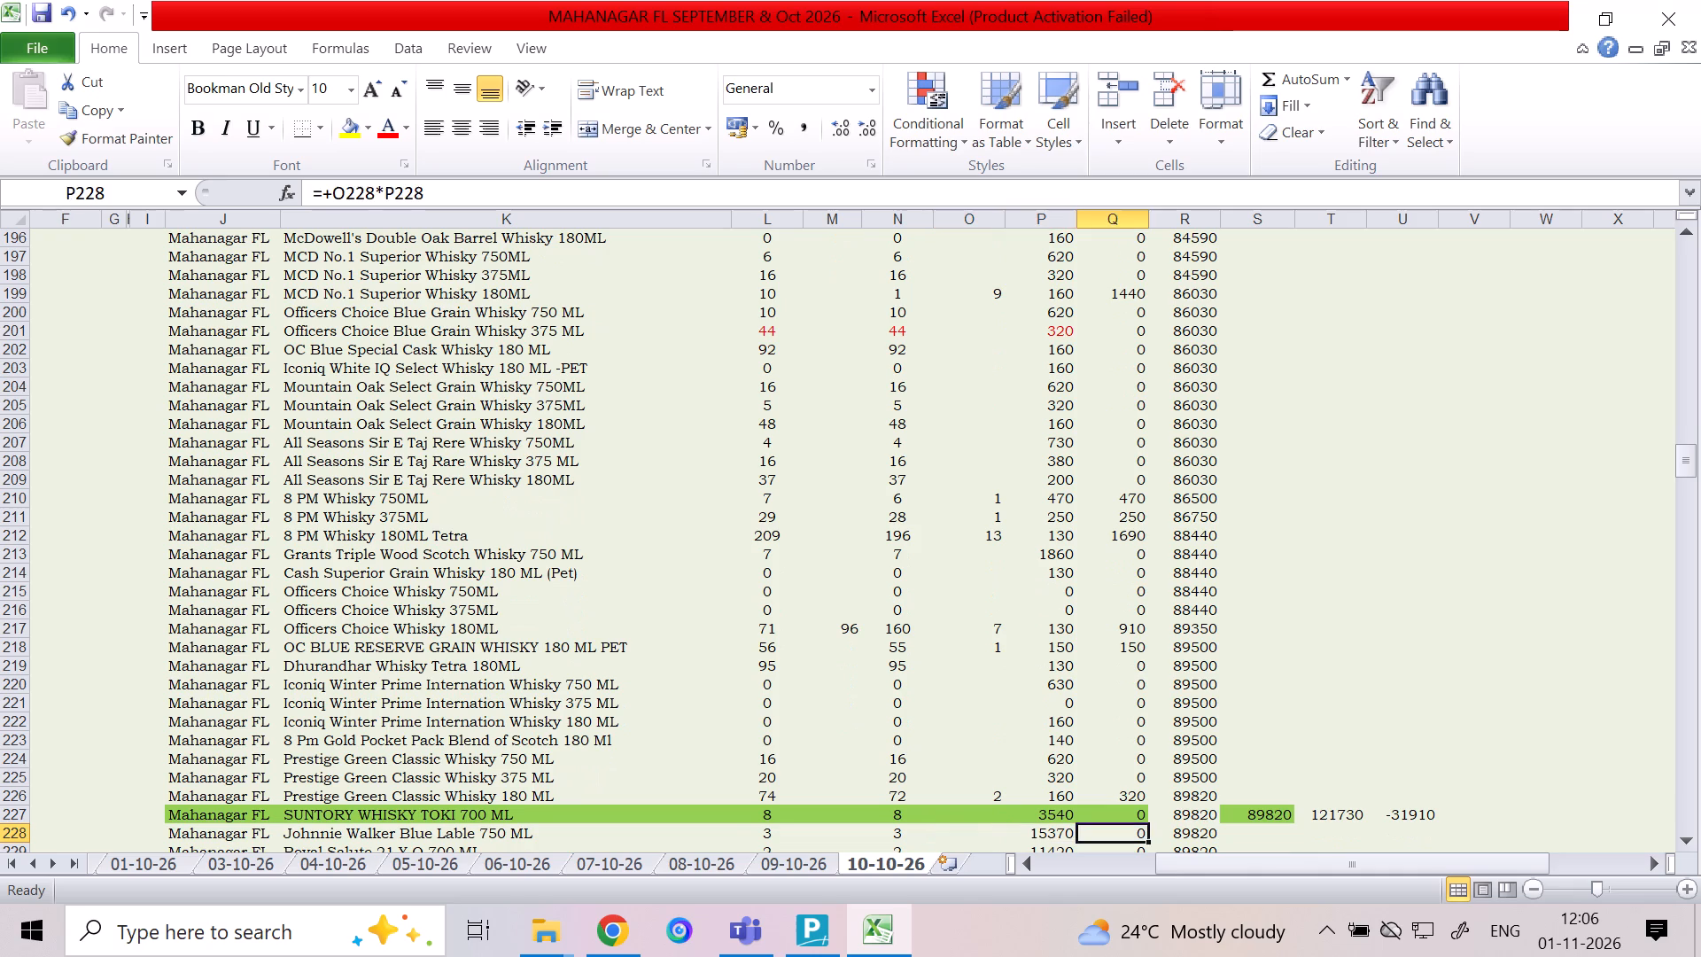
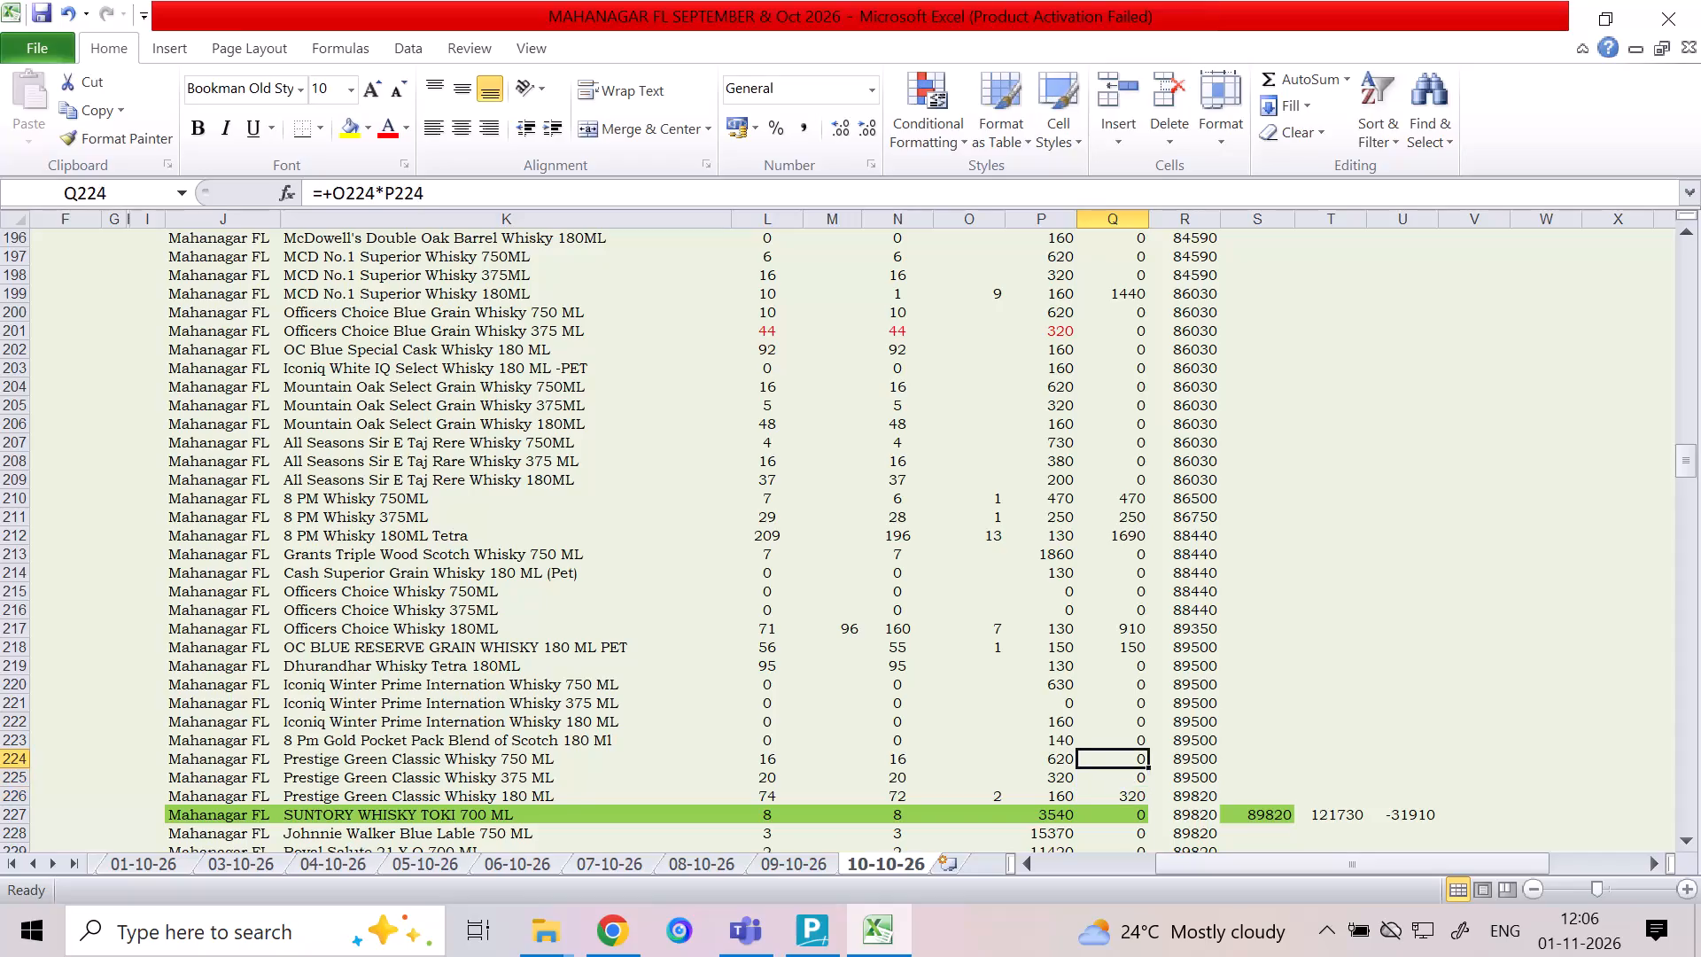
# Check the column Q amounts against their quantities, working upward from Prestige Green Classic Whisky 750 ML to 8 PM Whisky 750ML.
pyautogui.press('Up')
pyautogui.press('Up')
pyautogui.press('Up')
pyautogui.press('Up')
pyautogui.press('Up')
pyautogui.press('Up')
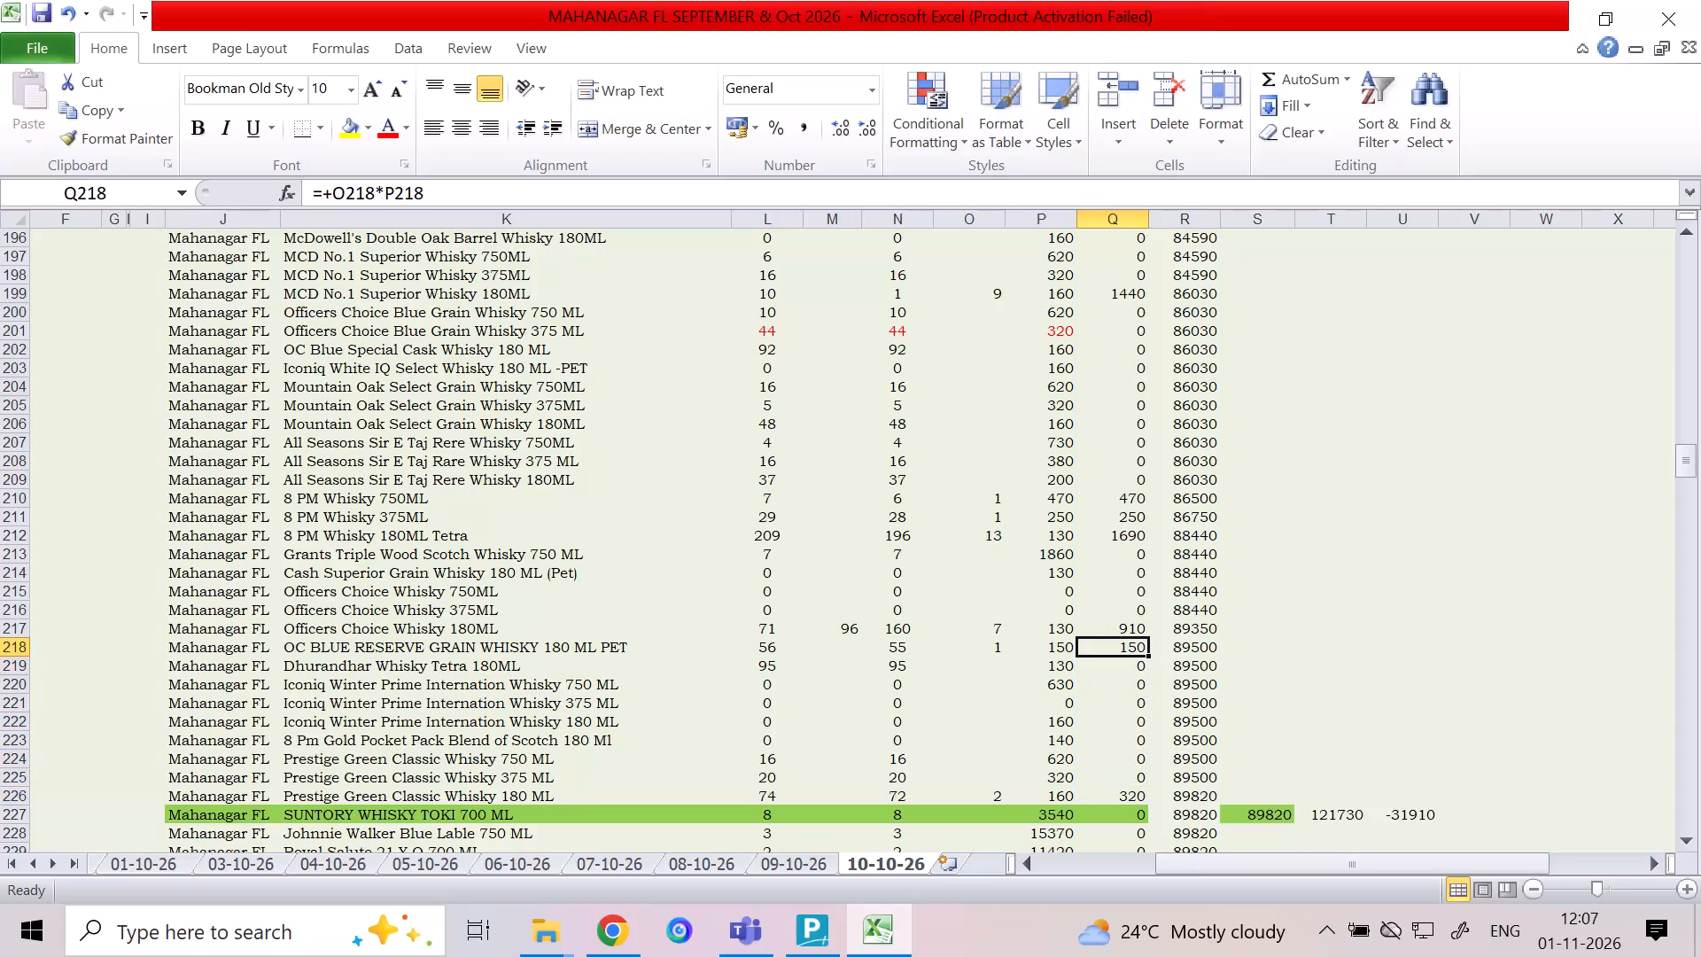
pyautogui.press('Up')
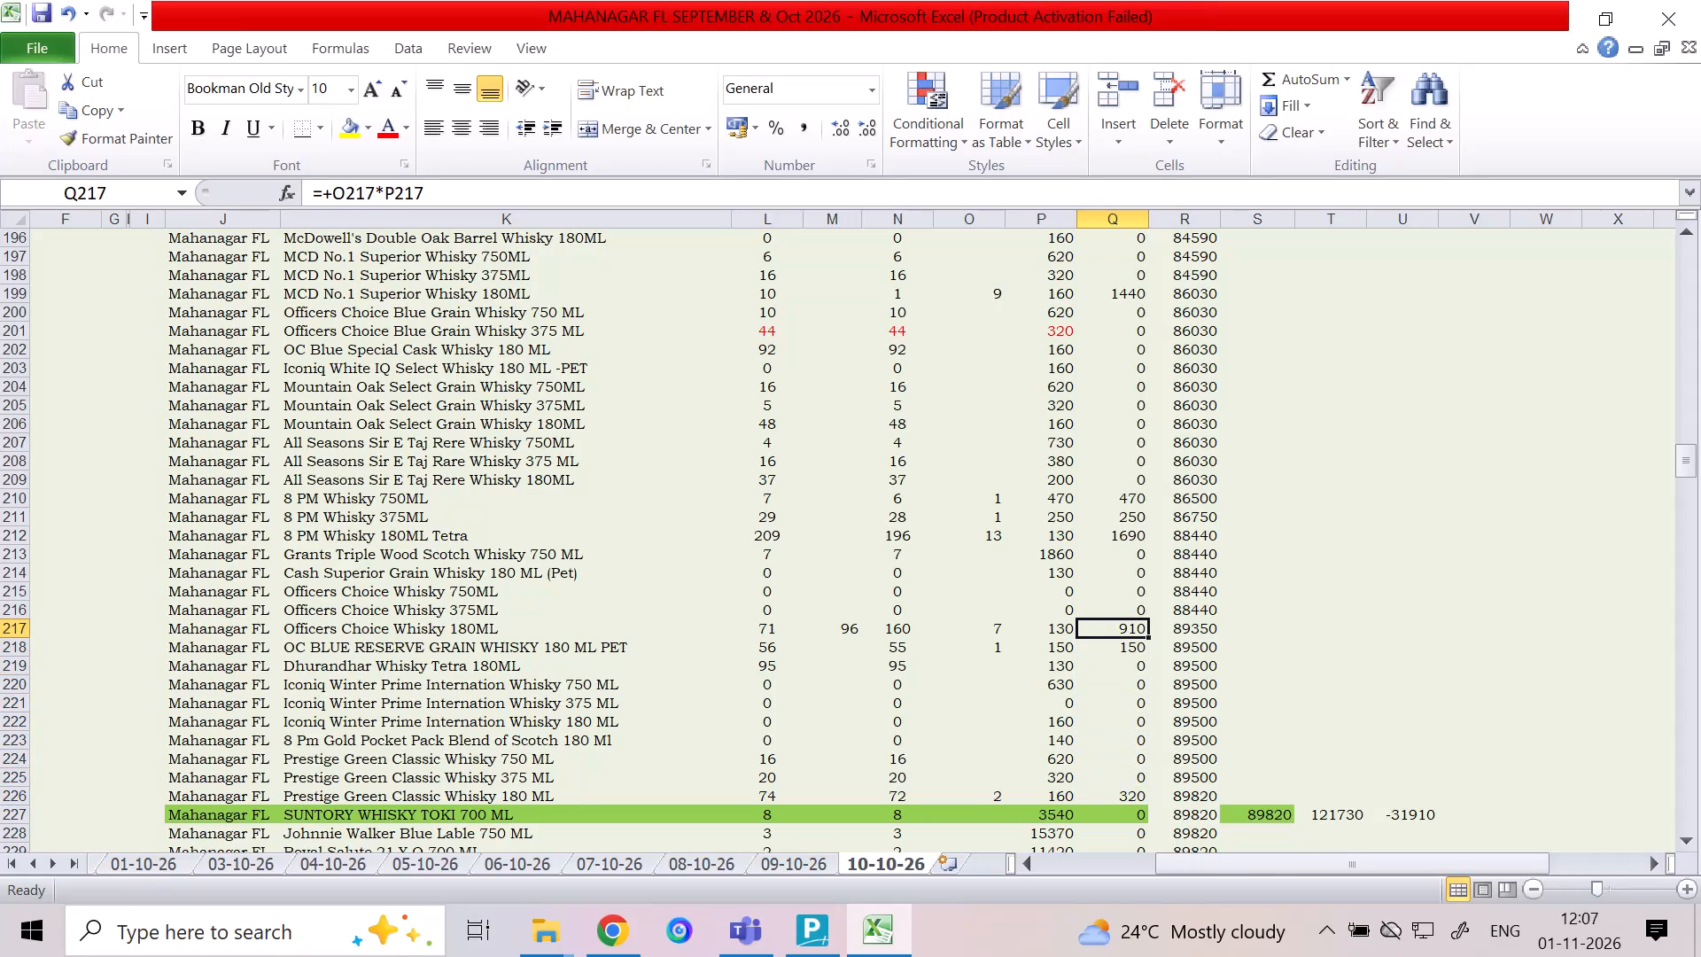
pyautogui.press('Up')
pyautogui.press('Up')
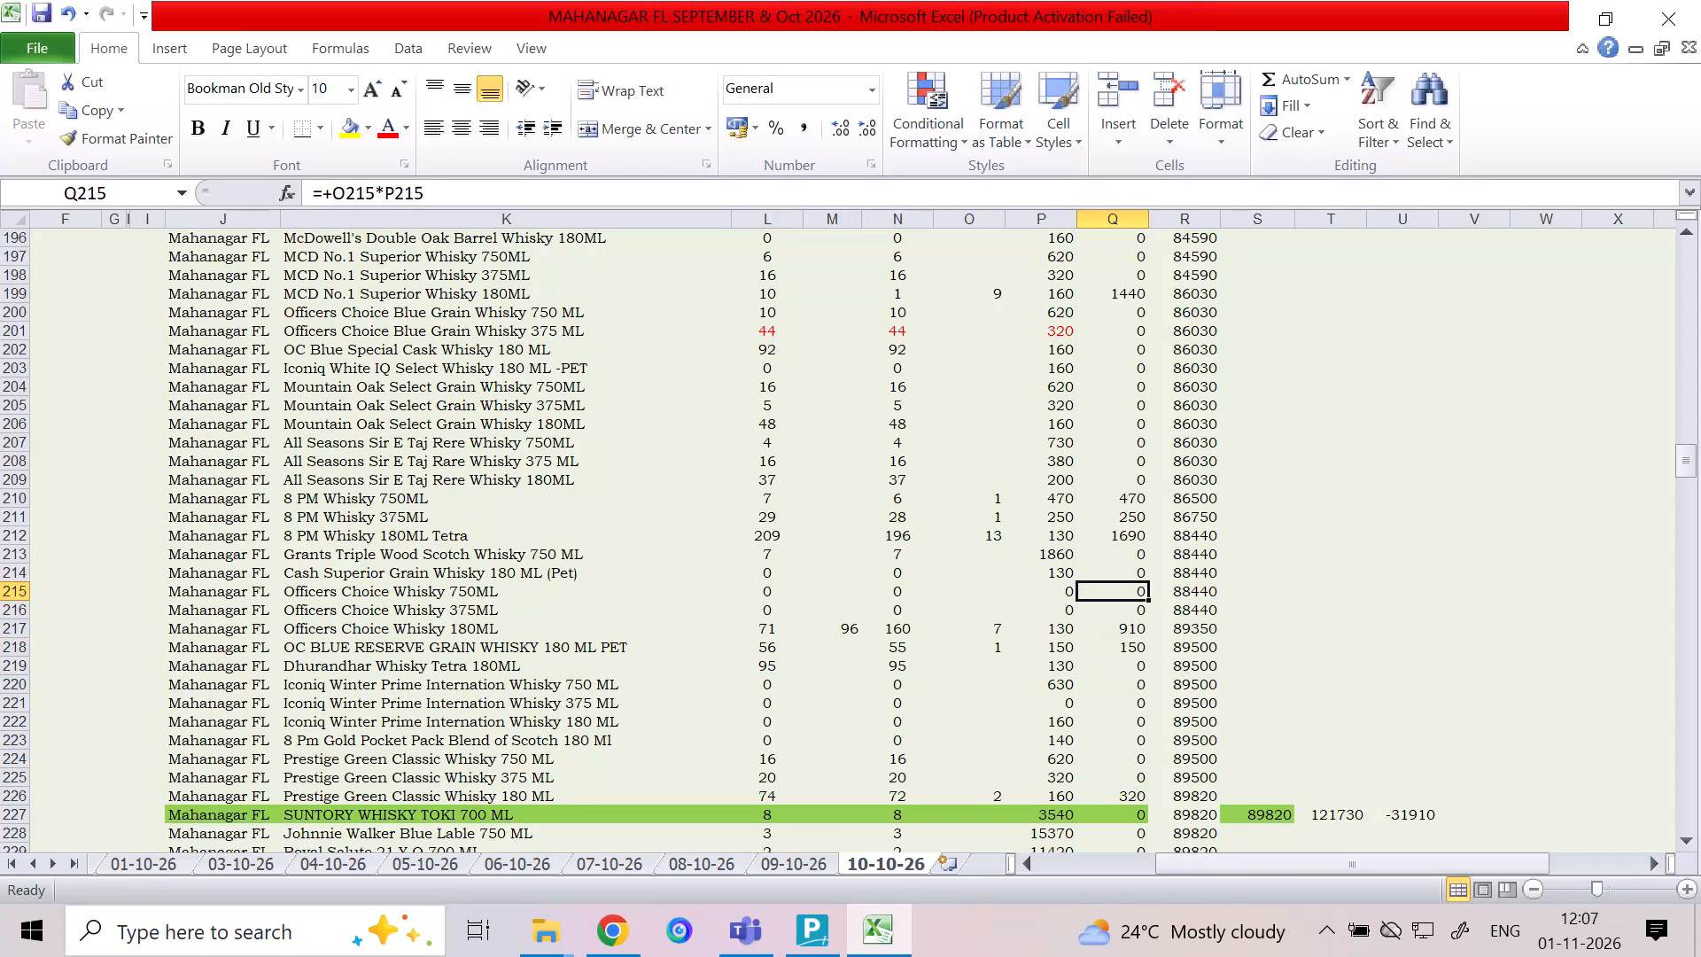
pyautogui.press('Up')
pyautogui.press('Up')
pyautogui.press('Up')
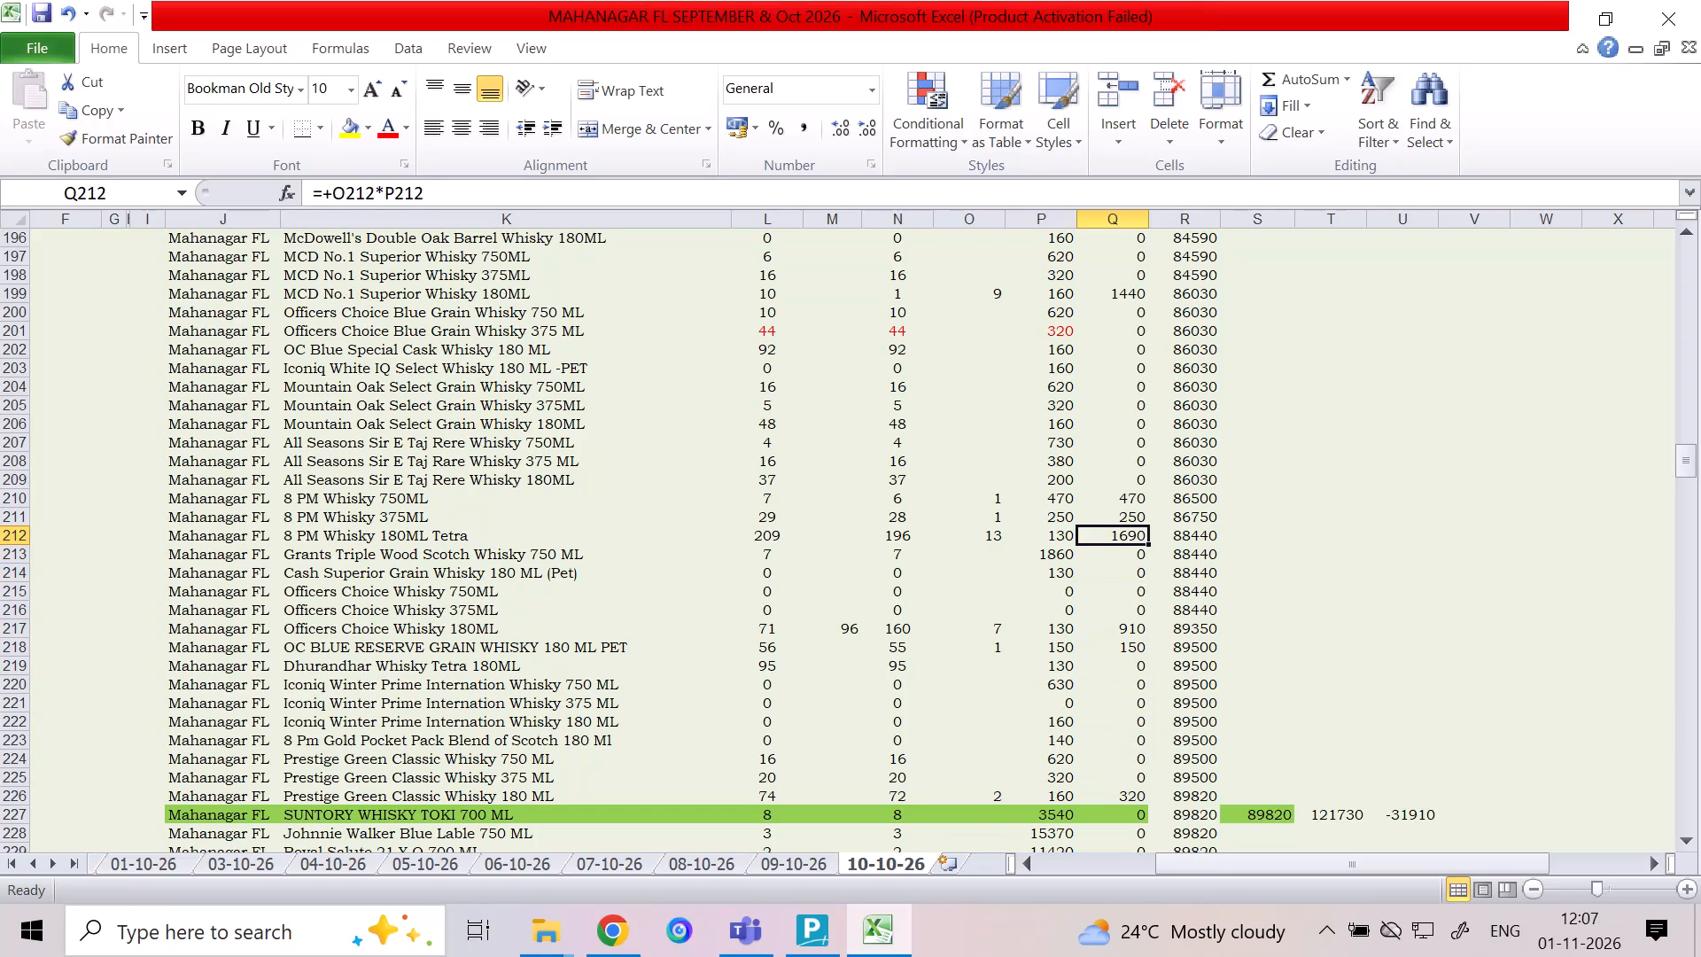
pyautogui.press('Up')
pyautogui.press('Up')
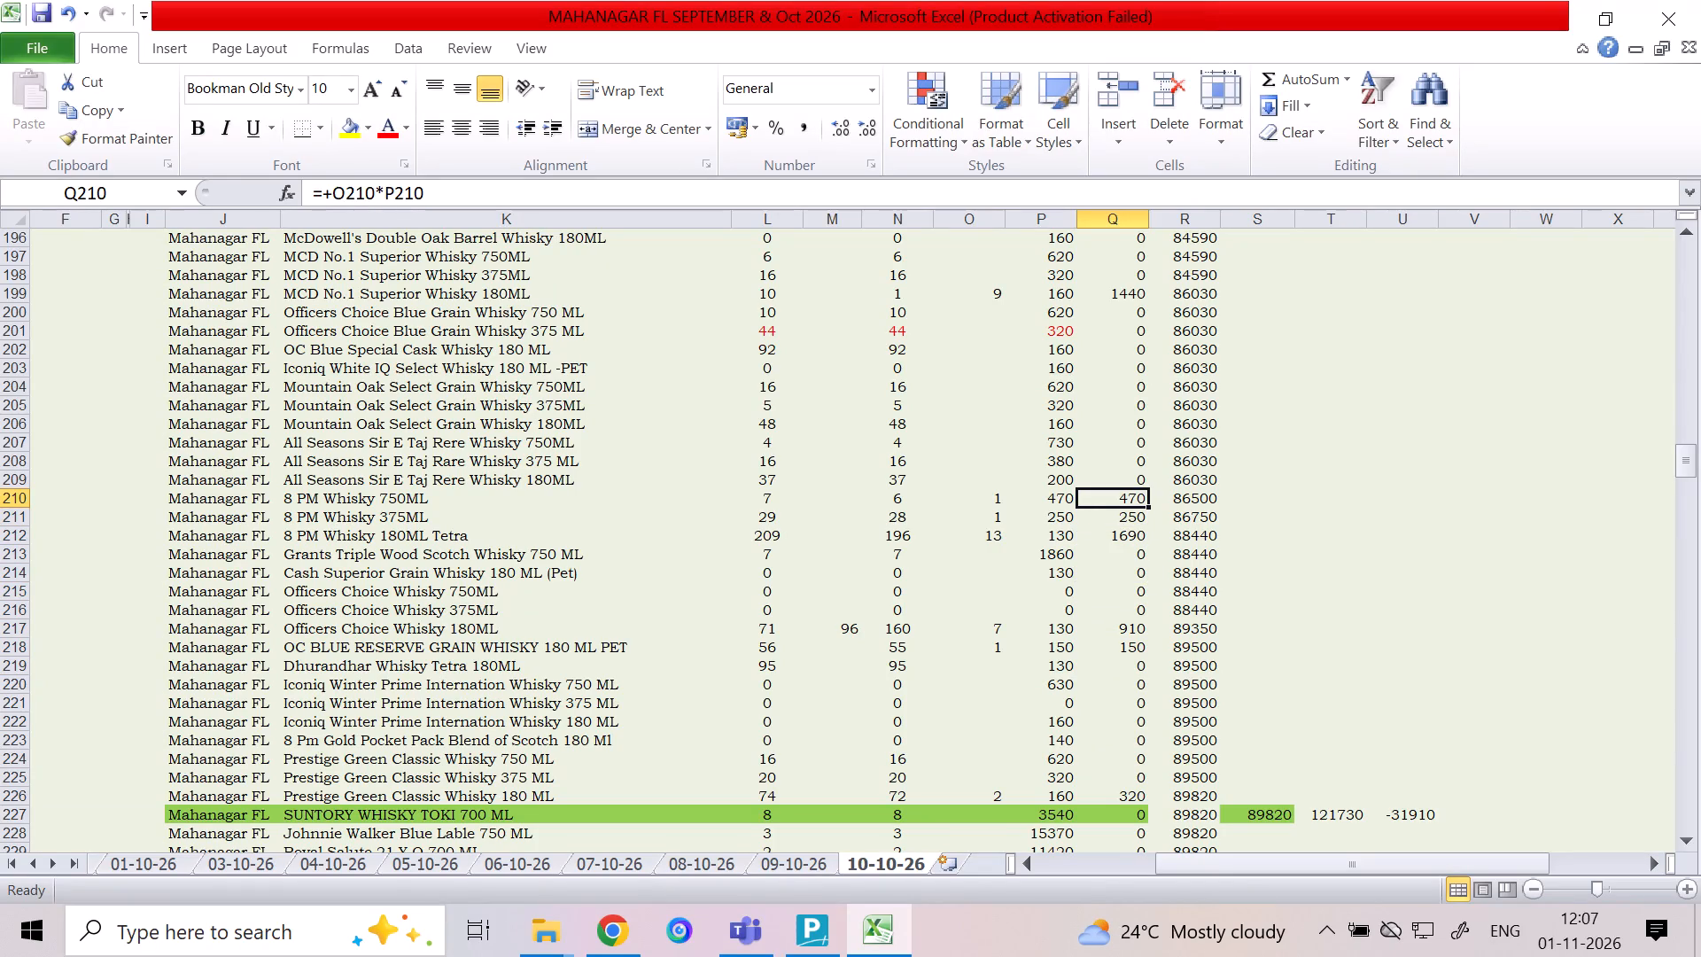
# Review the column Q amounts upward from All Seasons Sir E Taj Rere Whisky 180ML to Iconiq White Deluxe Whisky 750ML.
pyautogui.press('Up')
pyautogui.press('Up')
pyautogui.press('Up')
pyautogui.press('Up')
pyautogui.press('Up')
pyautogui.press('Up')
pyautogui.press('Up')
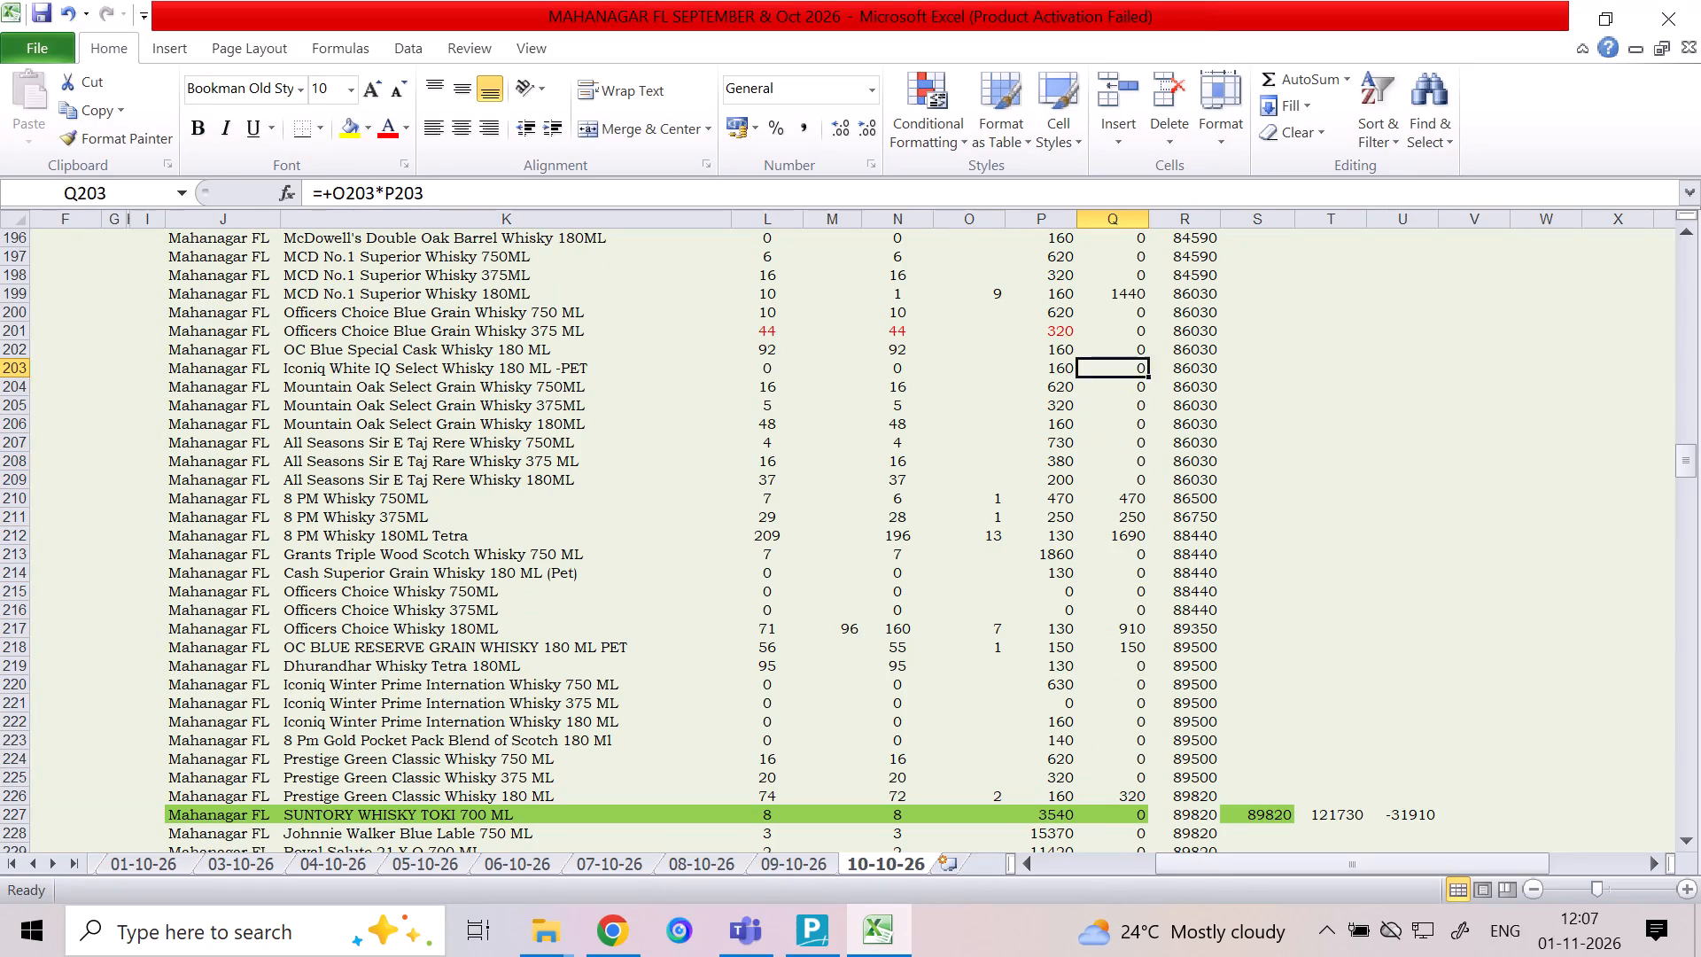
pyautogui.press('Up')
pyautogui.press('Up')
pyautogui.press('Up')
pyautogui.press('Up')
pyautogui.press('Up')
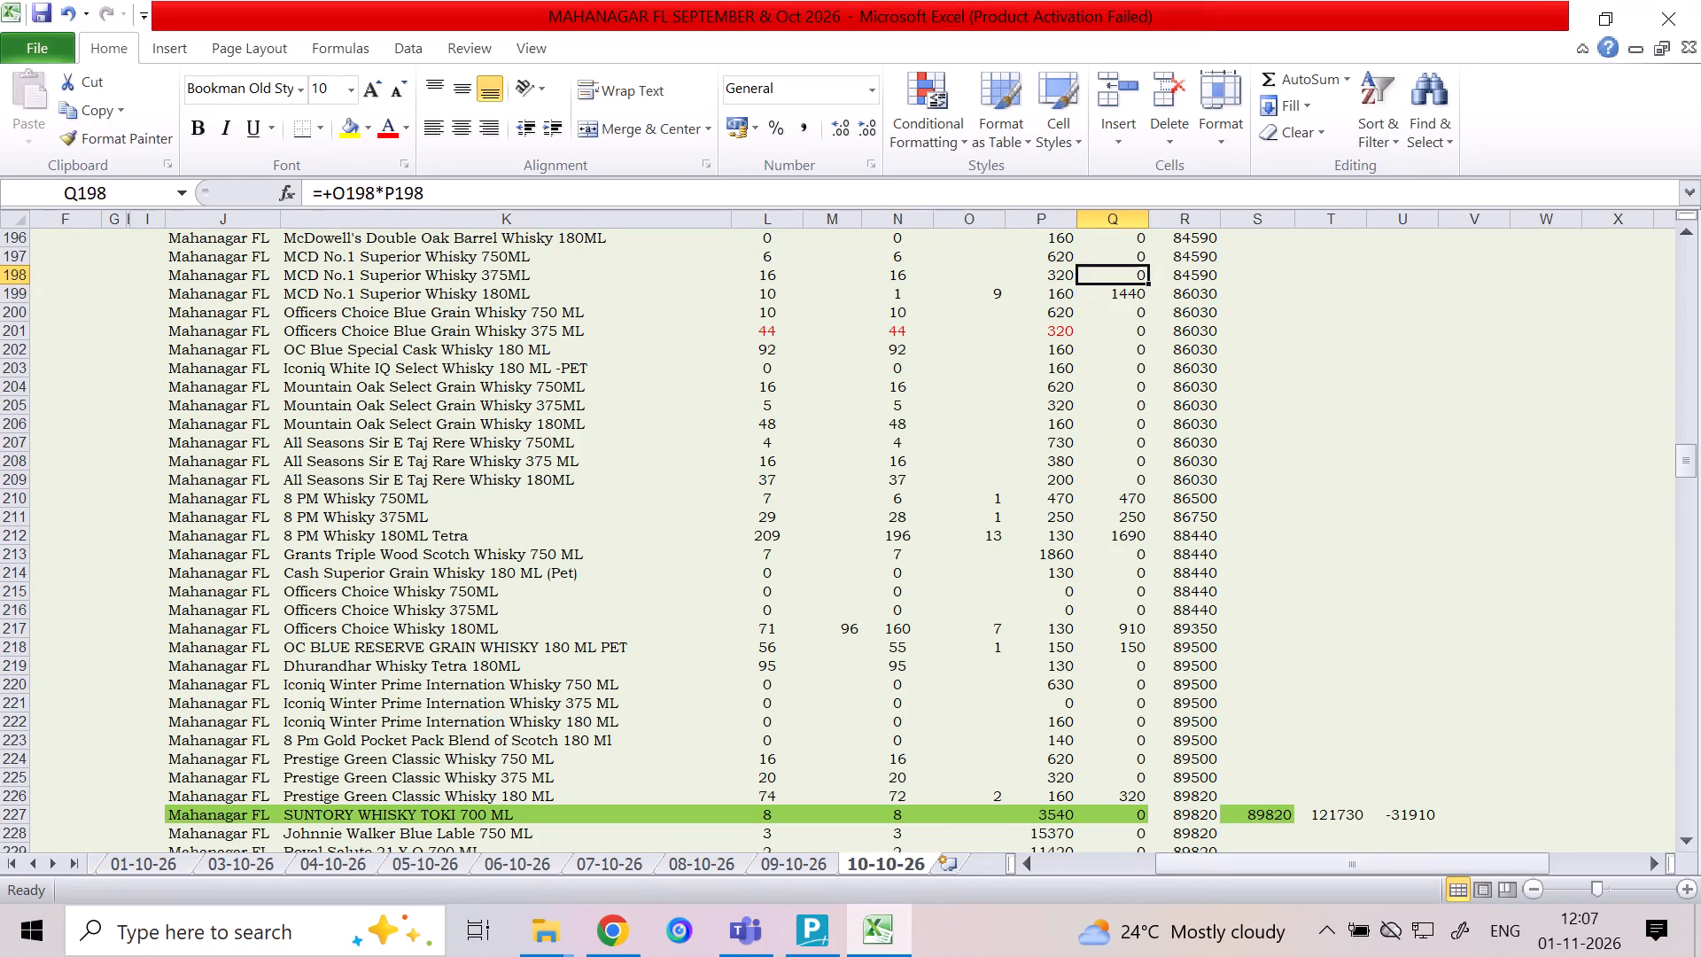
pyautogui.press('Up')
pyautogui.press('Up')
pyautogui.press('Up')
pyautogui.press('Up')
pyautogui.press('Up')
pyautogui.press('Up')
pyautogui.press('Up')
pyautogui.press('Up')
pyautogui.press('Down')
pyautogui.press('Down')
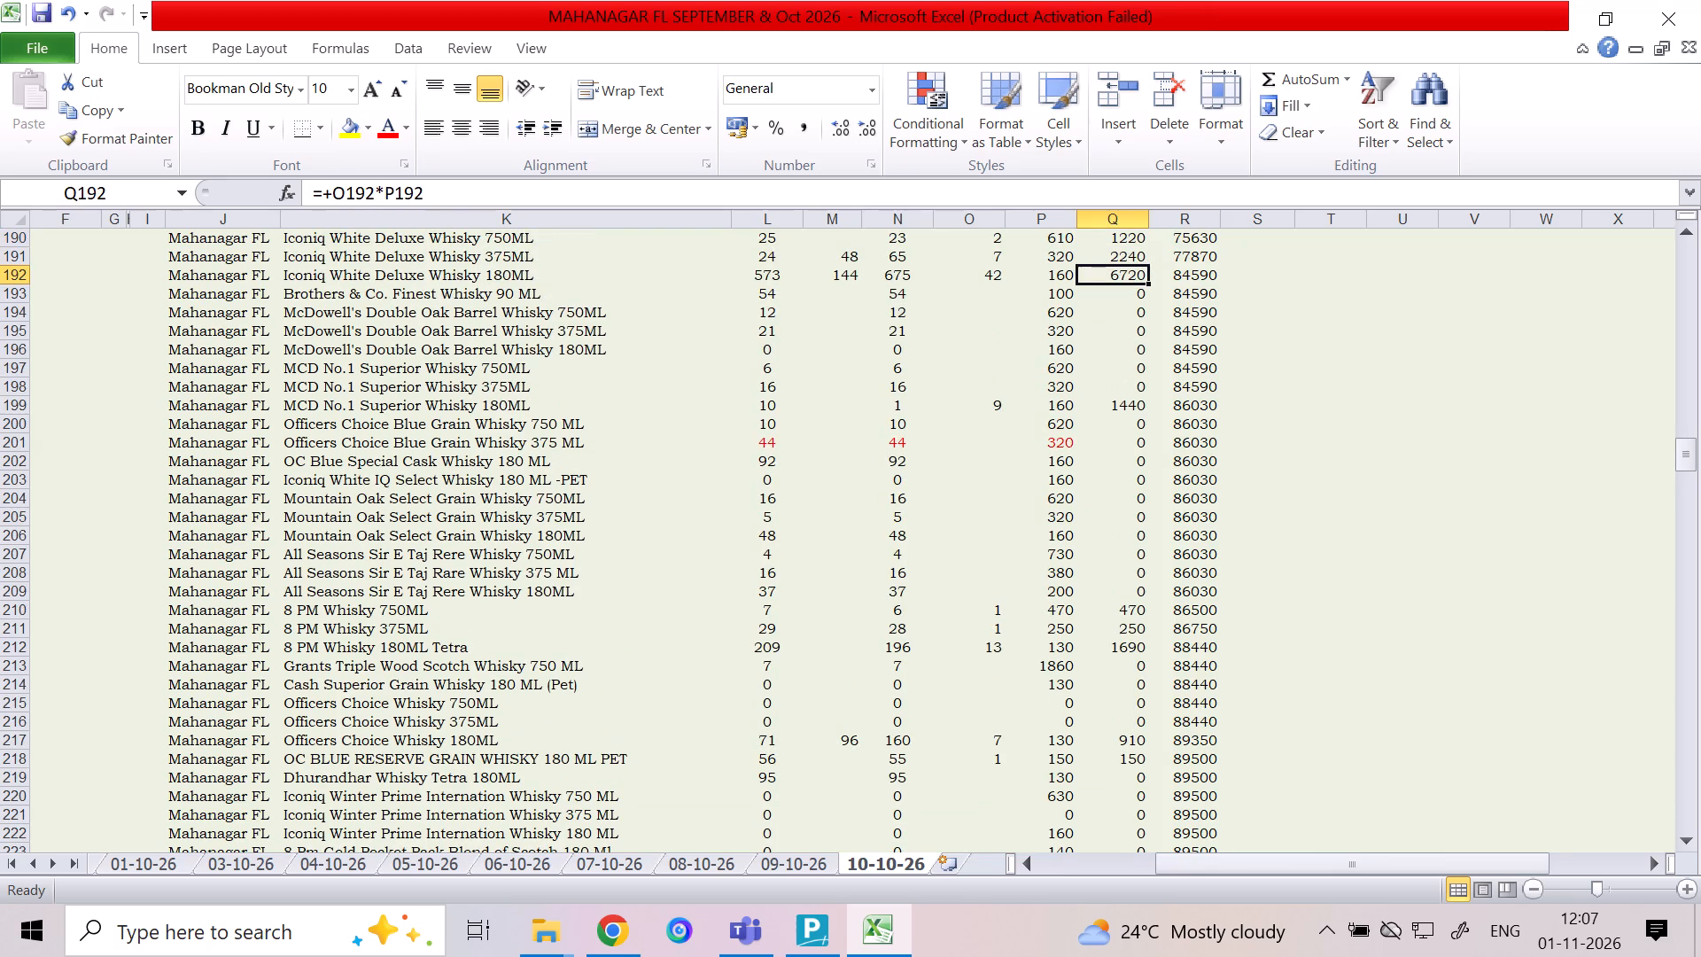
pyautogui.press('Up')
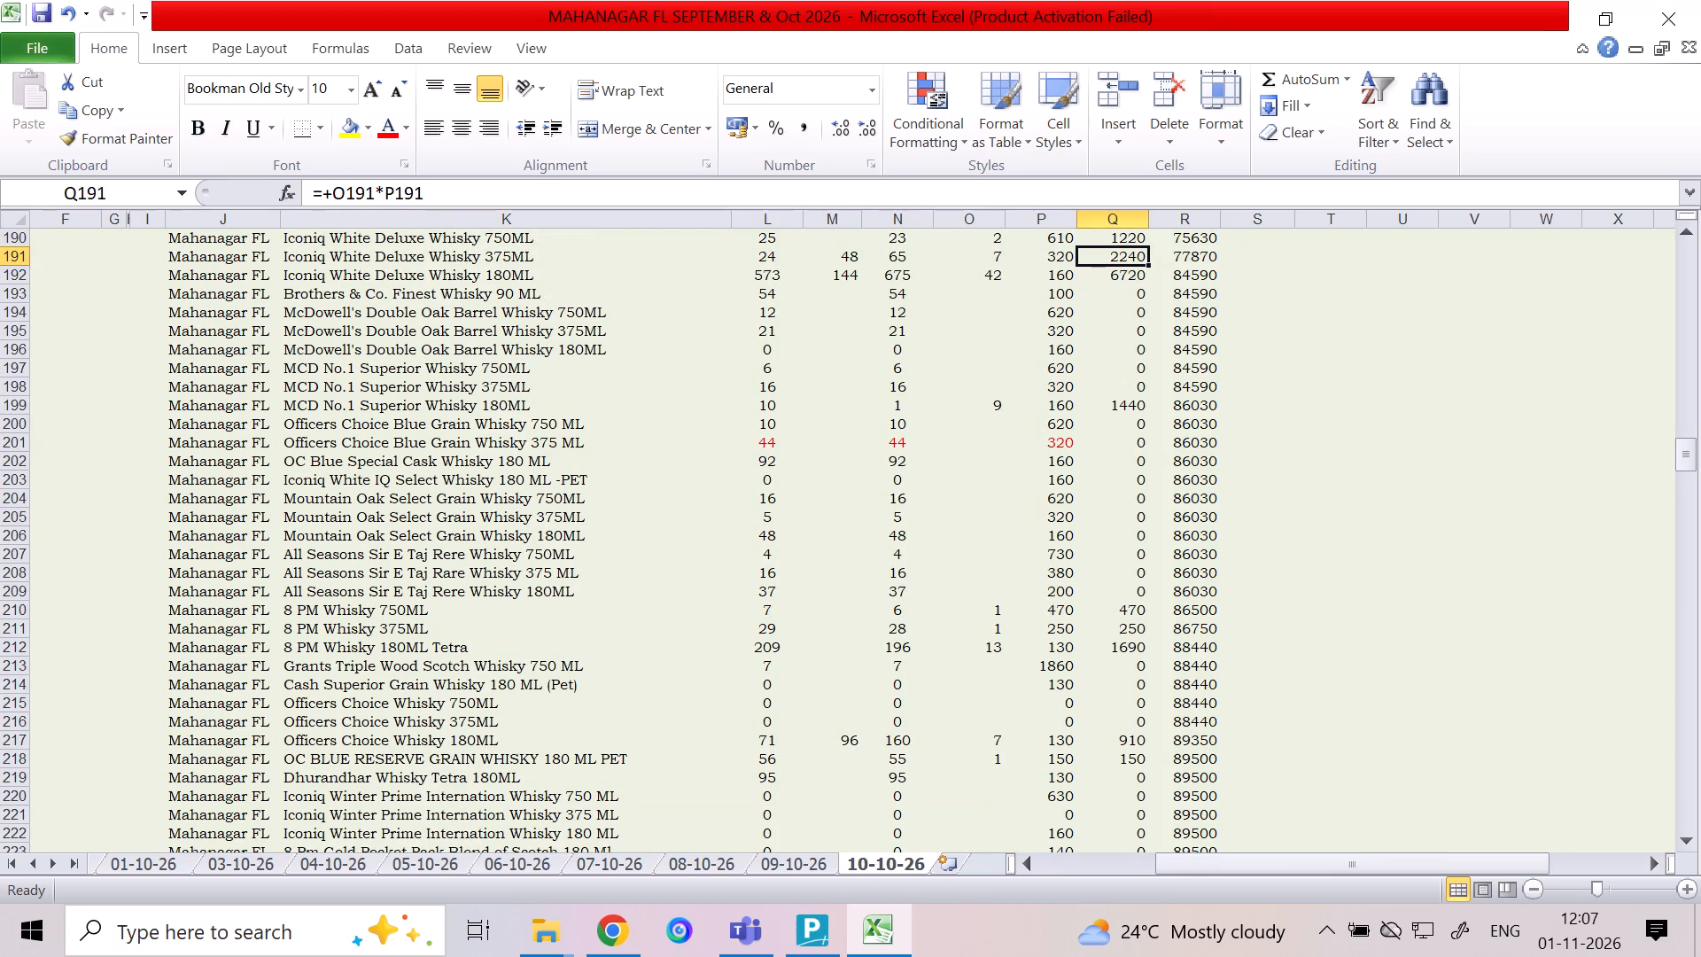
pyautogui.press('Up')
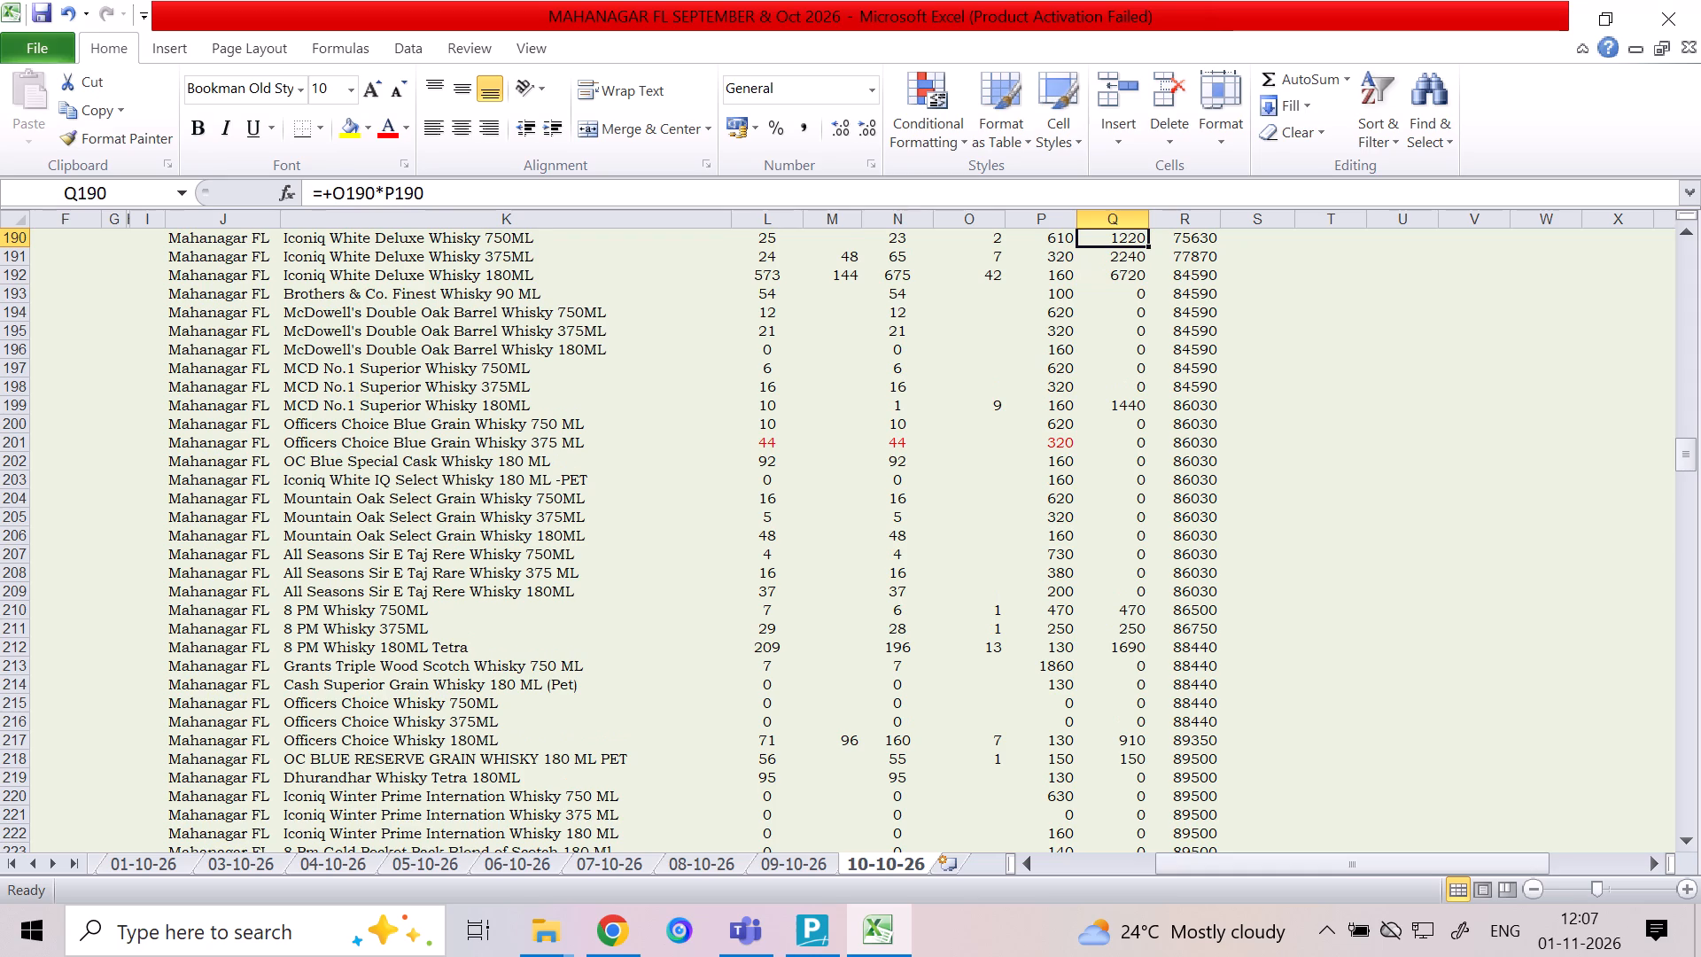
# Review the column Q amounts upward from After Dark Wishky 180ML PET to 9 Race Cource Superior Grain Whisky 180ML.
pyautogui.press('Up')
pyautogui.press('Up')
pyautogui.press('Up')
pyautogui.press('Up')
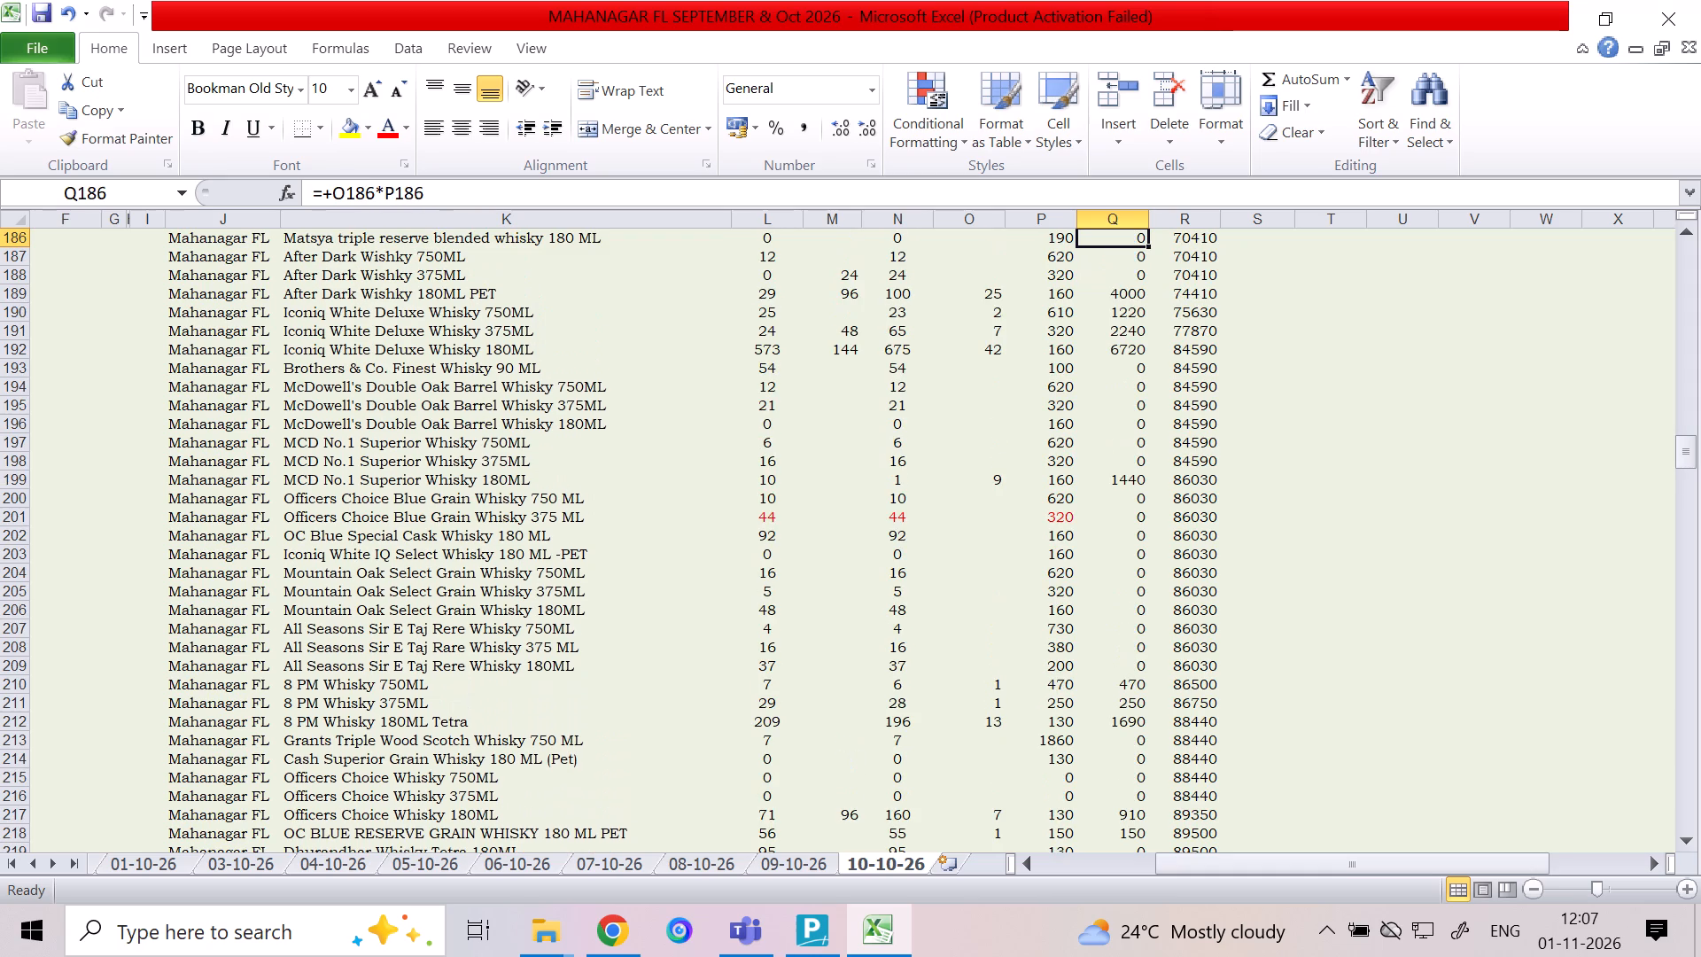
pyautogui.press('Up')
pyautogui.press('Up')
pyautogui.press('Up')
pyautogui.press('Up')
pyautogui.press('Up')
pyautogui.press('Down')
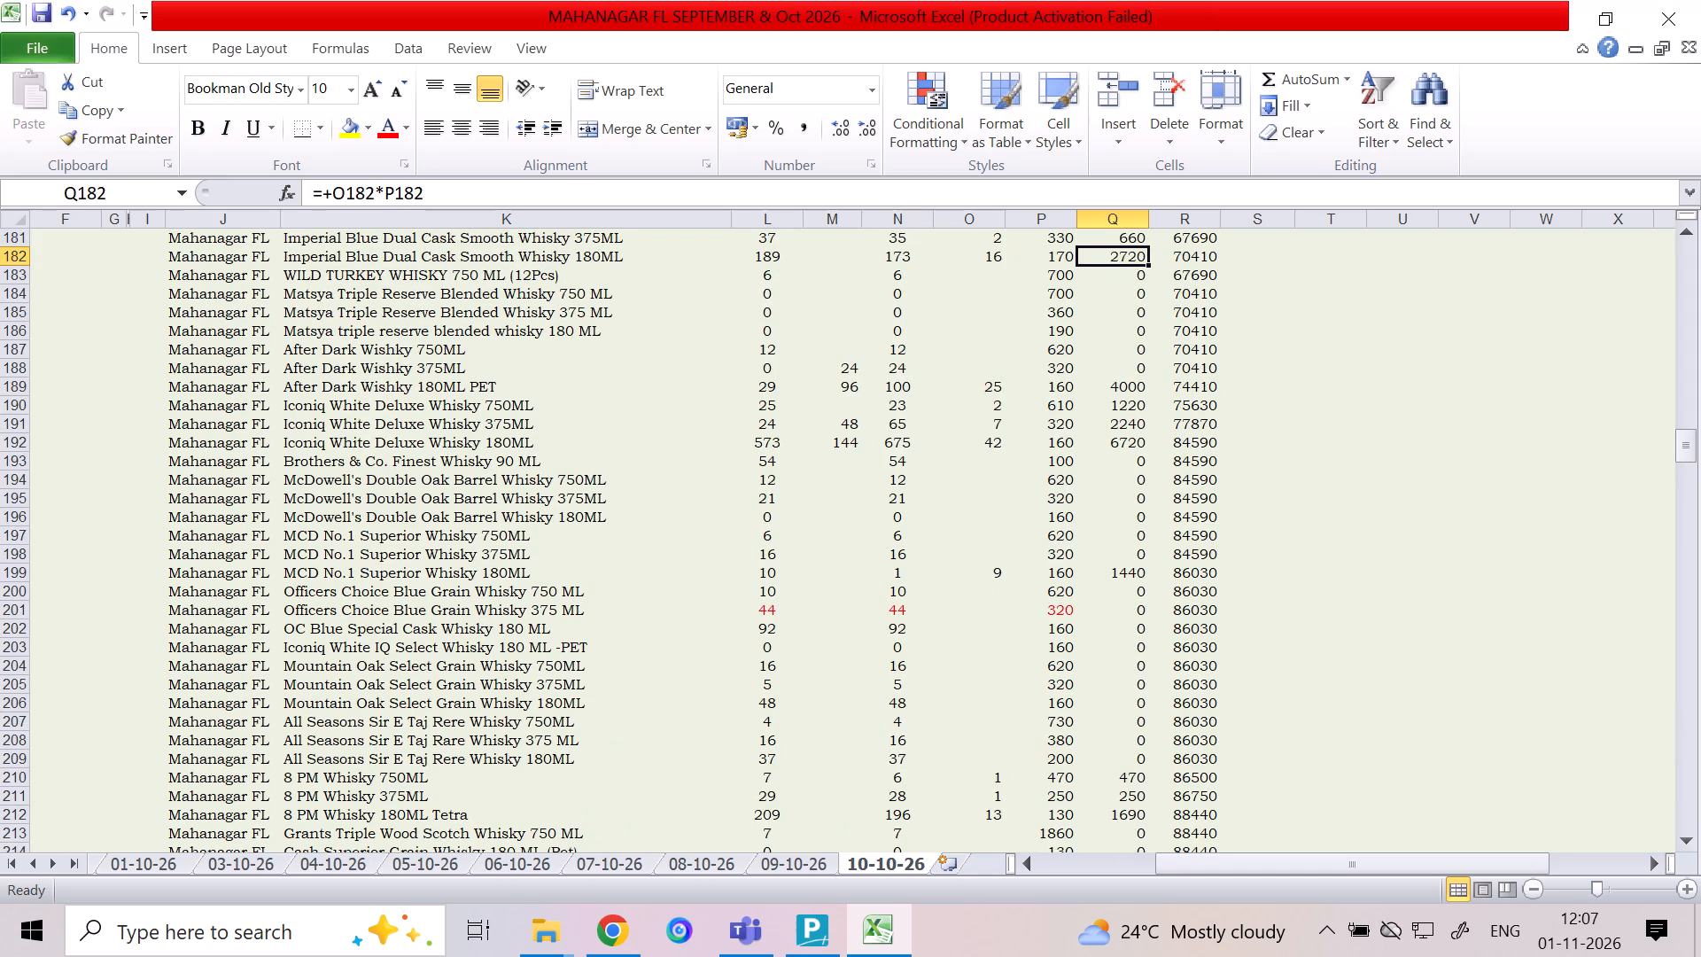
pyautogui.press('Up')
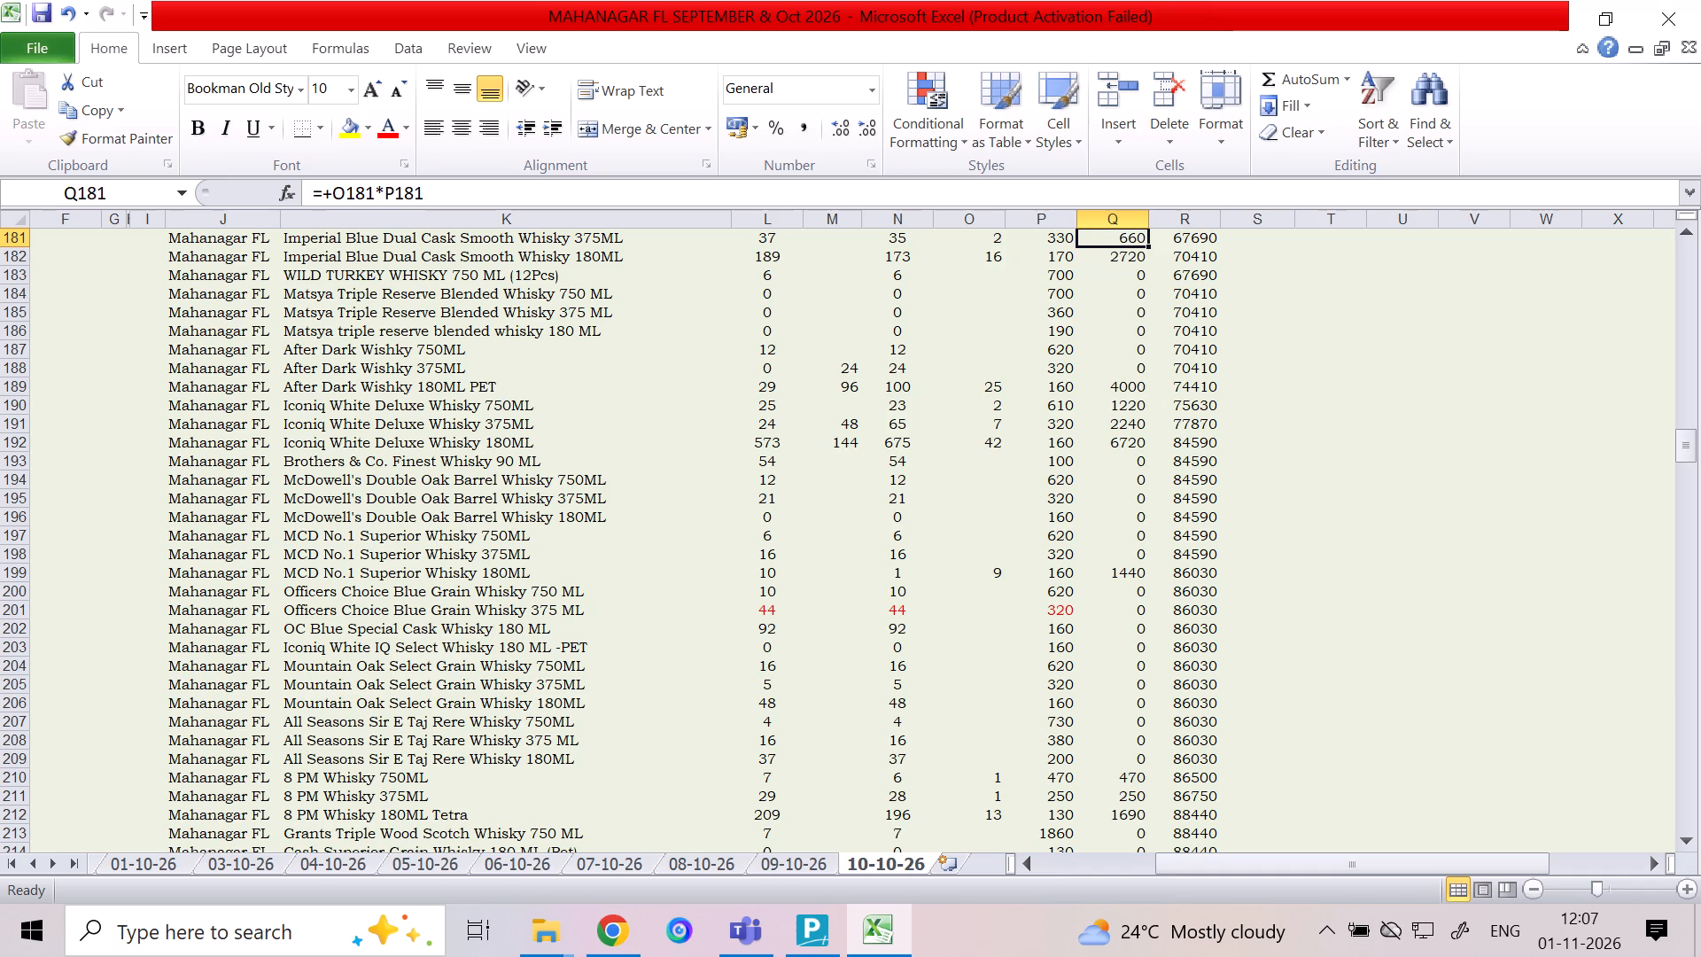
pyautogui.press('Up')
pyautogui.press('Up')
pyautogui.press('Up')
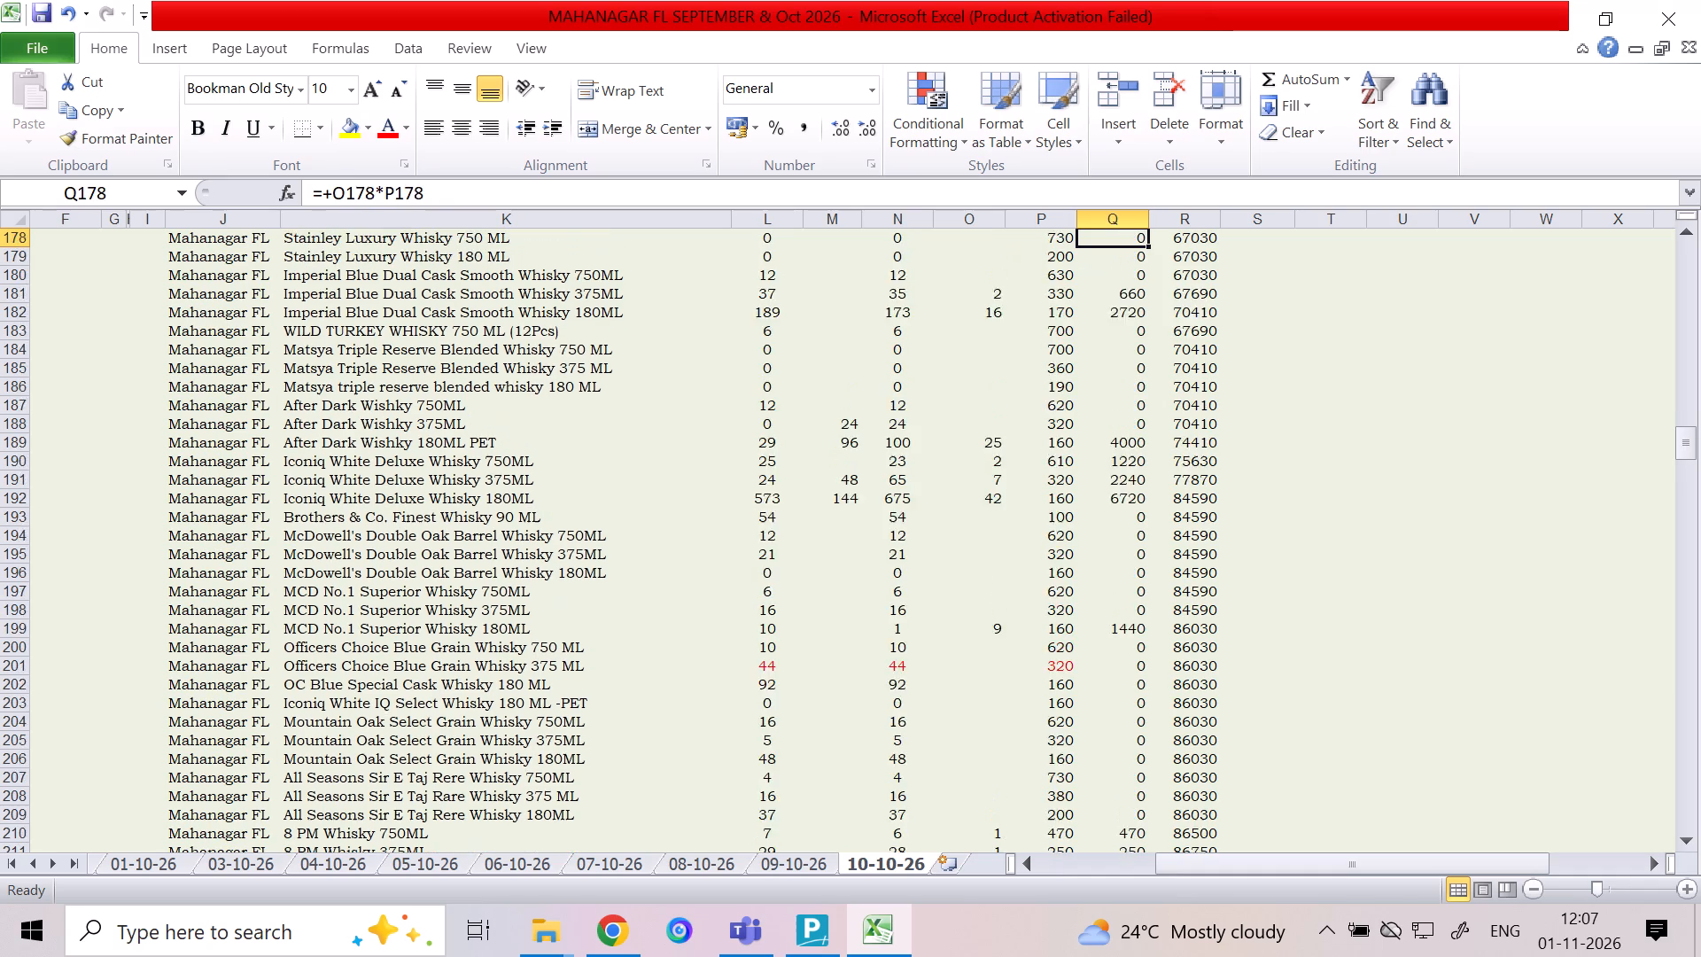
pyautogui.press('Up')
pyautogui.press('Up')
pyautogui.press('Down')
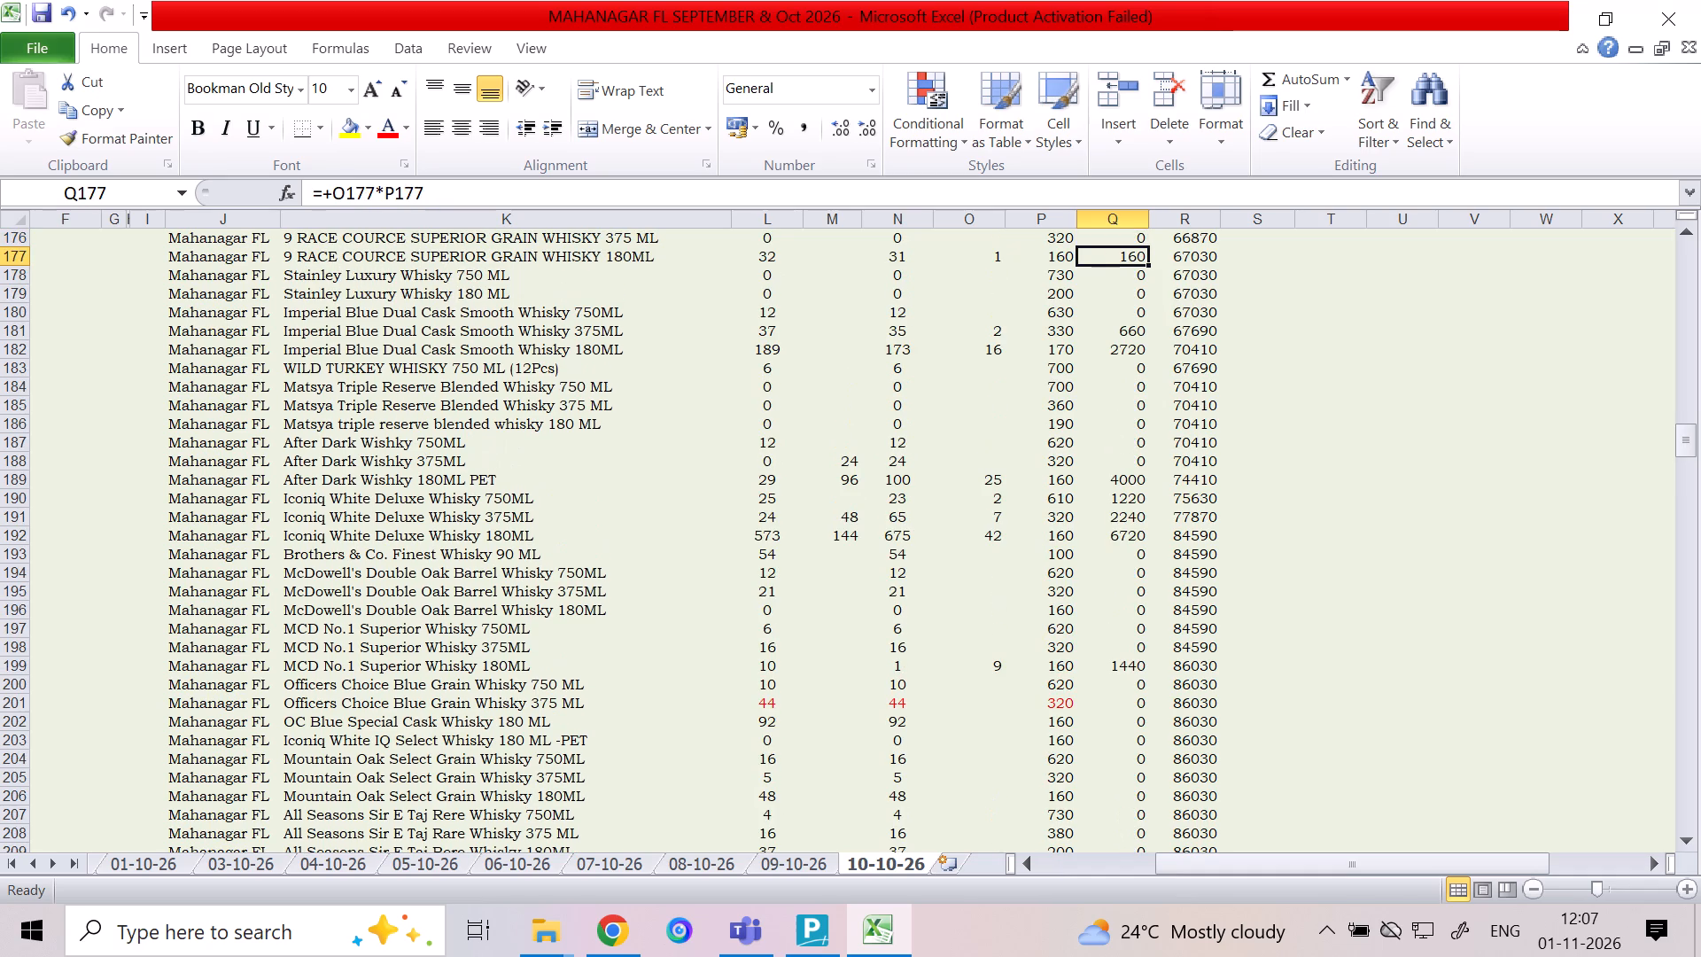
# Check the column Q amounts for the 8 PM Black Whisky and All Seasons Rare Reserve Whisky rows.
pyautogui.press('Up')
pyautogui.press('Up')
pyautogui.press('Up')
pyautogui.press('Up')
pyautogui.press('Up')
pyautogui.press('Up')
pyautogui.press('Up')
pyautogui.press('Up')
pyautogui.press('Up')
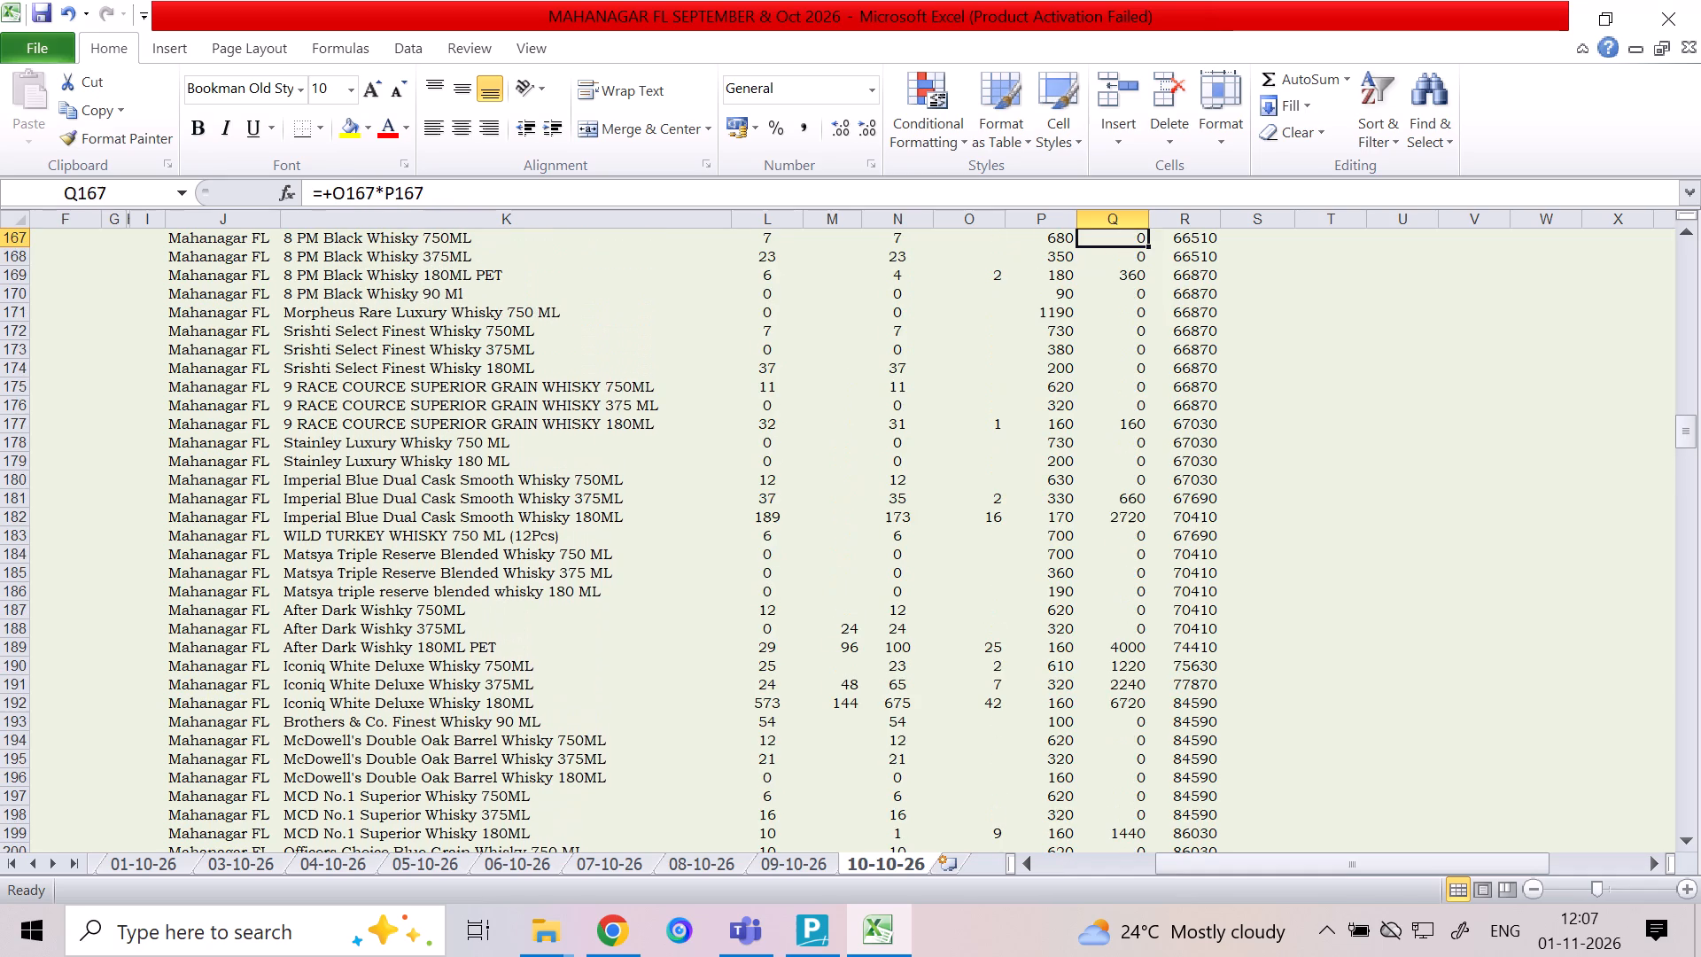
pyautogui.press('Up')
pyautogui.press('Down')
pyautogui.press('Down')
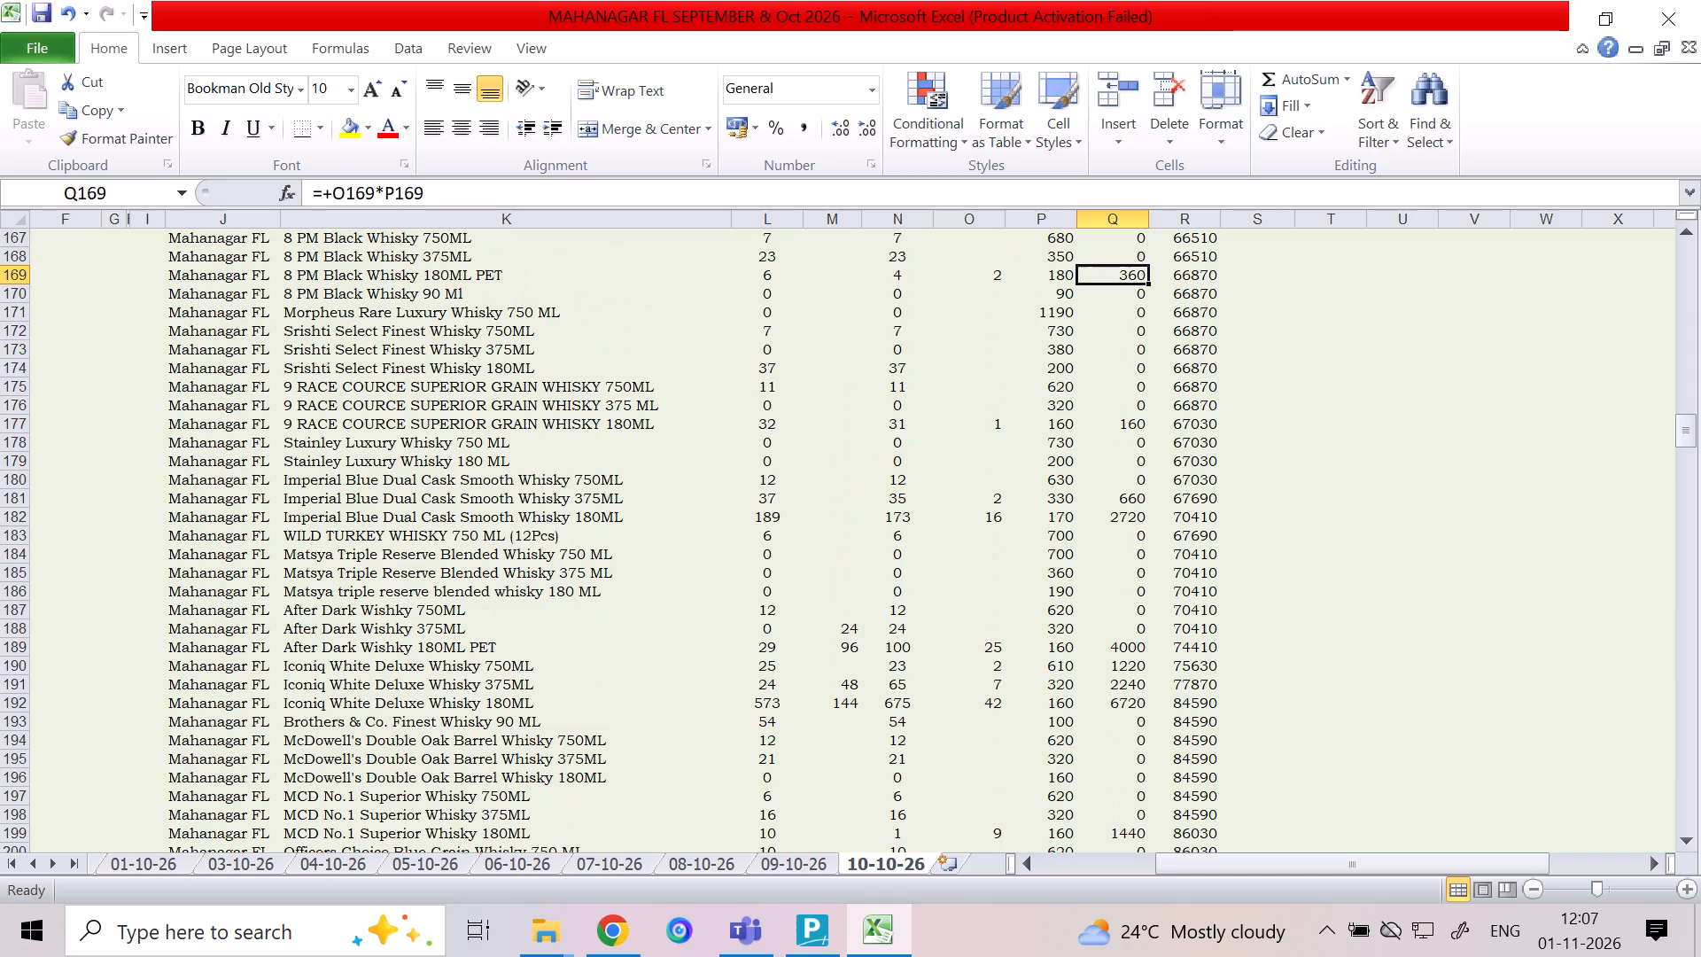
pyautogui.press('Up')
pyautogui.press('Up')
pyautogui.press('Up')
pyautogui.press('Up')
pyautogui.press('Up')
pyautogui.press('Down')
pyautogui.press('Down')
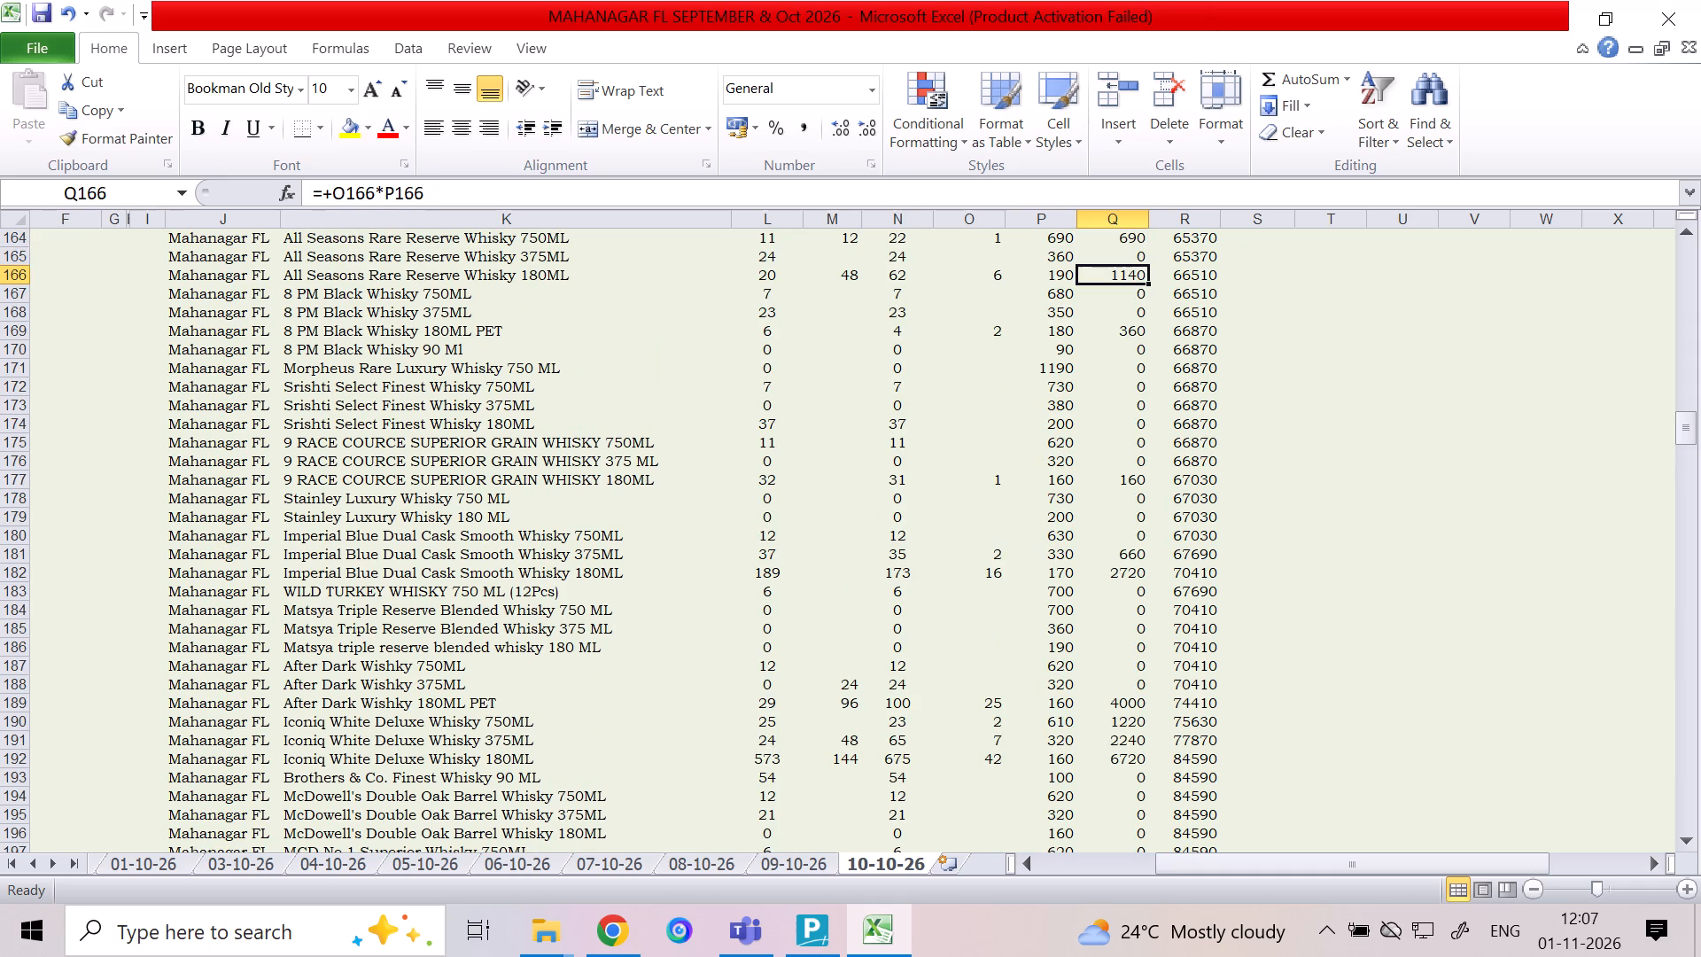
pyautogui.press('Up')
pyautogui.press('Up')
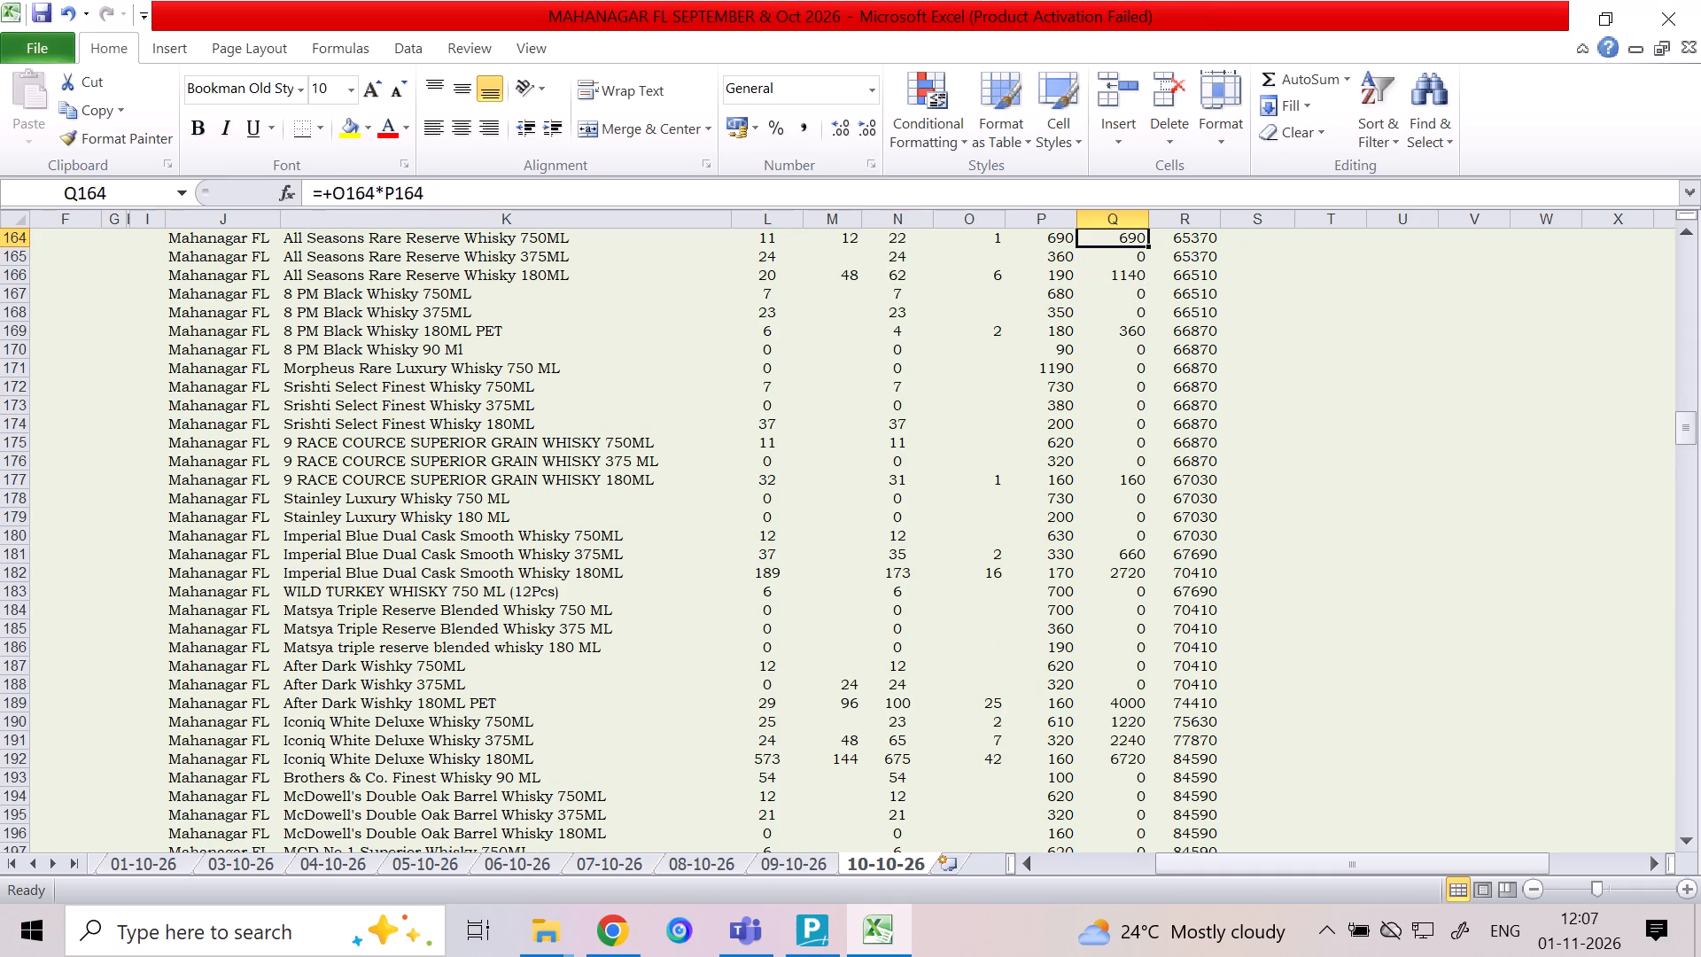
# Check the column Q amounts for the Royal Challenge Classic Whisky 90 ML row and the SR B7 rows up to 375ML.
pyautogui.press('Up')
pyautogui.press('Up')
pyautogui.press('Up')
pyautogui.press('Up')
pyautogui.press('Up')
pyautogui.press('Down')
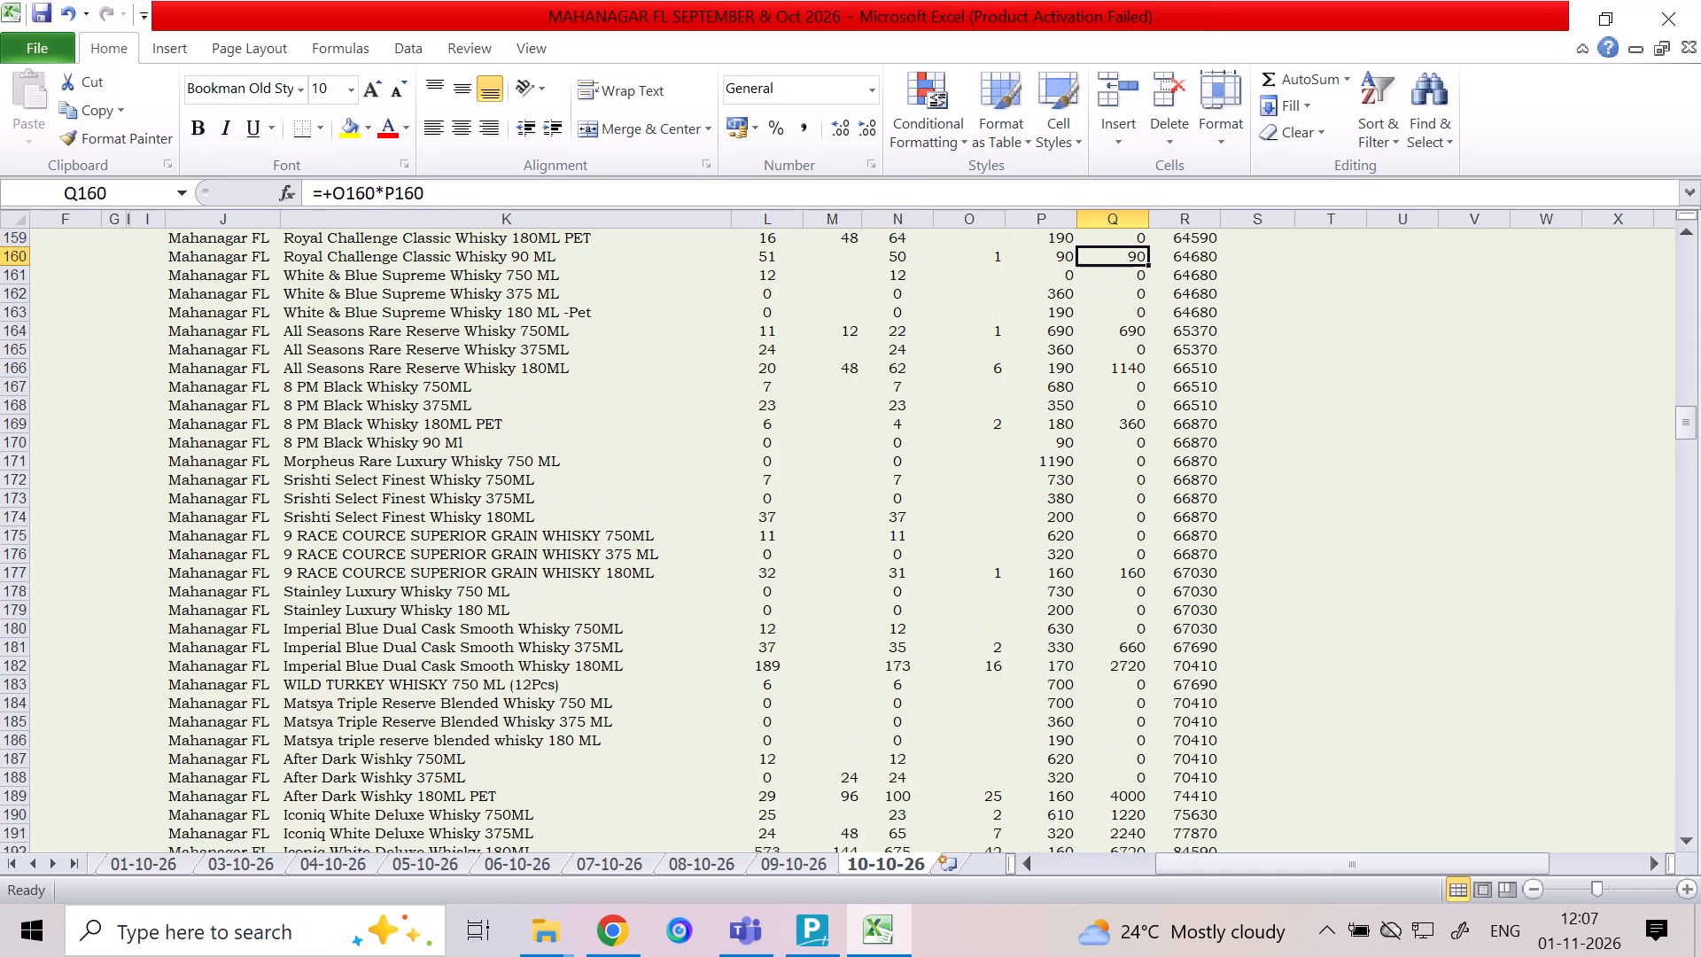
pyautogui.press('Up')
pyautogui.press('Up')
pyautogui.press('Up')
pyautogui.press('Up')
pyautogui.press('Up')
pyautogui.press('Up')
pyautogui.press('Down')
pyautogui.press('Down')
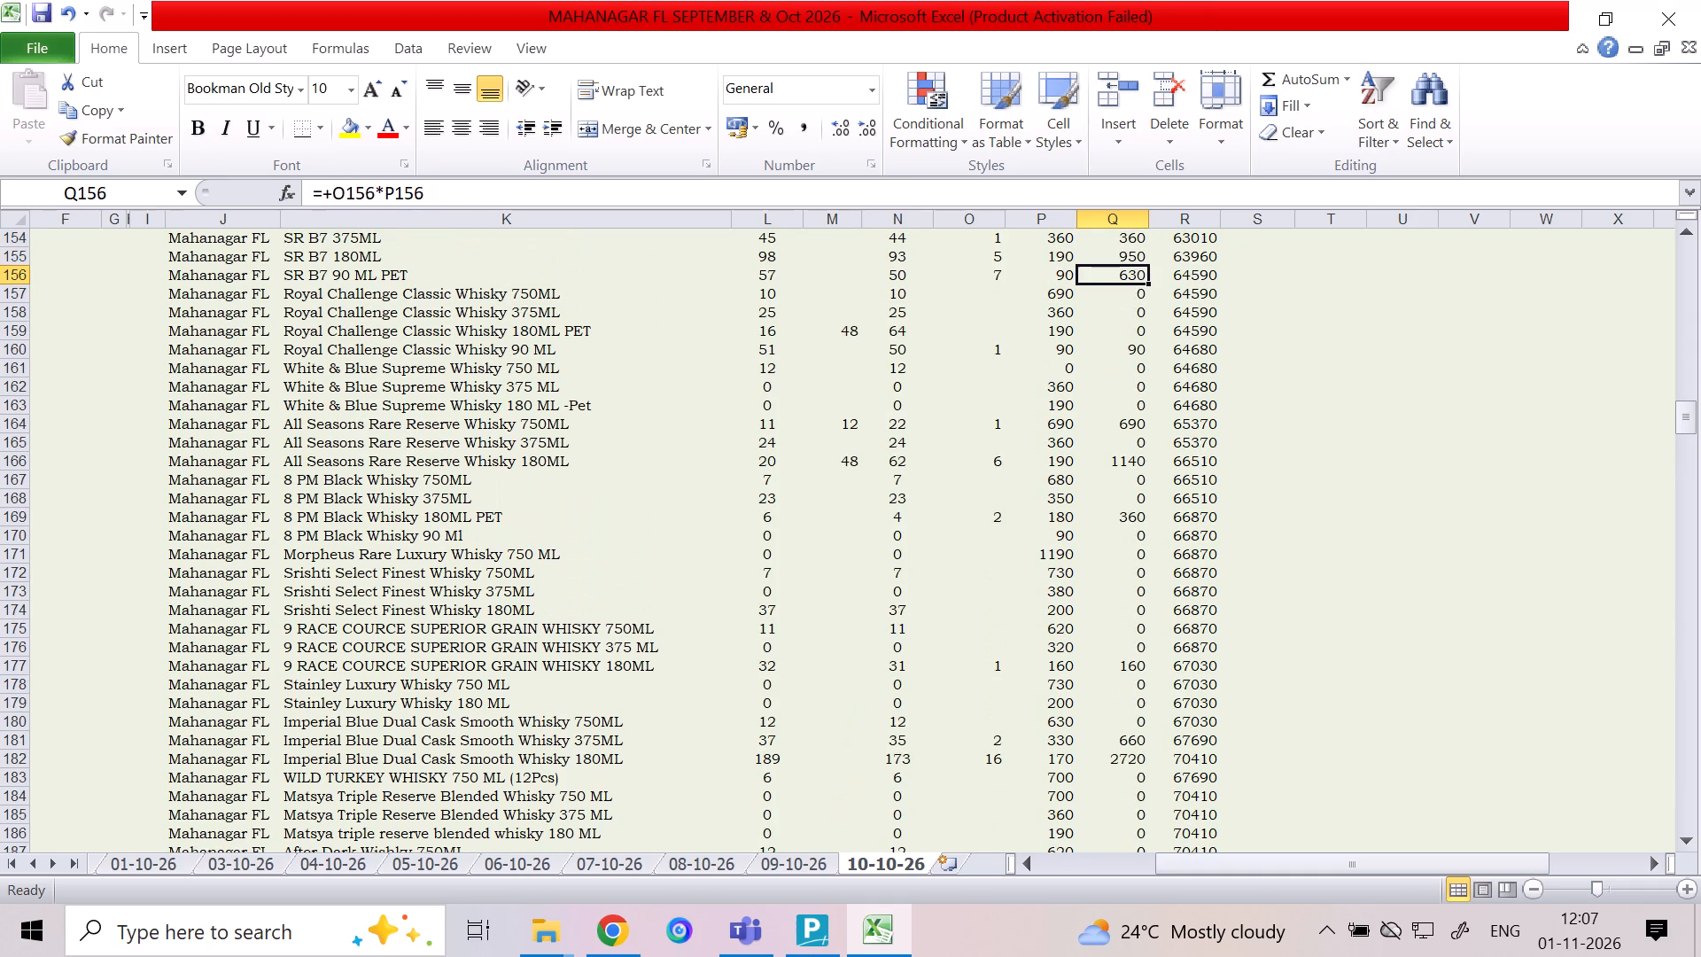
pyautogui.press('Up')
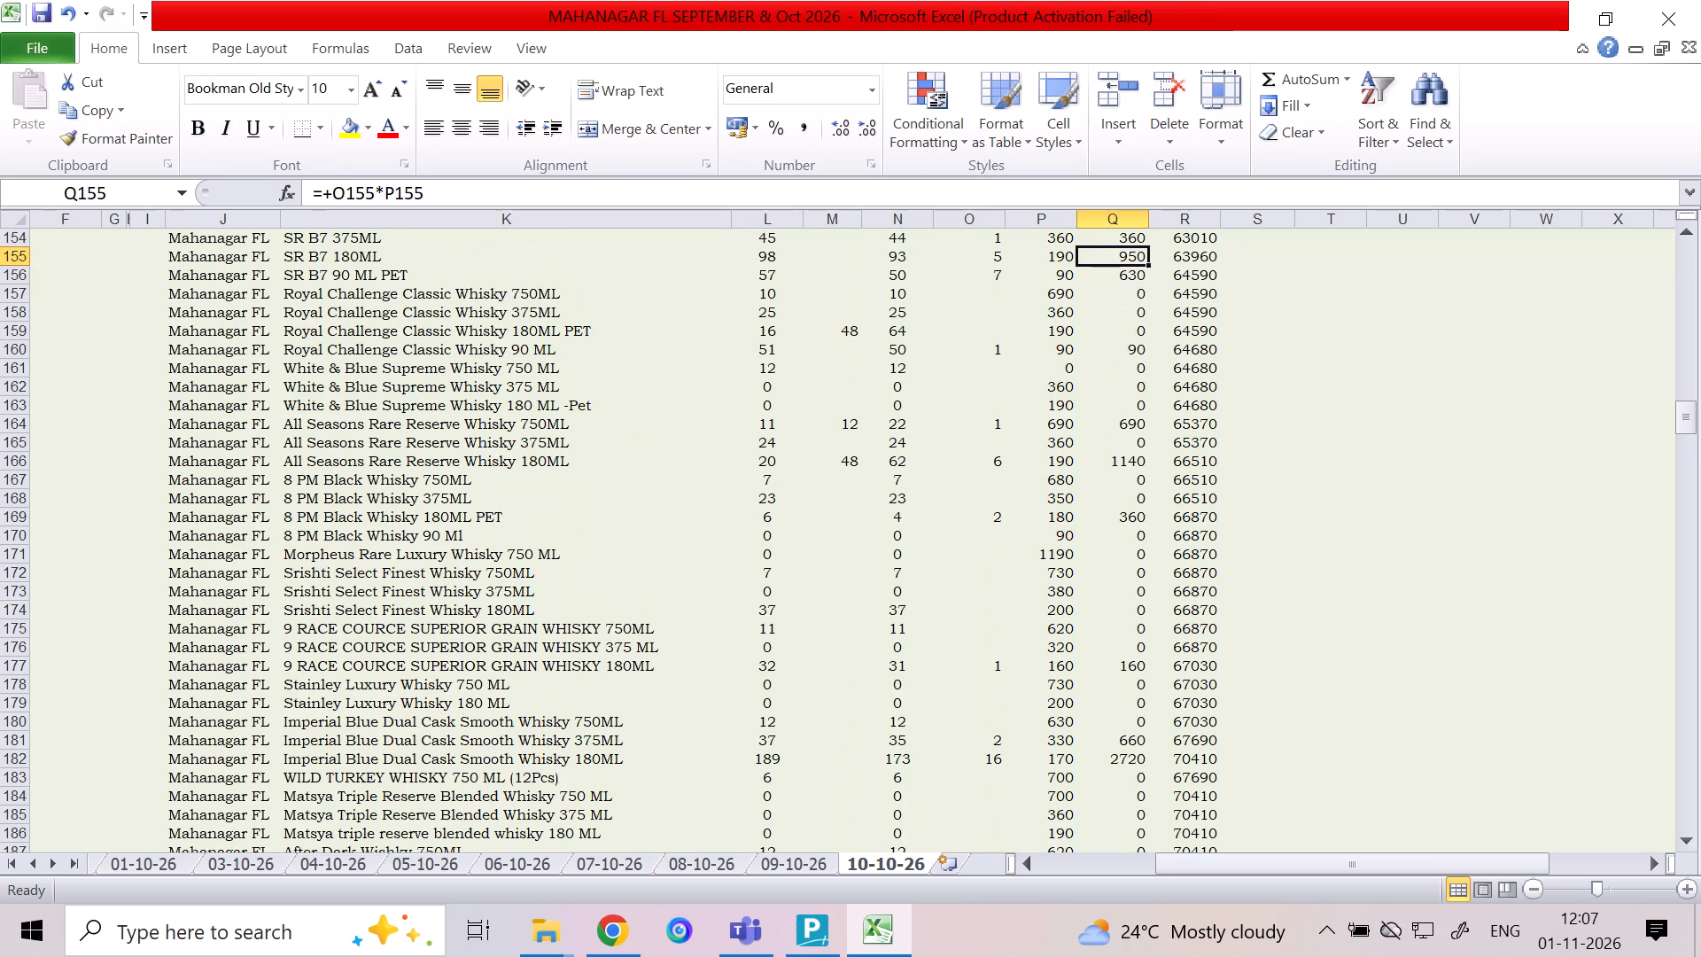
pyautogui.press('Up')
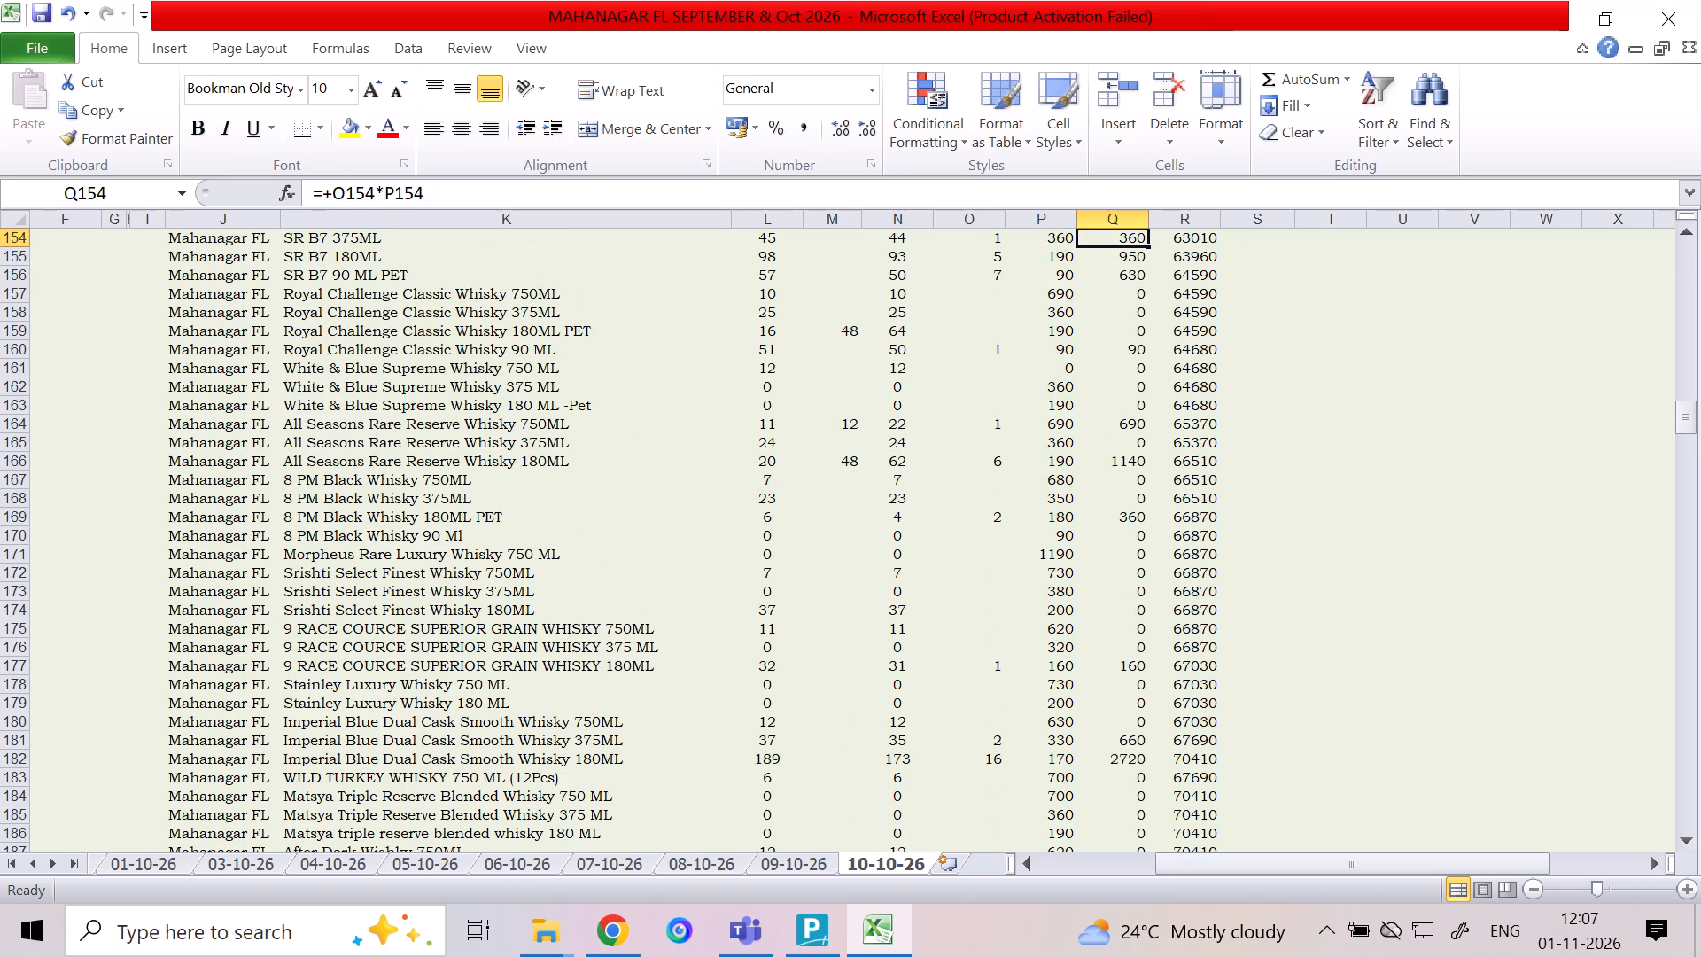
# Review the column Q amounts for Royal Green Reserve, Royal Stag Deluxe and IGL'S Amazing Deluxe Craft Whisky 180 ML.
pyautogui.press('Up')
pyautogui.press('Up')
pyautogui.press('Up')
pyautogui.press('Up')
pyautogui.press('Down')
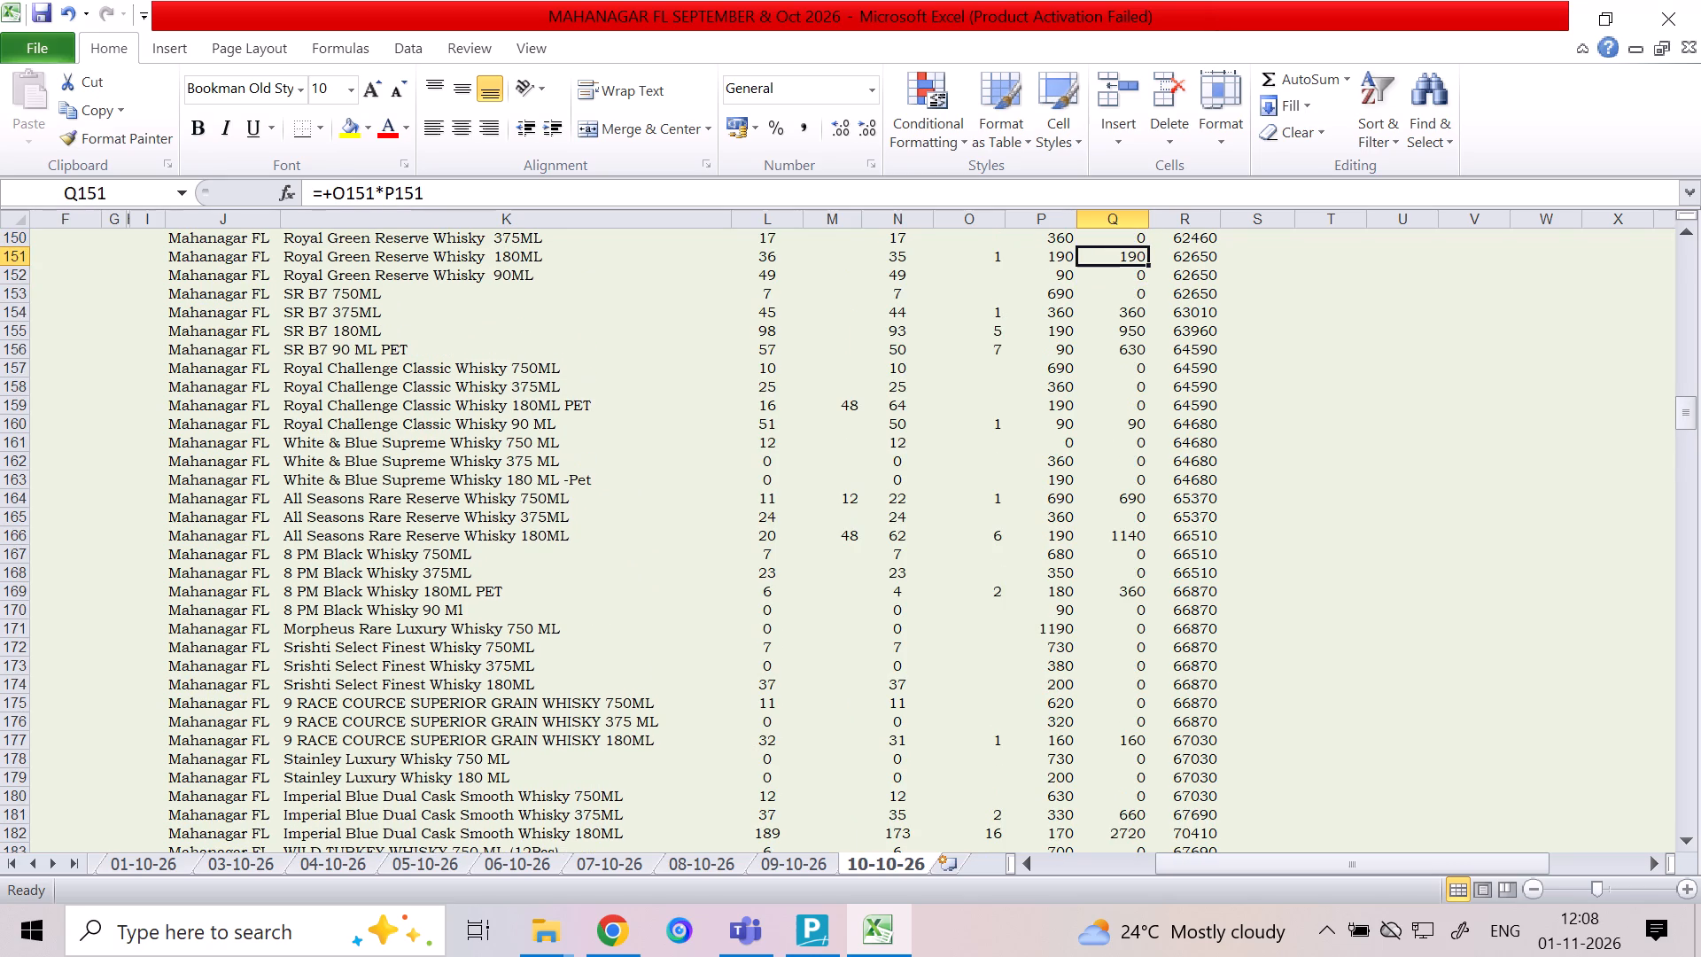
pyautogui.press('Up')
pyautogui.press('Up')
pyautogui.press('Up')
pyautogui.press('Up')
pyautogui.press('Up')
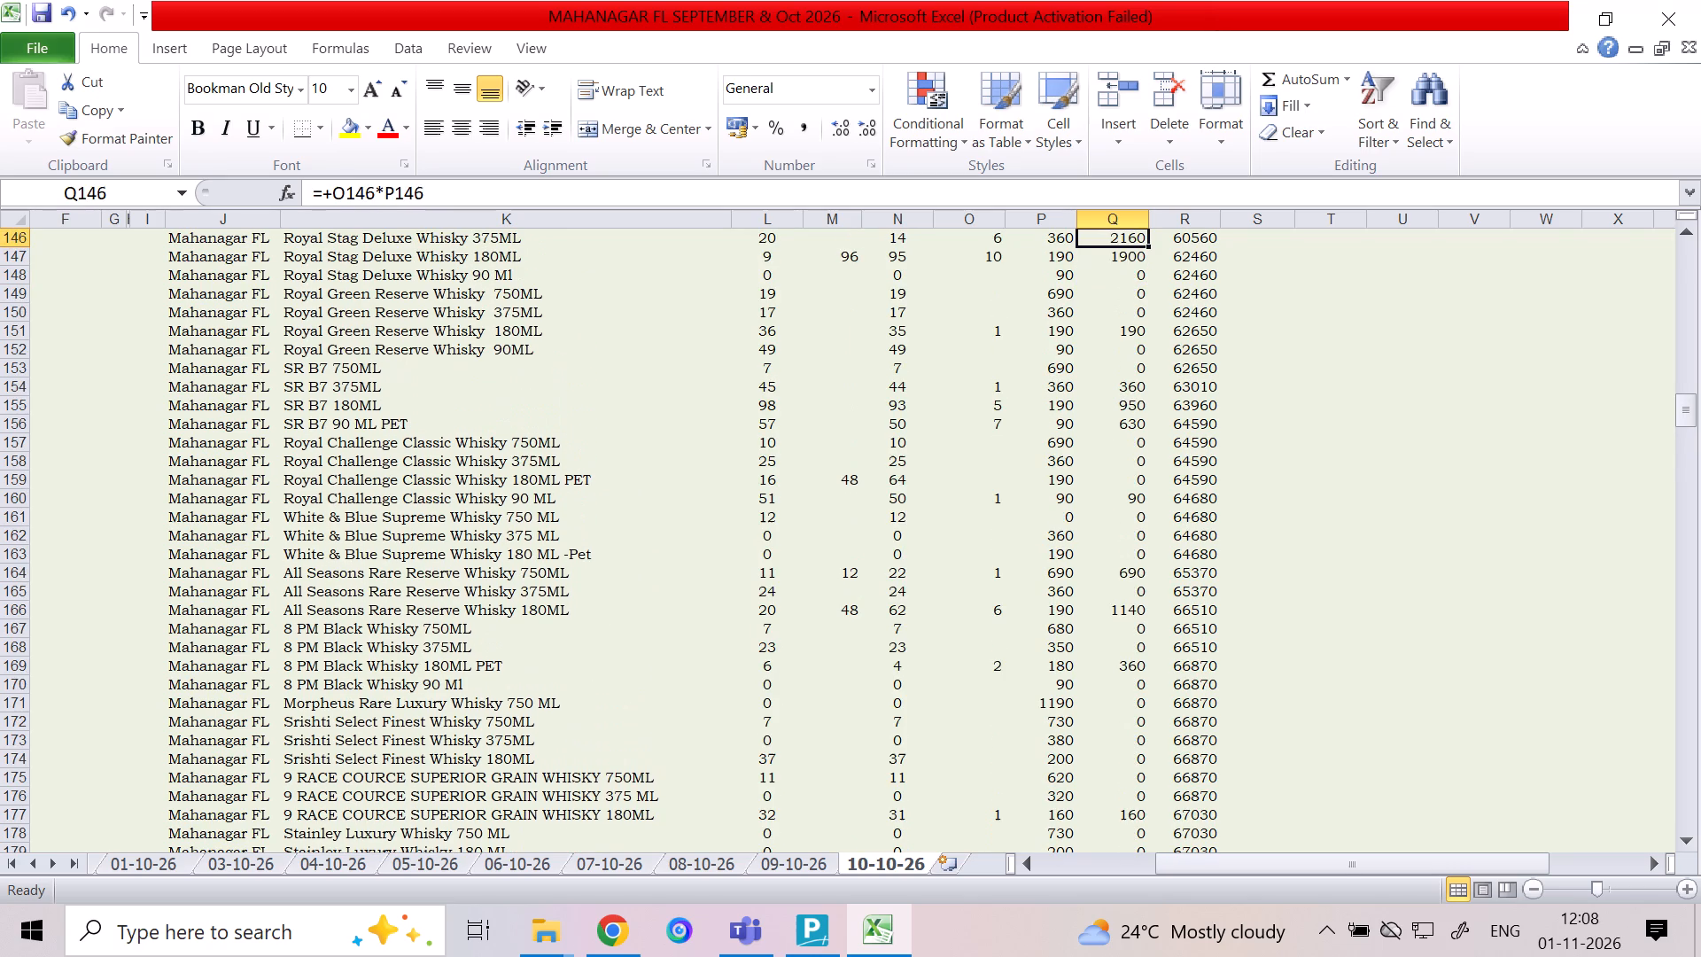
pyautogui.press('Down')
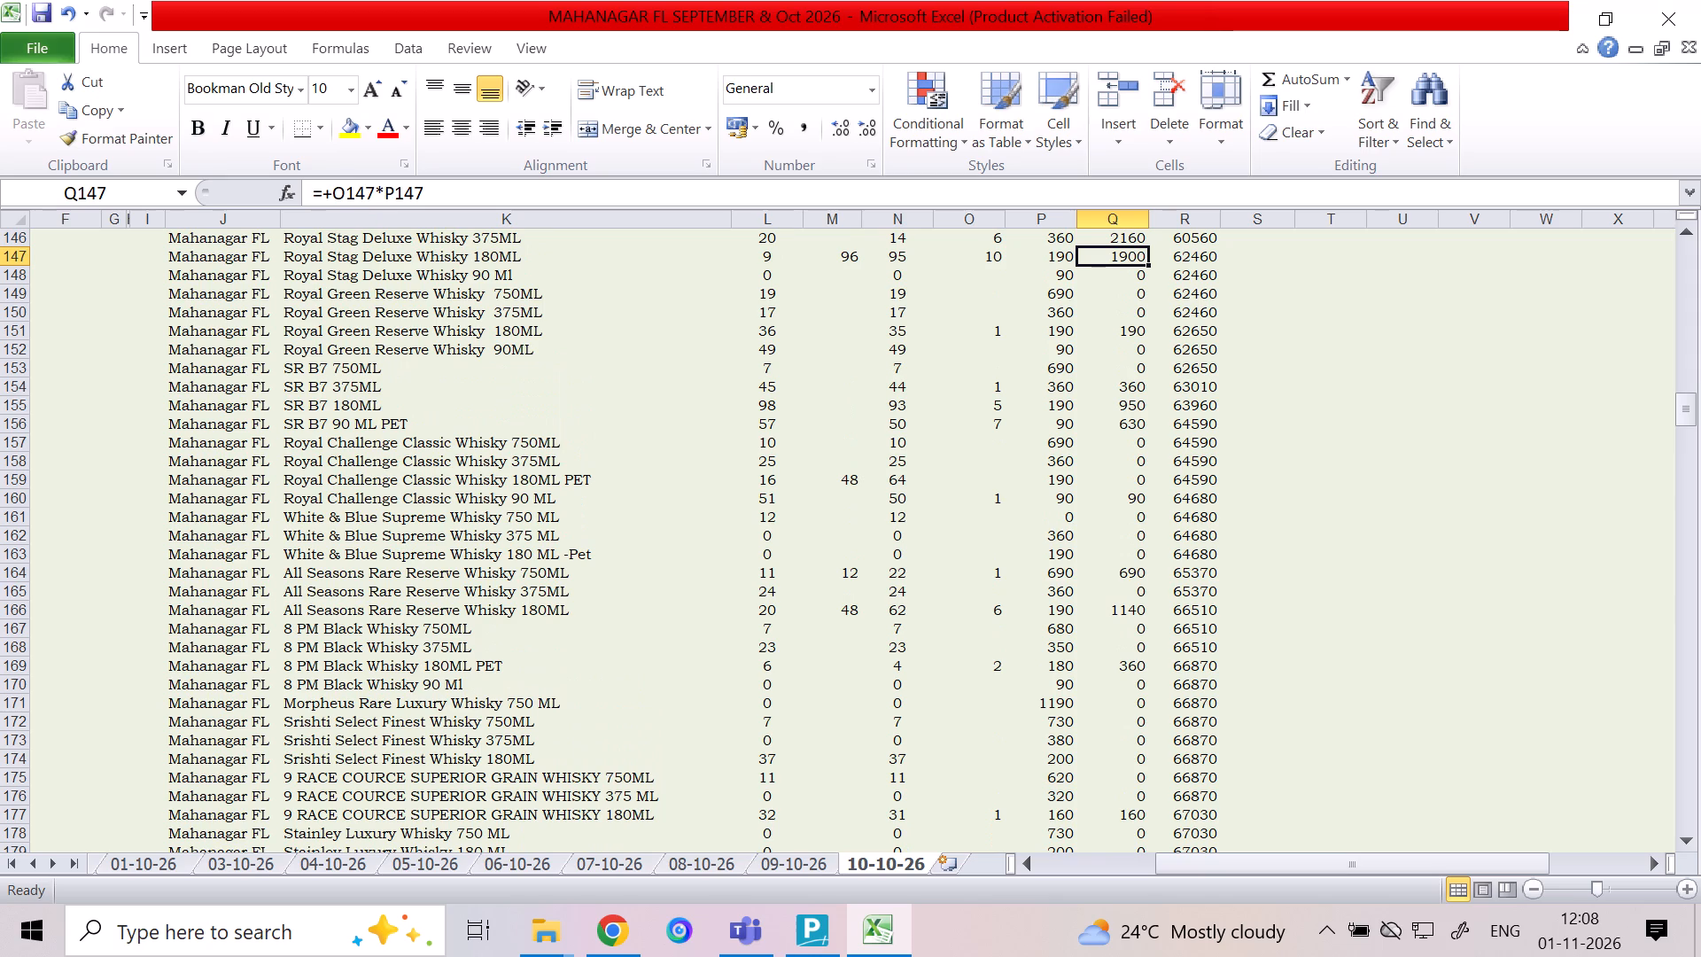
pyautogui.press('Up')
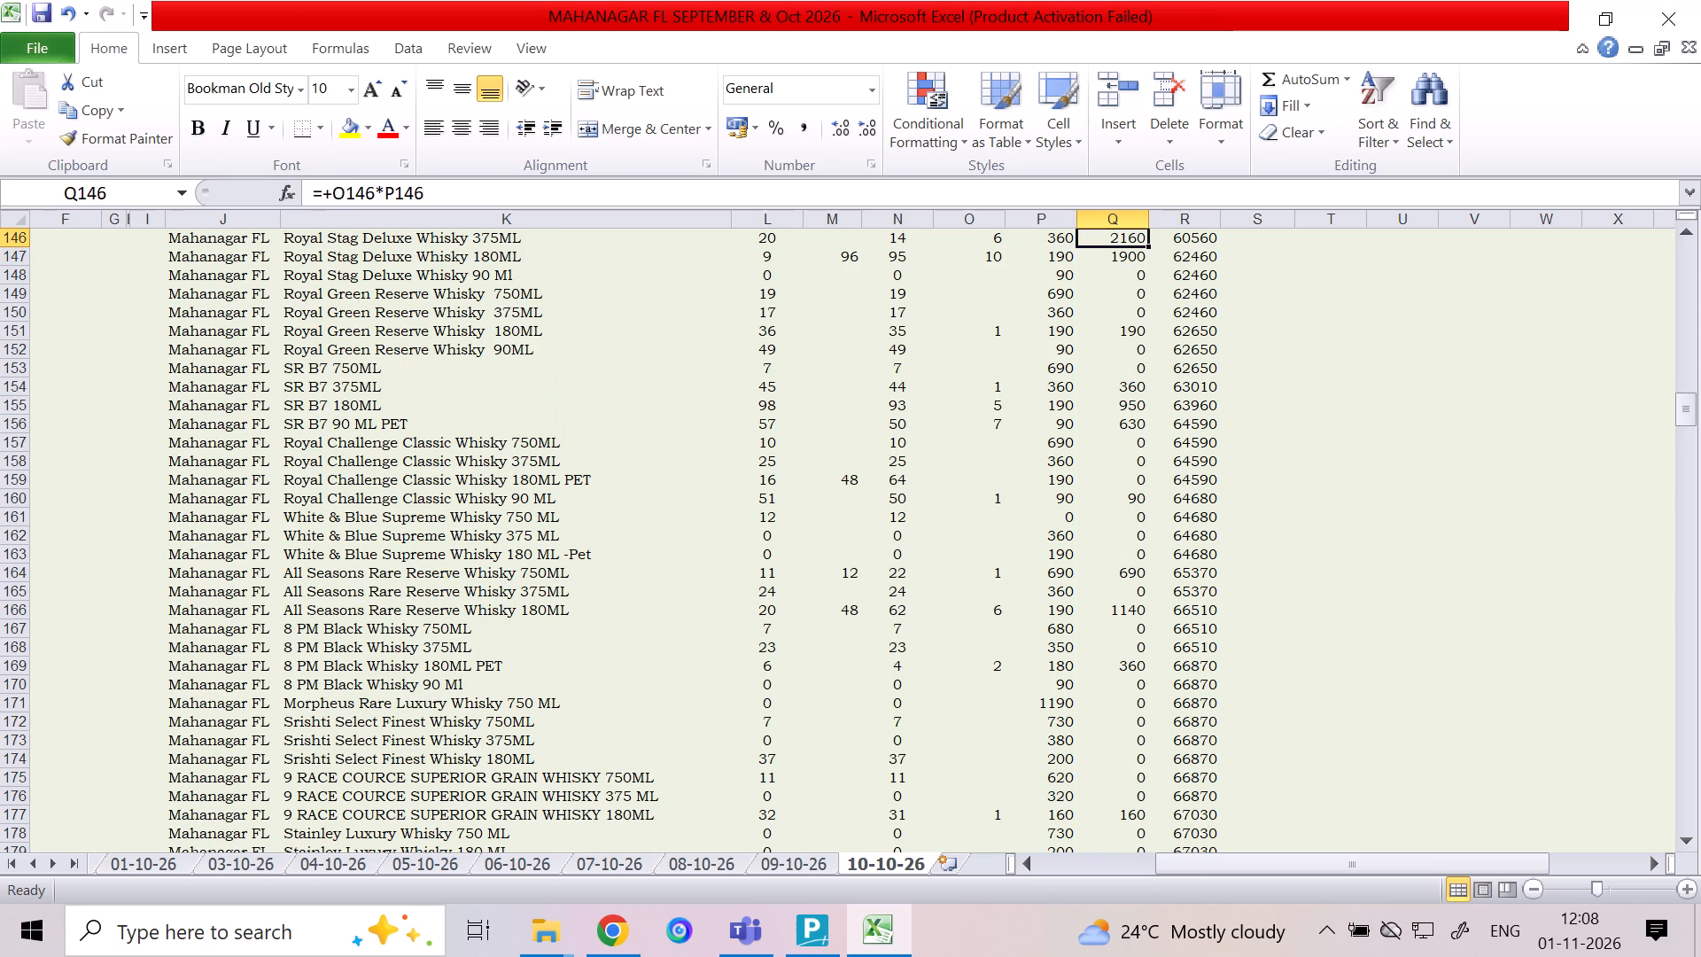
pyautogui.press('Up')
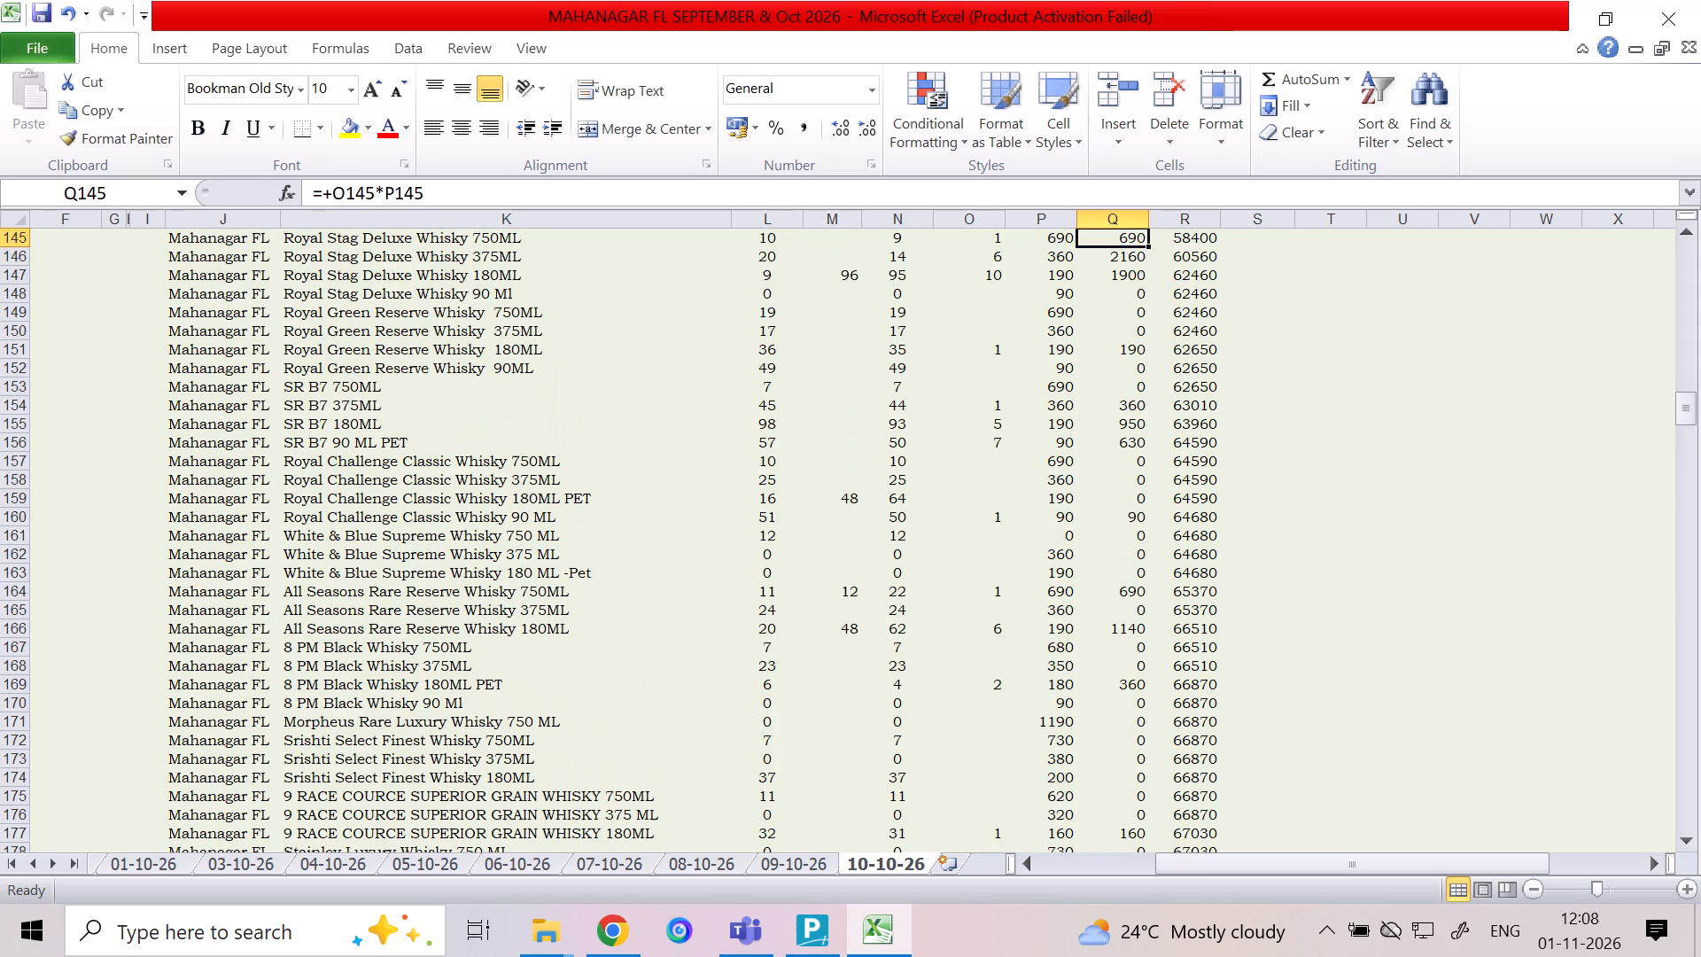
pyautogui.press('Up')
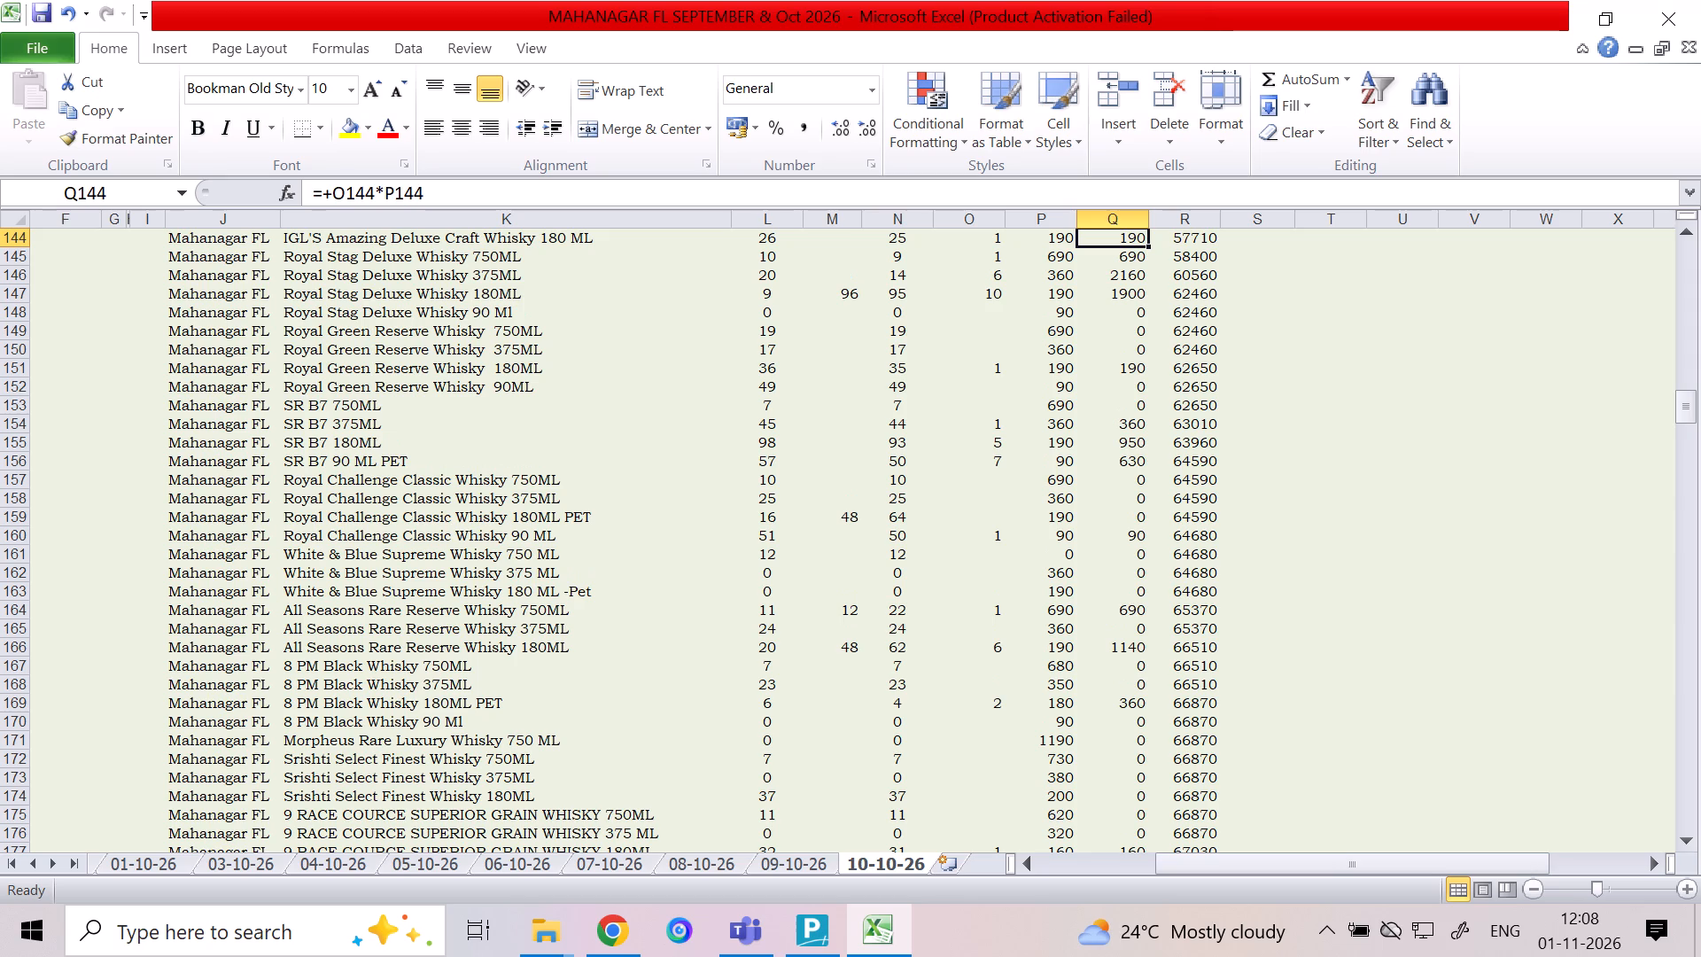
# Check the column Q amounts for Royal Stag Barrel Whisky 180 ML and 375 ML.
pyautogui.press('Up')
pyautogui.press('Up')
pyautogui.press('Up')
pyautogui.press('Up')
pyautogui.press('Up')
pyautogui.press('Up')
pyautogui.press('Down')
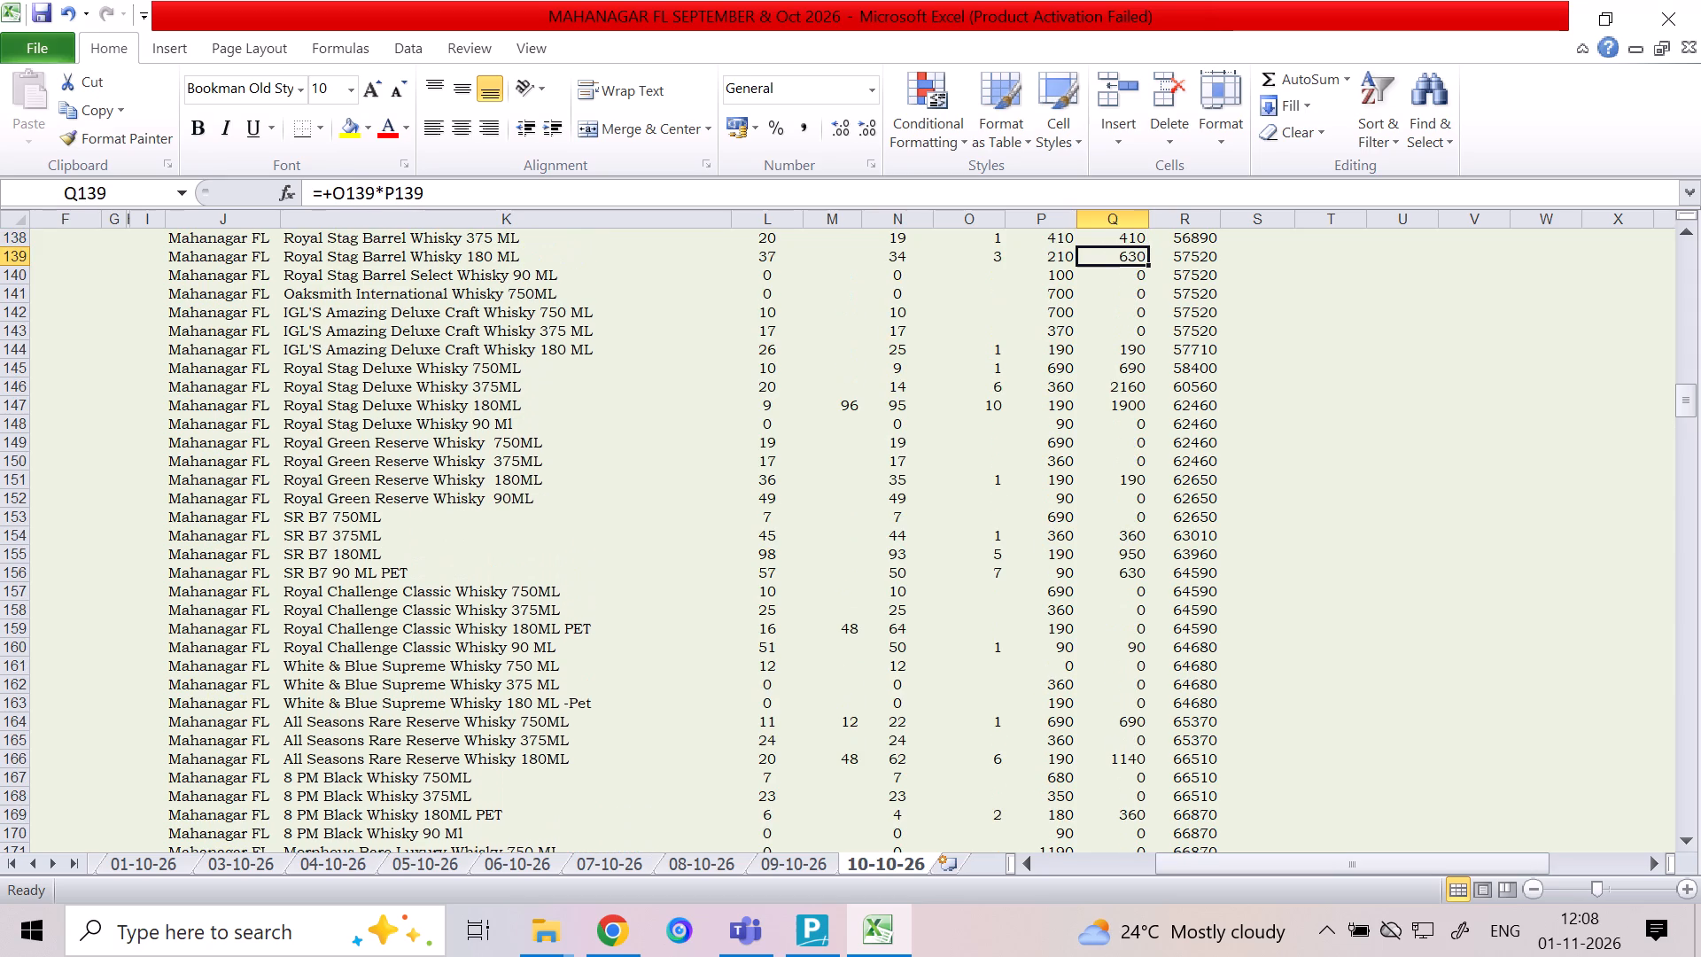
pyautogui.press('Up')
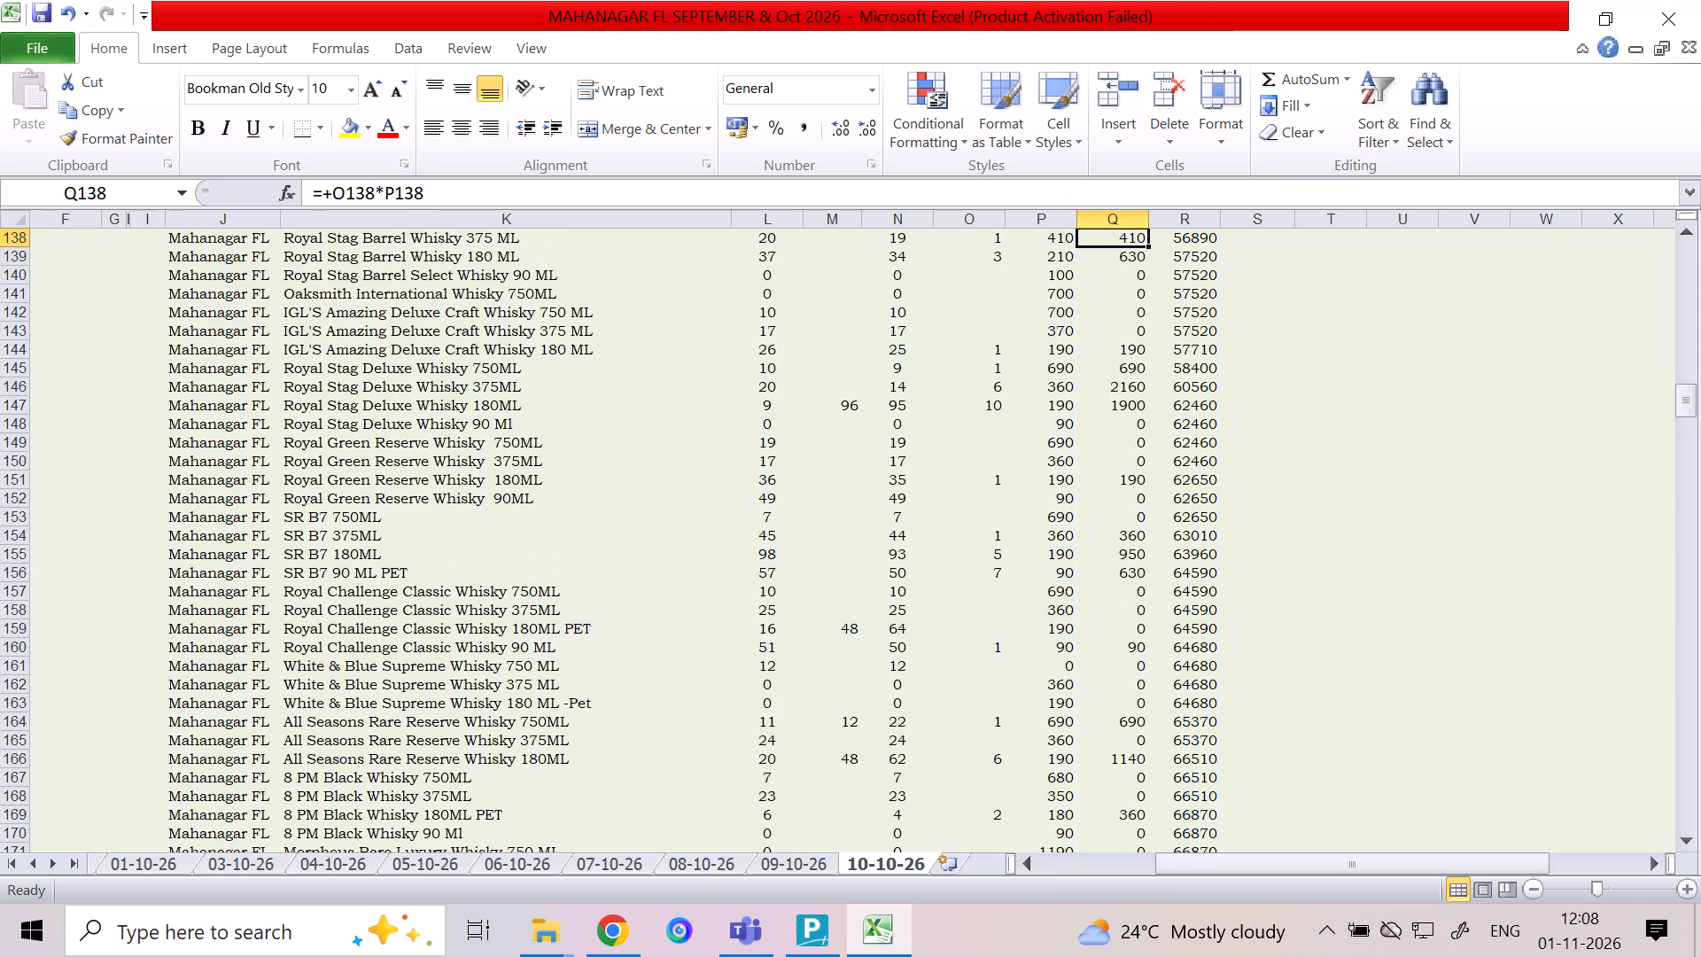
# Check the column Q amounts from the Royal Stag Barrel Whisky rows back up to the Golfershot Select Oak Barrel Whisky rows.
pyautogui.press('Up')
pyautogui.press('Up')
pyautogui.press('Up')
pyautogui.press('Up')
pyautogui.press('Up')
pyautogui.press('Up')
pyautogui.press('Up')
pyautogui.press('Up')
pyautogui.press('Up')
pyautogui.press('Up')
pyautogui.press('Up')
pyautogui.press('Up')
pyautogui.press('Up')
pyautogui.press('Up')
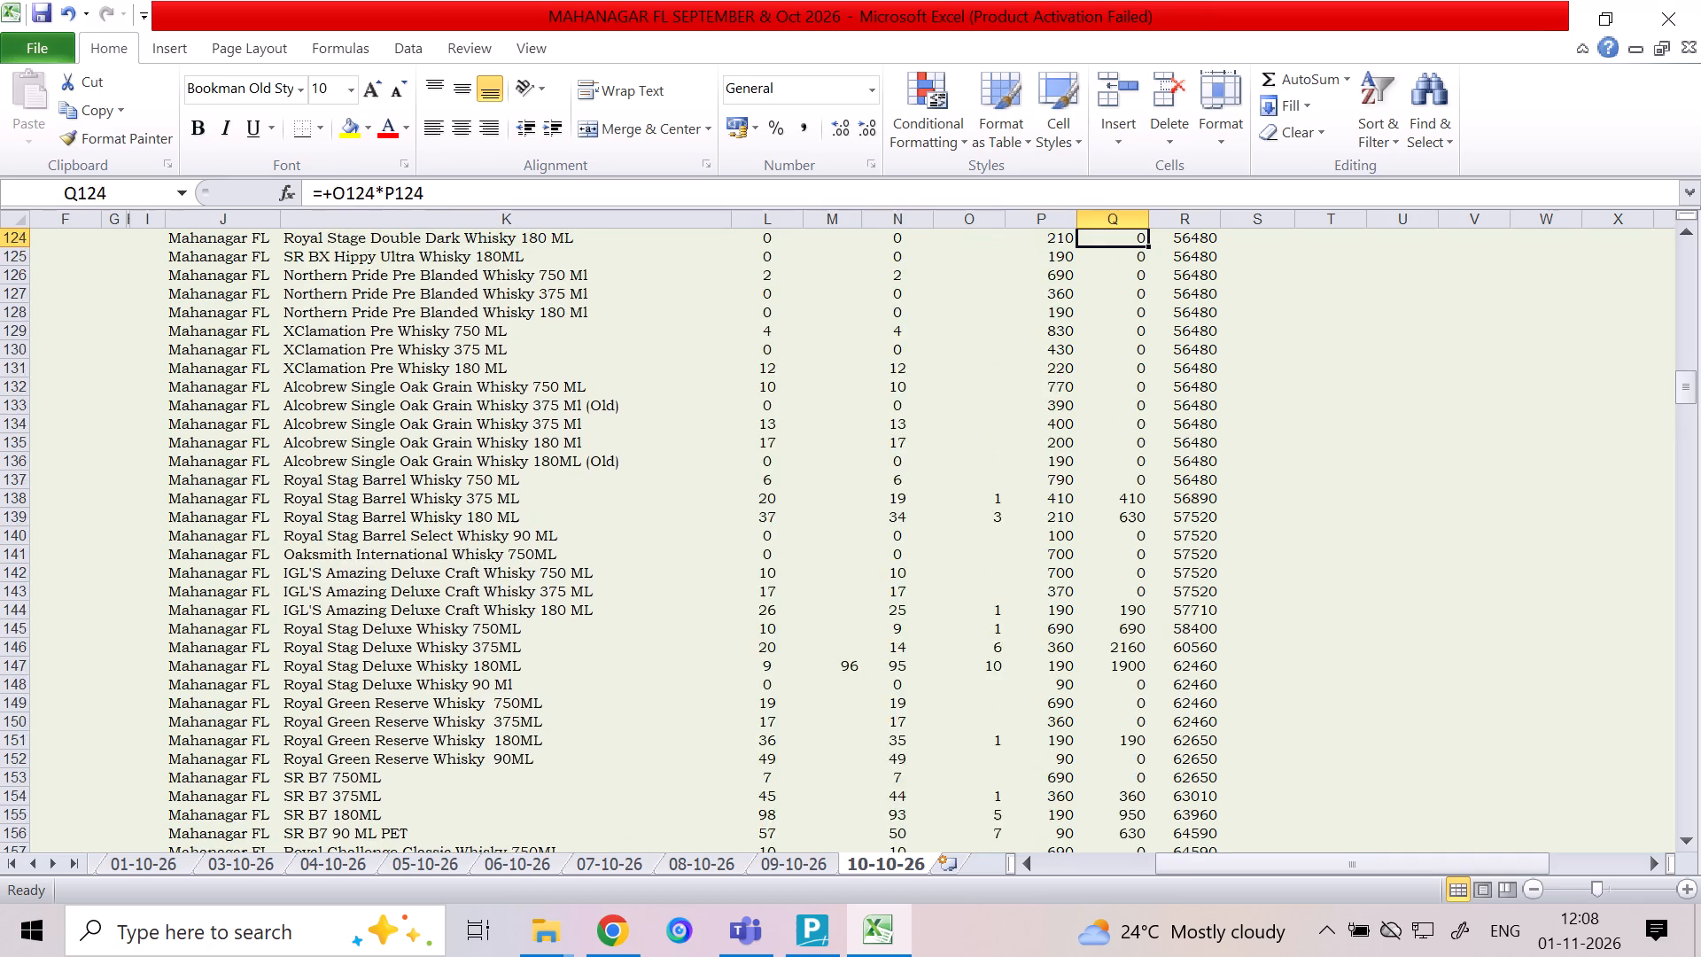
pyautogui.press('Up')
pyautogui.press('Up')
pyautogui.press('Up')
pyautogui.press('Up')
pyautogui.press('Up')
pyautogui.press('Up')
pyautogui.press('Up')
pyautogui.press('Up')
pyautogui.press('Up')
pyautogui.press('Up')
pyautogui.press('Up')
pyautogui.press('Up')
pyautogui.press('Up')
pyautogui.press('Up')
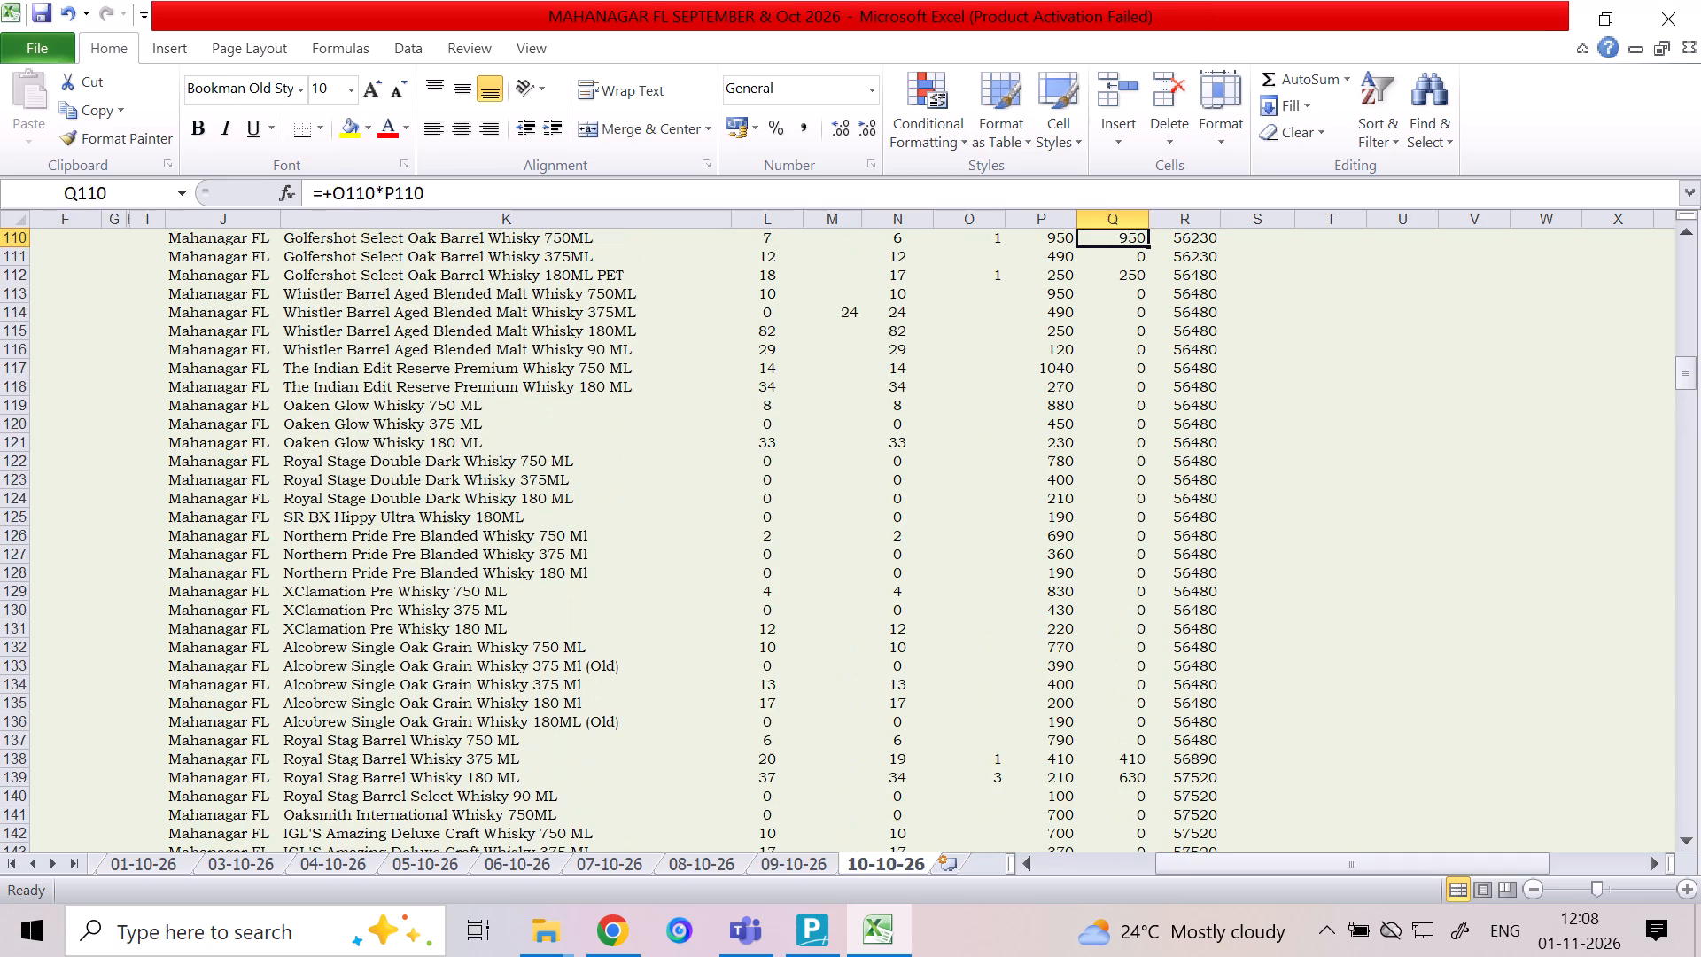
pyautogui.press('Down')
pyautogui.press('Down')
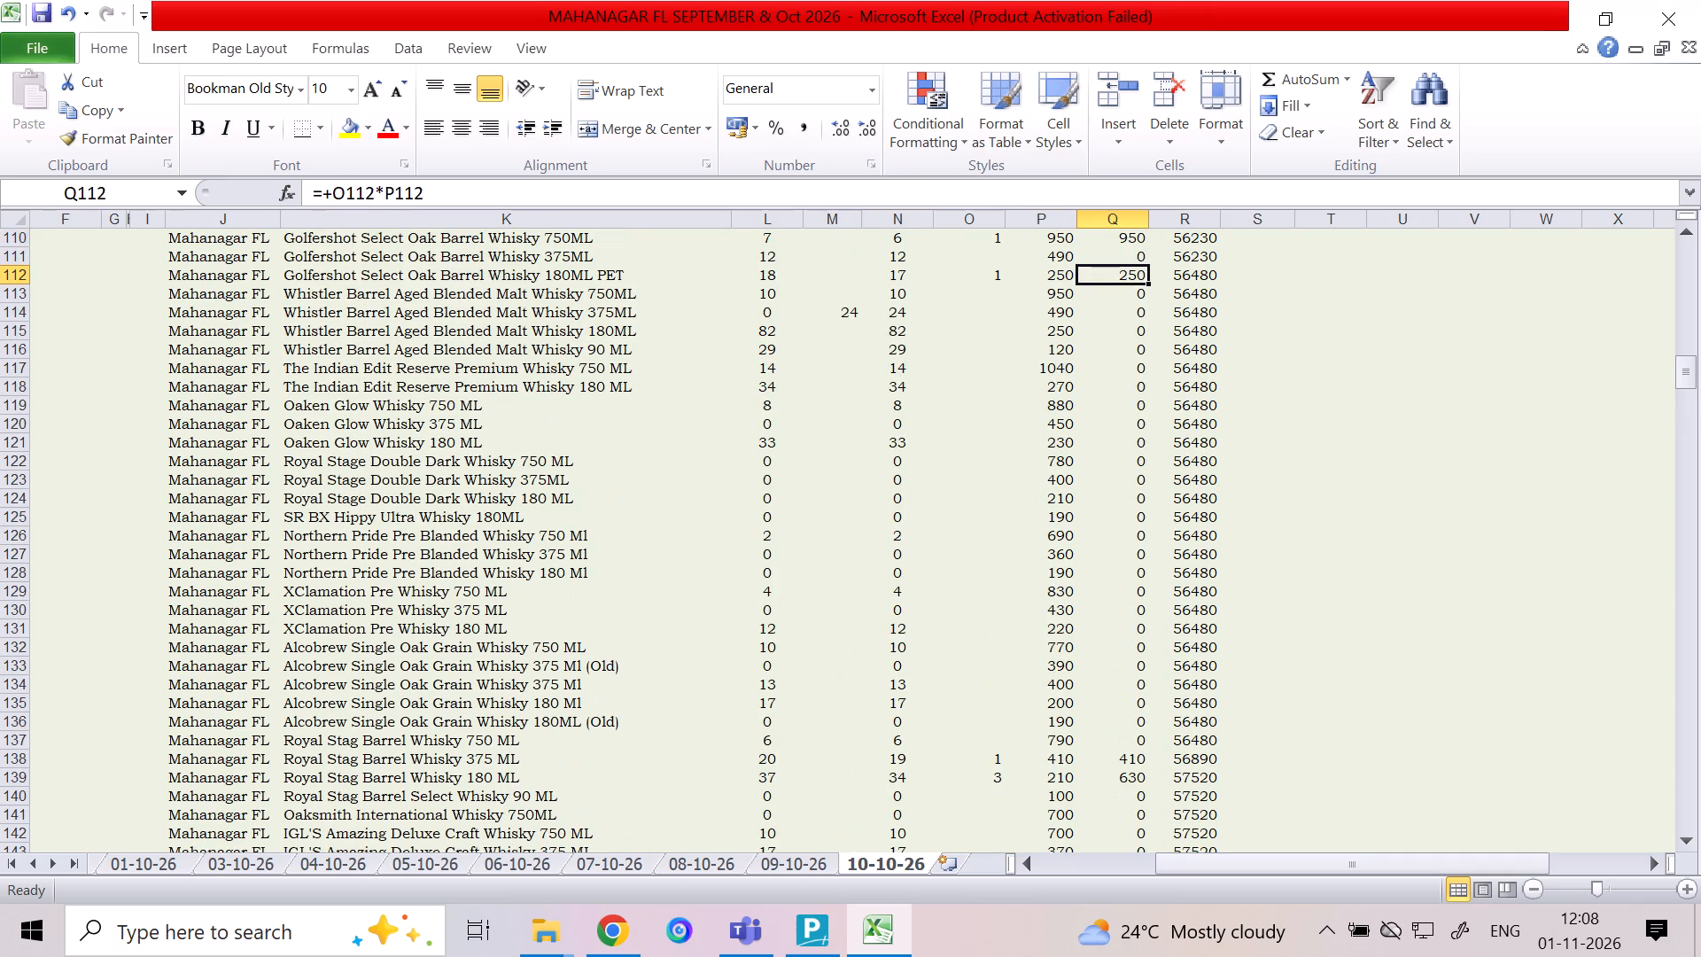
pyautogui.press('Down')
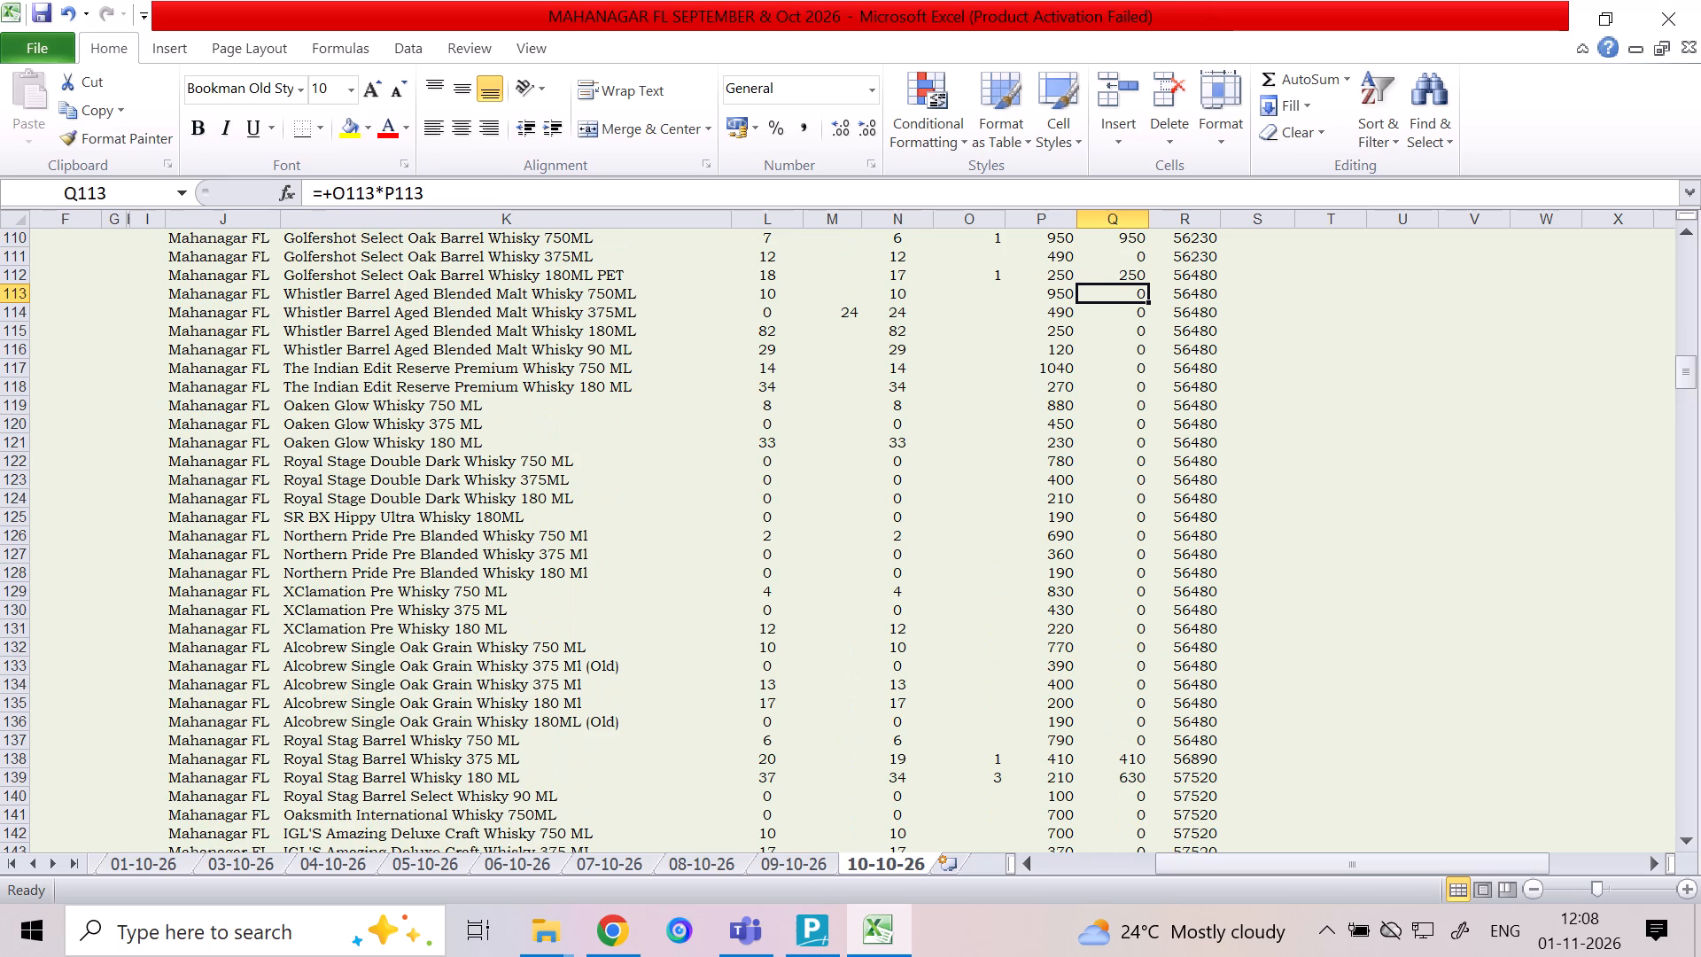
# Enter a column O quantity of 1 for The Indian Edit Reserve Premium Whisky 750 ML.
pyautogui.press('Down')
pyautogui.press('Down')
pyautogui.press('Left')
pyautogui.press('Left')
pyautogui.press('Left')
pyautogui.press('Down')
pyautogui.press('Down')
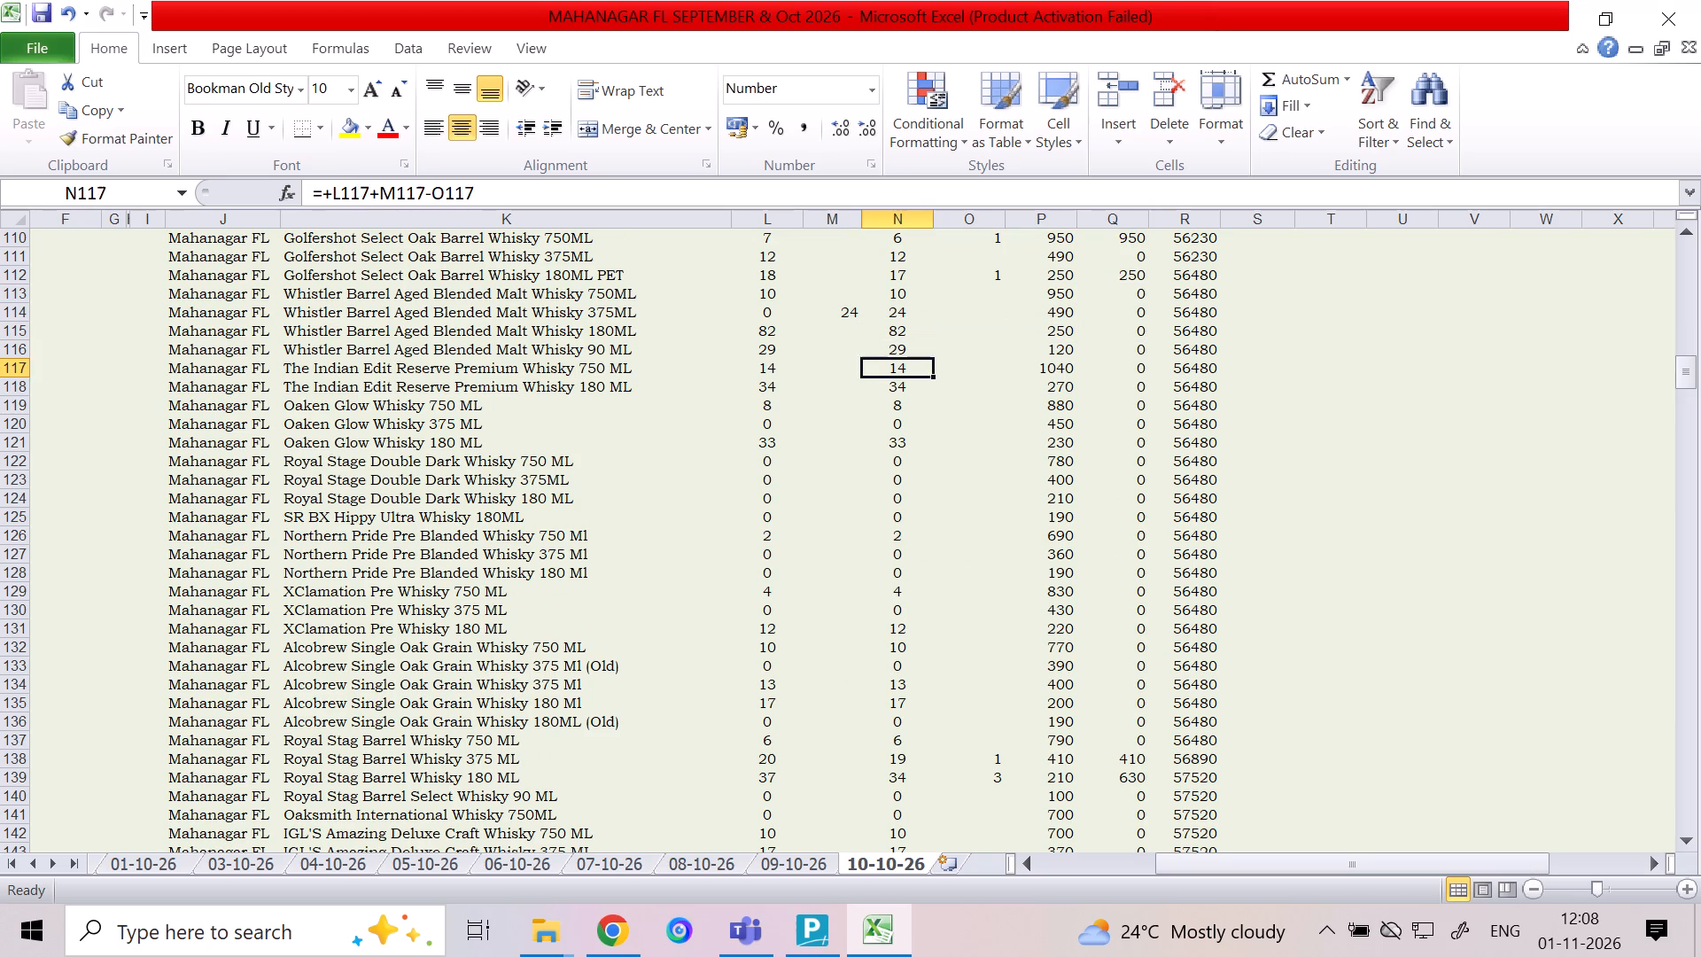
pyautogui.press('Down')
pyautogui.press('Left')
pyautogui.press('Left')
pyautogui.press('Left')
pyautogui.press('Left')
pyautogui.press('Down')
pyautogui.press('Down')
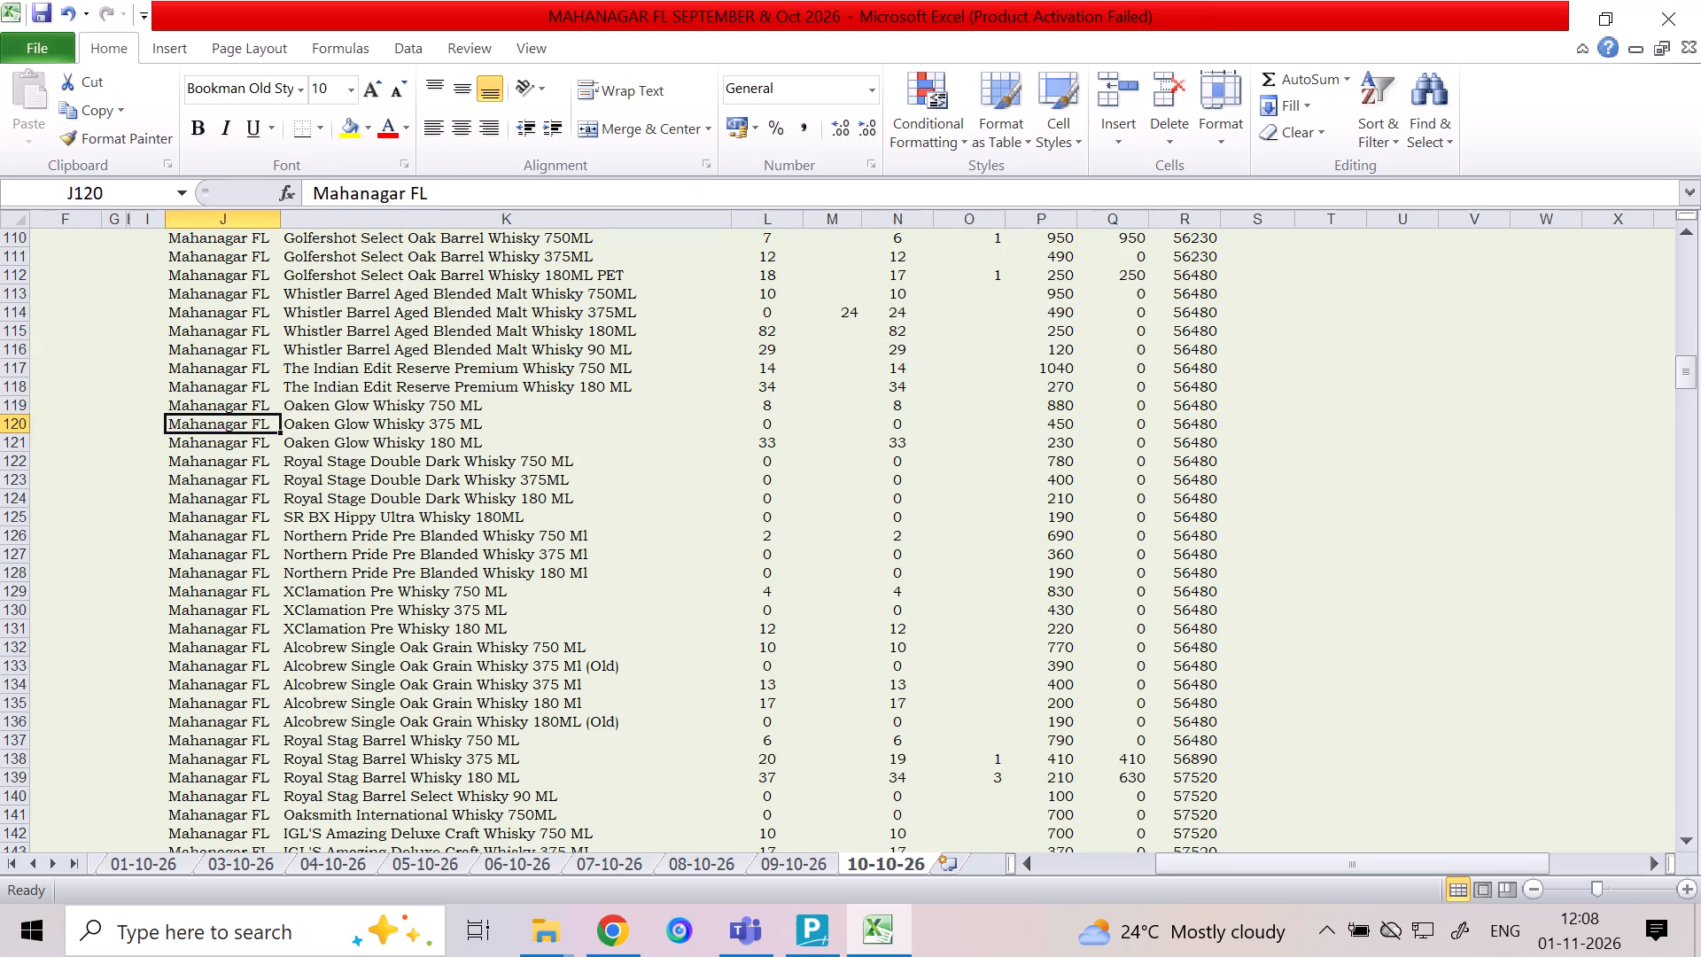
pyautogui.press('Down')
pyautogui.press('Up')
pyautogui.press('Up')
pyautogui.press('Right')
pyautogui.press('Right')
pyautogui.press('Up')
pyautogui.press('Right')
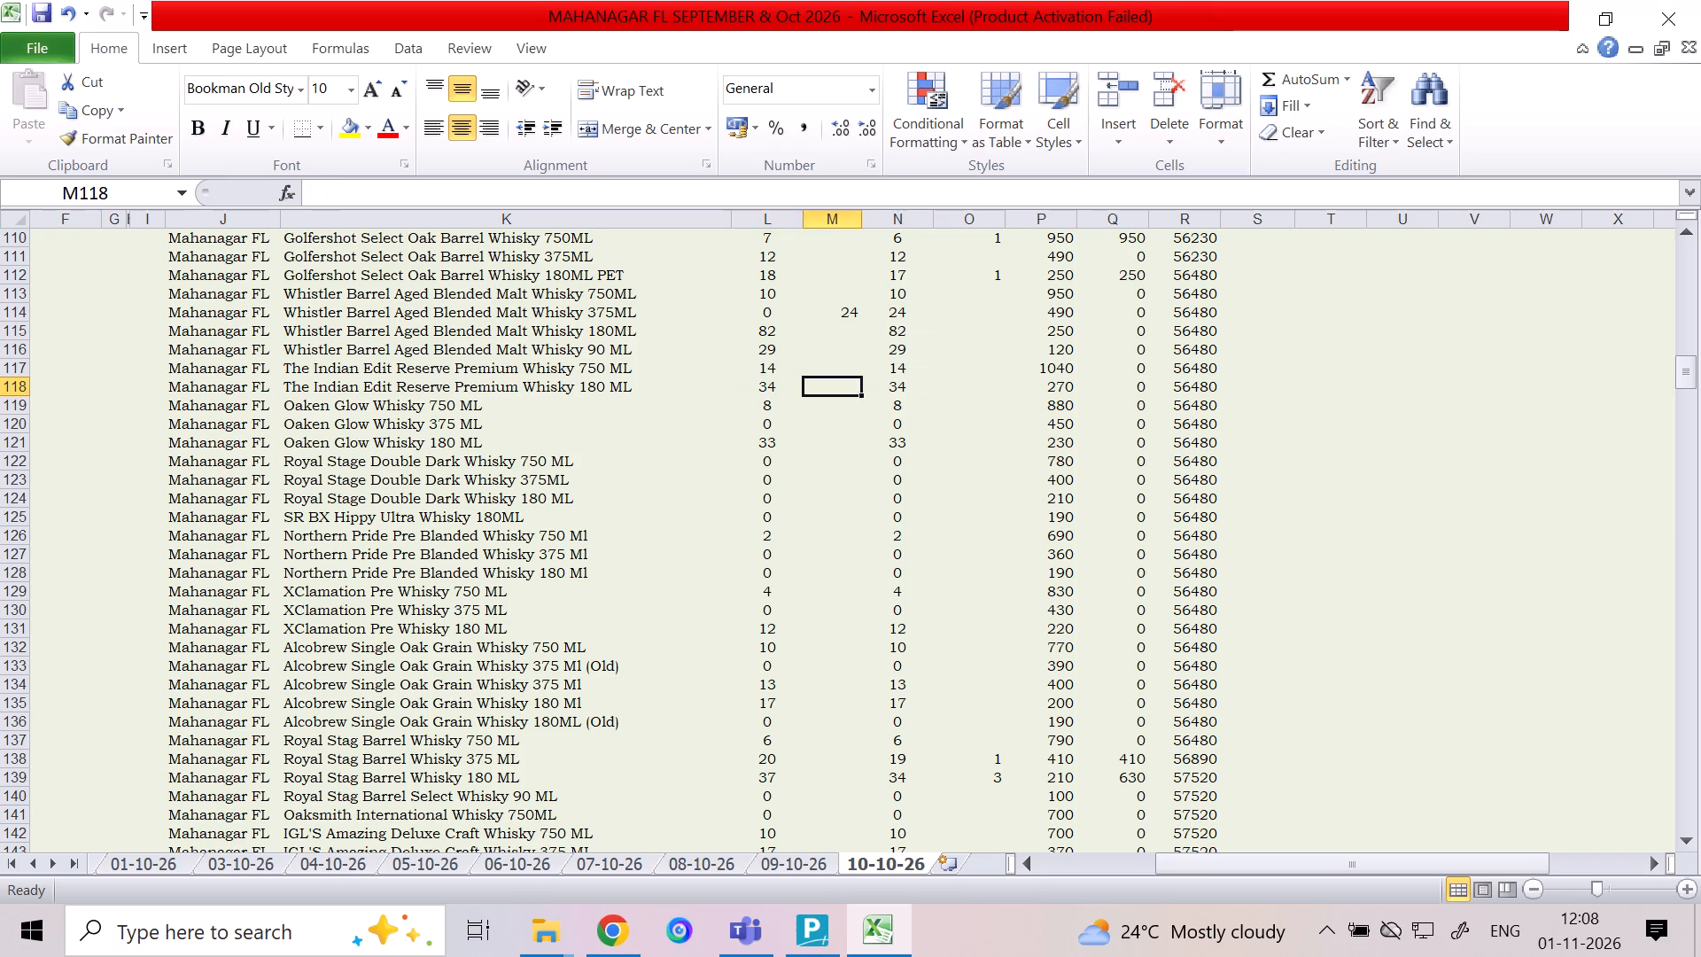
pyautogui.press('Right')
pyautogui.press('Right')
pyautogui.press('Up')
pyautogui.press('1')
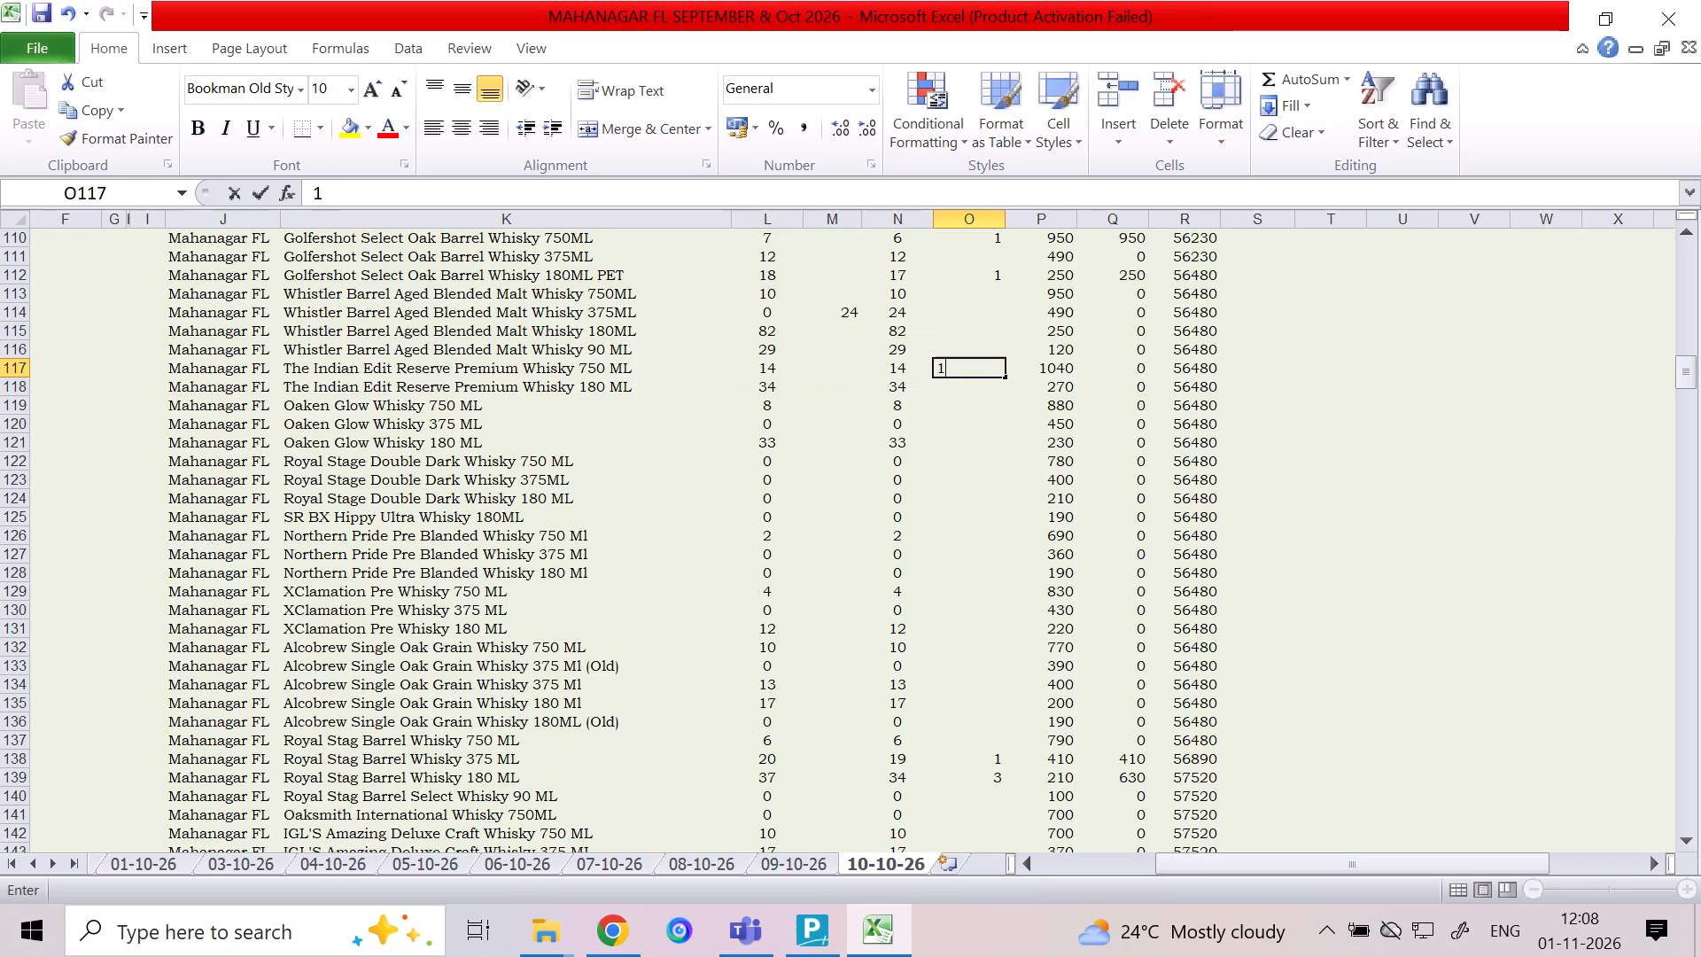
pyautogui.press('Down')
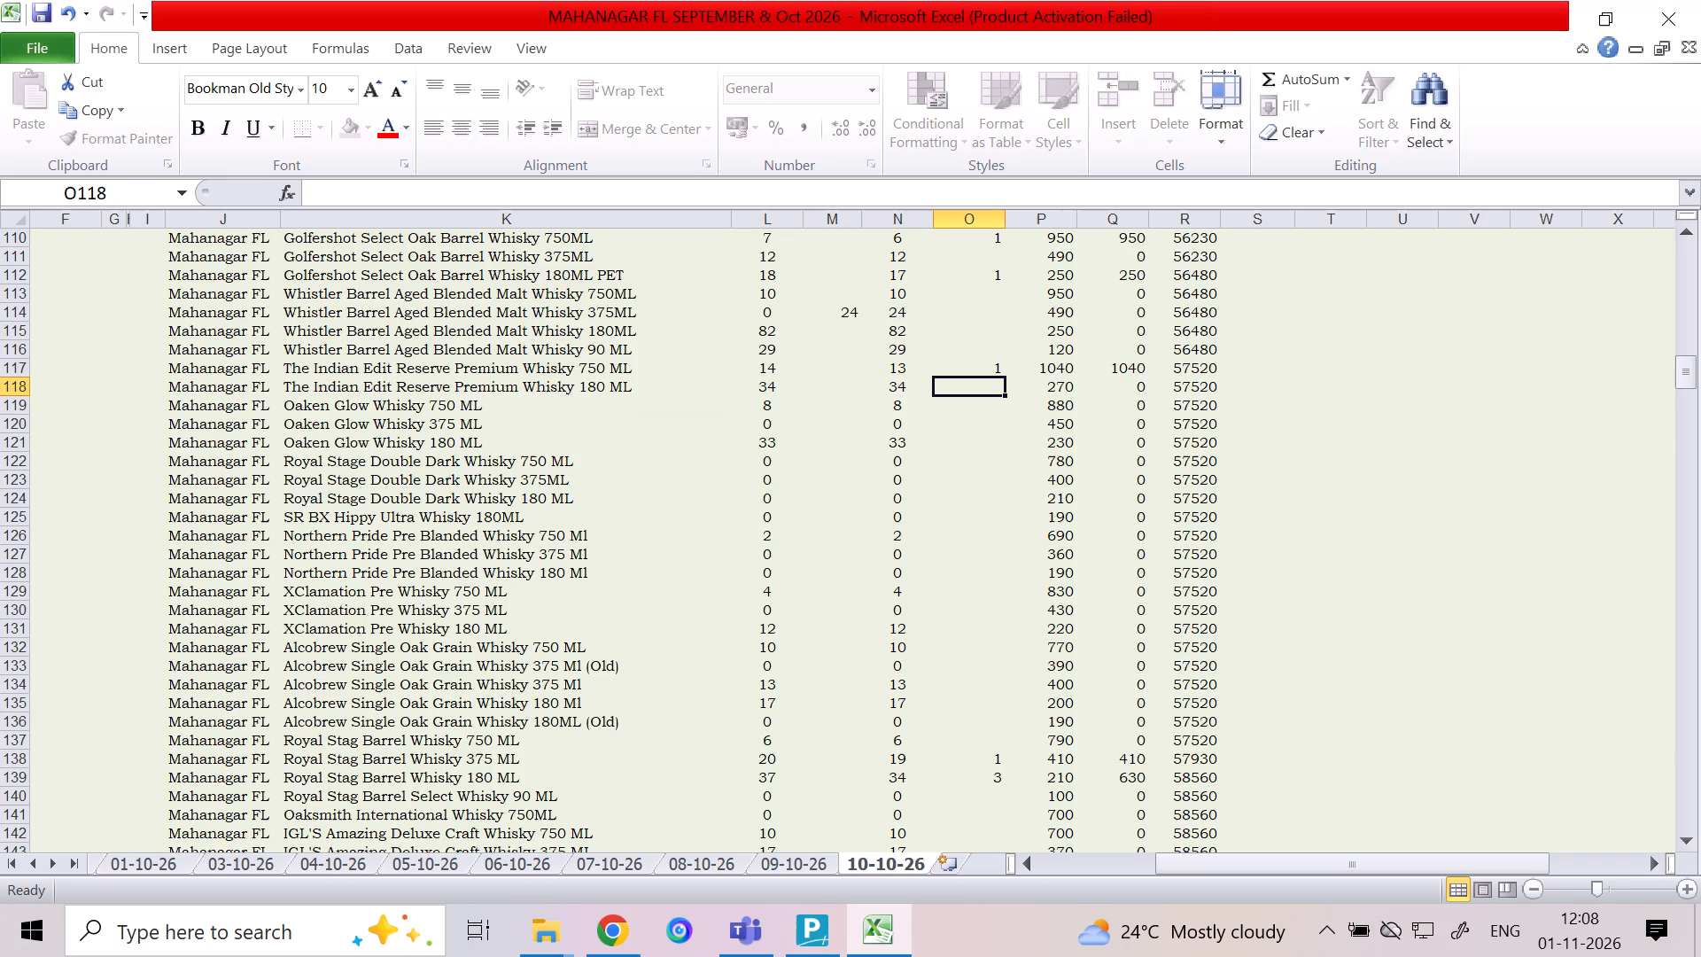
# Check the total and difference figures in columns S to U beside the SUNTORY WHISKY TOKI 700 ML row.
pyautogui.press('Down')
pyautogui.press('Right')
pyautogui.press('Right')
pyautogui.press('Right')
pyautogui.press('Right')
pyautogui.press('Right')
pyautogui.press('Right')
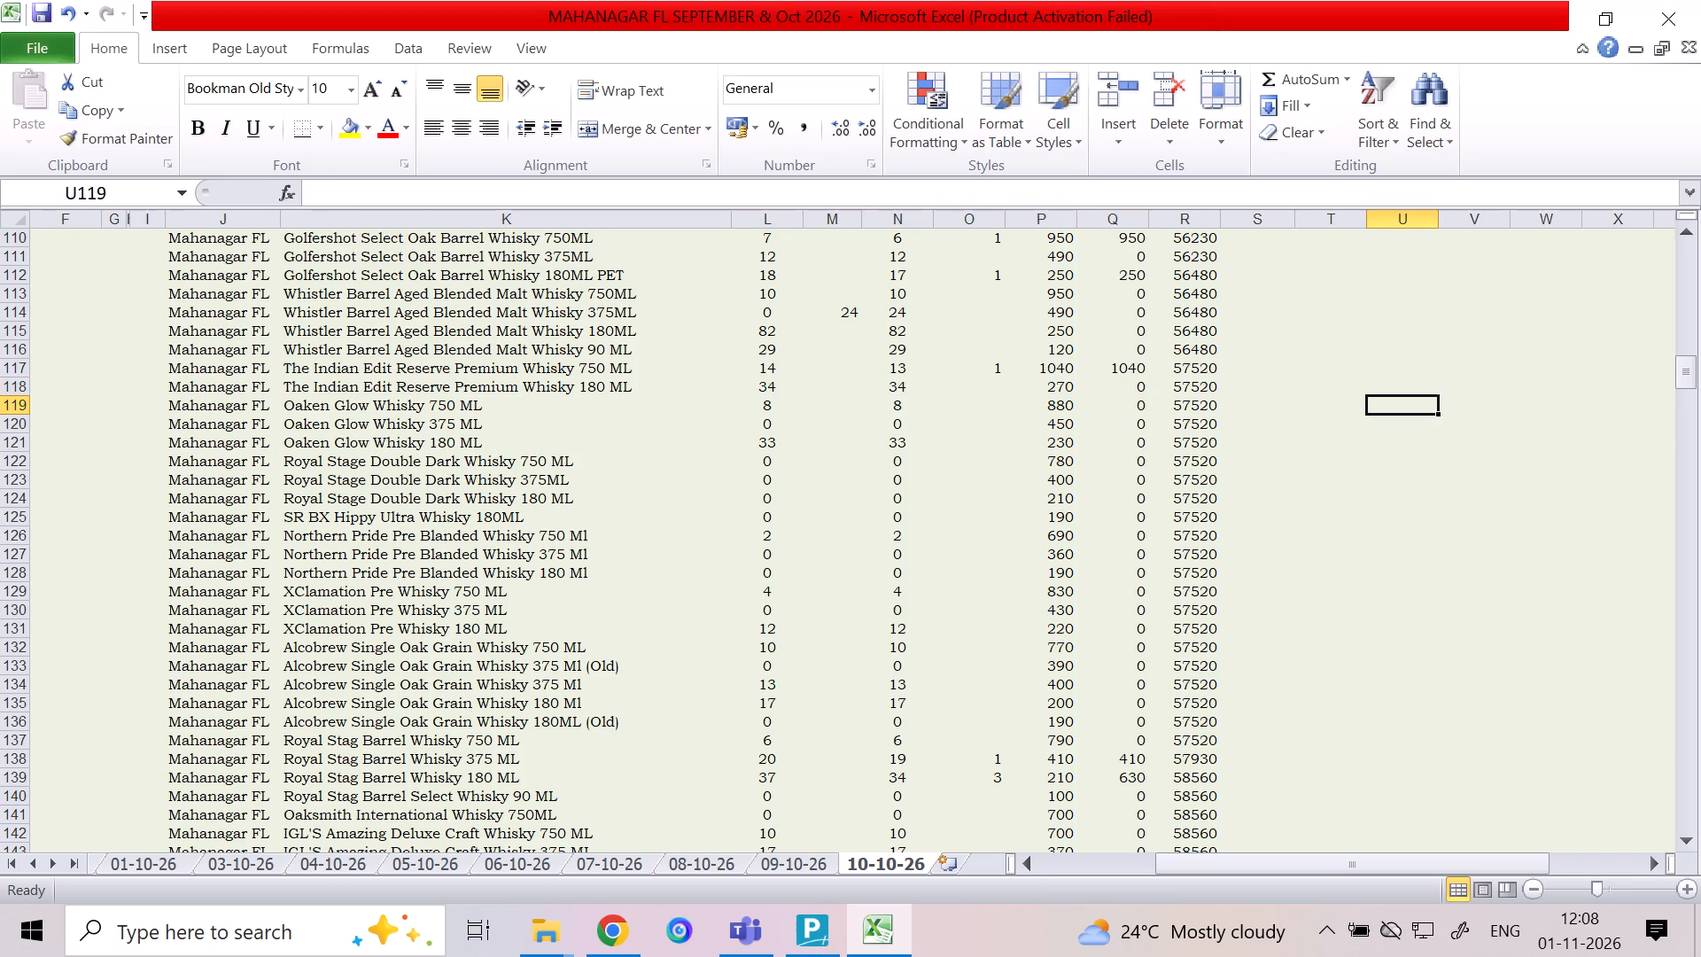
pyautogui.press('Down')
pyautogui.press('Down')
pyautogui.press('Down')
pyautogui.press('Down')
pyautogui.press('Down')
pyautogui.press('Down')
pyautogui.press('Down')
pyautogui.press('Down')
pyautogui.press('Down')
pyautogui.press('Down')
pyautogui.press('Down')
pyautogui.press('Down')
pyautogui.press('Down')
pyautogui.press('Down')
pyautogui.press('Down')
pyautogui.press('Down')
pyautogui.press('Down')
pyautogui.press('Down')
pyautogui.press('Down')
pyautogui.press('Down')
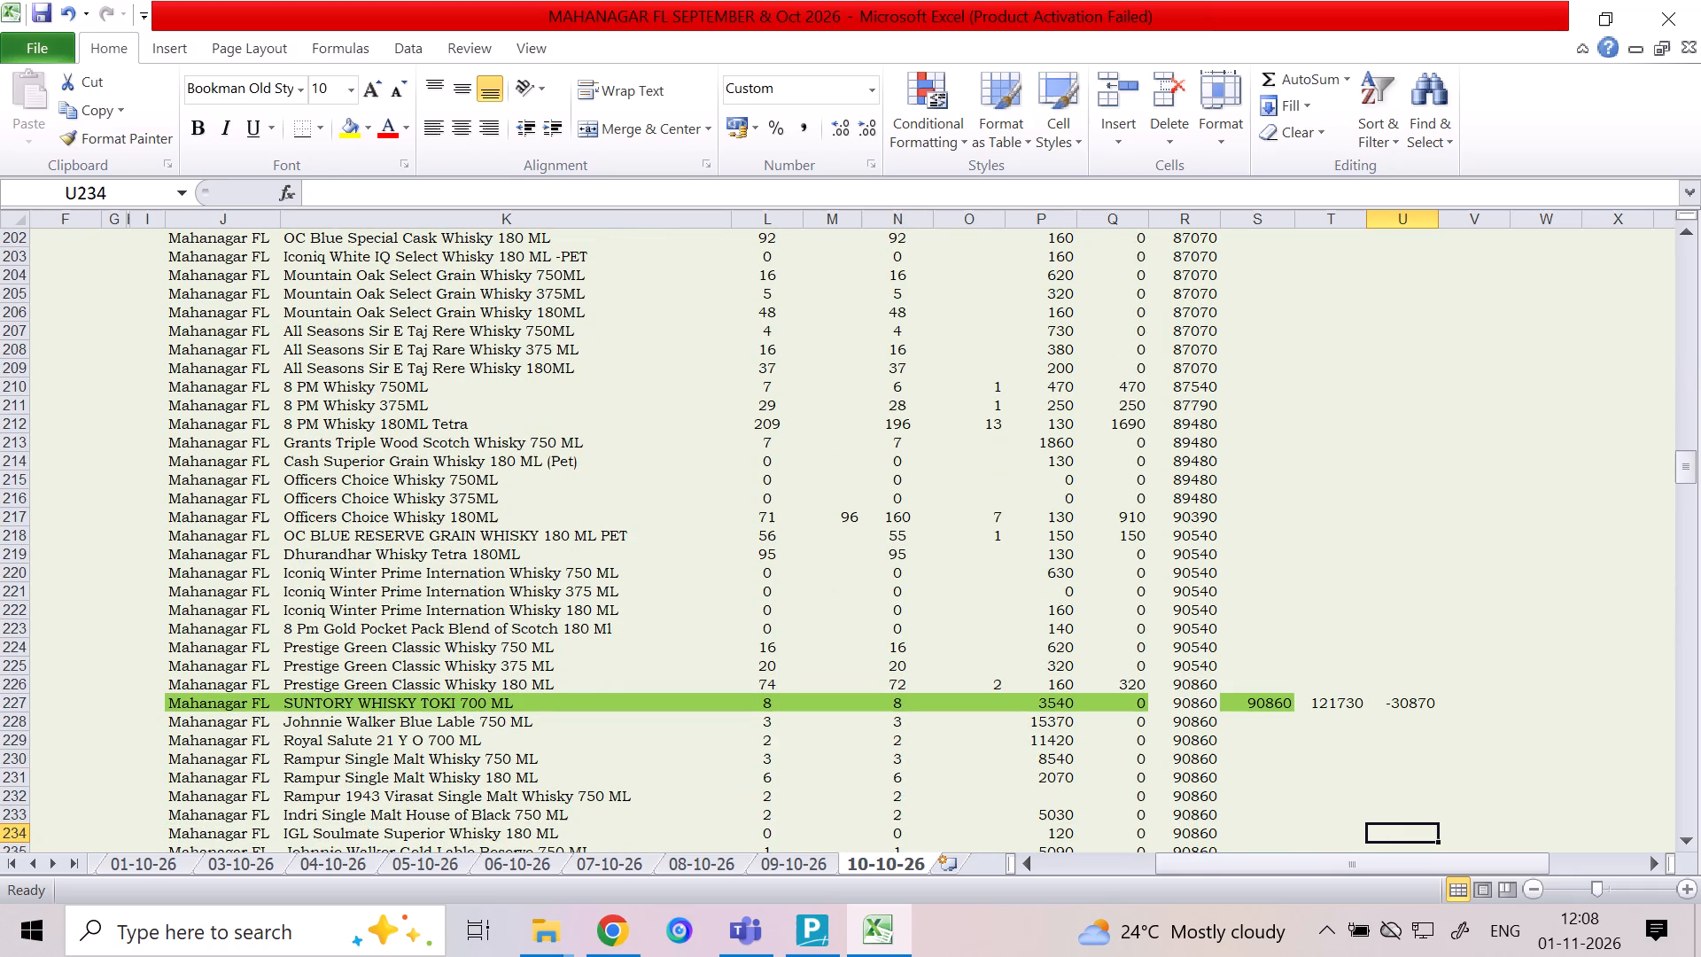
# Save the workbook.
pyautogui.hotkey('ctrl', 's')
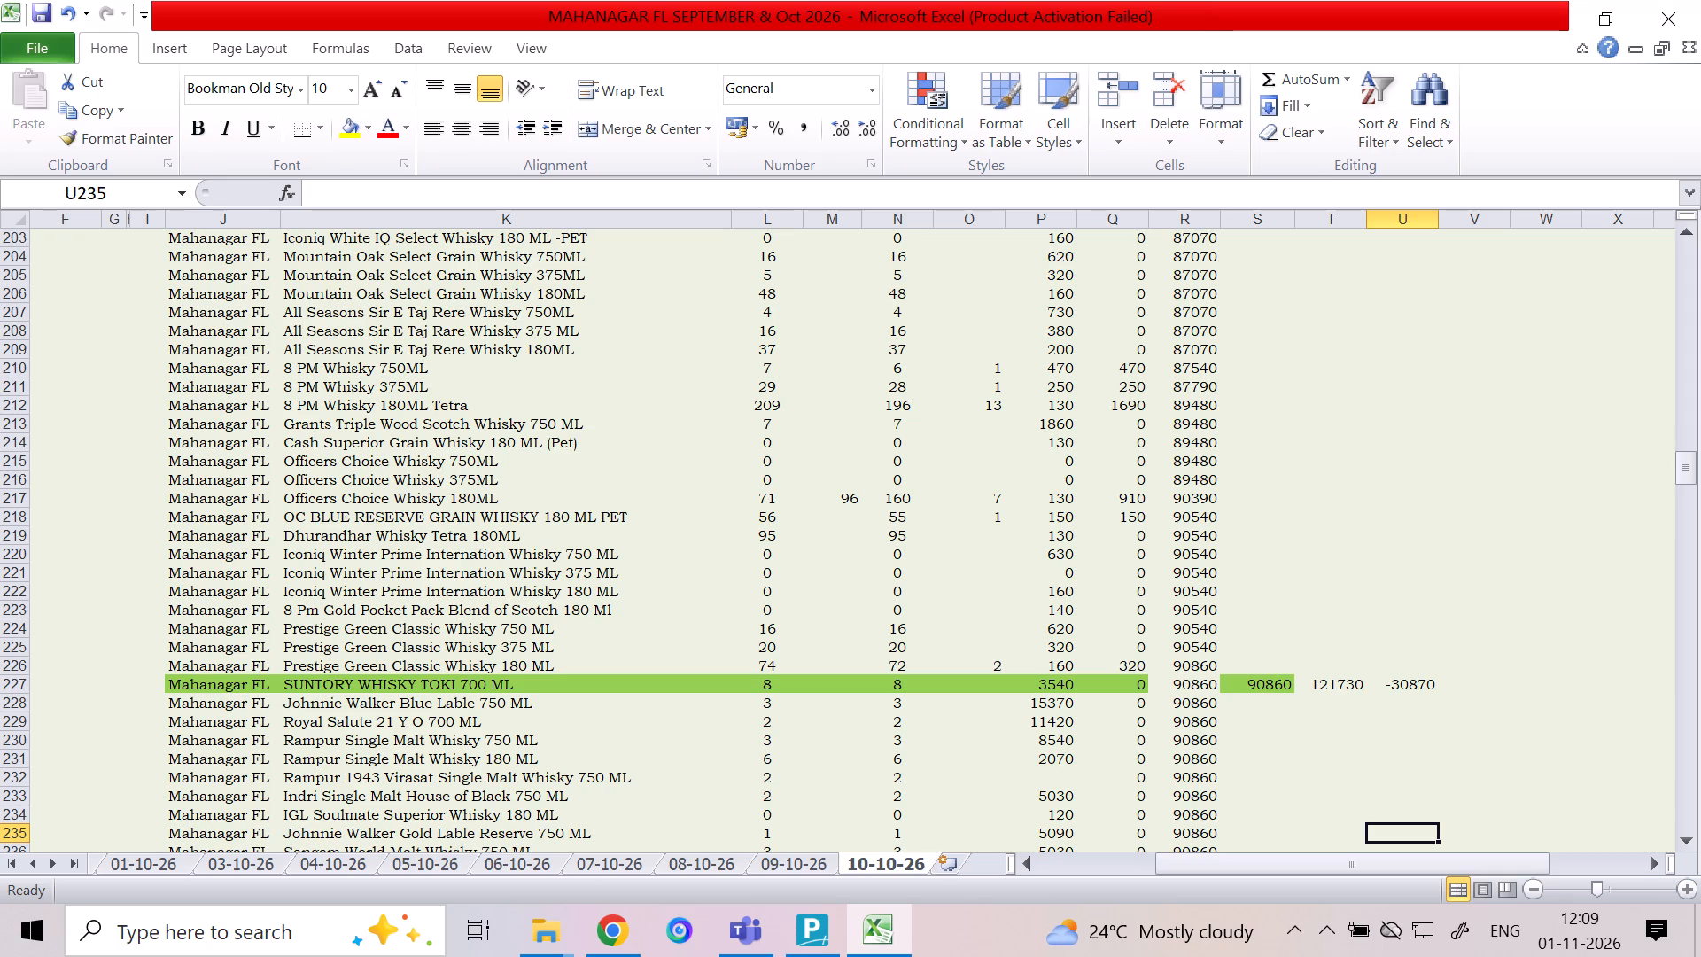
# Enter a column O quantity of 1 for Glenlivet 15 Y.O 700 ML.
pyautogui.press('Left')
pyautogui.press('Up')
pyautogui.press('Left')
pyautogui.press('Up')
pyautogui.press('Left')
pyautogui.press('Left')
pyautogui.press('Up')
pyautogui.press('Left')
pyautogui.press('Up')
pyautogui.press('Left')
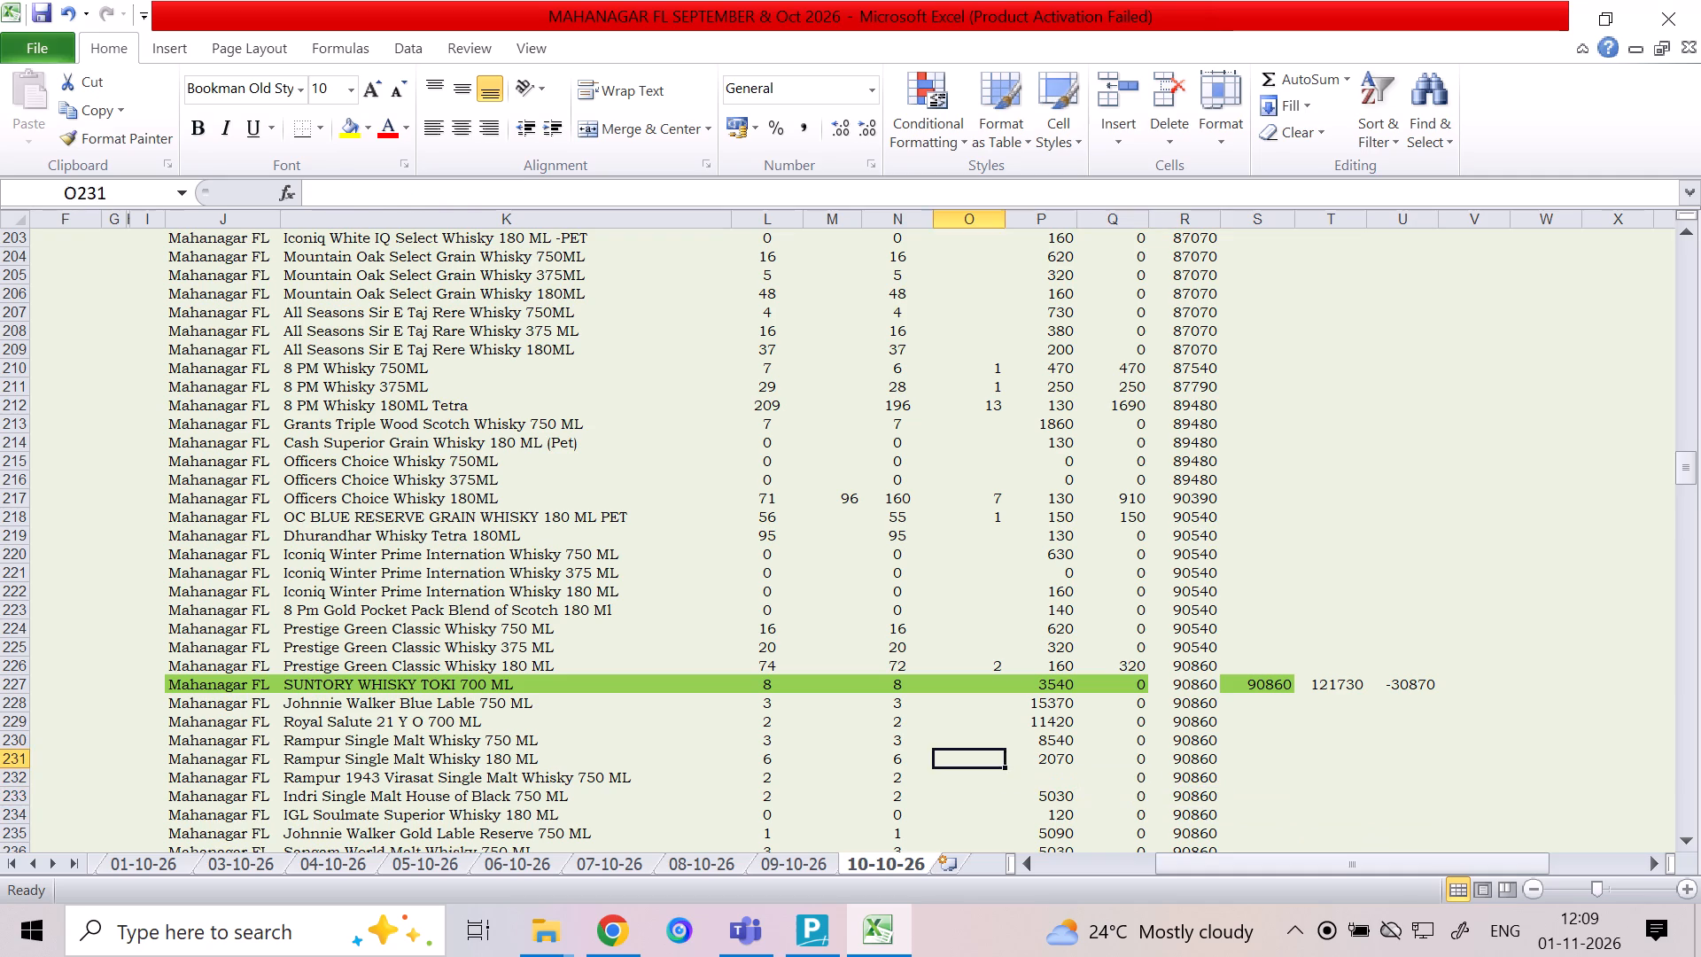
pyautogui.press('Up')
pyautogui.press('Left')
pyautogui.press('Up')
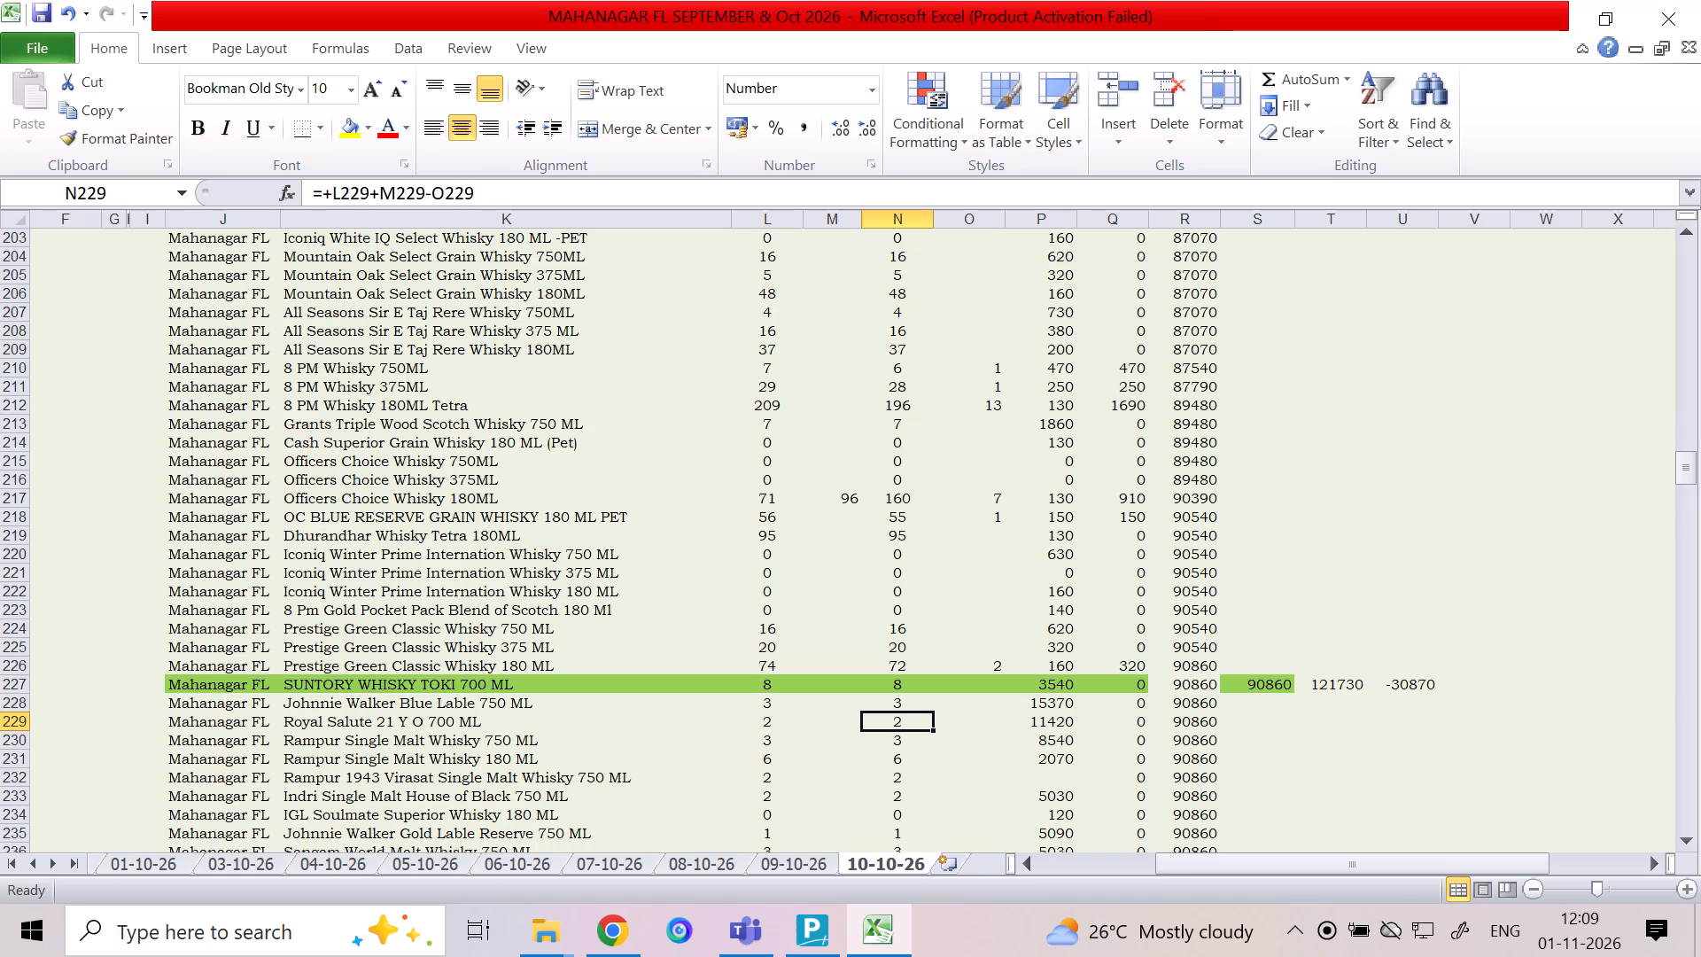
pyautogui.press('Down')
pyautogui.press('Down')
pyautogui.press('Down')
pyautogui.press('Down')
pyautogui.press('Down')
pyautogui.press('Down')
pyautogui.press('Down')
pyautogui.press('Down')
pyautogui.press('Down')
pyautogui.press('Down')
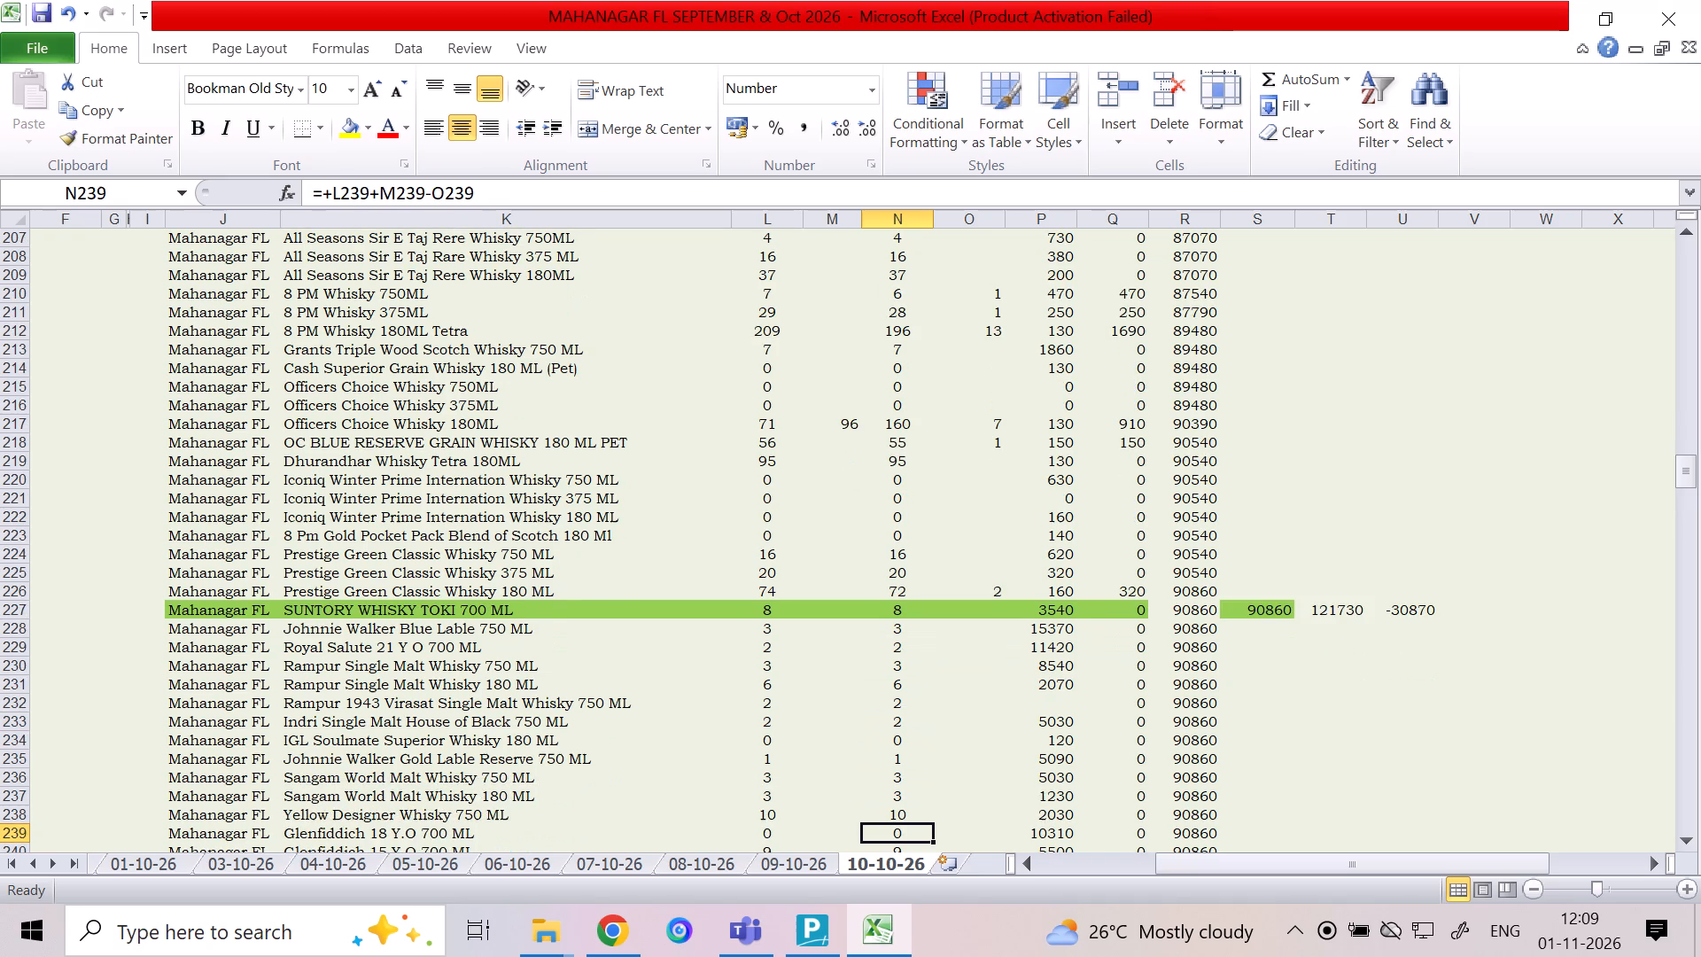
pyautogui.press('Down')
pyautogui.press('Down')
pyautogui.press('Down')
pyautogui.press('Down')
pyautogui.press('Down')
pyautogui.press('Down')
pyautogui.press('Down')
pyautogui.press('Down')
pyautogui.press('Up')
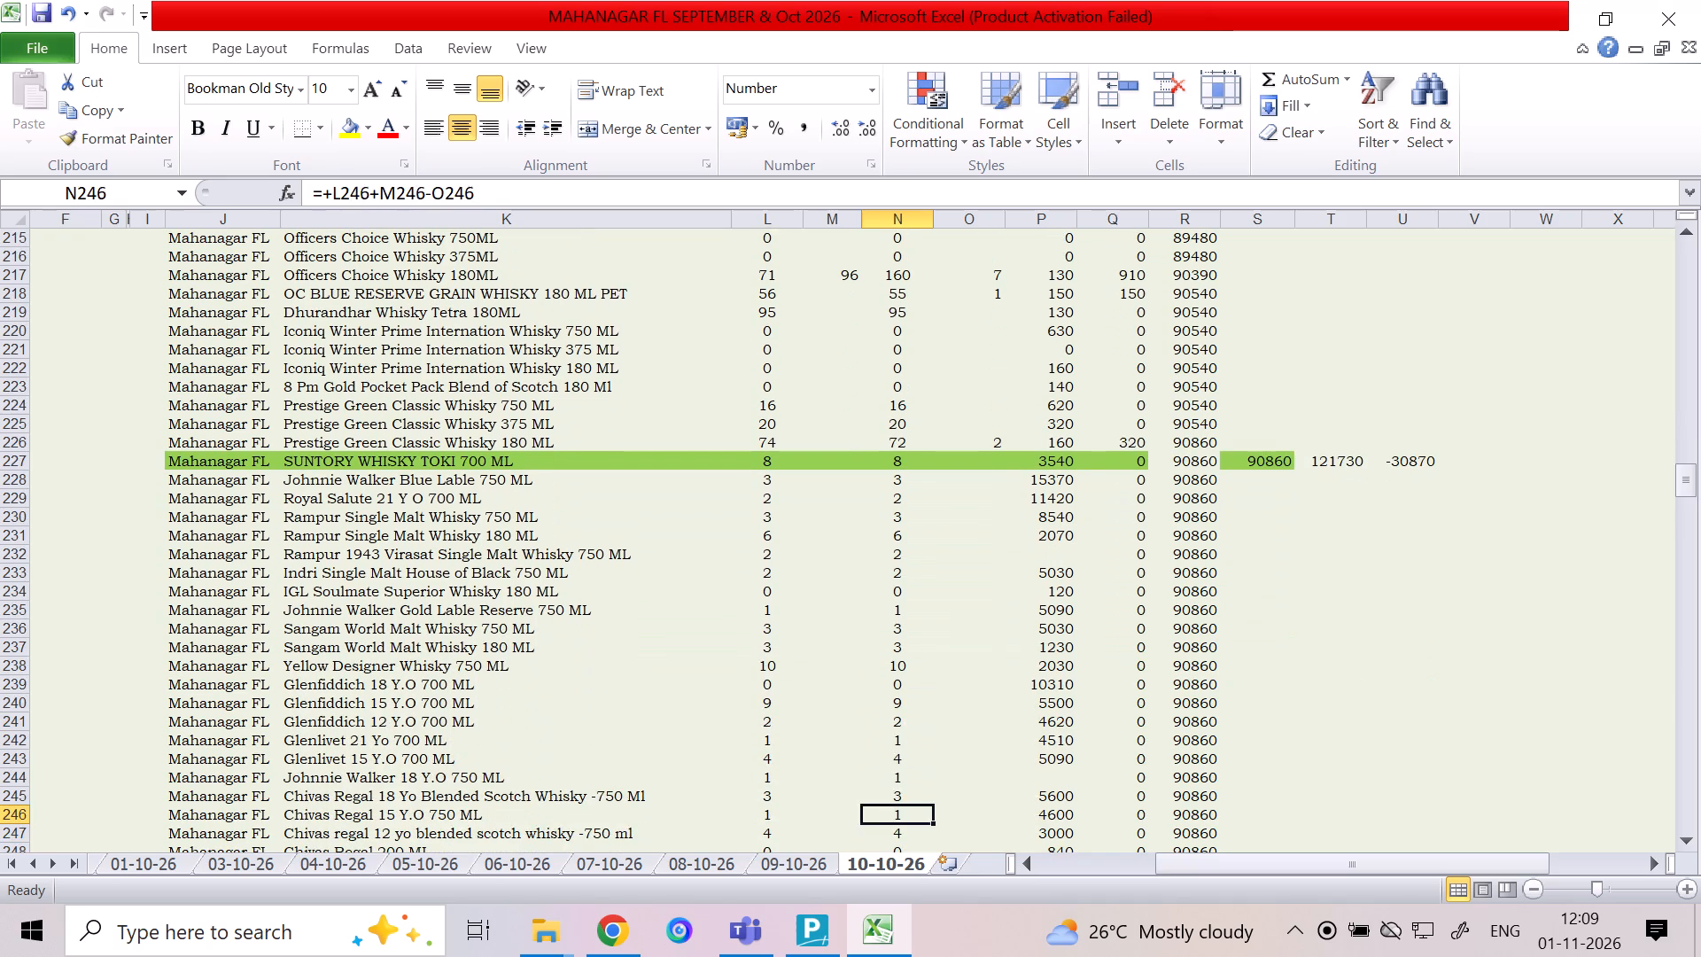
pyautogui.press('Up')
pyautogui.press('Up')
pyautogui.press('Up')
pyautogui.press('Right')
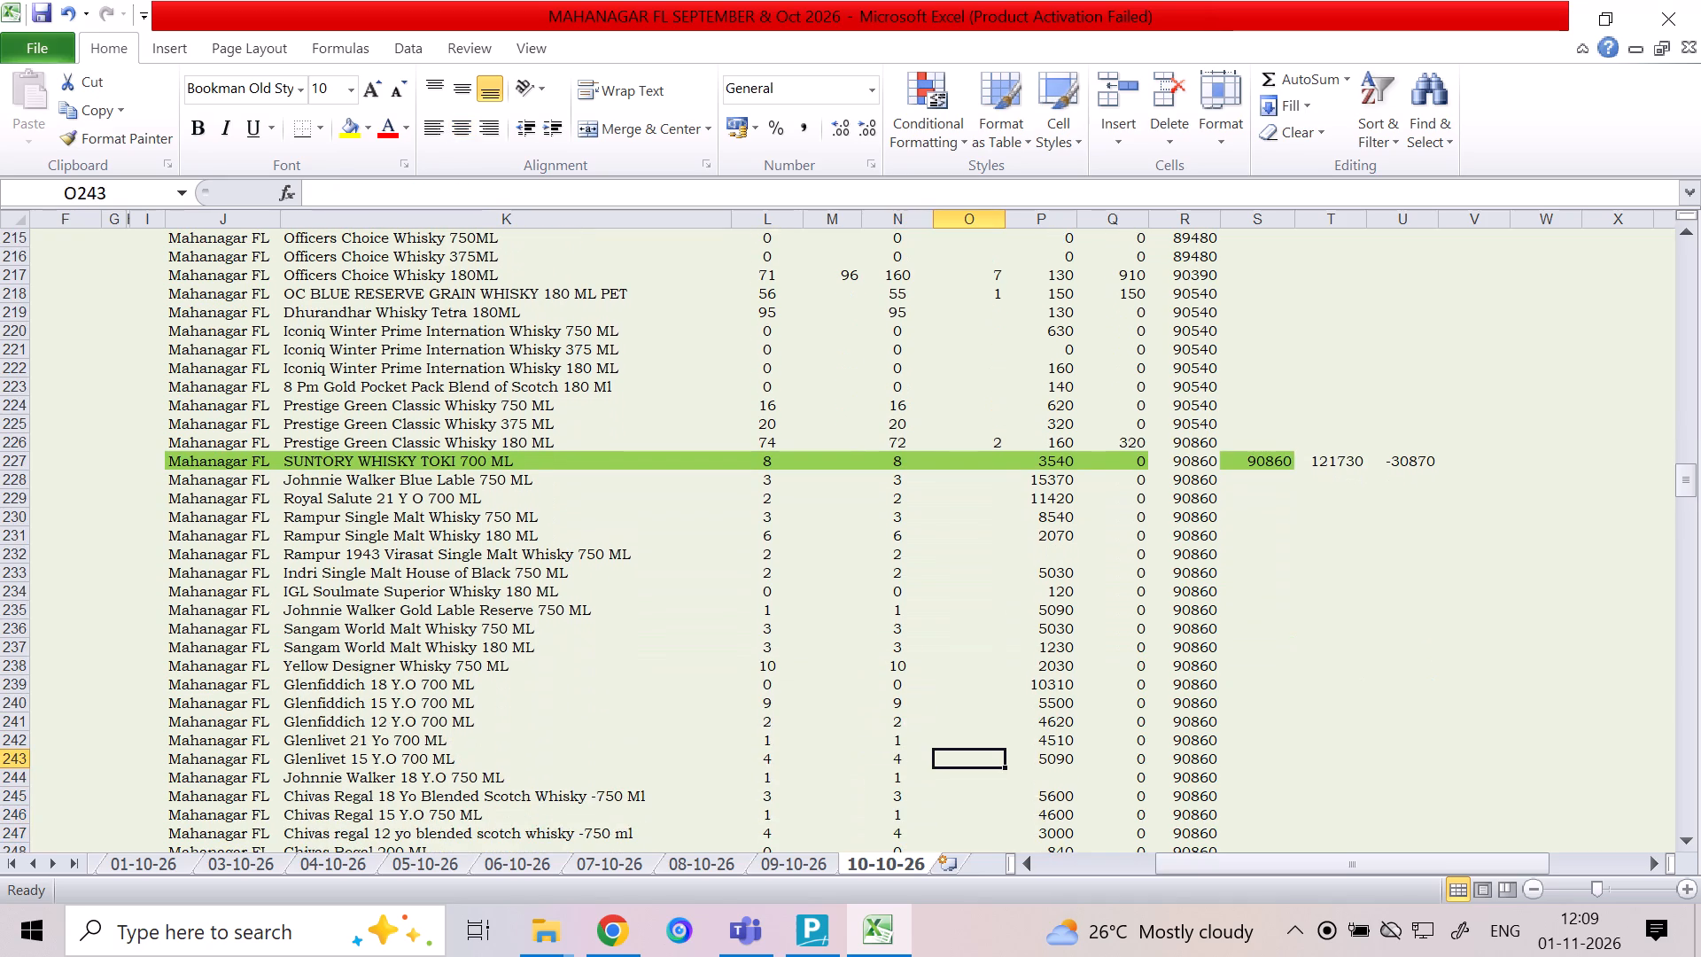
pyautogui.press('1')
pyautogui.press('Down')
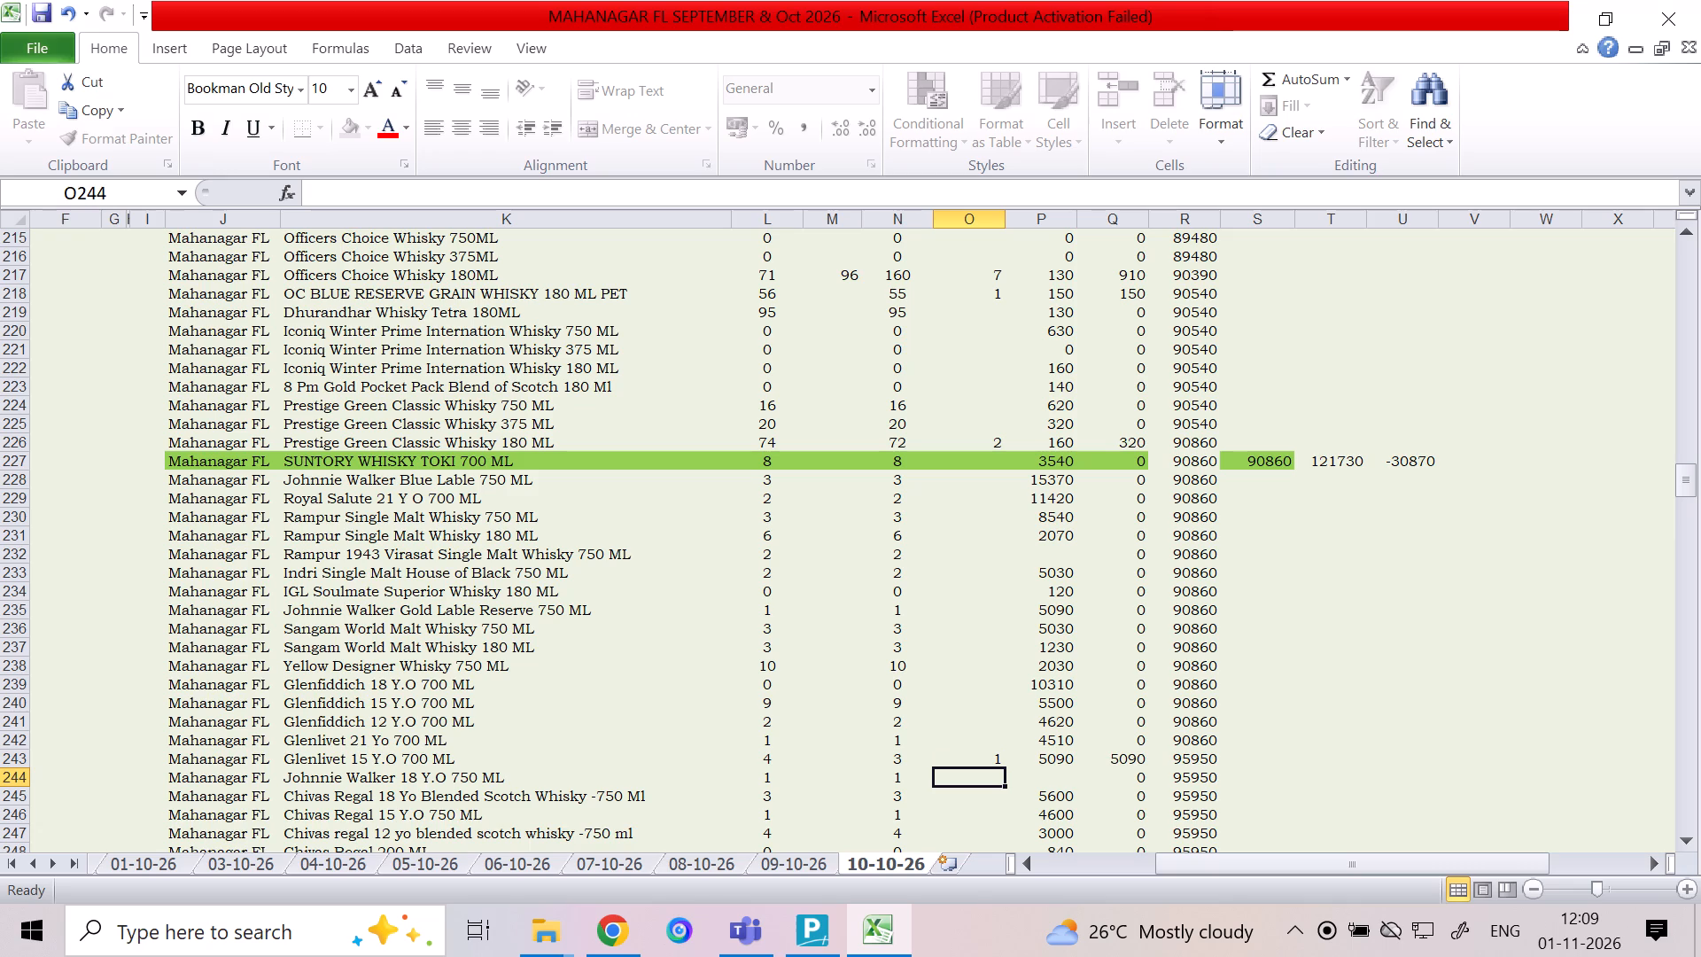
# Enter a column O quantity of 1 for Chivas regal 12 yo blended scotch whisky -750 ml.
pyautogui.press('Down')
pyautogui.press('Down')
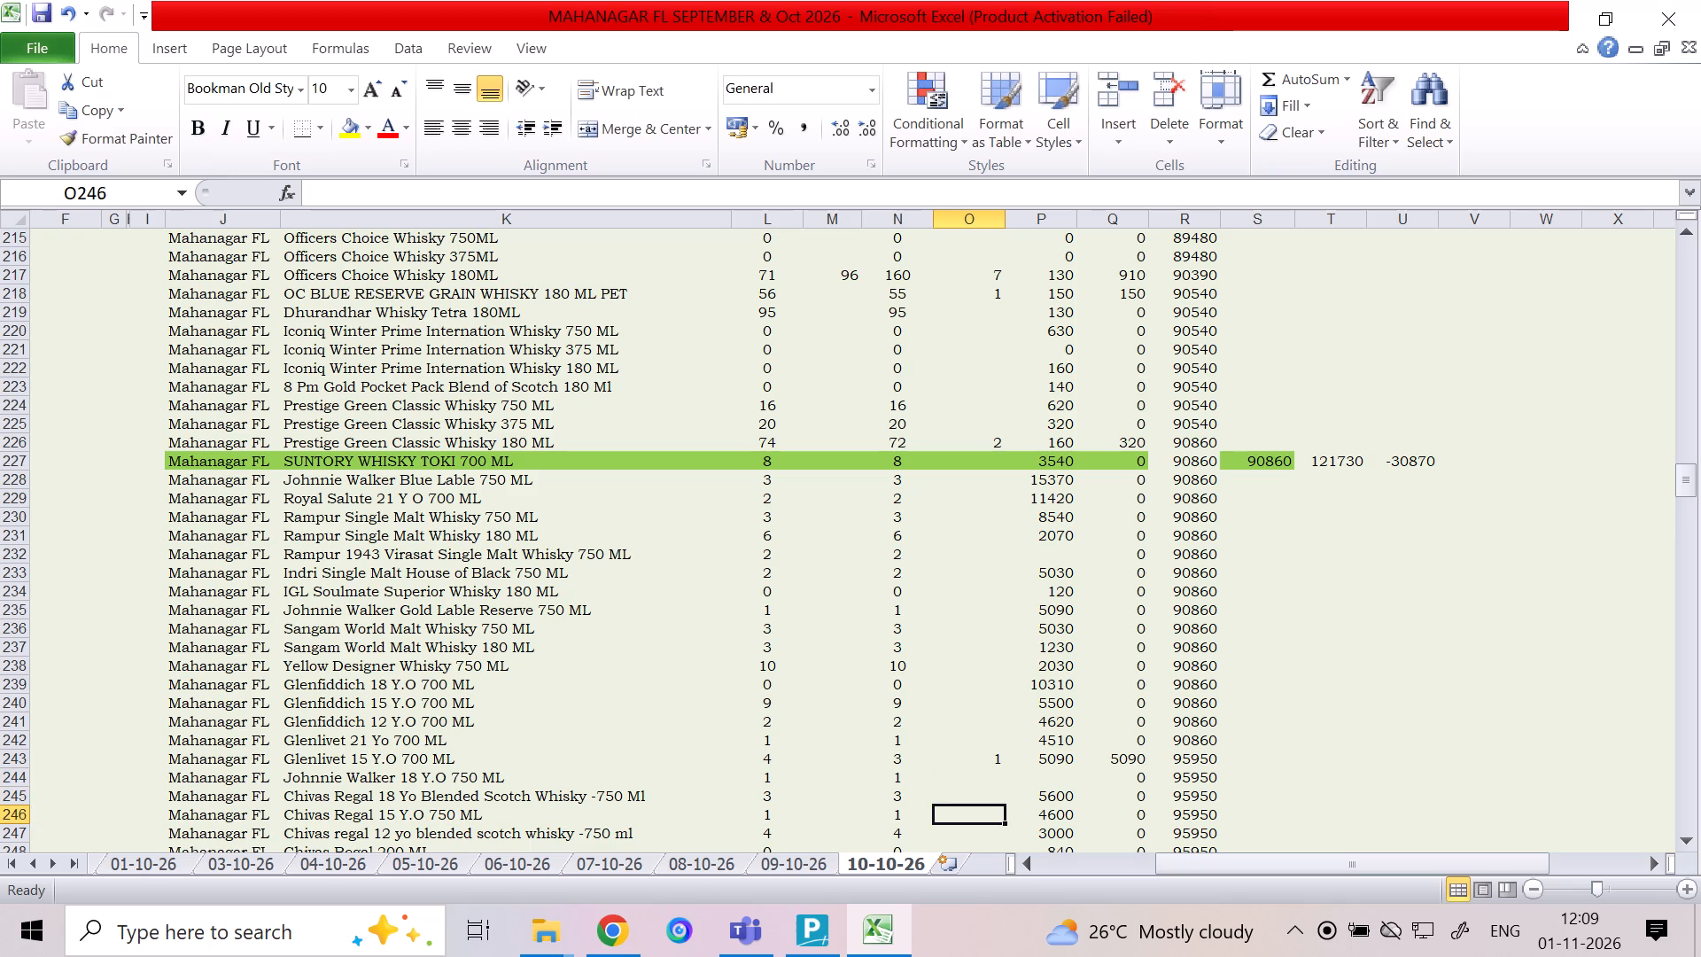
pyautogui.press('Down')
pyautogui.press('Down')
pyautogui.press('Up')
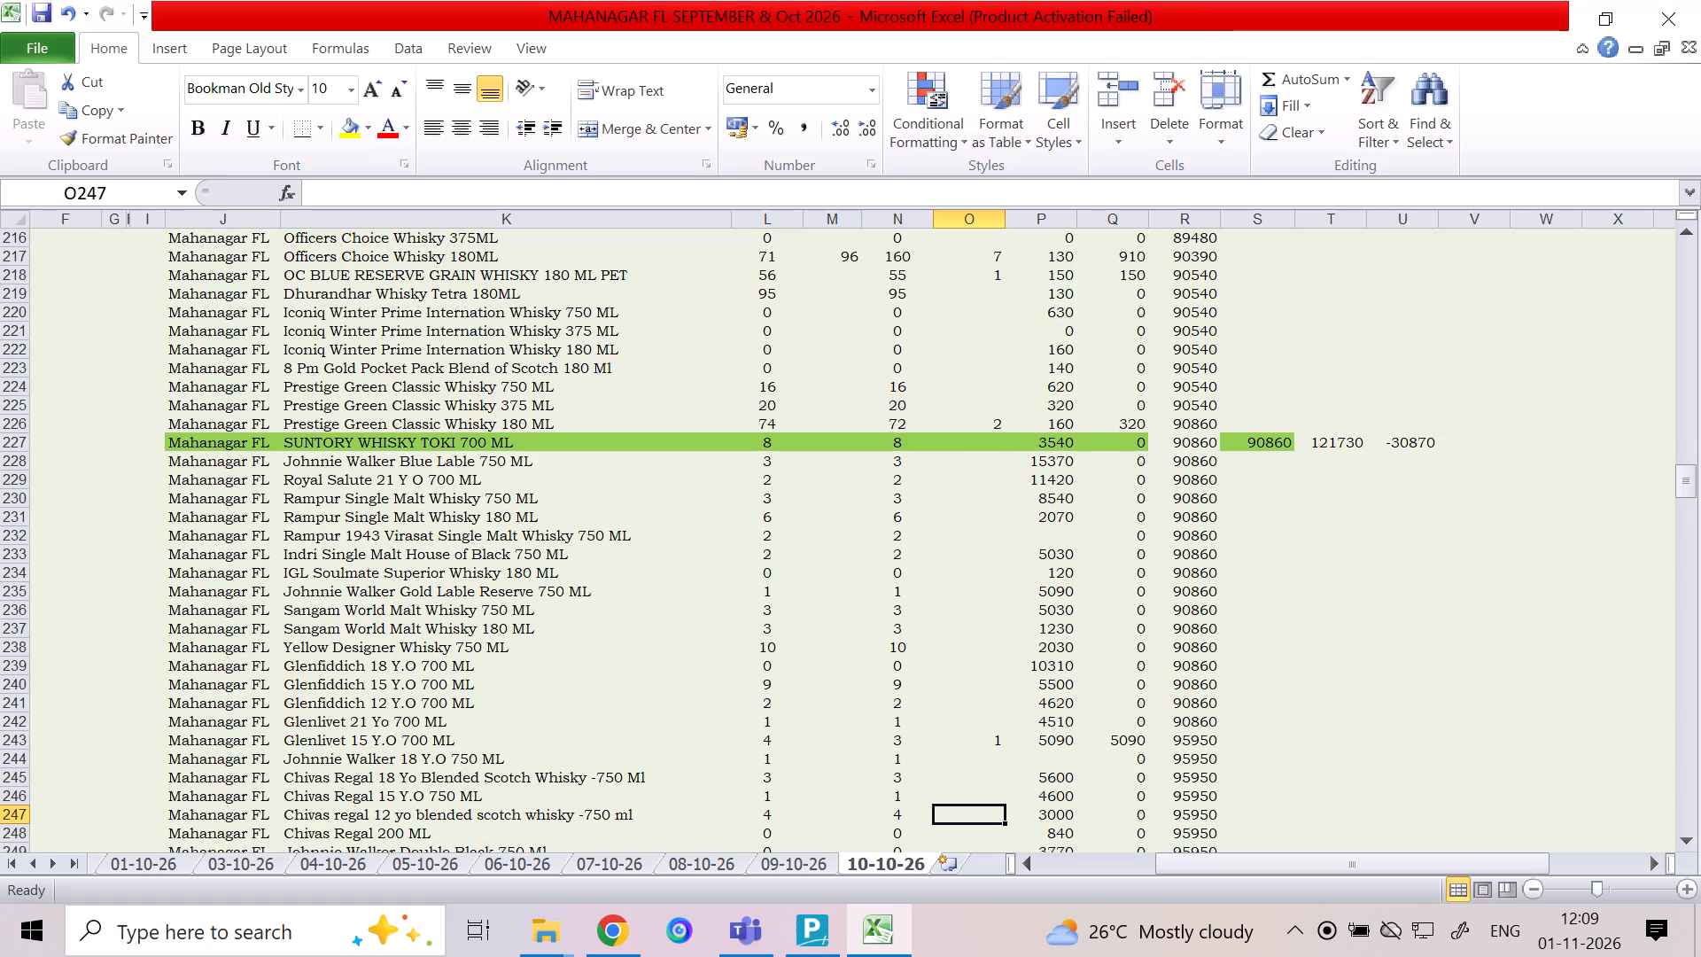
pyautogui.press('Left')
pyautogui.press('Right')
pyautogui.press('1')
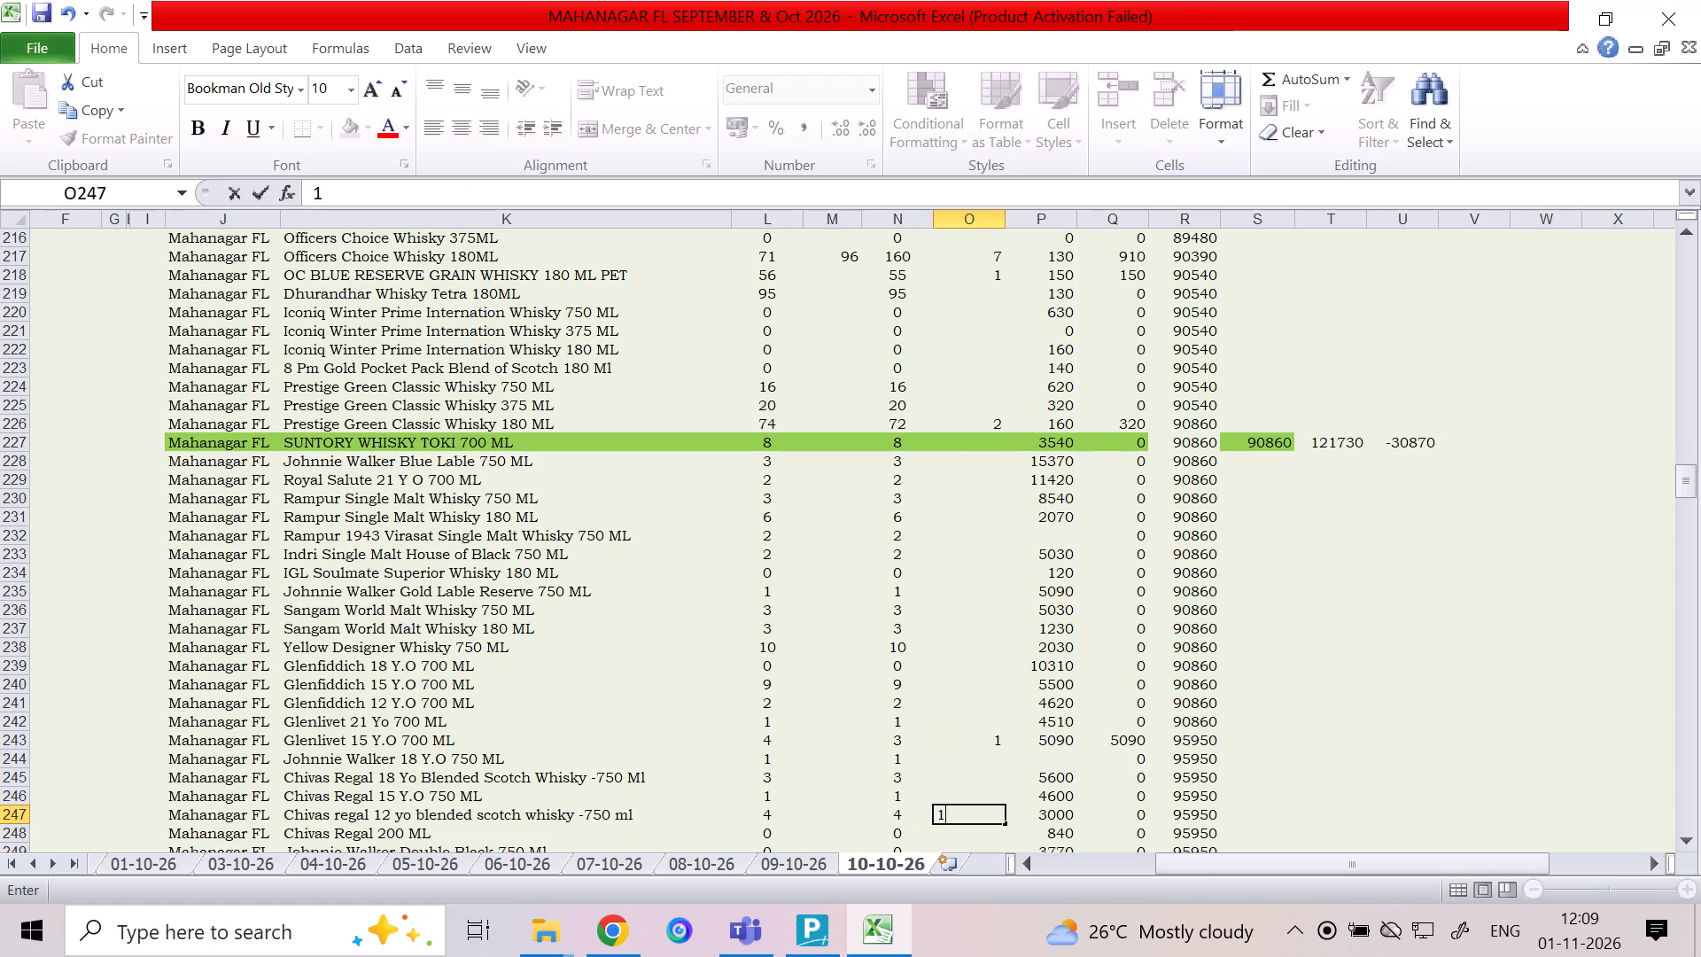
pyautogui.press('Down')
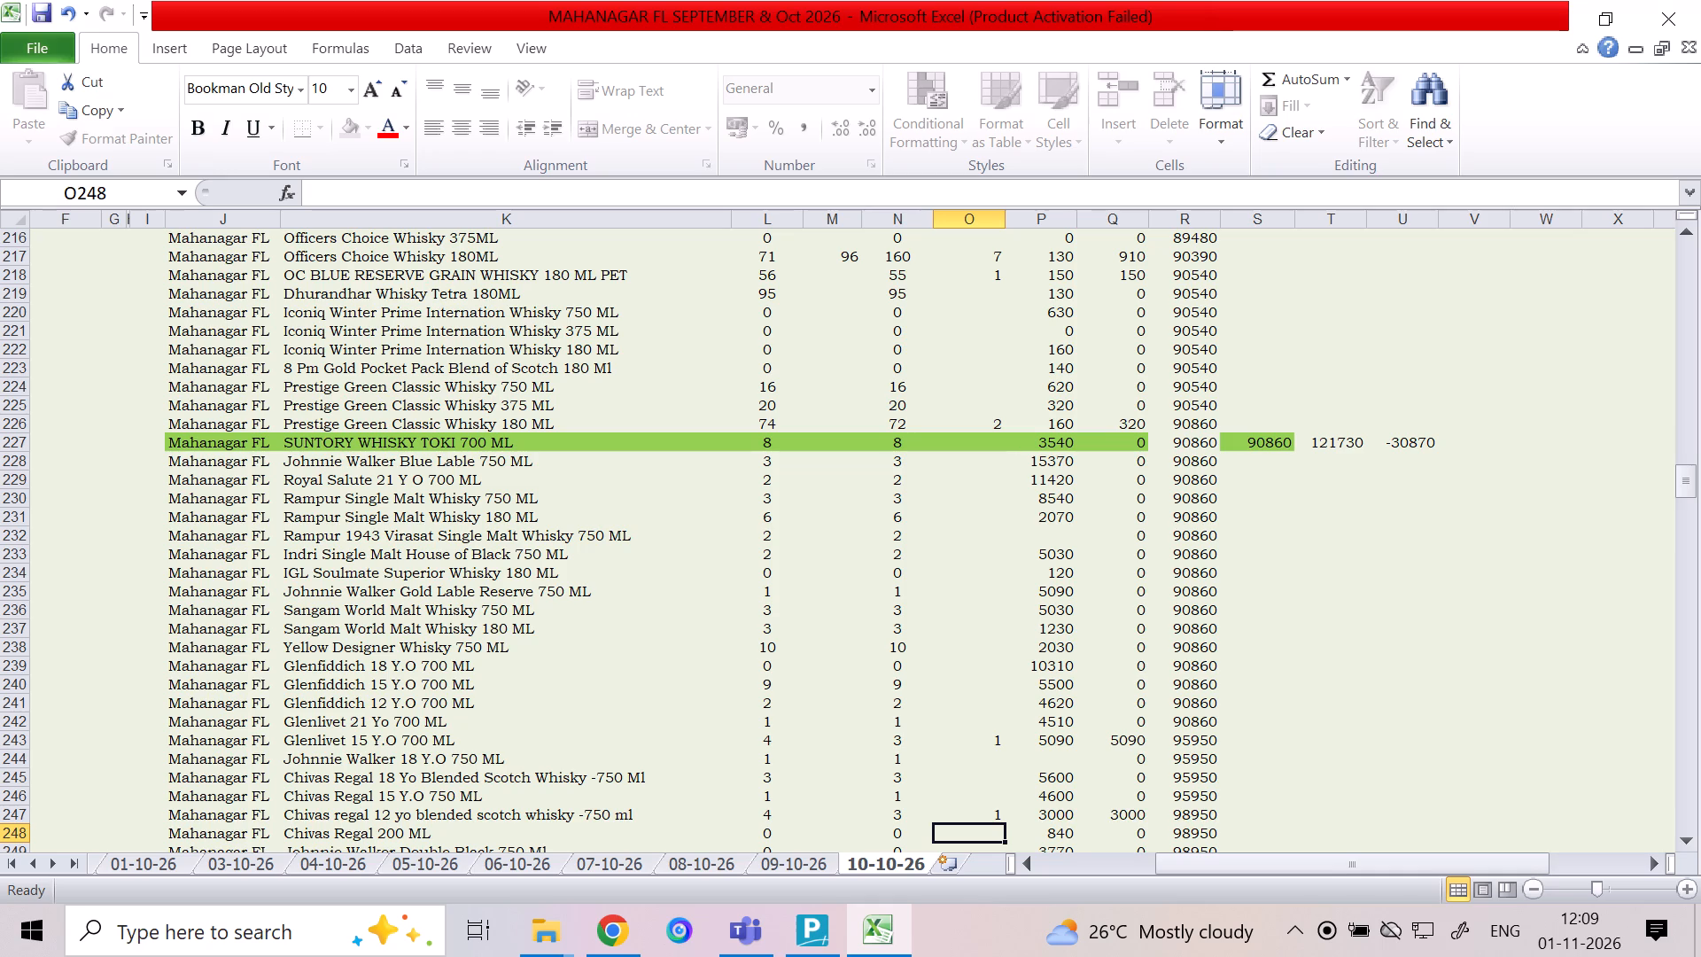
# Enter a column O quantity of 1 for Jack Daniel;S Fire 750 ML.
pyautogui.press('Down')
pyautogui.press('Down')
pyautogui.press('Down')
pyautogui.press('Down')
pyautogui.press('Up')
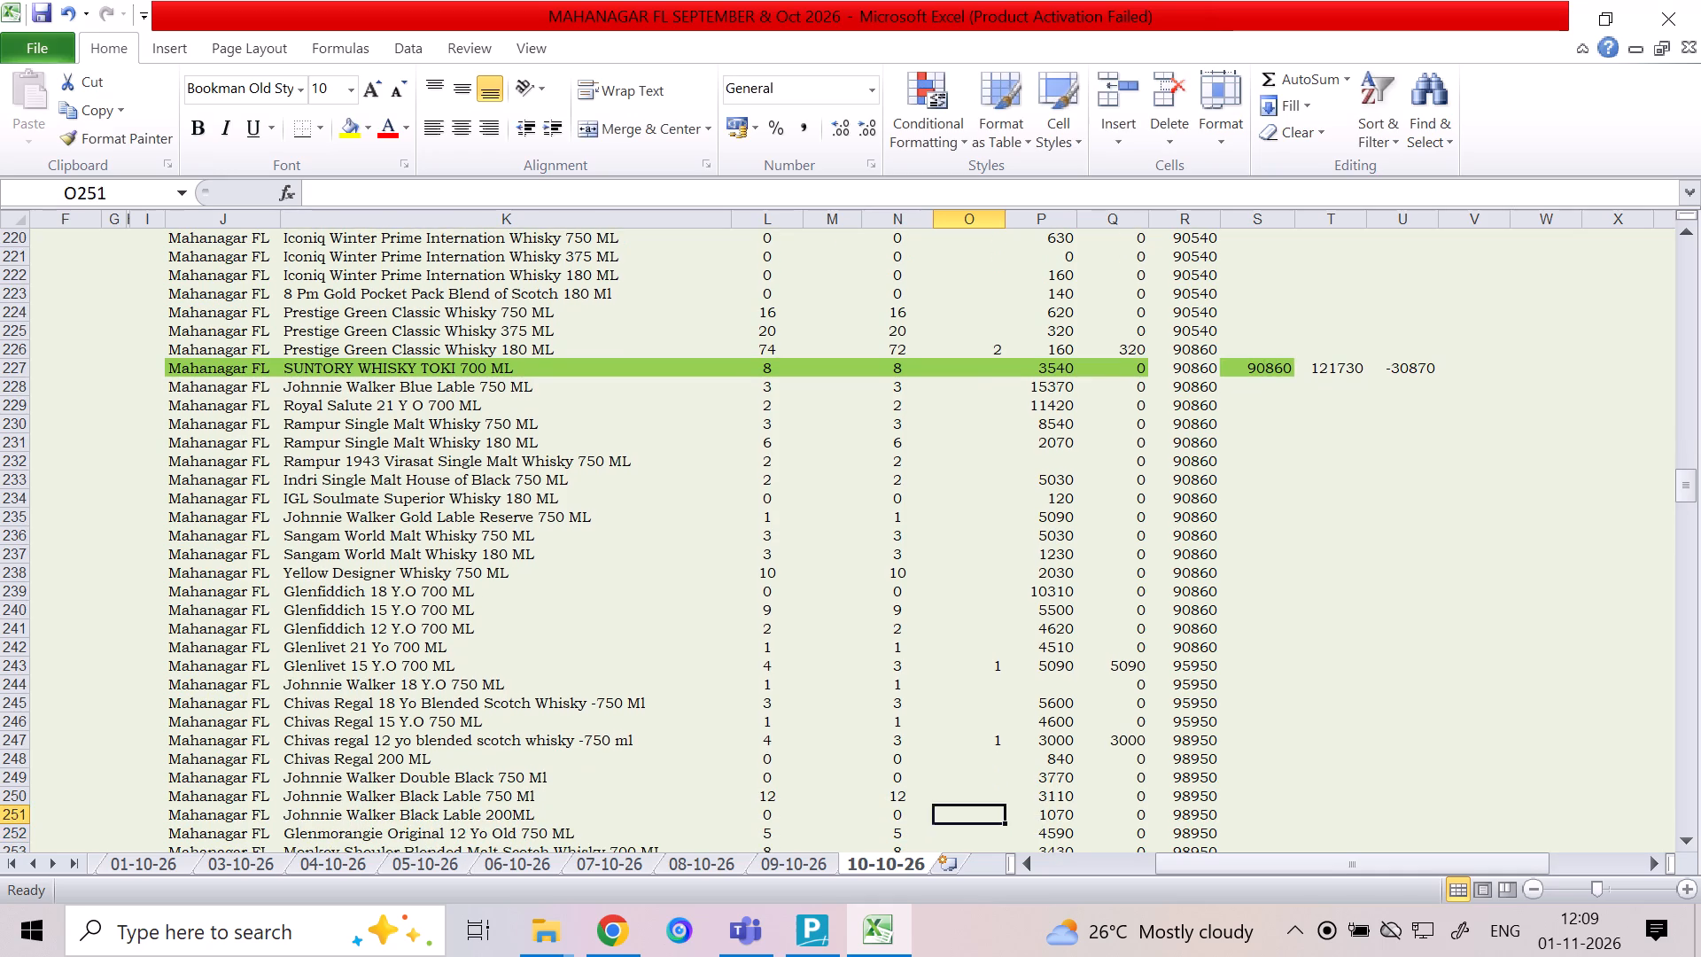
pyautogui.press('Up')
pyautogui.press('Up')
pyautogui.press('Down')
pyautogui.press('Down')
pyautogui.press('Down')
pyautogui.press('Down')
pyautogui.press('Down')
pyautogui.press('Down')
pyautogui.press('Down')
pyautogui.press('Down')
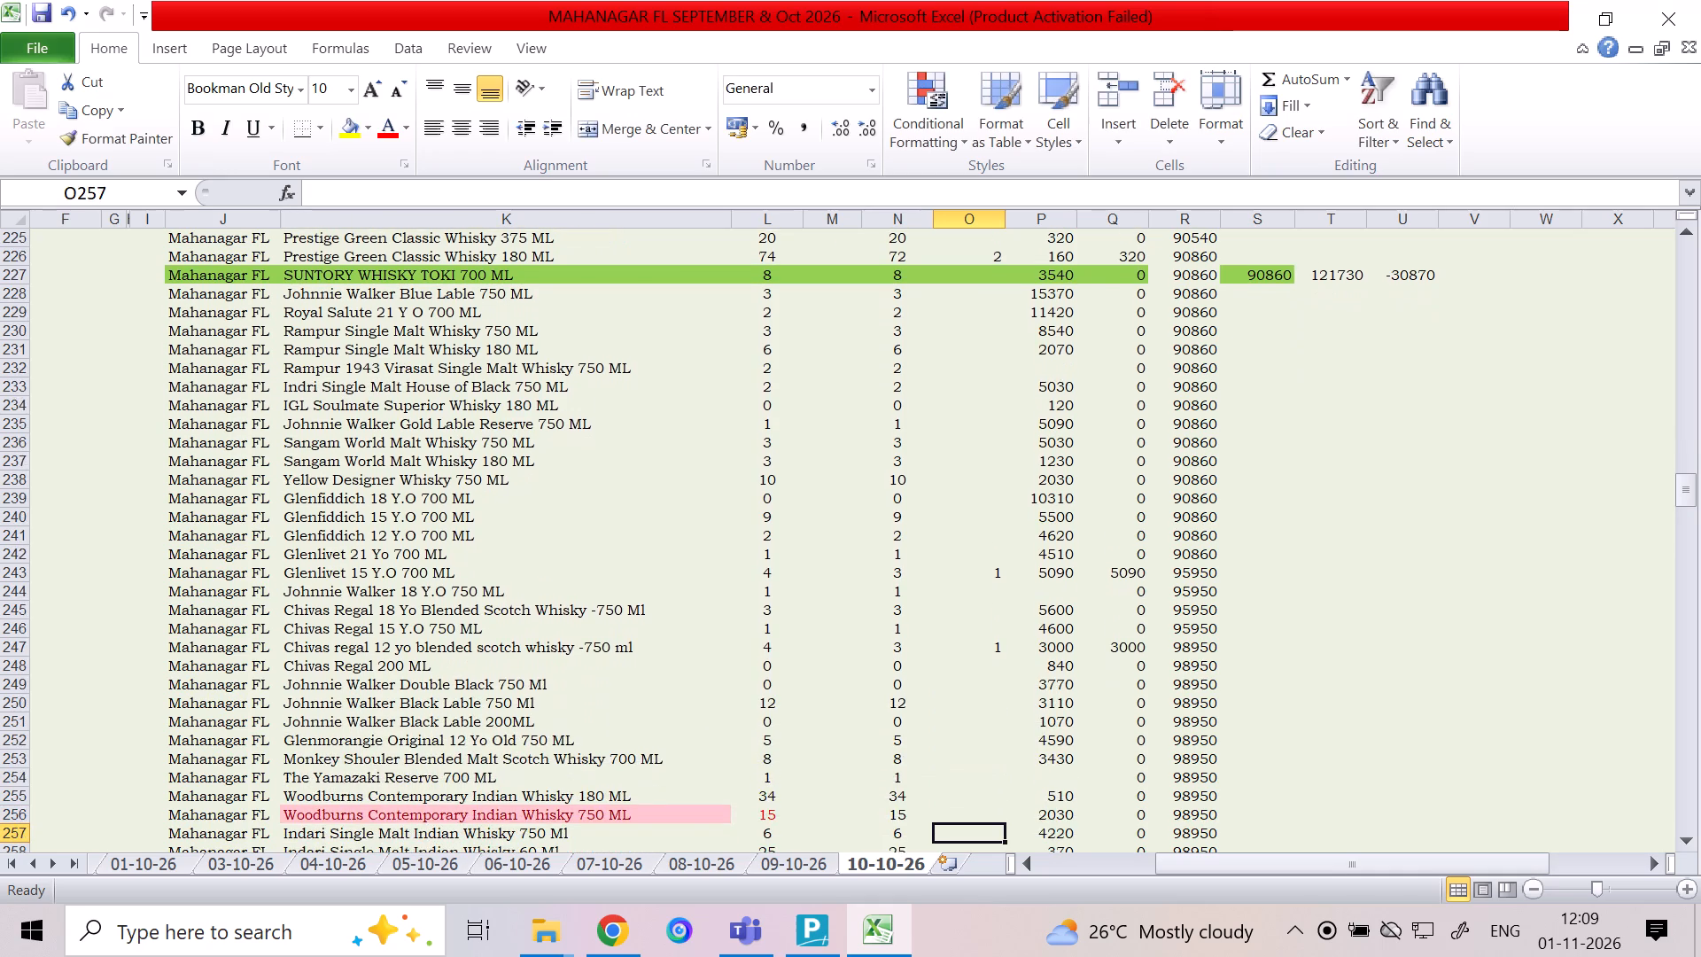
pyautogui.press('Down')
pyautogui.press('Down')
pyautogui.press('Down')
pyautogui.press('Down')
pyautogui.press('Down')
pyautogui.press('Down')
pyautogui.press('Down')
pyautogui.press('Down')
pyautogui.press('Down')
pyautogui.press('Down')
pyautogui.press('Up')
pyautogui.press('Up')
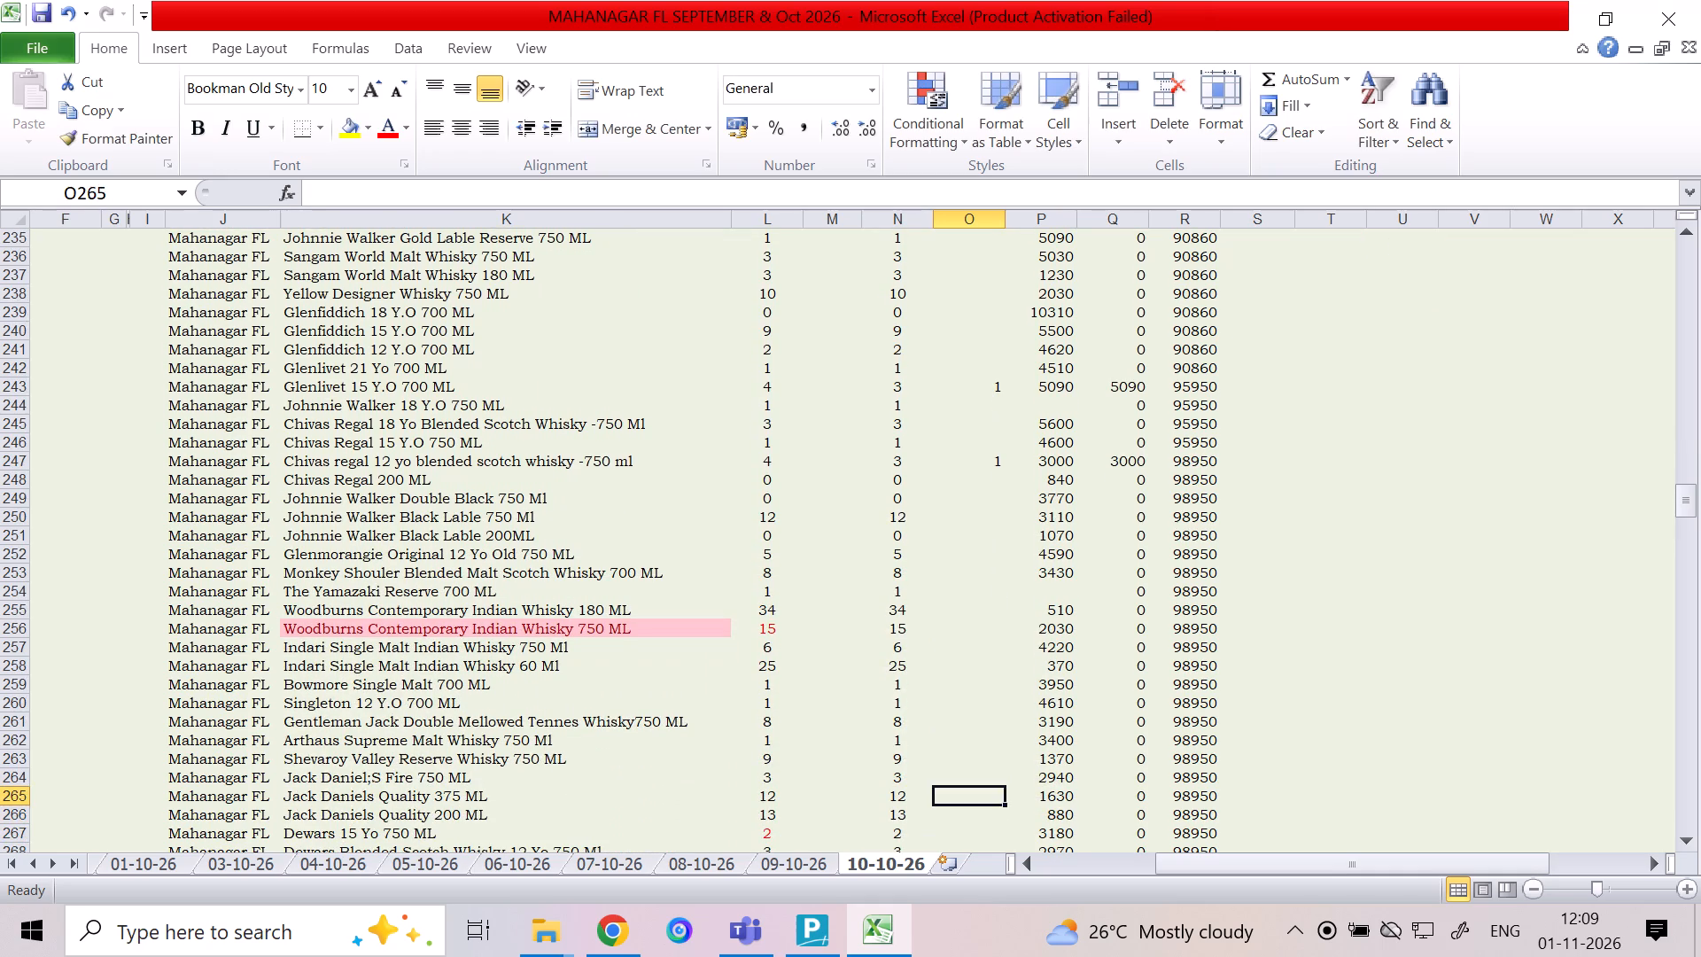
pyautogui.press('Up')
pyautogui.press('Down')
pyautogui.press('Up')
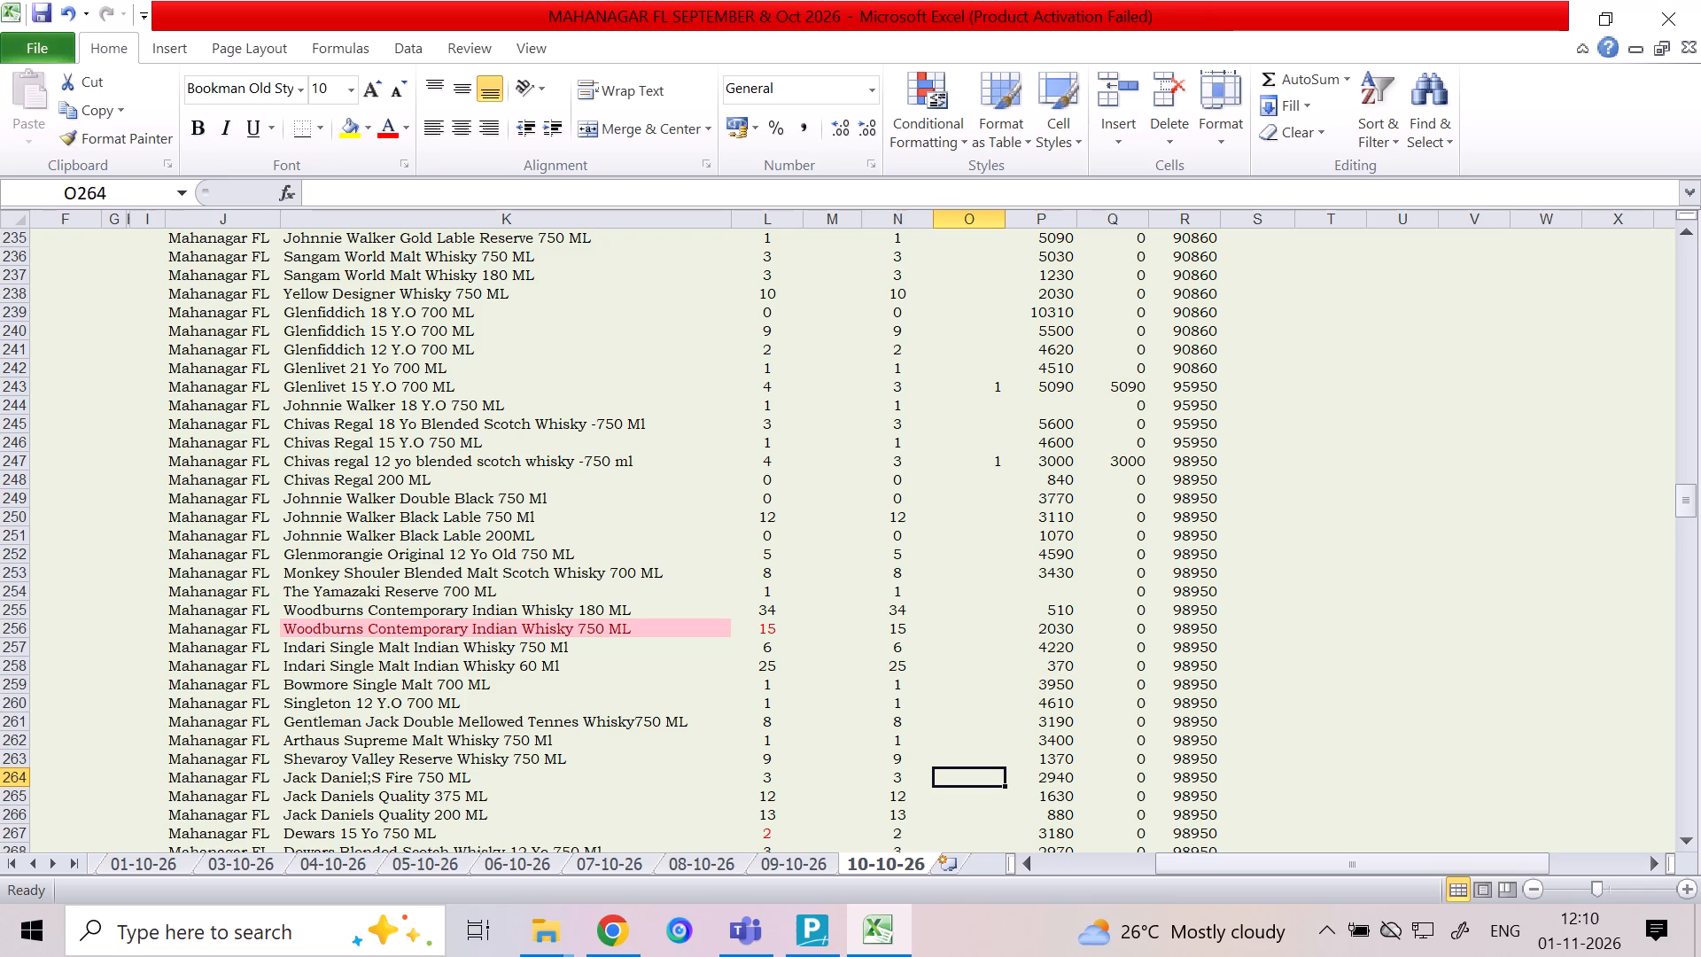
pyautogui.press('1')
pyautogui.press('Down')
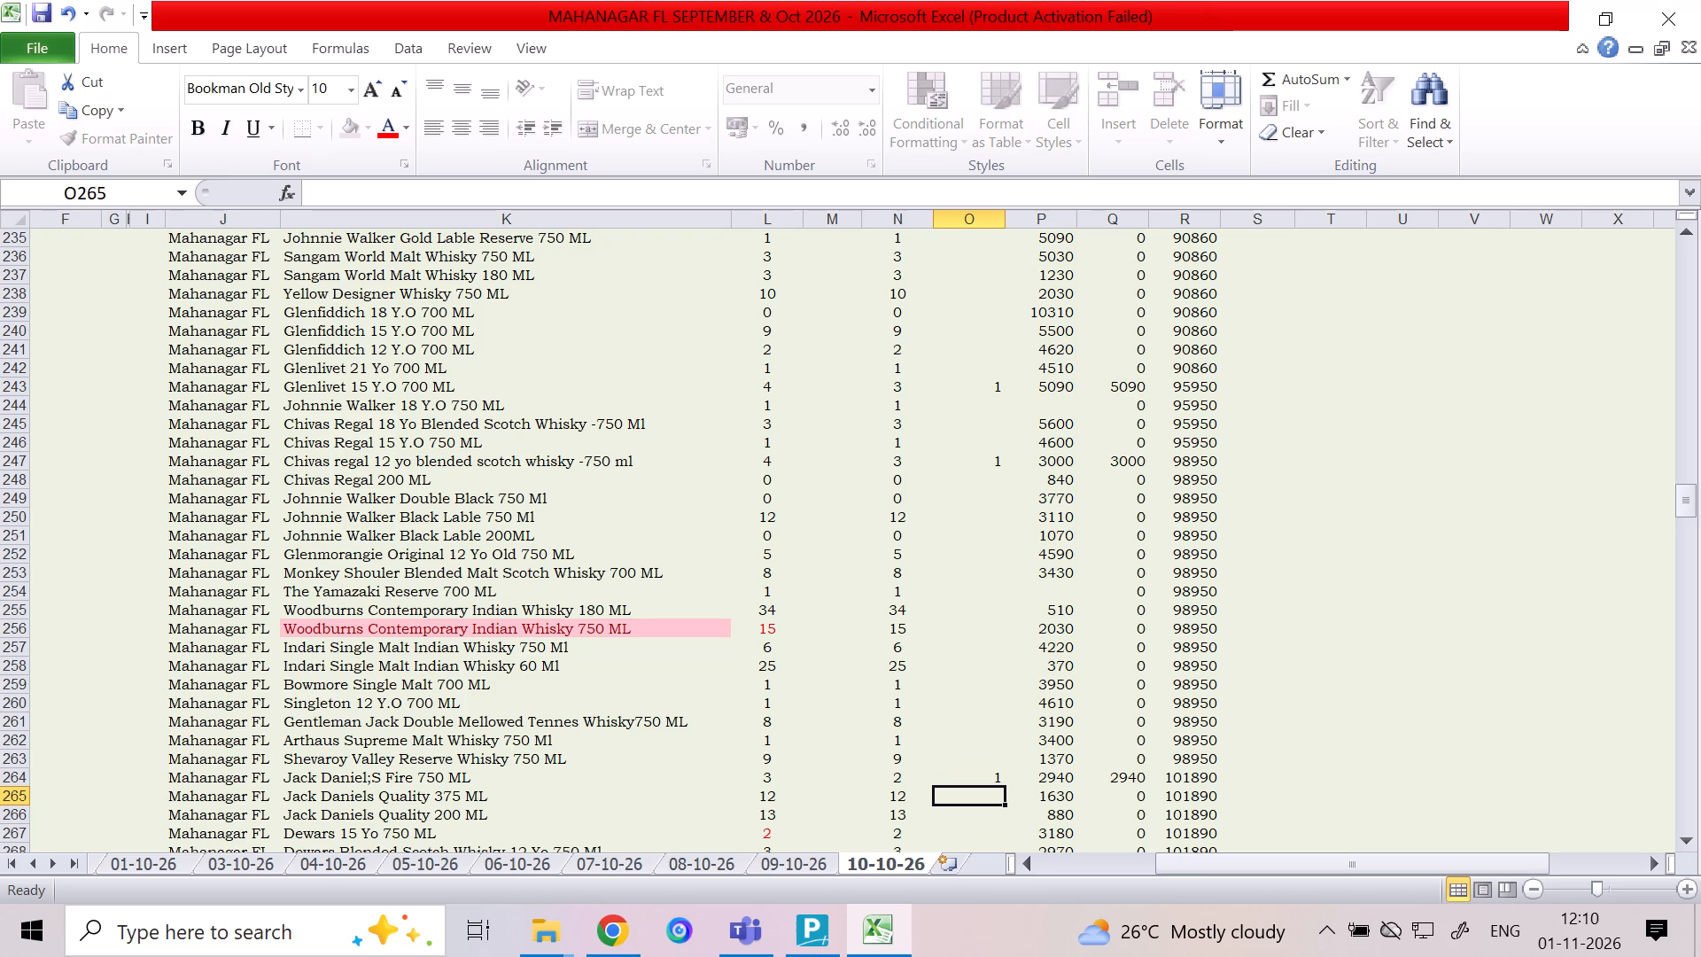
# Enter a column O quantity of 2 for JOHNNIE WALKER RED LABLE 375 ML.
pyautogui.press('Down')
pyautogui.press('Down')
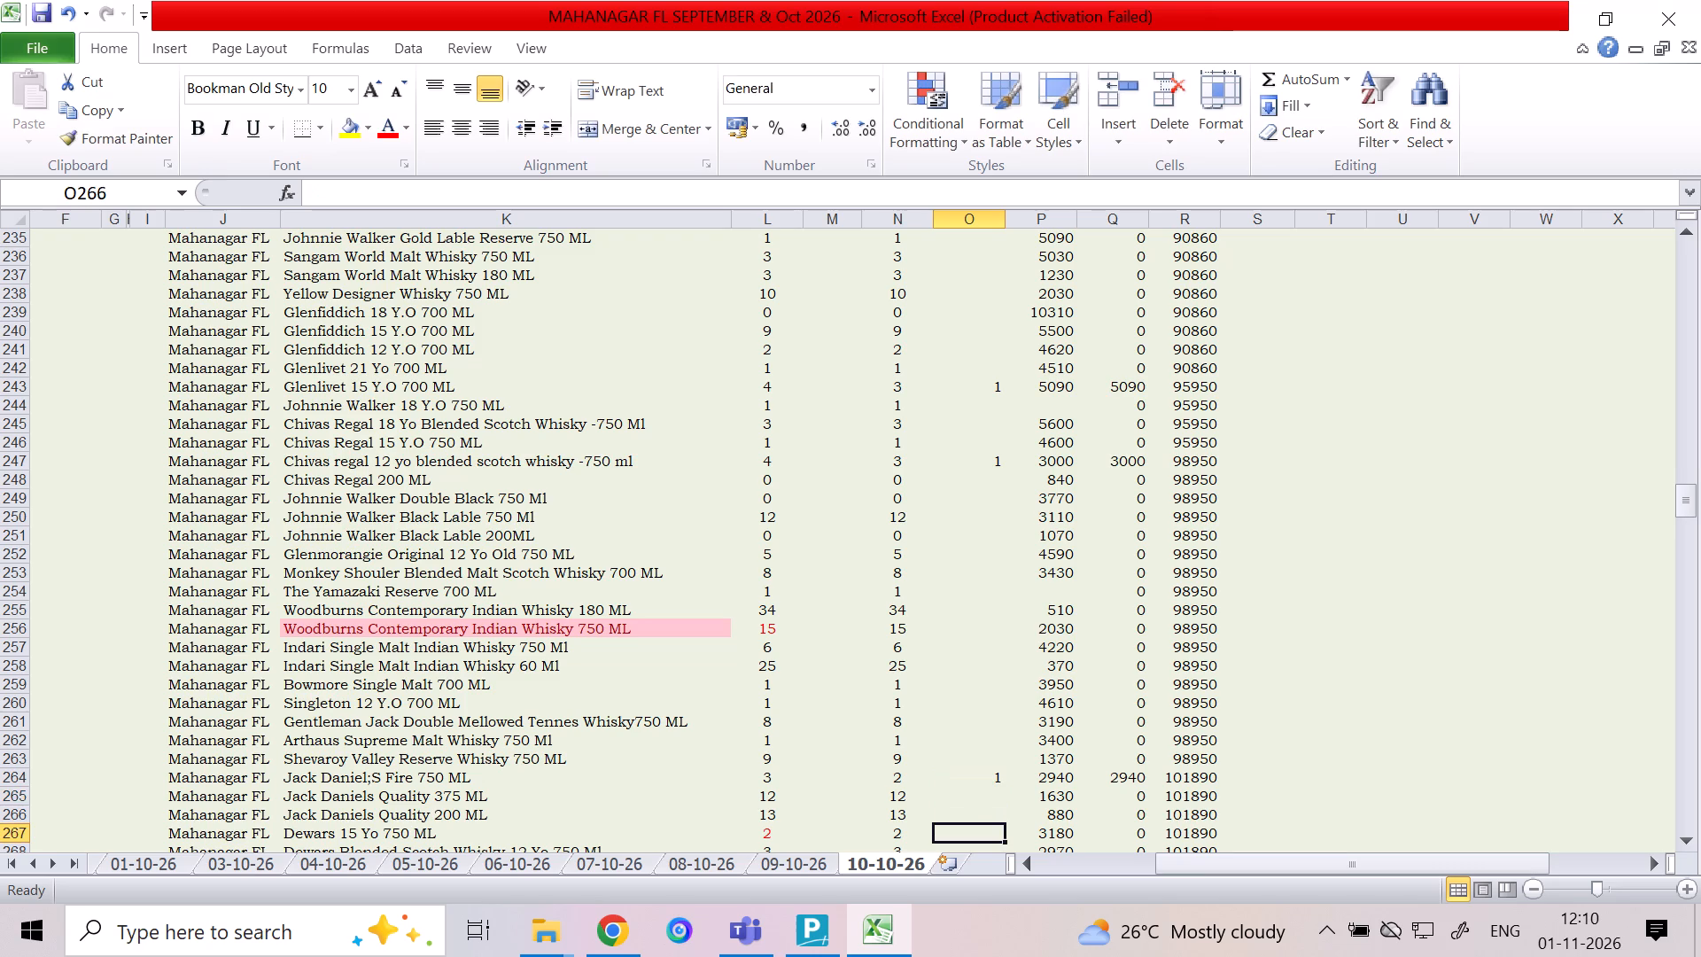
pyautogui.press('Down')
pyautogui.press('Down')
pyautogui.press('Down')
pyautogui.press('Down')
pyautogui.press('Down')
pyautogui.press('Down')
pyautogui.press('Down')
pyautogui.press('Down')
pyautogui.press('Down')
pyautogui.press('Down')
pyautogui.press('Down')
pyautogui.press('Down')
pyautogui.press('Down')
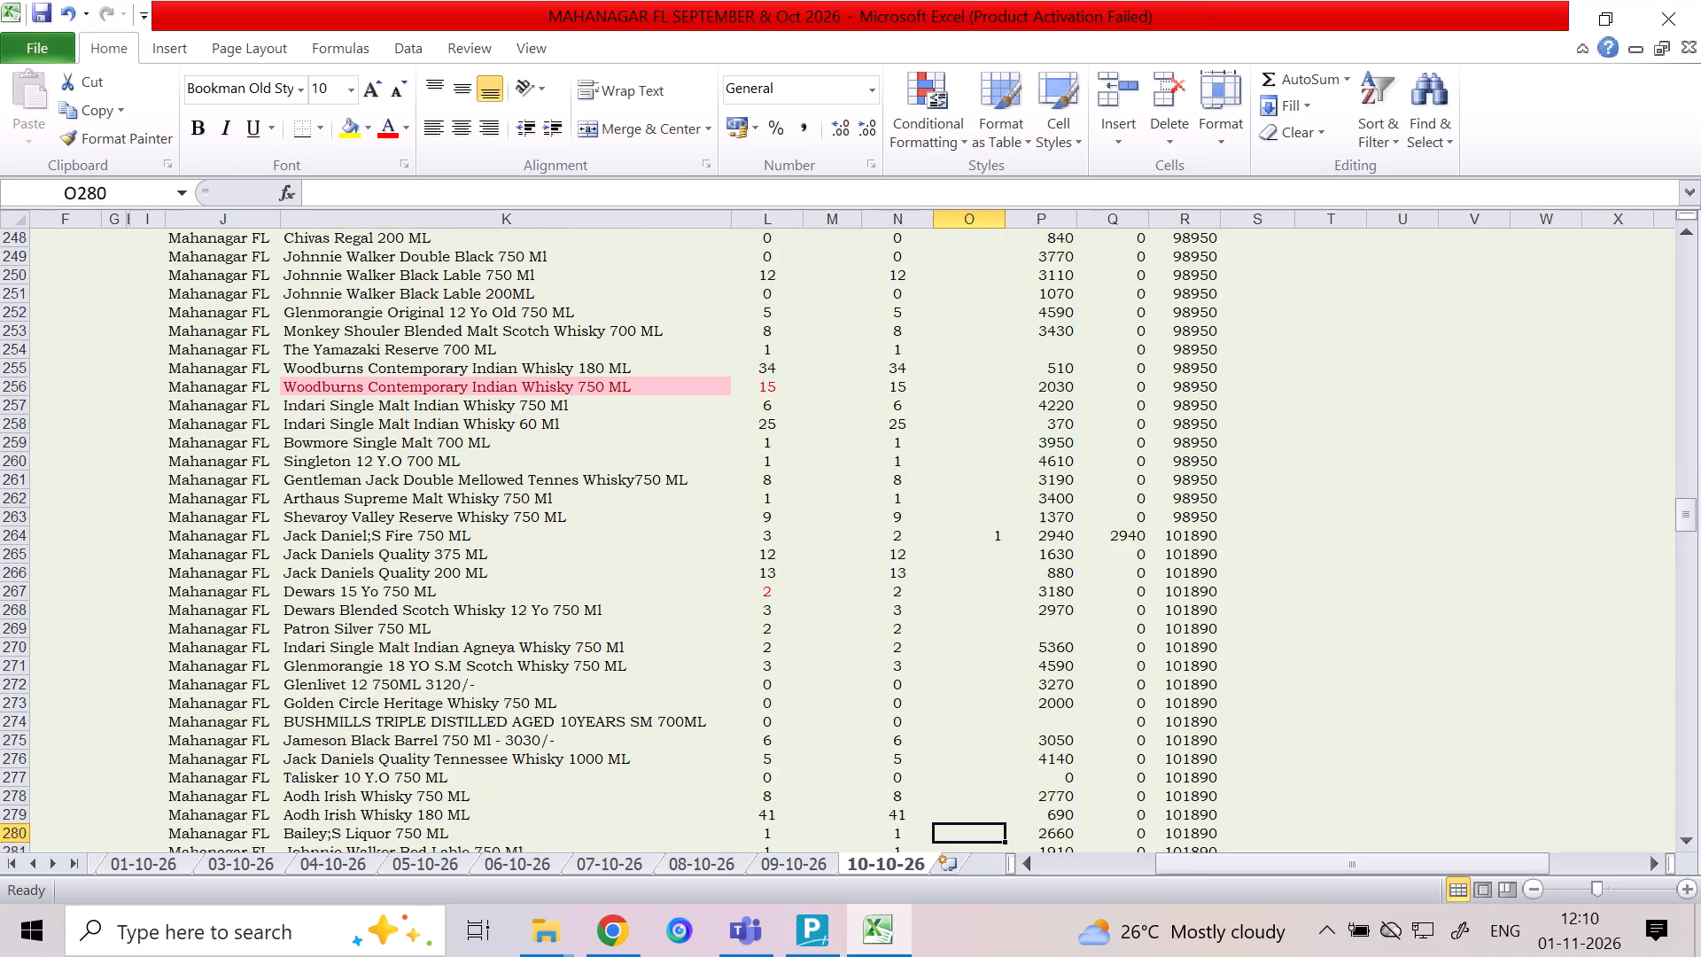
pyautogui.press('Down')
pyautogui.press('Down')
pyautogui.press('Down')
pyautogui.press('Up')
pyautogui.press('Down')
pyautogui.press('Up')
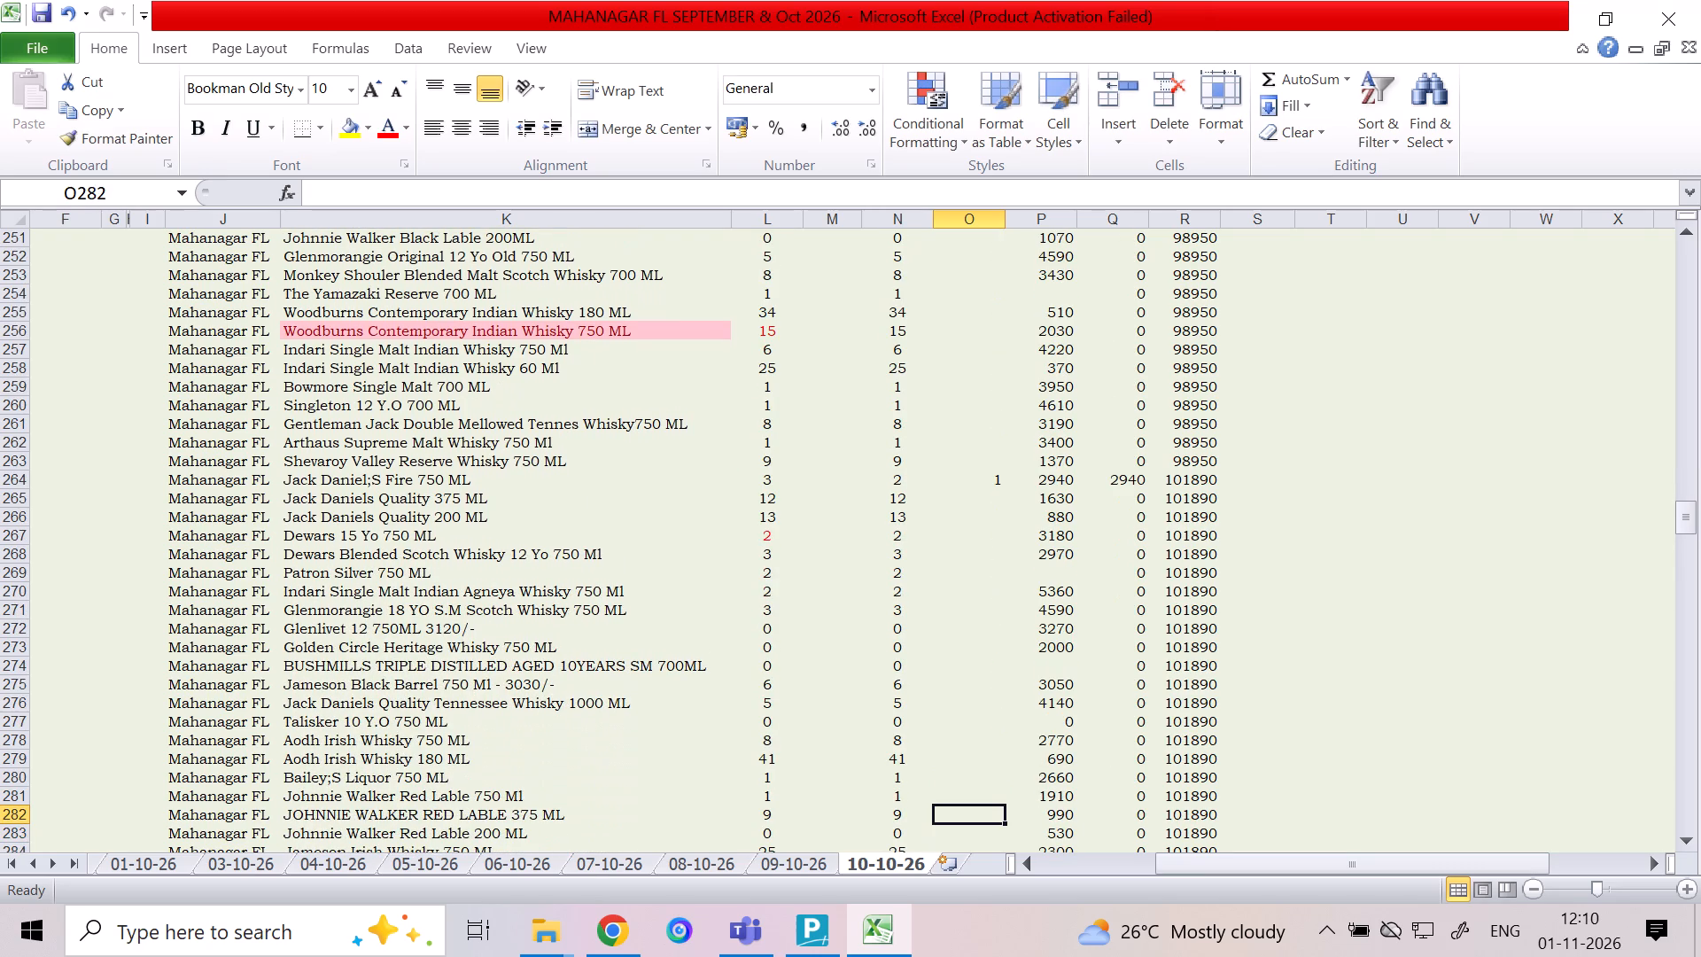
pyautogui.press('2')
pyautogui.press('Down')
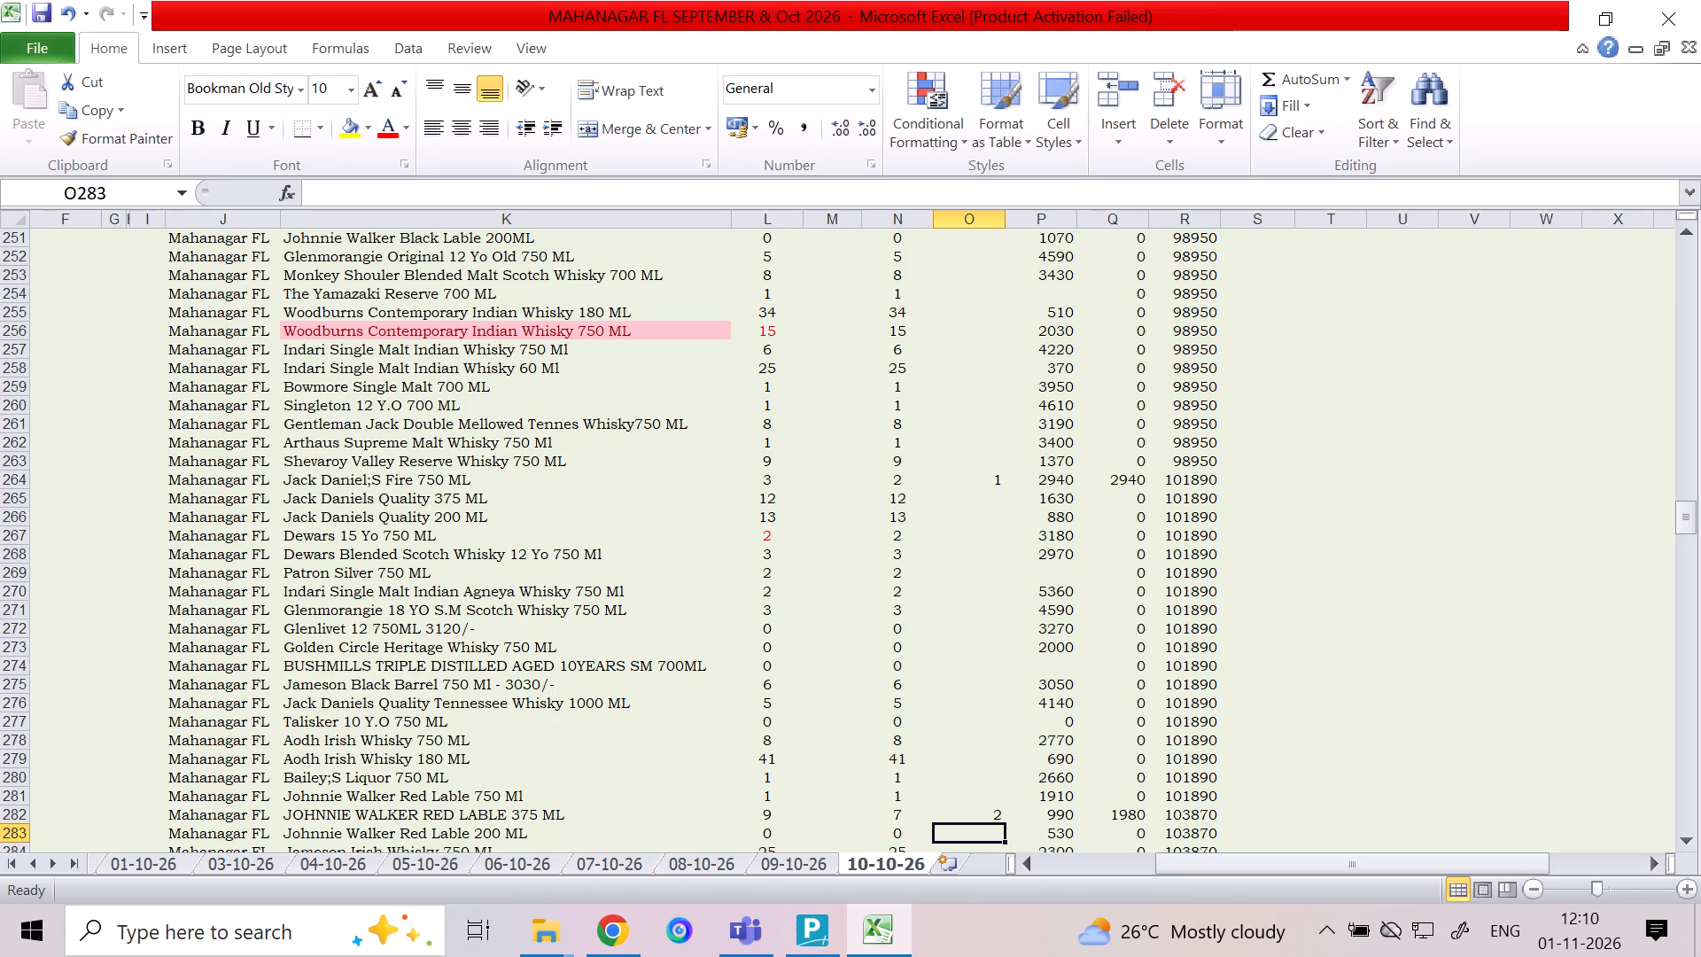
# Enter a column M quantity of 2 for Indari Single Malt Indian Agneya Whisky 750 Ml.
pyautogui.press('Up')
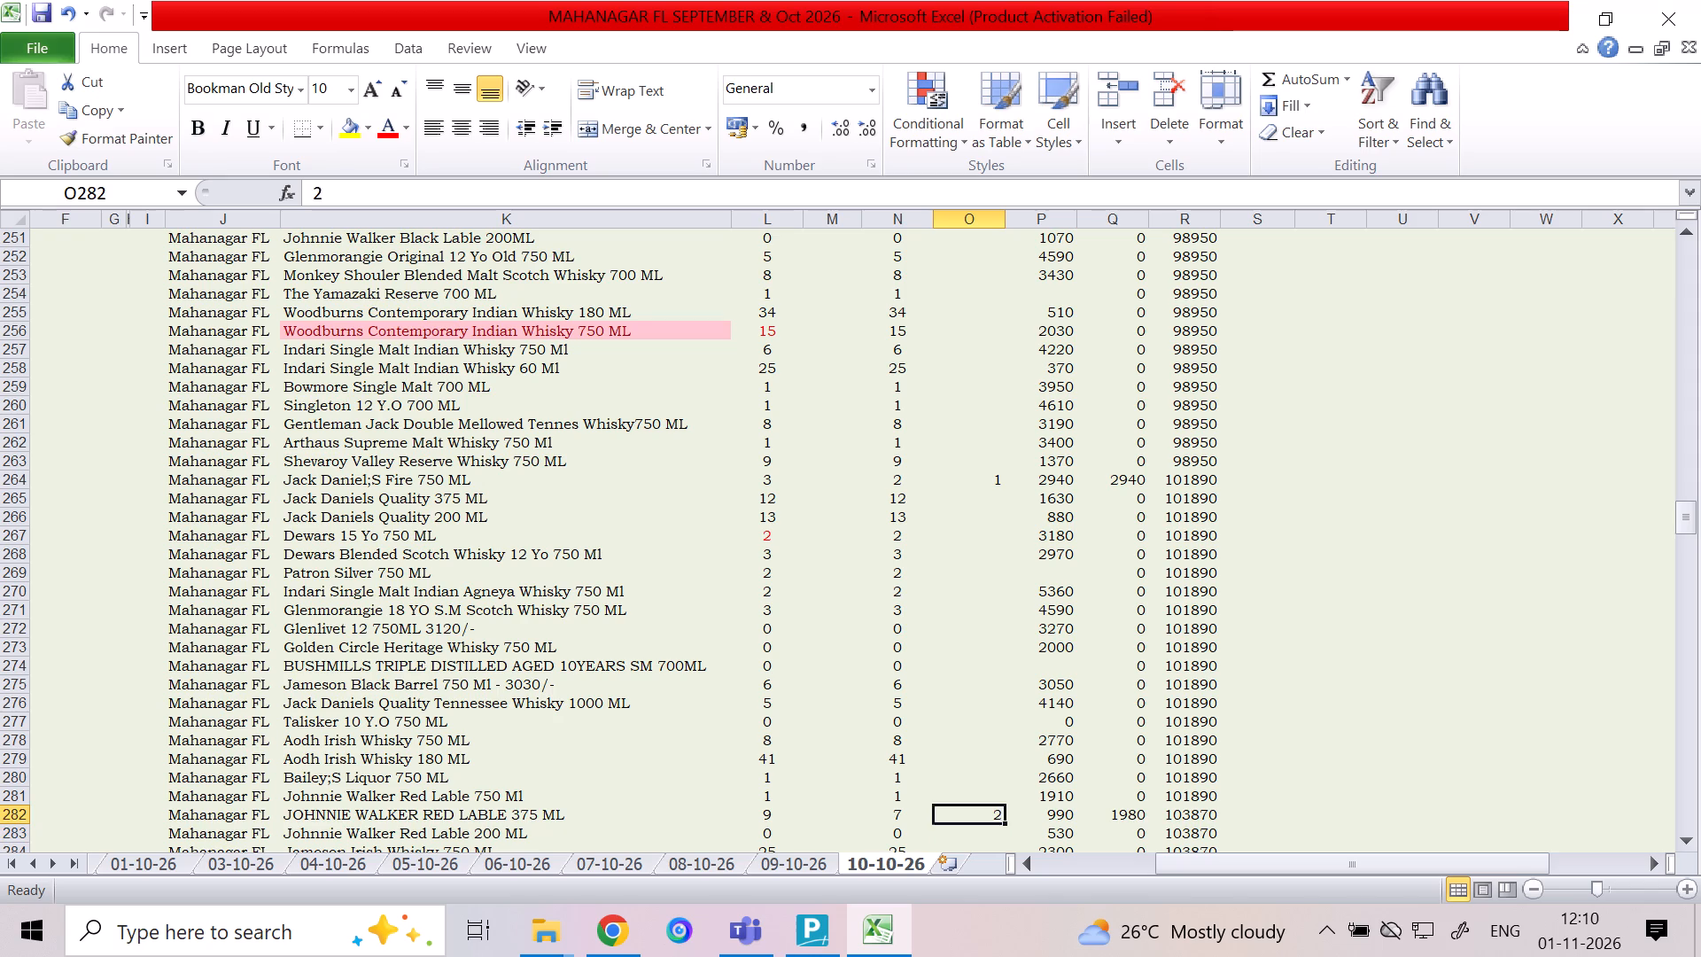
pyautogui.press('Left')
pyautogui.press('Left')
pyautogui.press('Up')
pyautogui.press('Up')
pyautogui.press('Up')
pyautogui.press('Up')
pyautogui.press('Up')
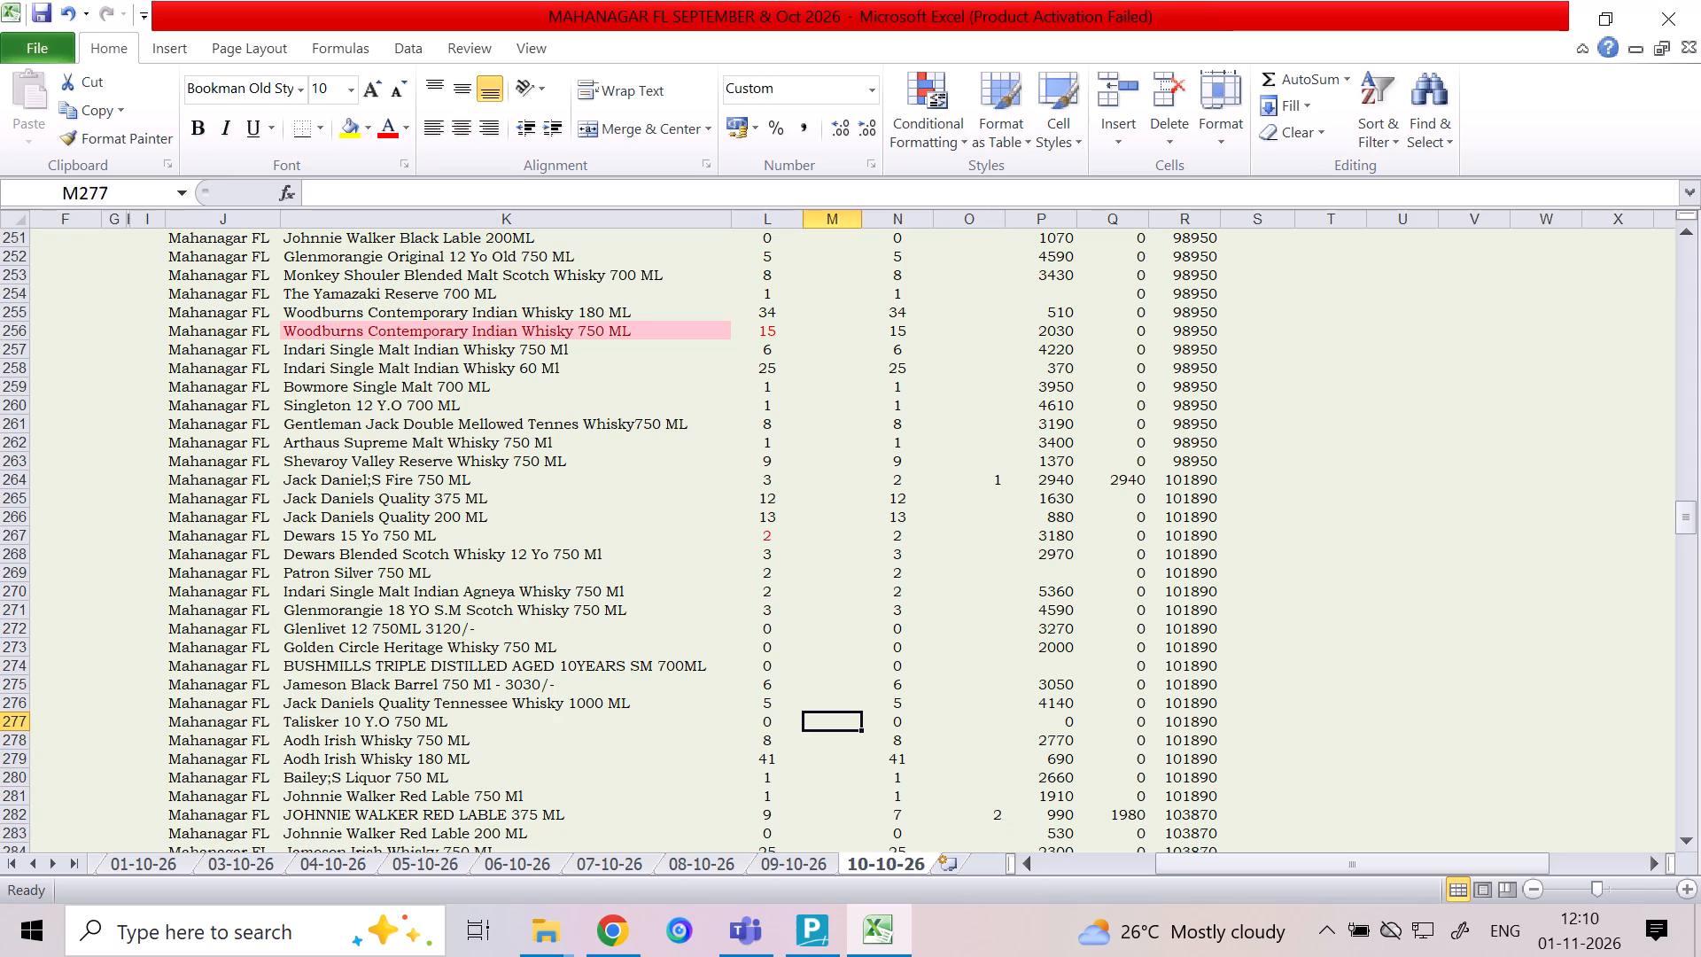
pyautogui.press('Up')
pyautogui.press('Up')
pyautogui.press('Up')
pyautogui.press('Left')
pyautogui.press('Up')
pyautogui.press('Left')
pyautogui.press('Up')
pyautogui.press('Left')
pyautogui.press('Up')
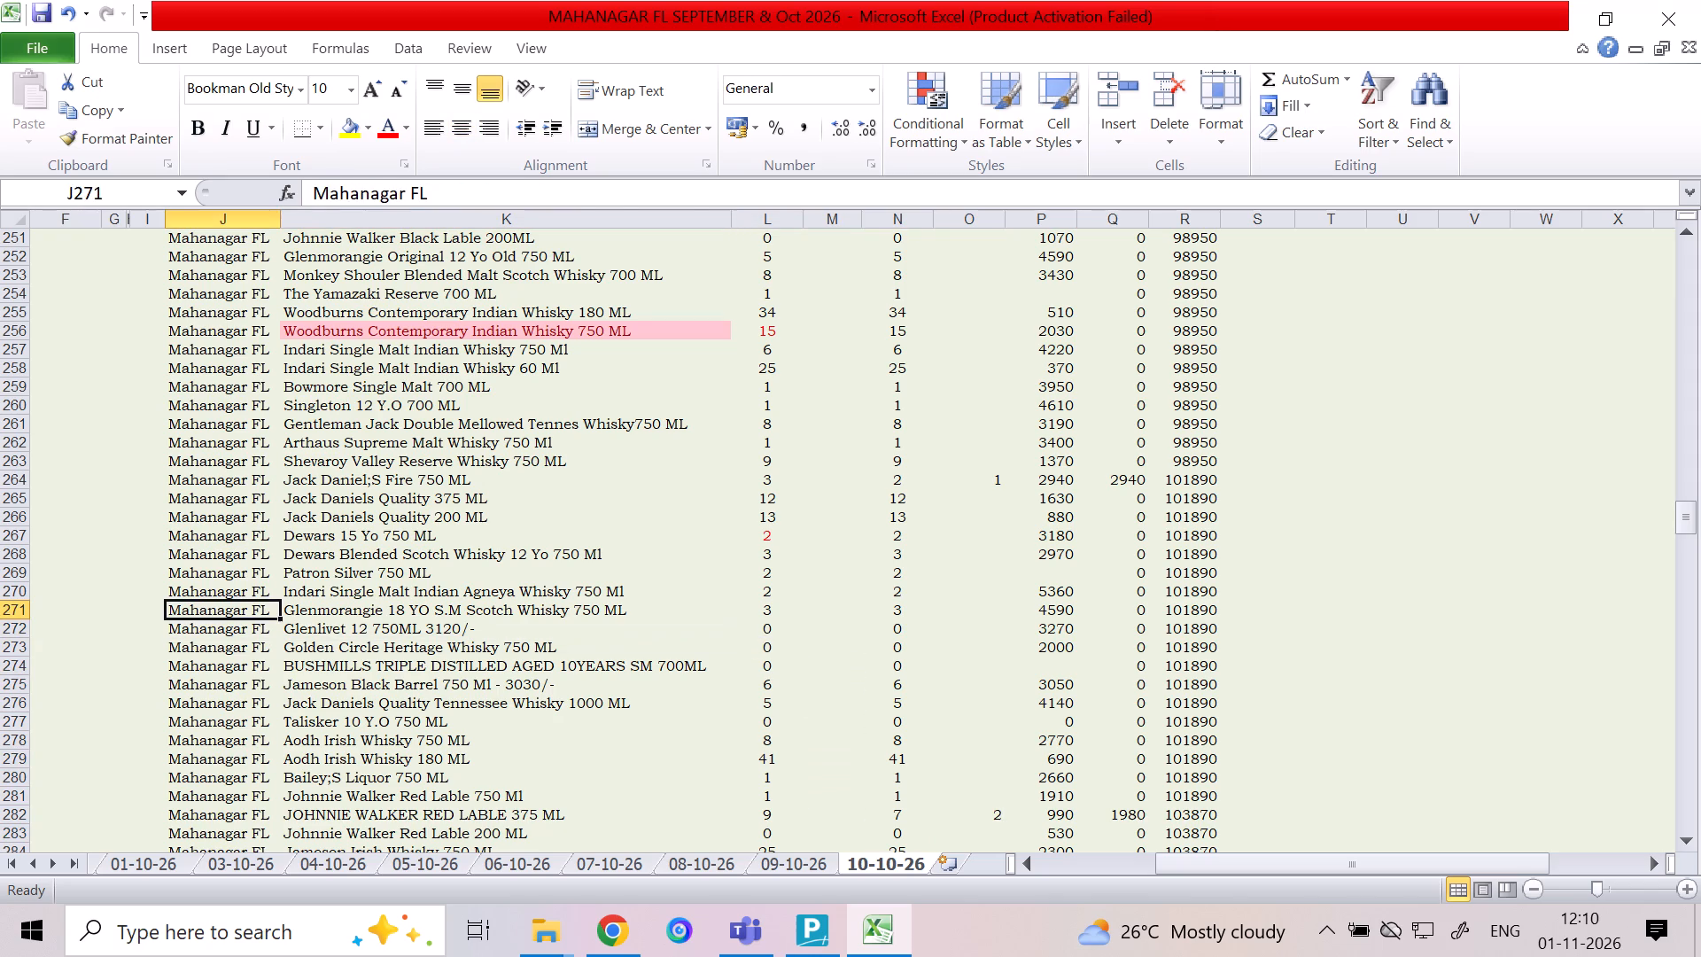
pyautogui.press('Right')
pyautogui.press('Up')
pyautogui.press('Up')
pyautogui.press('Down')
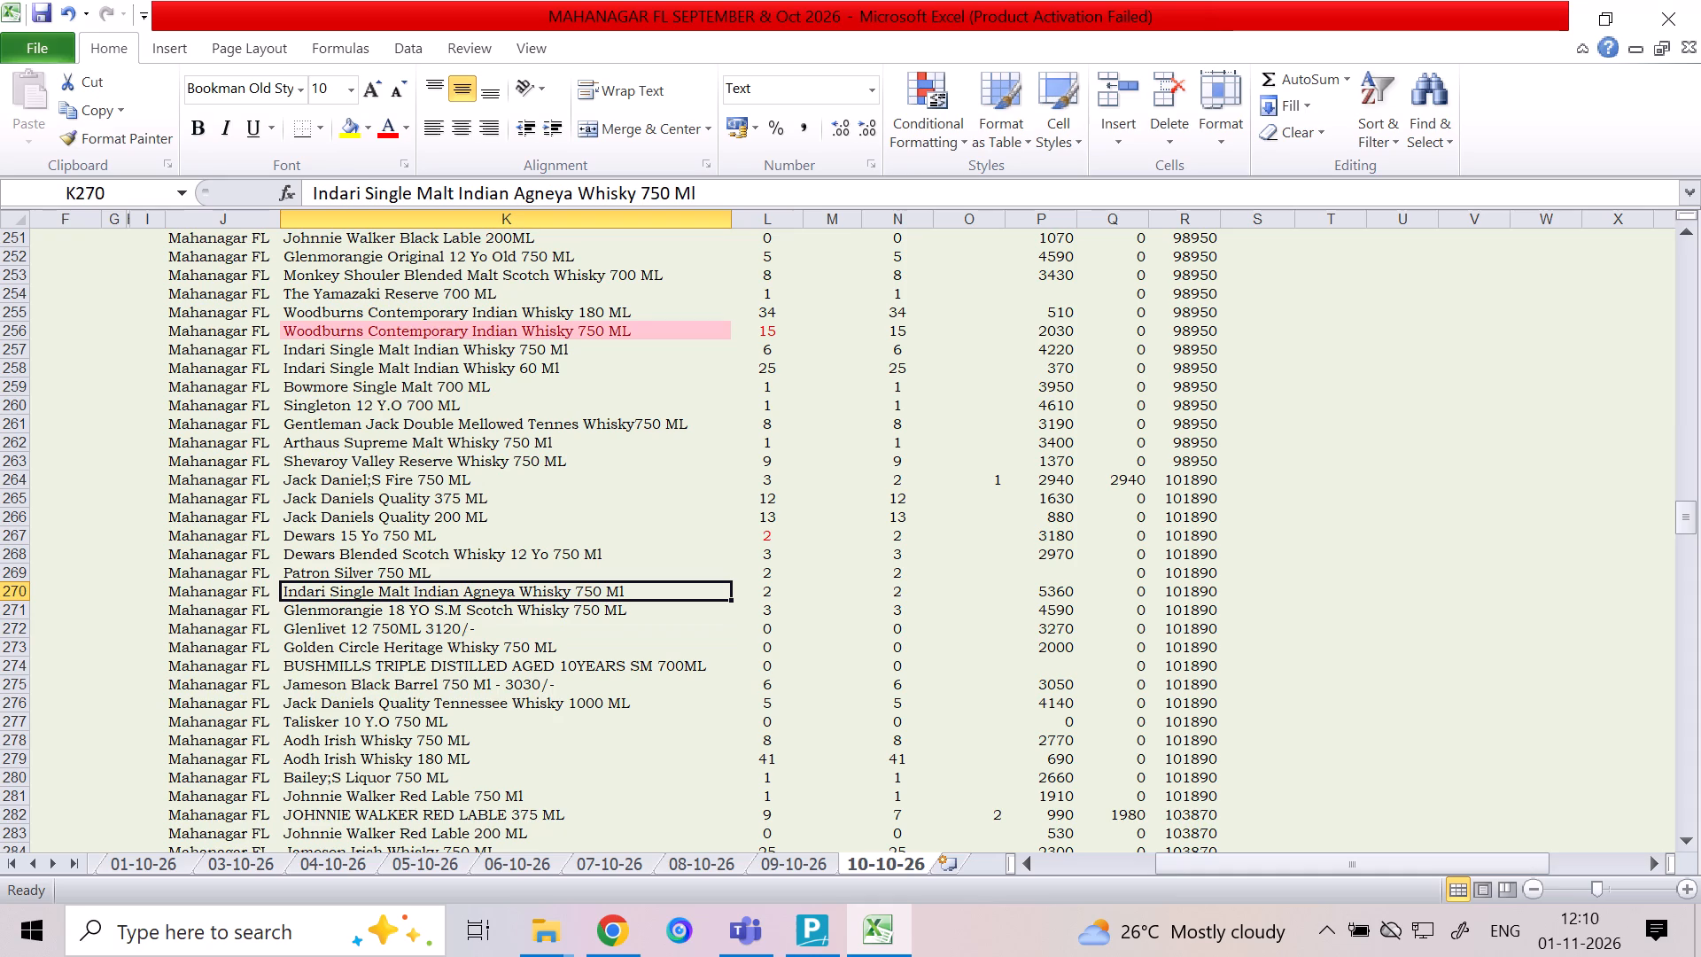
pyautogui.press('Right')
pyautogui.press('Right')
pyautogui.press('2')
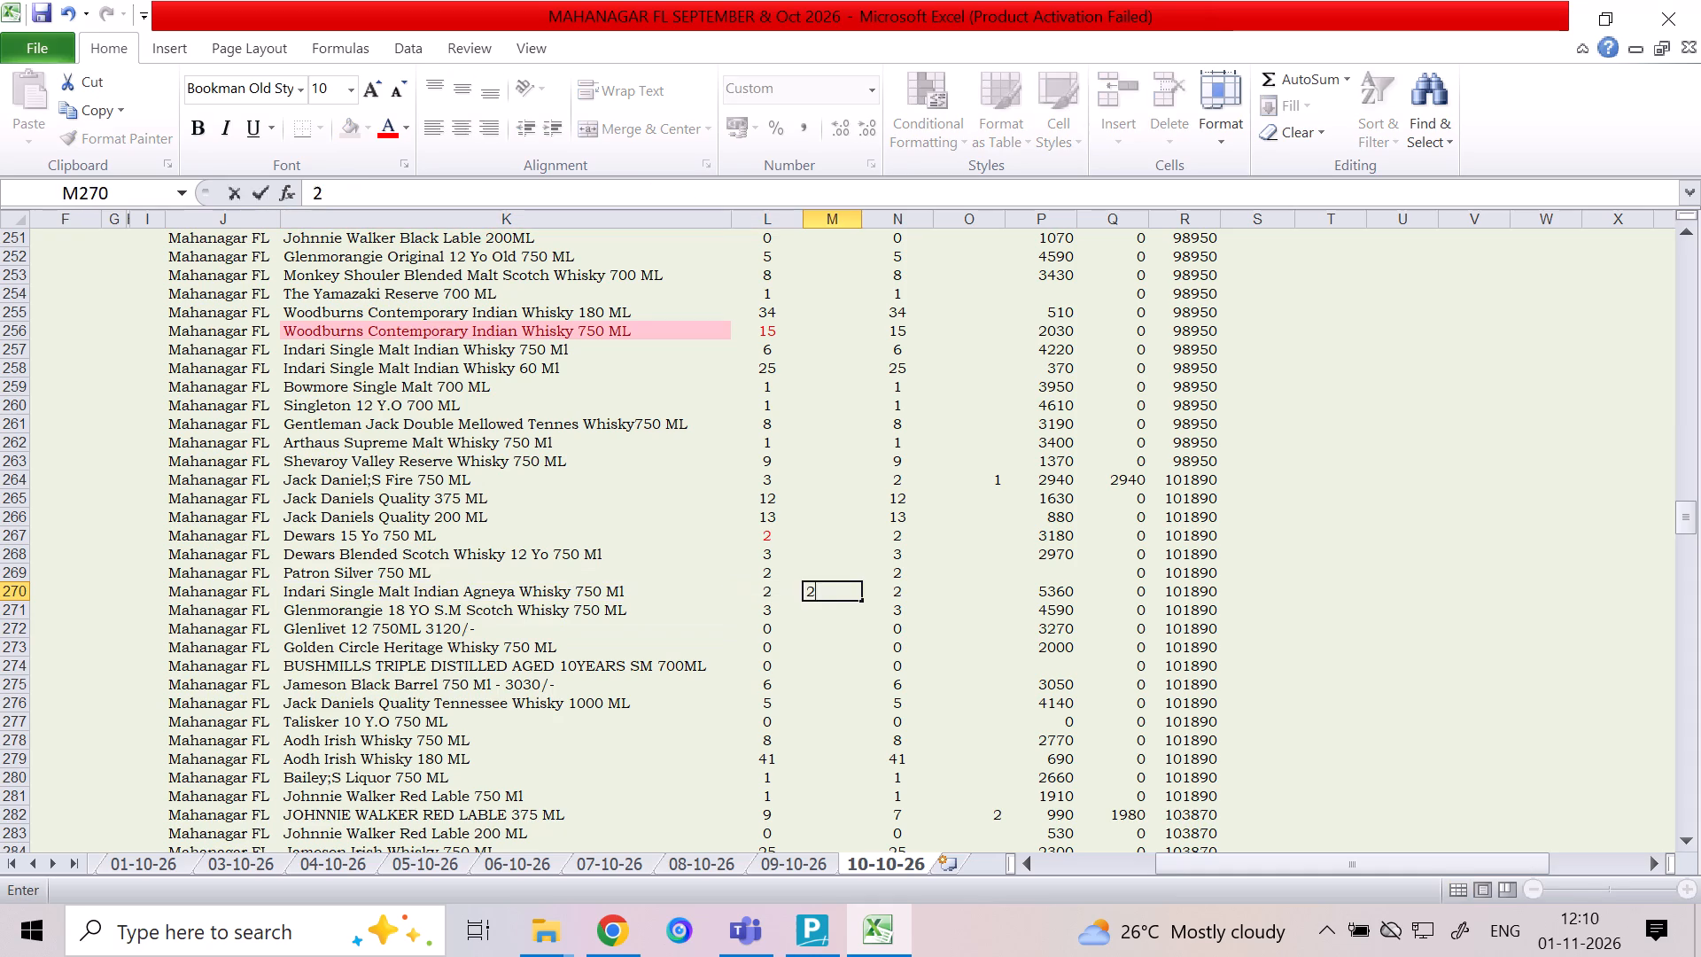
pyautogui.press('Down')
# Enter a column O quantity of 1 for Jameson Irish Whisky 750 ML.
pyautogui.press('Right')
pyautogui.press('Right')
pyautogui.press('Down')
pyautogui.press('Down')
pyautogui.press('Down')
pyautogui.press('Down')
pyautogui.press('Down')
pyautogui.press('Down')
pyautogui.press('Down')
pyautogui.press('Down')
pyautogui.press('Down')
pyautogui.press('Down')
pyautogui.press('Down')
pyautogui.press('Down')
pyautogui.press('Down')
pyautogui.press('Down')
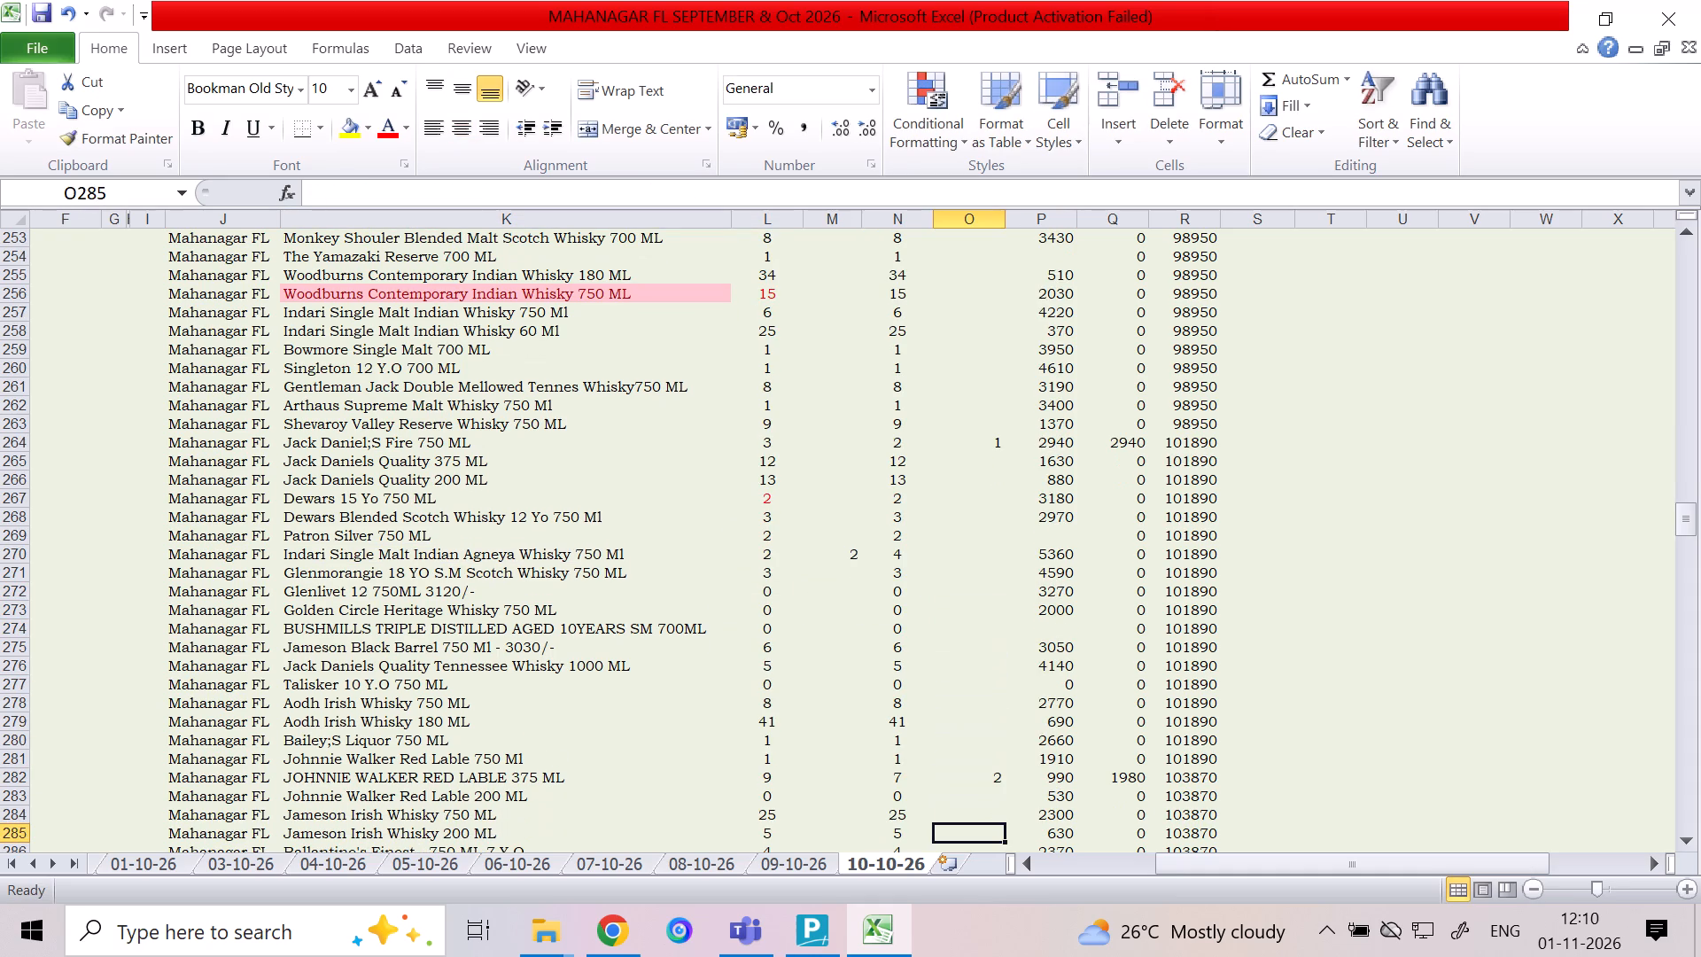
pyautogui.press('Up')
pyautogui.press('Up')
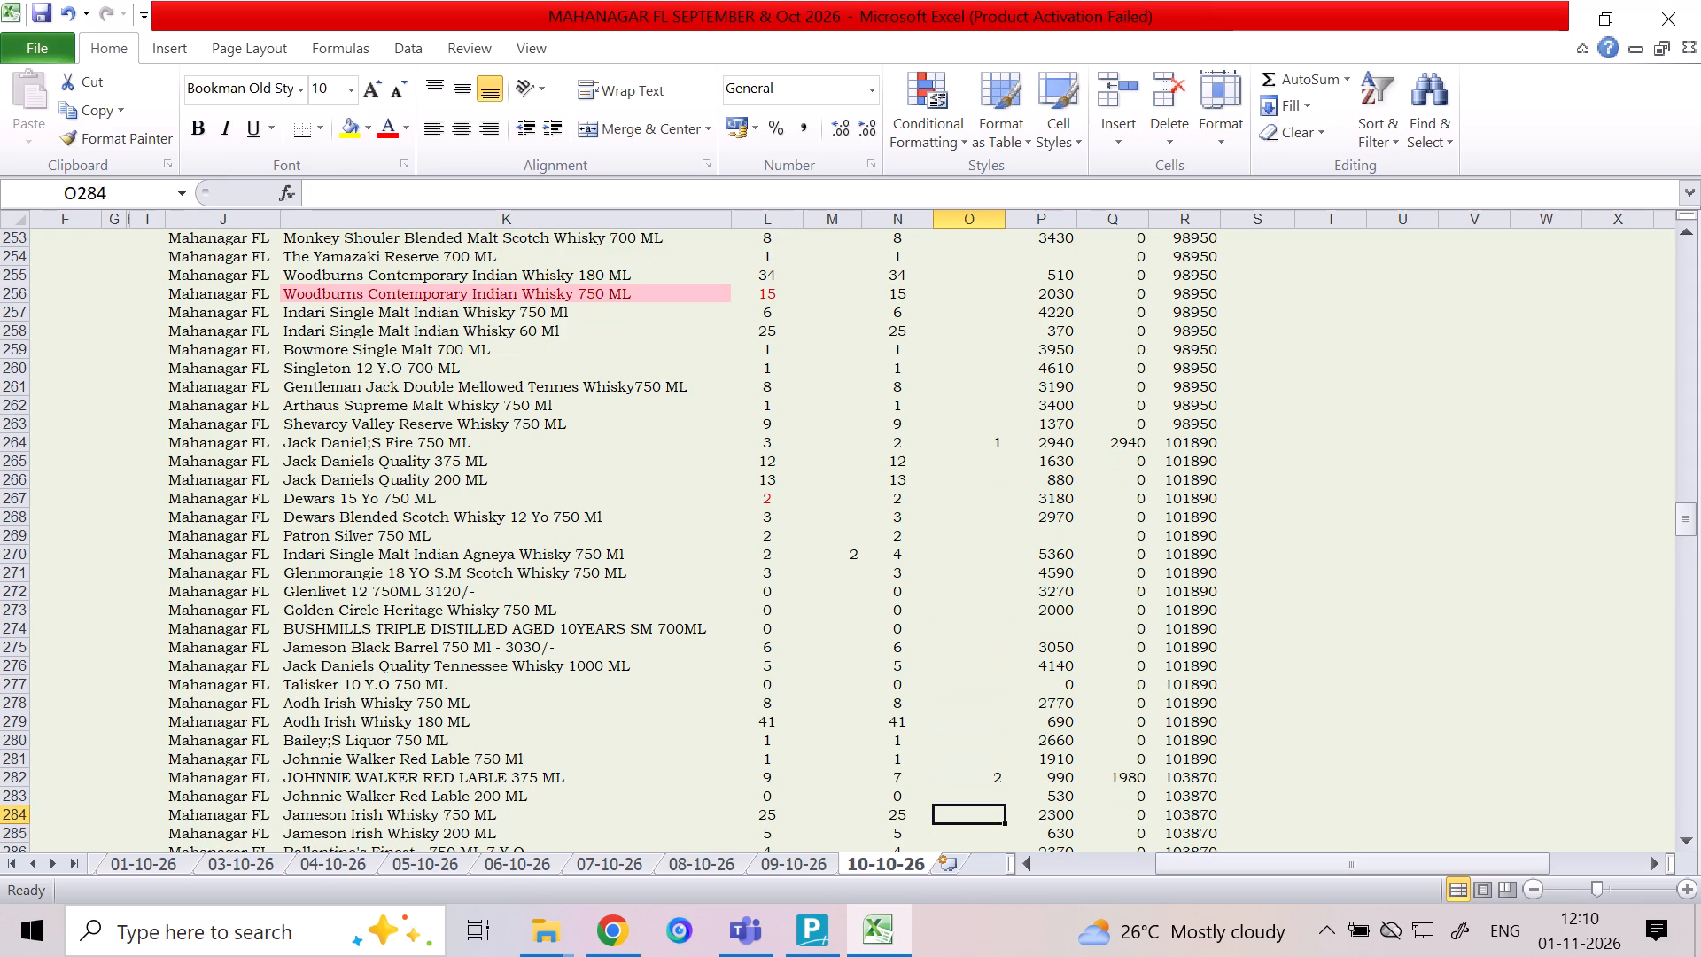
pyautogui.press('Up')
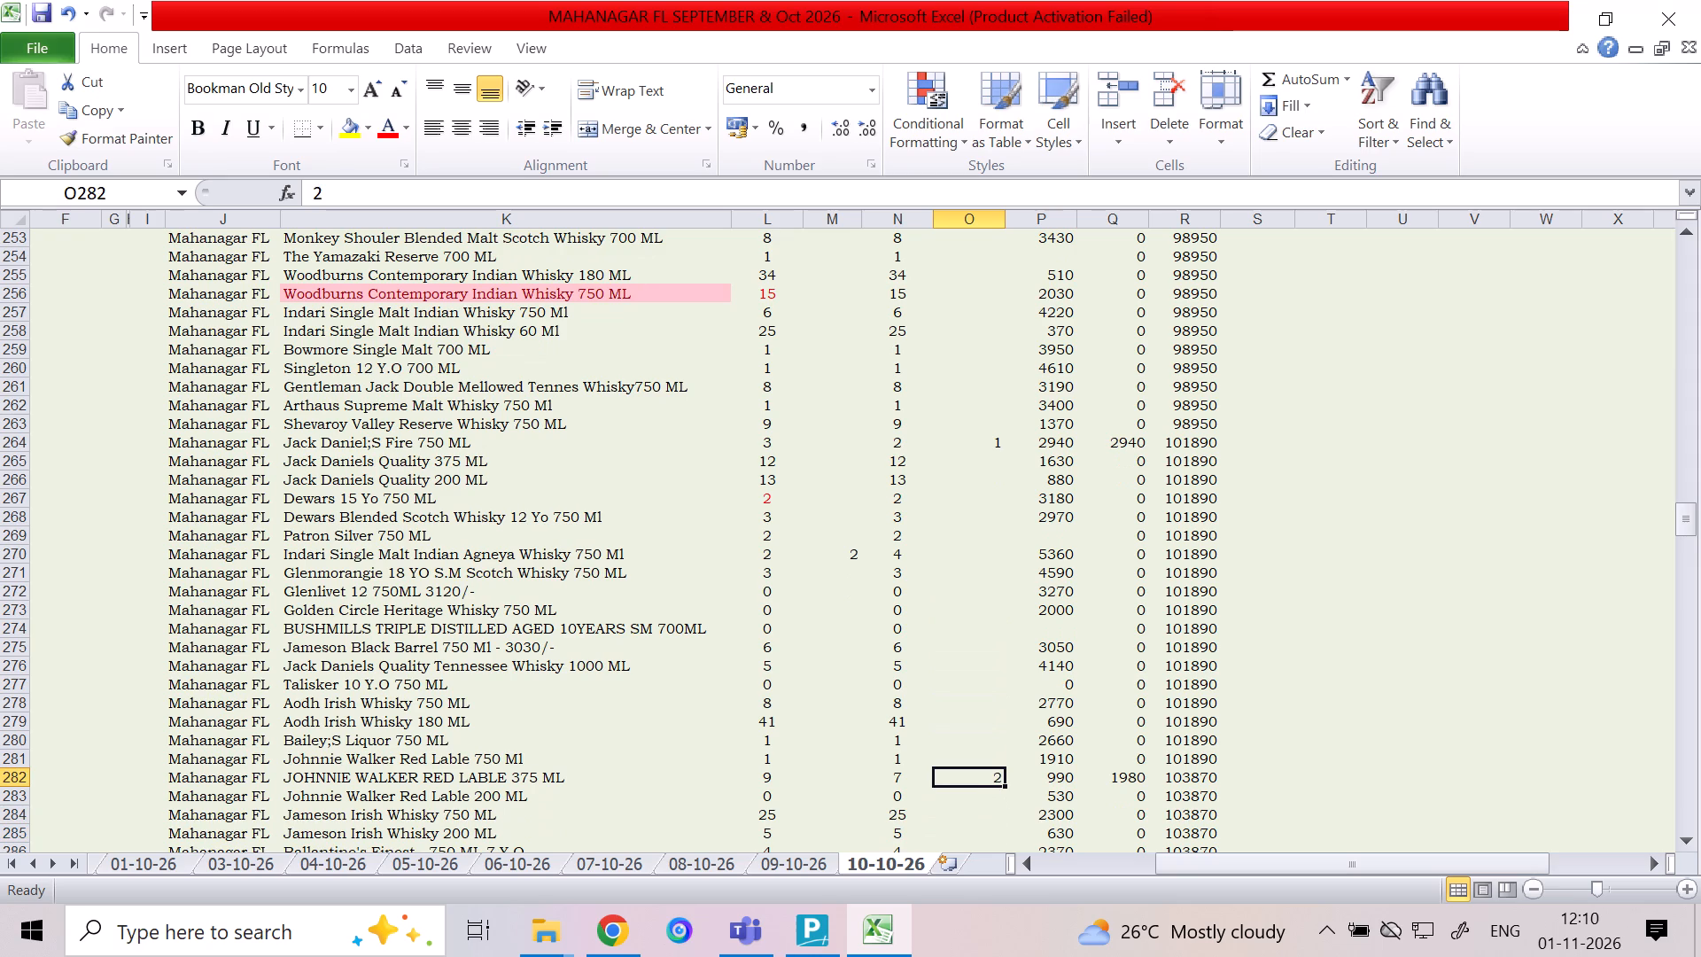
pyautogui.press('Down')
pyautogui.press('Down')
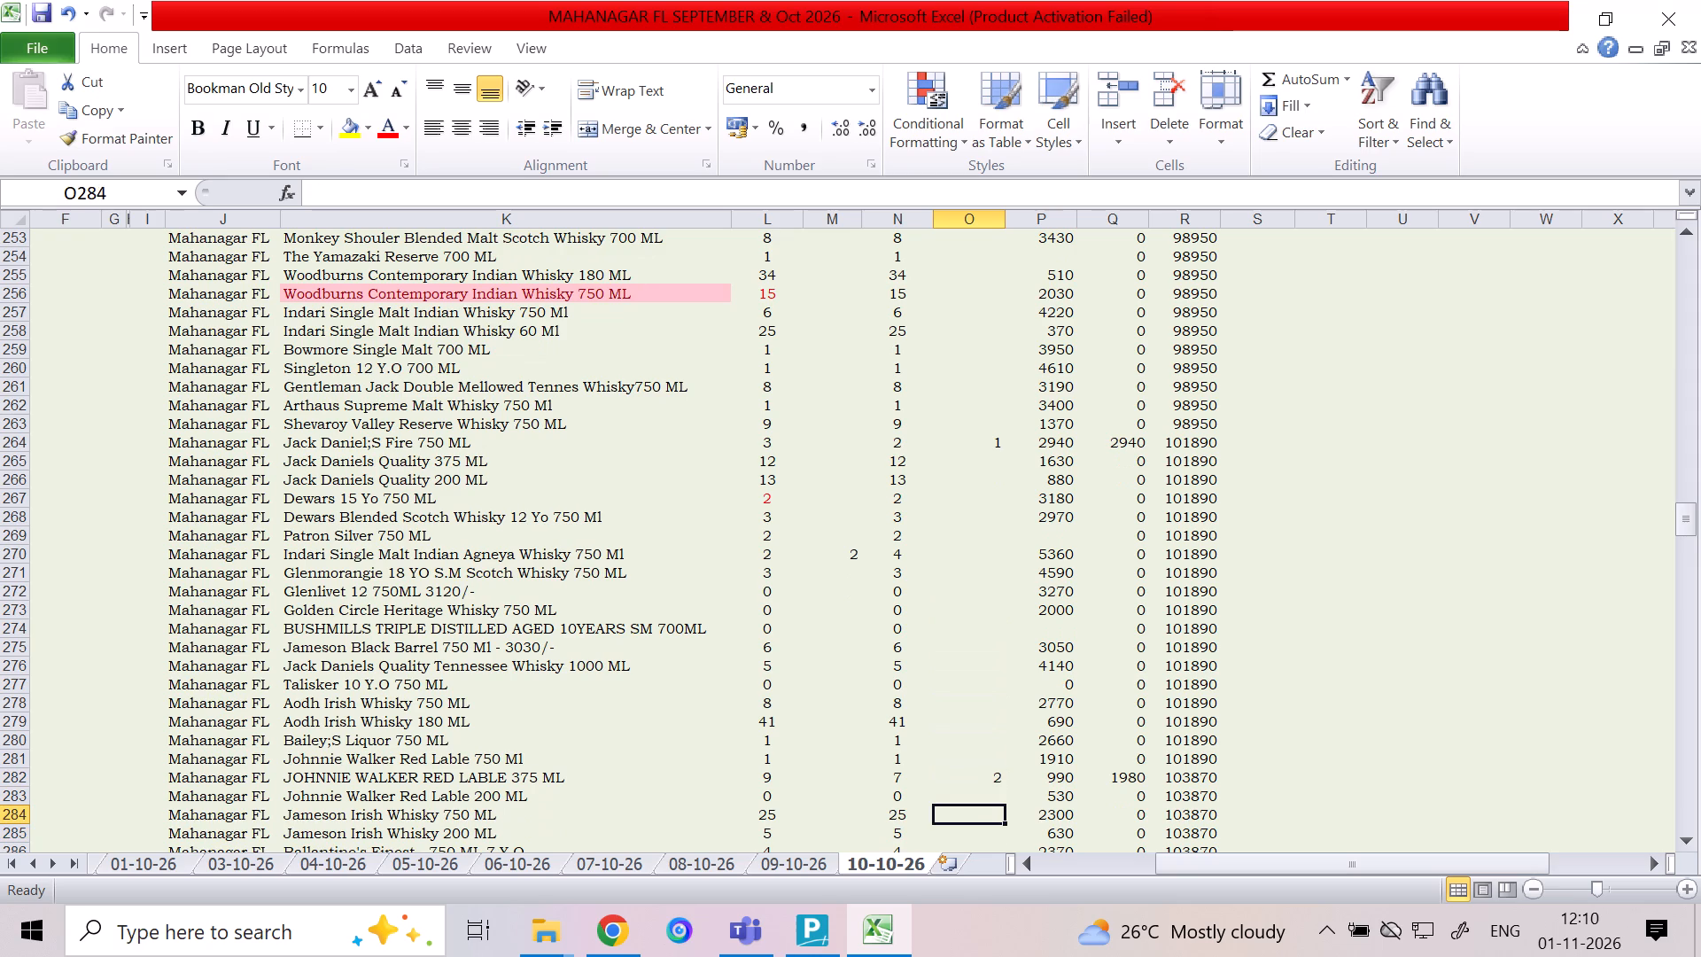
pyautogui.press('1')
pyautogui.press('Down')
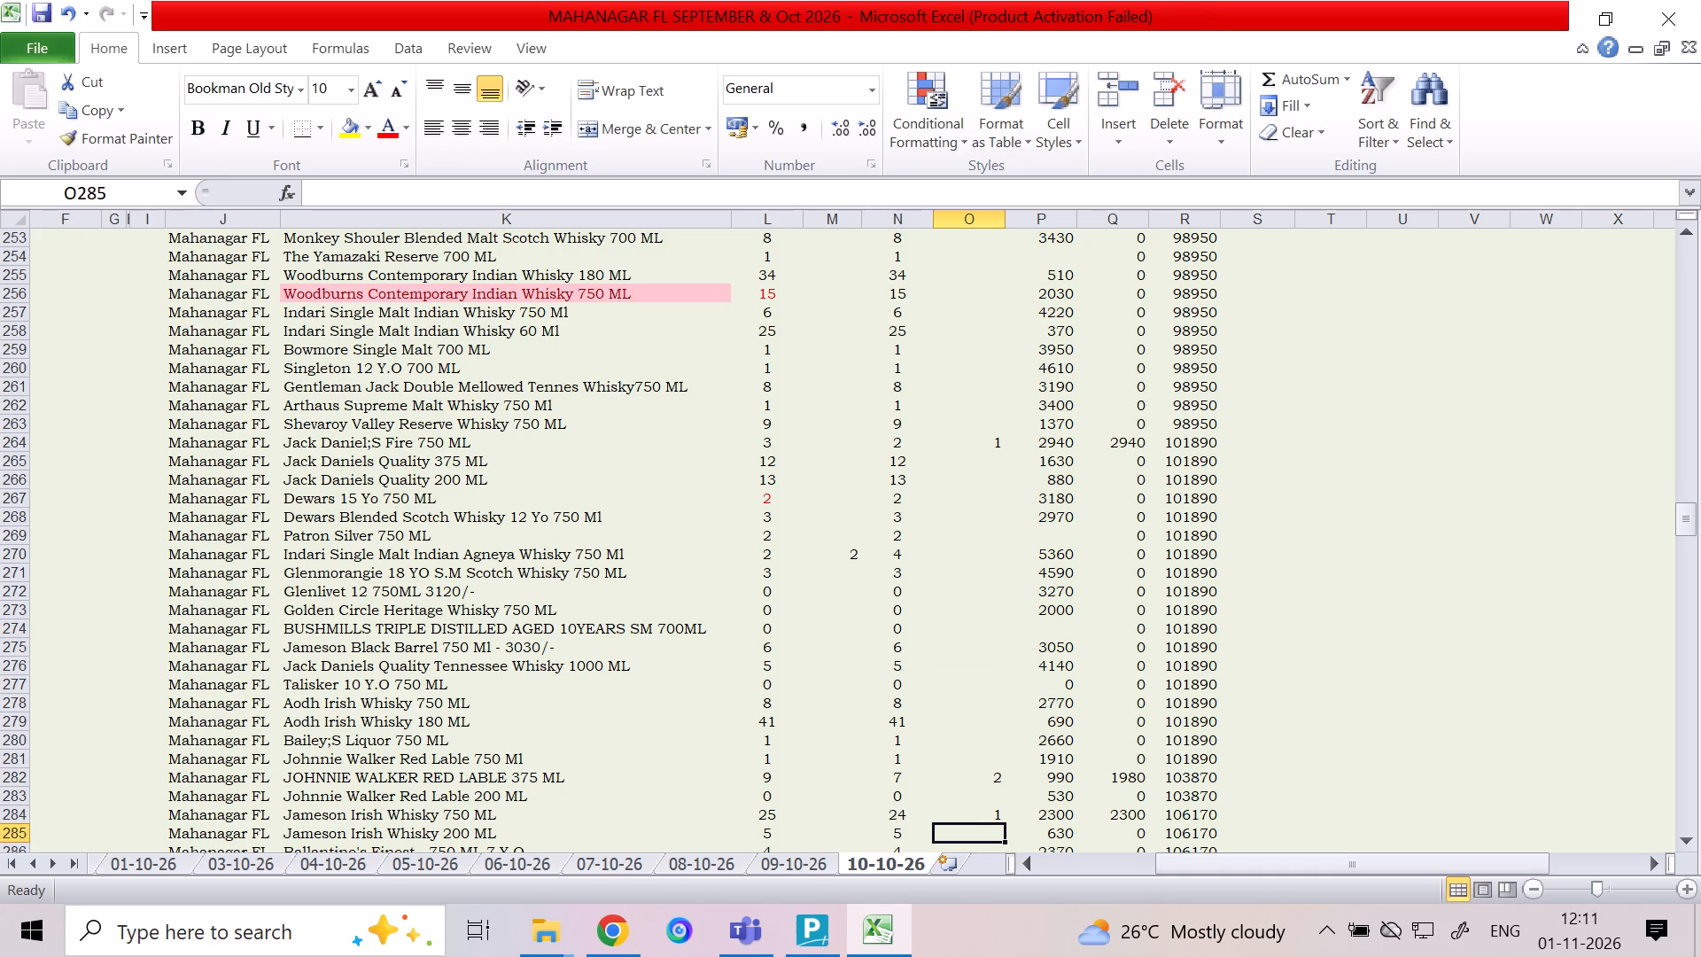
# Enter a column O quantity of 4 for Jameson Irish Whisky 200 ML.
pyautogui.press('4')
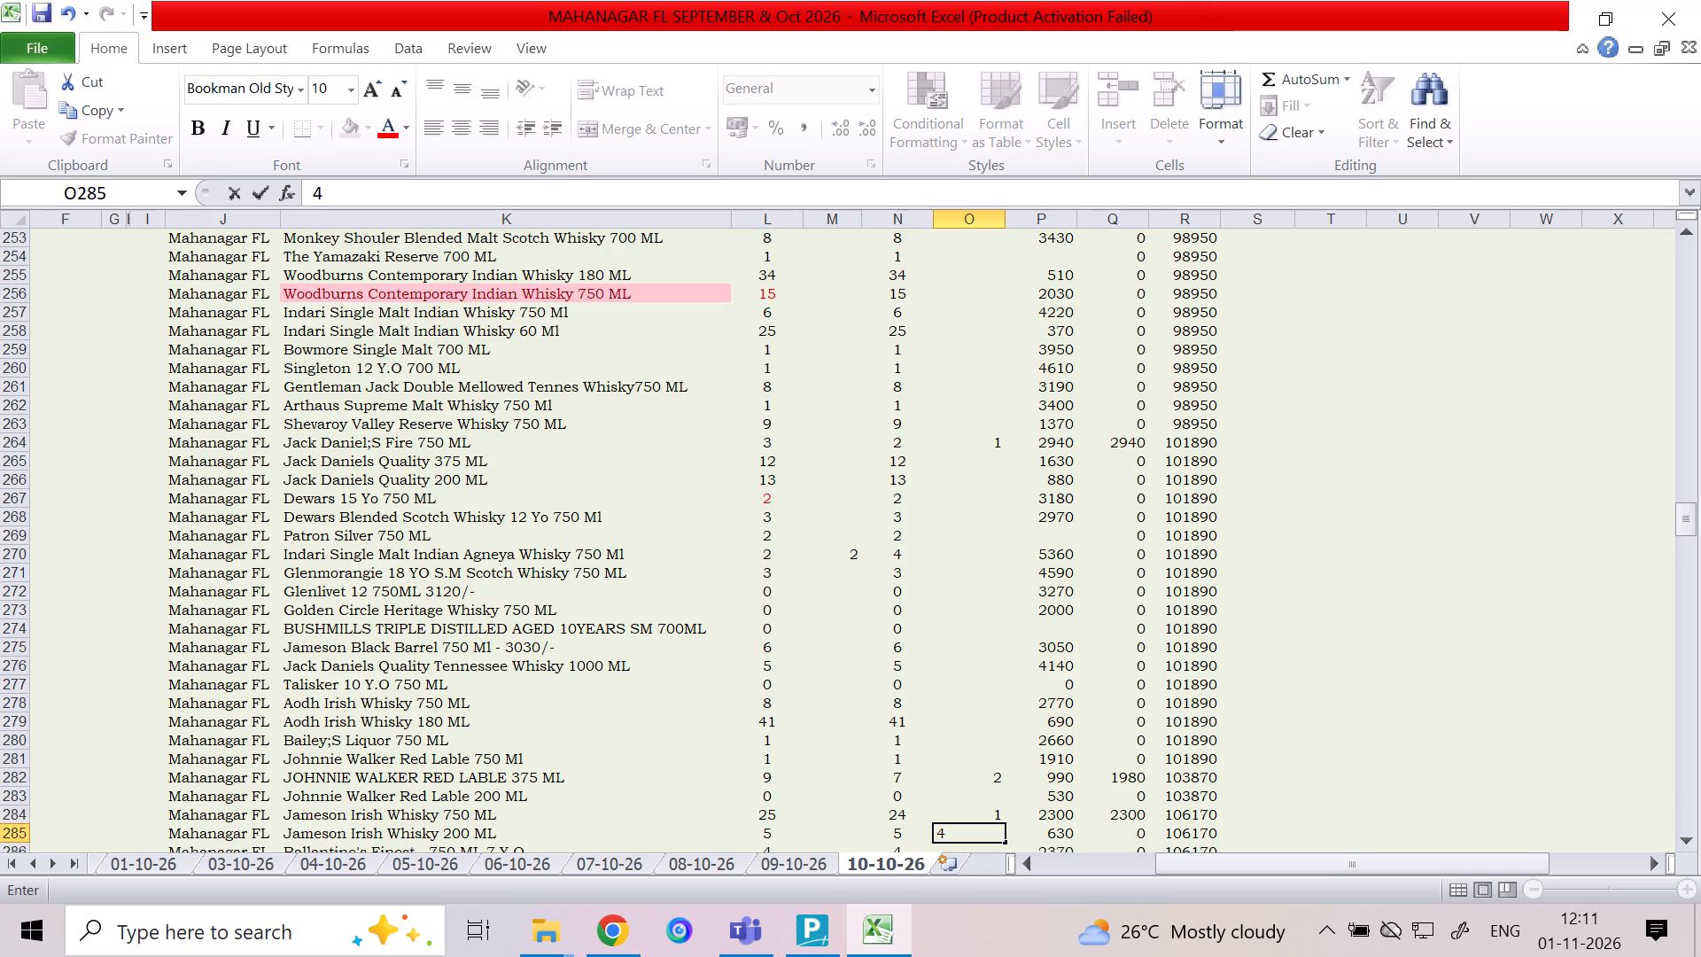
pyautogui.press('BackSpace')
pyautogui.press('Down')
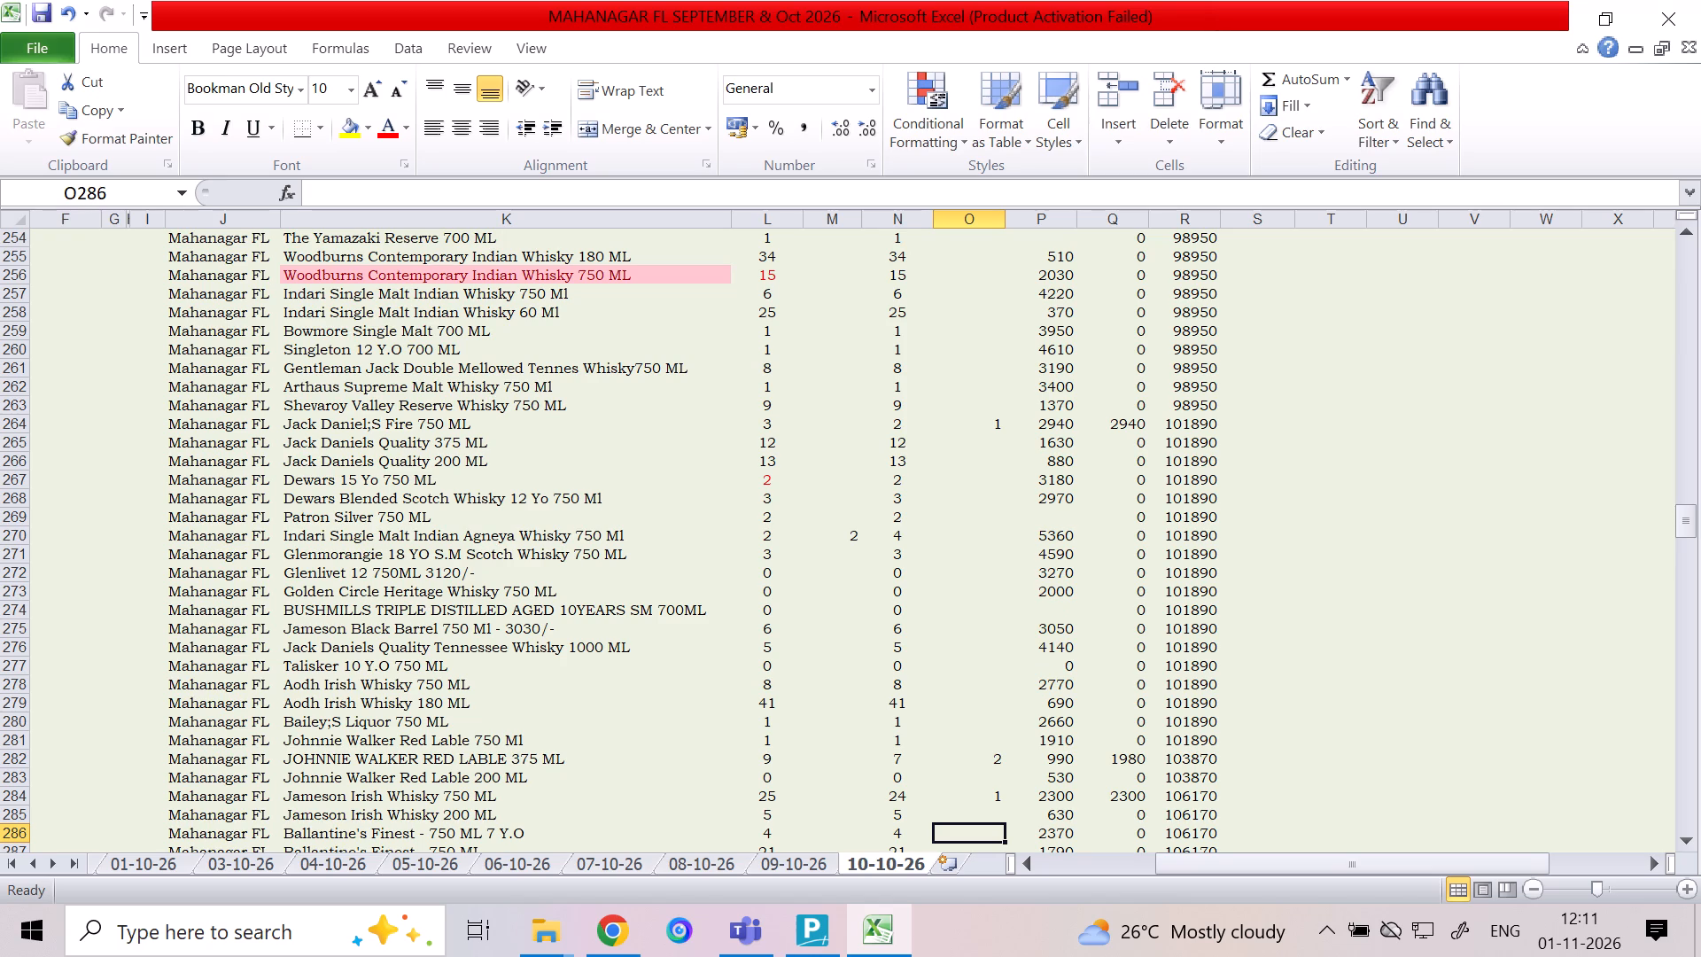
pyautogui.press('Up')
pyautogui.press('Left')
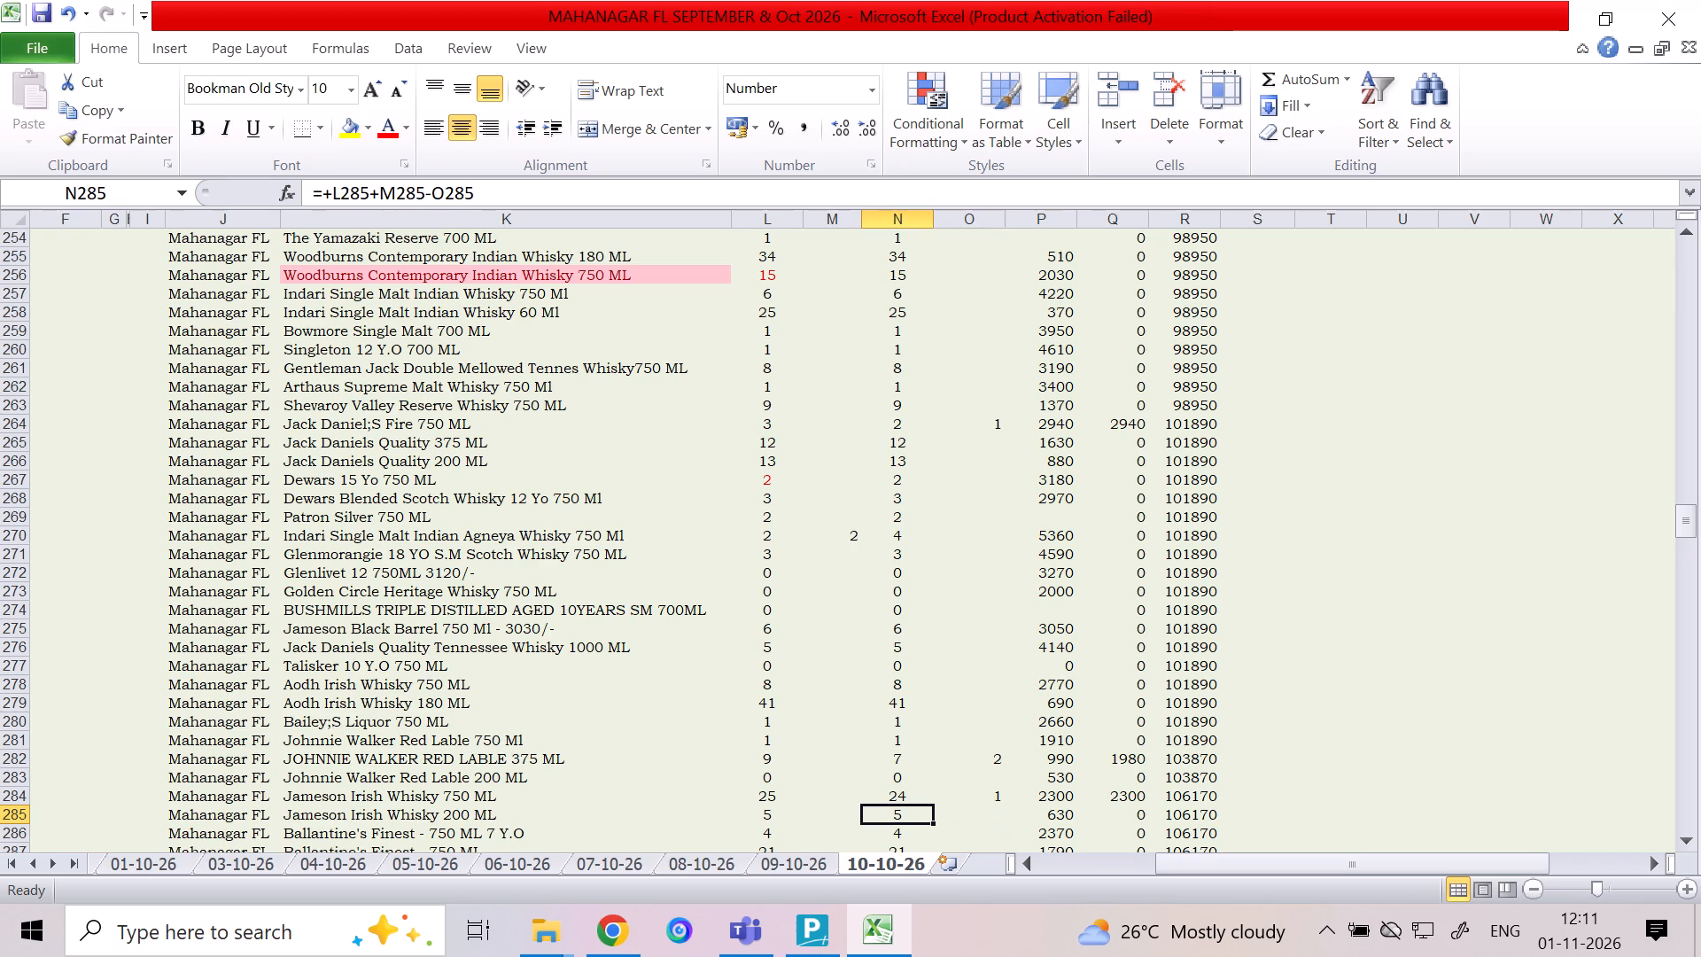
pyautogui.press('Right')
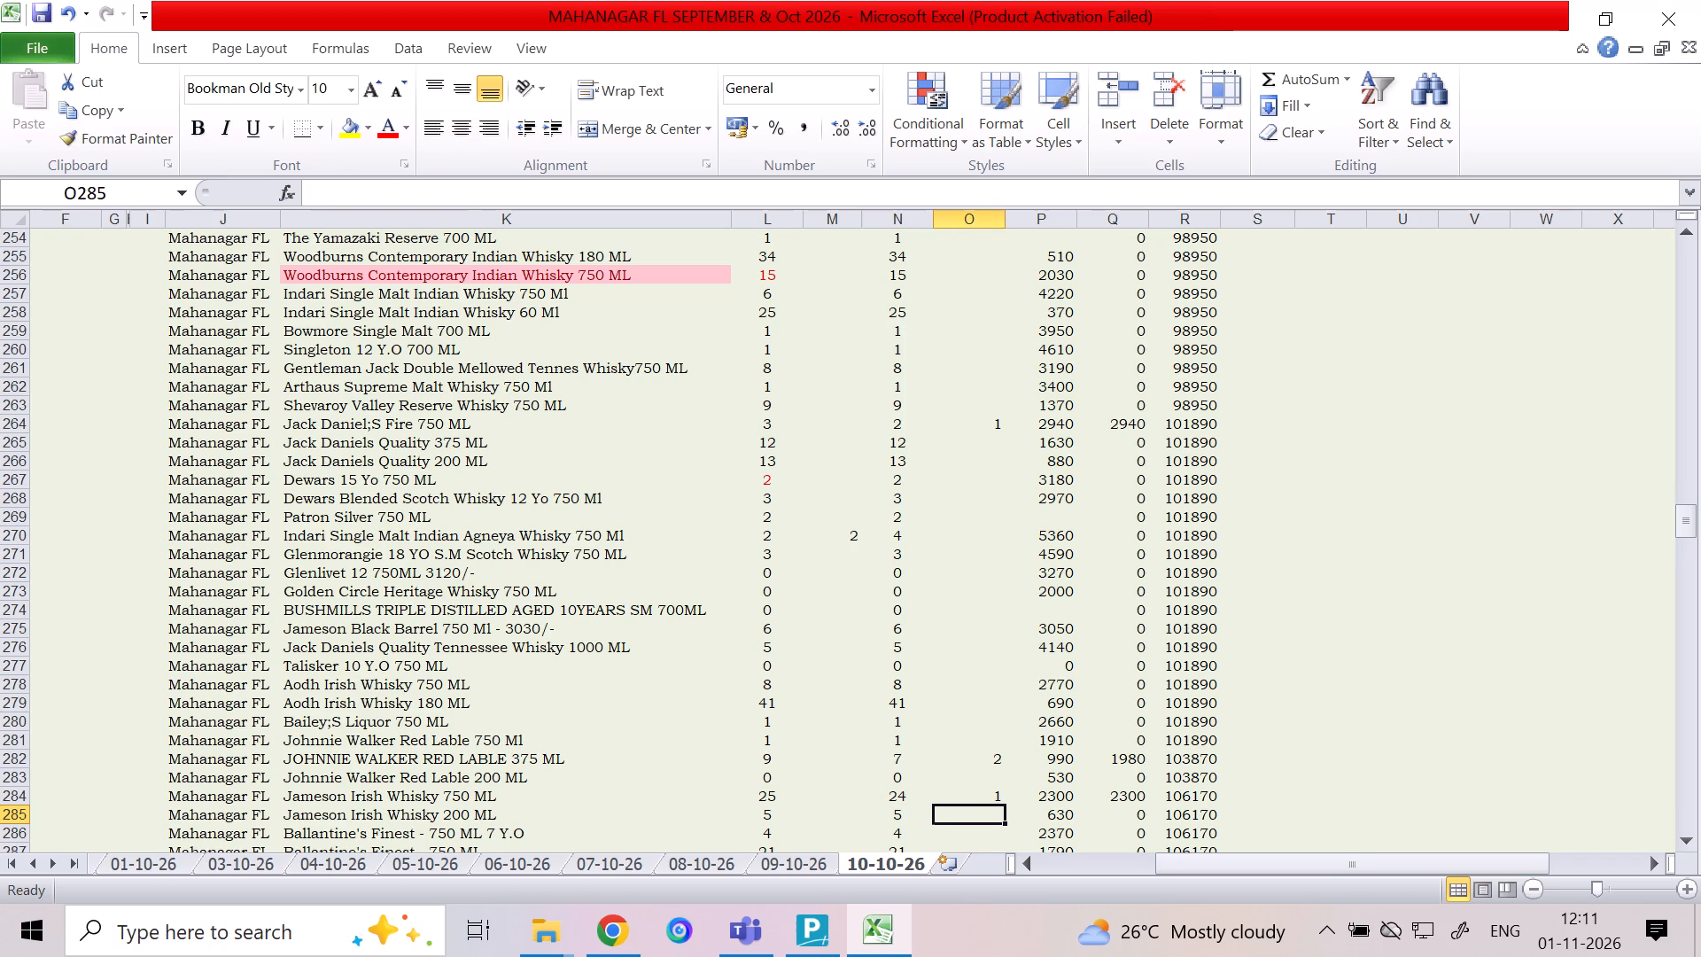
pyautogui.press('4')
pyautogui.press('Down')
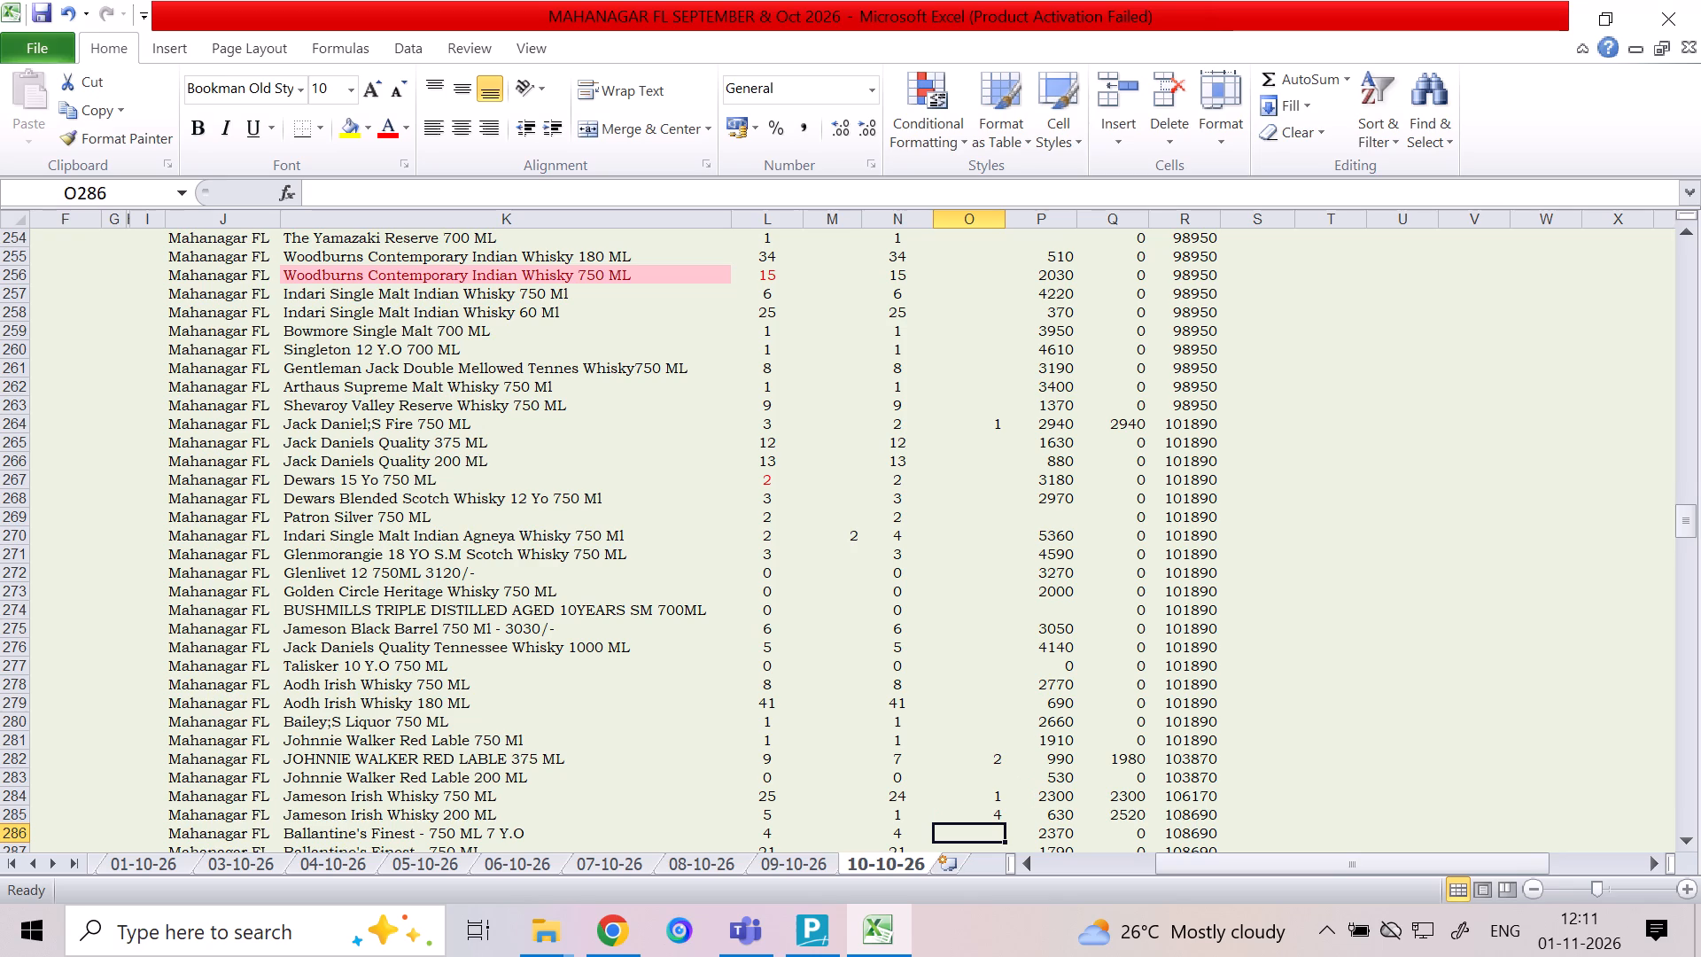
# Enter a column O quantity of 1 for Ballantine's Finest - 750 ML, leaving the 7 Y.O row blank.
pyautogui.press('Down')
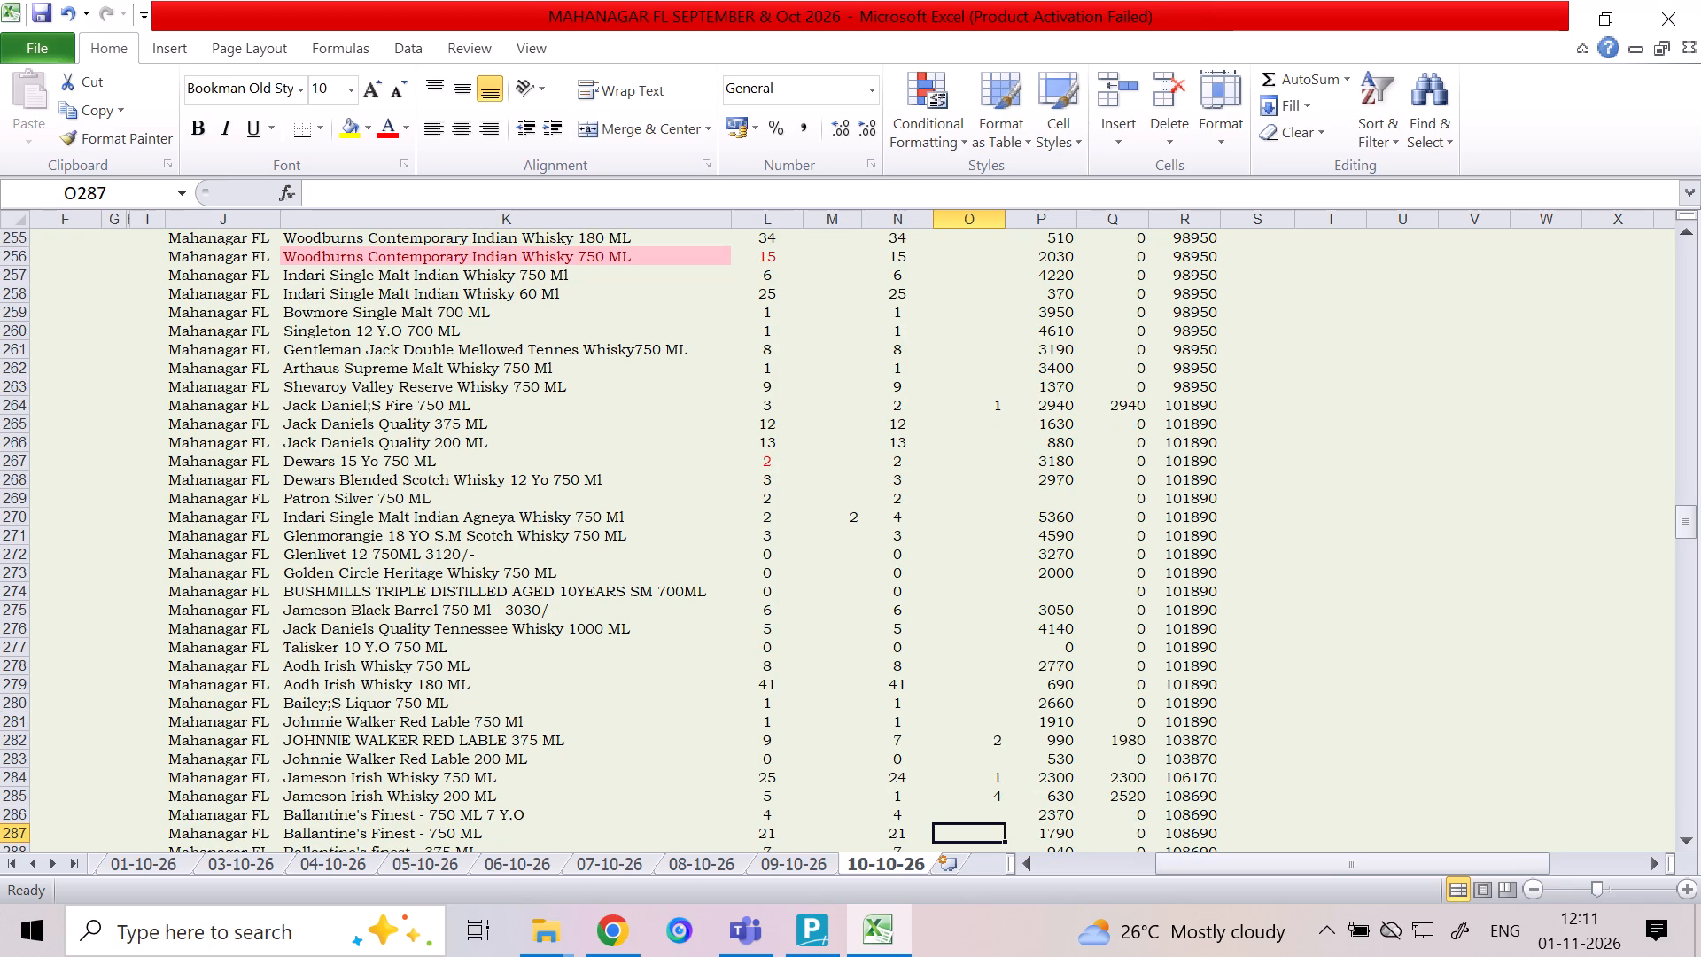
pyautogui.press('1')
pyautogui.press('Down')
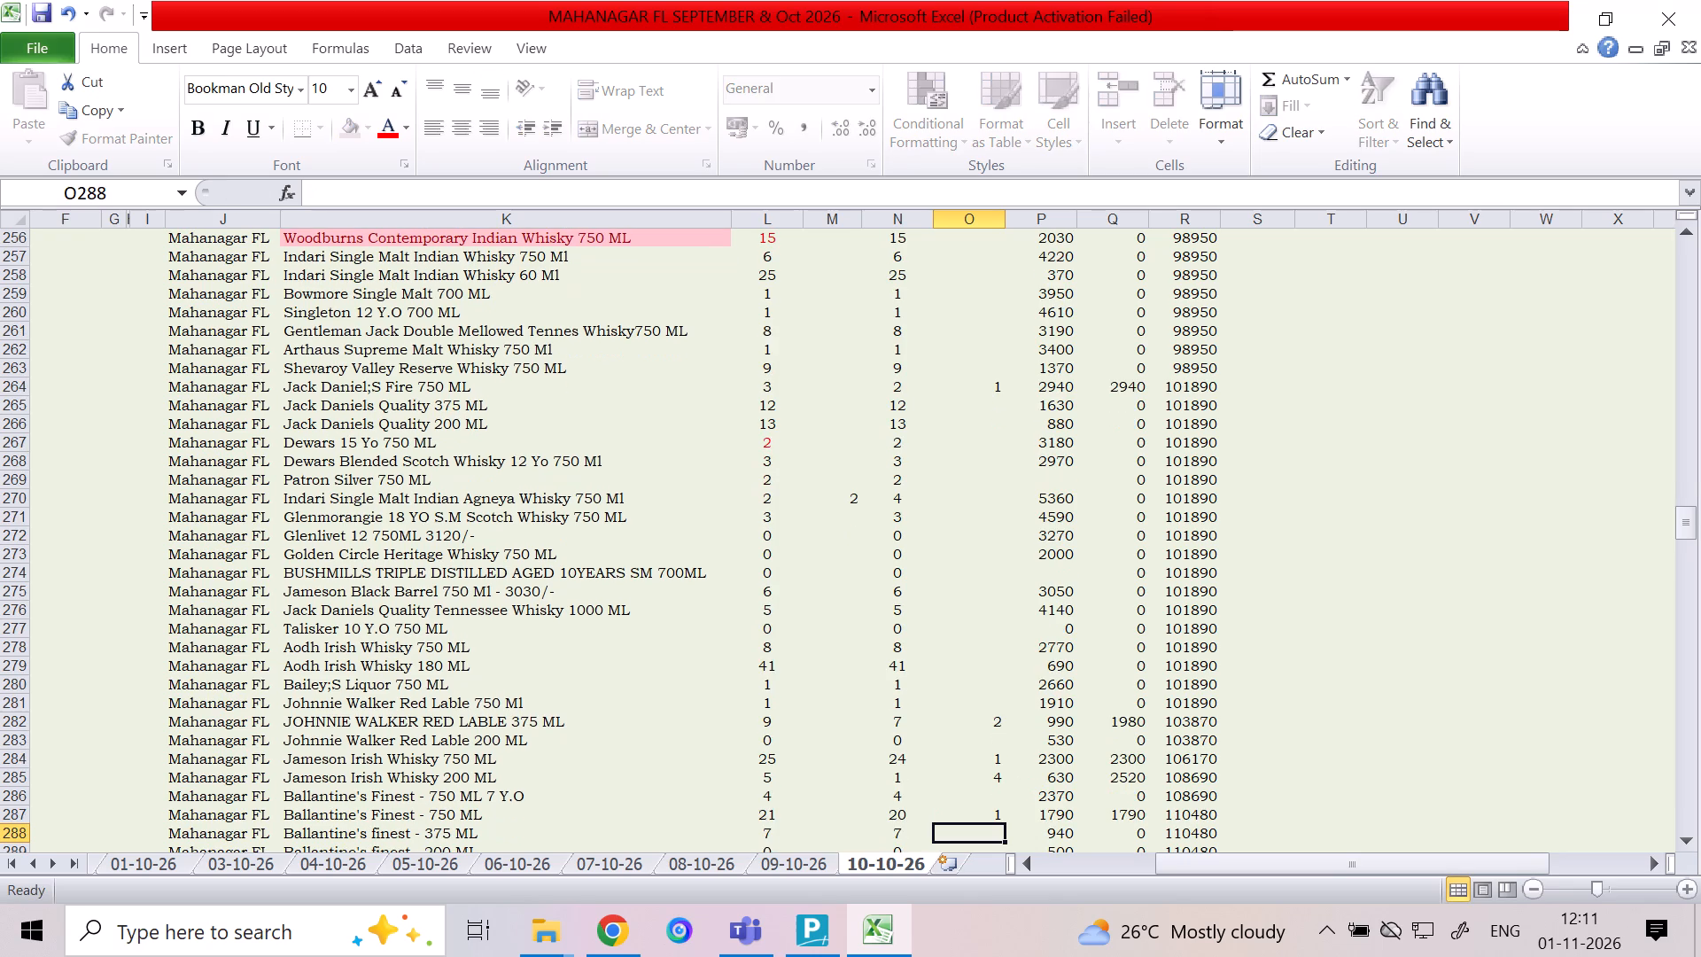
# Check the rows from Ballantine's finest - 375 ML to Beefeater London Dry Gin, focusing on J.W. Blonde Blended Scotch 700ML.
pyautogui.press('Down')
pyautogui.press('Down')
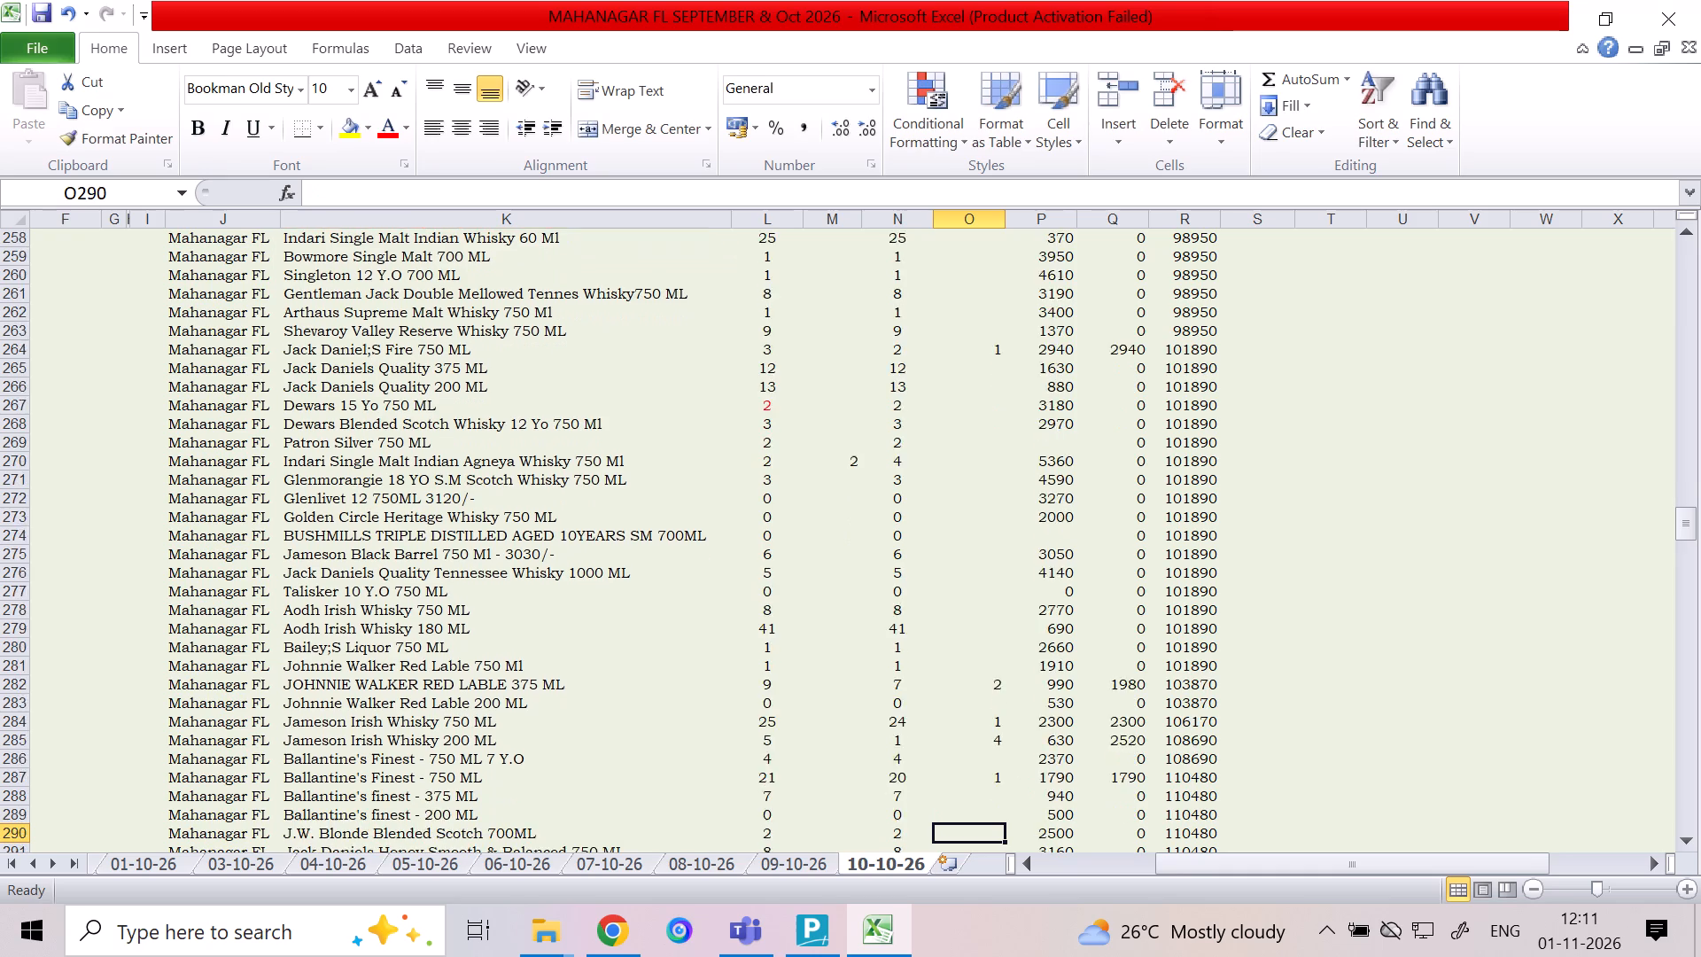
pyautogui.press('Down')
pyautogui.press('Down')
pyautogui.press('Down')
pyautogui.press('Down')
pyautogui.press('Down')
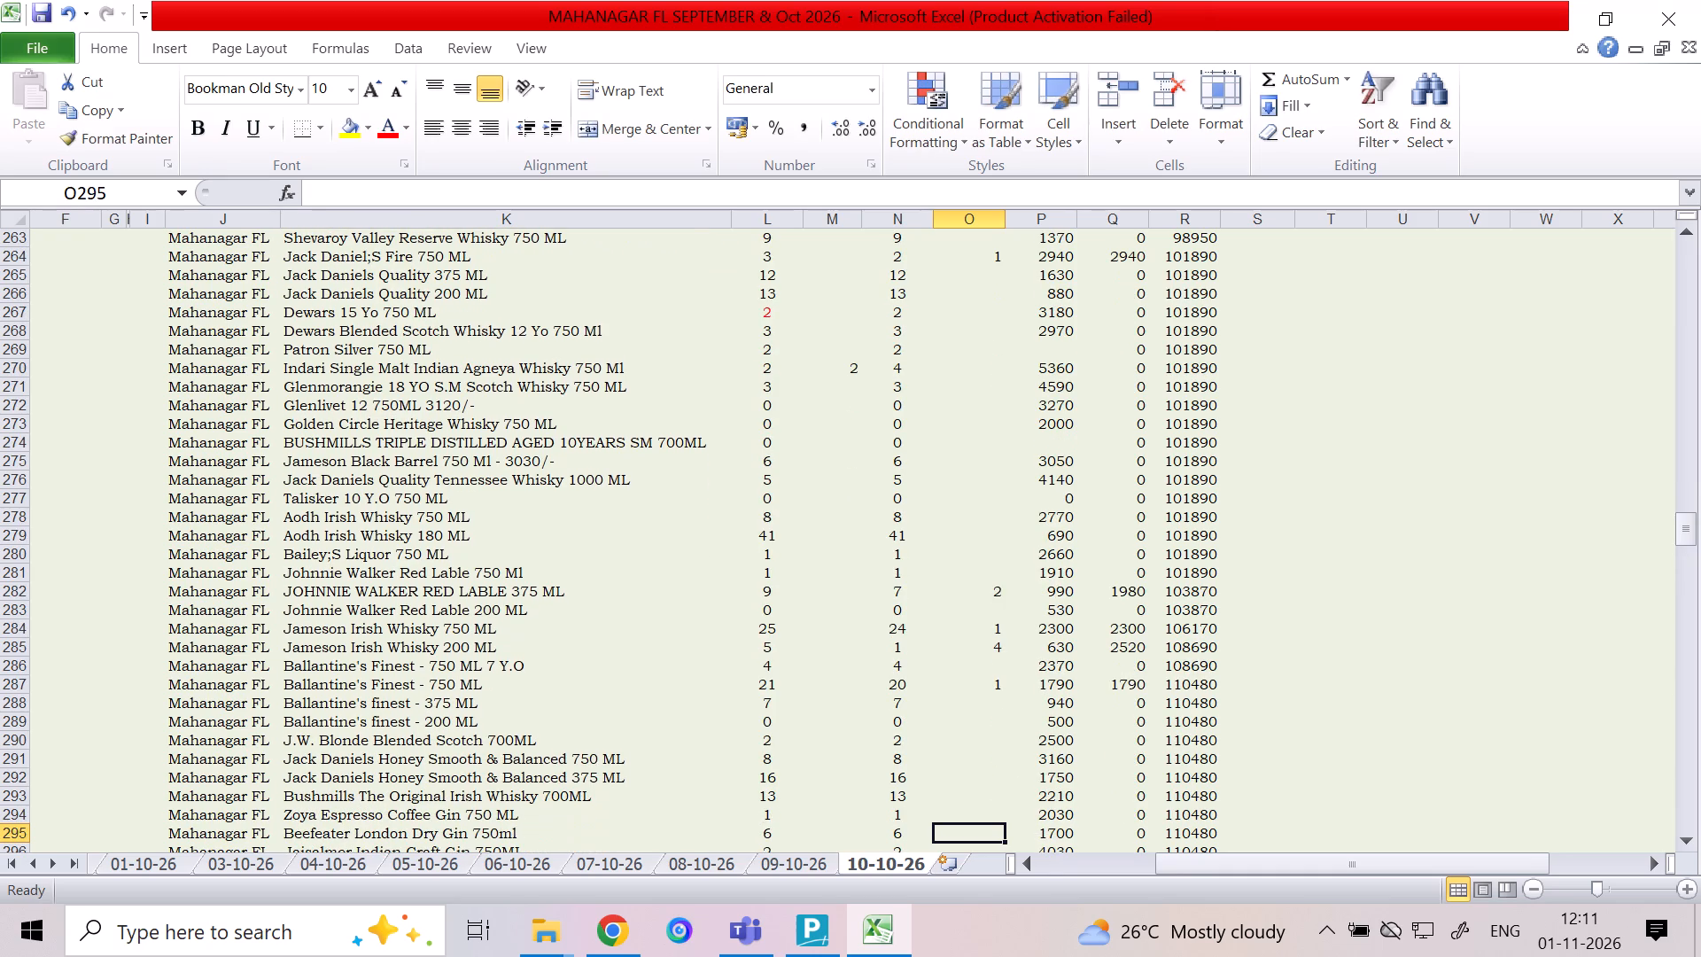
pyautogui.press('Up')
pyautogui.press('Up')
pyautogui.press('Up')
pyautogui.press('Up')
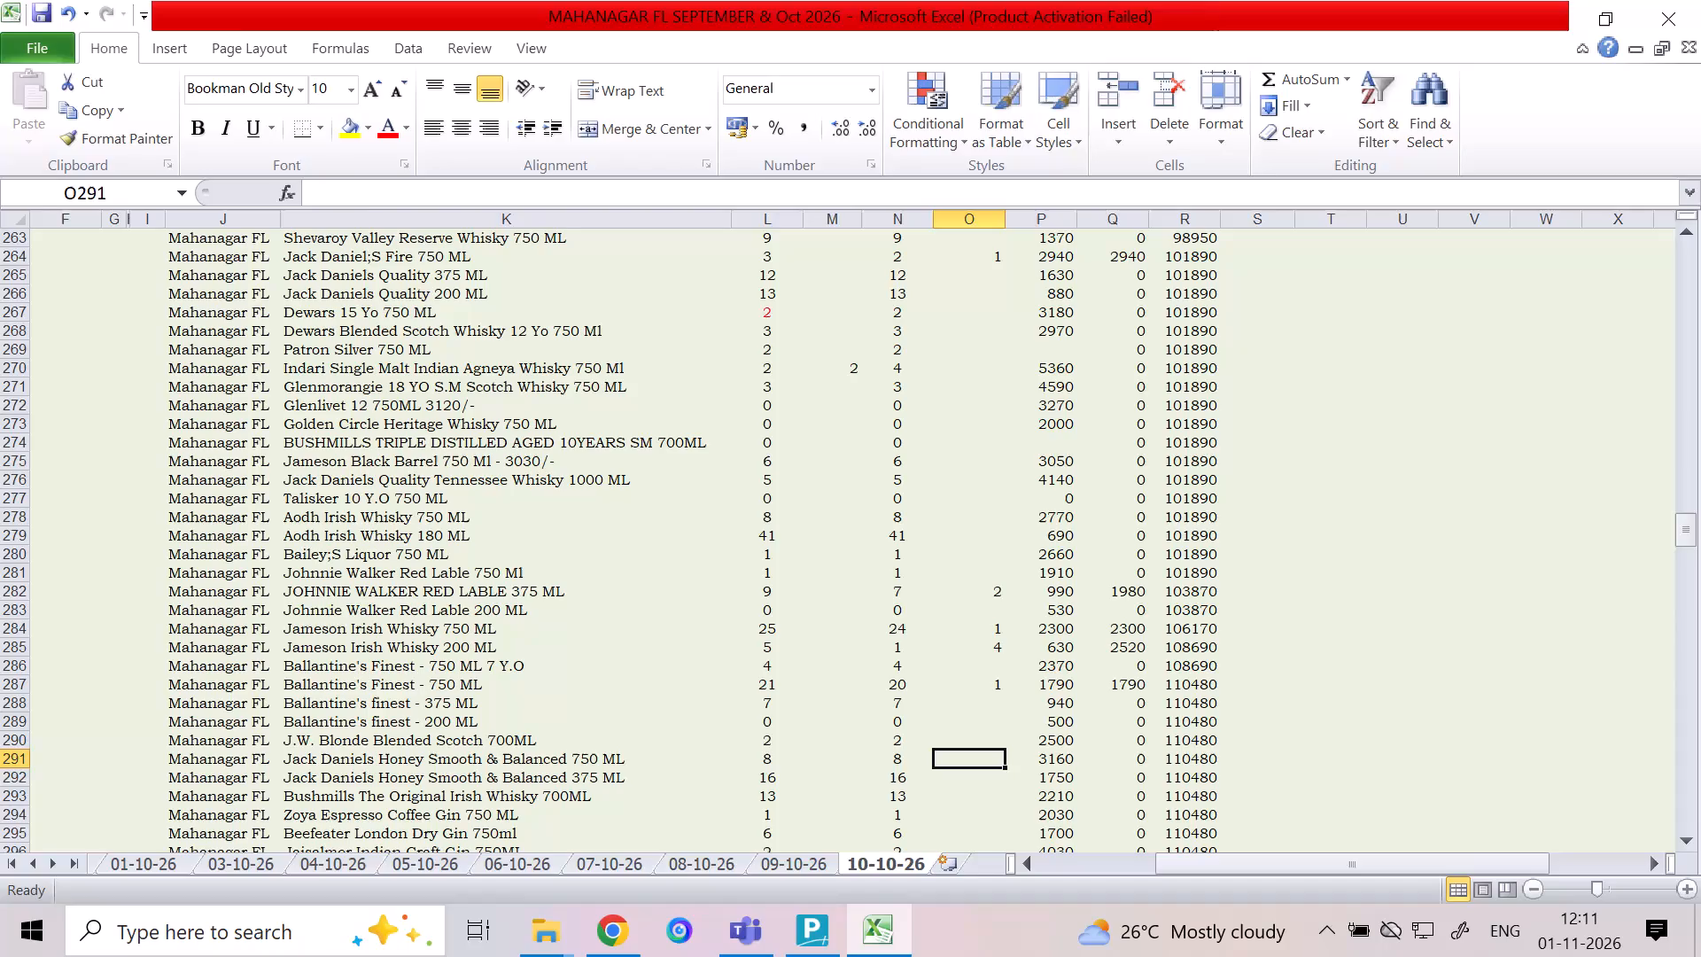
pyautogui.press('Left')
pyautogui.press('Up')
pyautogui.press('Left')
pyautogui.press('Left')
pyautogui.press('Left')
pyautogui.press('Right')
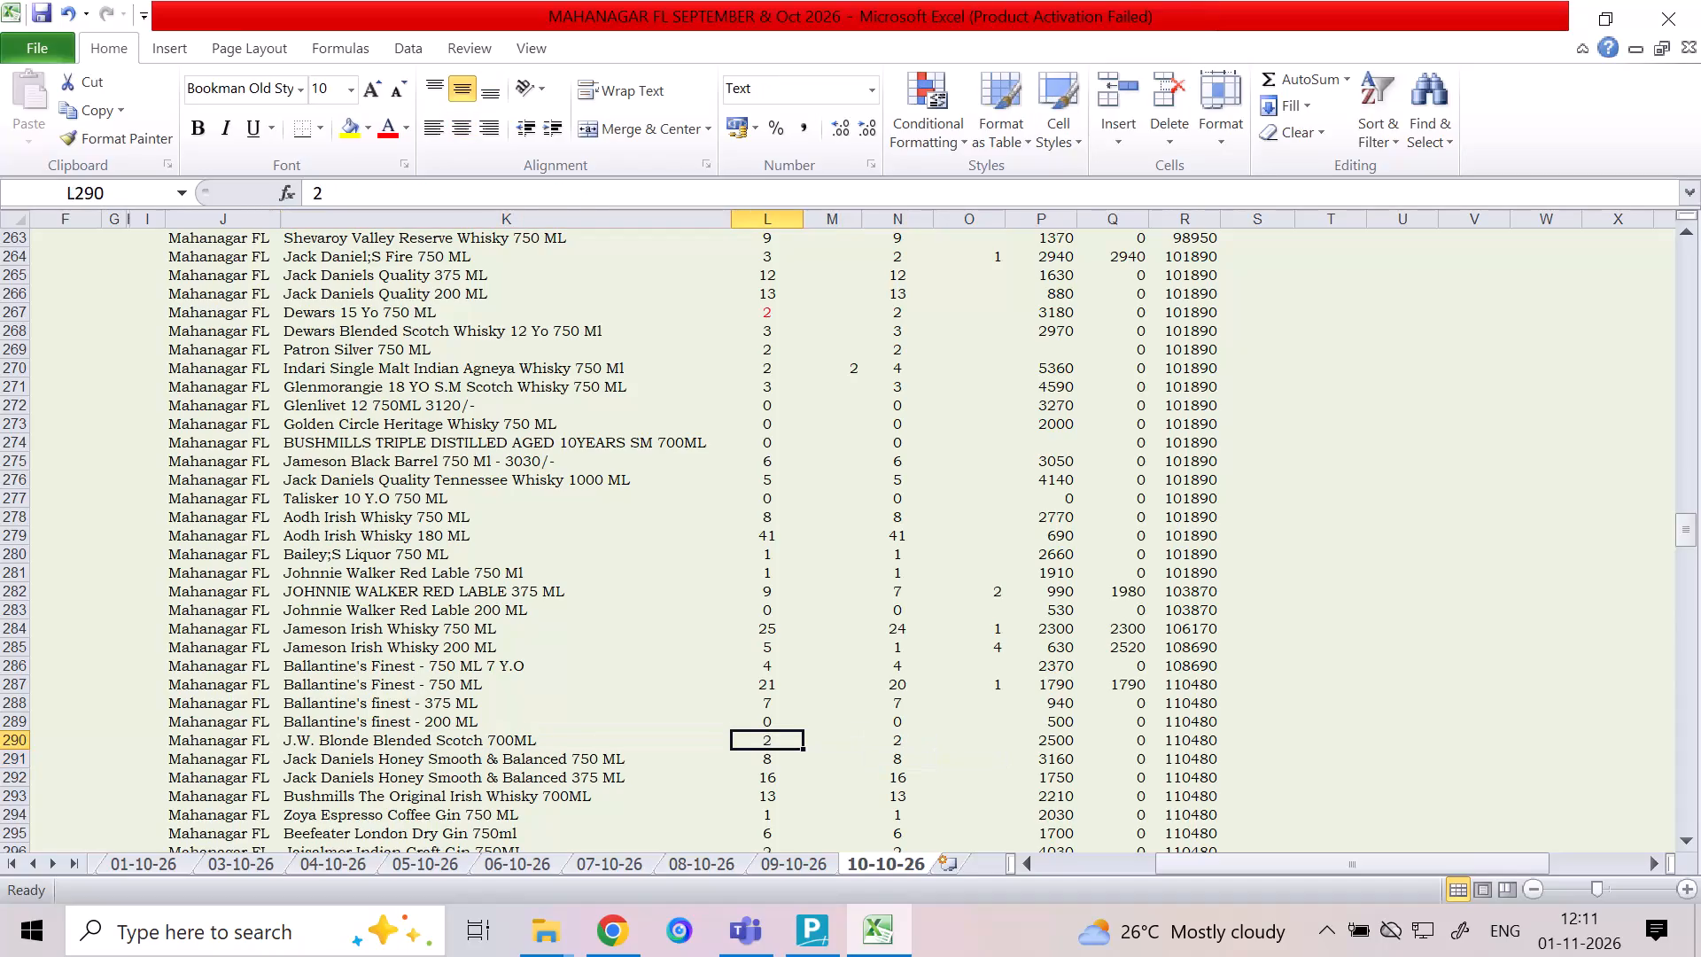
pyautogui.press('Left')
pyautogui.press('Right')
pyautogui.press('Right')
pyautogui.press('Right')
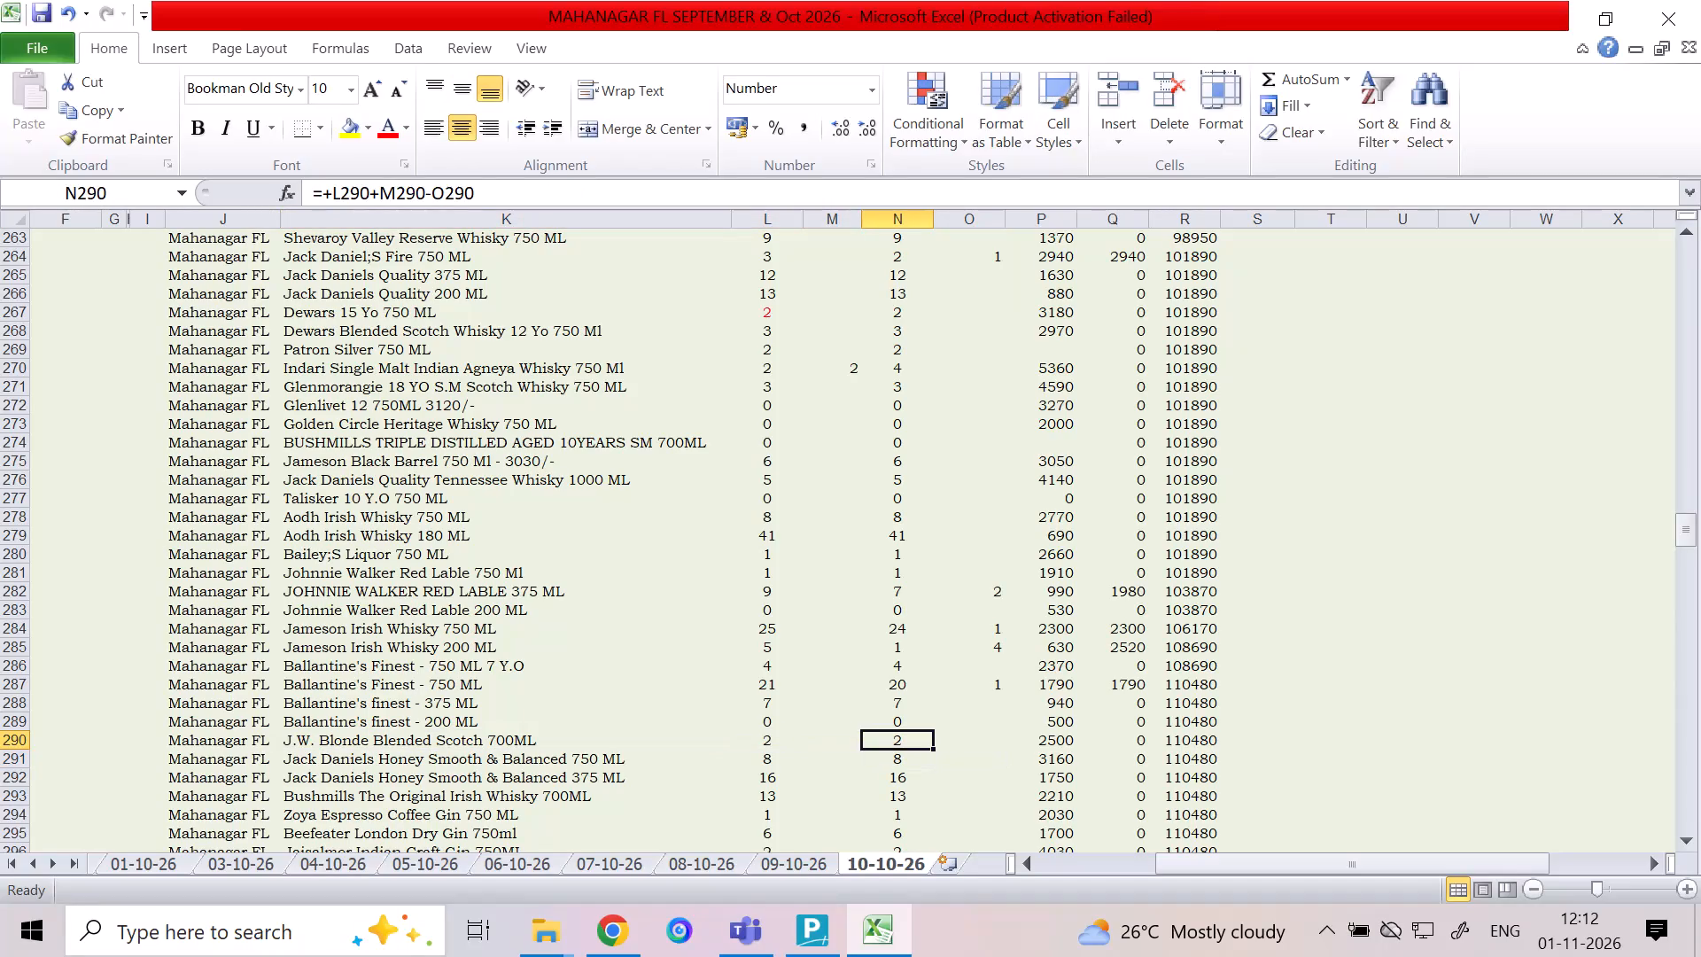
pyautogui.press('Right')
pyautogui.press('Down')
pyautogui.press('Up')
pyautogui.press('Left')
pyautogui.press('Left')
pyautogui.press('Left')
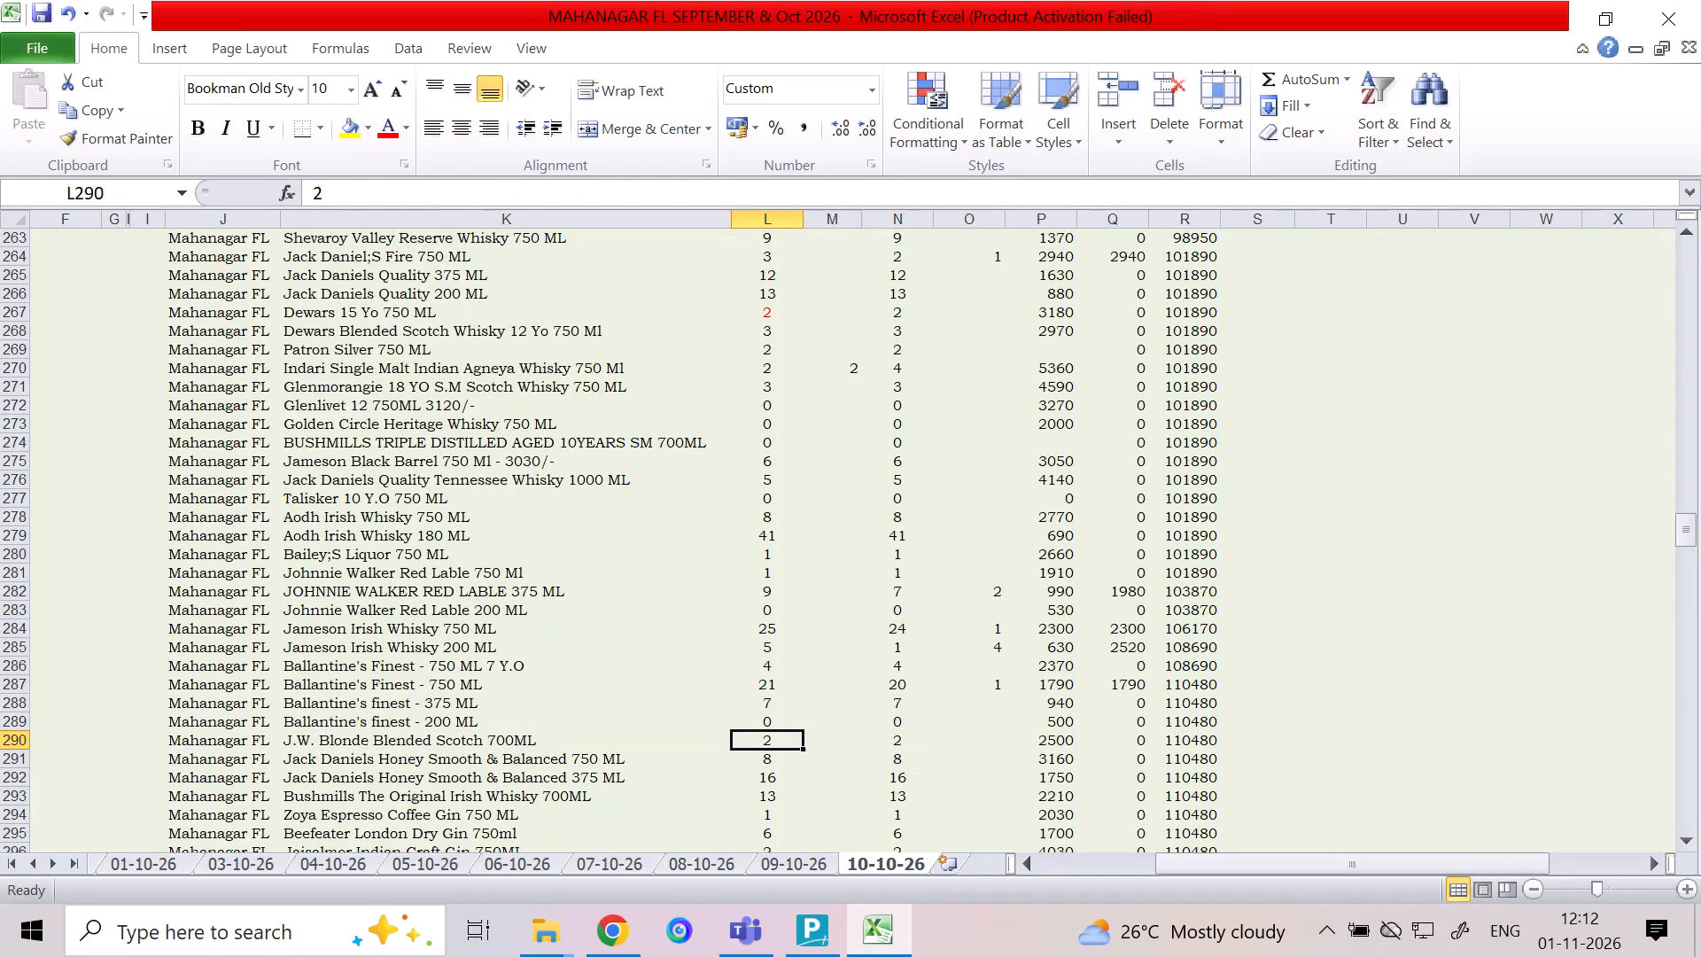
pyautogui.press('Right')
pyautogui.press('Right')
pyautogui.press('Right')
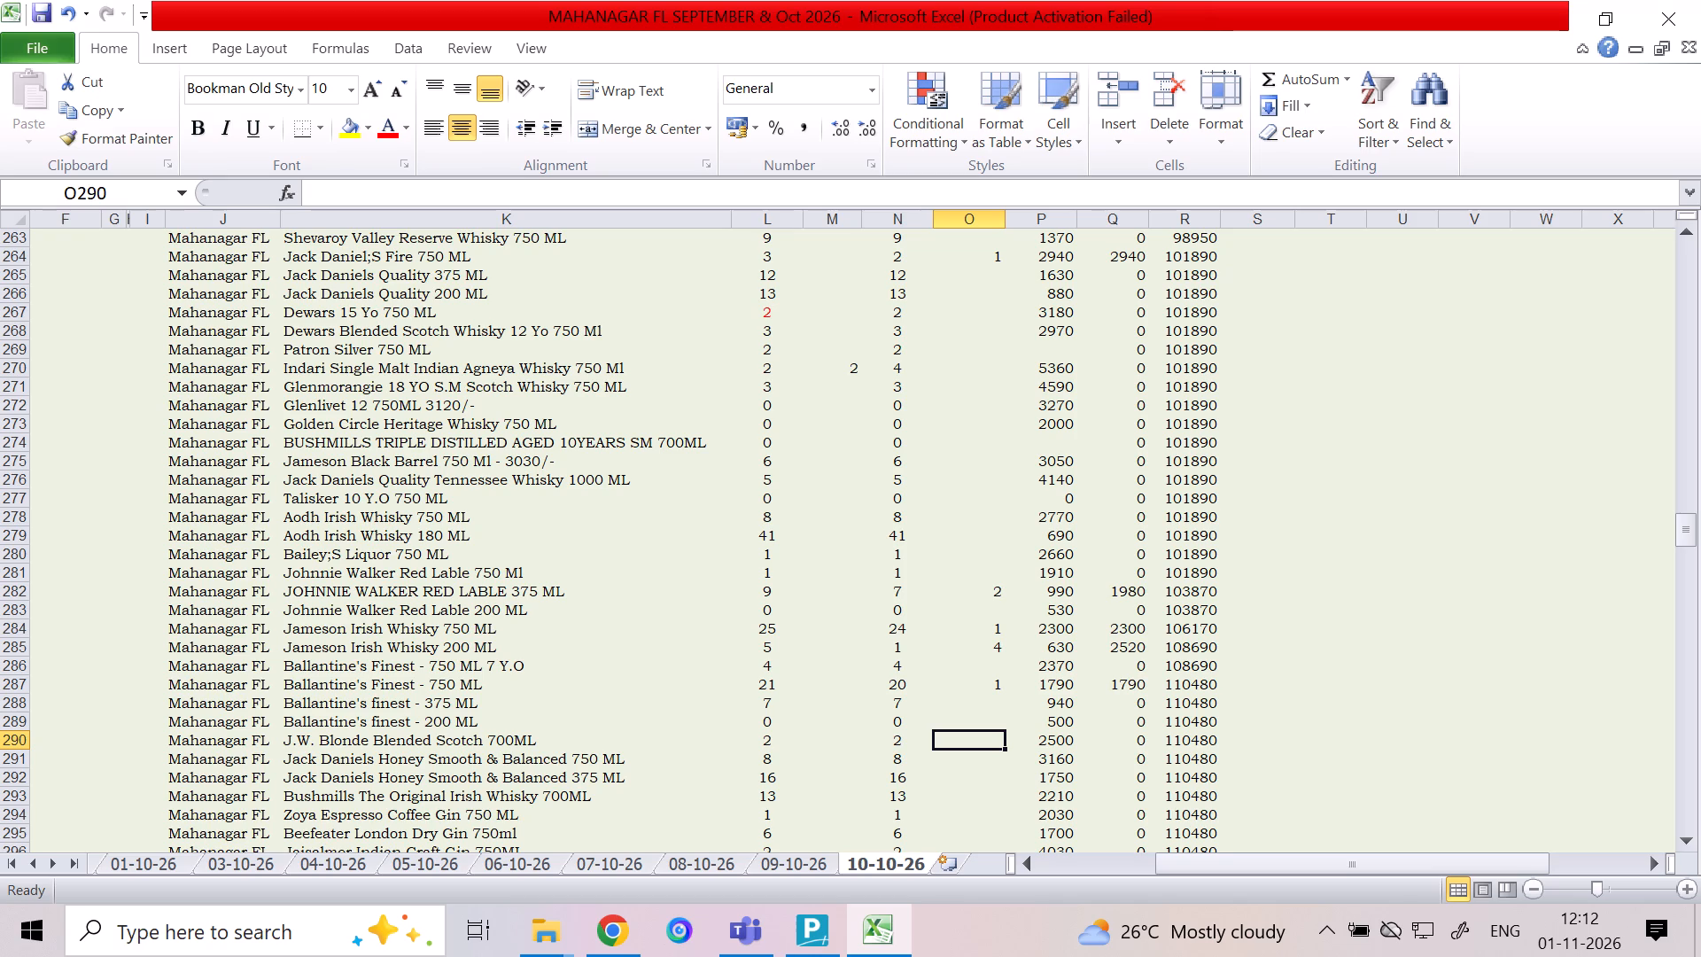
pyautogui.press('Left')
pyautogui.press('Left')
pyautogui.press('Left')
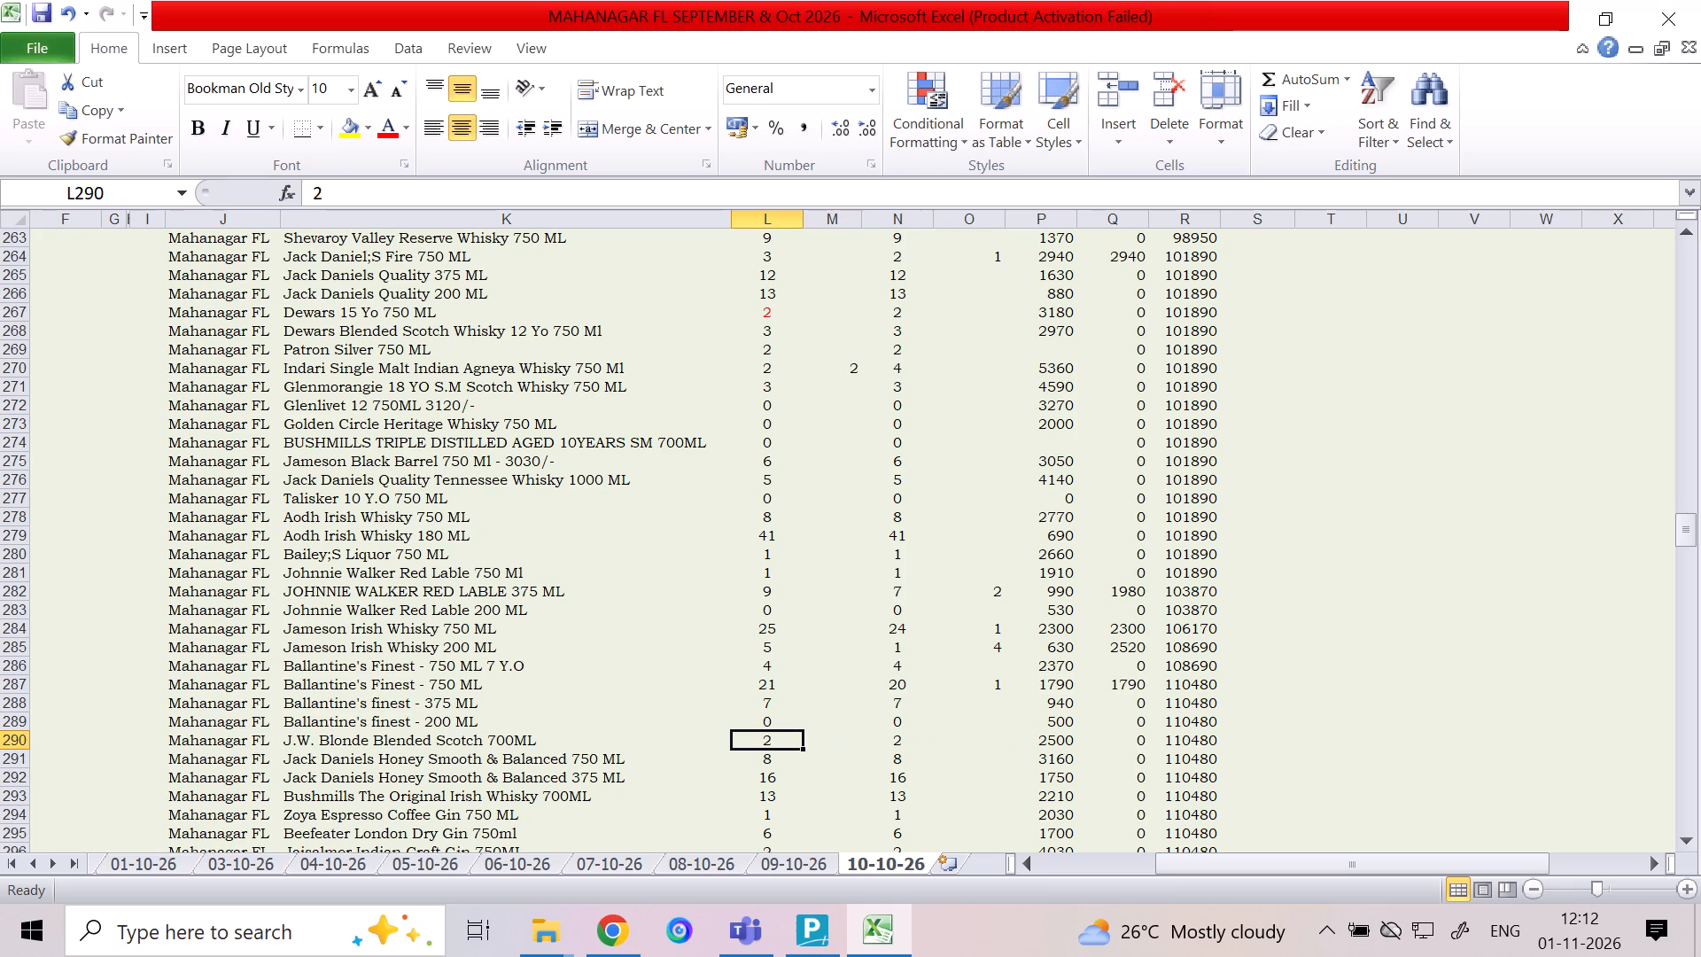
# Enter a column M quantity of 3 for Bombay Sapphire Dist London Dry Gin 750 ML.
pyautogui.press('Down')
pyautogui.press('Down')
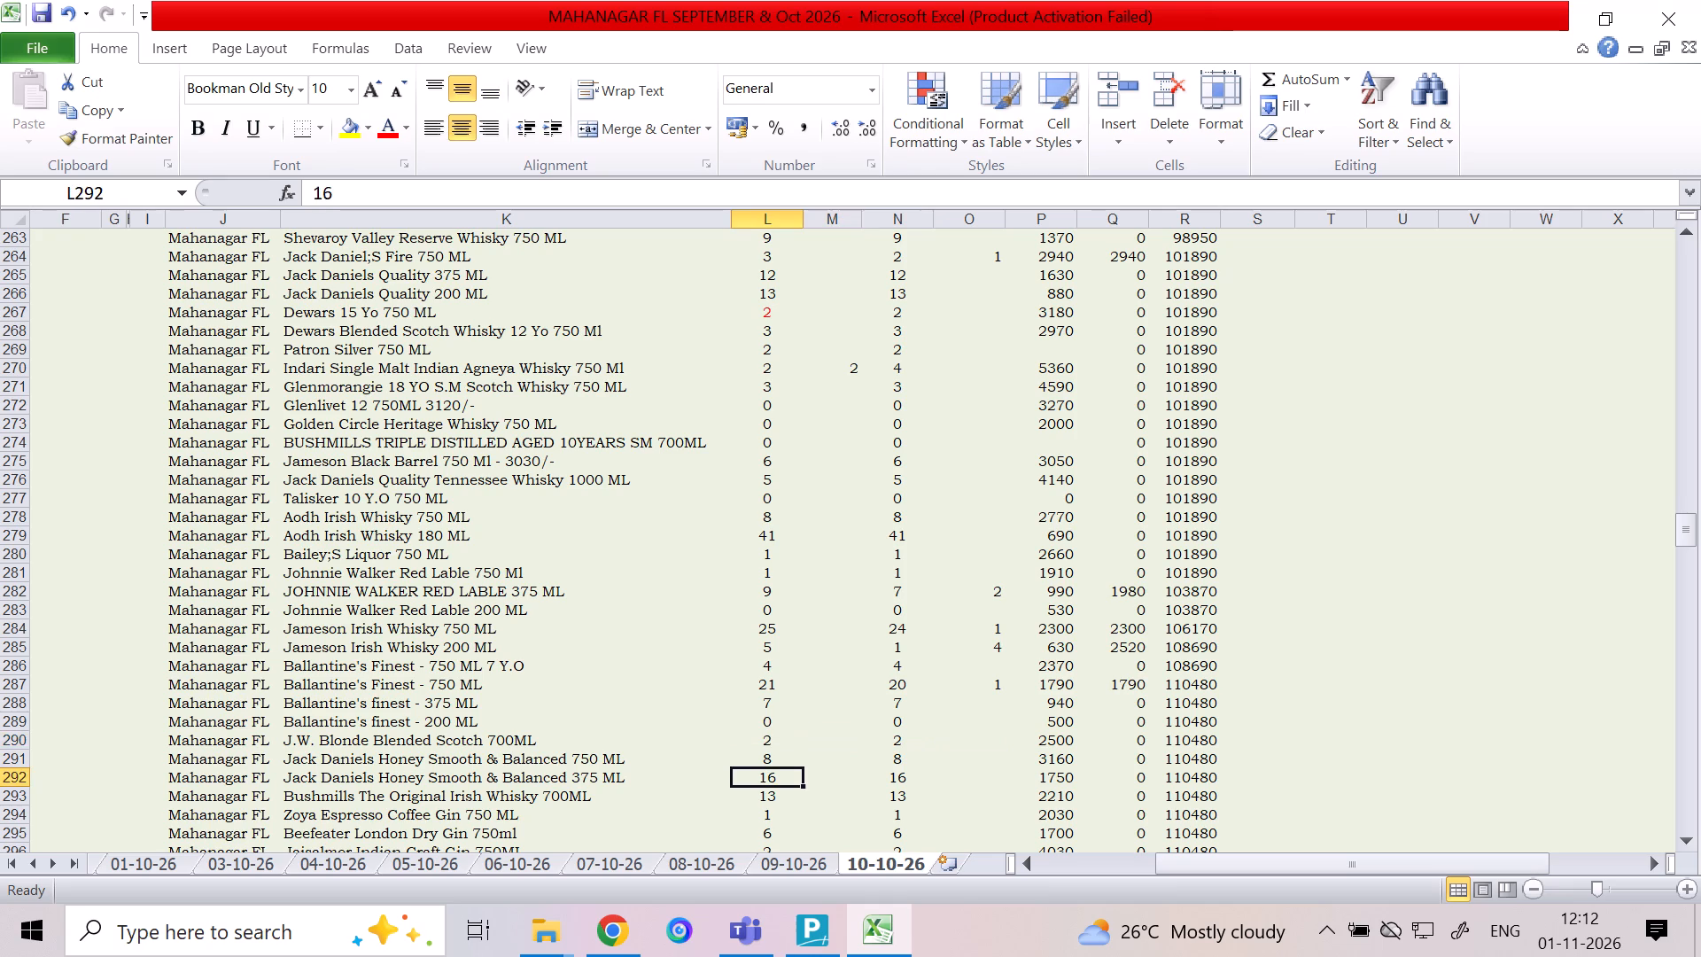
pyautogui.press('Down')
pyautogui.press('Down')
pyautogui.press('Down')
pyautogui.press('Down')
pyautogui.press('Down')
pyautogui.press('Down')
pyautogui.press('Down')
pyautogui.press('Down')
pyautogui.press('Up')
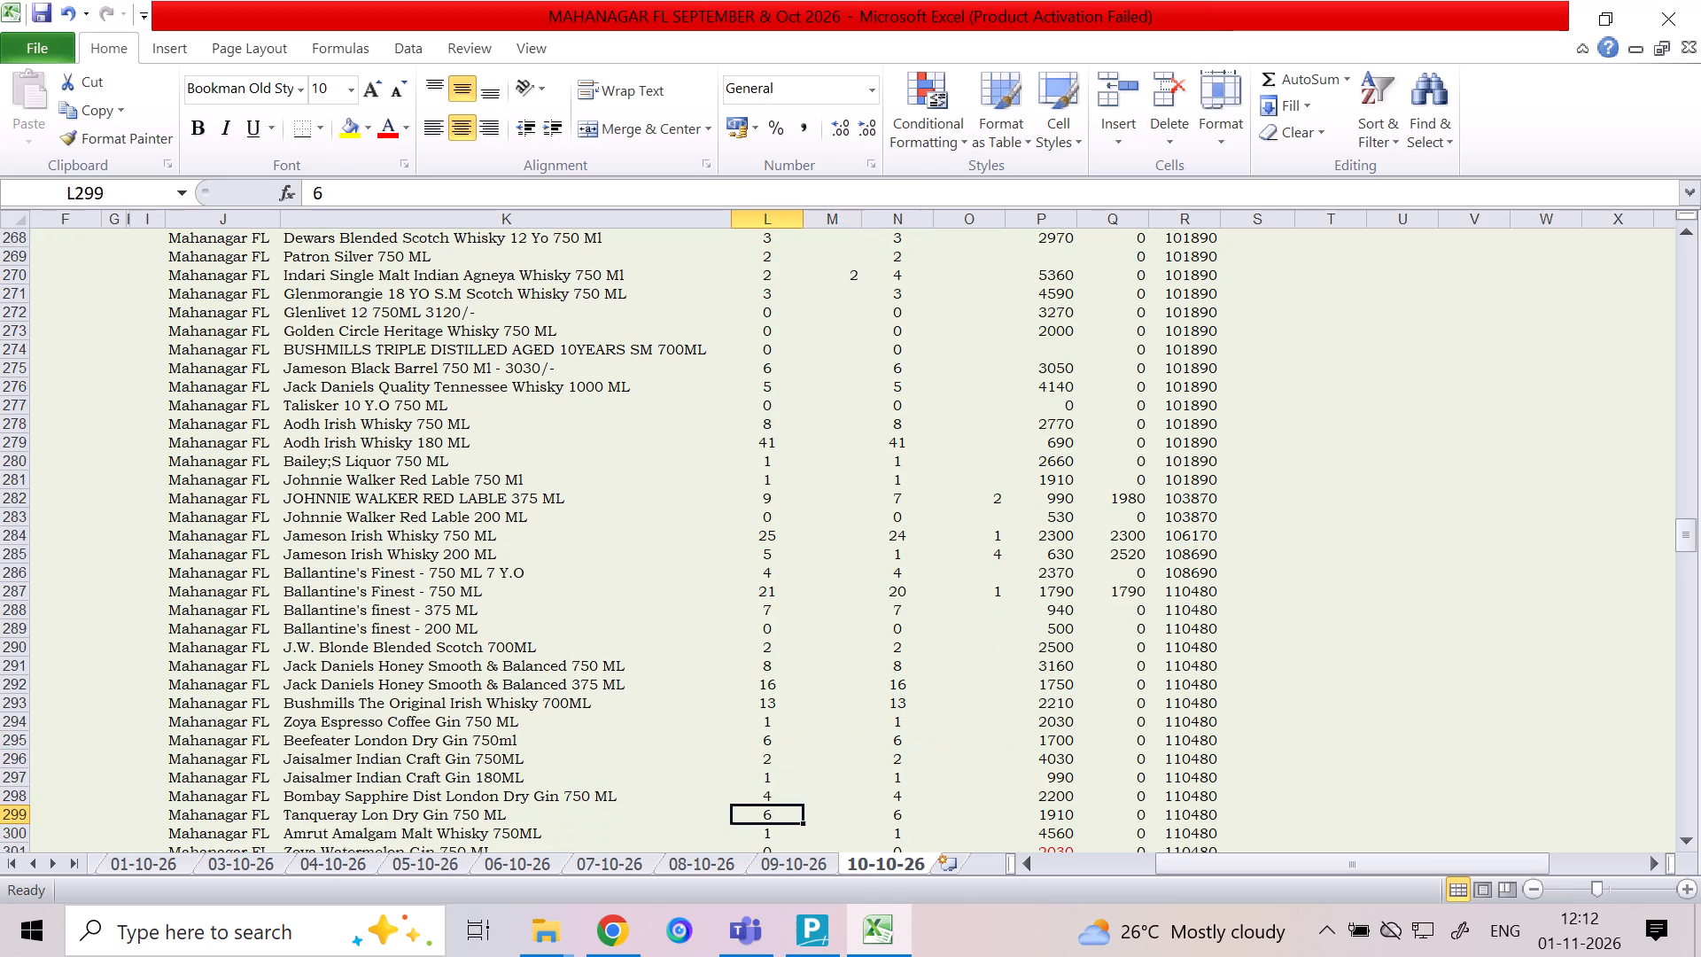
pyautogui.press('Left')
pyautogui.press('Up')
pyautogui.press('Right')
pyautogui.press('Right')
pyautogui.press('Right')
pyautogui.press('Right')
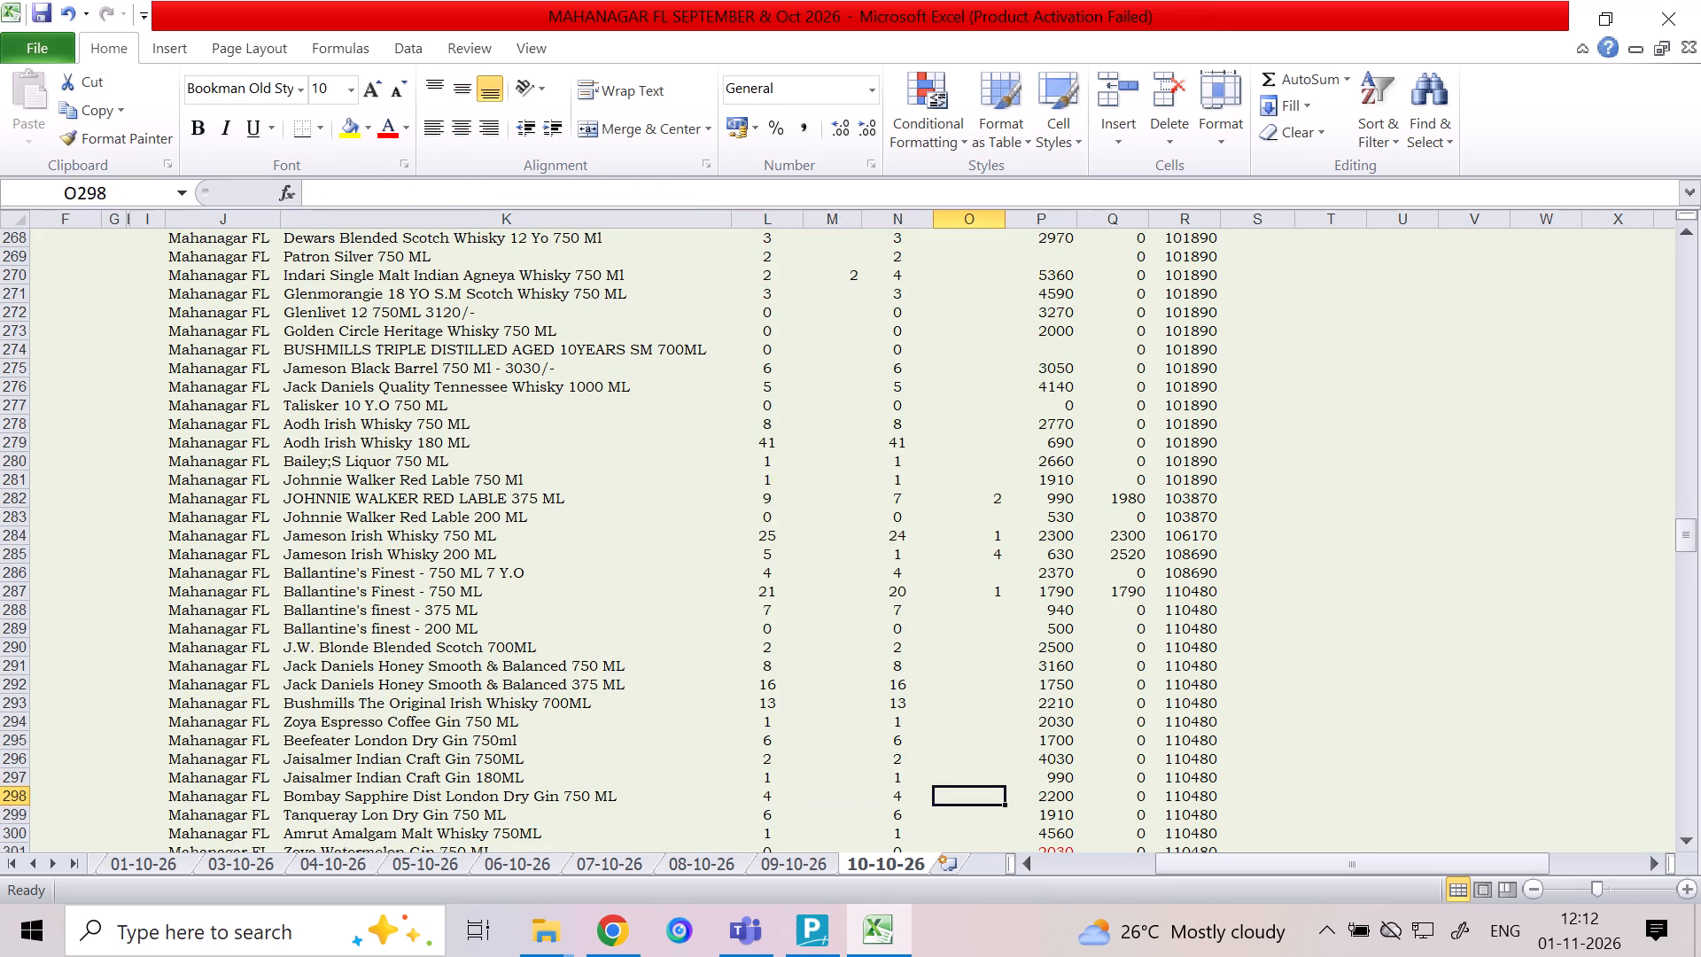
pyautogui.press('3')
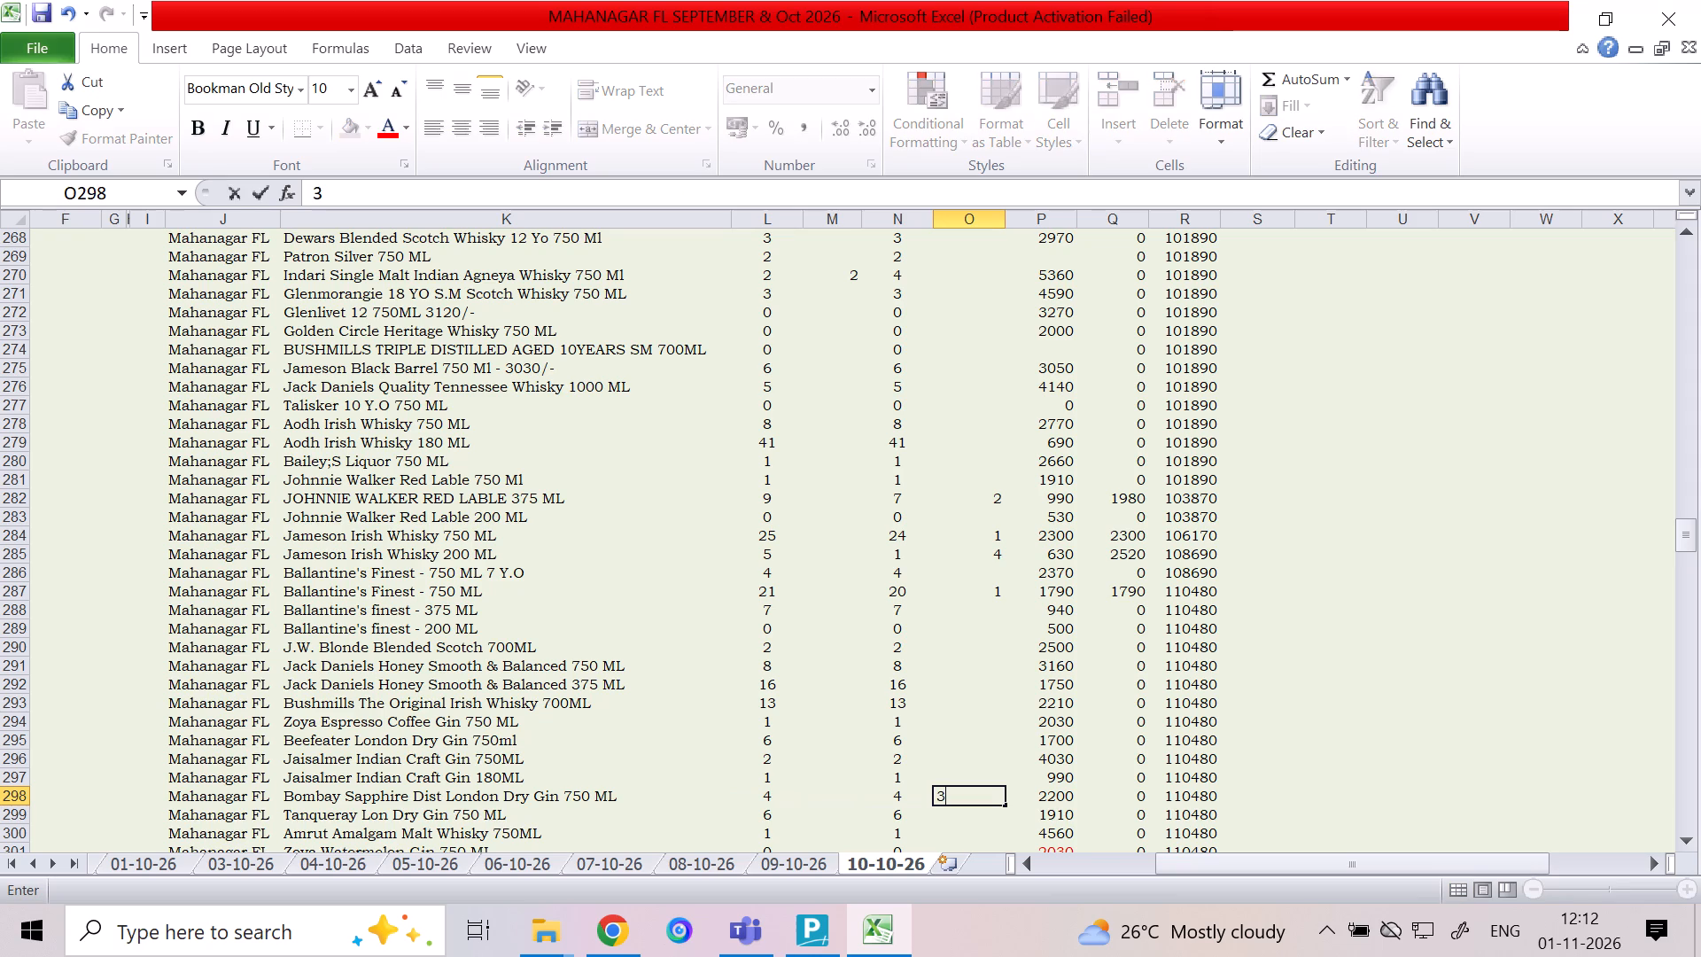
pyautogui.press('BackSpace')
pyautogui.press('Down')
pyautogui.press('Up')
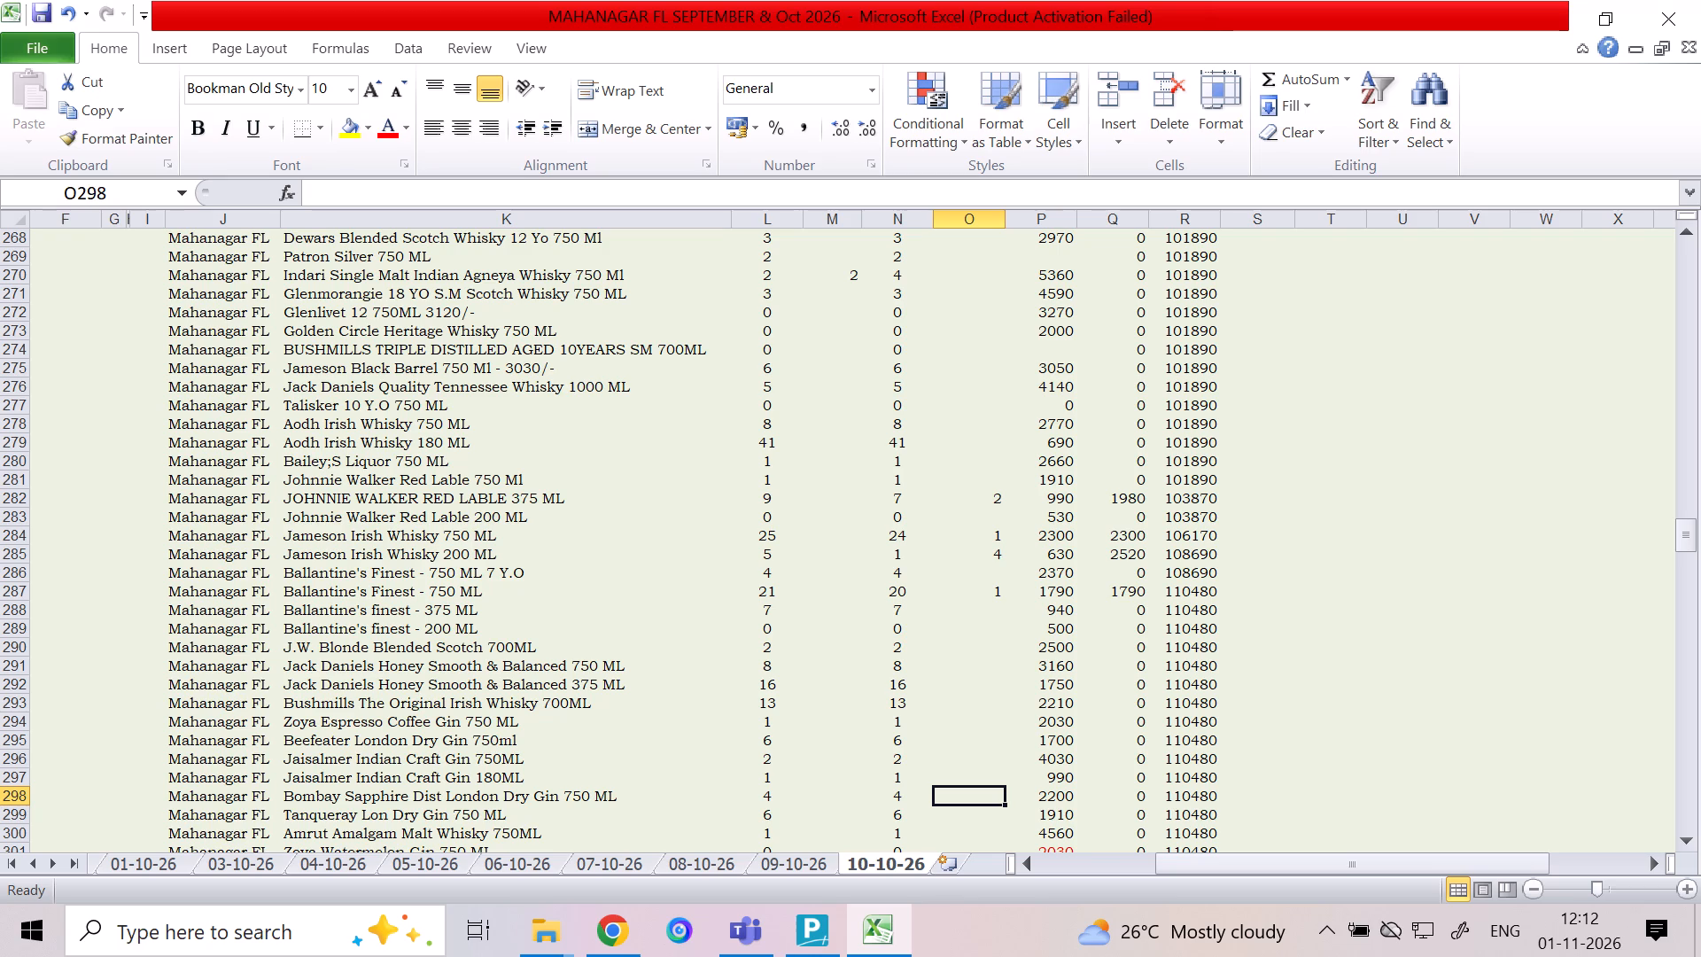
pyautogui.press('Left')
pyautogui.press('Left')
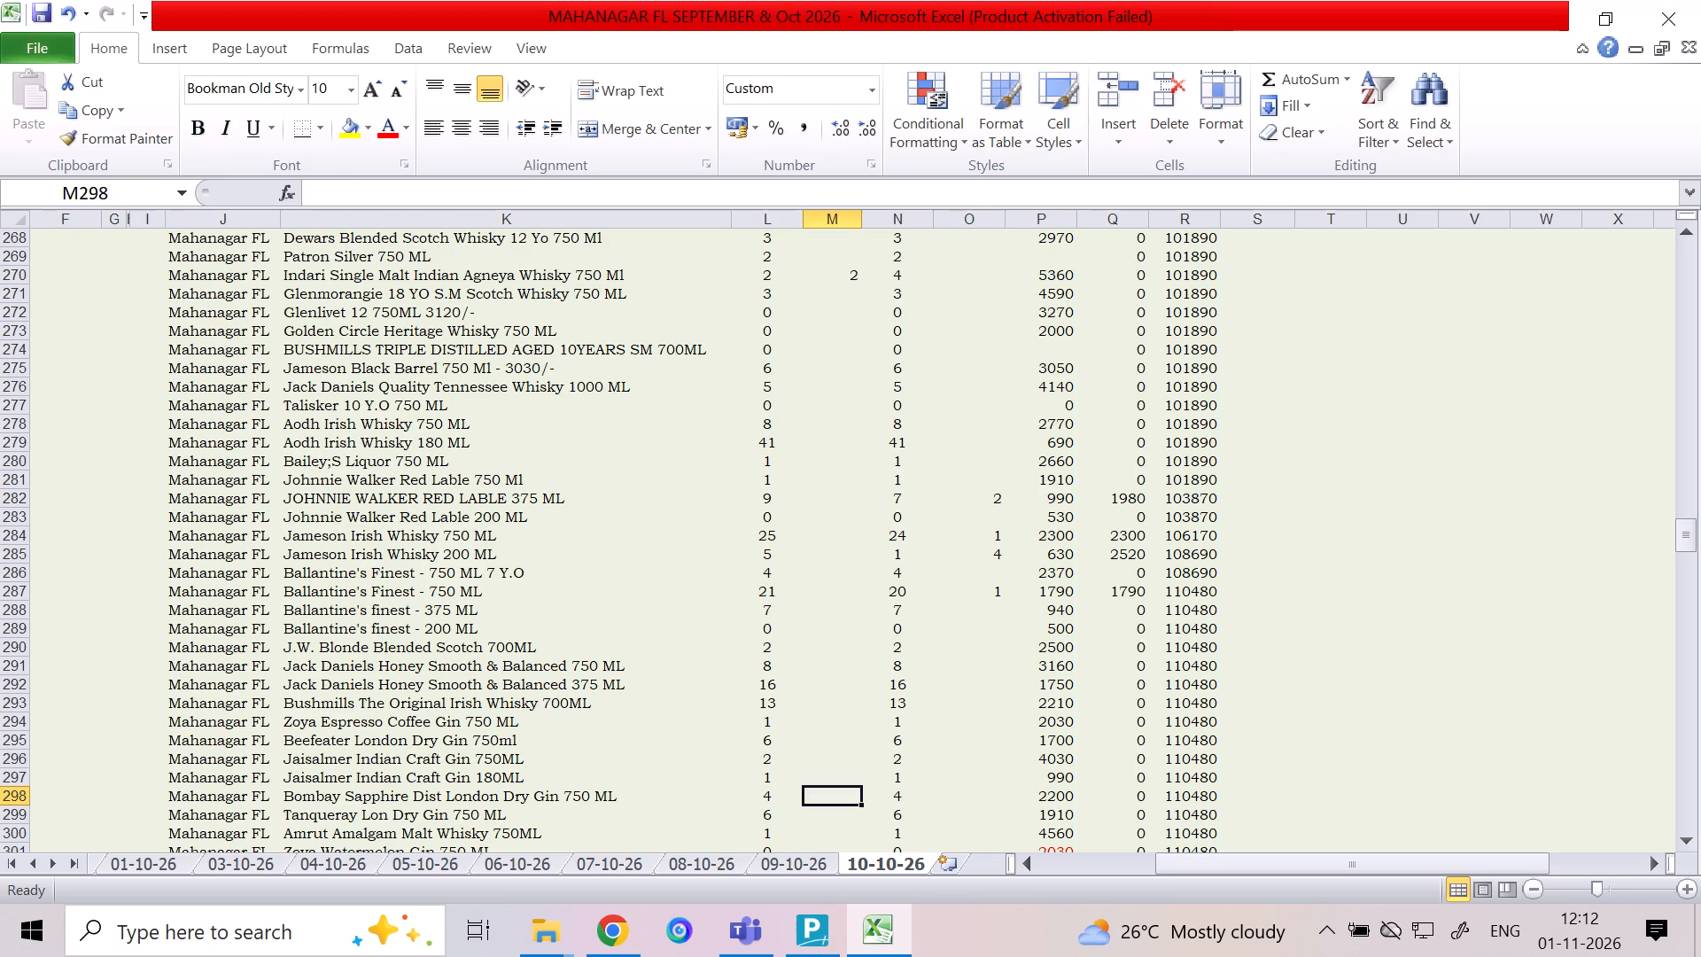
pyautogui.press('3')
# Enter a column O quantity of 3 for Bombay Sapphire Dist London Dry Gin 750 ML.
pyautogui.press('Right')
pyautogui.press('Right')
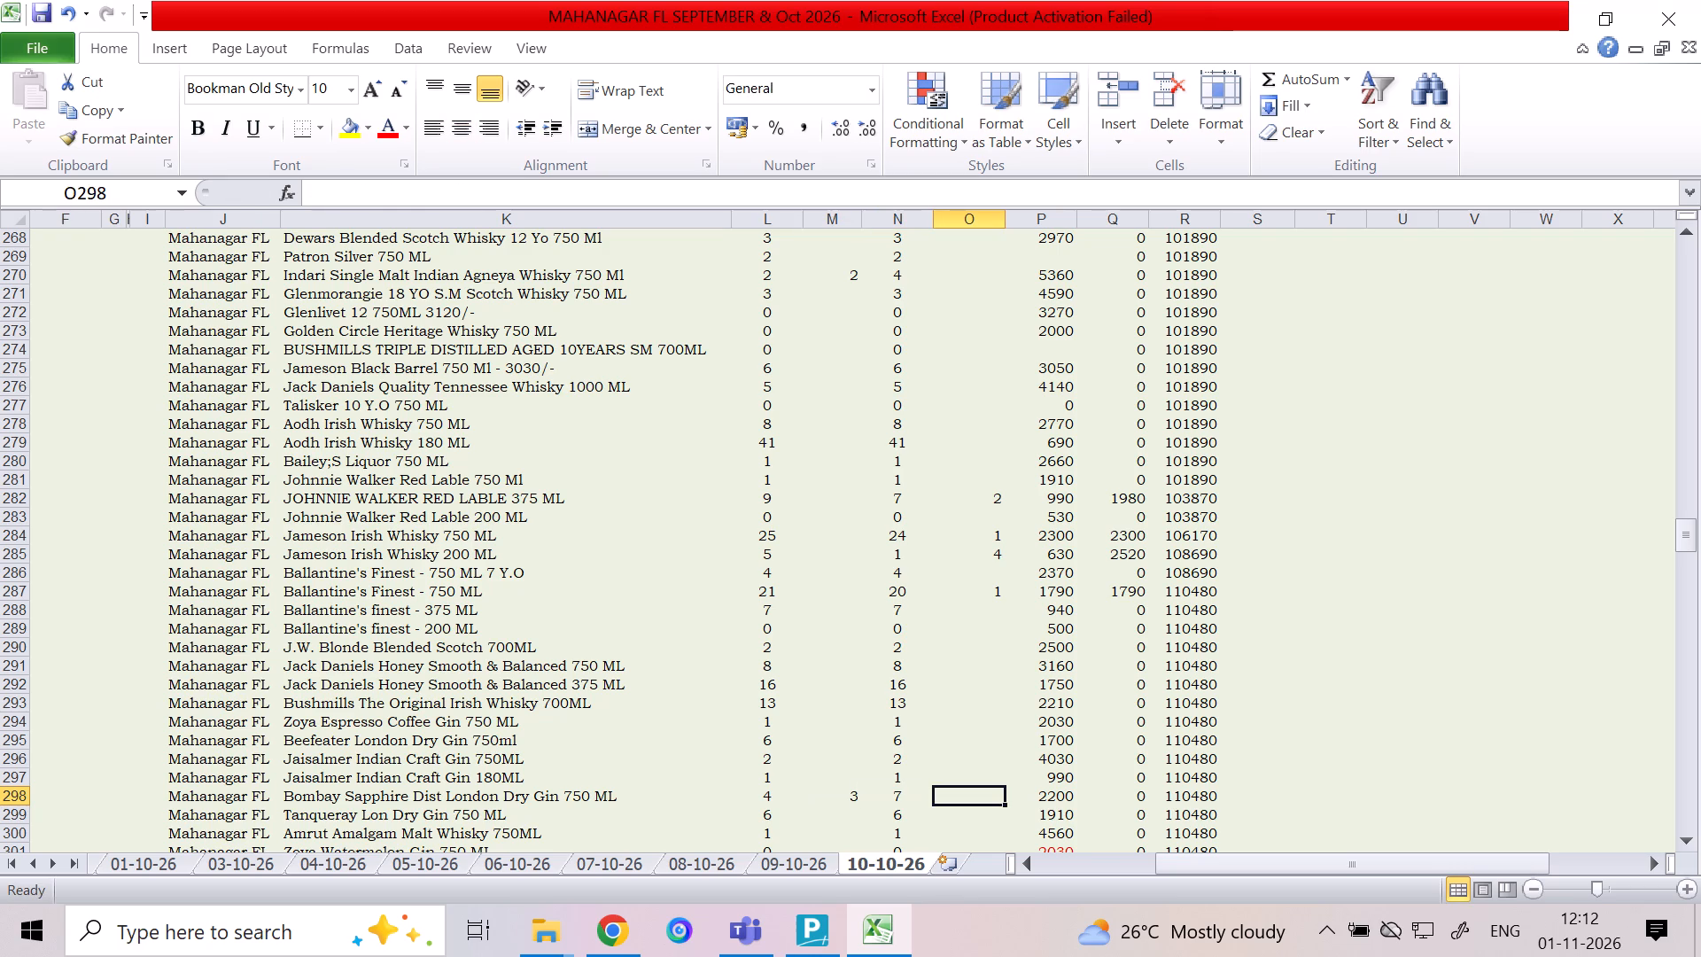
pyautogui.press('3')
pyautogui.press('Down')
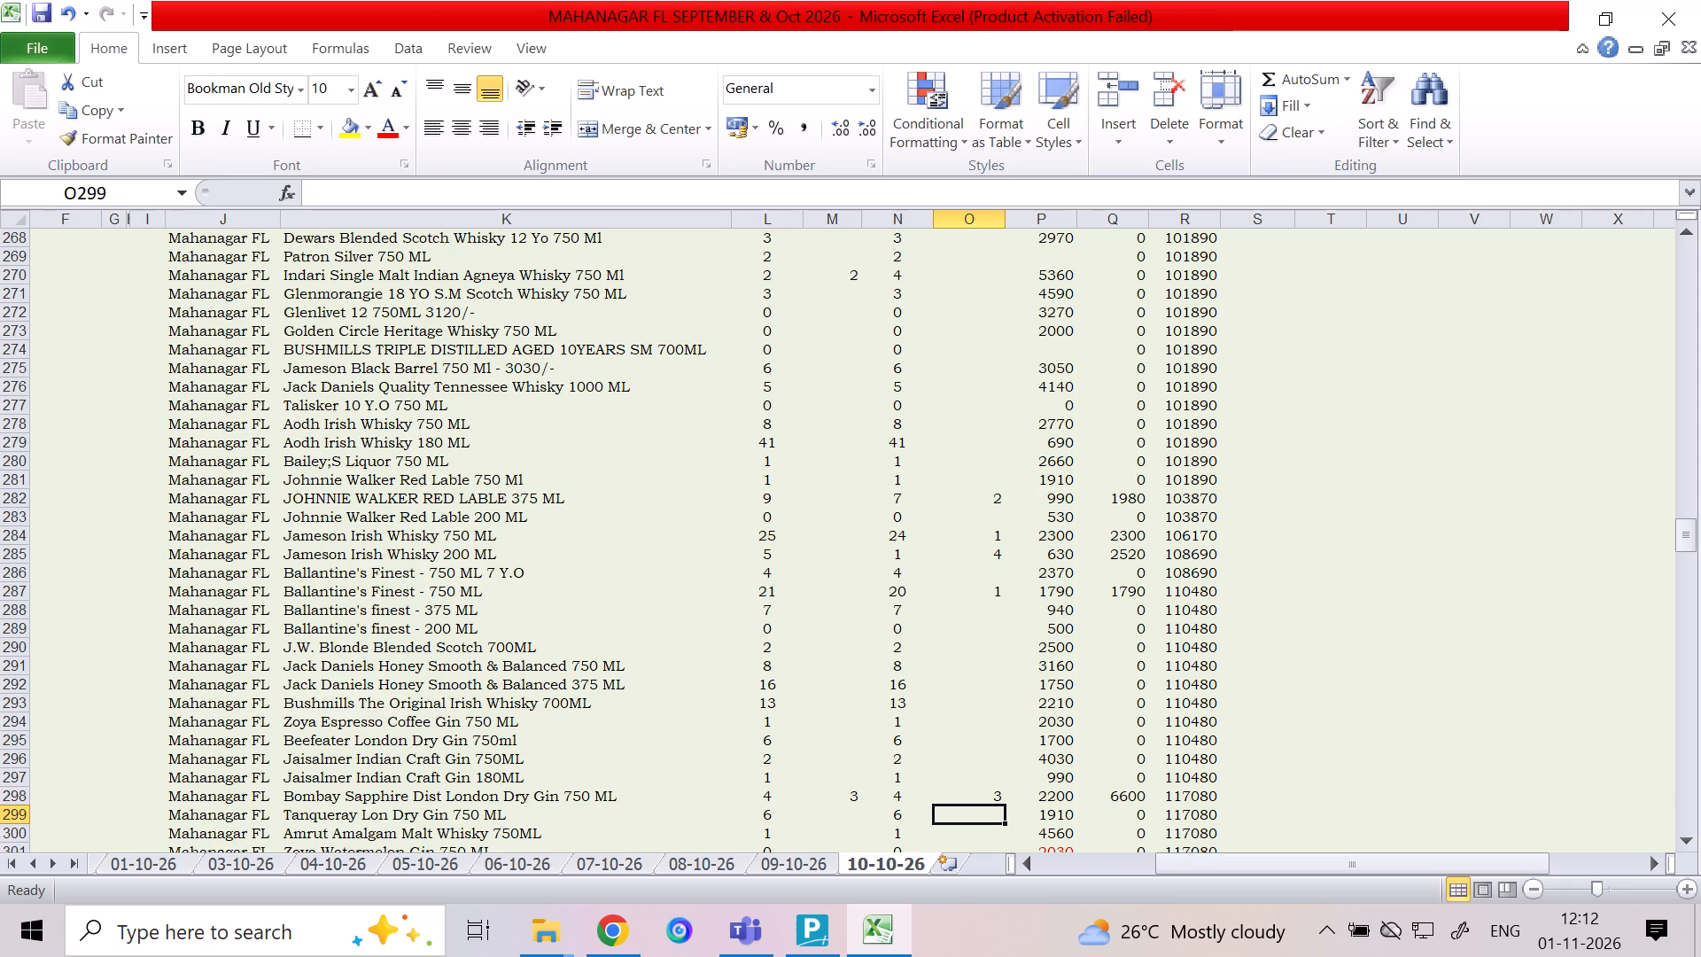
# Enter a column M quantity of 12 for BOHO Deluxe Blended WHISKY 750ml.
pyautogui.press('Down')
pyautogui.press('Down')
pyautogui.press('Down')
pyautogui.press('Down')
pyautogui.press('Down')
pyautogui.press('Down')
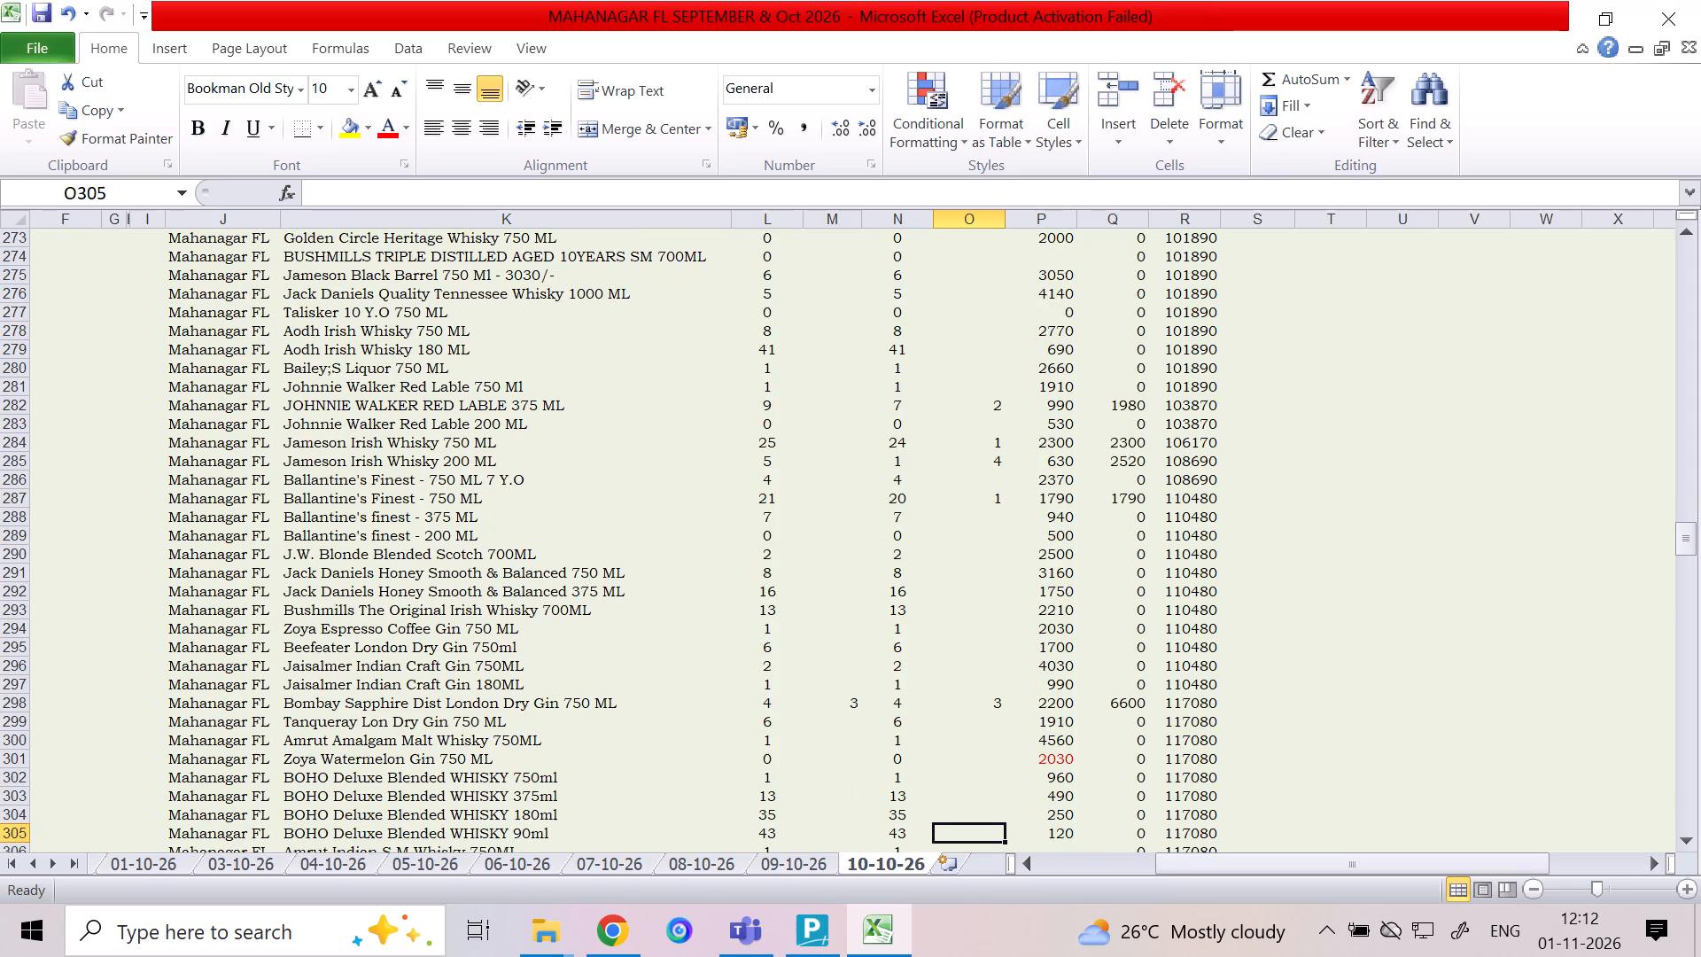
pyautogui.press('Up')
pyautogui.press('Up')
pyautogui.press('Up')
pyautogui.press('Left')
pyautogui.press('Left')
pyautogui.press('Left')
pyautogui.press('Left')
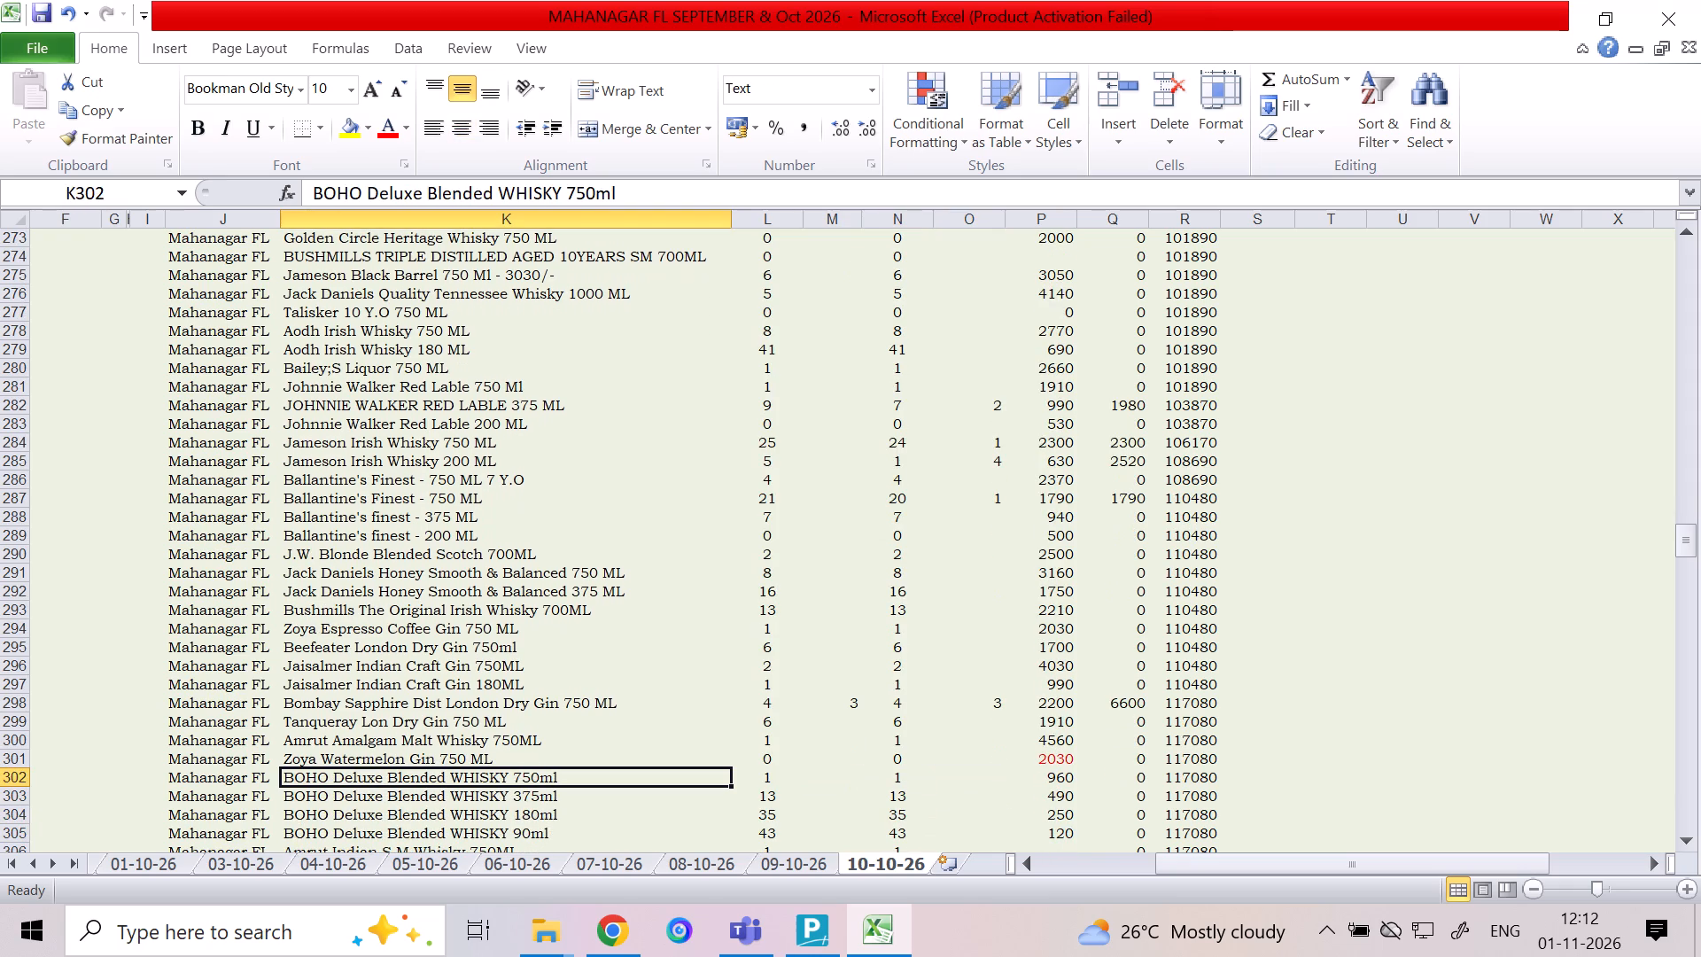
pyautogui.press('Right')
pyautogui.press('Right')
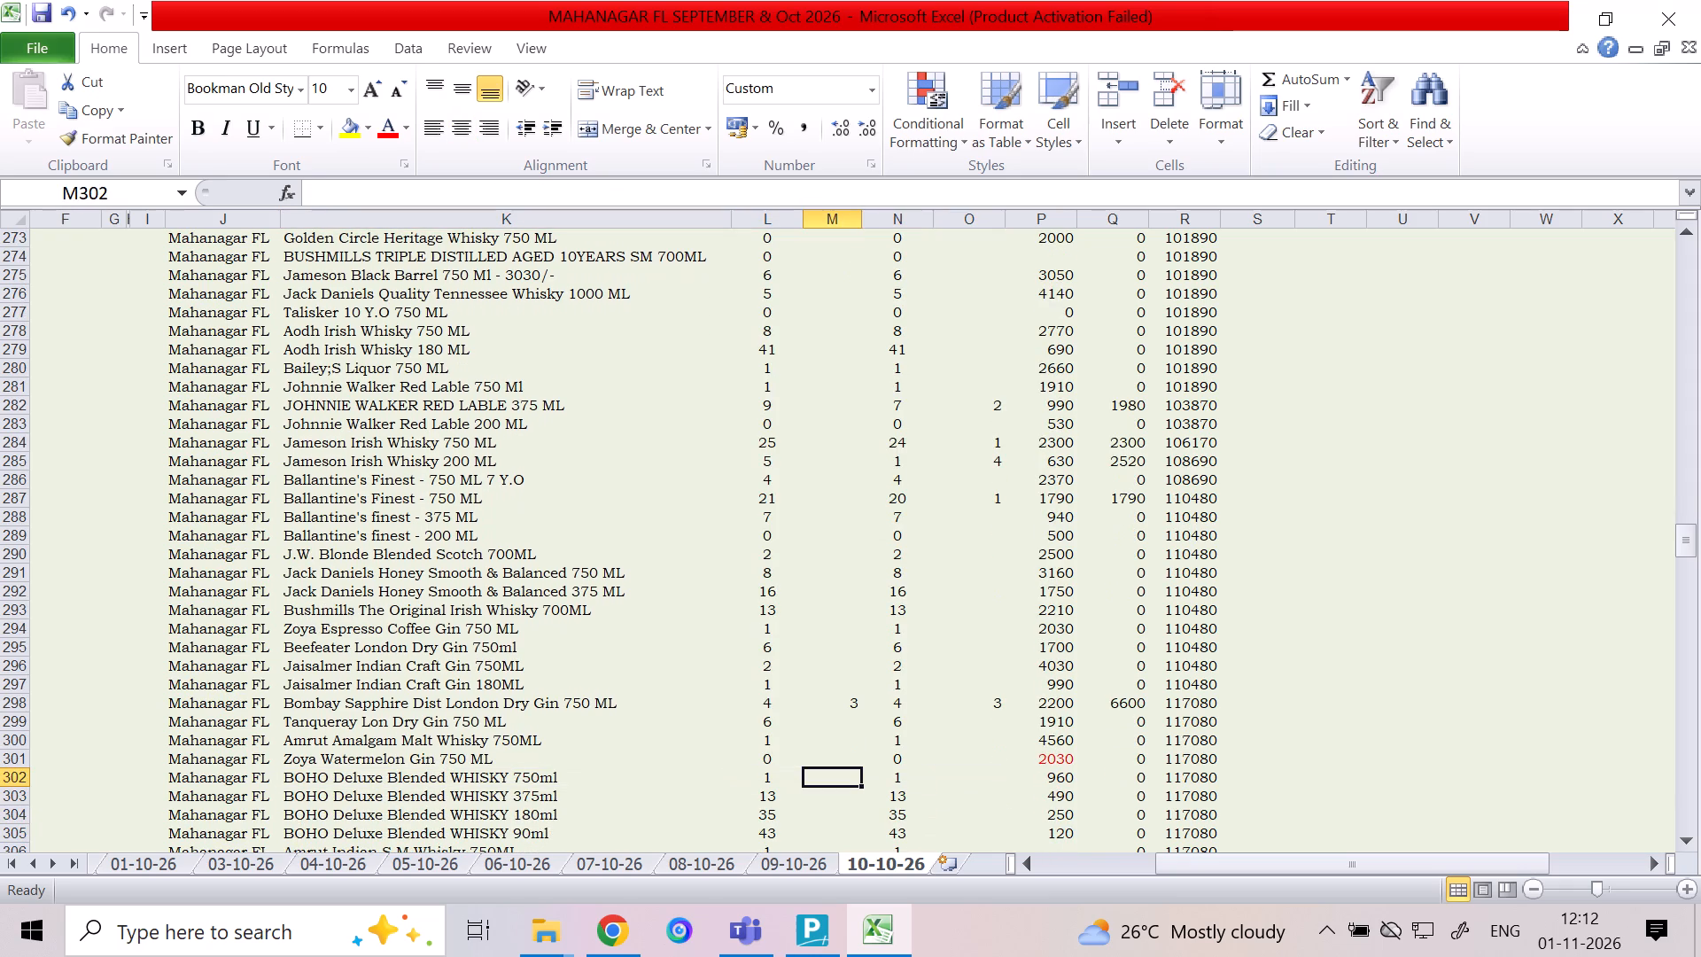
pyautogui.write('12')
pyautogui.press('Down')
pyautogui.press('Up')
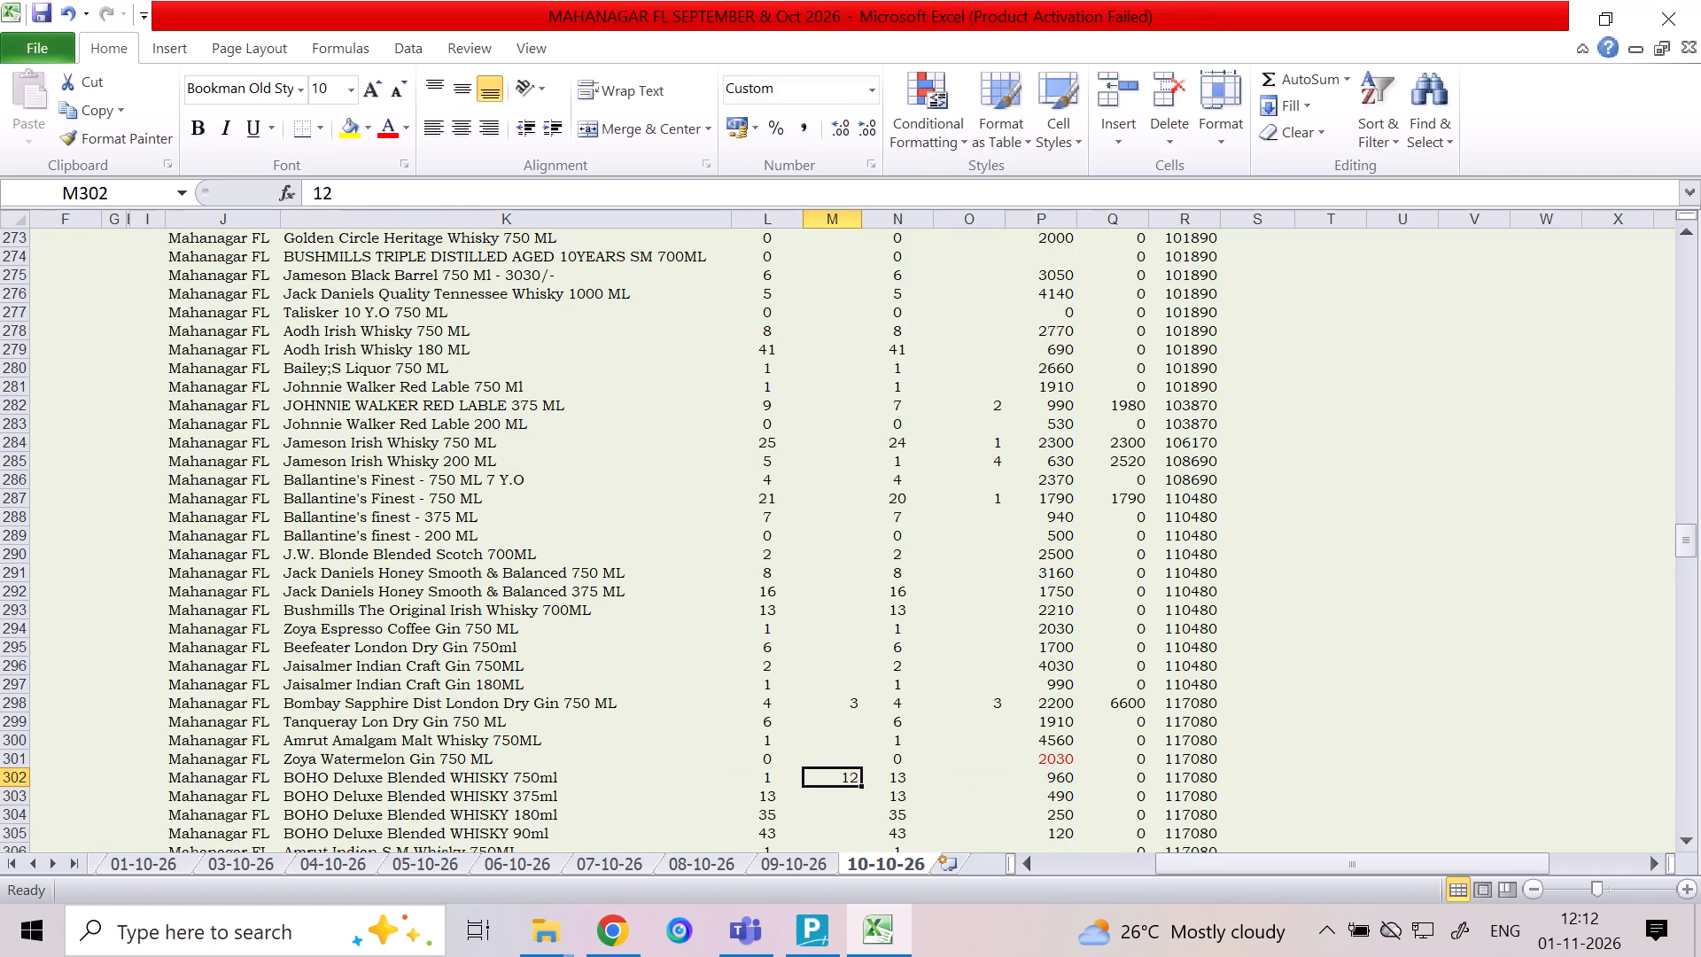
# Enter column O quantities of 2 for BOHO Deluxe Blended WHISKY 375ml and 4 for the 180ml row.
pyautogui.press('Right')
pyautogui.press('Right')
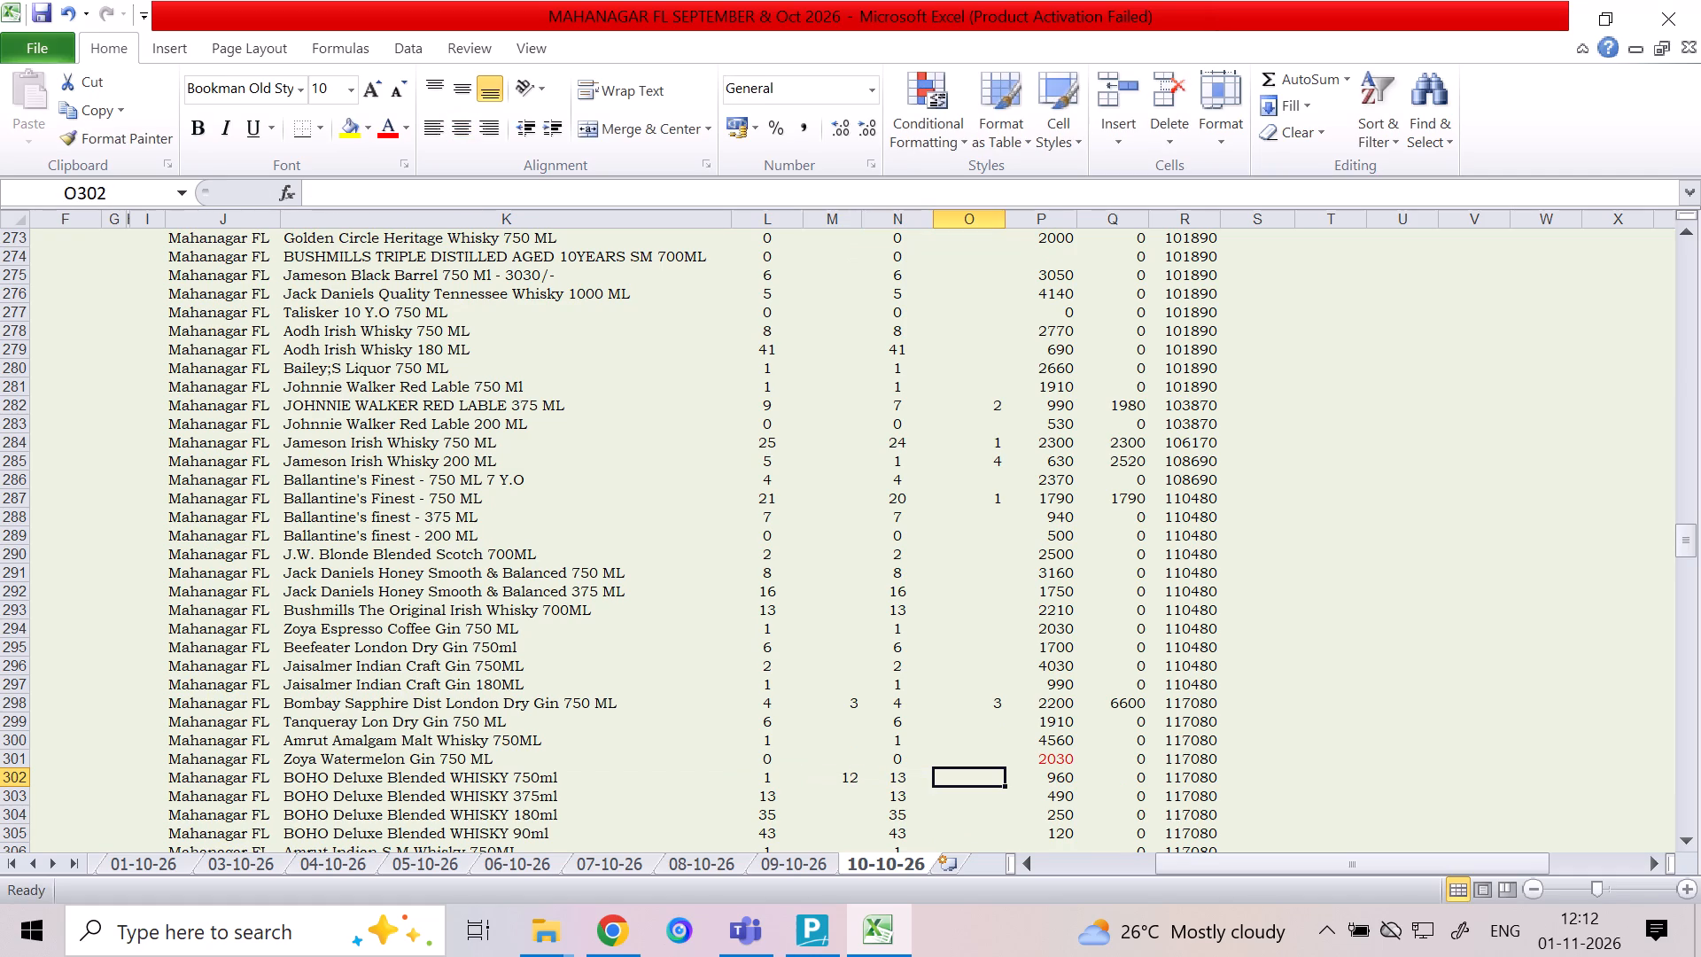
pyautogui.press('Down')
pyautogui.press('2')
pyautogui.press('Down')
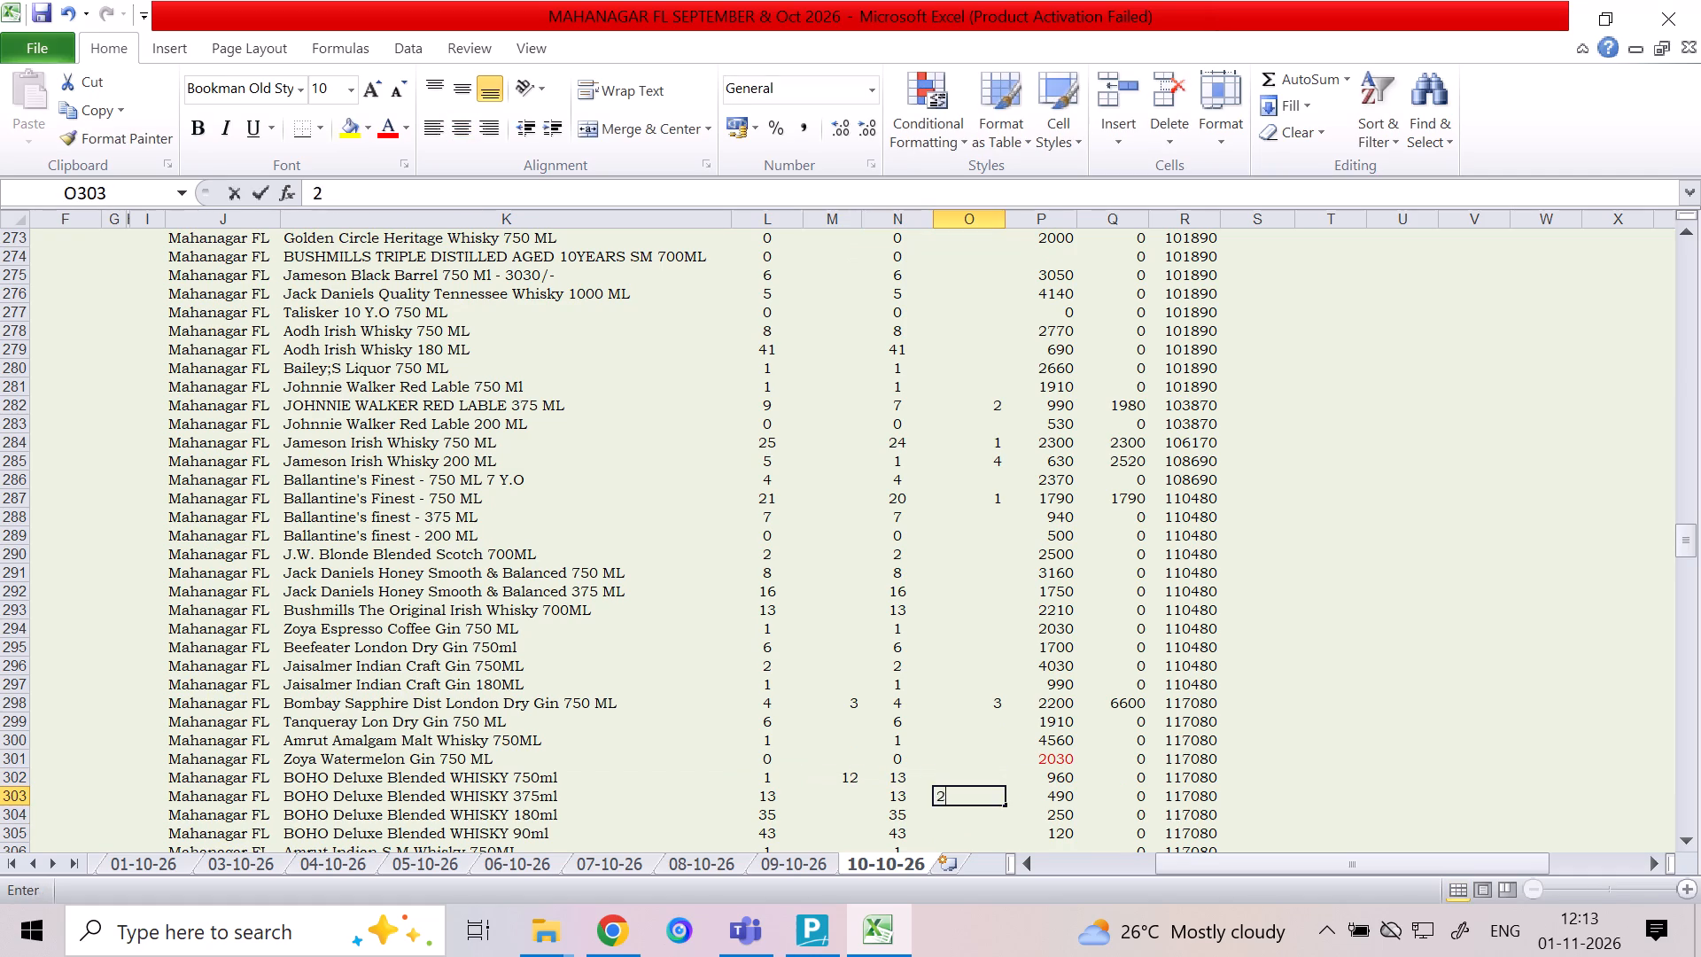
pyautogui.press('4')
pyautogui.press('Down')
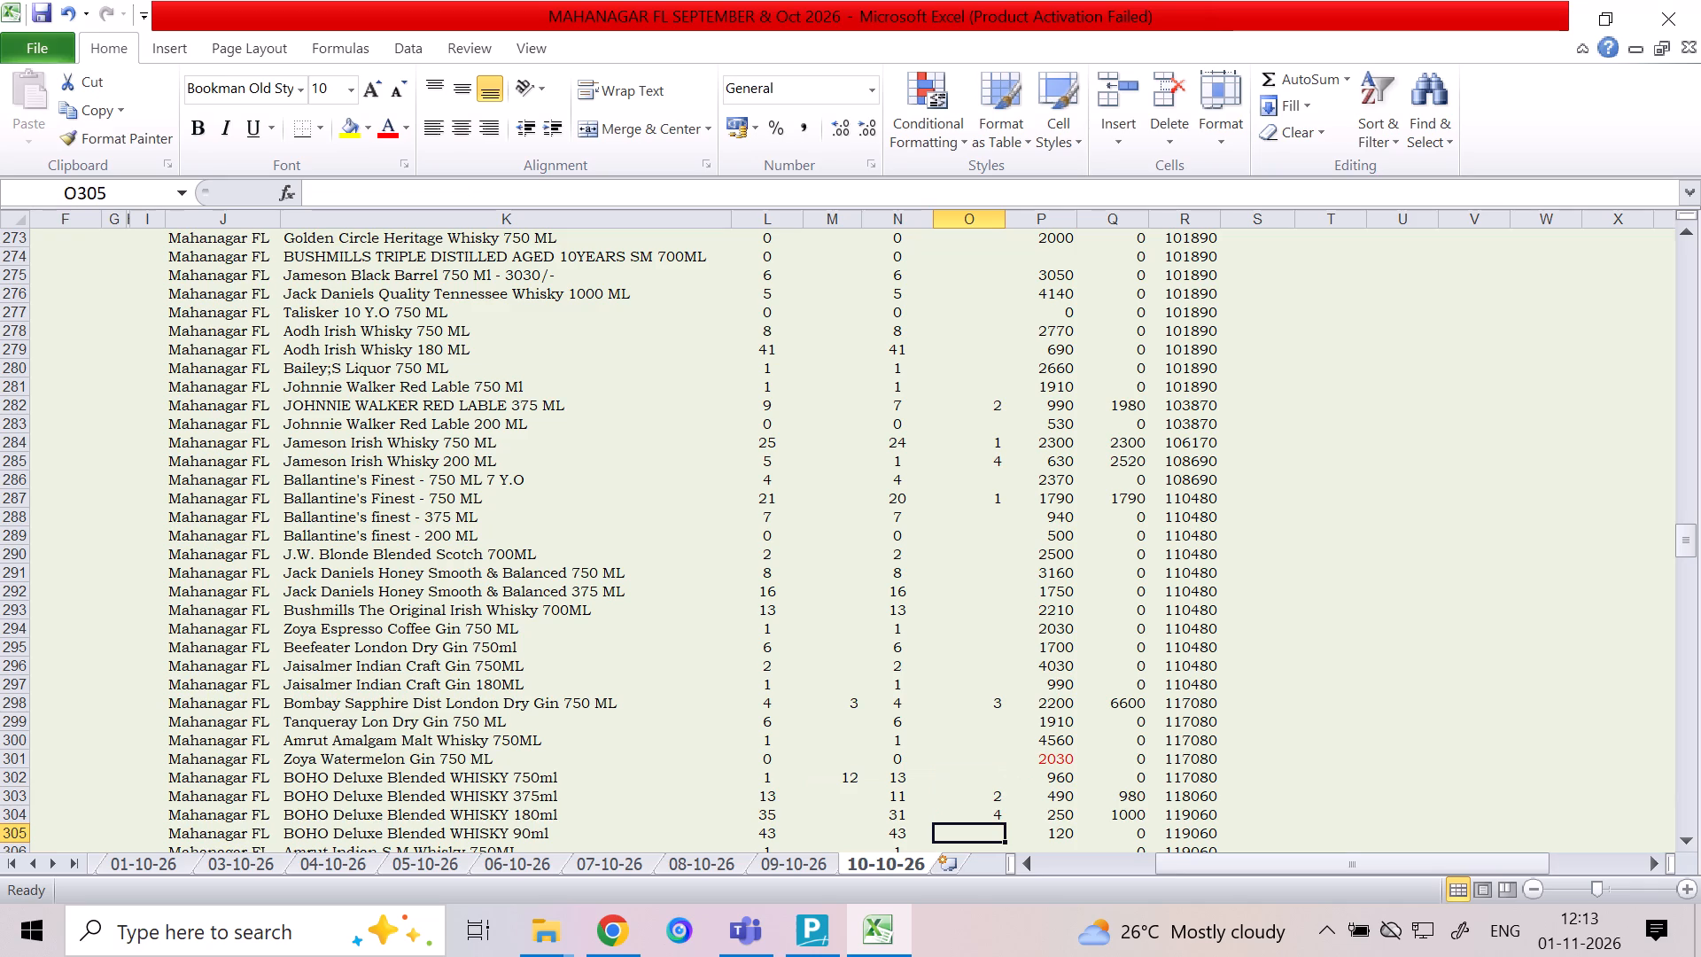
# Enter a column O quantity of 1 for Jagermeister Liqueur 375 ML.
pyautogui.press('Down')
pyautogui.press('Down')
pyautogui.press('Down')
pyautogui.press('Down')
pyautogui.press('Down')
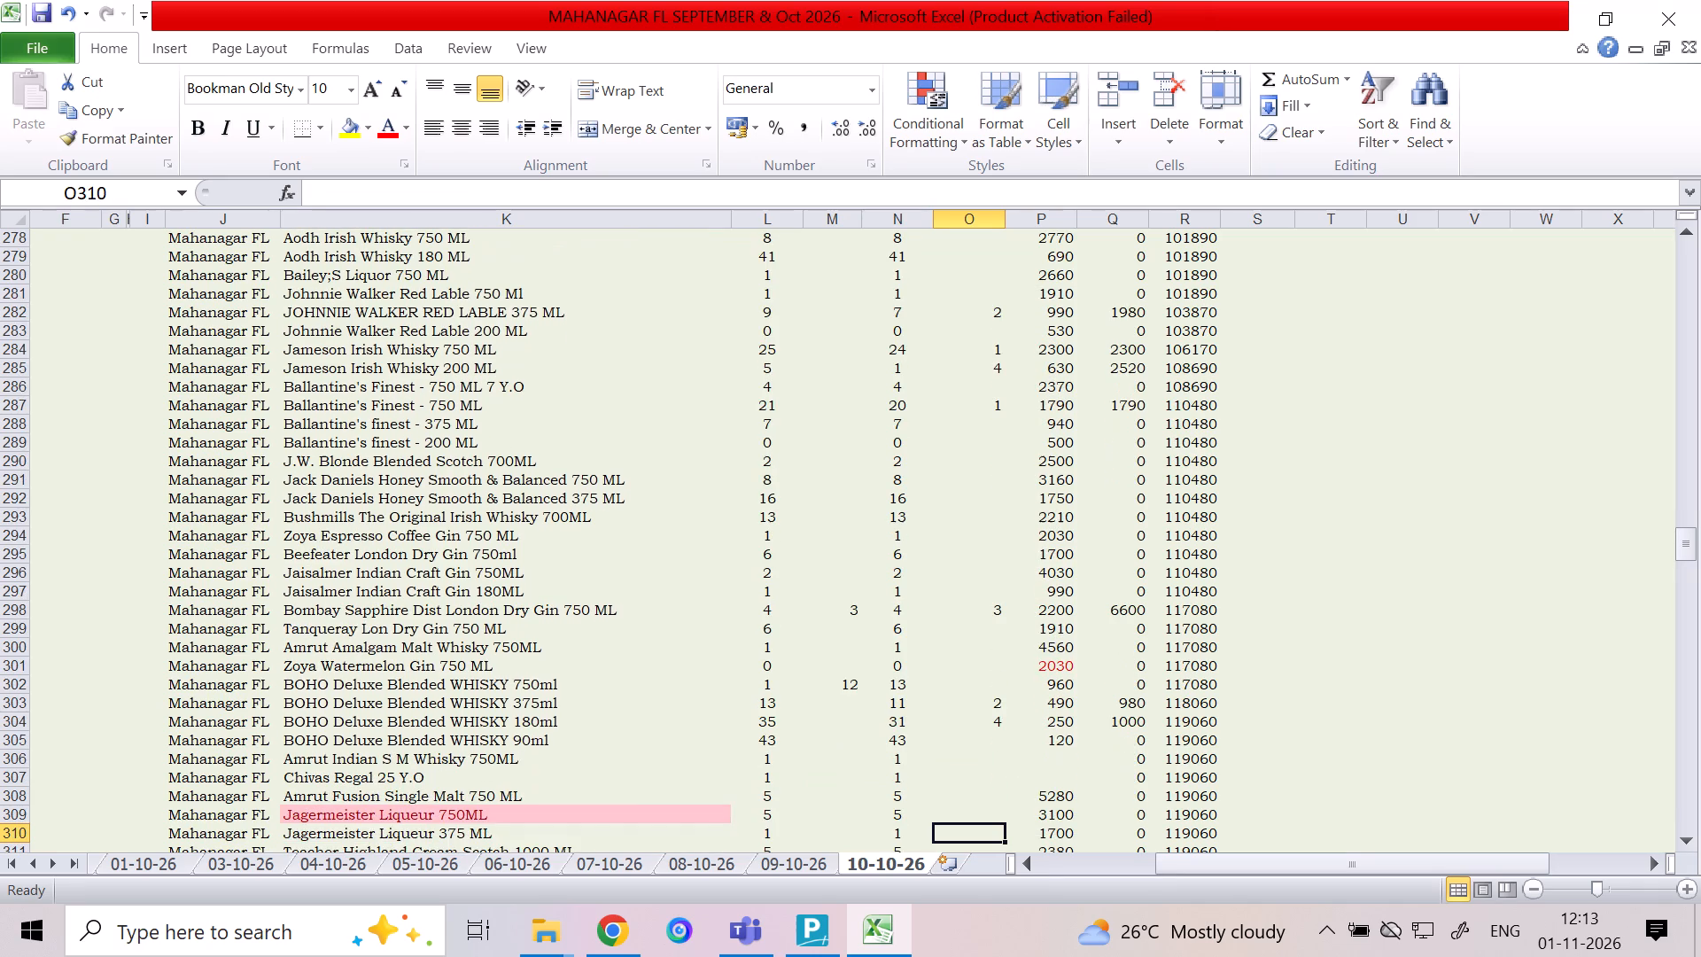
pyautogui.press('Up')
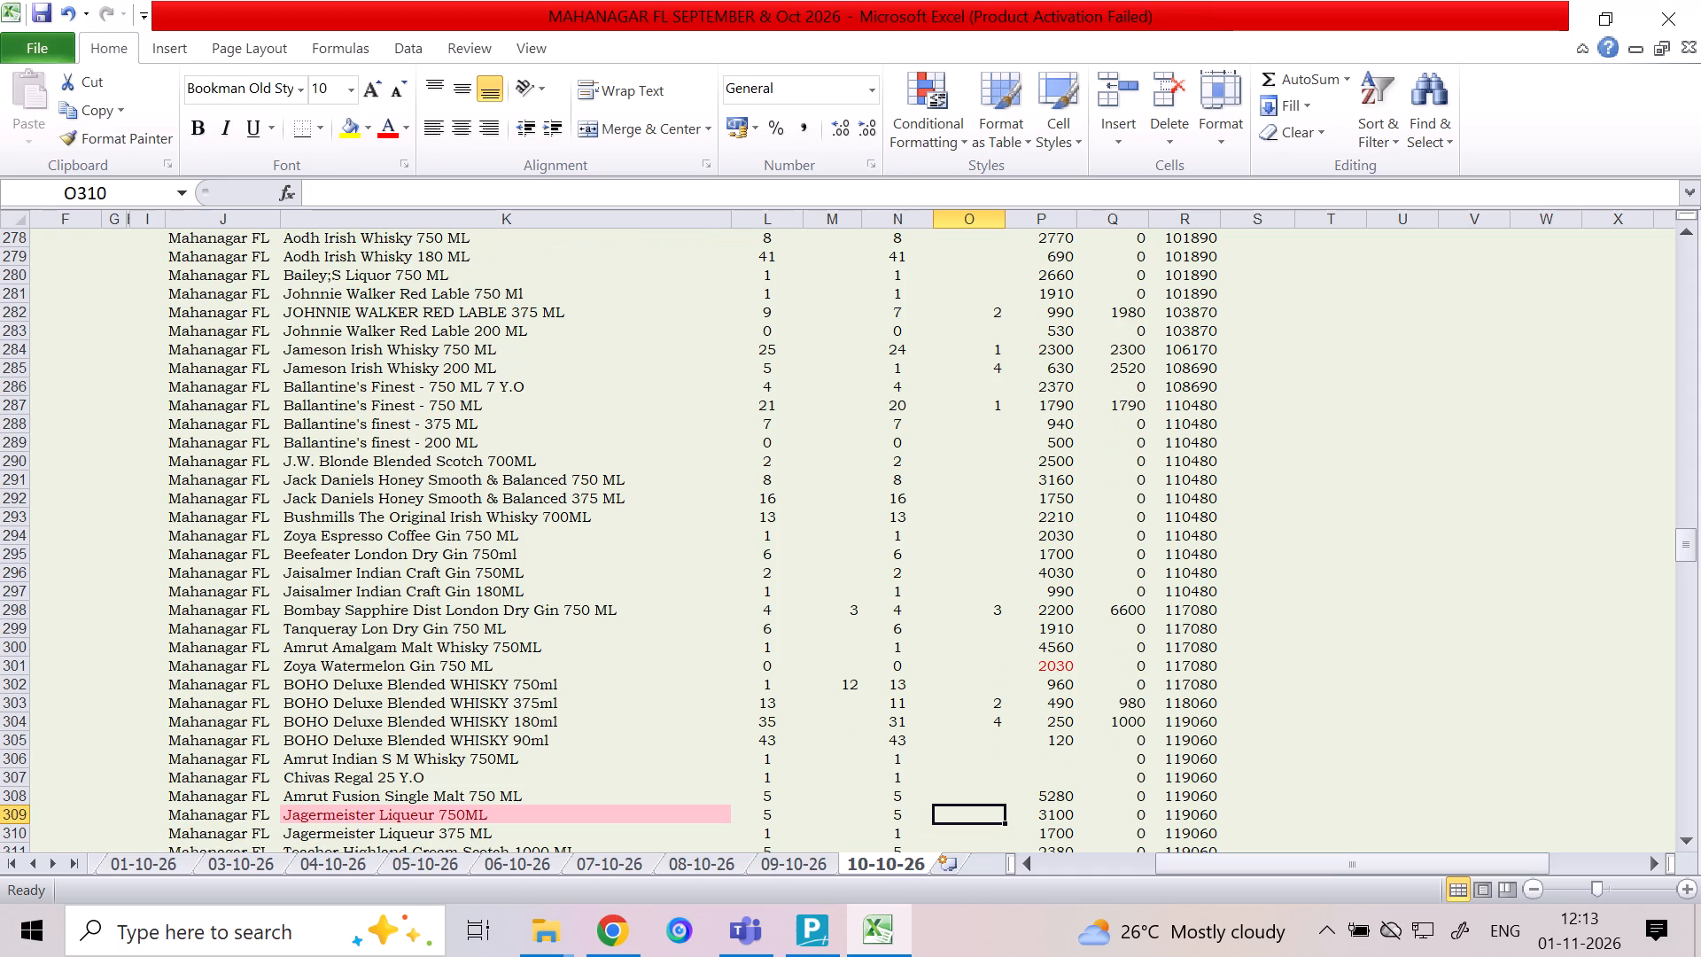
pyautogui.press('Down')
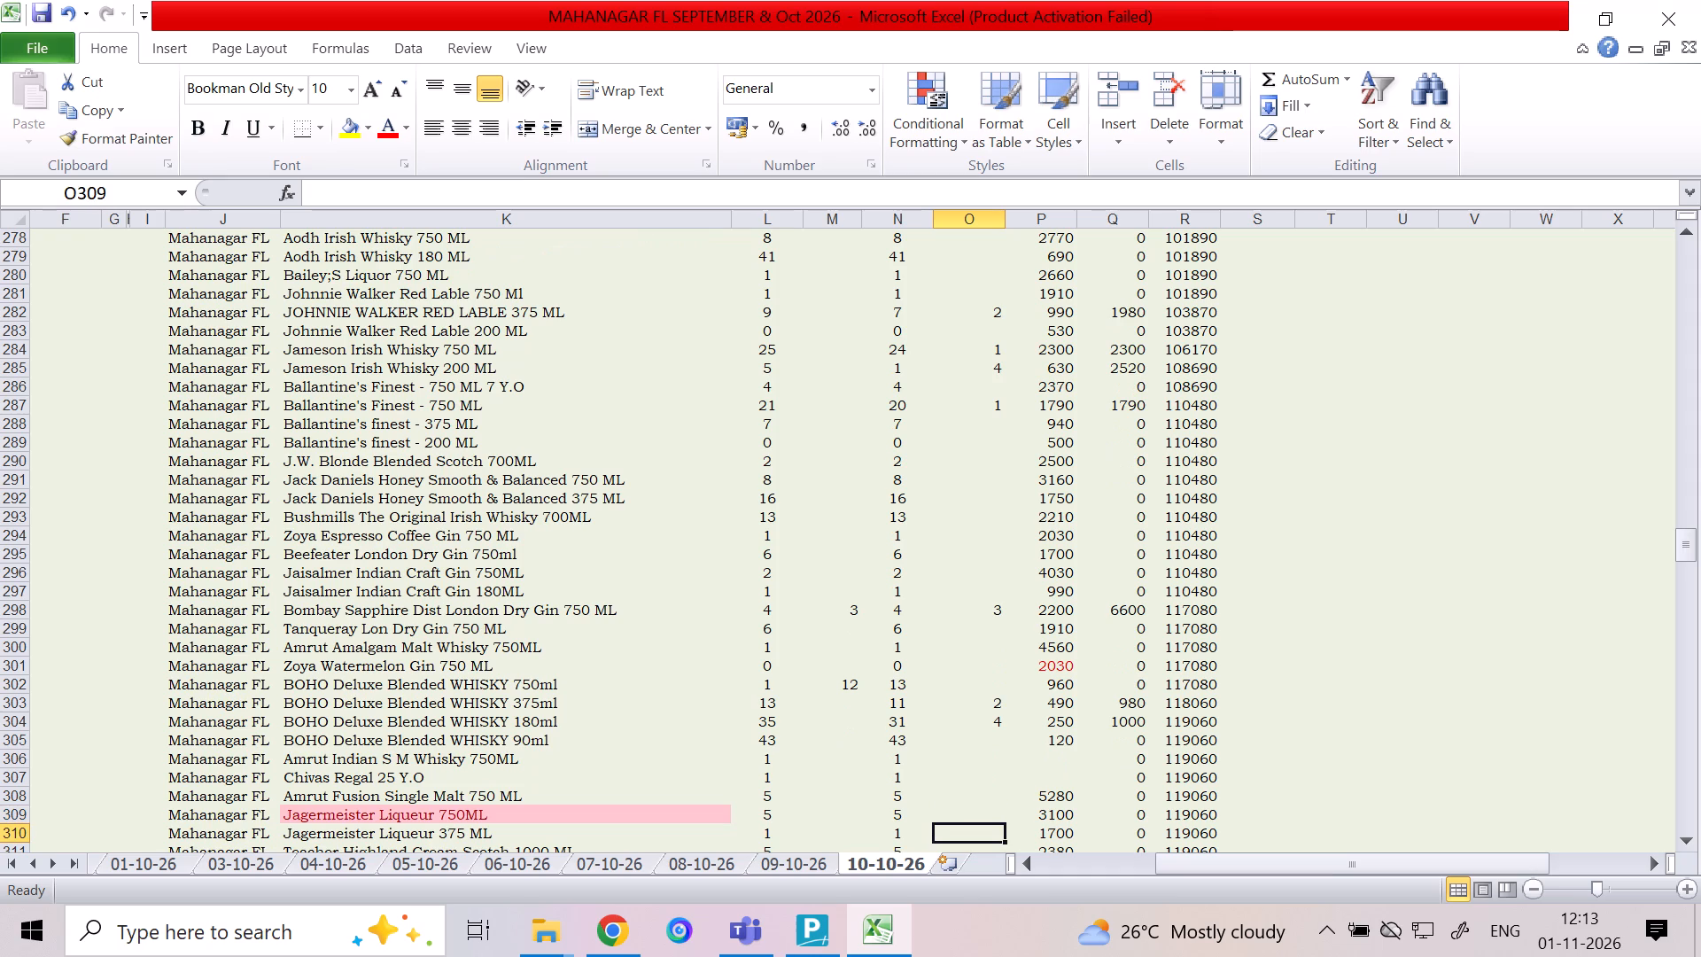
pyautogui.press('Left')
pyautogui.press('Left')
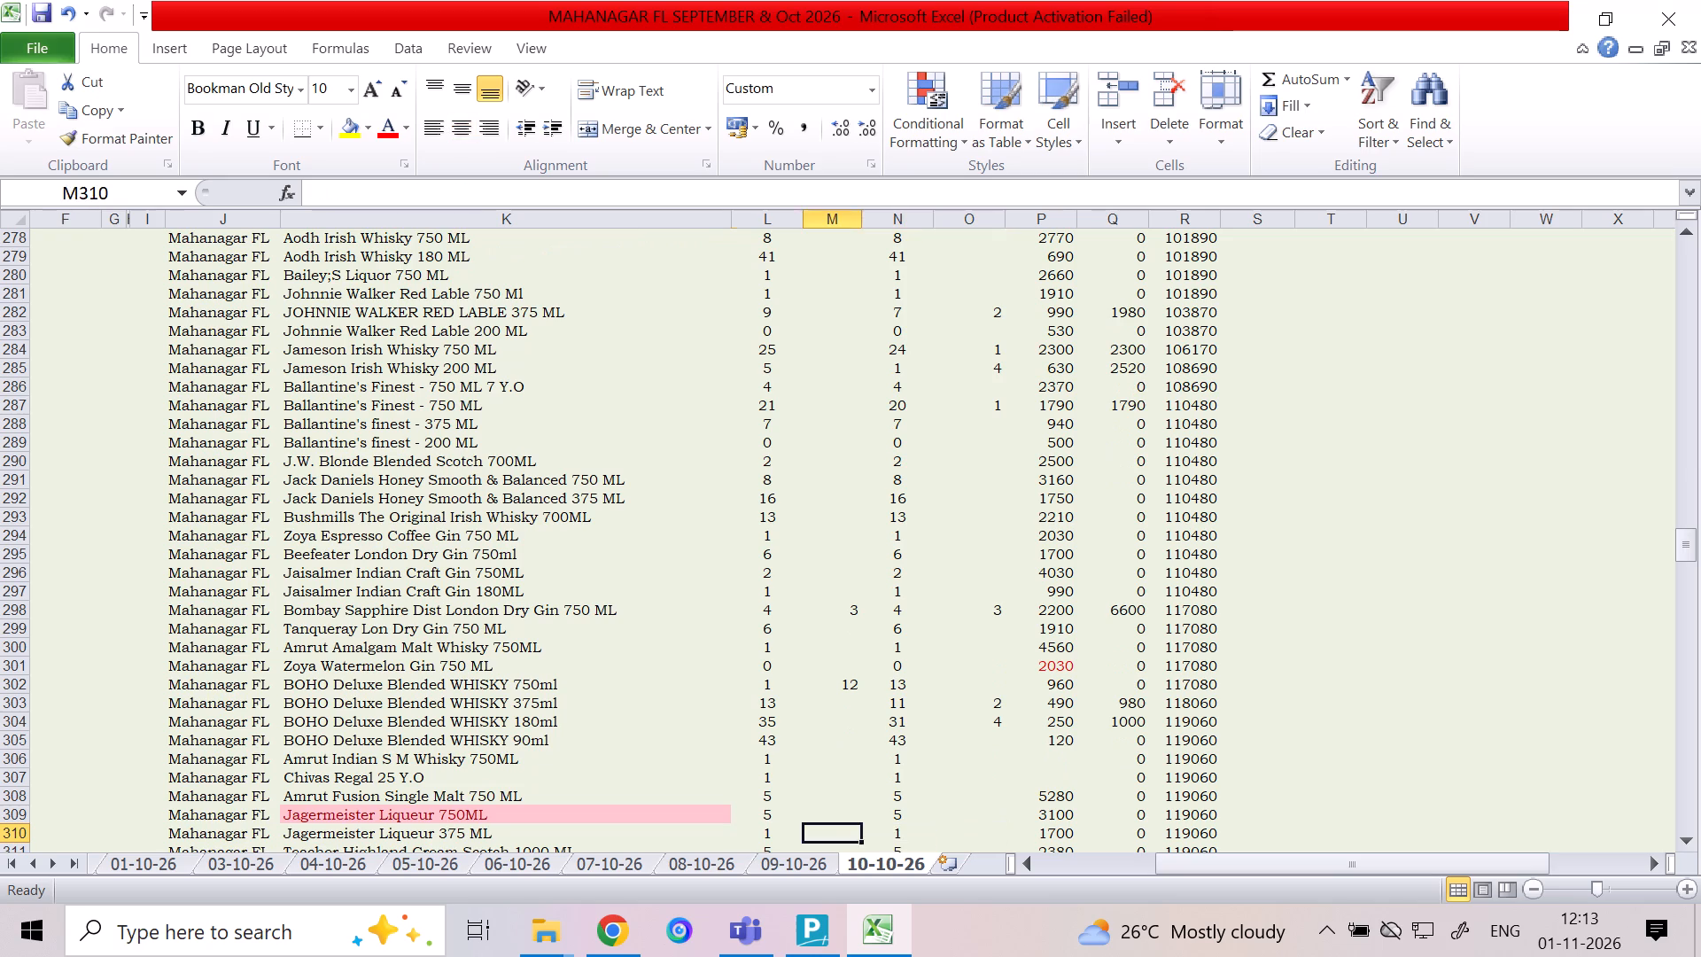
pyautogui.press('Left')
pyautogui.press('Left')
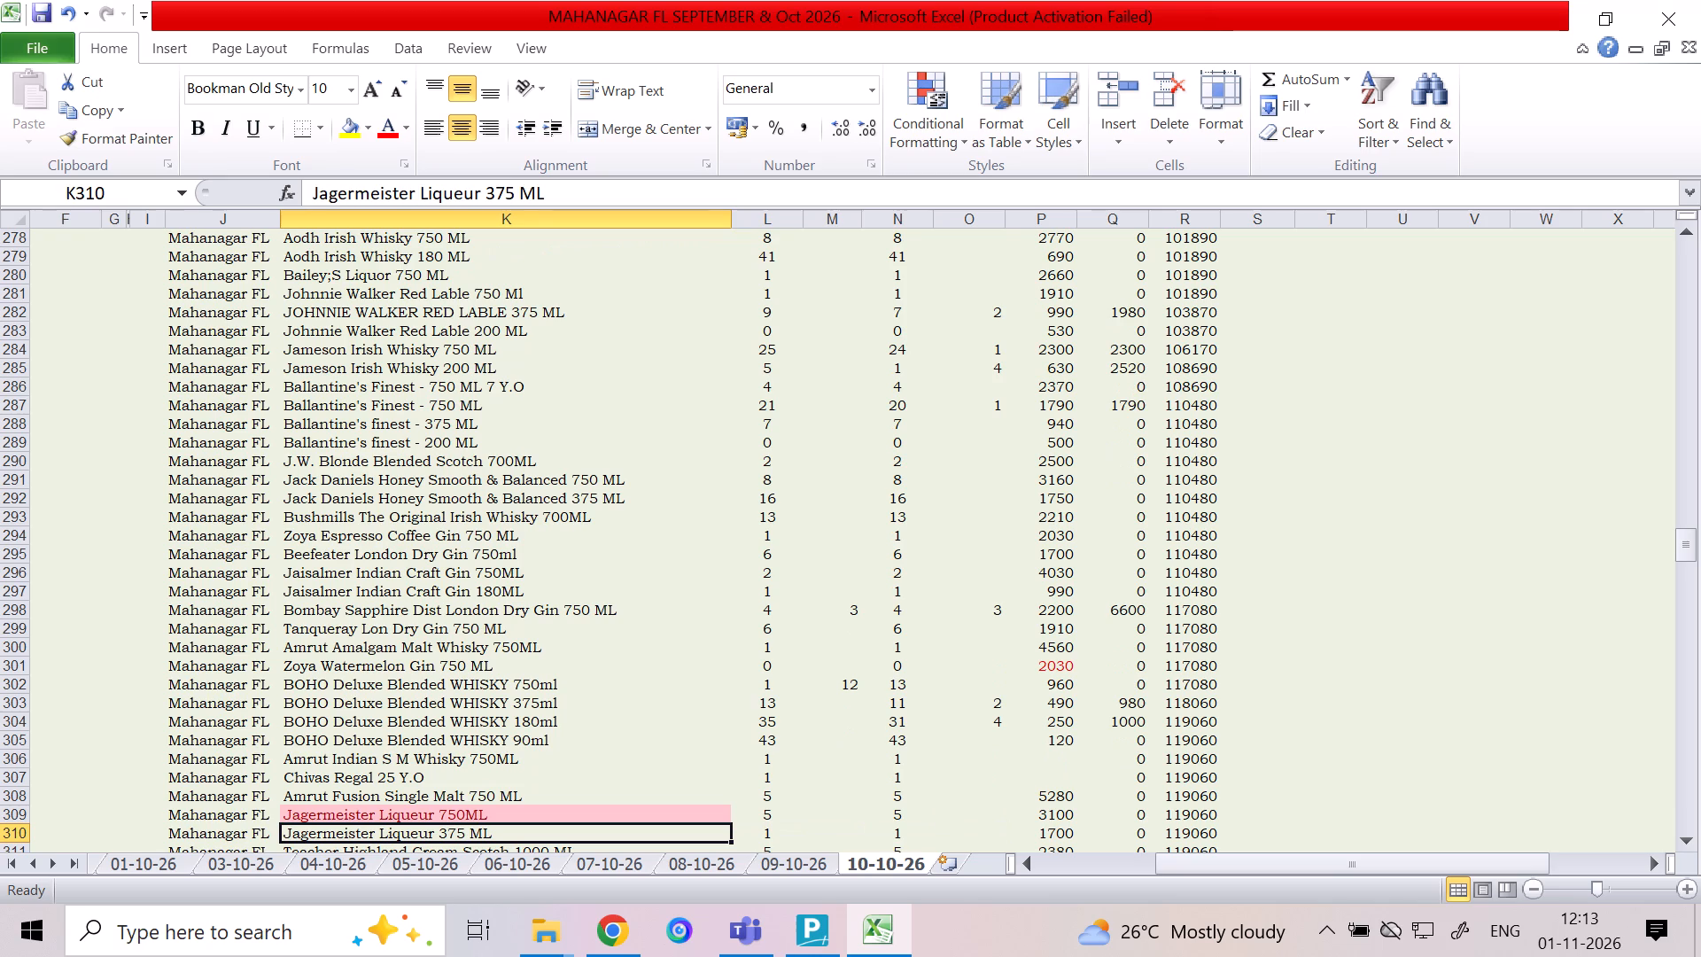
pyautogui.press('Right')
pyautogui.press('Right')
pyautogui.press('Right')
pyautogui.press('Right')
pyautogui.press('1')
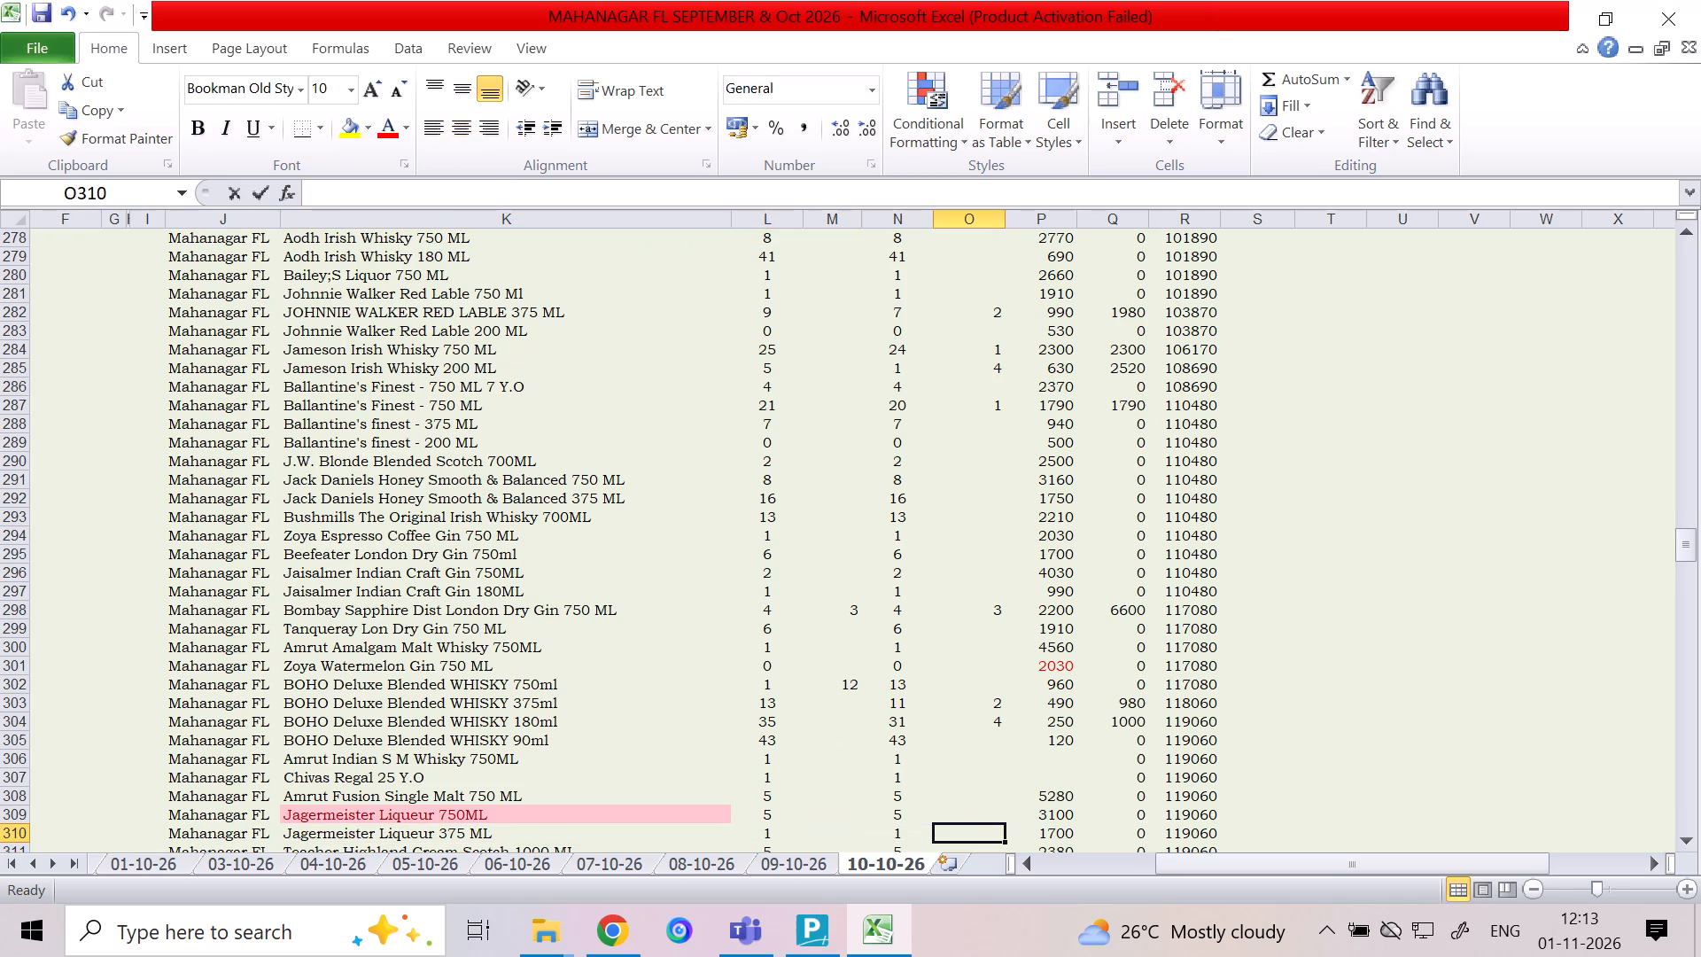
pyautogui.press('Down')
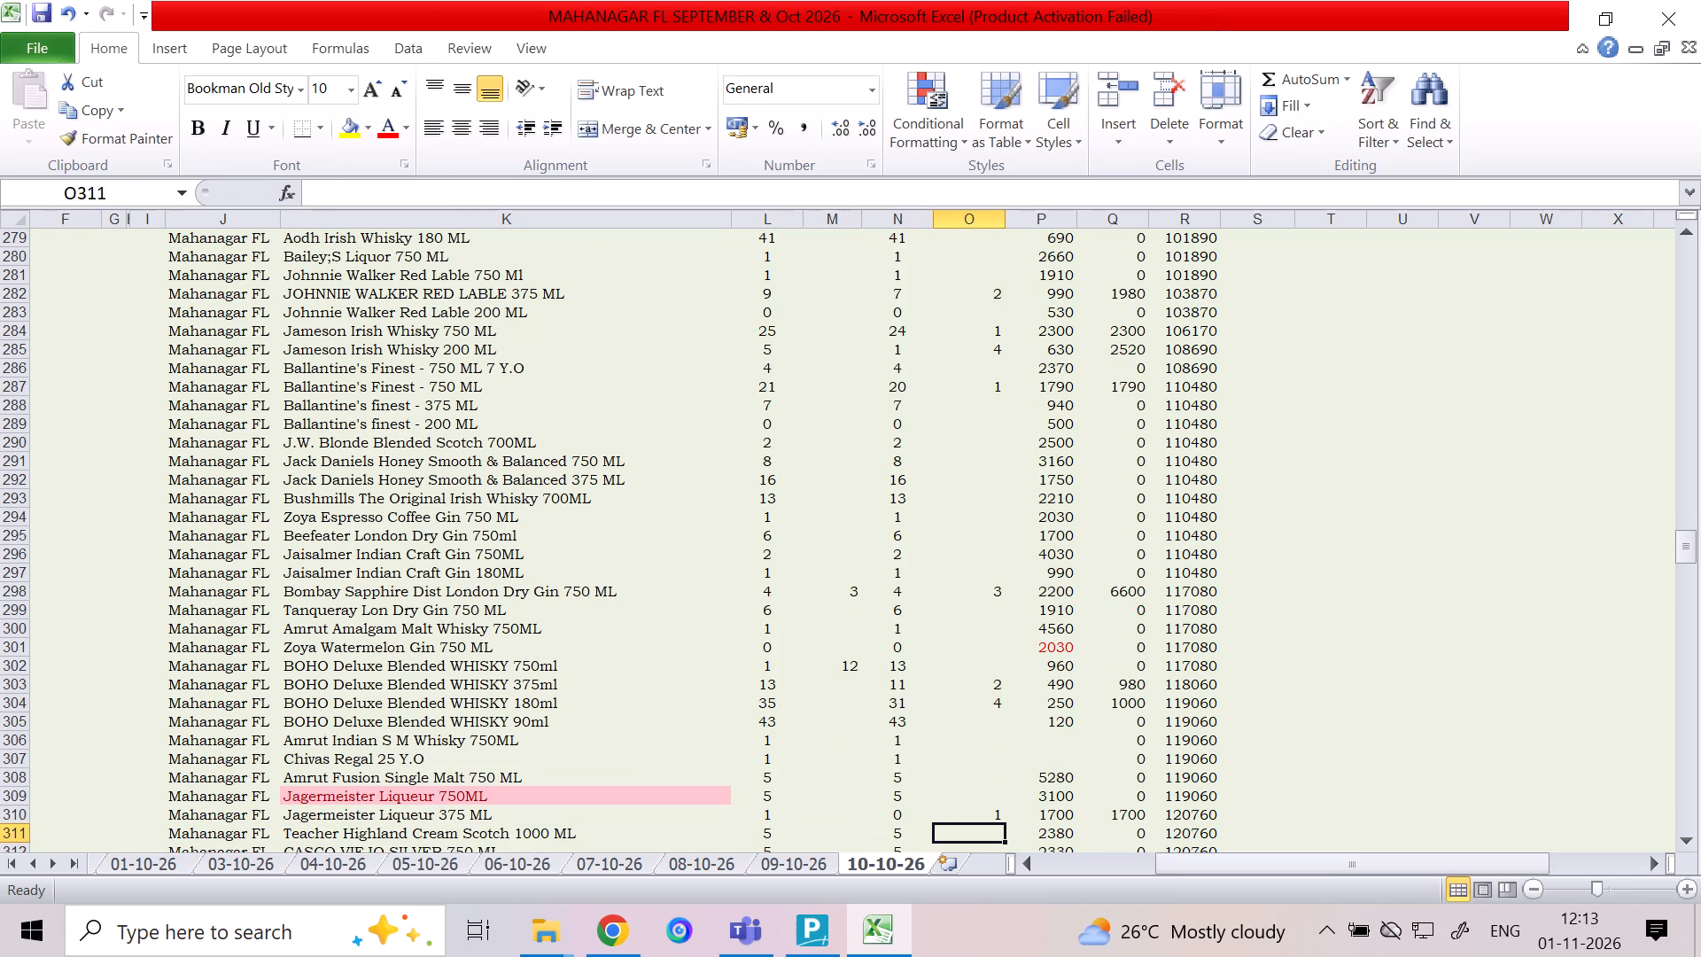
# Enter a column O quantity of 1 for BACARDI SUPER CLASSIC GUAVA RUM 375 ML.
pyautogui.press('Down')
pyautogui.press('Down')
pyautogui.press('Down')
pyautogui.press('Down')
pyautogui.press('Down')
pyautogui.press('Down')
pyautogui.press('Down')
pyautogui.press('Down')
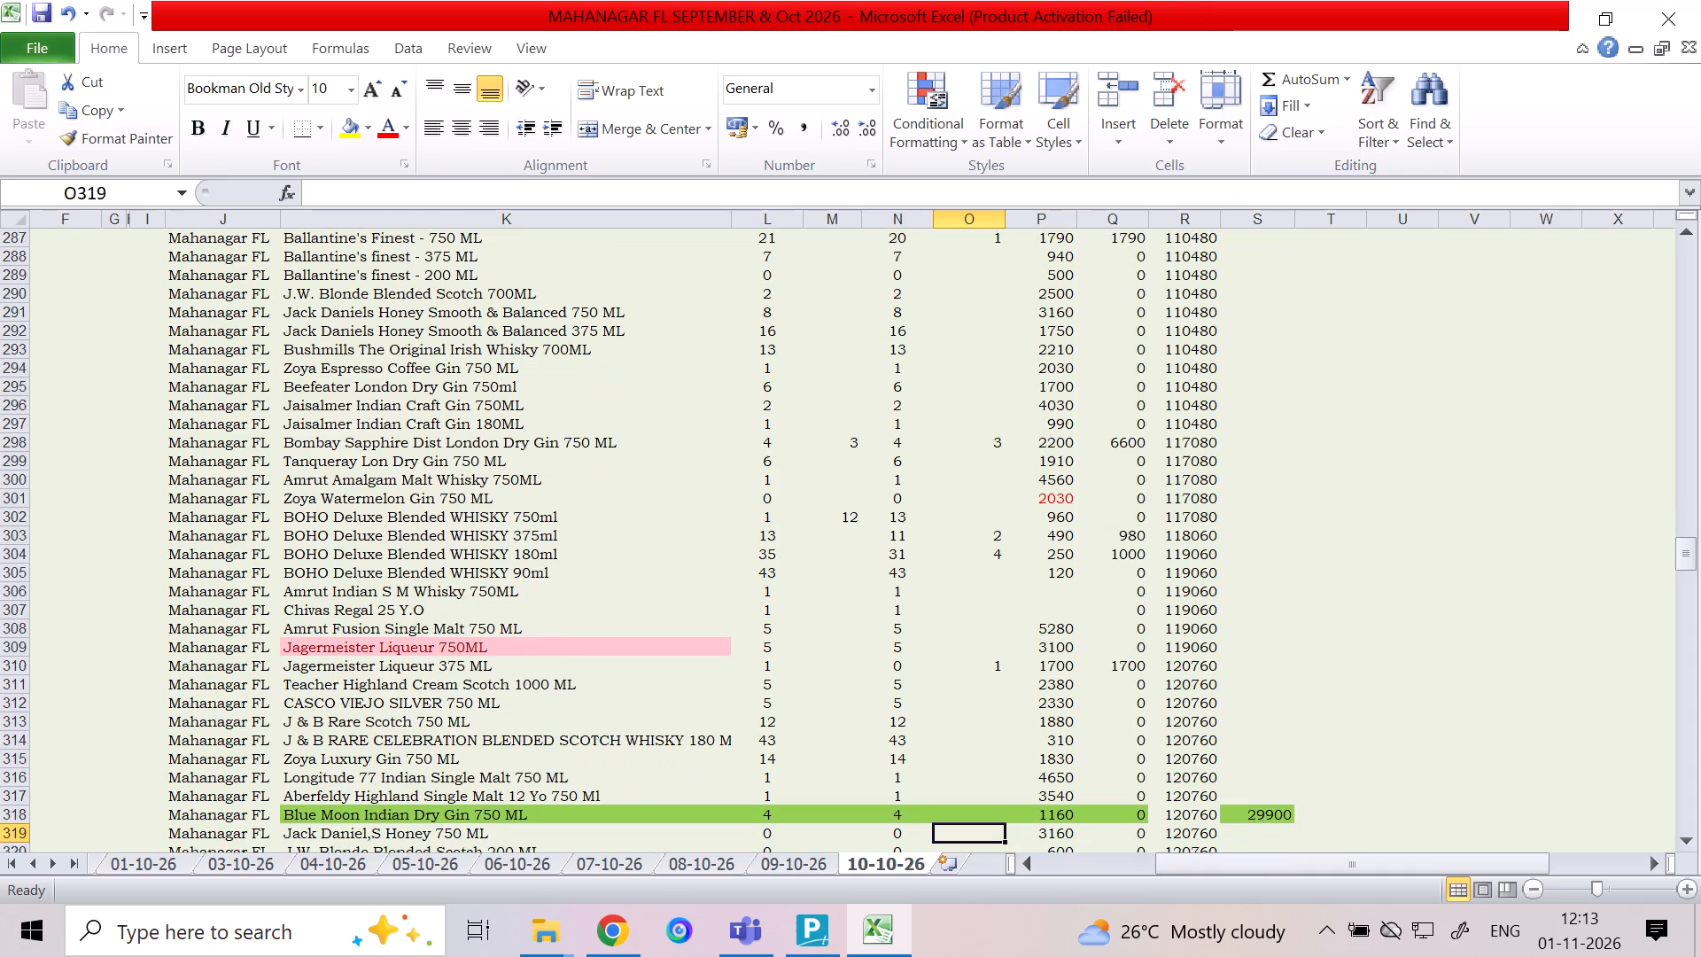
pyautogui.press('Down')
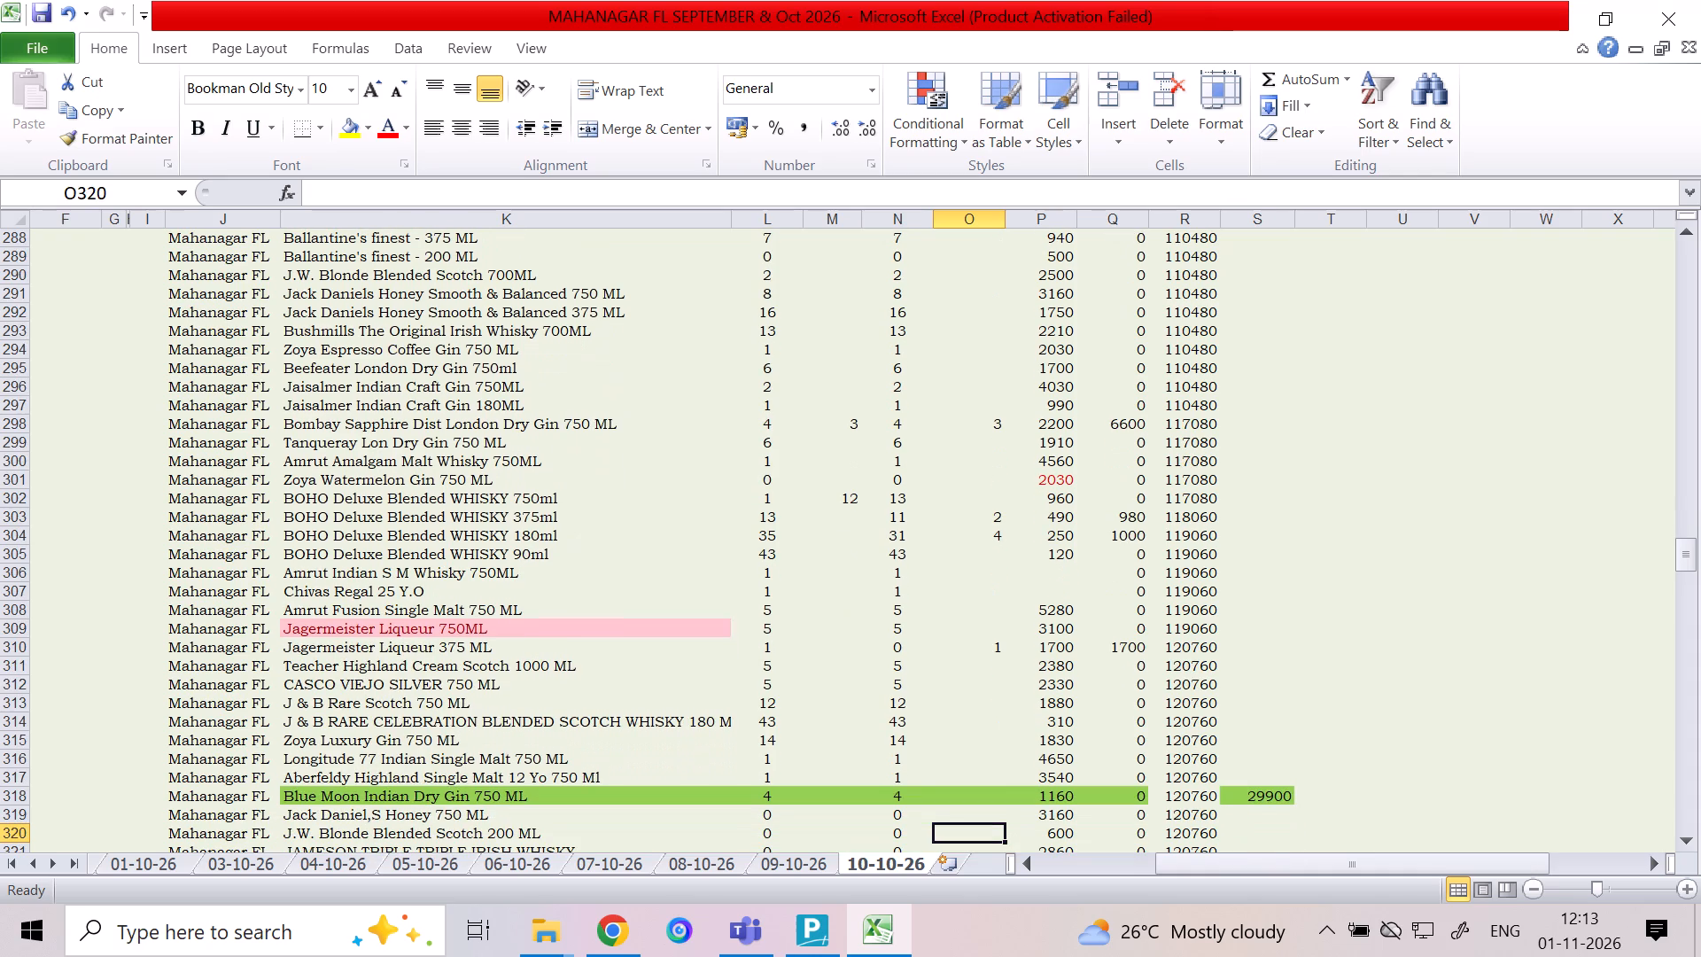
pyautogui.press('Down')
pyautogui.press('Down')
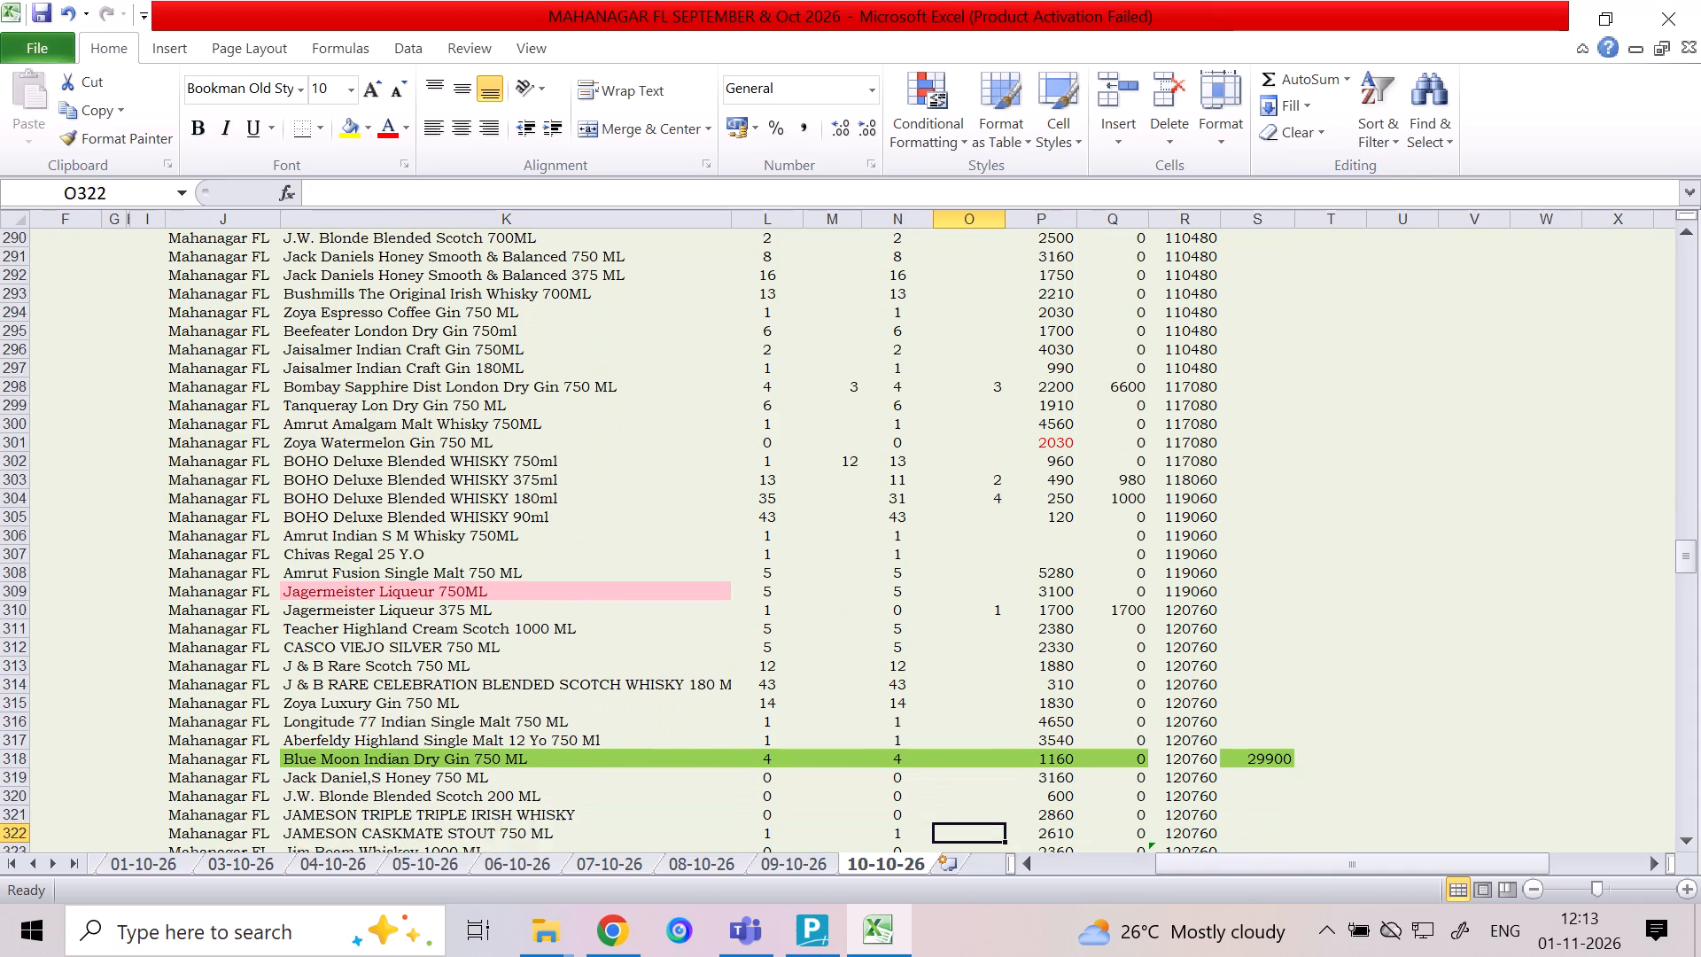
pyautogui.press('Down')
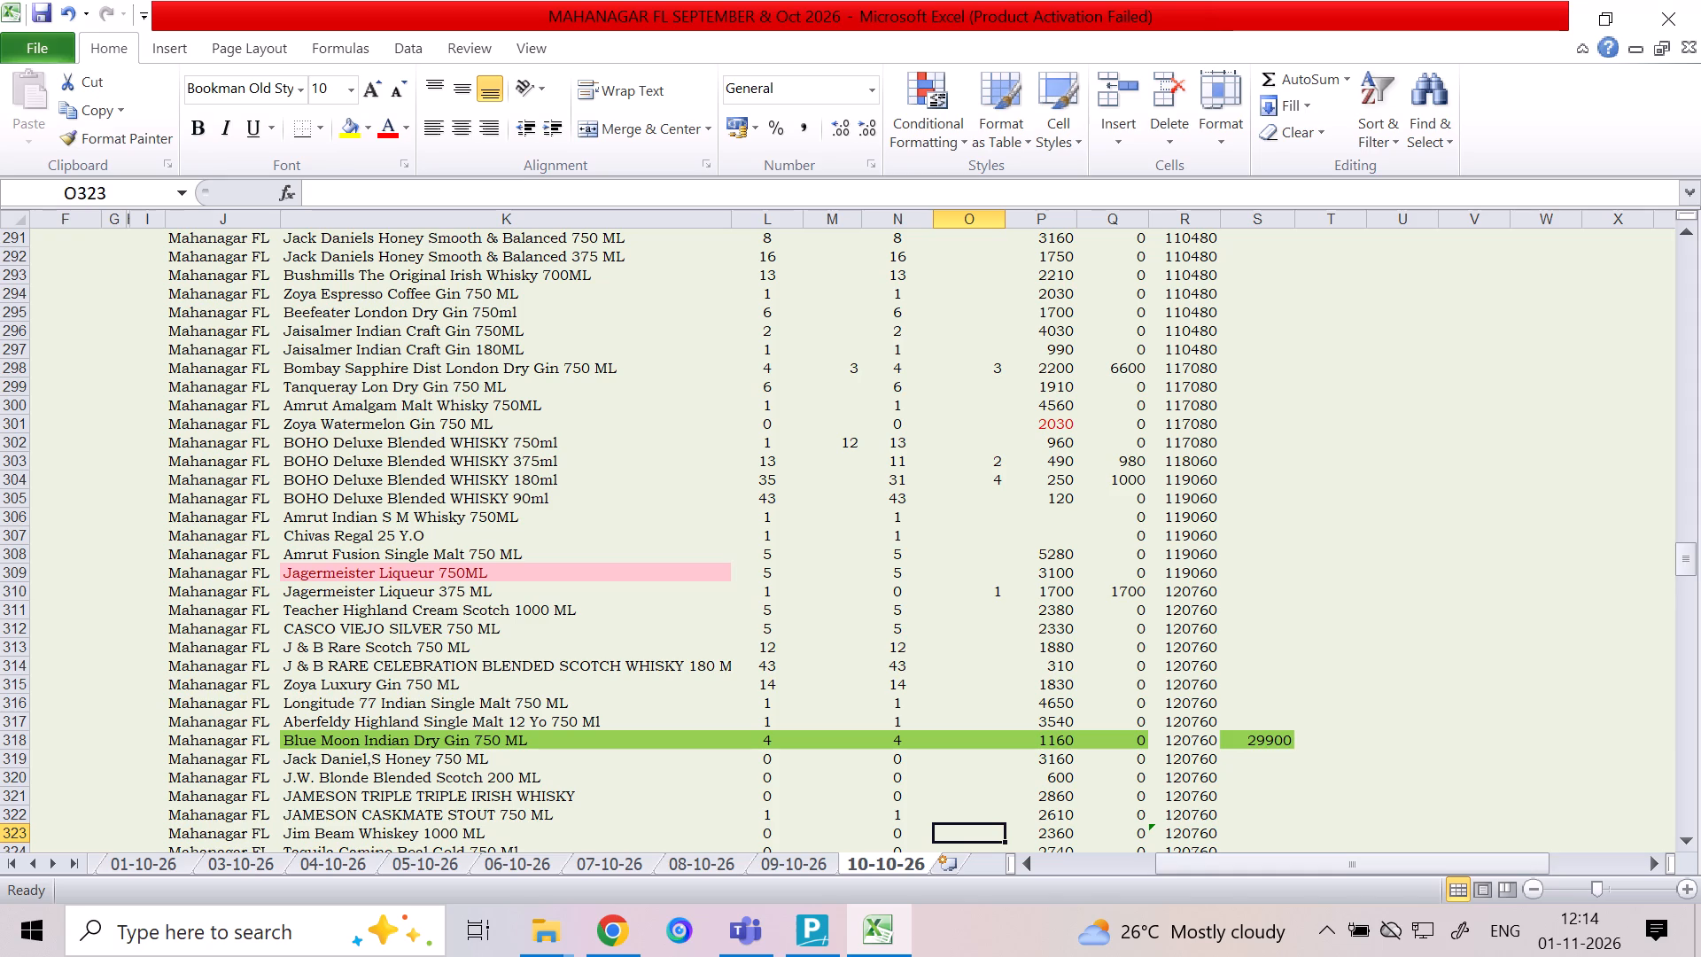
pyautogui.press('Down')
pyautogui.press('Down')
pyautogui.press('Down')
pyautogui.press('Down')
pyautogui.press('Down')
pyautogui.press('Down')
pyautogui.press('Down')
pyautogui.press('Down')
pyautogui.press('Down')
pyautogui.press('Down')
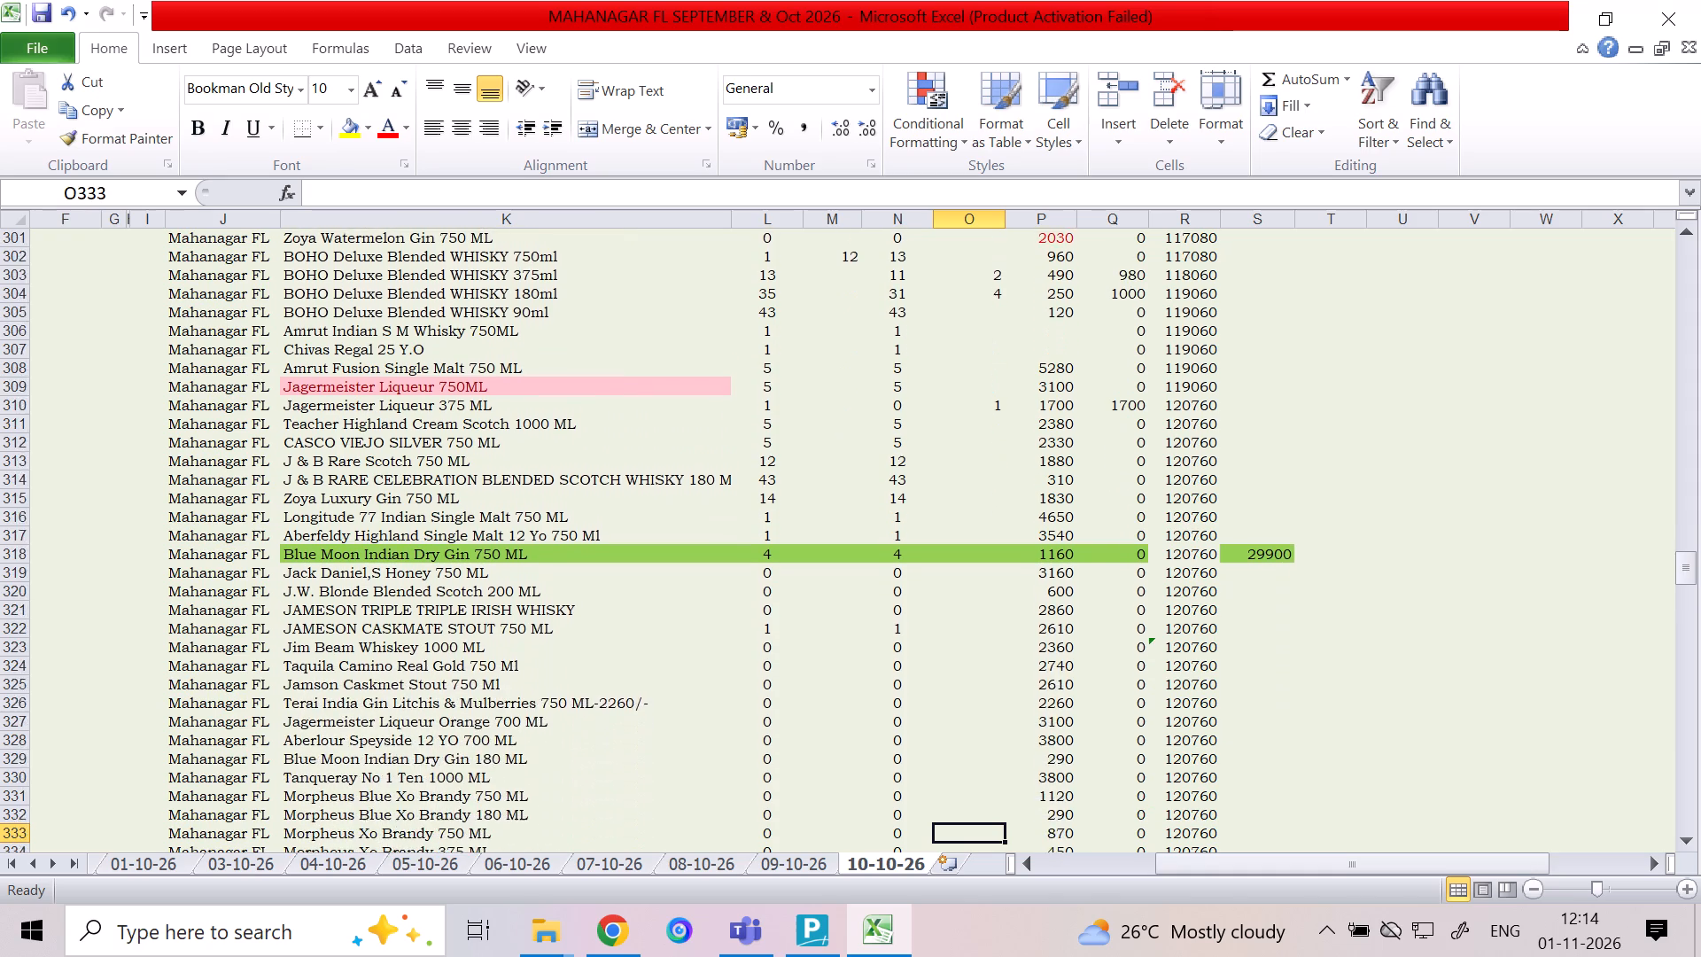
pyautogui.press('Down')
pyautogui.press('Down')
pyautogui.press('Down')
pyautogui.press('Down')
pyautogui.press('Down')
pyautogui.press('Down')
pyautogui.press('Up')
pyautogui.press('Up')
pyautogui.press('Down')
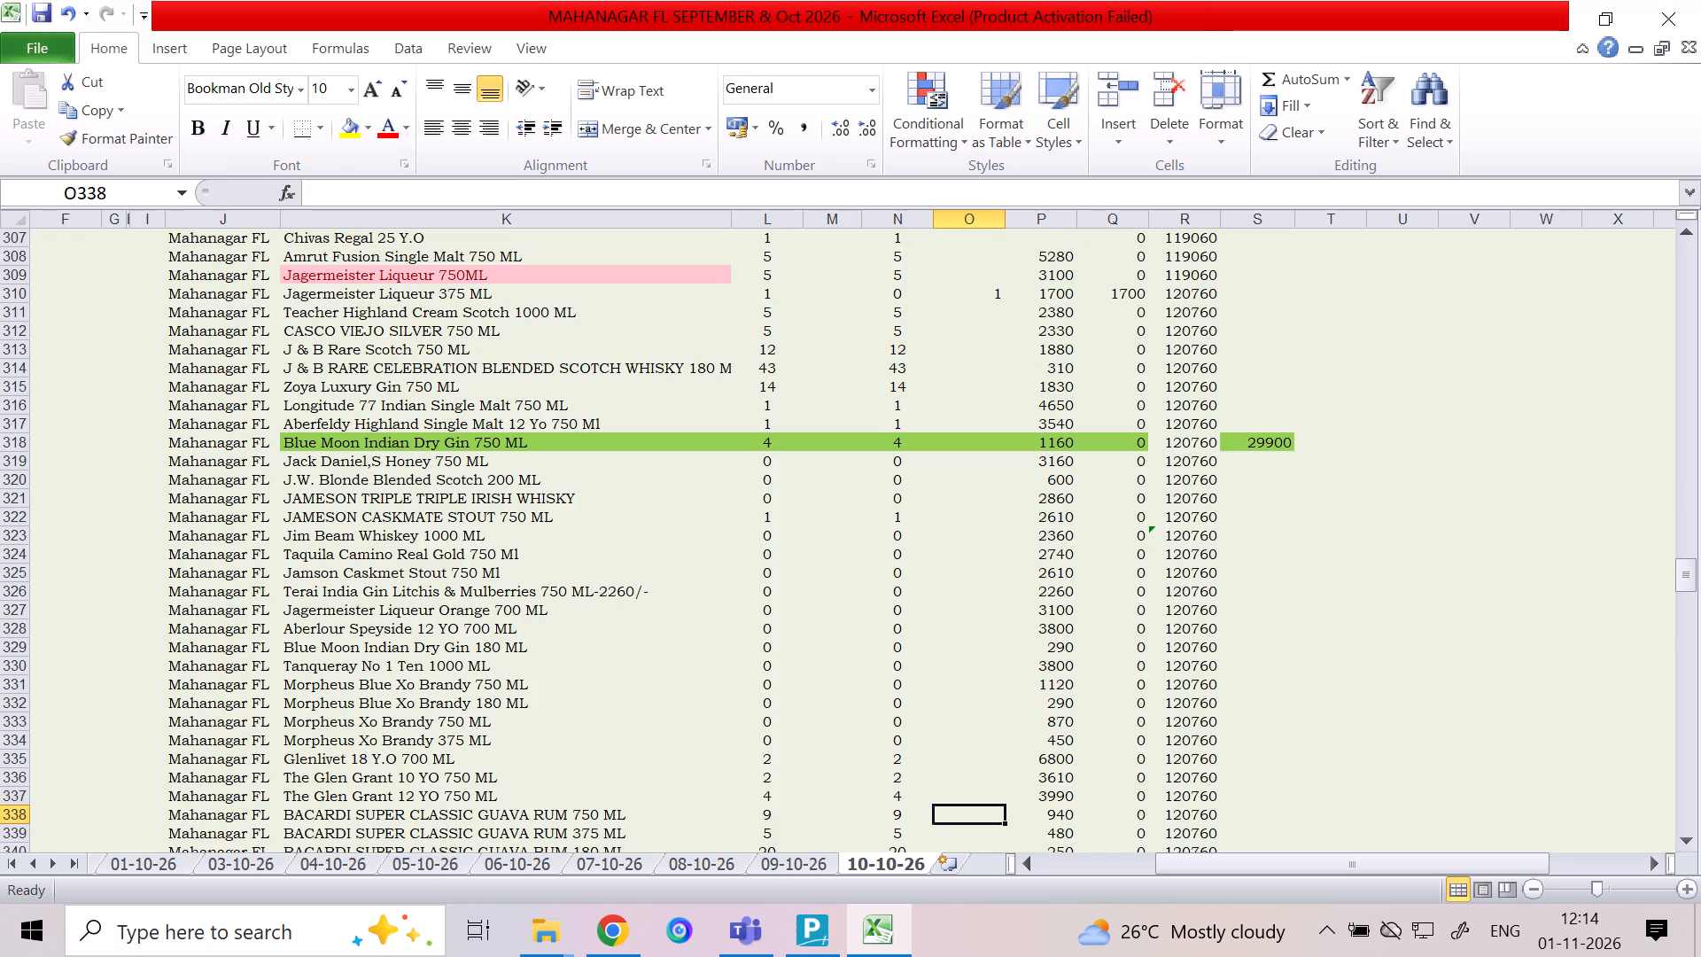
pyautogui.press('Down')
pyautogui.press('1')
pyautogui.press('Down')
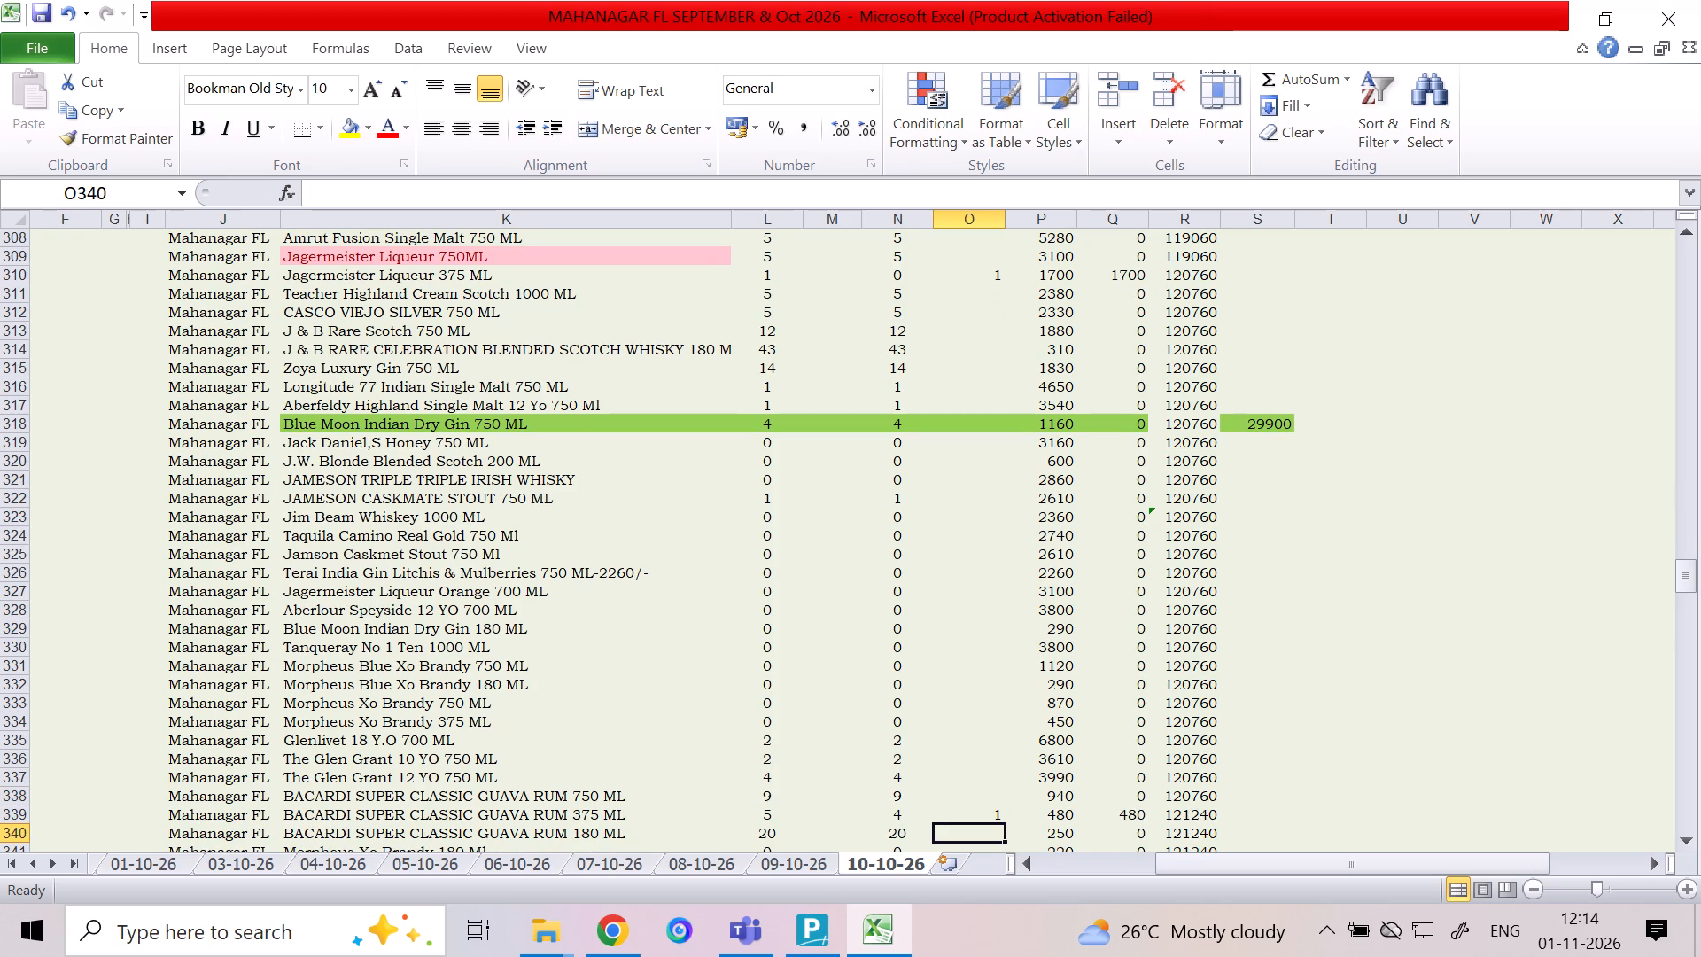
# Enter column O quantities for Bacardi Lemon Super Classic Rum: 1 for 750ML, 3 for 375ML and 7 for 180ML.
pyautogui.press('Down')
pyautogui.press('Up')
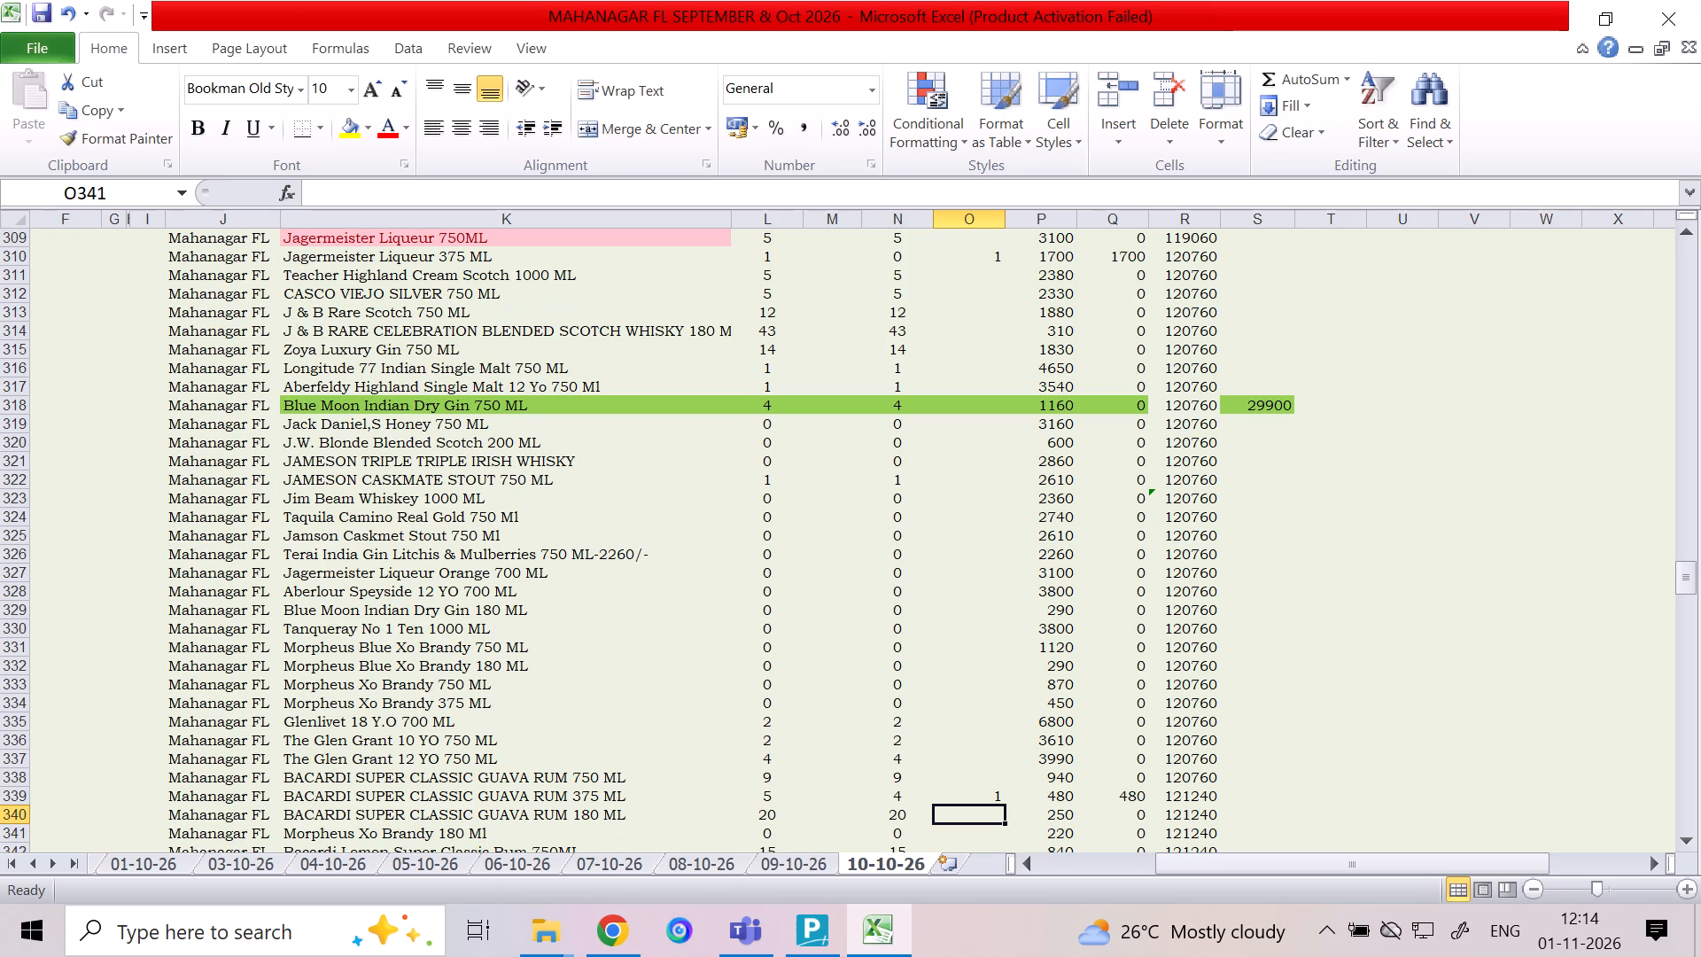
pyautogui.press('Down')
pyautogui.press('Down')
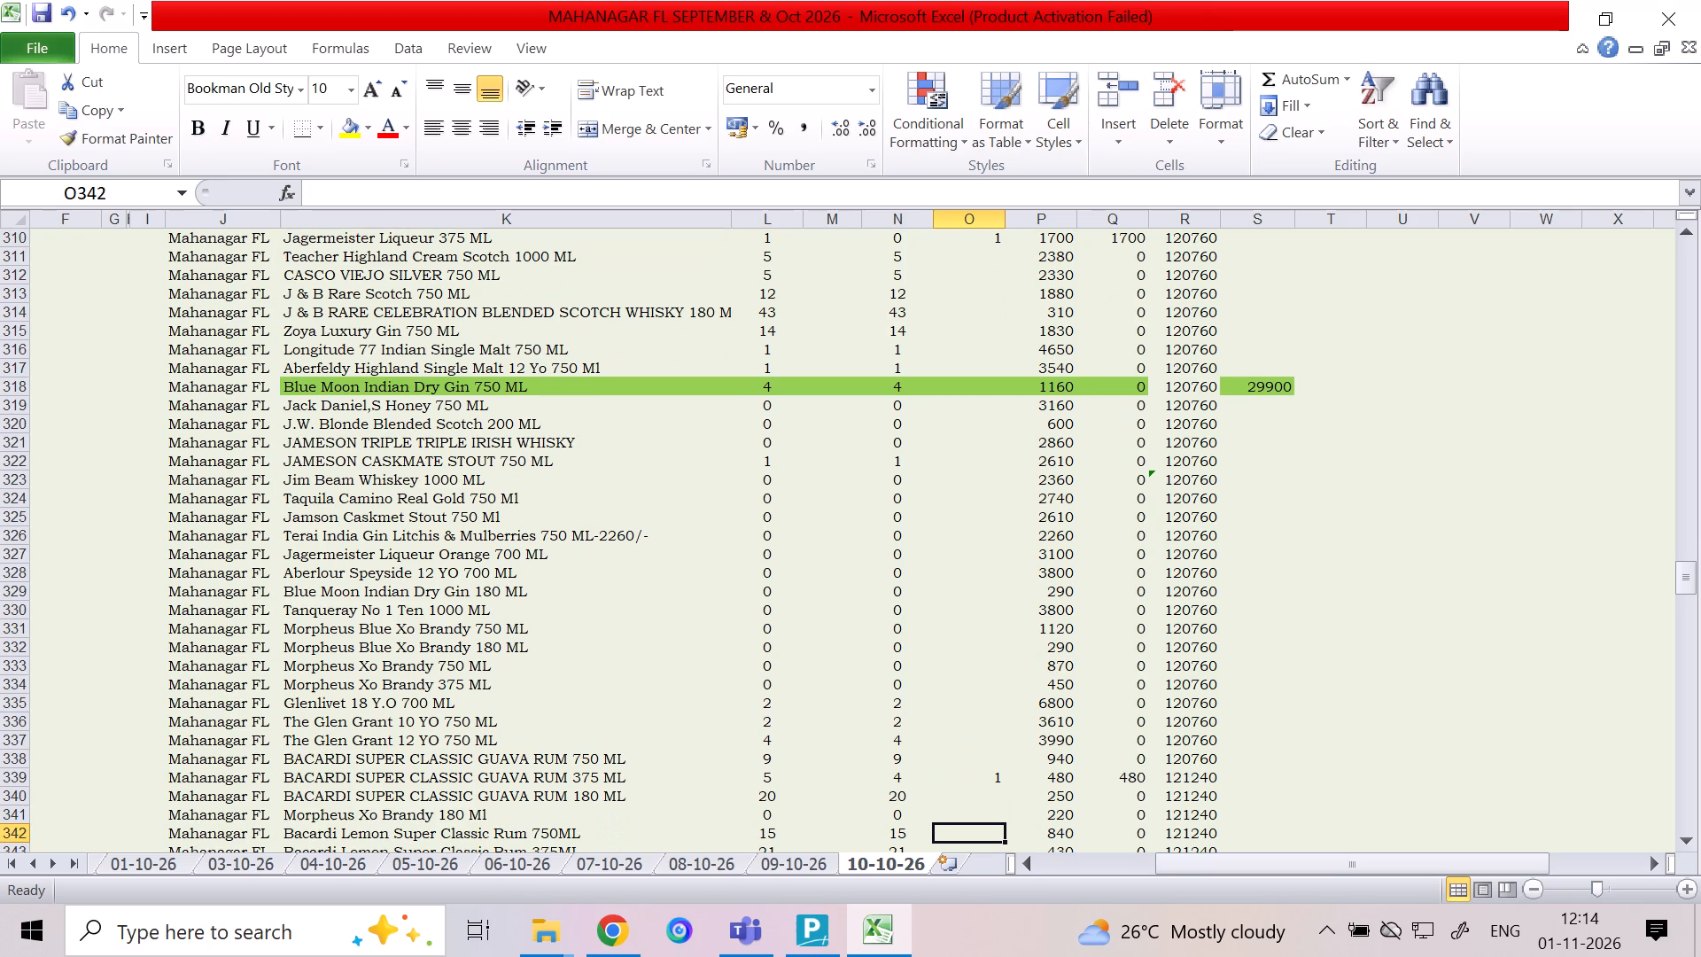
pyautogui.press('Up')
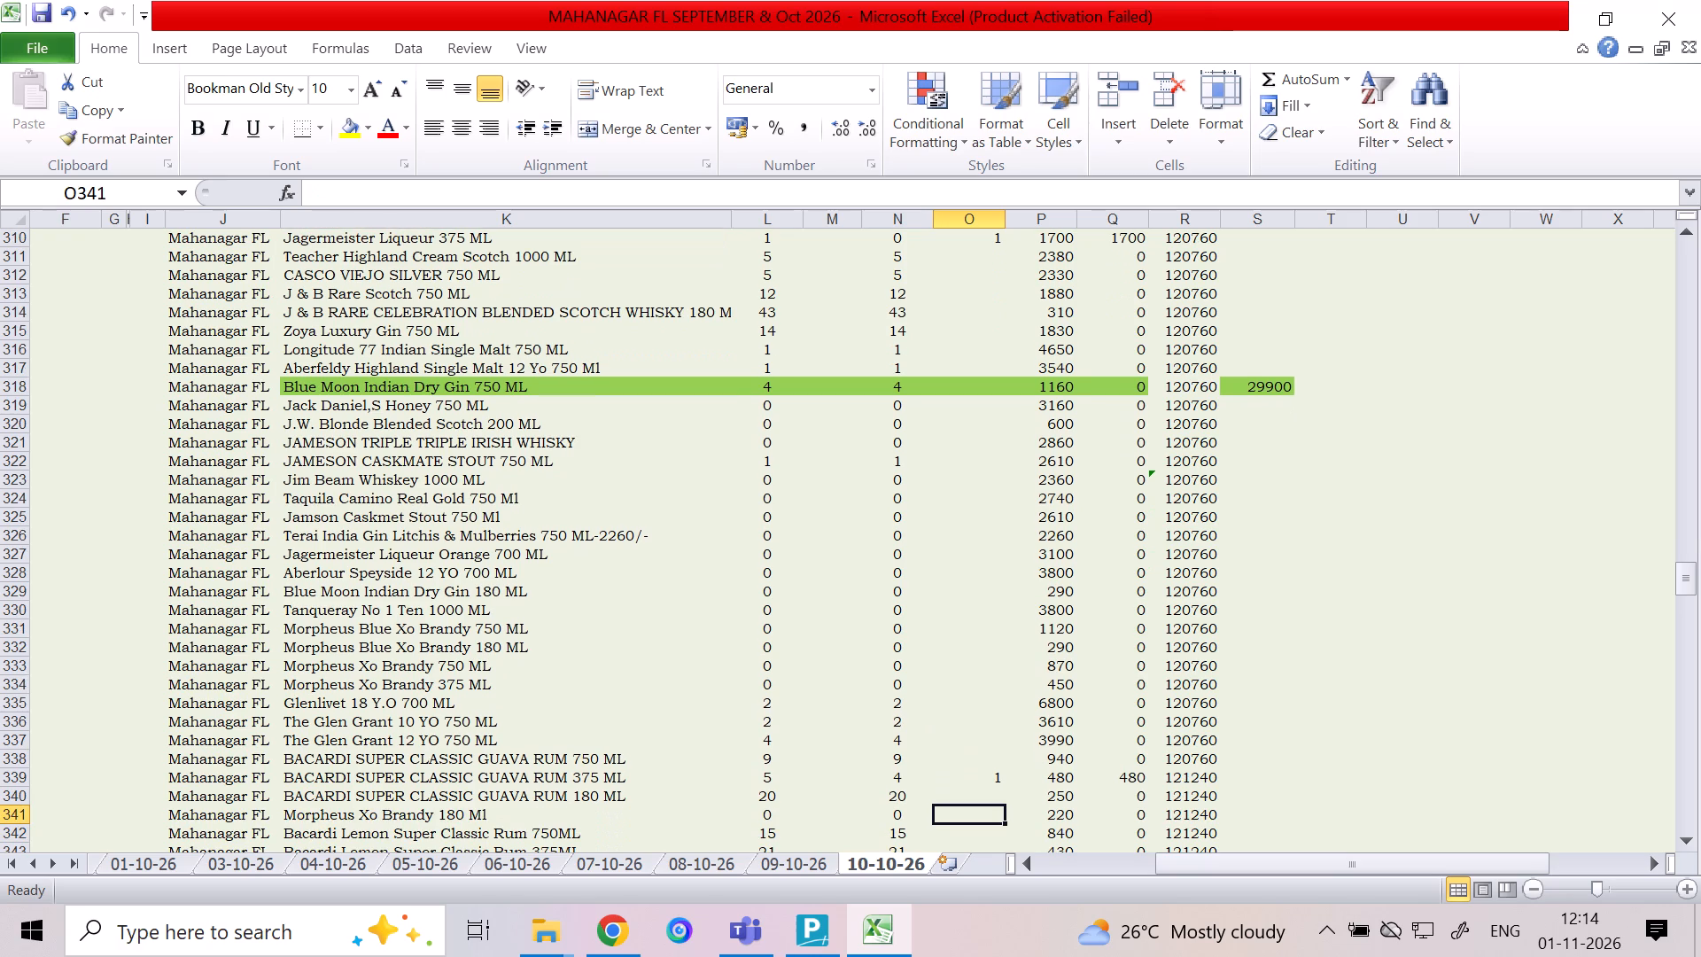
pyautogui.press('Down')
pyautogui.press('1')
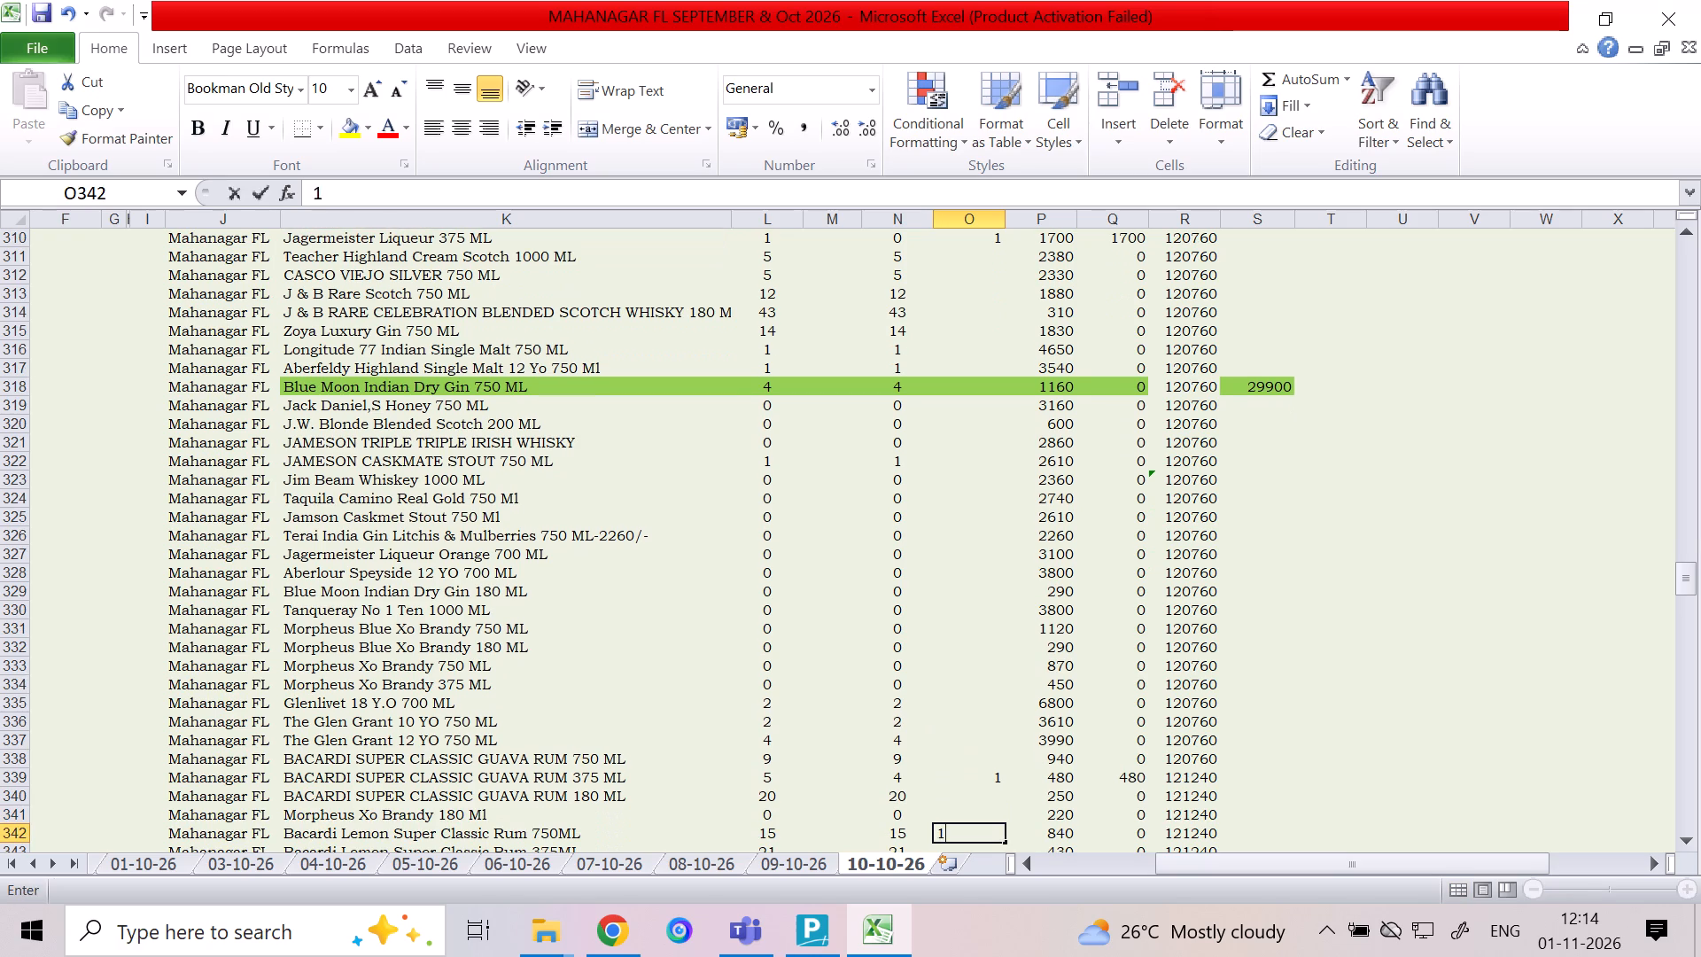
pyautogui.press('Down')
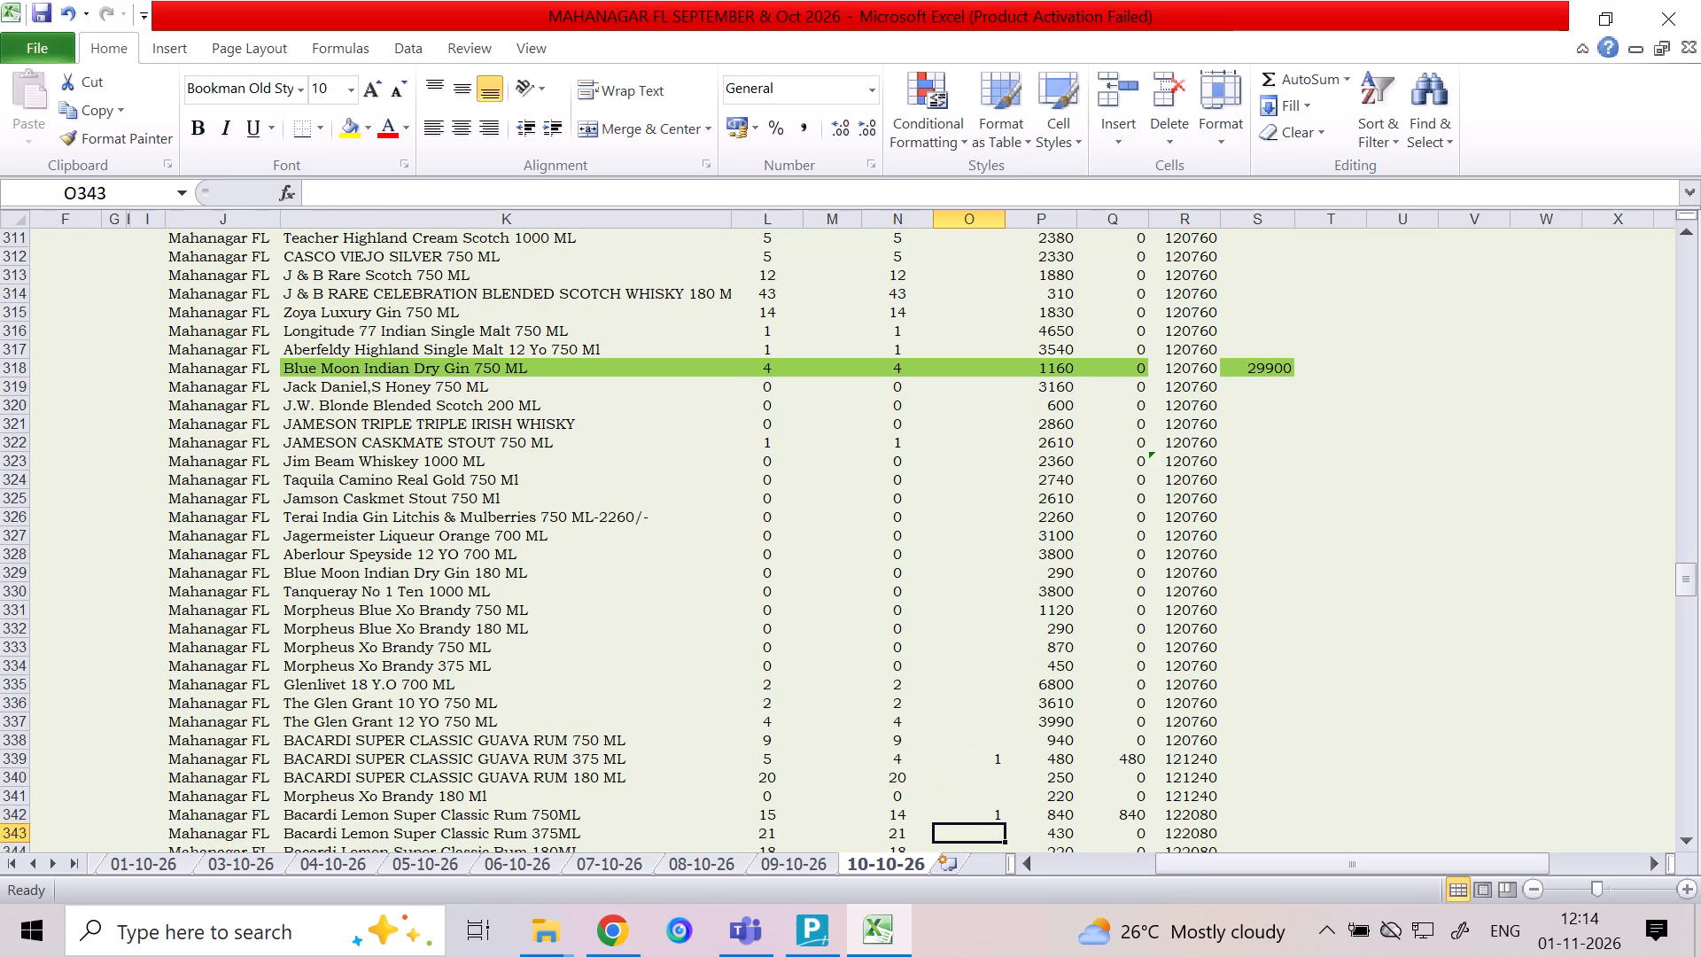
pyautogui.press('3')
pyautogui.press('Down')
pyautogui.press('7')
pyautogui.press('Down')
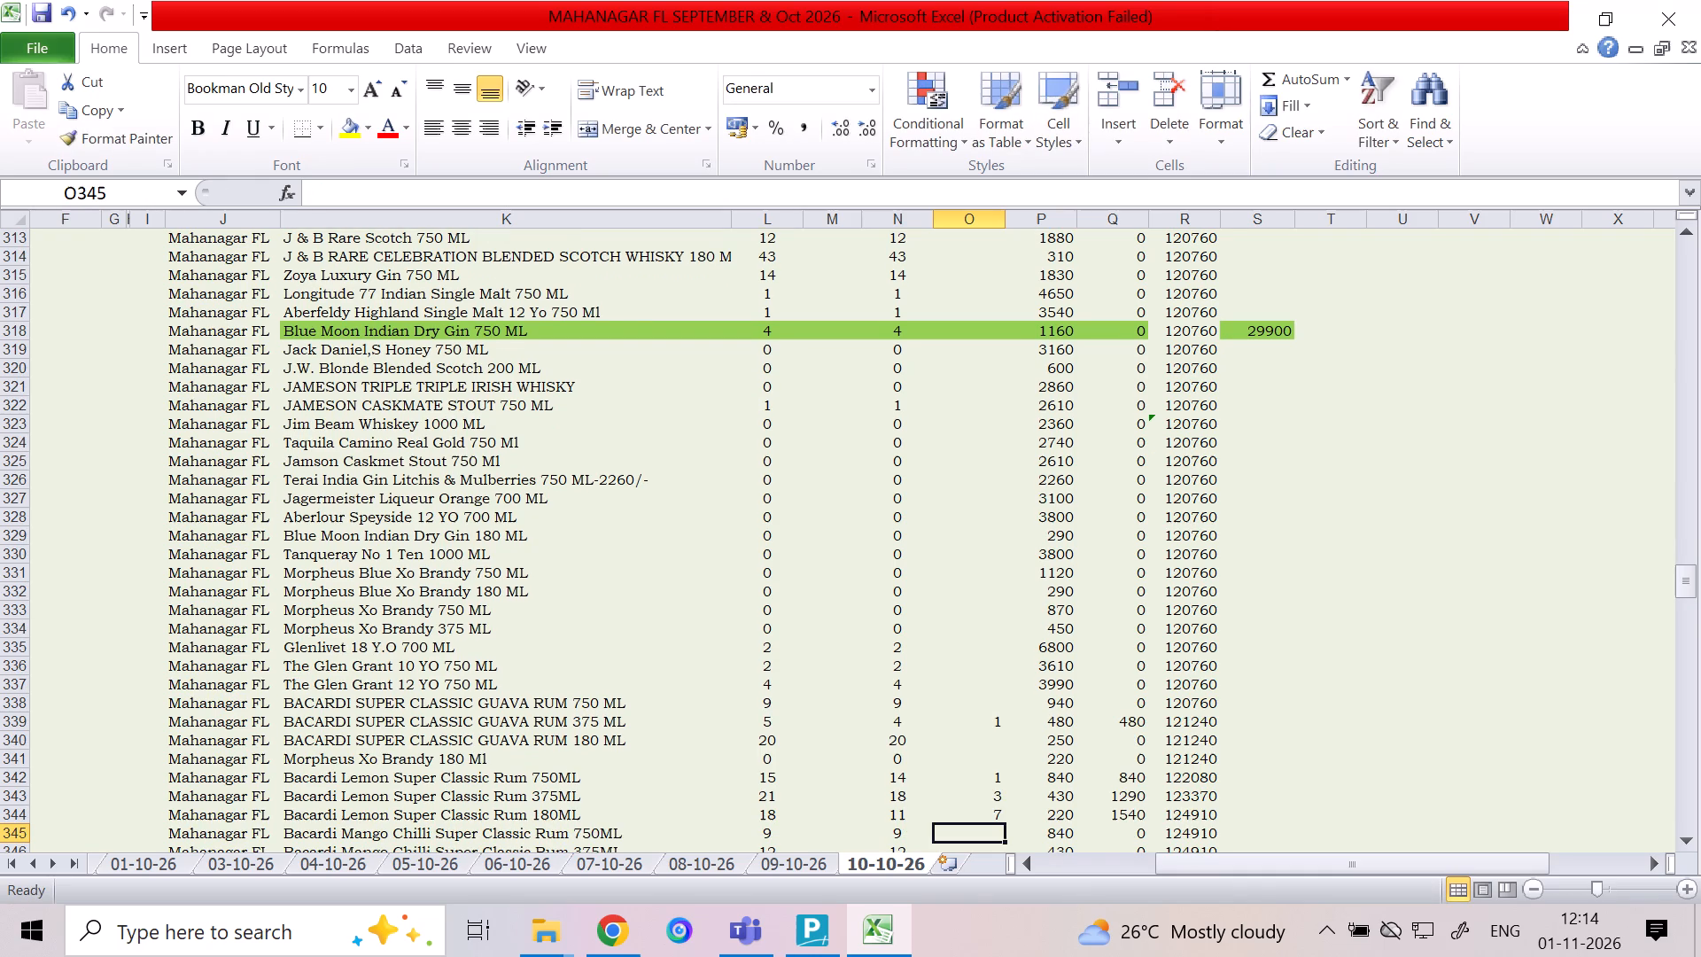
# Enter a column M quantity of 48 for Bacardi Lemon Super Classic Rum 180ML.
pyautogui.press('Up')
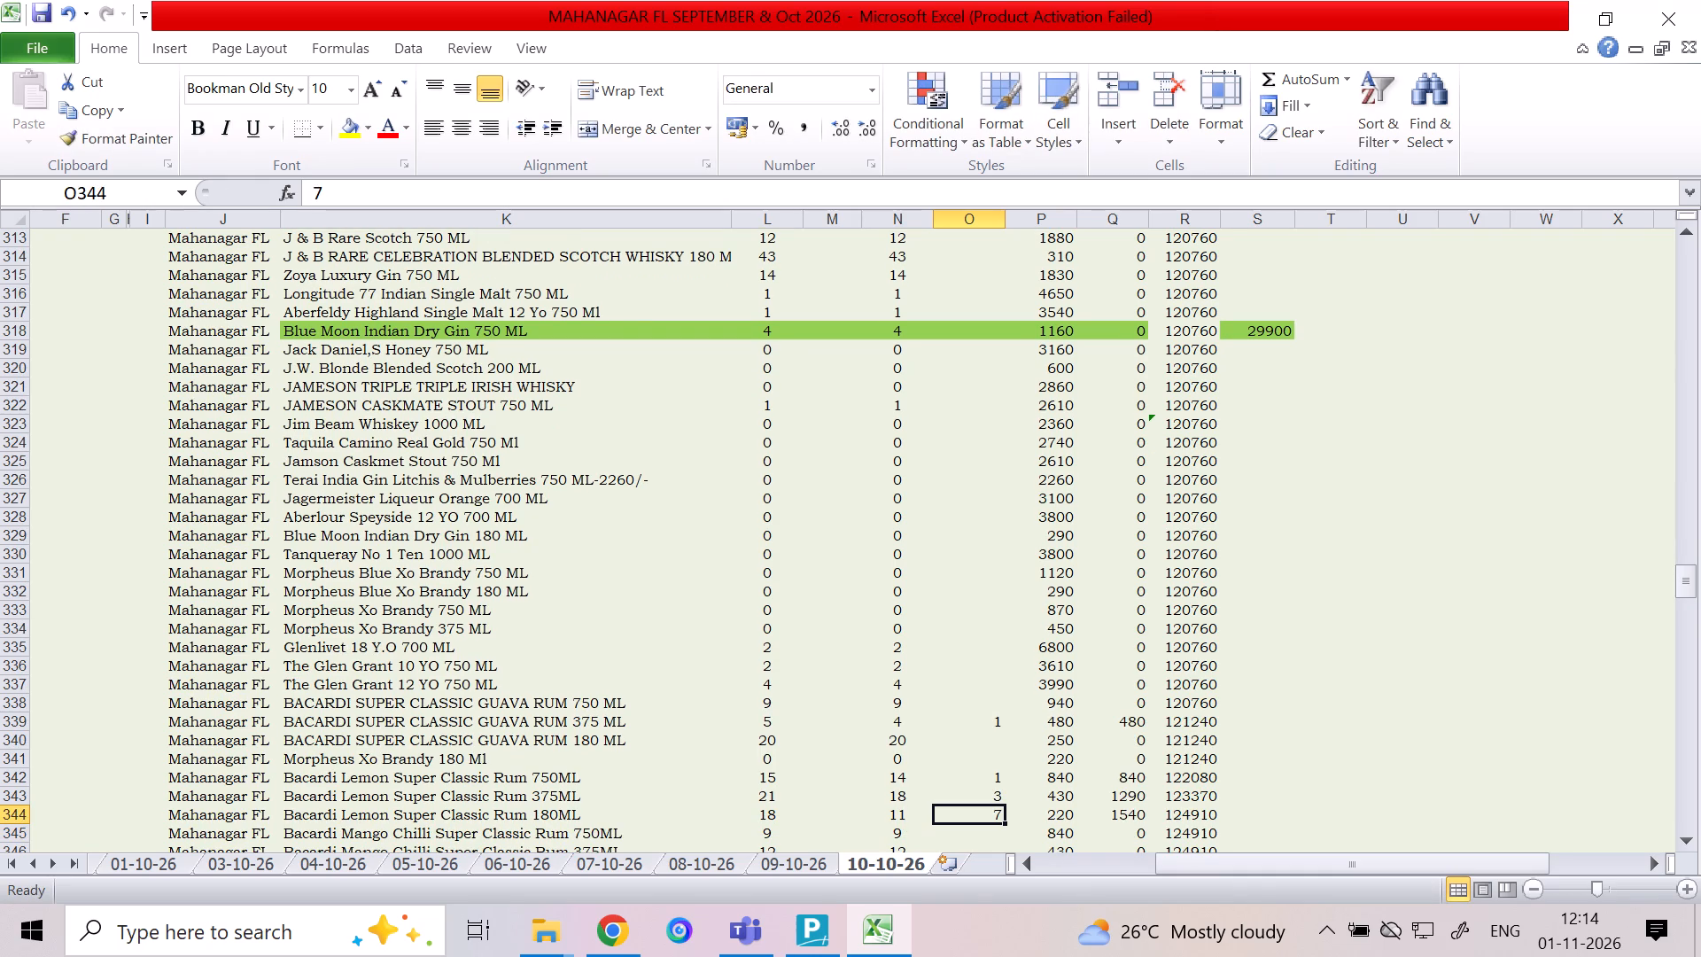
pyautogui.press('Left')
pyautogui.press('Left')
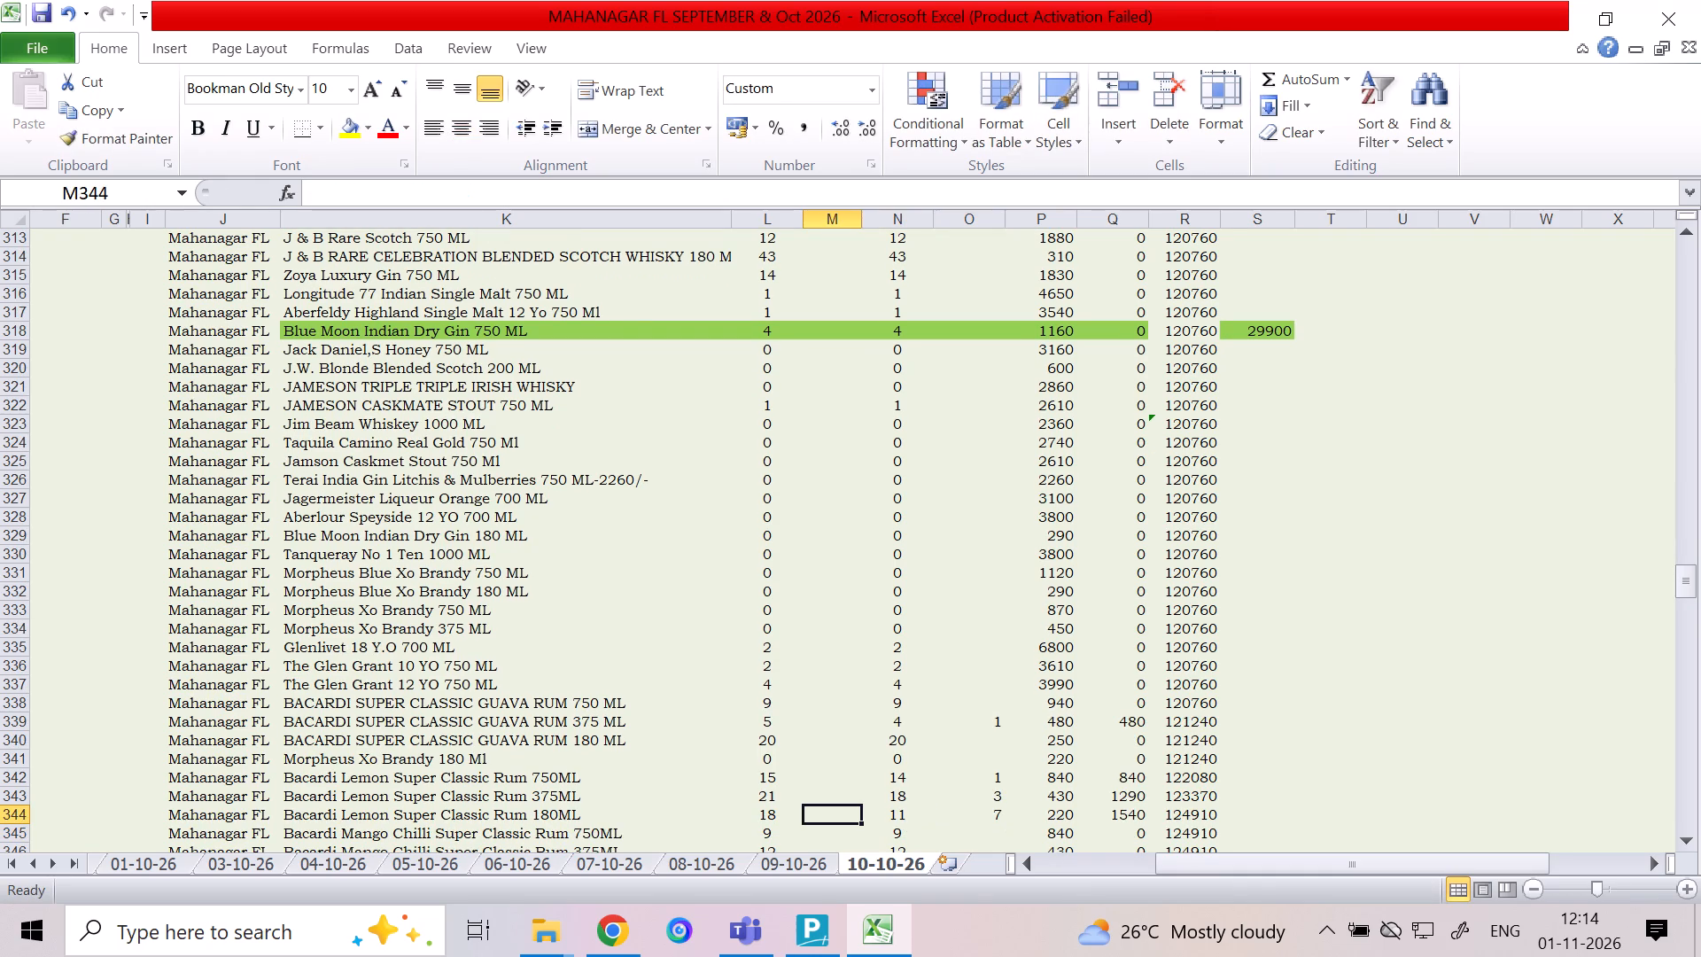
pyautogui.write('48')
pyautogui.press('Right')
pyautogui.press('Right')
pyautogui.press('Down')
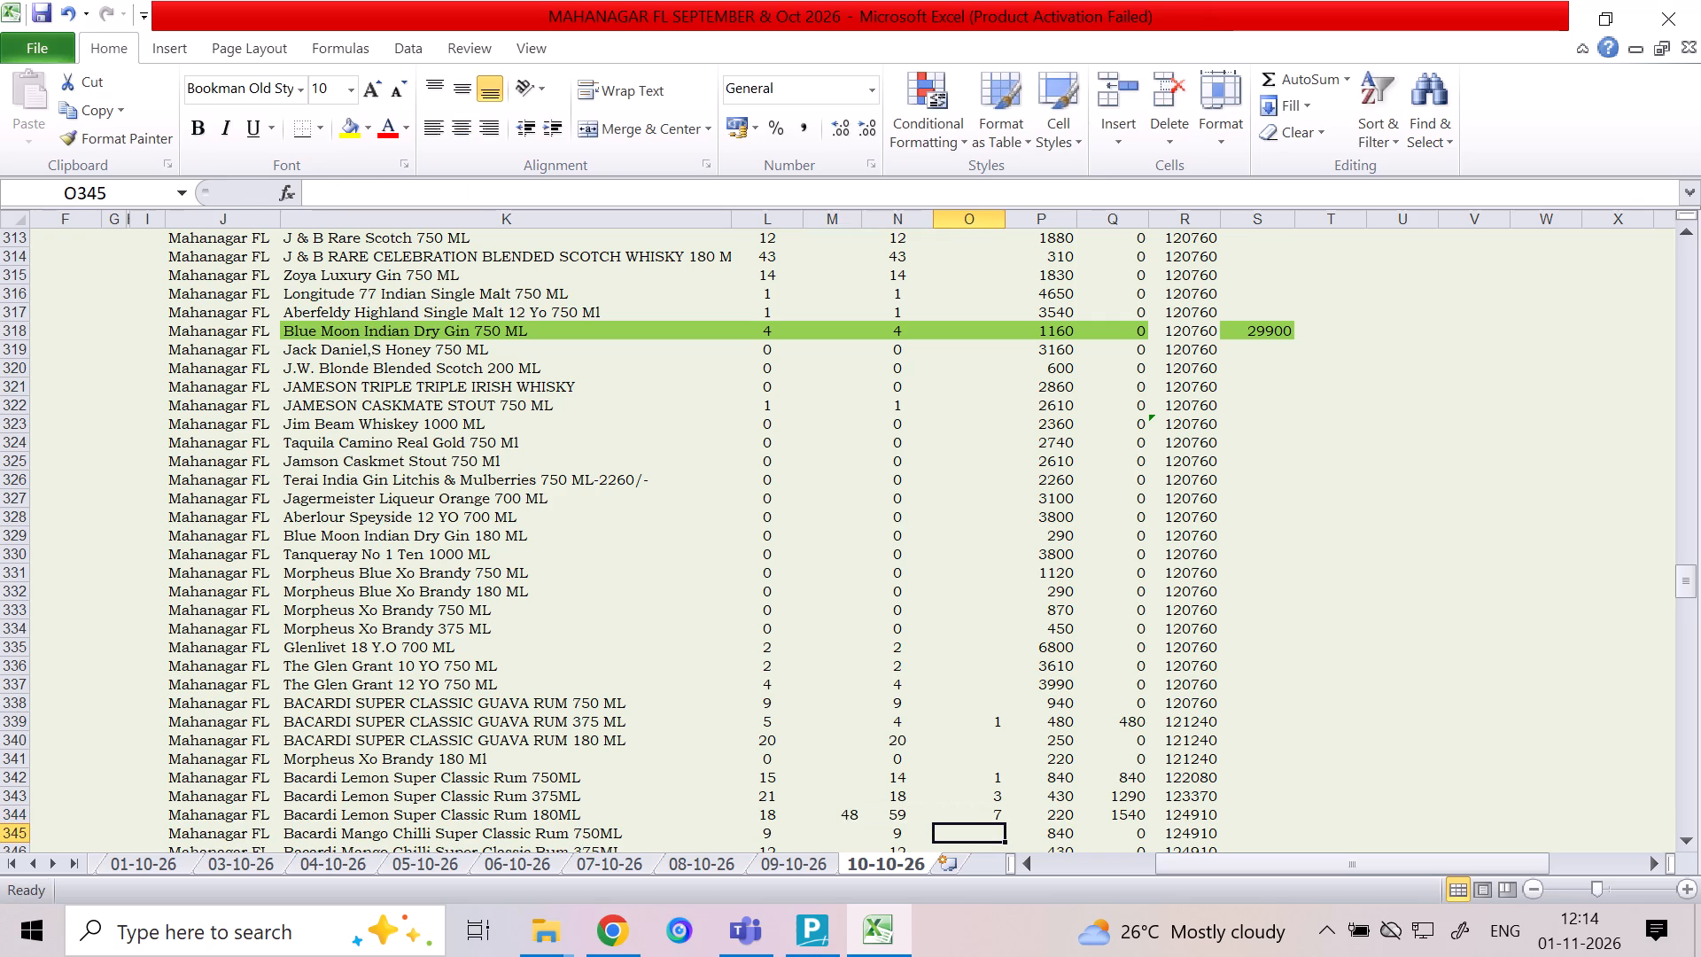
# Enter column O quantities for Bacardi Mango Chilli Super Classic Rum: 1 for 750ML, 2 for 375ML and 2 for 180ML.
pyautogui.press('1')
pyautogui.press('Down')
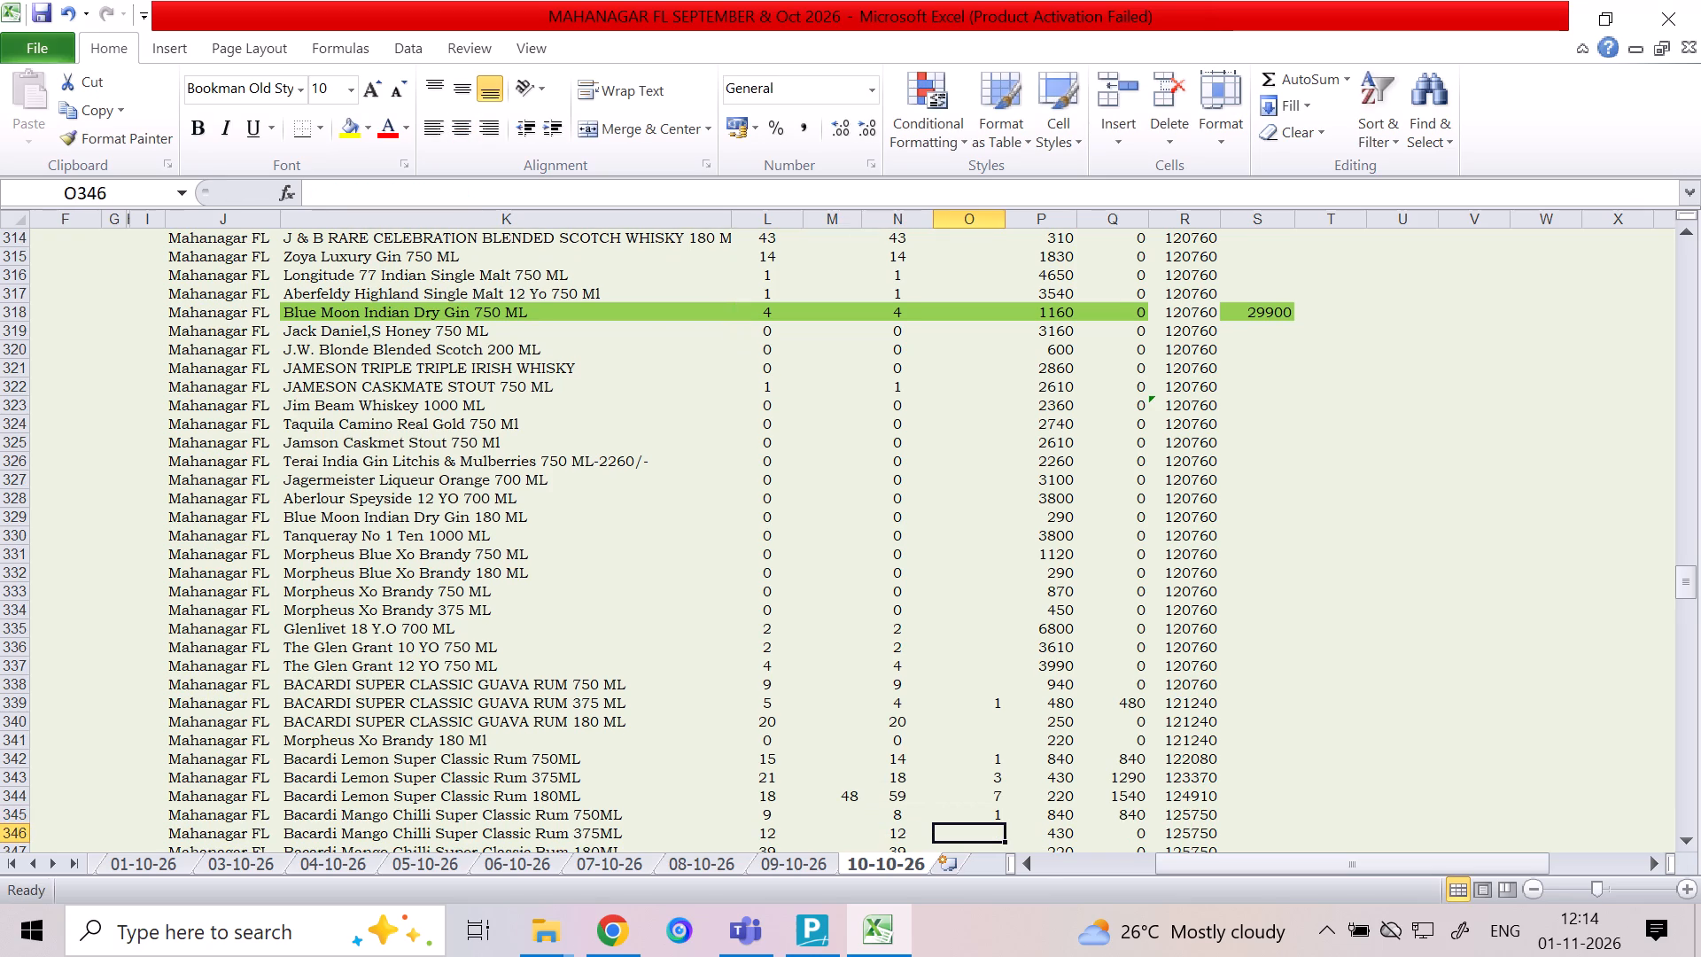
pyautogui.press('2')
pyautogui.press('Down')
pyautogui.press('2')
pyautogui.press('Down')
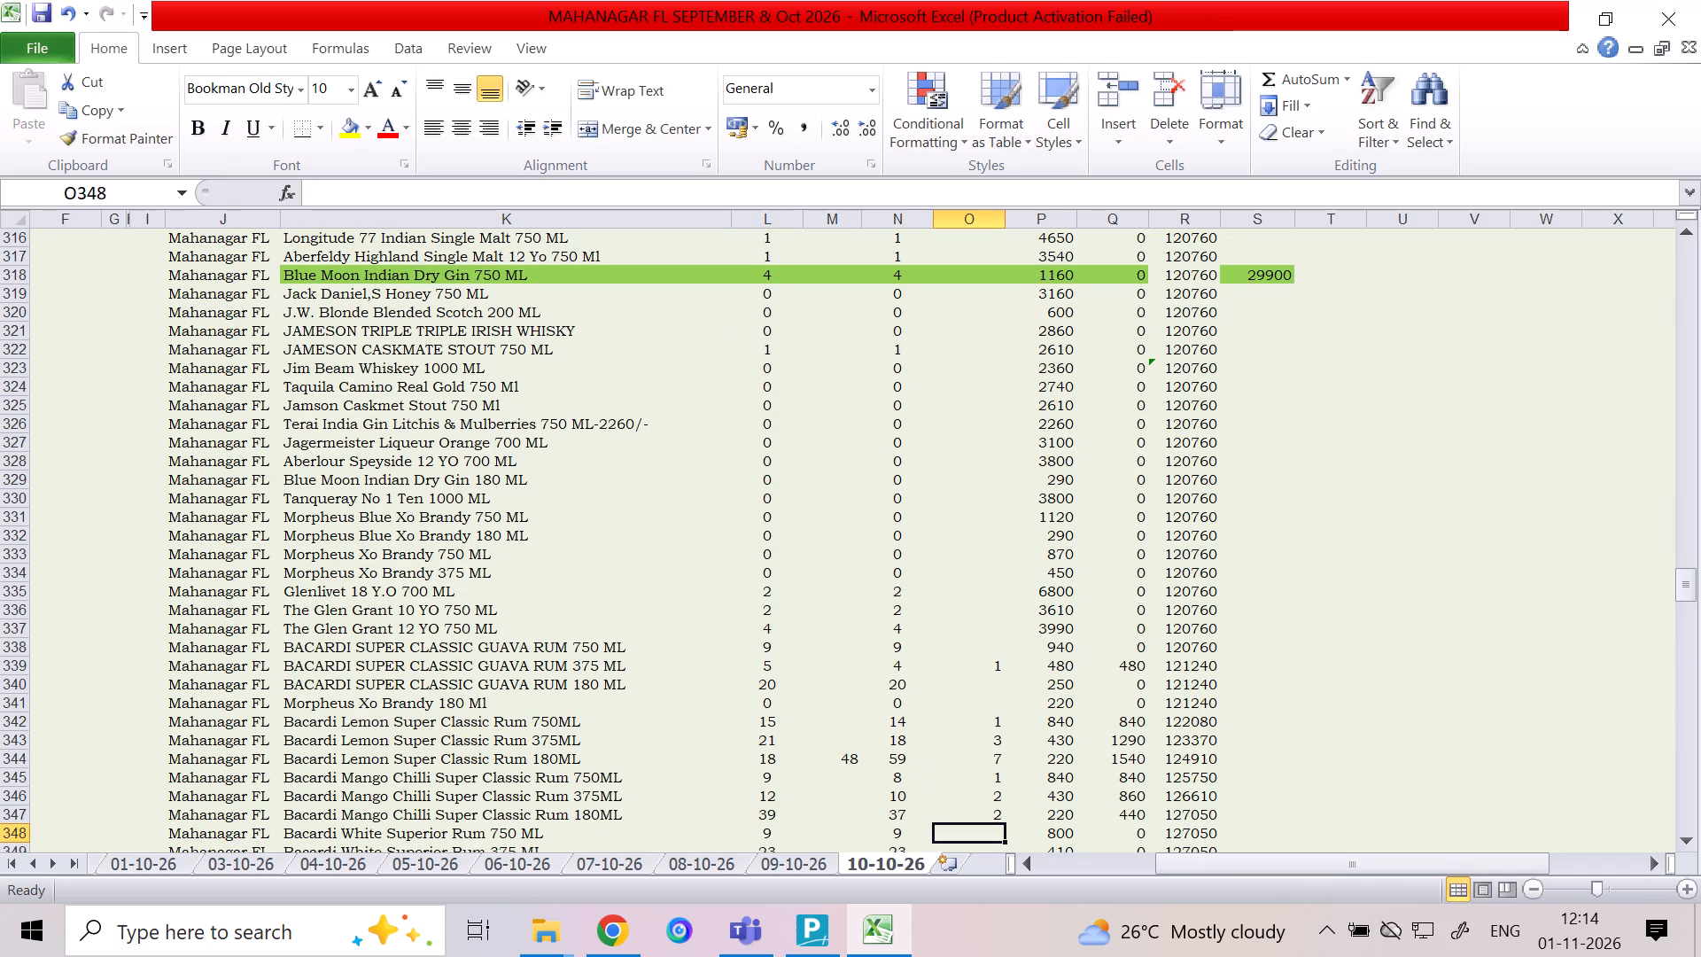
# Enter a column O quantity of 1 for Bacardi White Superior Rum 375 ML.
pyautogui.press('Down')
pyautogui.press('1')
pyautogui.press('Down')
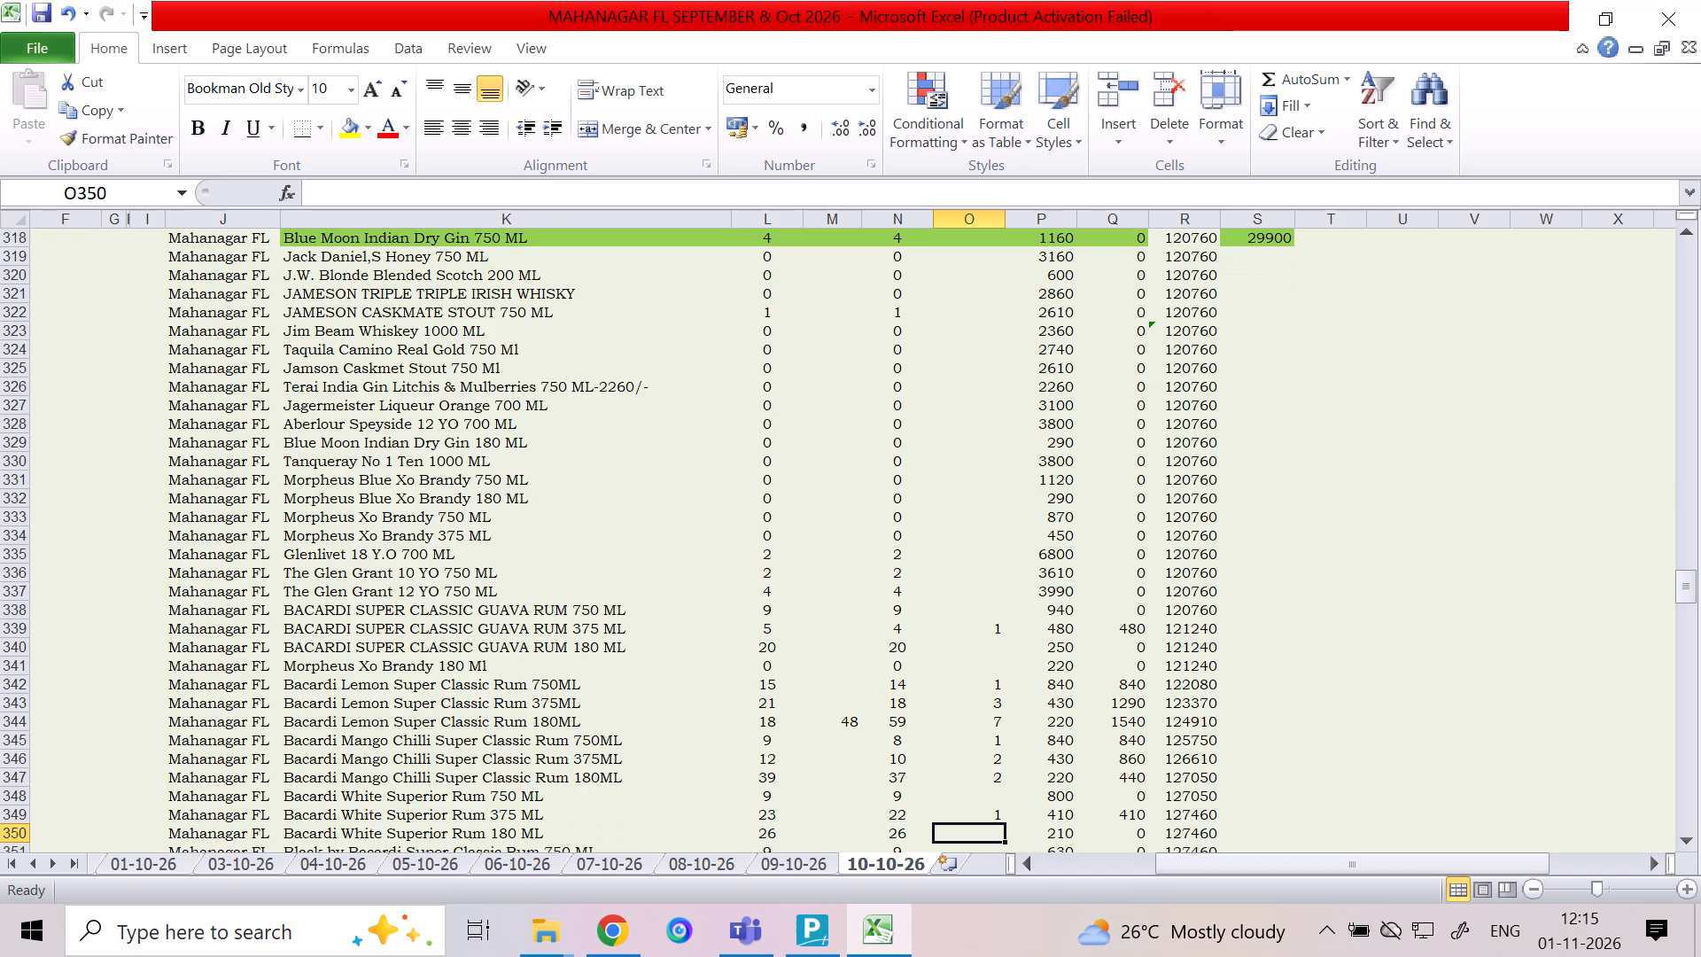
# Enter a column O quantity of 1 for Black by Bacardi Super Classic Rum 180 ML.
pyautogui.press('Down')
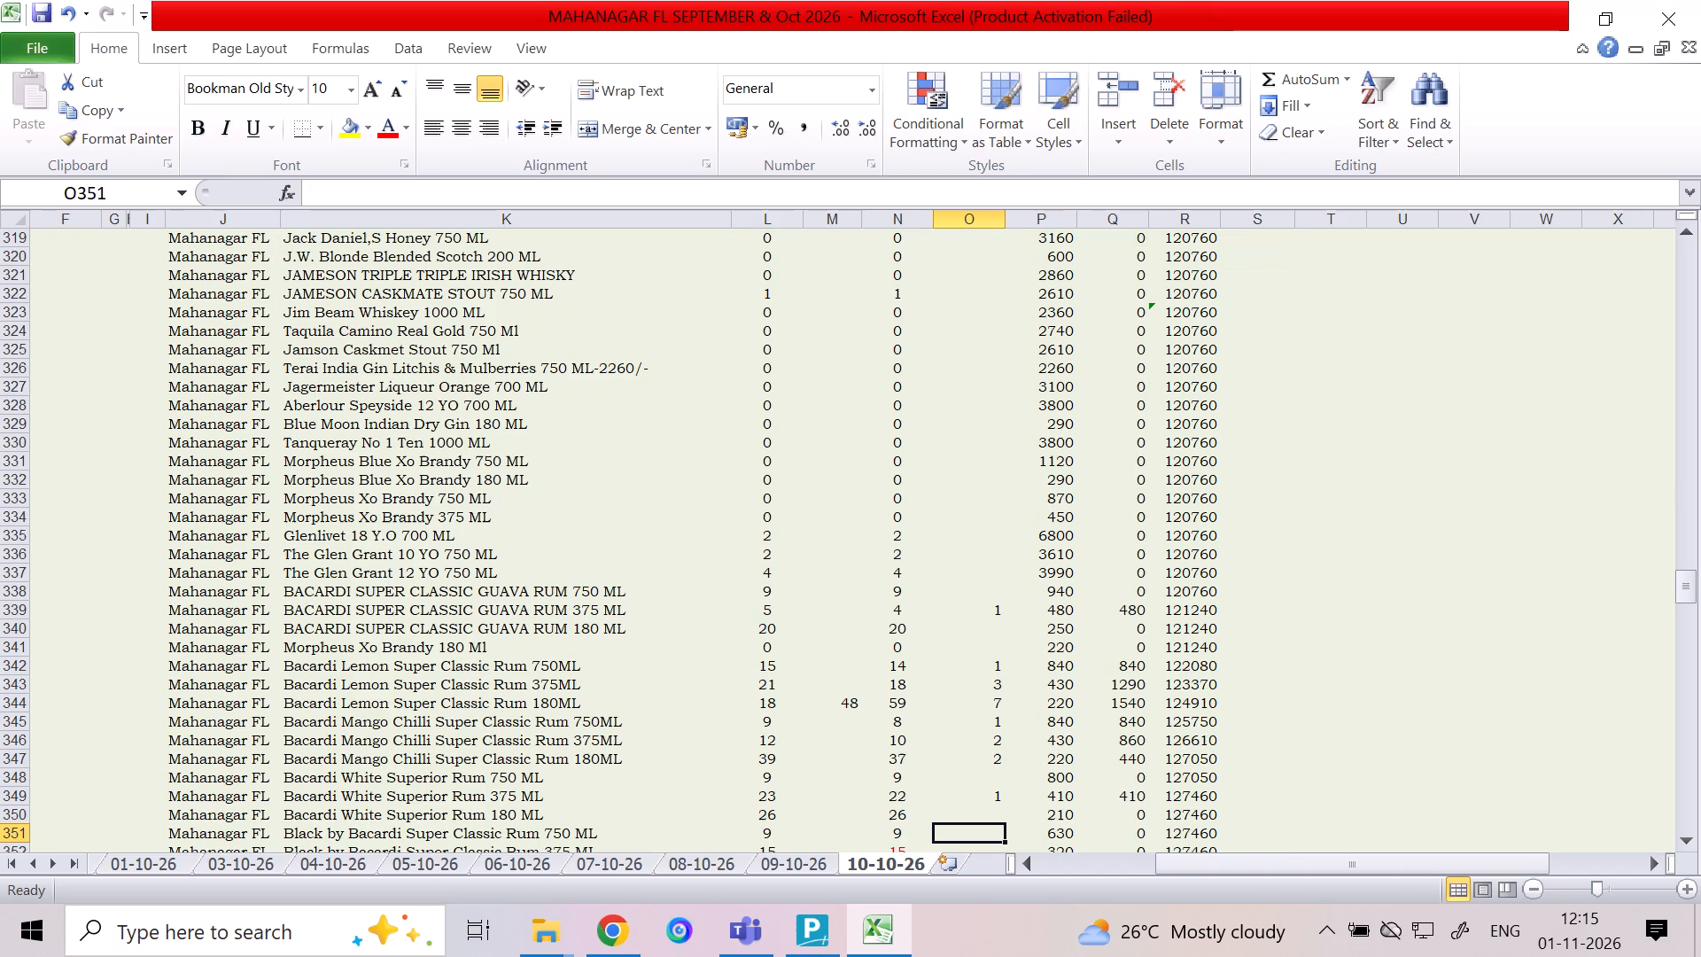
pyautogui.press('Down')
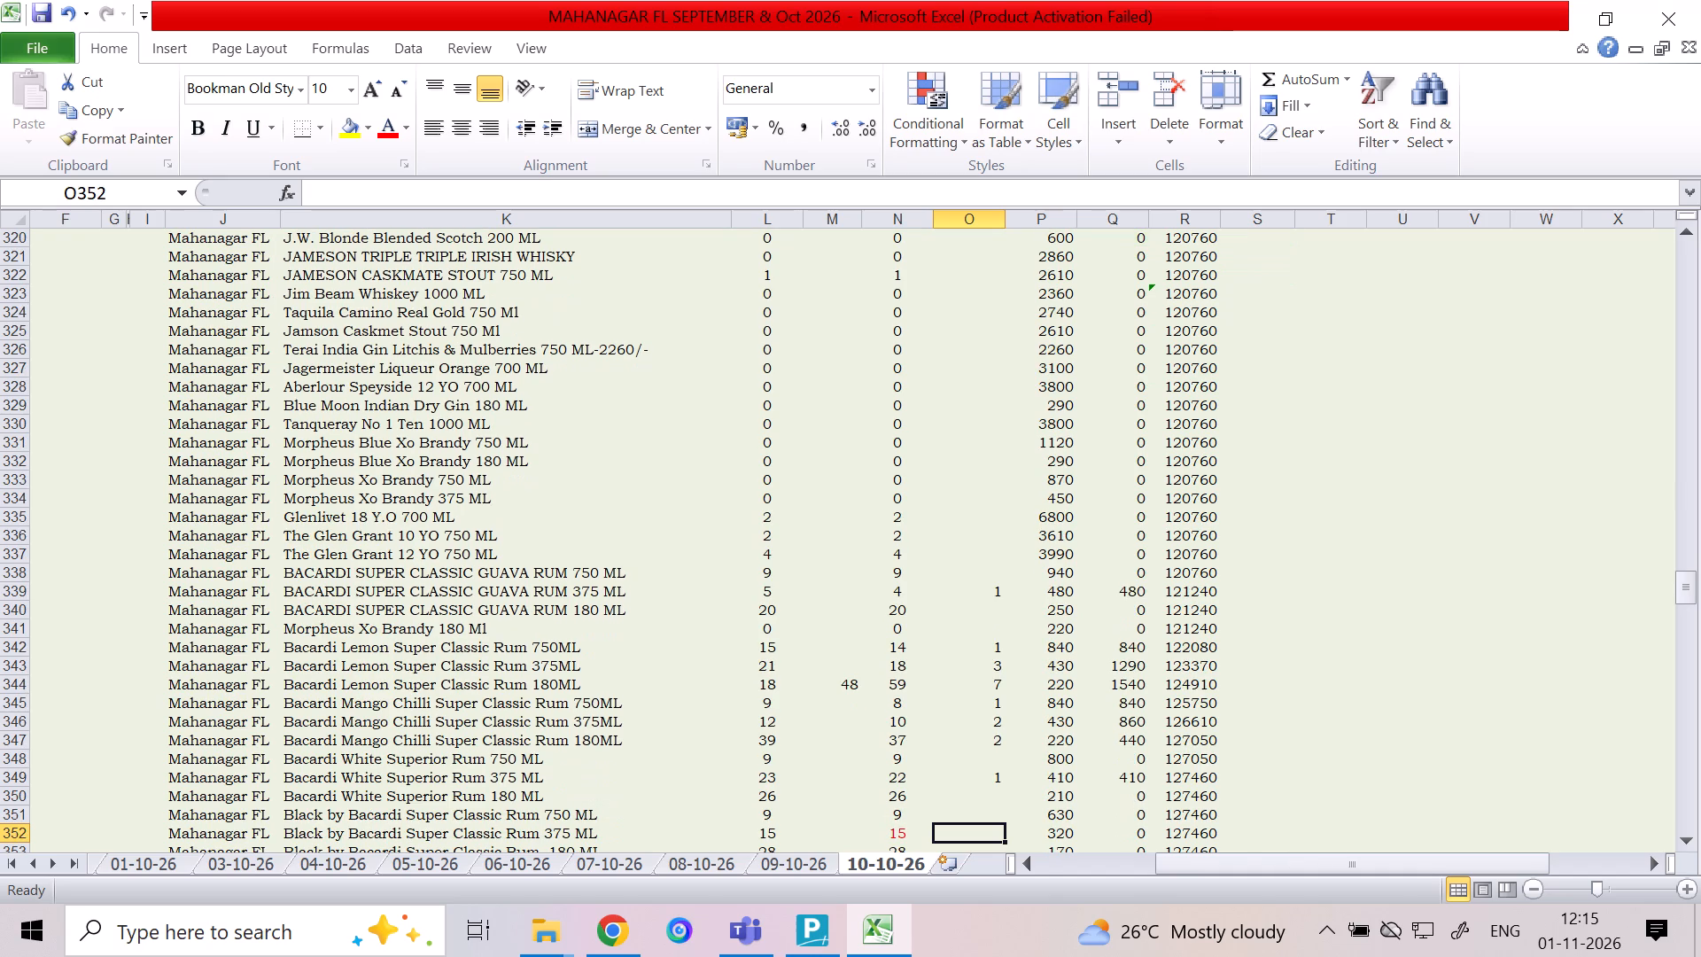
pyautogui.press('Down')
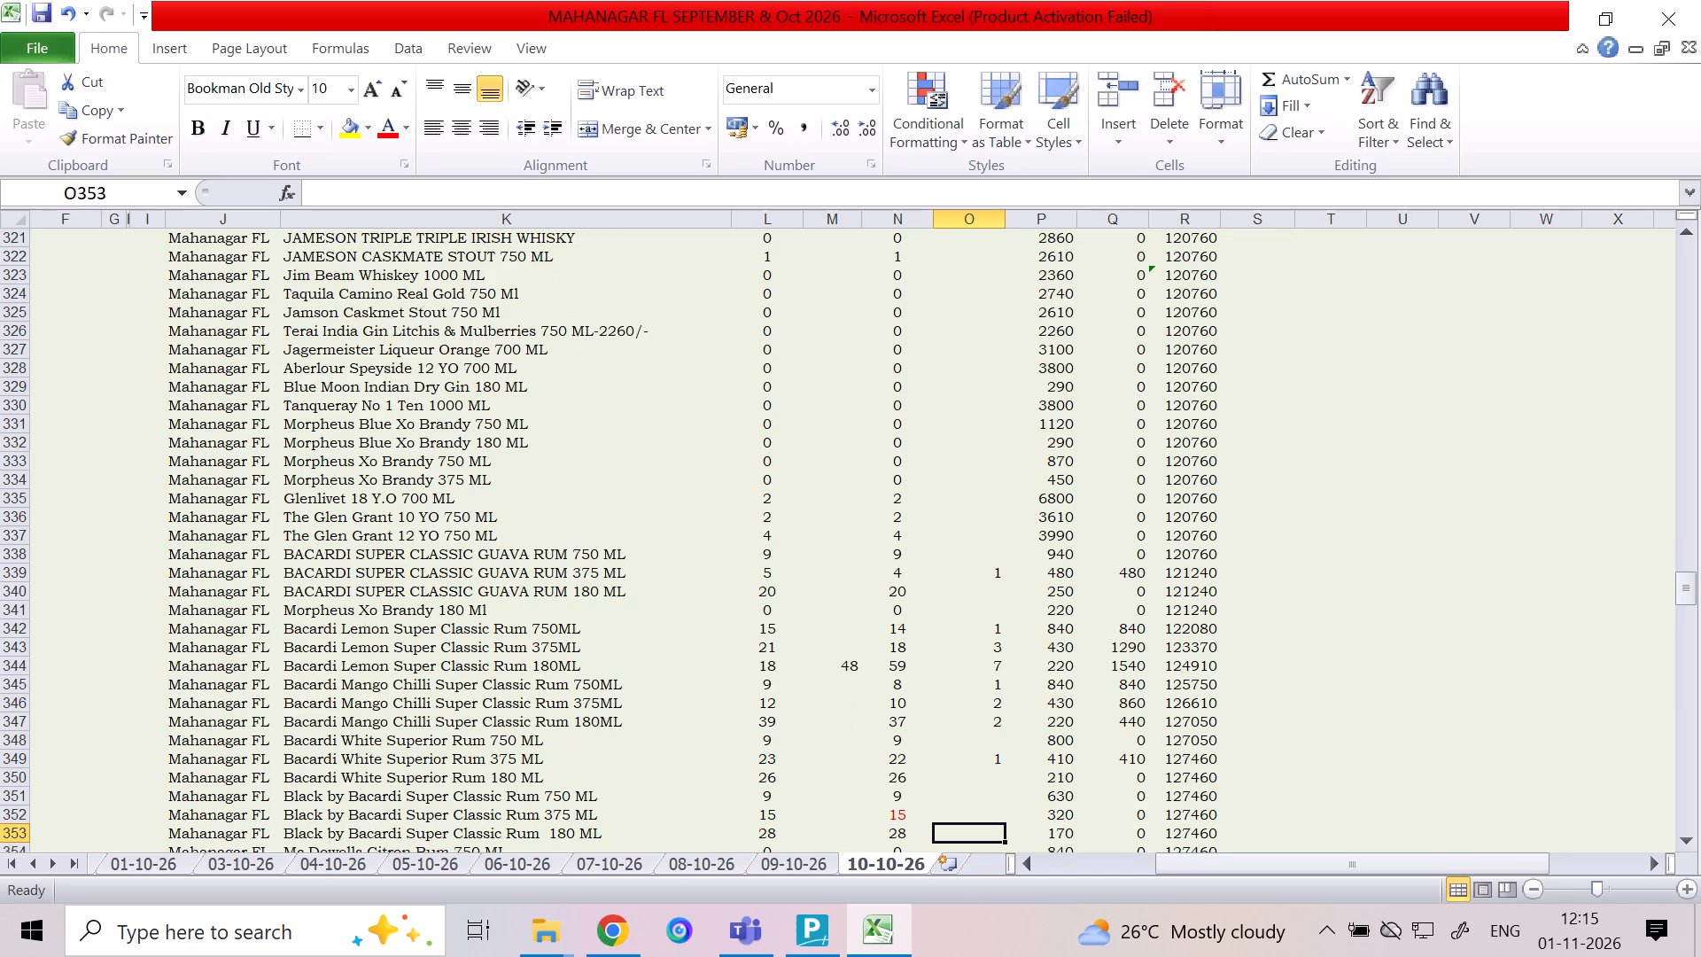
pyautogui.press('1')
pyautogui.press('Left')
pyautogui.press('Right')
pyautogui.press('Down')
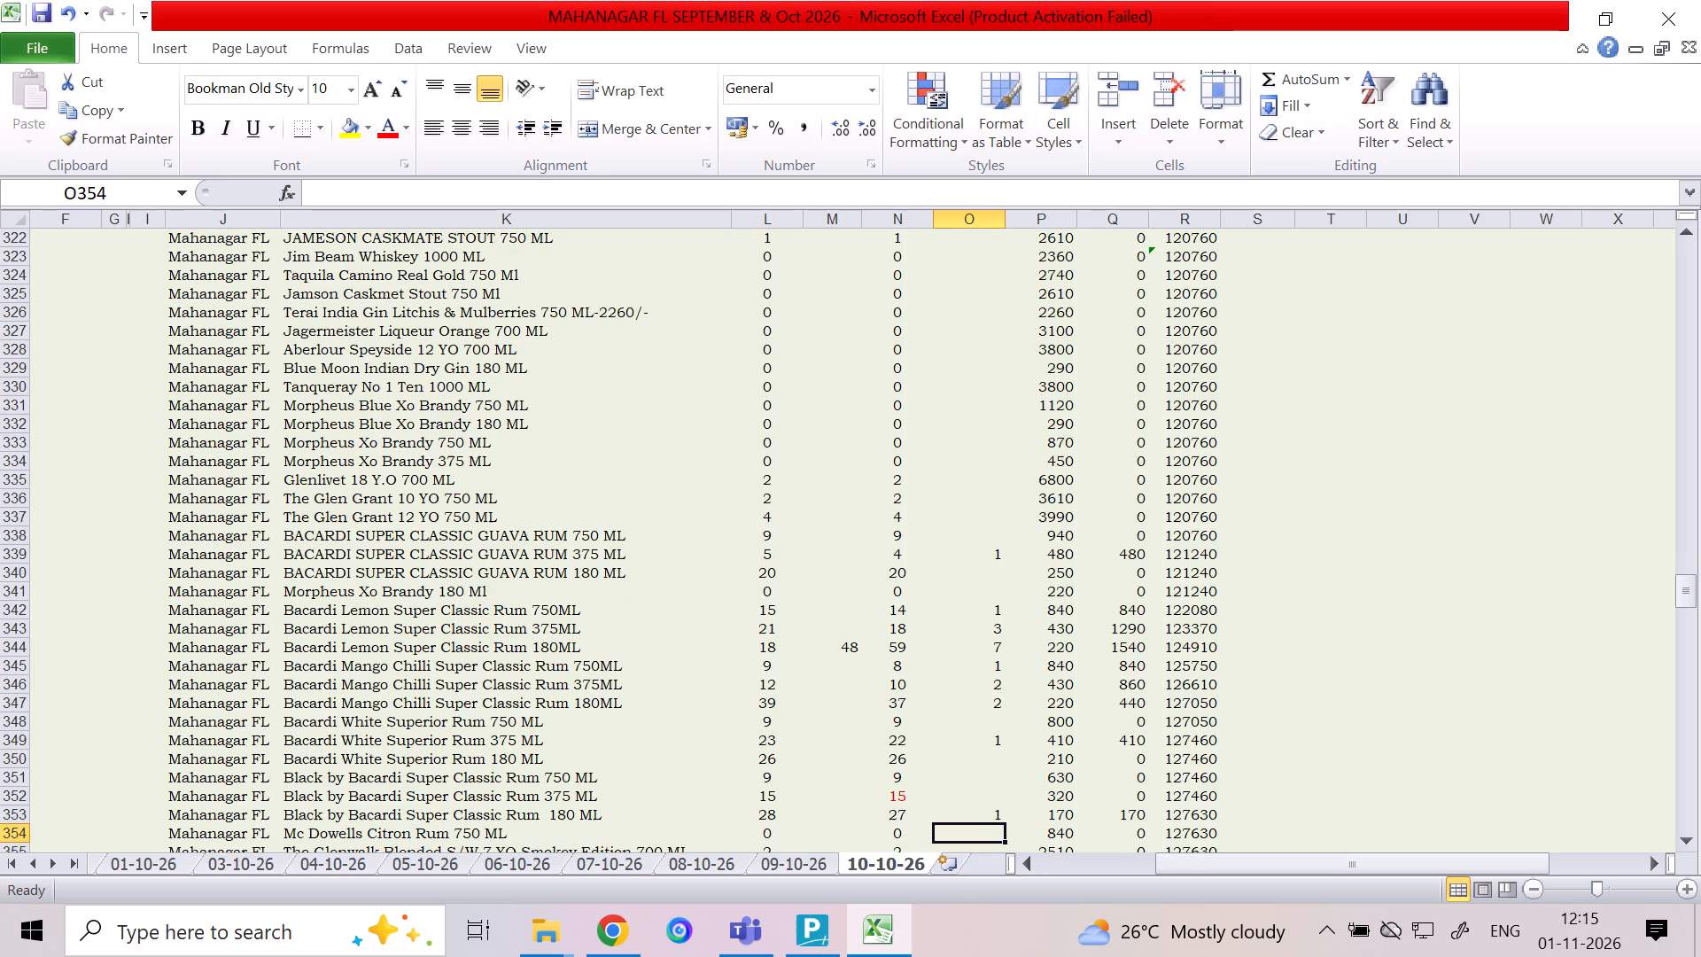
# Look through the item rows below Black by Bacardi, from Mc Dowells Citron Rum past the Old Monk rums to the Glenwalk whiskies.
pyautogui.press('Down')
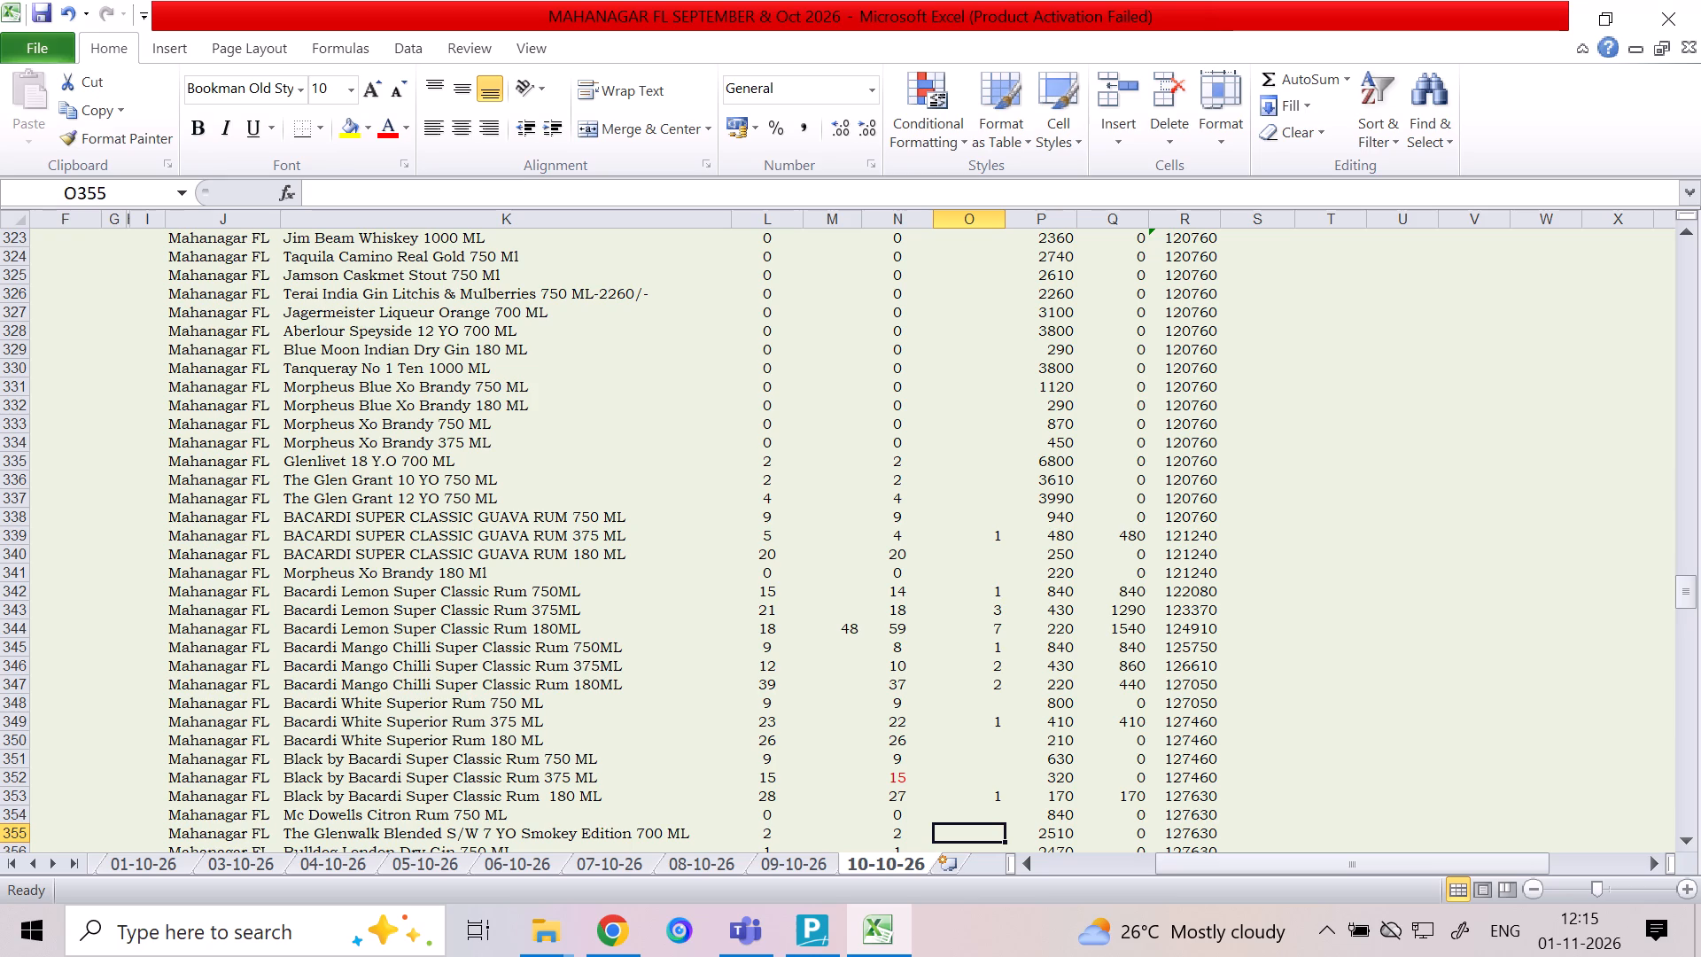
pyautogui.press('Down')
pyautogui.press('Down')
pyautogui.press('Down')
pyautogui.press('Down')
pyautogui.press('Down')
pyautogui.press('Down')
pyautogui.press('Down')
pyautogui.press('Down')
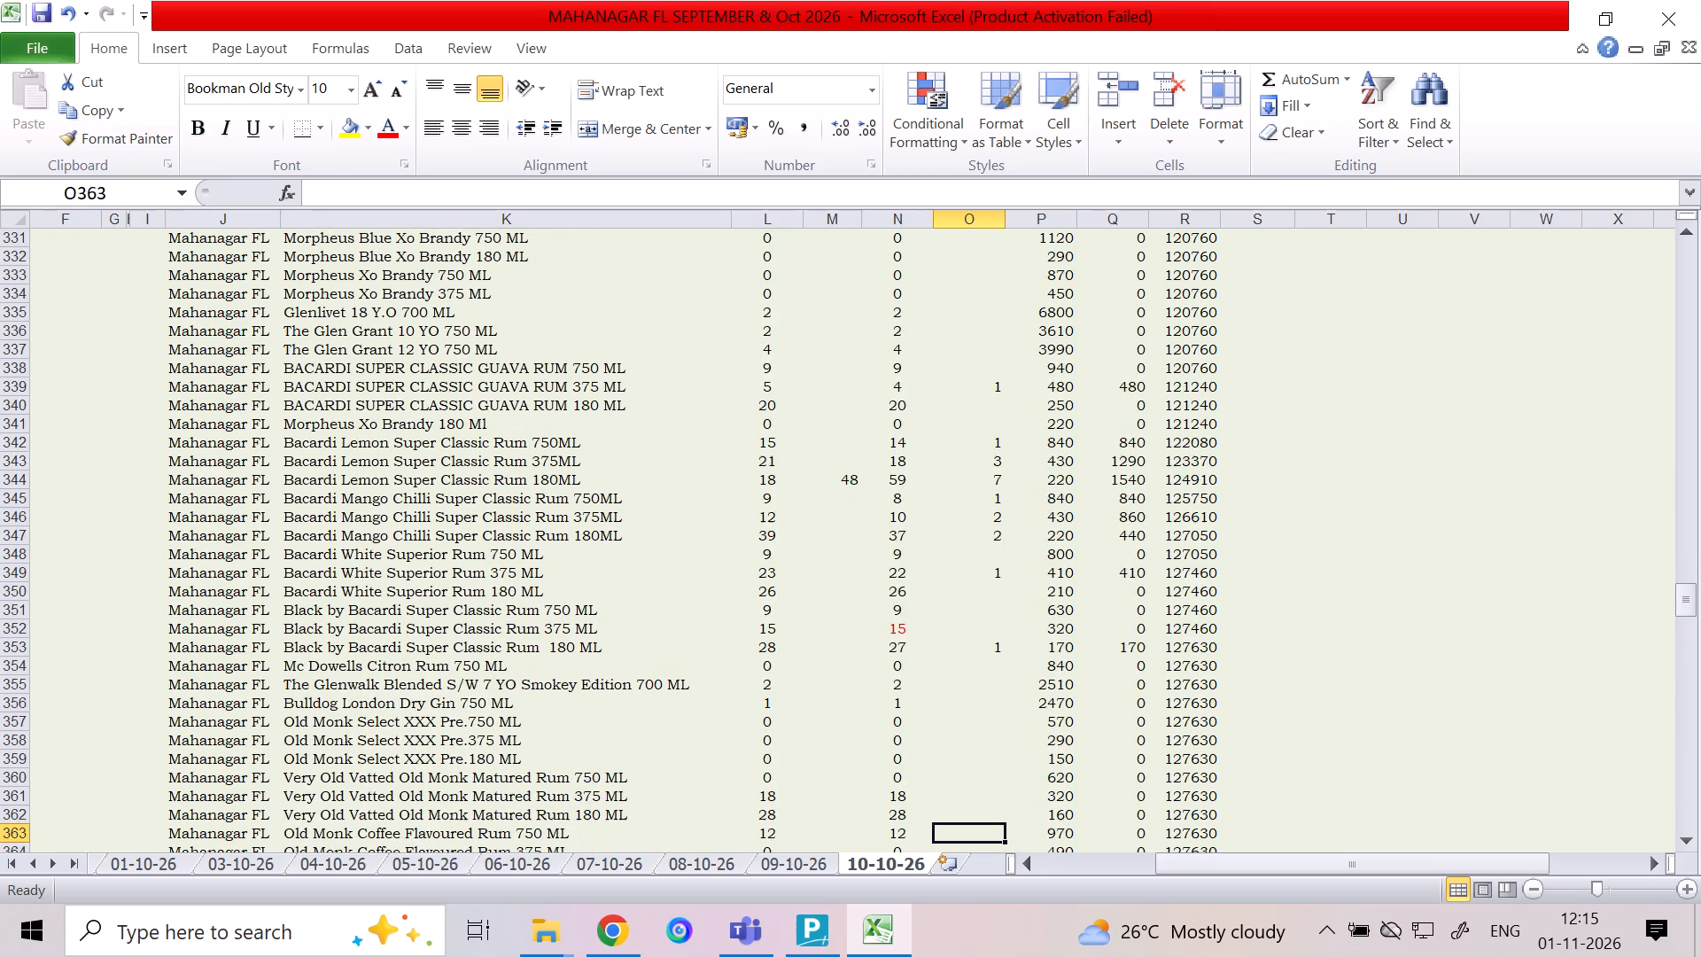
pyautogui.press('Down')
pyautogui.press('Down')
pyautogui.press('Down')
pyautogui.press('Down')
pyautogui.press('Down')
pyautogui.press('Down')
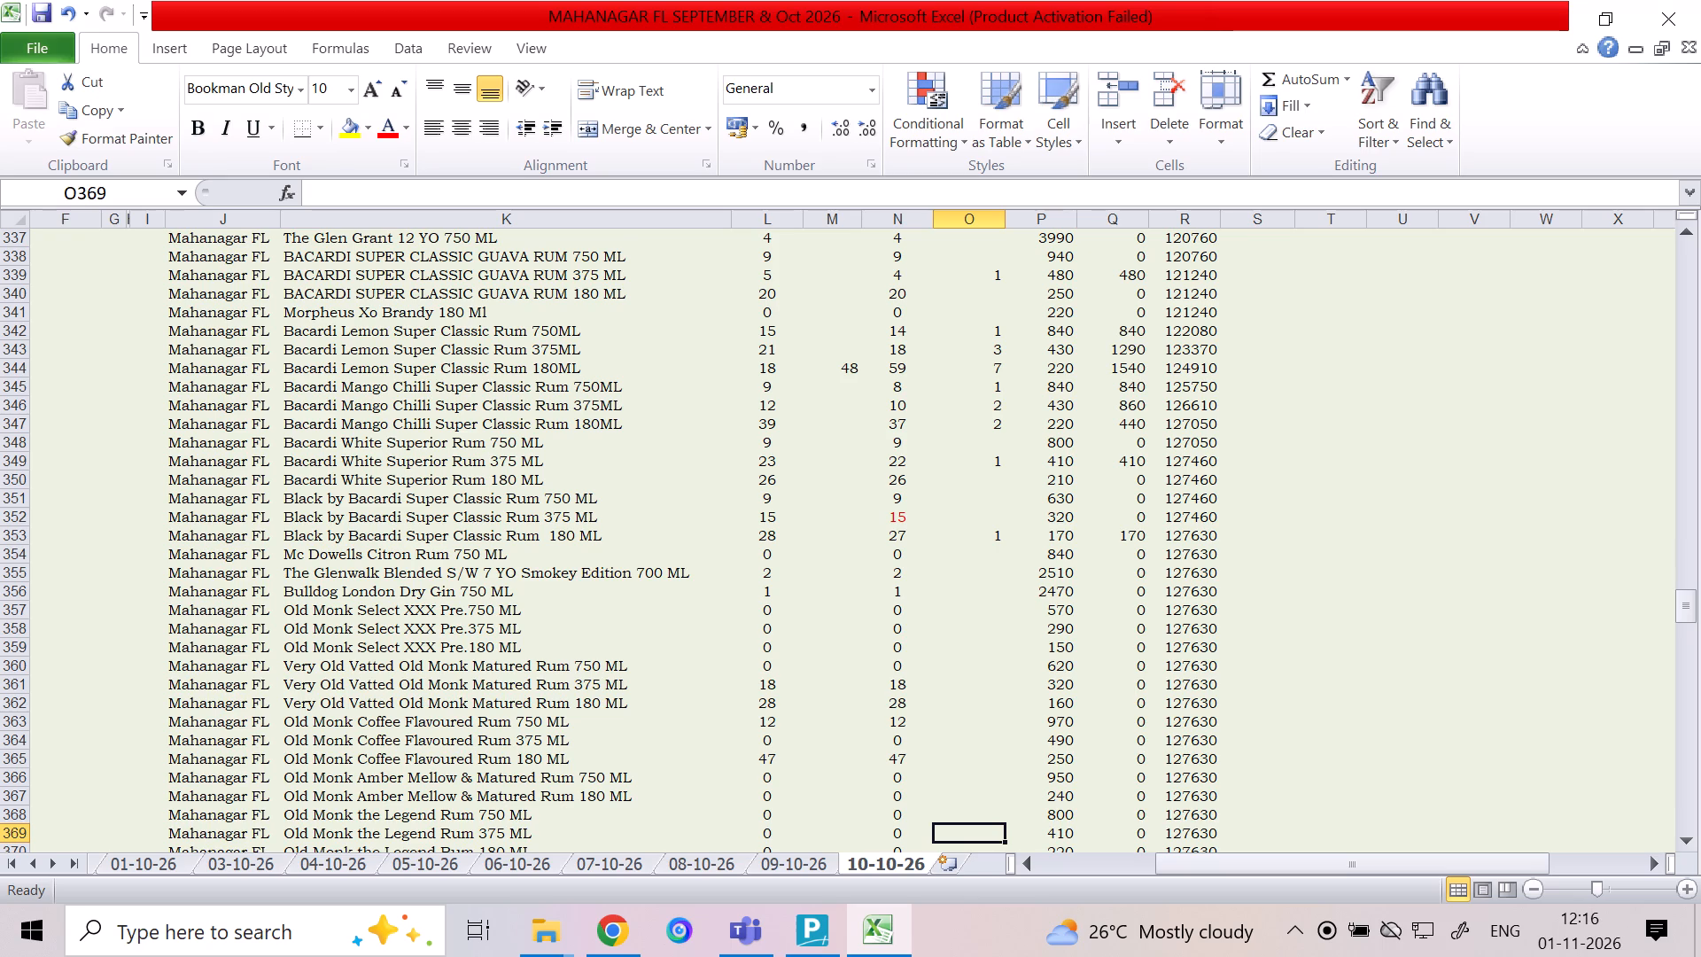
pyautogui.press('Down')
pyautogui.press('Down')
pyautogui.press('Down')
pyautogui.press('Down')
pyautogui.press('Down')
pyautogui.press('Down')
pyautogui.press('Down')
pyautogui.press('Down')
pyautogui.press('Down')
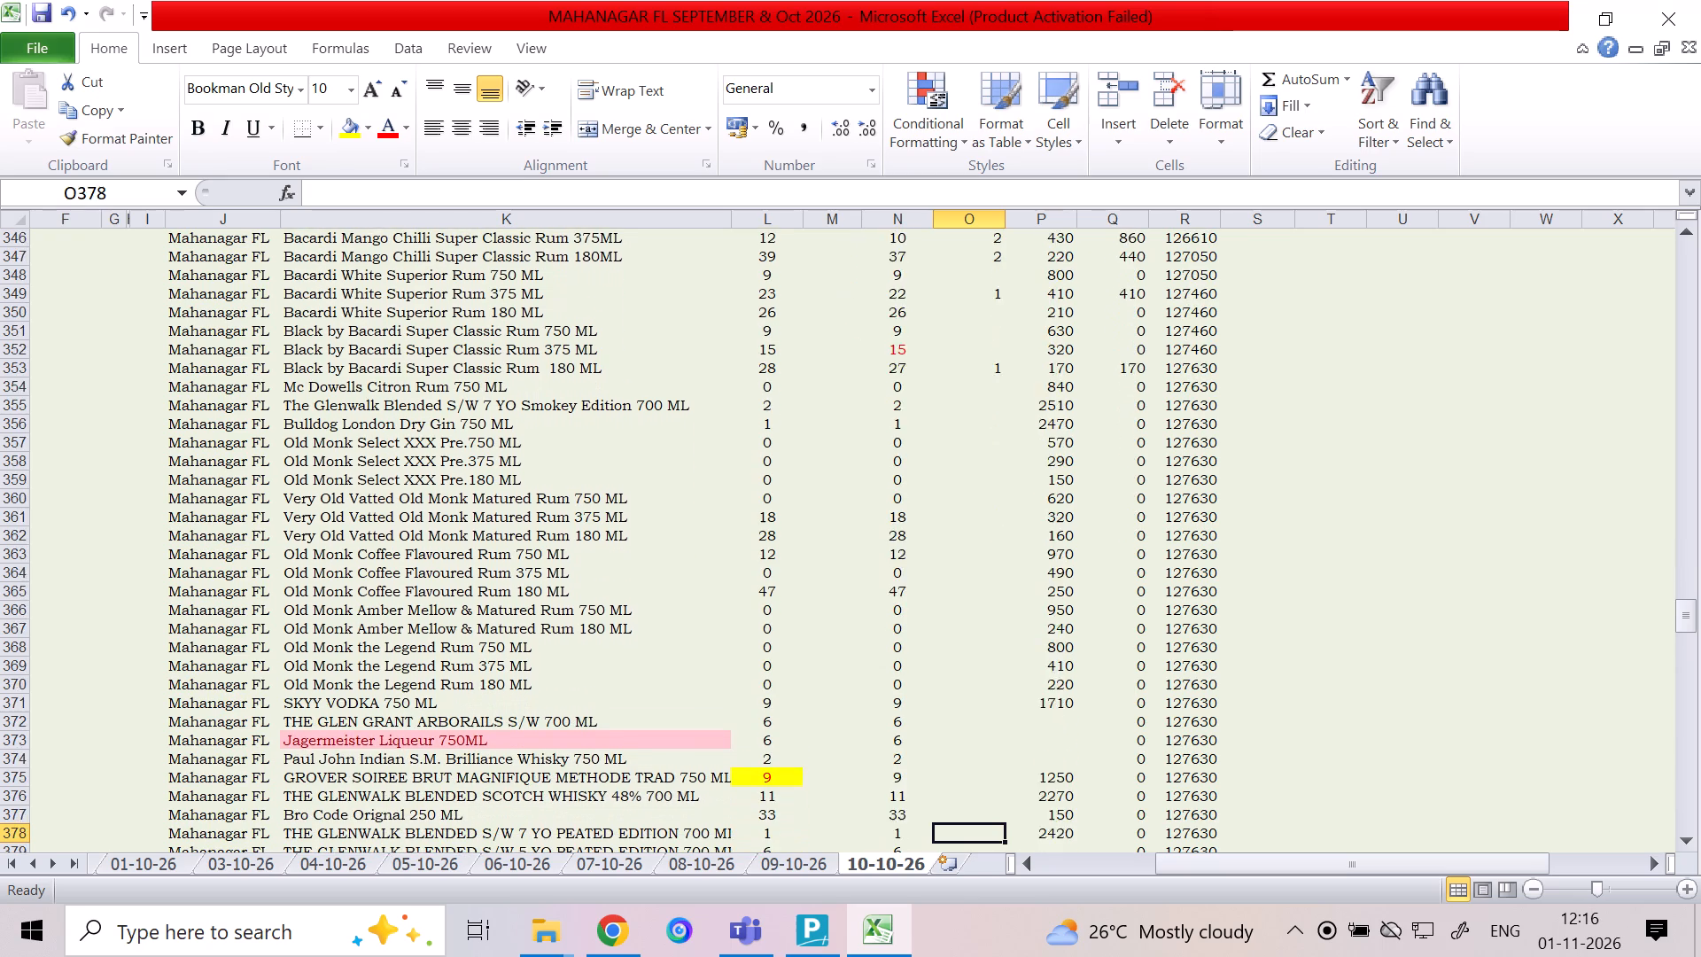
pyautogui.press('Down')
pyautogui.press('Up')
pyautogui.press('Down')
pyautogui.press('Down')
pyautogui.press('Down')
pyautogui.press('Down')
pyautogui.press('Down')
# Look back up the rows to The Glen Grant whiskies and recheck the quantities of the Bacardi rums.
pyautogui.press('Up')
pyautogui.press('Up')
pyautogui.press('Up')
pyautogui.press('Up')
pyautogui.press('Up')
pyautogui.press('Up')
pyautogui.press('Up')
pyautogui.press('Up')
pyautogui.press('Up')
pyautogui.press('Up')
pyautogui.press('Up')
pyautogui.press('Up')
pyautogui.press('Up')
pyautogui.press('Up')
pyautogui.press('Up')
pyautogui.press('Up')
pyautogui.press('Up')
pyautogui.press('Up')
pyautogui.press('Up')
pyautogui.press('Up')
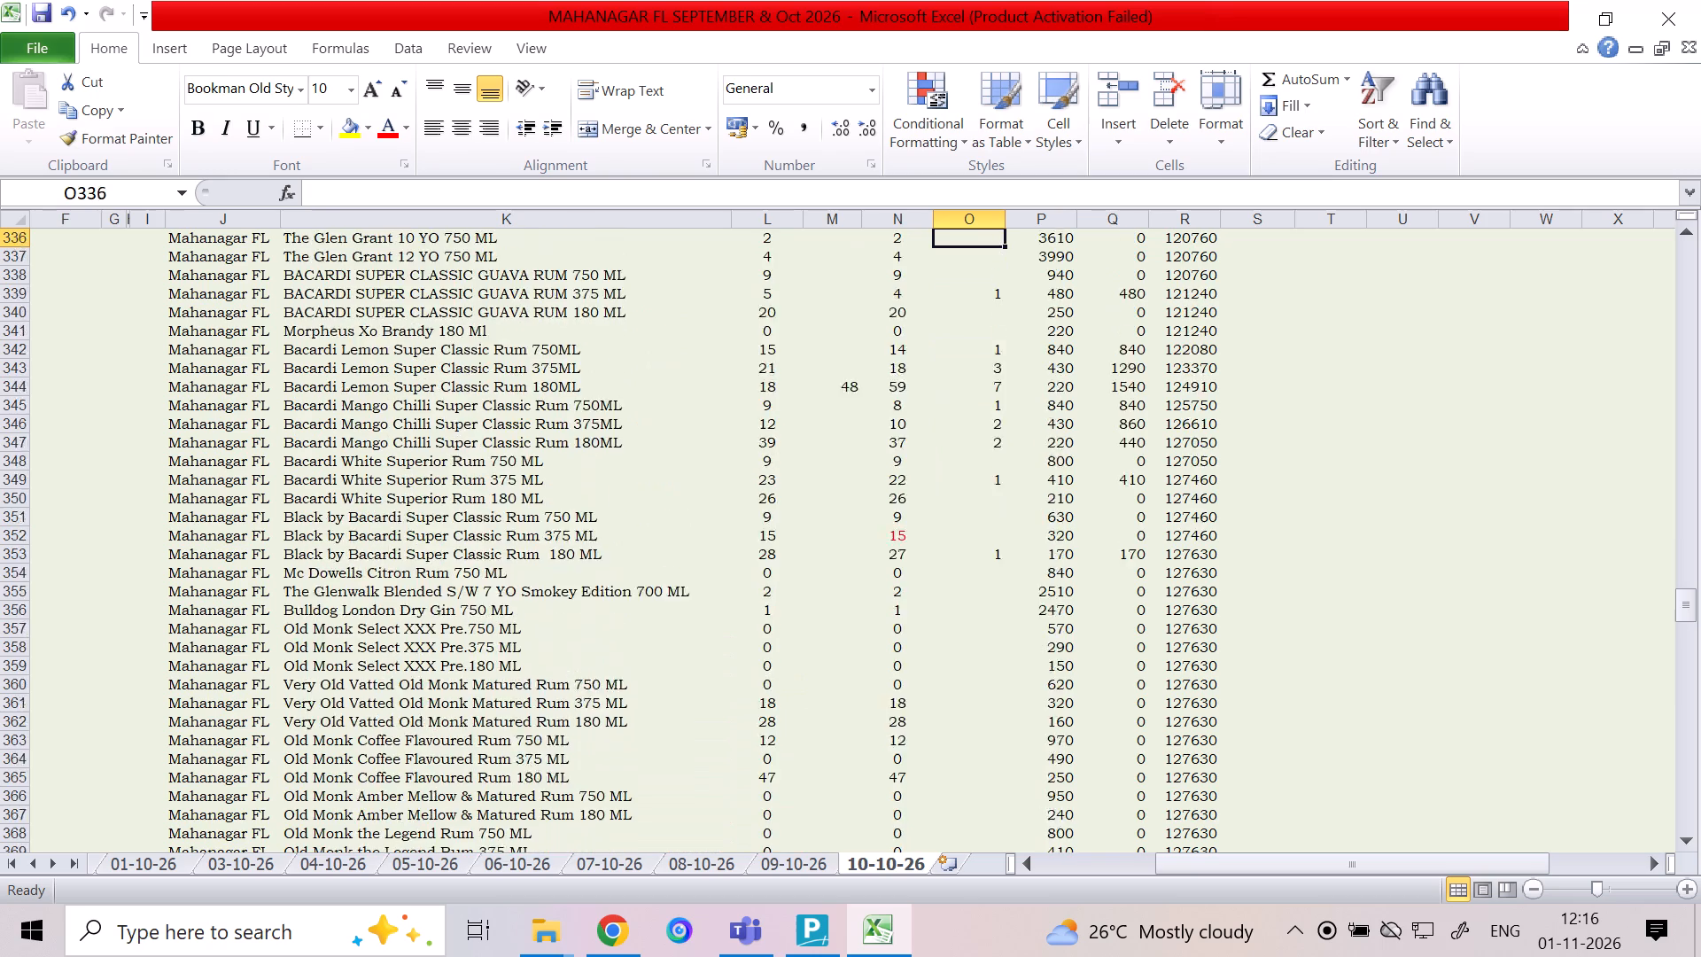
pyautogui.press('Down')
pyautogui.press('Down')
pyautogui.press('Down')
pyautogui.press('Down')
pyautogui.press('Down')
pyautogui.press('Down')
pyautogui.press('Down')
pyautogui.press('Down')
pyautogui.press('Down')
pyautogui.press('Down')
pyautogui.press('Down')
pyautogui.press('Down')
pyautogui.press('Down')
pyautogui.press('Down')
pyautogui.press('Down')
pyautogui.press('Down')
pyautogui.press('Left')
pyautogui.press('Left')
pyautogui.press('Left')
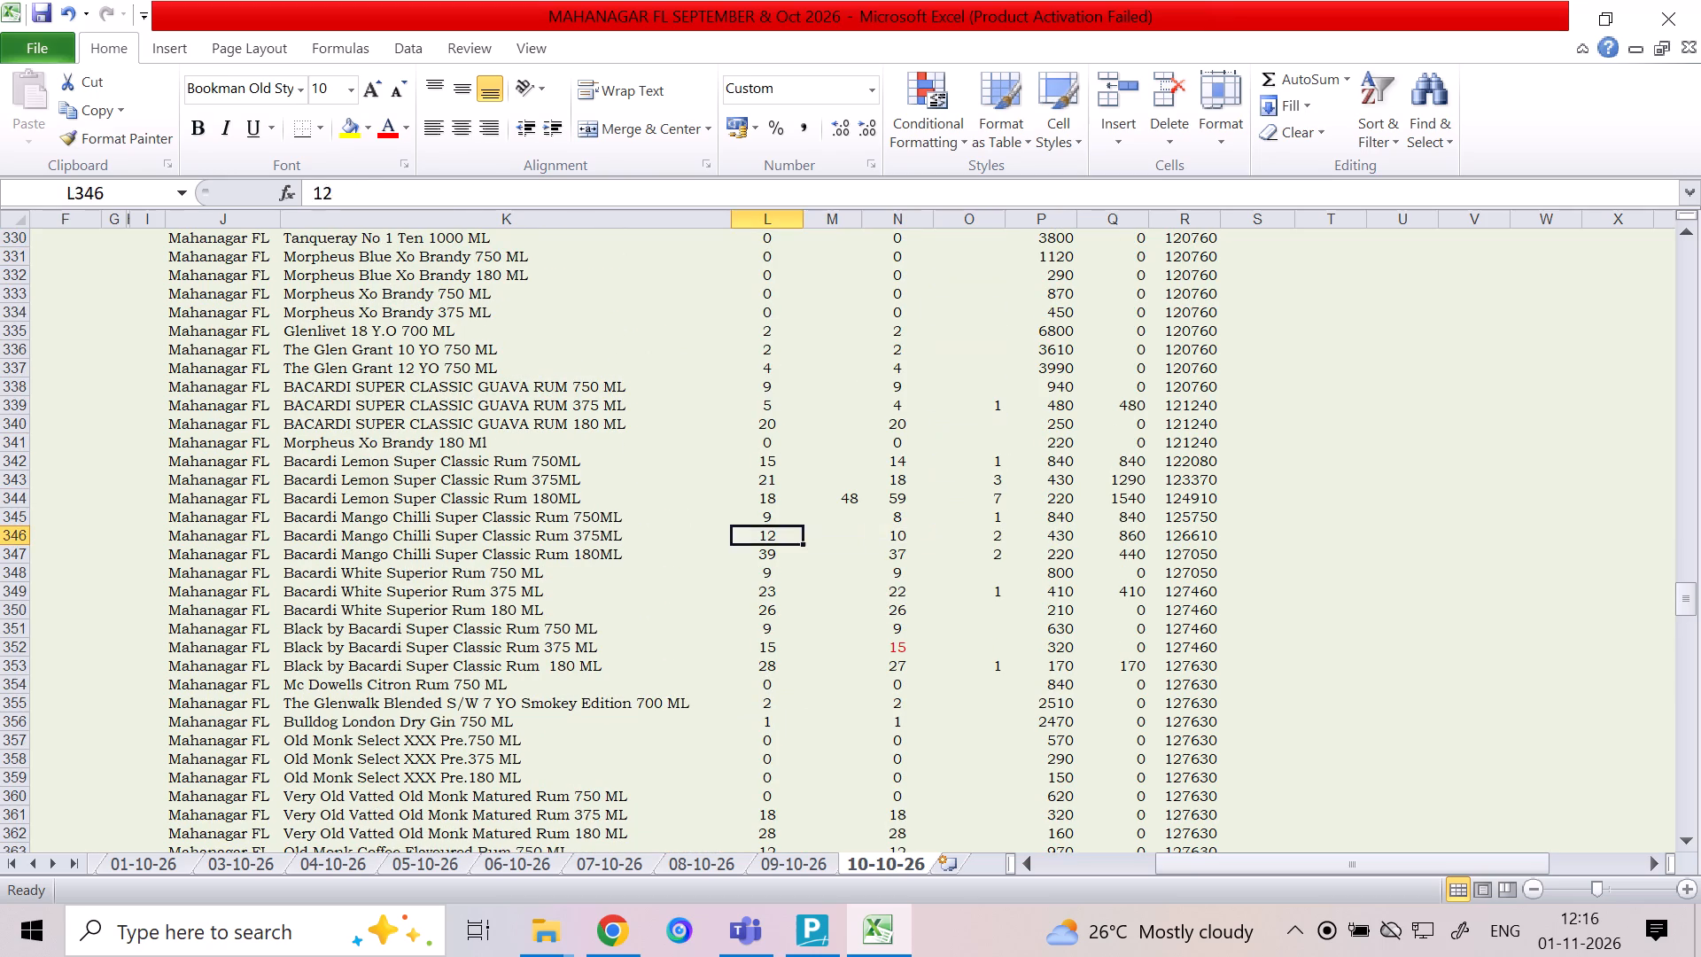
pyautogui.press('Left')
pyautogui.press('Left')
pyautogui.press('Left')
pyautogui.press('Right')
pyautogui.press('Down')
pyautogui.press('Down')
pyautogui.press('Down')
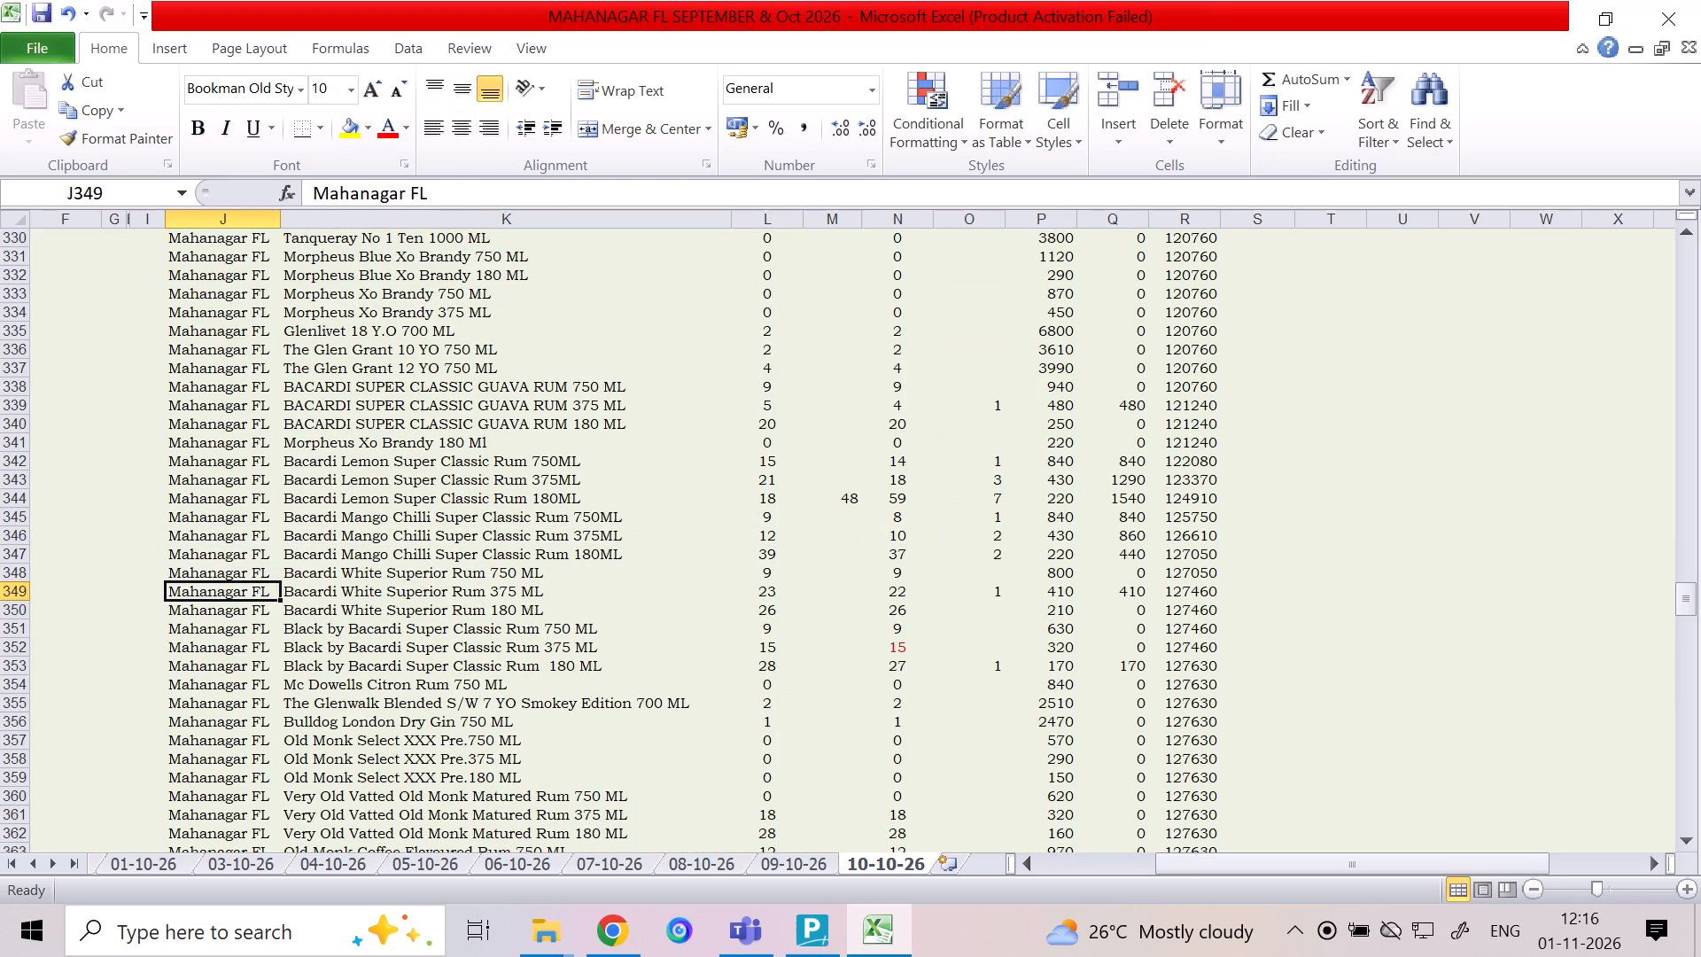
# Read the item names from Bacardi White Superior Rum 375 ML past the Old Monk rums to The Glen Grant Arborails.
pyautogui.press('Right')
pyautogui.press('Down')
pyautogui.press('Down')
pyautogui.press('Down')
pyautogui.press('Down')
pyautogui.press('Down')
pyautogui.press('Down')
pyautogui.press('Down')
pyautogui.press('Down')
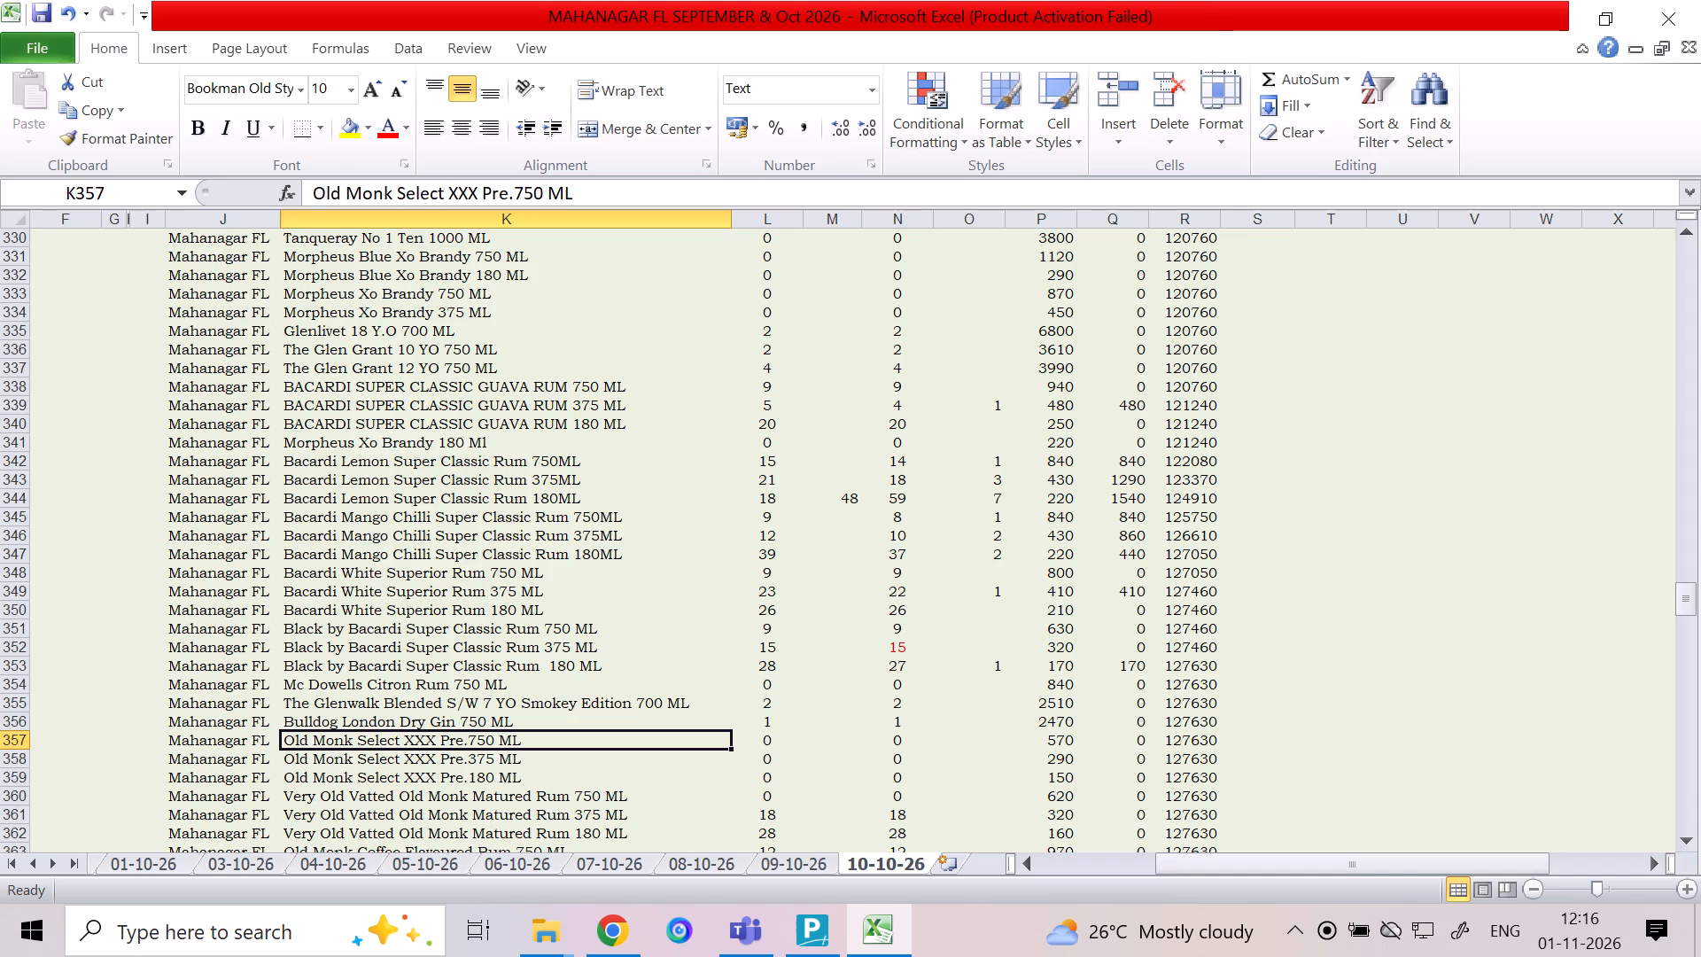
pyautogui.press('Down')
pyautogui.press('Down')
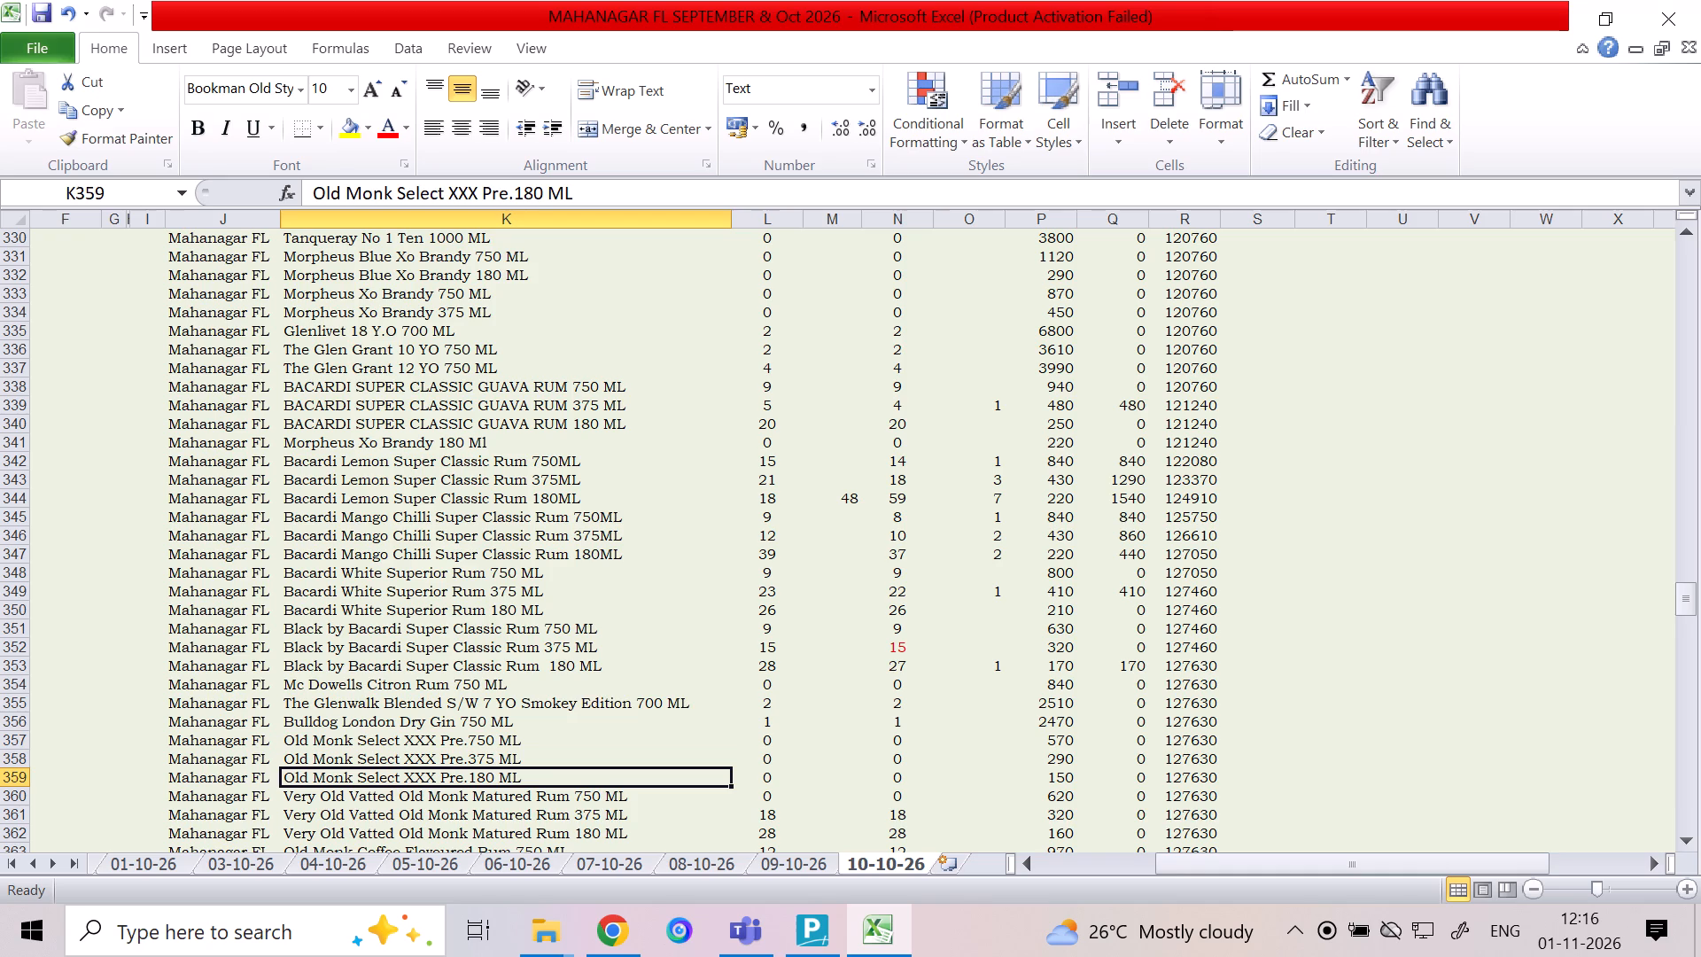
pyautogui.press('Down')
pyautogui.press('Down')
pyautogui.press('Down')
pyautogui.press('Down')
pyautogui.press('Down')
pyautogui.press('Down')
pyautogui.press('Down')
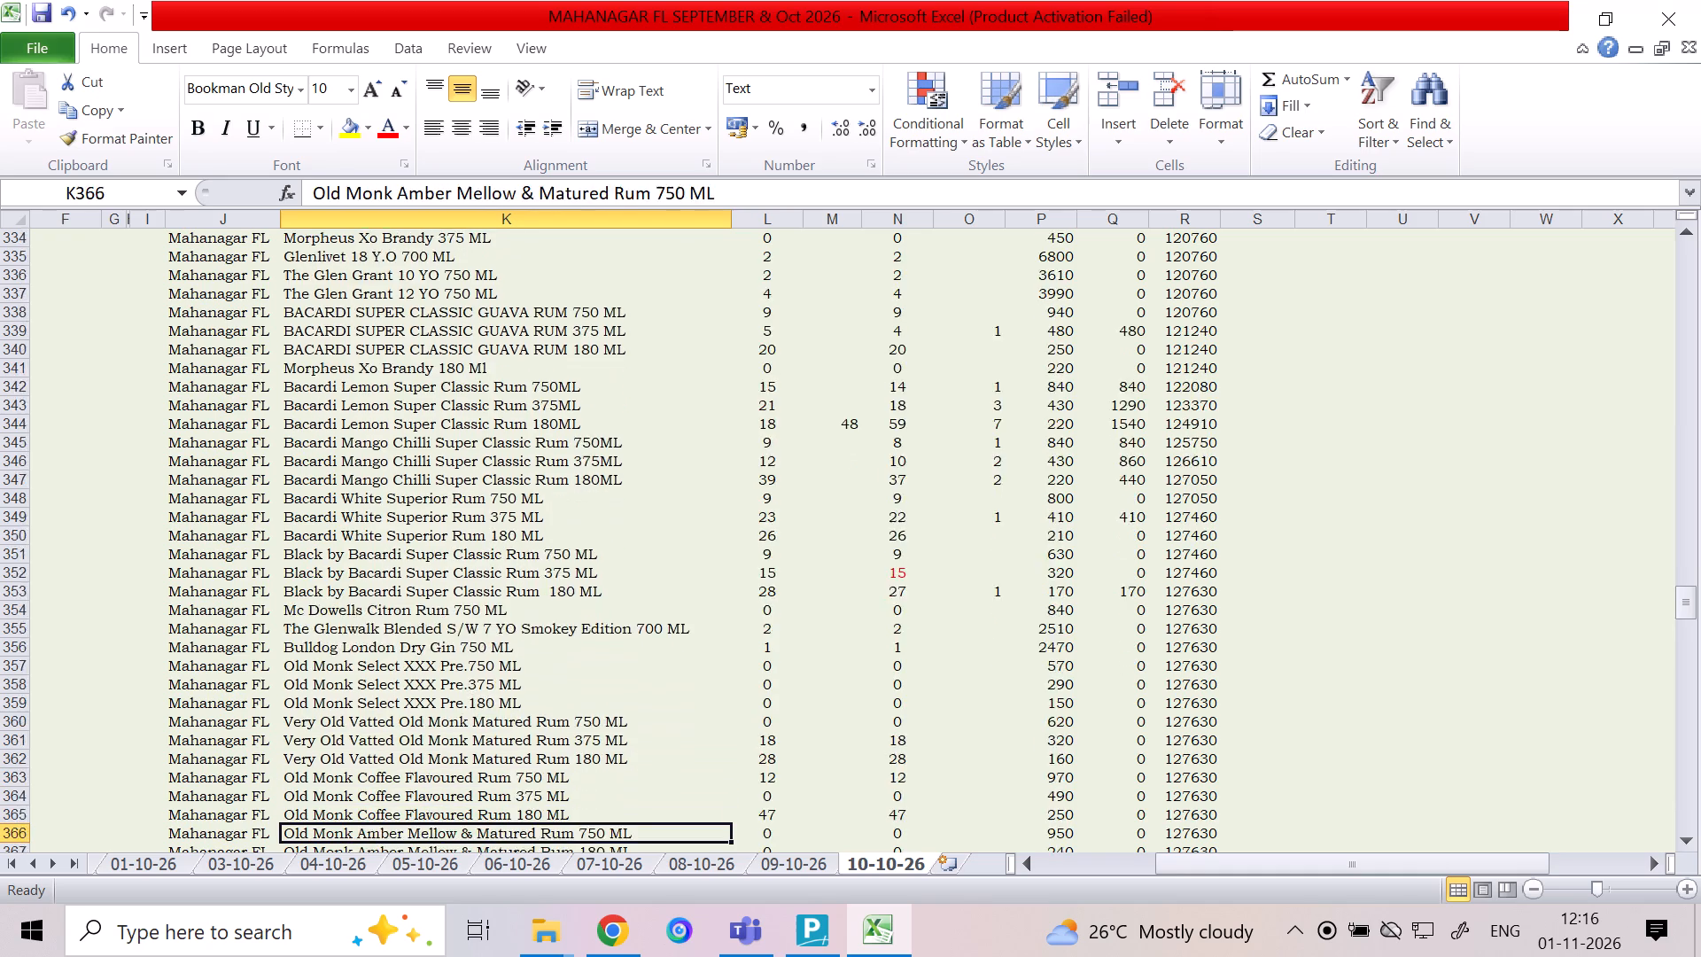
pyautogui.press('Down')
pyautogui.press('Down')
pyautogui.press('Down')
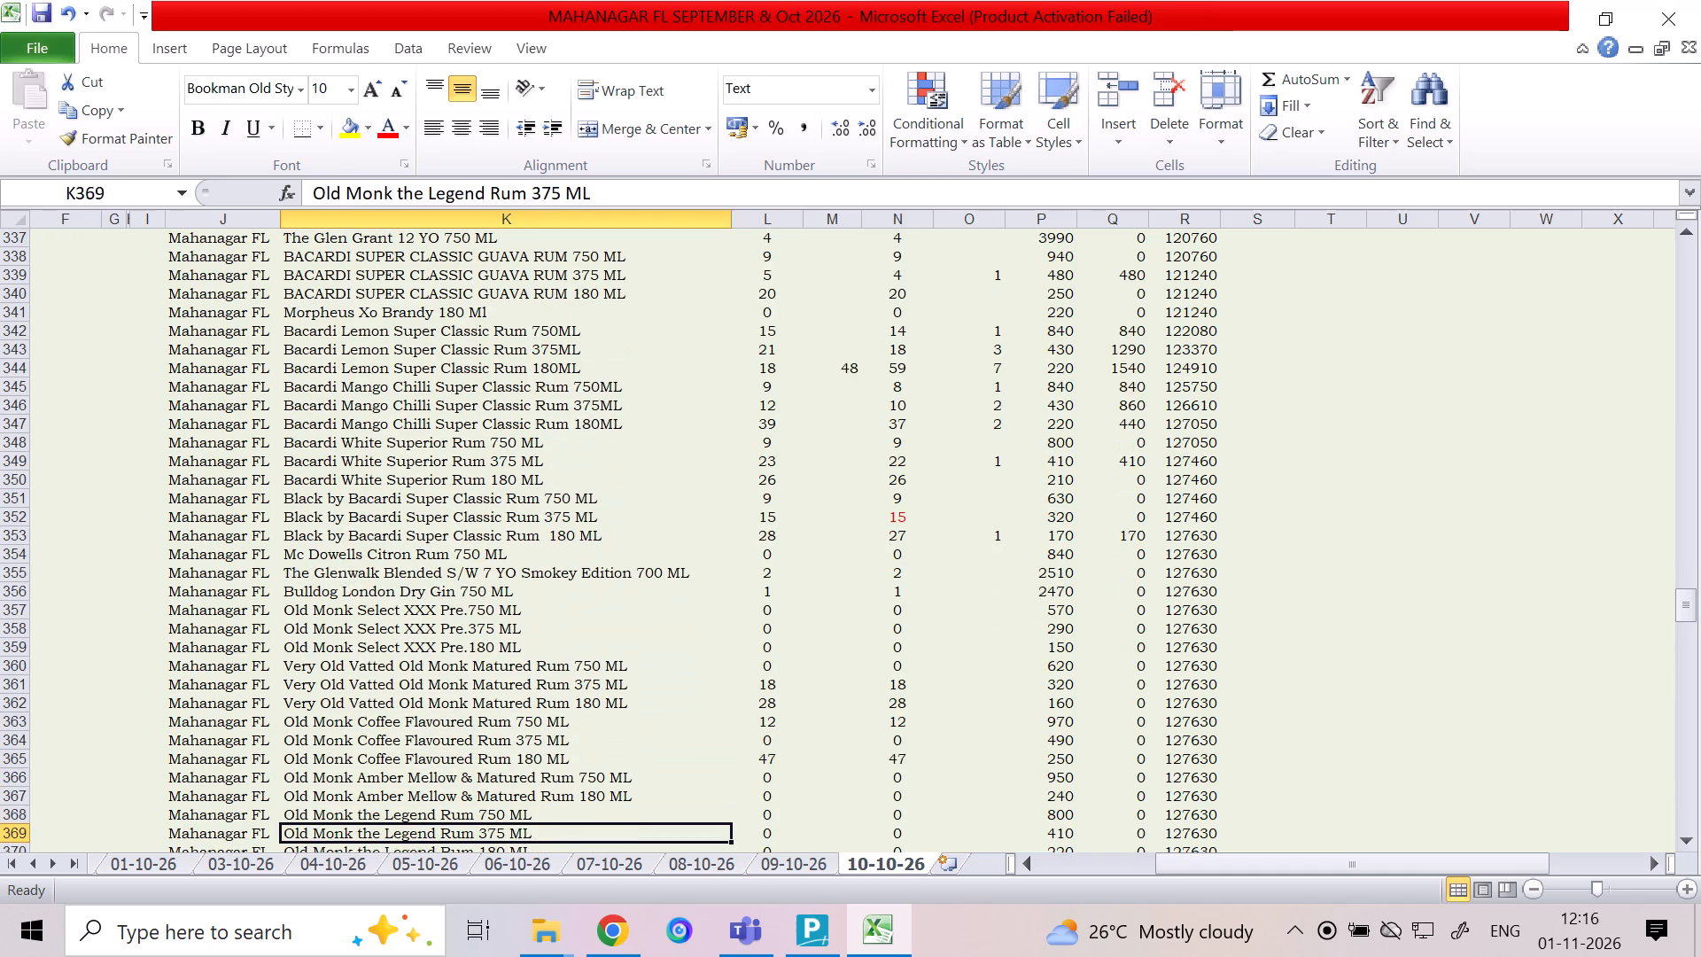
pyautogui.press('Down')
pyautogui.press('Down')
pyautogui.press('Down')
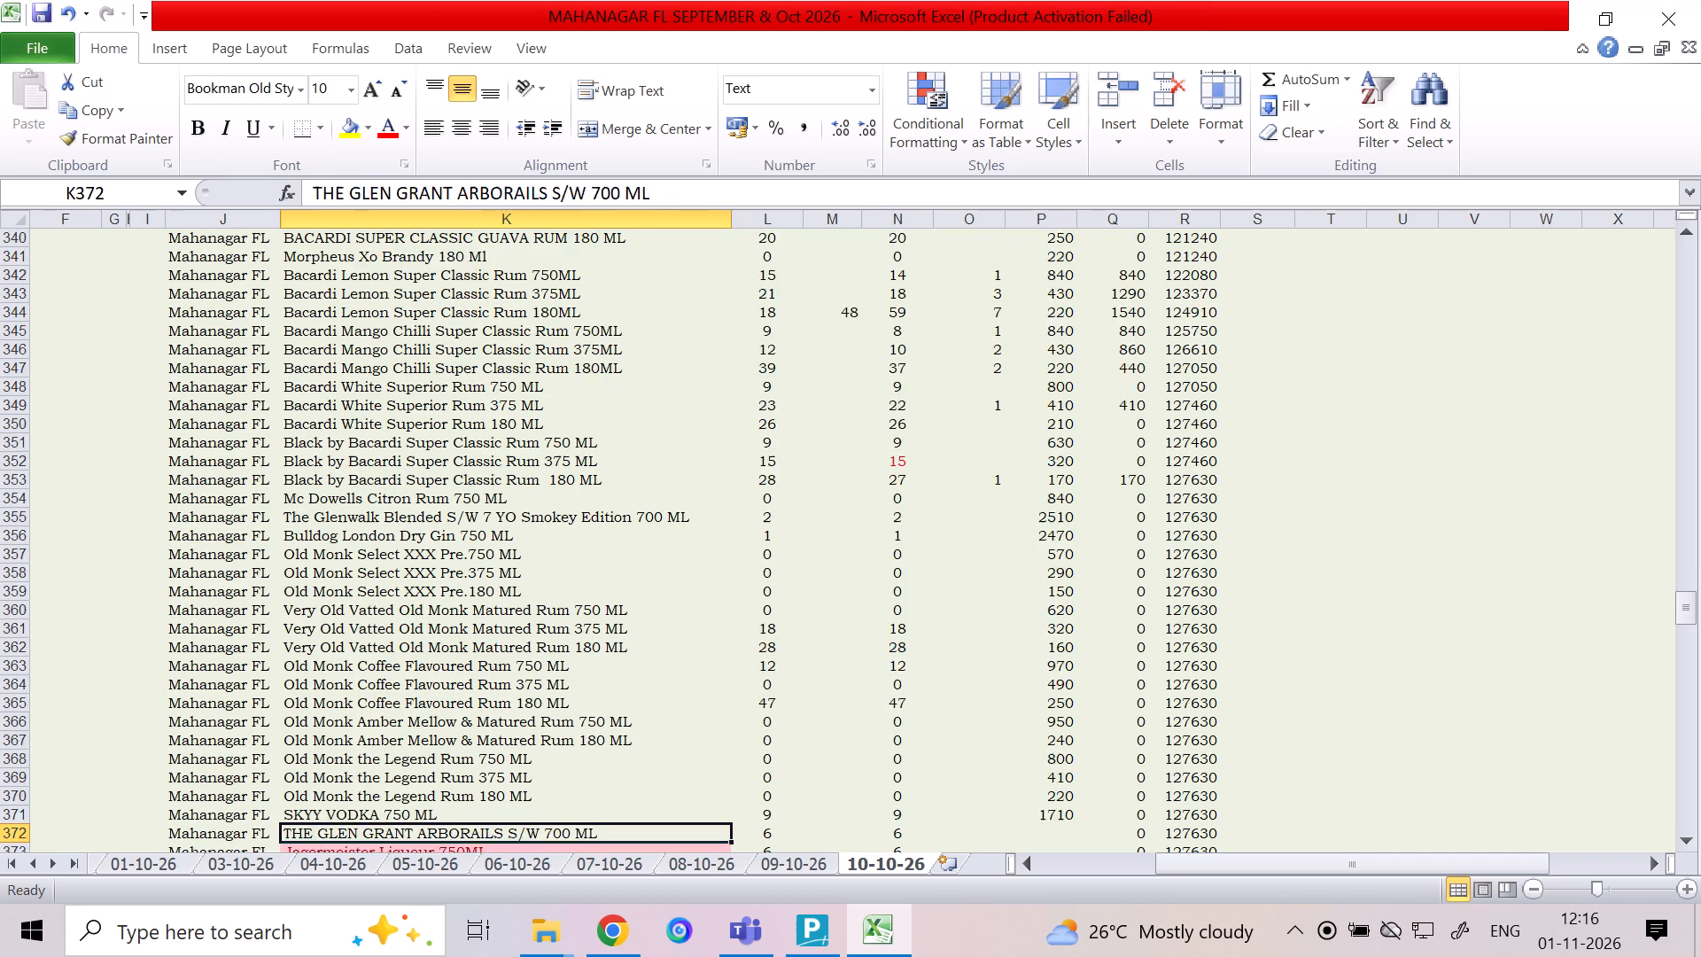
# Read the item names from Jagermeister Liqueur to Fratelli Sette Red Wine, checking the Old Monk Gold Reserve rum sizes.
pyautogui.press('Down')
pyautogui.press('Down')
pyautogui.press('Down')
pyautogui.press('Down')
pyautogui.press('Down')
pyautogui.press('Down')
pyautogui.press('Down')
pyautogui.press('Down')
pyautogui.press('Down')
pyautogui.press('Down')
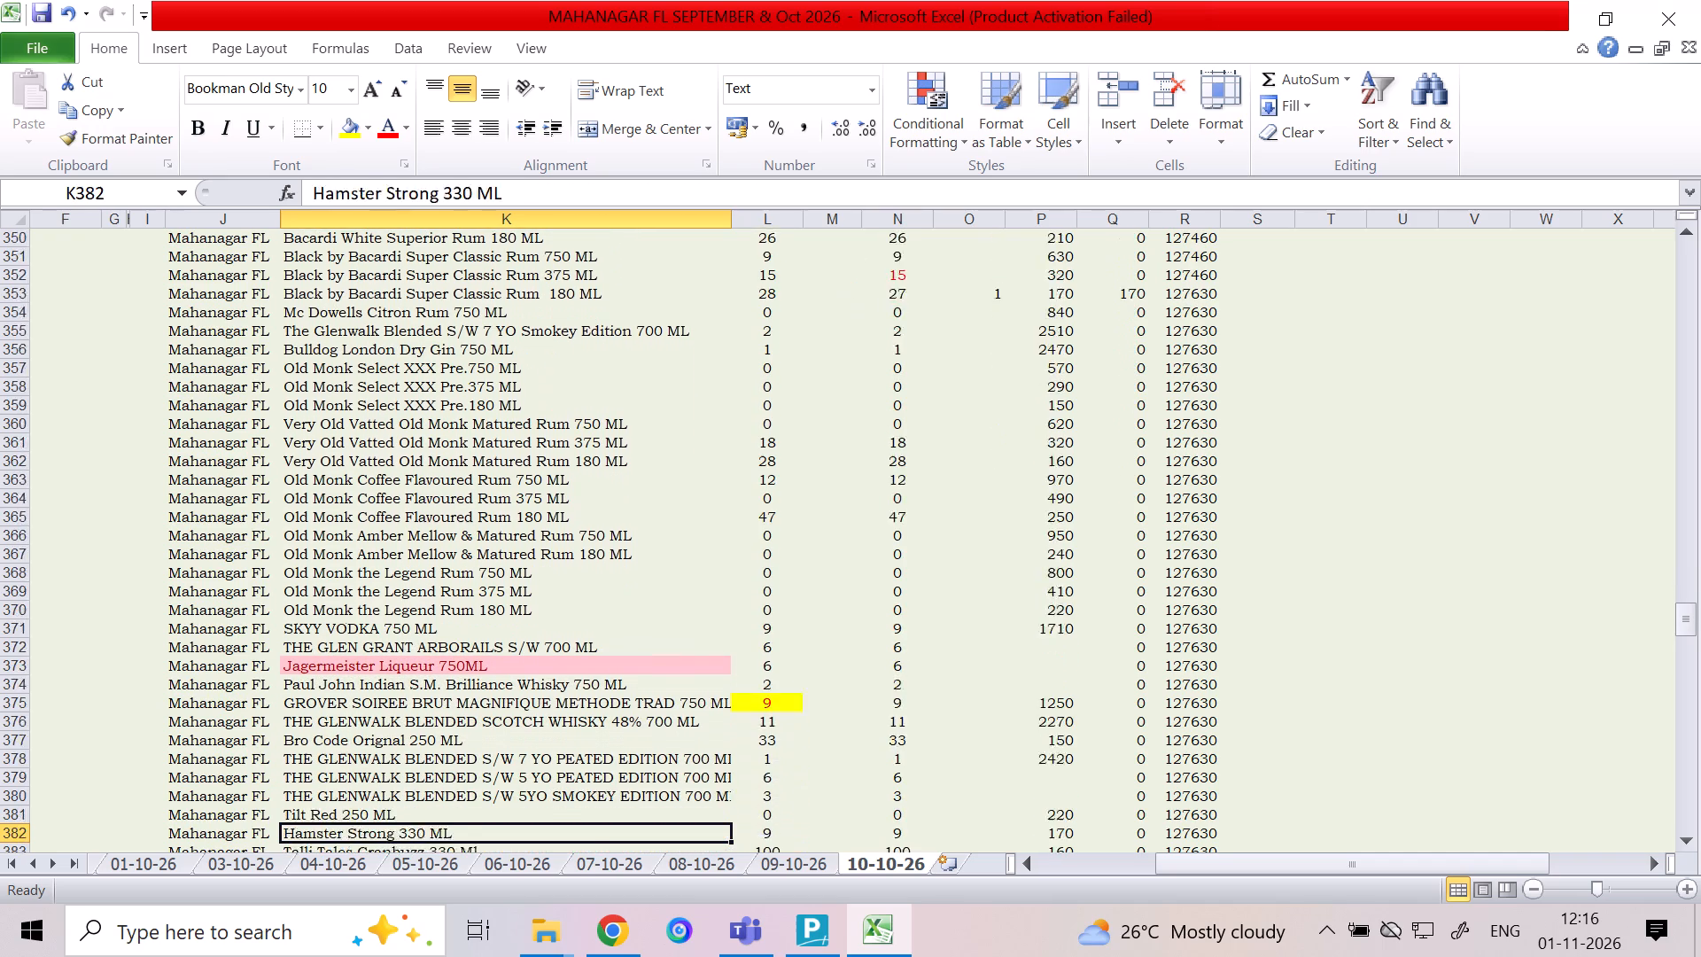
pyautogui.press('Down')
pyautogui.press('Down')
pyautogui.press('Down')
pyautogui.press('Down')
pyautogui.press('Down')
pyautogui.press('Down')
pyautogui.press('Down')
pyautogui.press('Down')
pyautogui.press('Down')
pyautogui.press('Down')
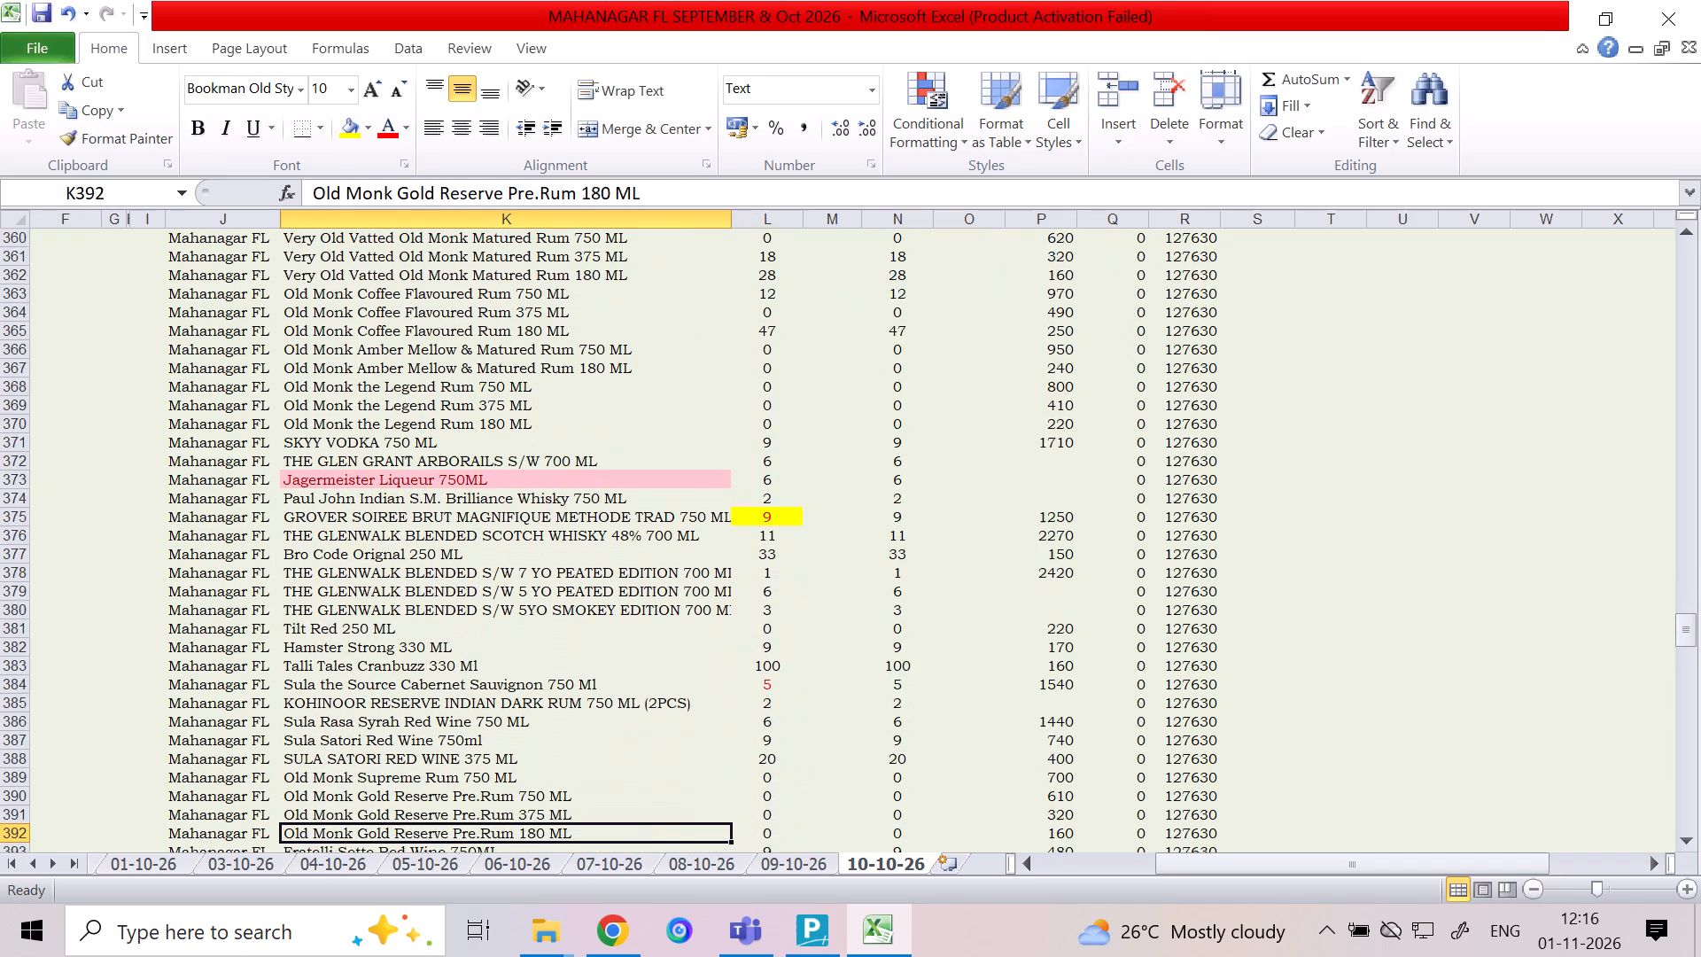
pyautogui.press('Down')
pyautogui.press('Up')
pyautogui.press('Up')
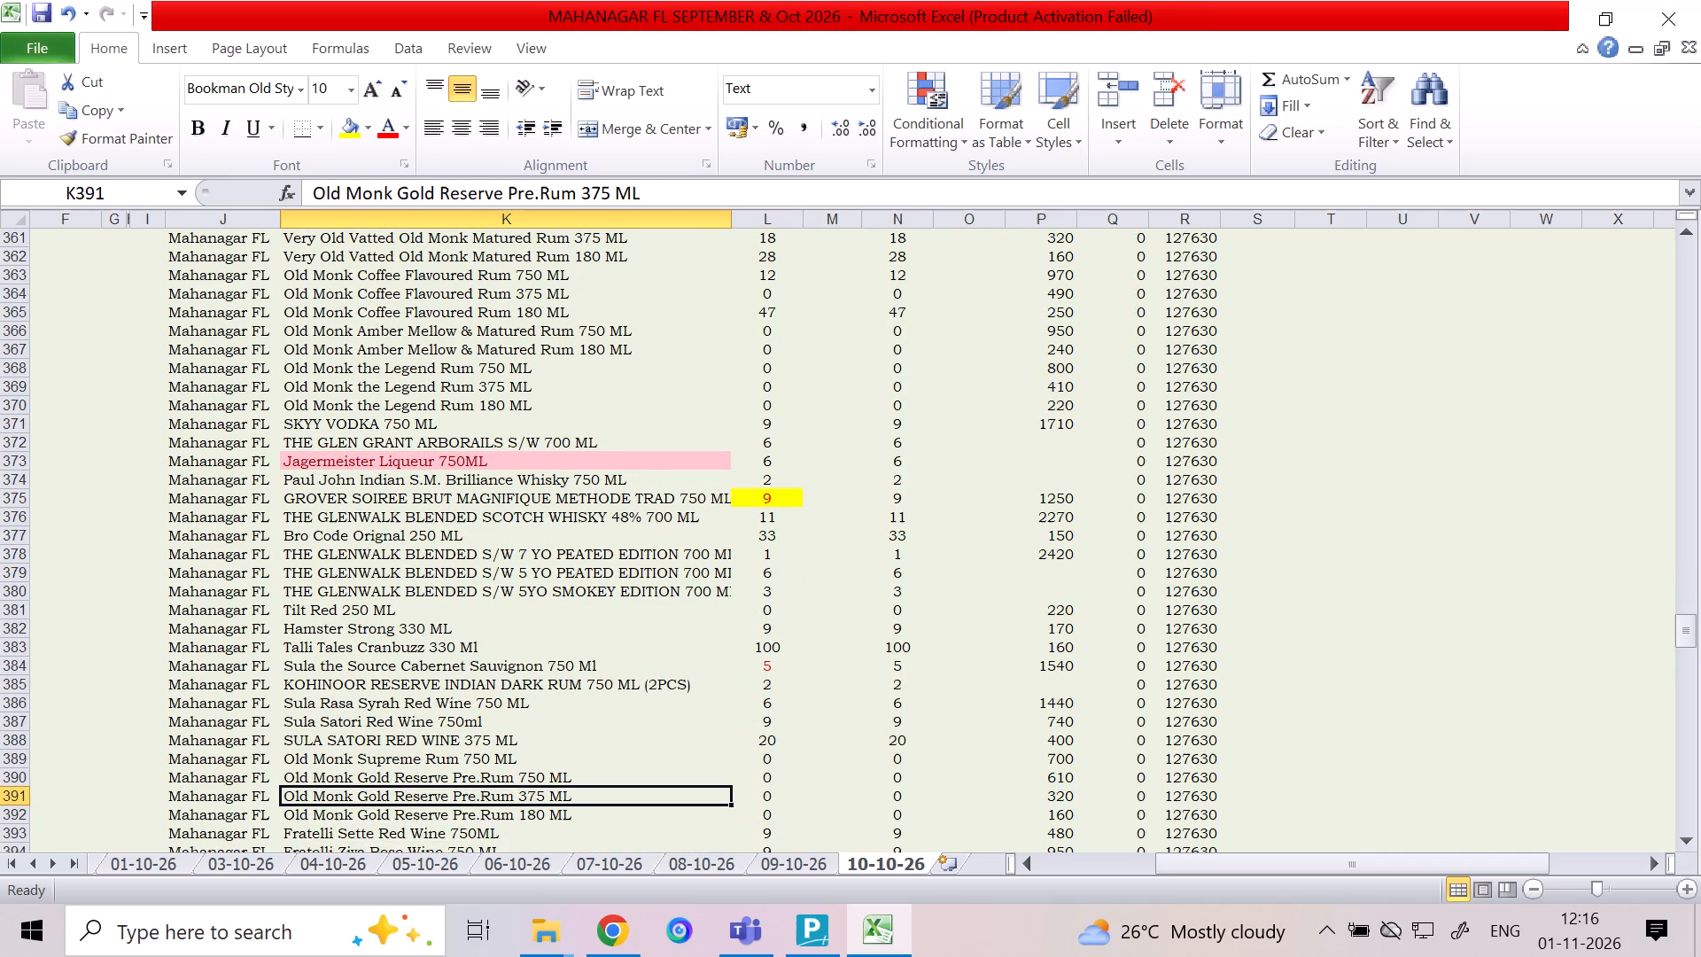
pyautogui.press('Up')
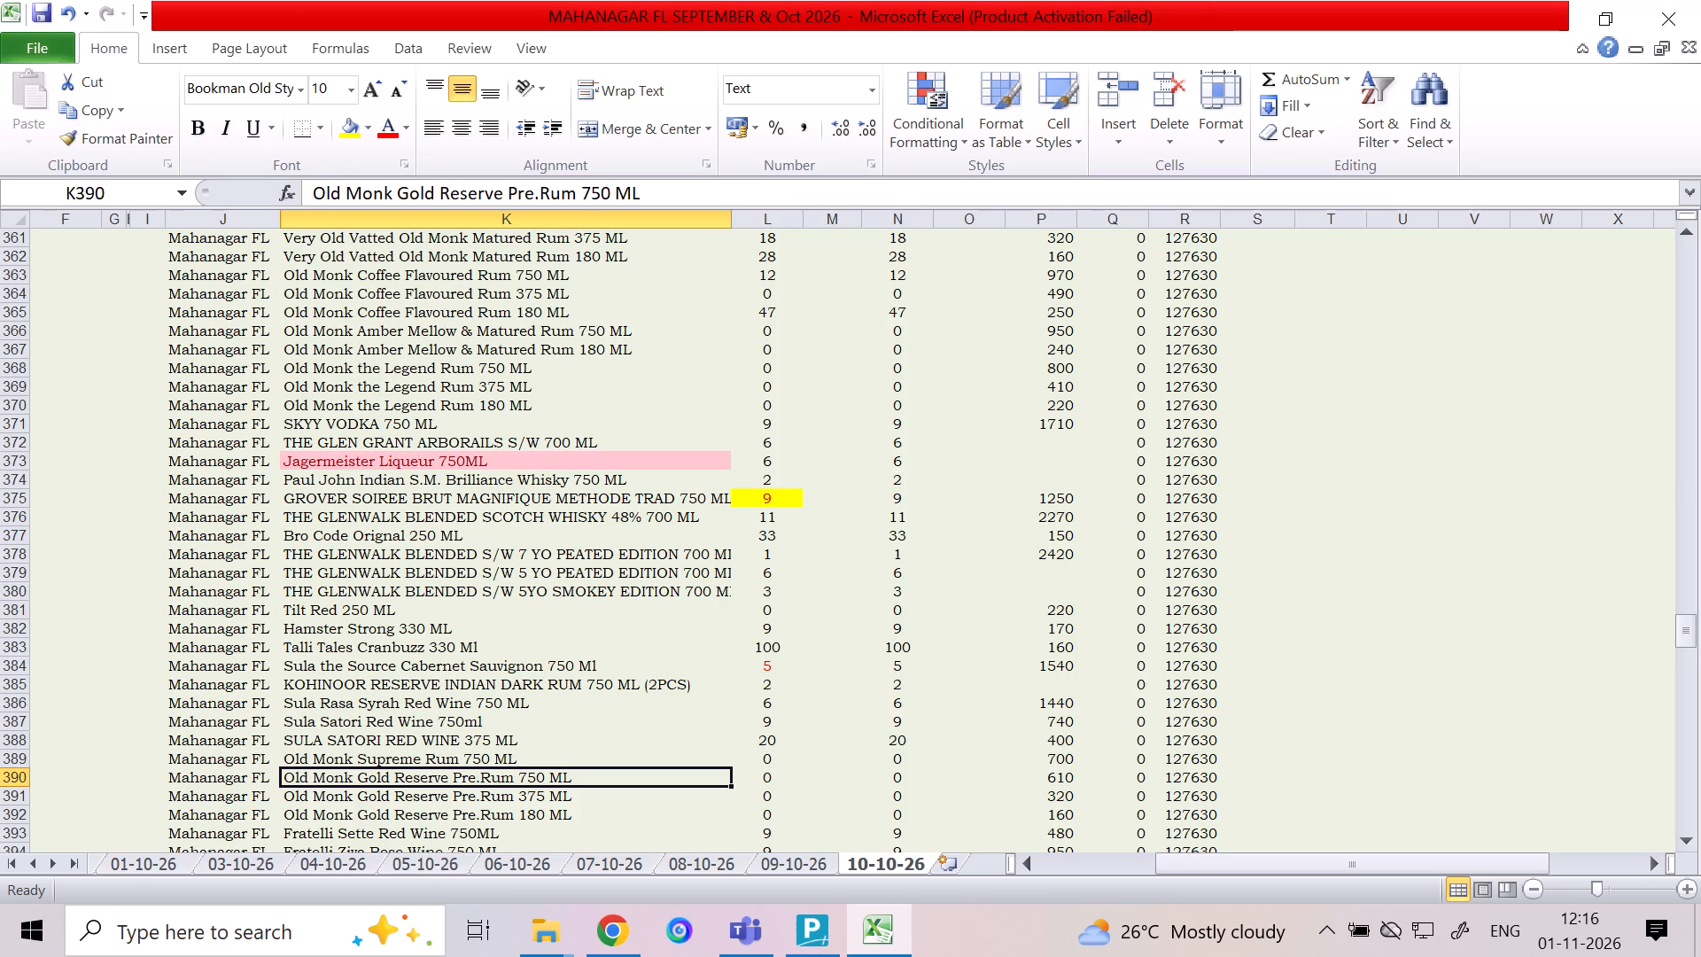
pyautogui.press('Down')
pyautogui.press('Down')
pyautogui.press('Down')
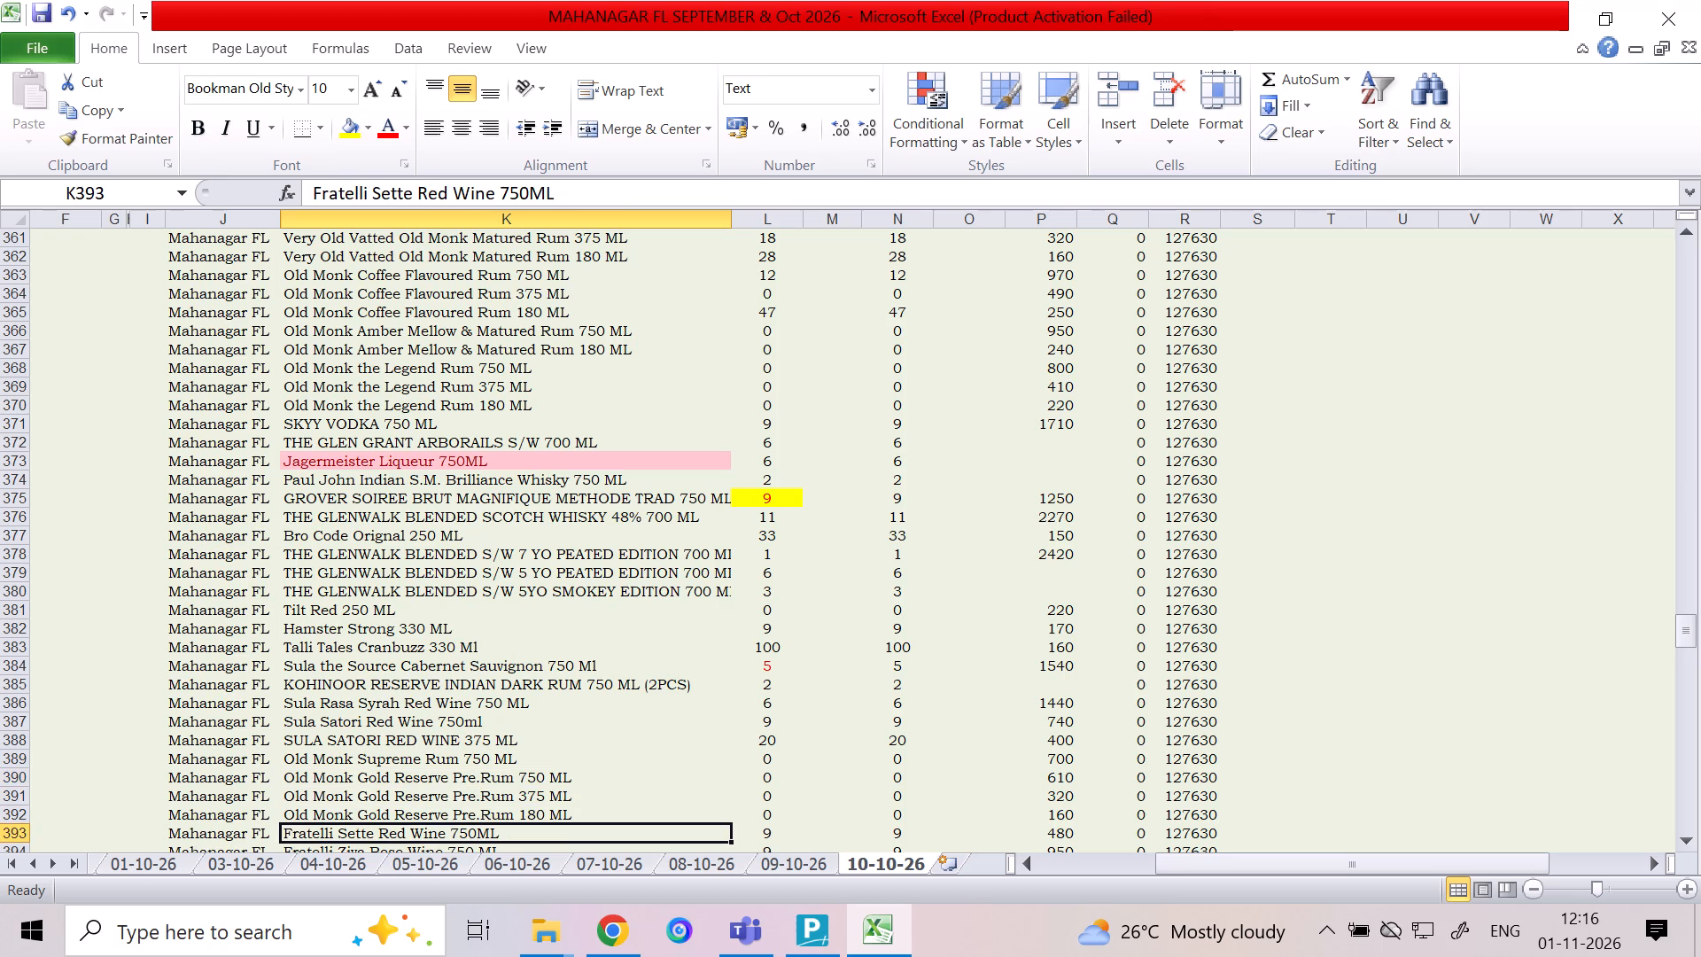
# Look through the item names from Fratelli Ziva Rose Wine to Grover Cabernet Shiraz Art Collection Red Wine.
pyautogui.press('Down')
pyautogui.press('Down')
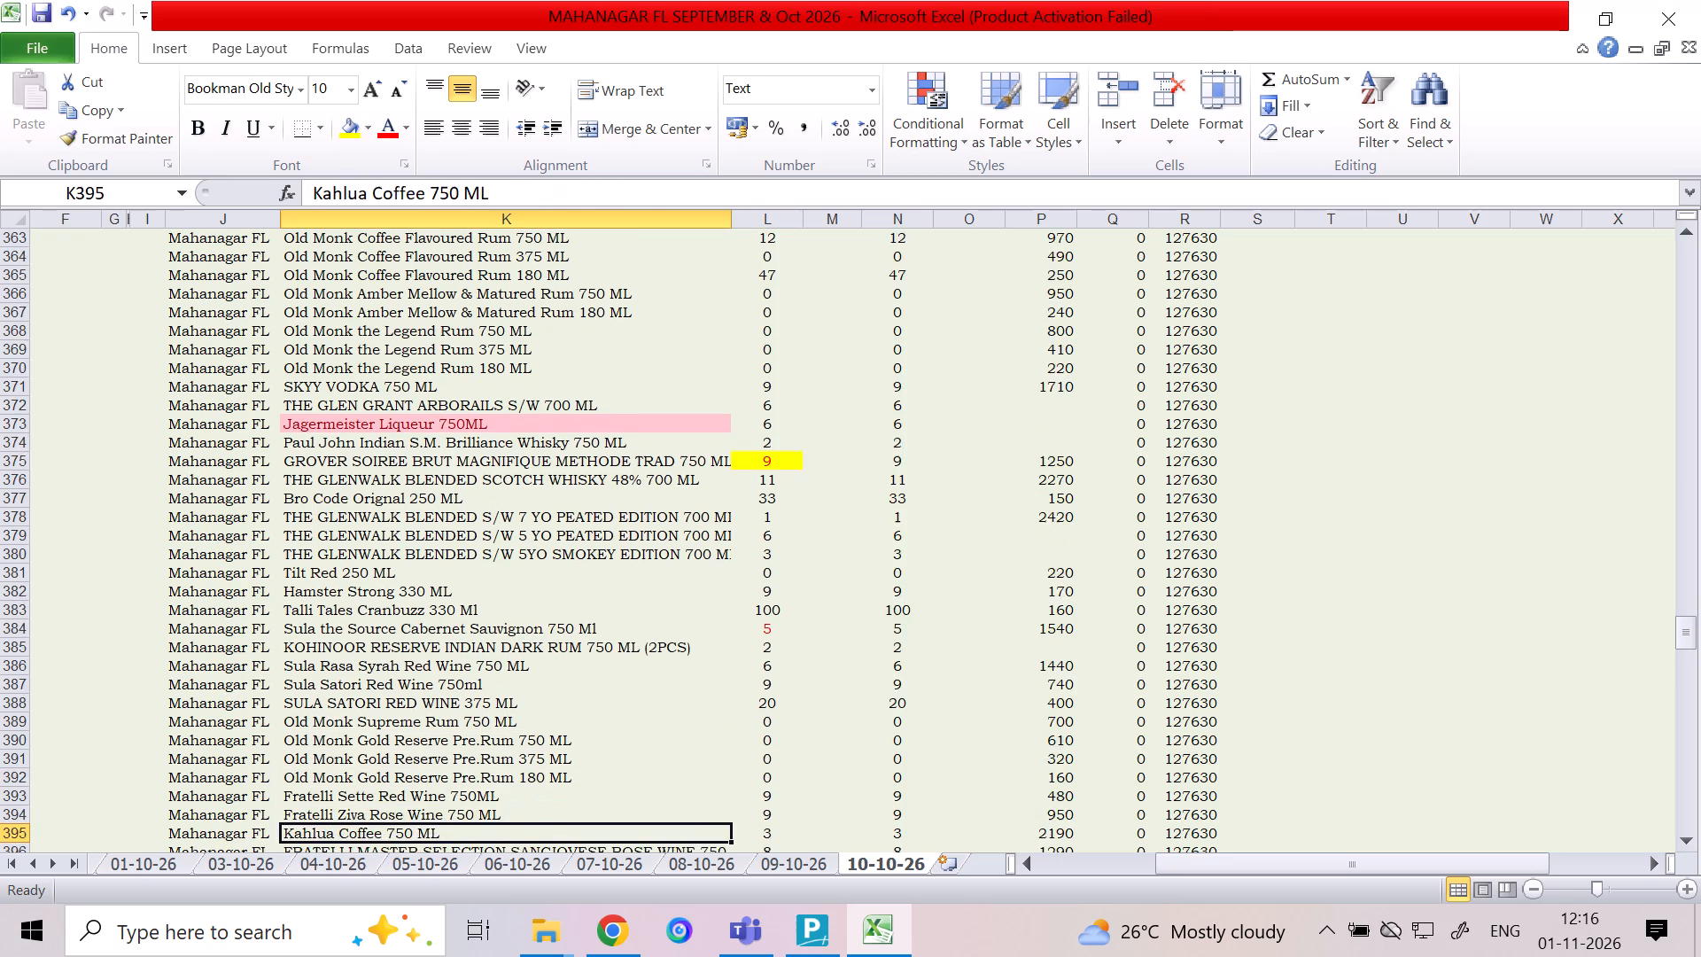
pyautogui.press('Down')
pyautogui.press('Down')
pyautogui.press('Down')
pyautogui.press('Down')
pyautogui.press('Down')
pyautogui.press('Down')
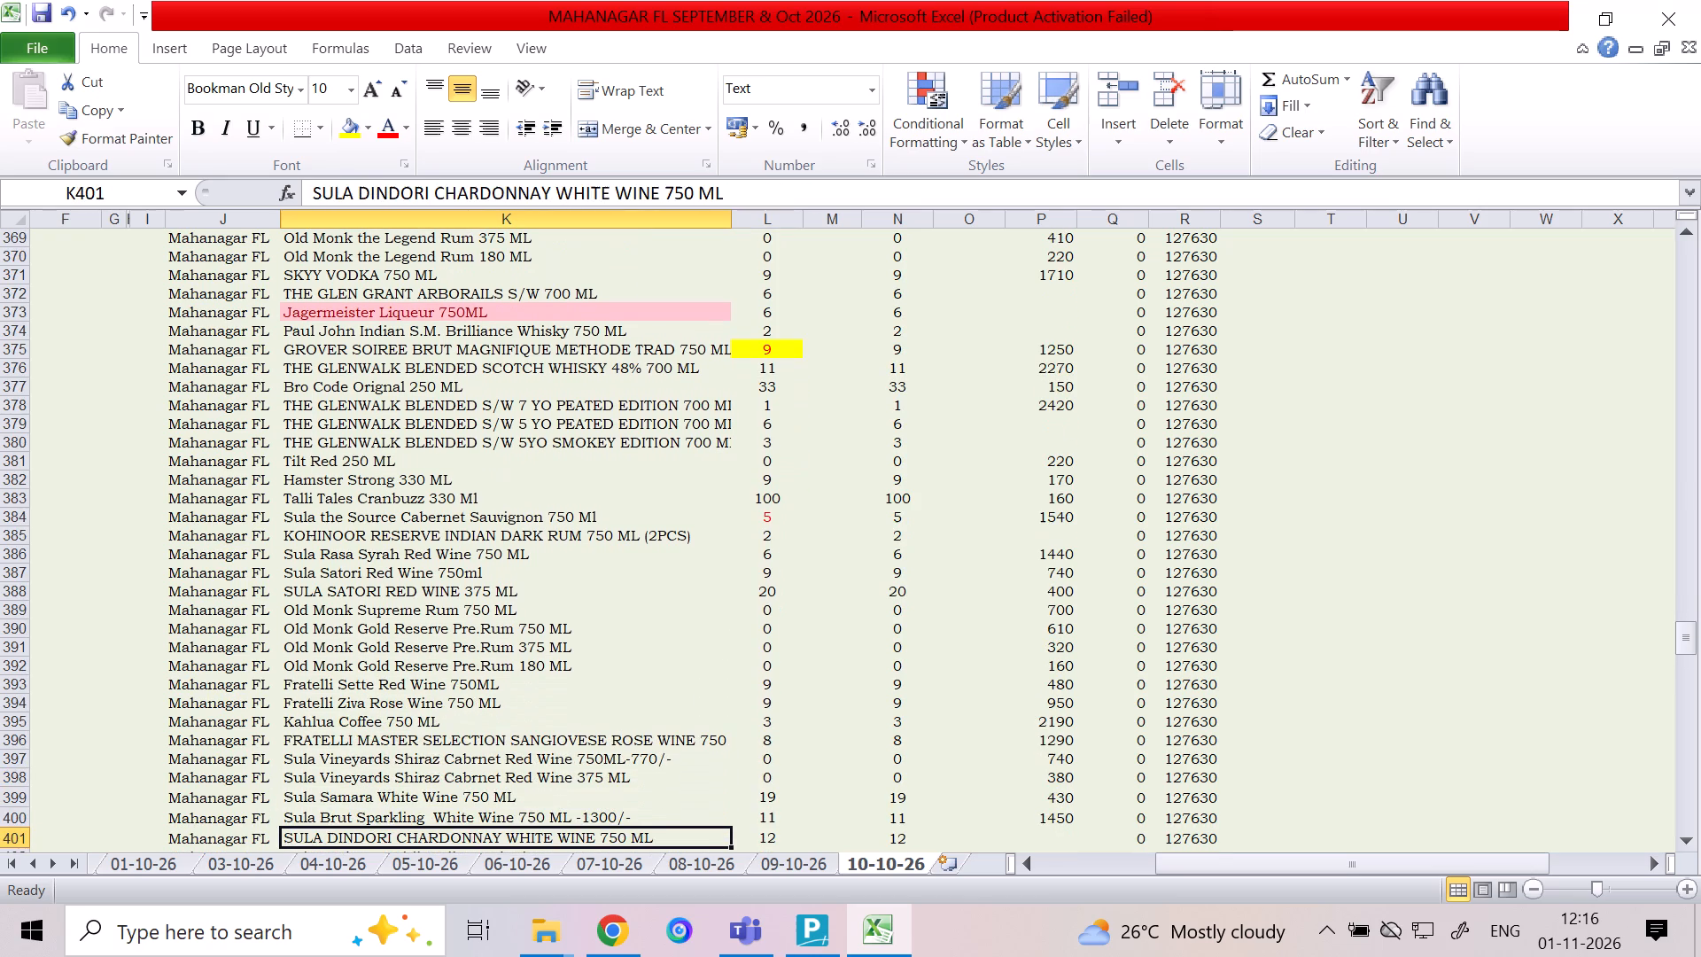
pyautogui.press('Down')
pyautogui.press('Down')
pyautogui.press('Down')
pyautogui.press('Down')
pyautogui.press('Down')
pyautogui.press('Down')
pyautogui.press('Down')
pyautogui.press('Down')
pyautogui.press('Down')
pyautogui.press('Down')
pyautogui.press('Down')
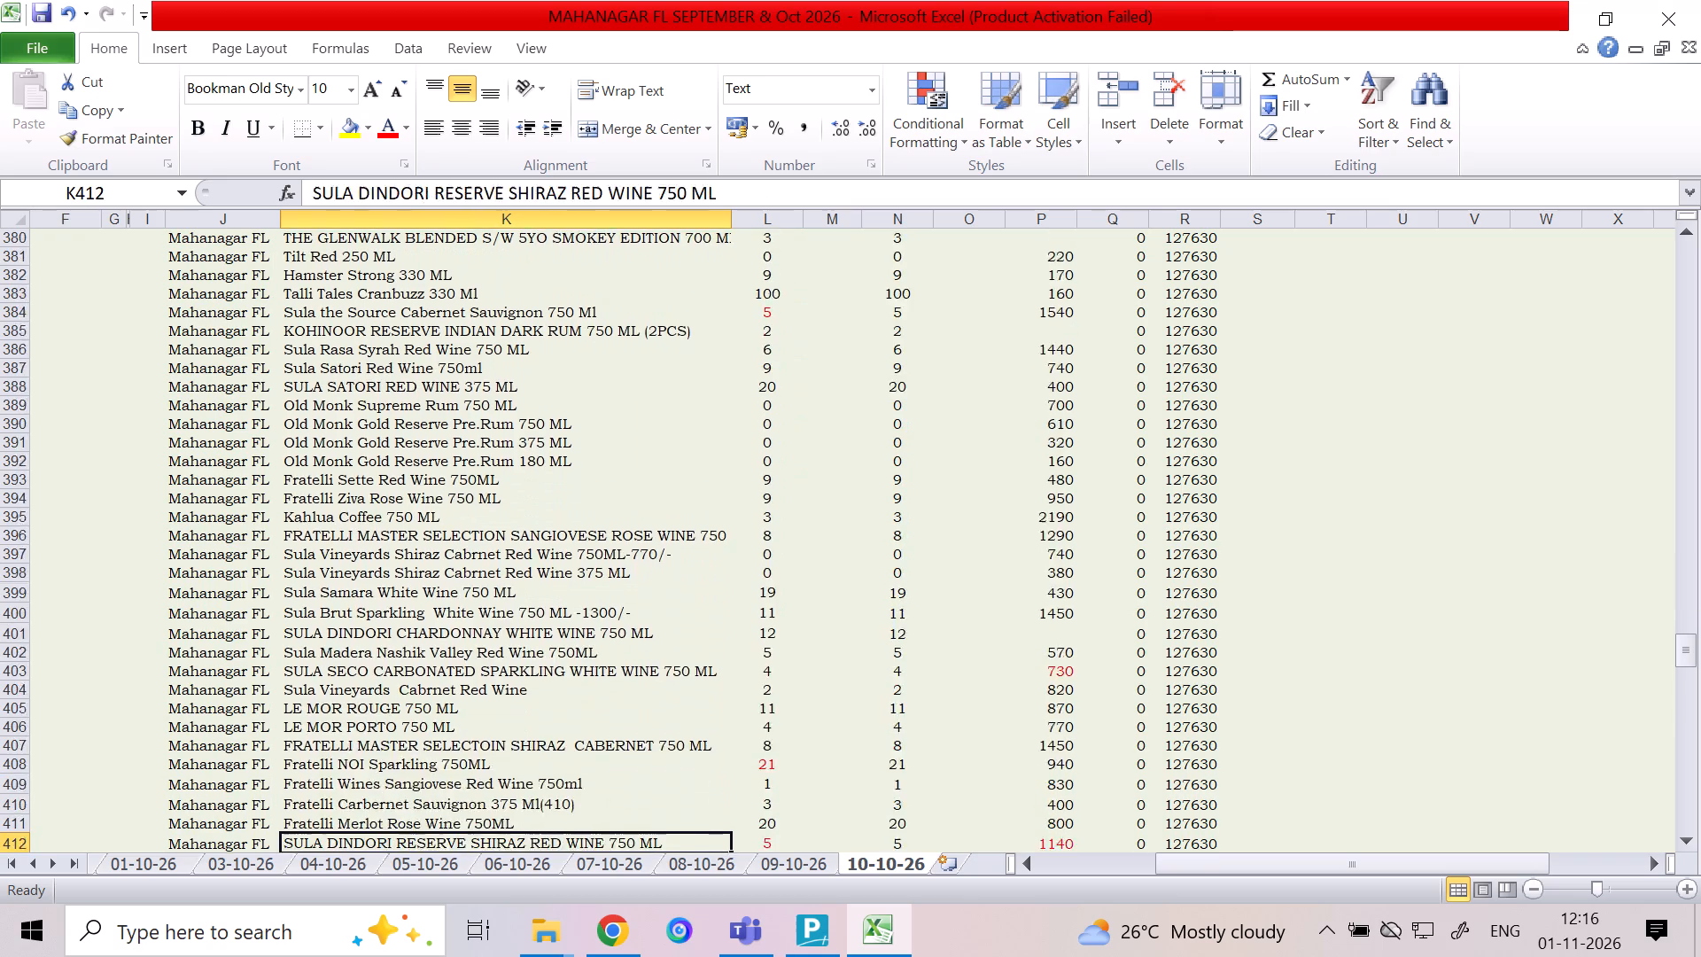
pyautogui.press('Down')
pyautogui.press('Down')
pyautogui.press('Down')
pyautogui.press('Down')
pyautogui.press('Down')
pyautogui.press('Down')
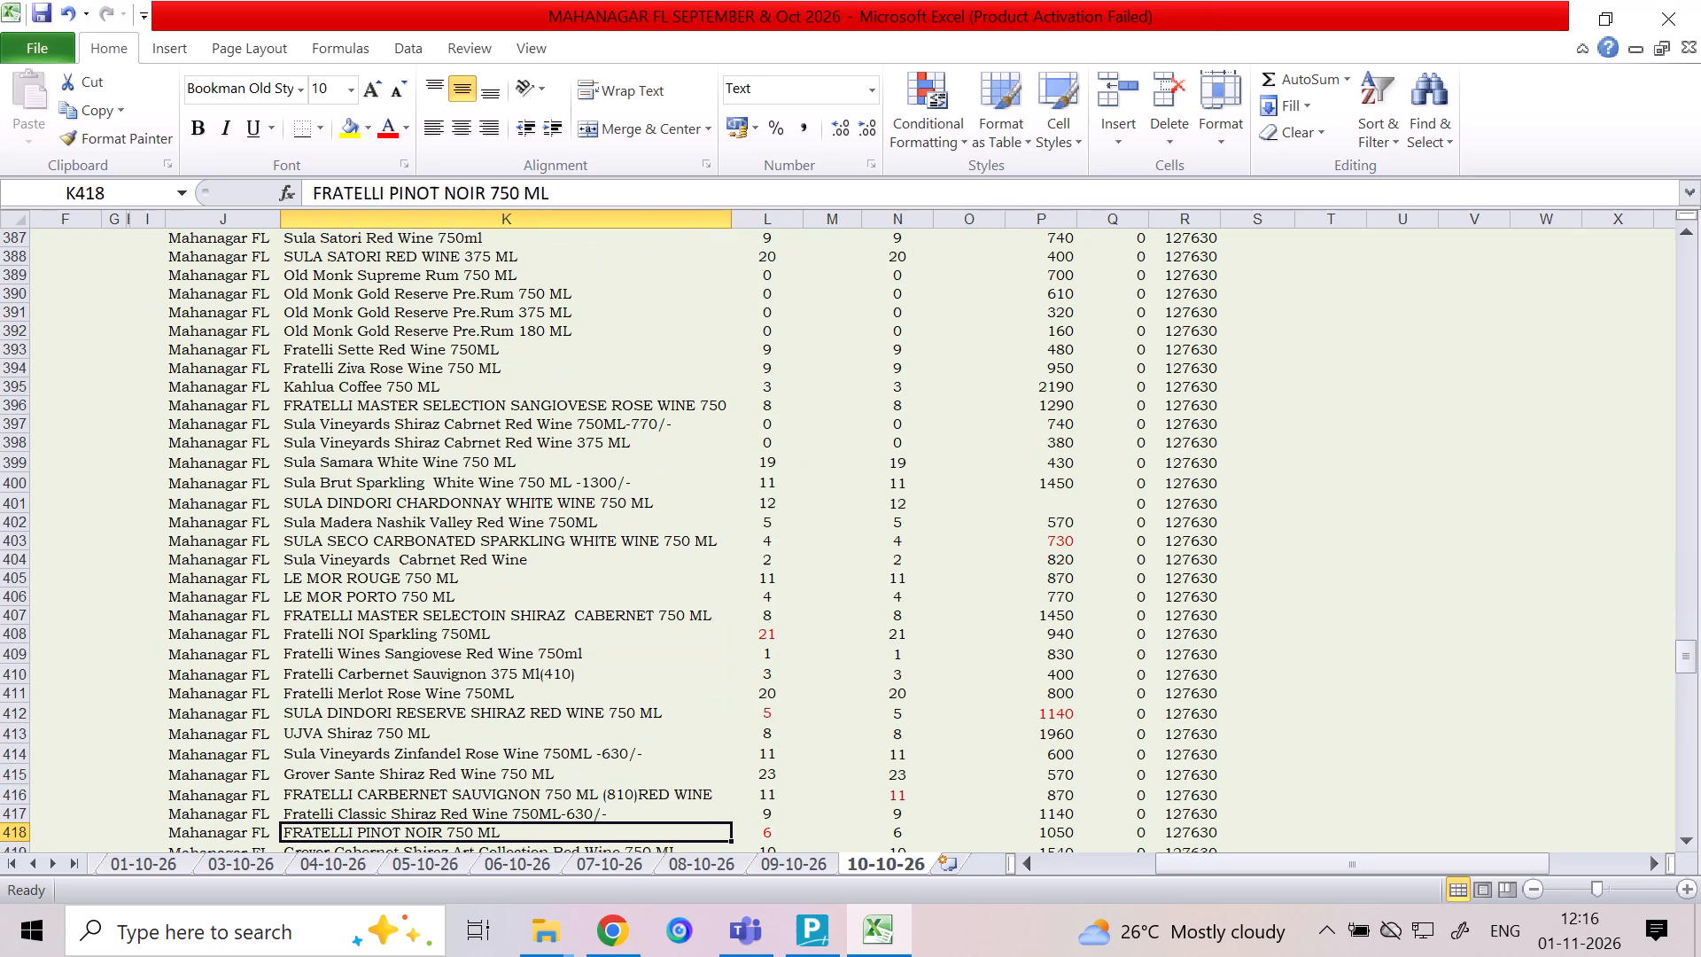
pyautogui.press('Down')
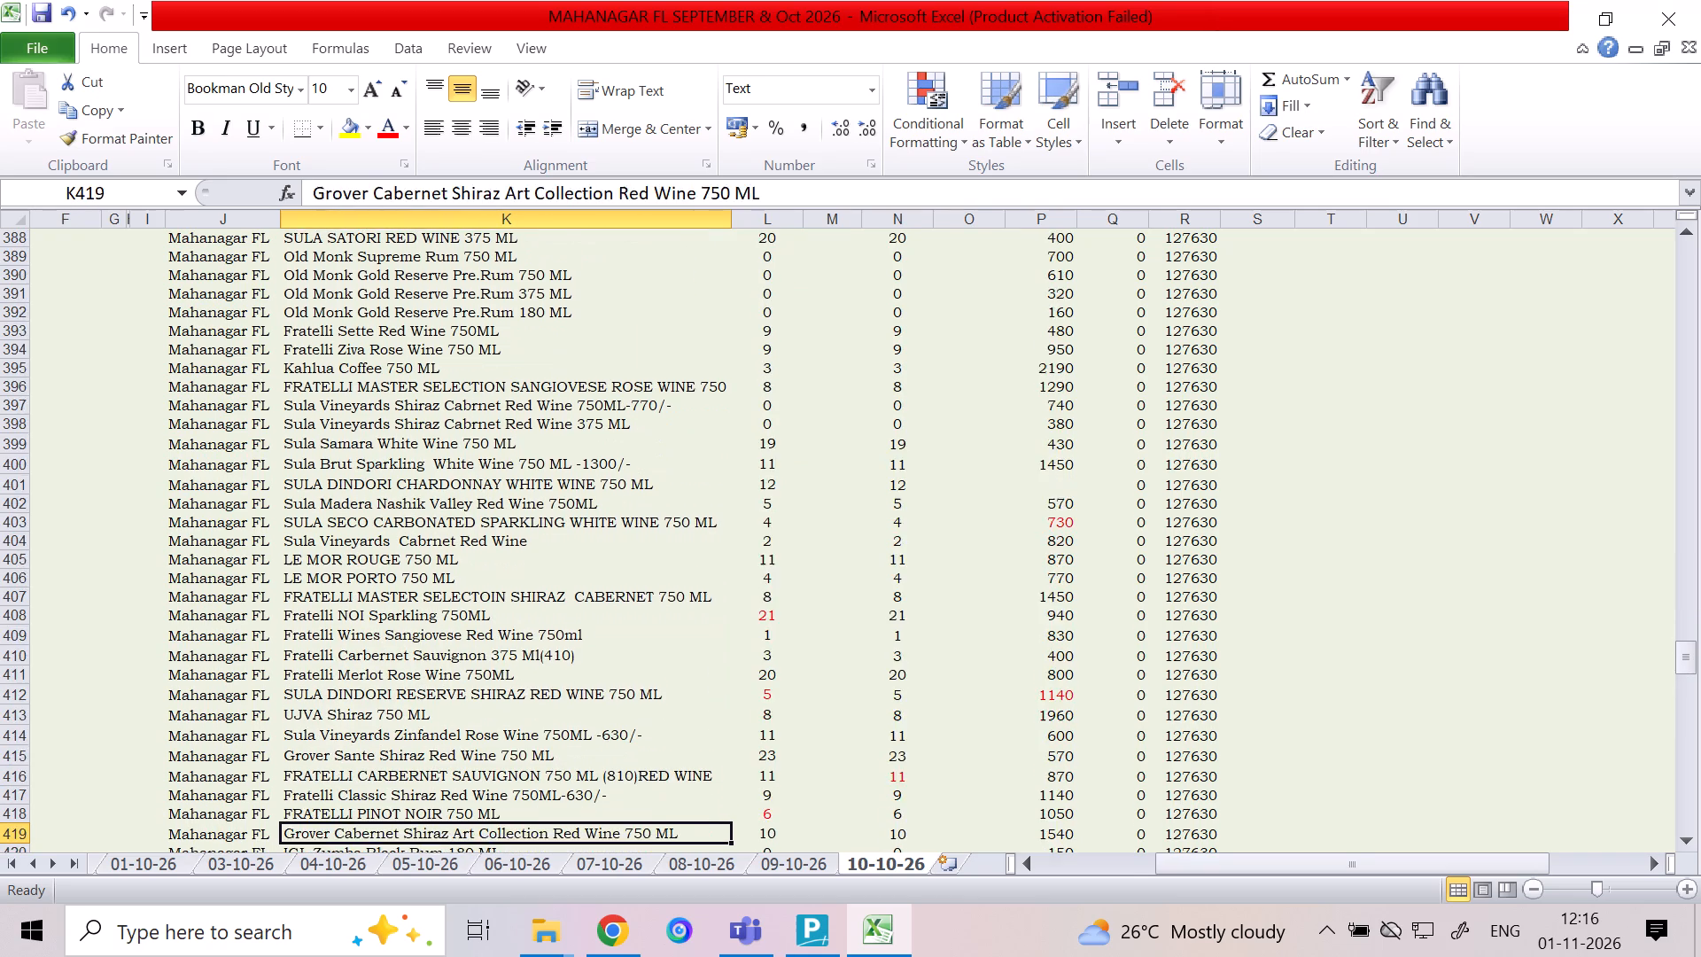
# Look through the item names from IGL Zumba Black Rum to Grey Goose Vodka 750 ML.
pyautogui.press('Down')
pyautogui.press('Down')
pyautogui.press('Down')
pyautogui.press('Down')
pyautogui.press('Down')
pyautogui.press('Down')
pyautogui.press('Down')
pyautogui.press('Down')
pyautogui.press('Down')
pyautogui.press('Down')
pyautogui.press('Down')
pyautogui.press('Down')
pyautogui.press('Down')
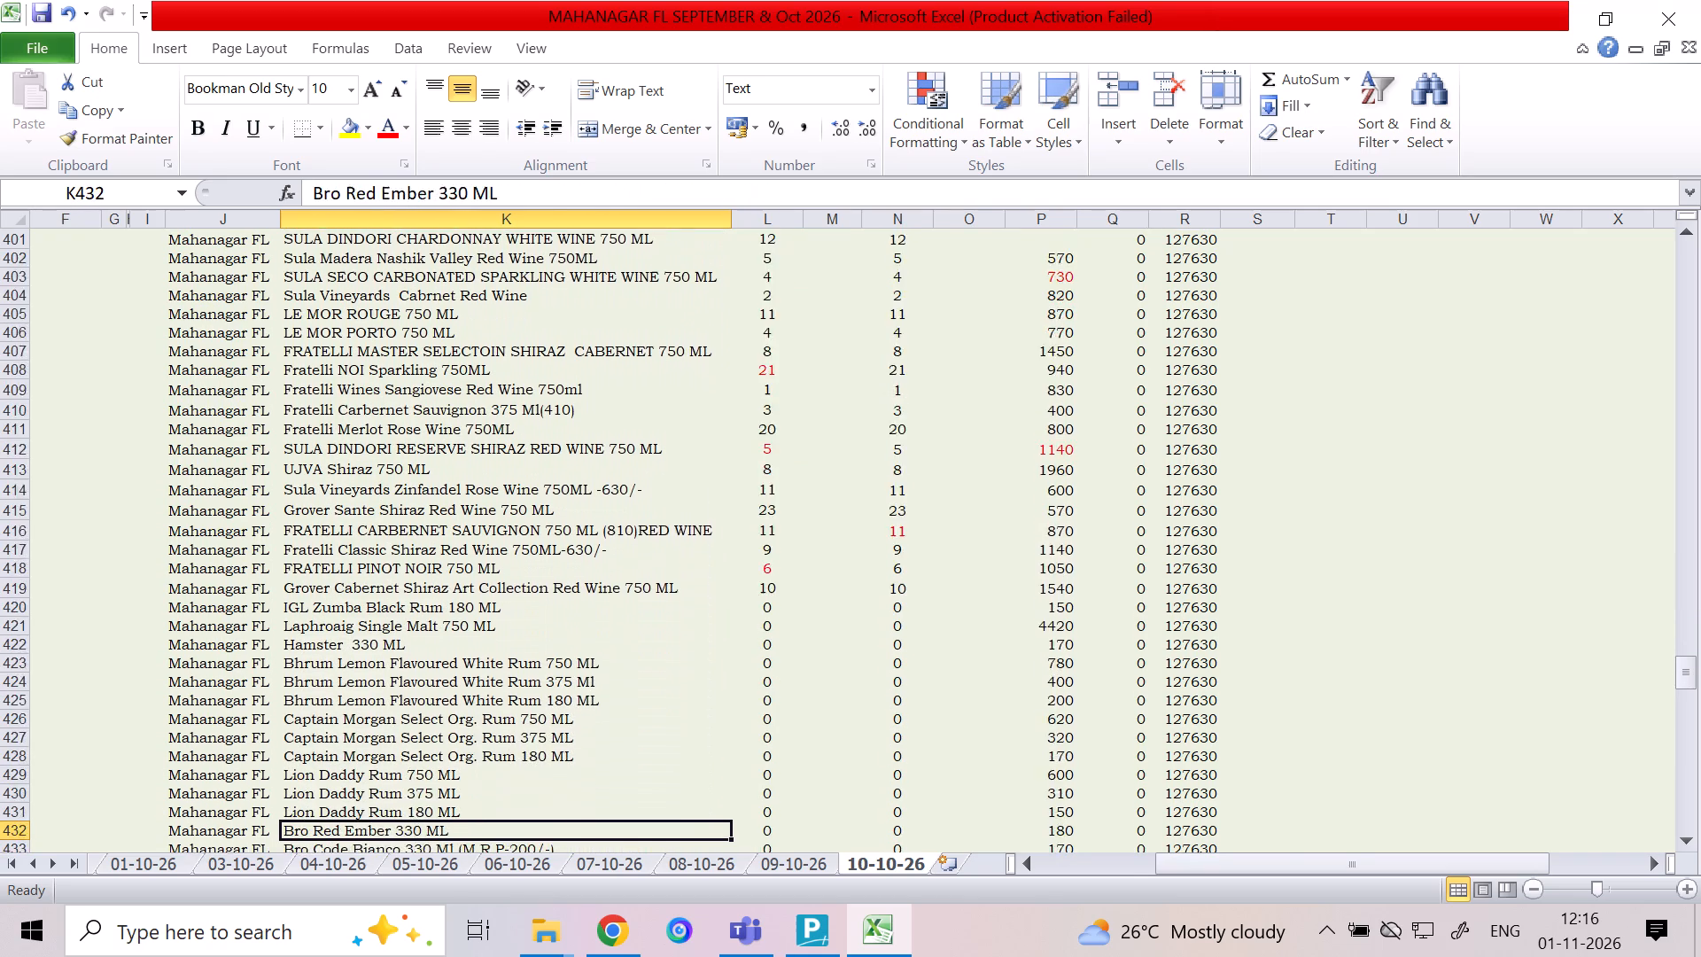
pyautogui.press('Down')
pyautogui.press('Down')
pyautogui.press('Down')
pyautogui.press('Down')
pyautogui.press('Down')
pyautogui.press('Down')
pyautogui.press('Right')
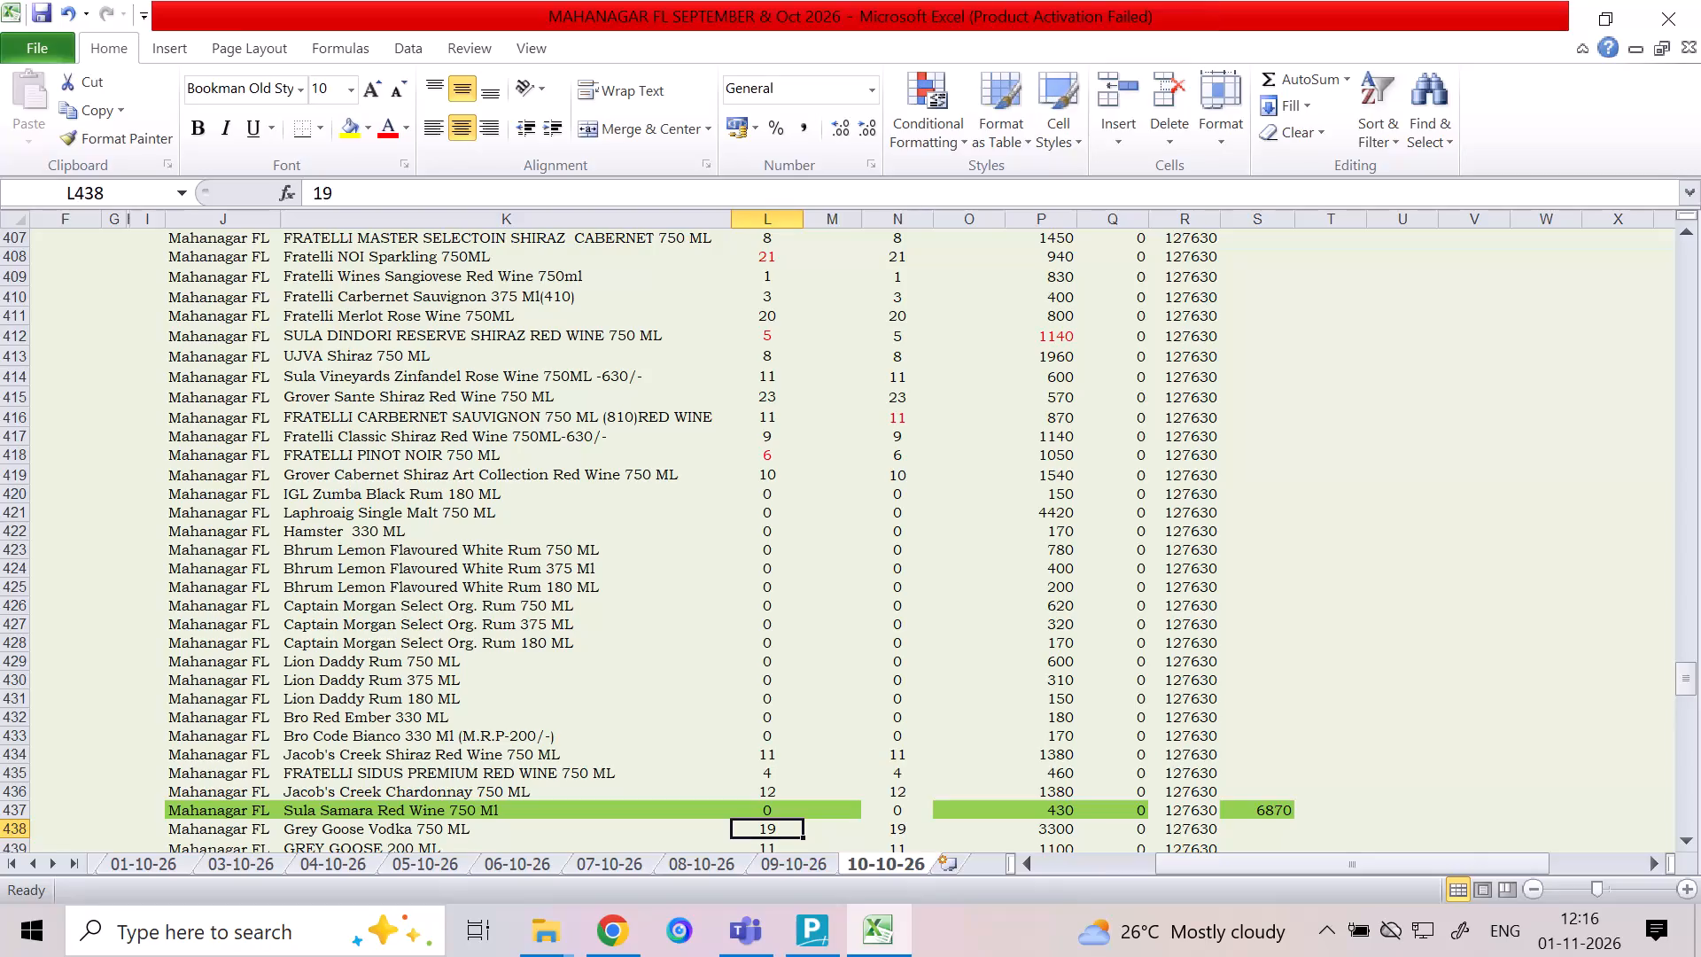
# Search the sheet for "old monk" and step through the Select XXX and Very Old Vatted rum entries.
pyautogui.hotkey('ctrl', 'f')
pyautogui.write('old')
pyautogui.press('space')
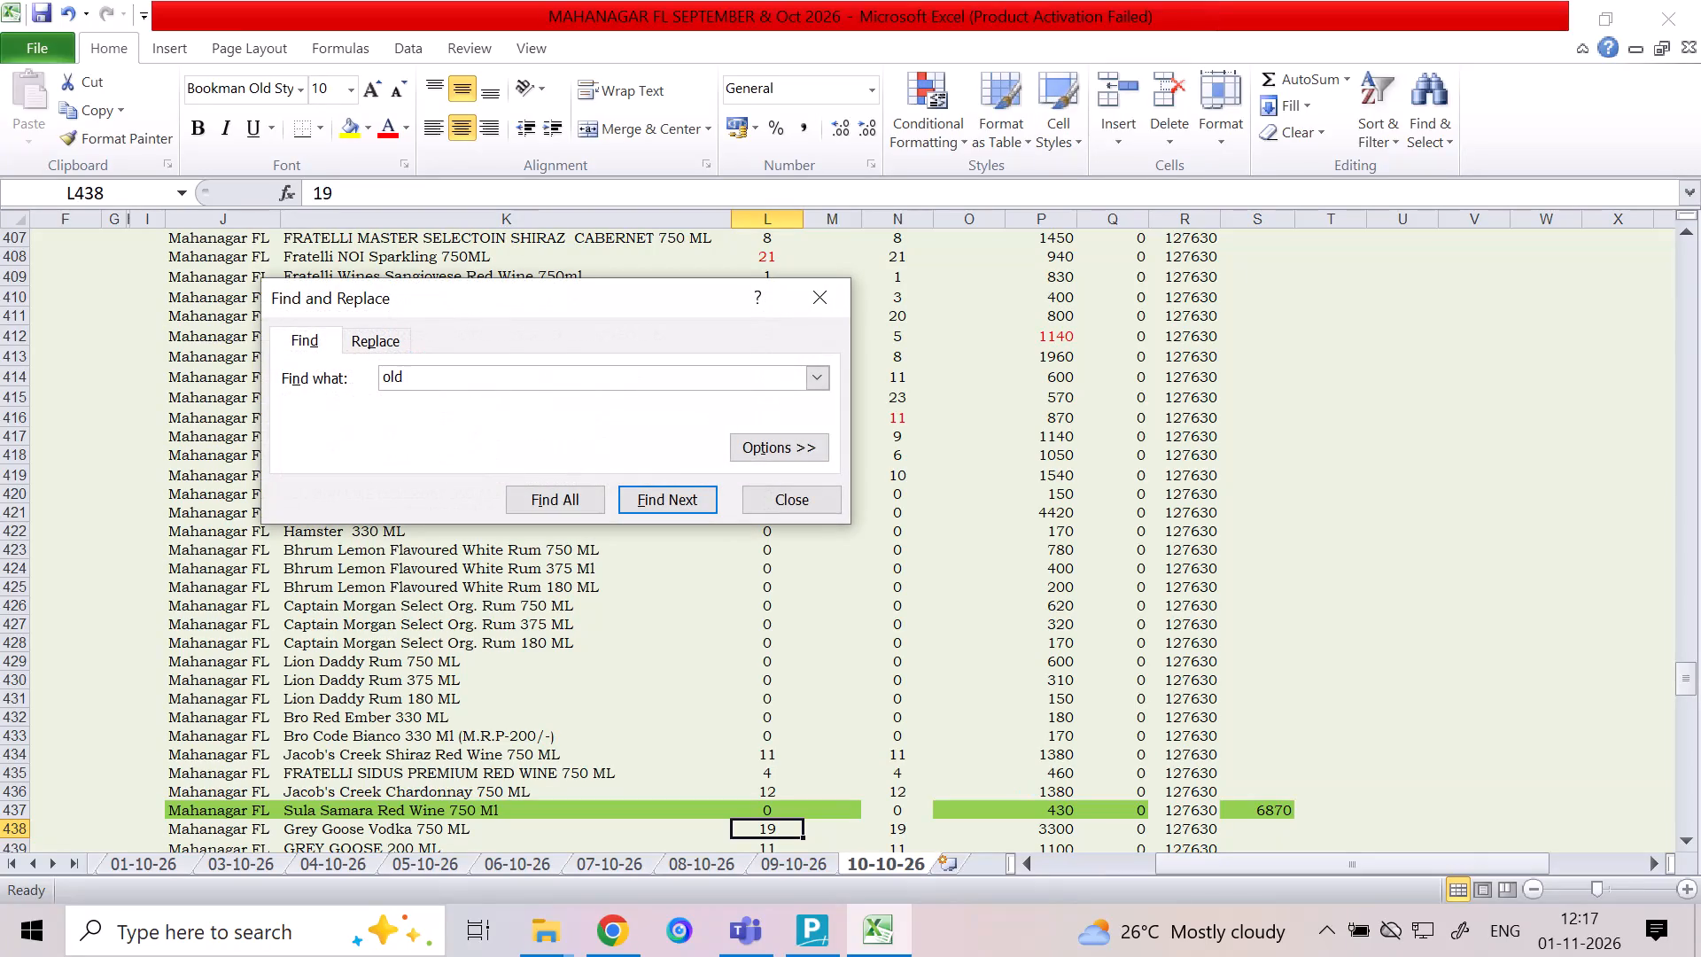
pyautogui.write('mok')
pyautogui.press('BackSpace')
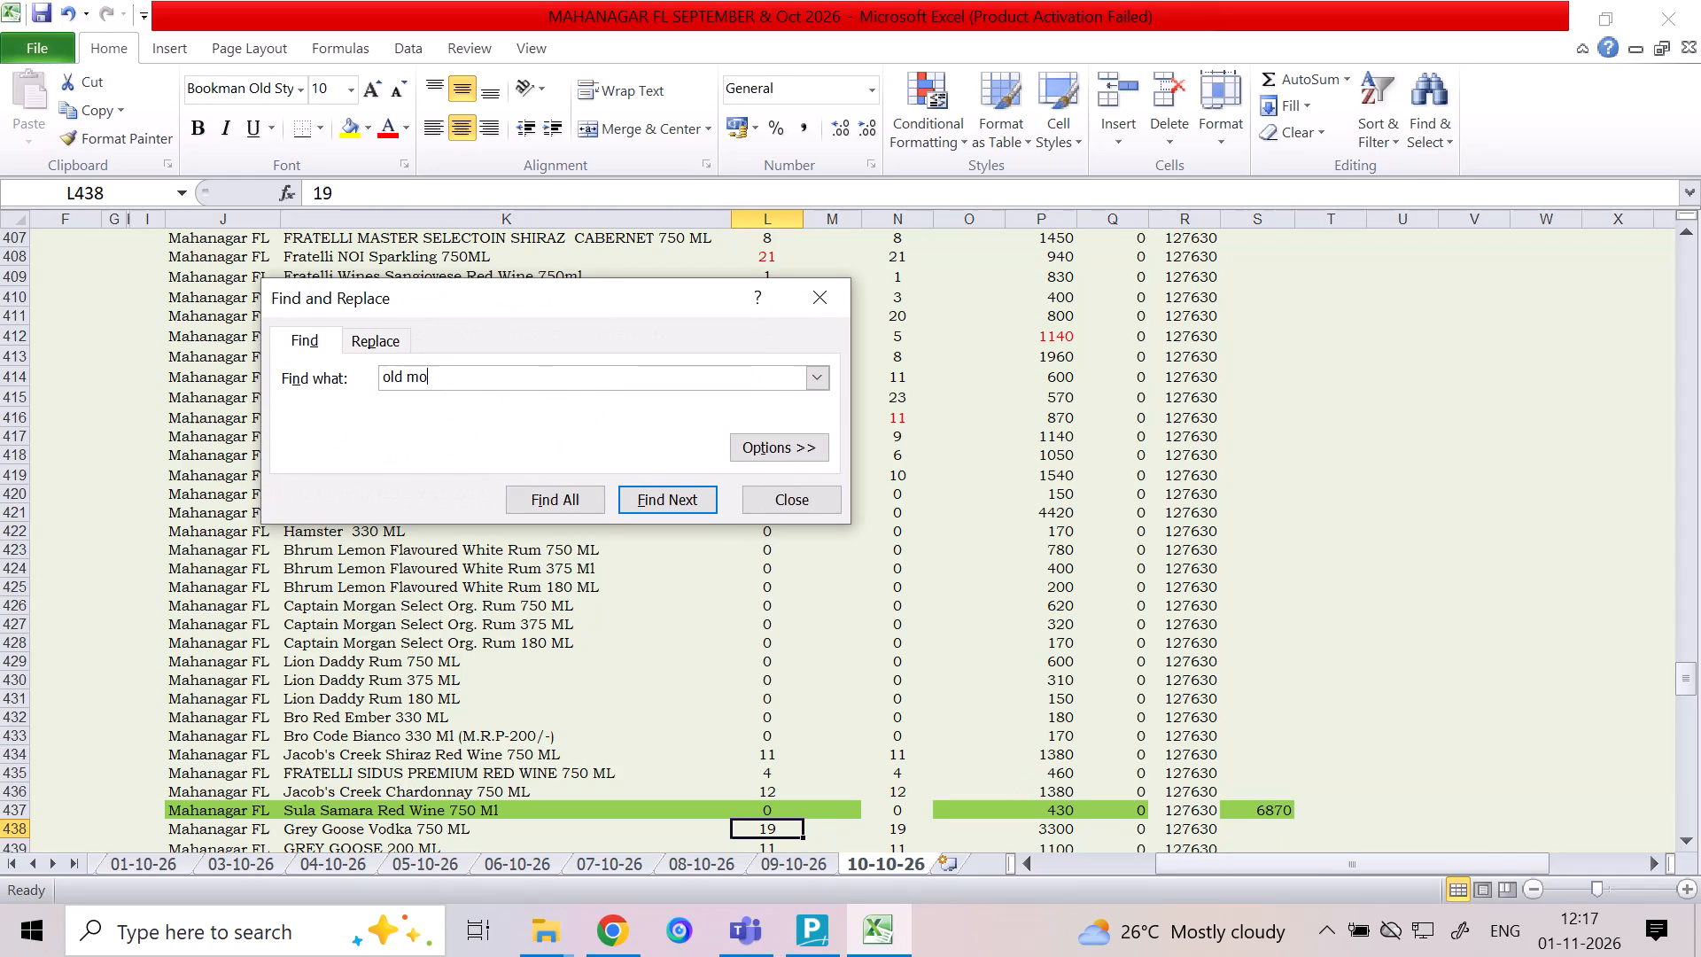
pyautogui.write('nk')
pyautogui.press('Return')
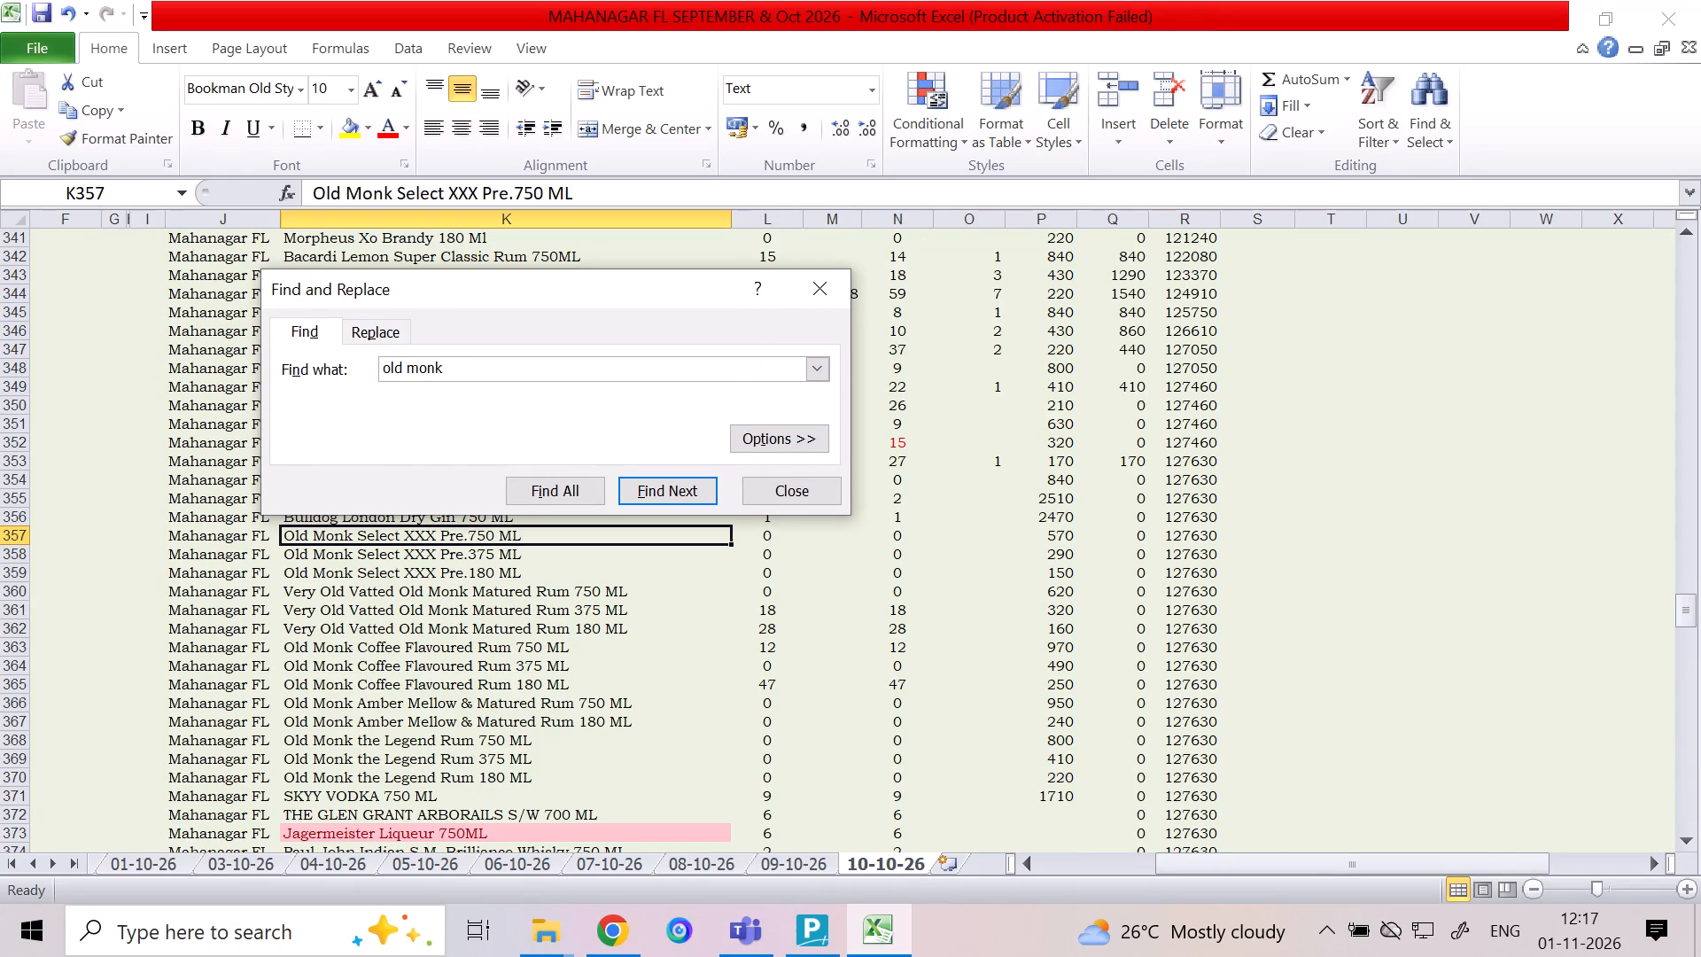
pyautogui.press('Return')
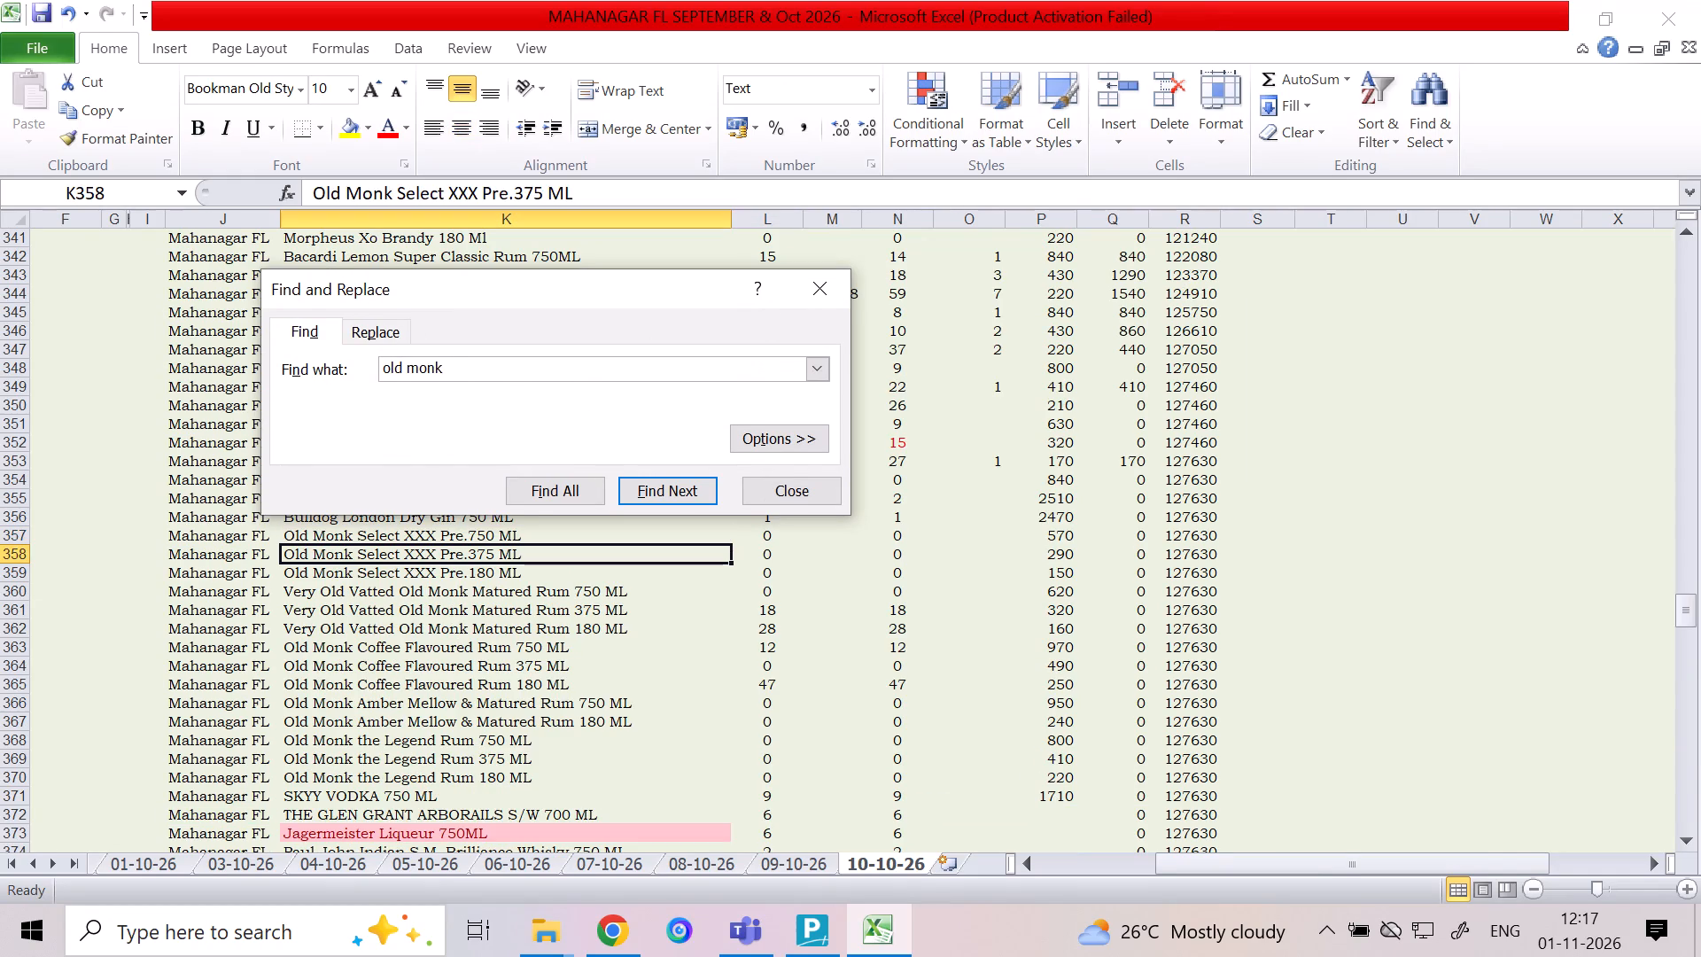
pyautogui.press('Return')
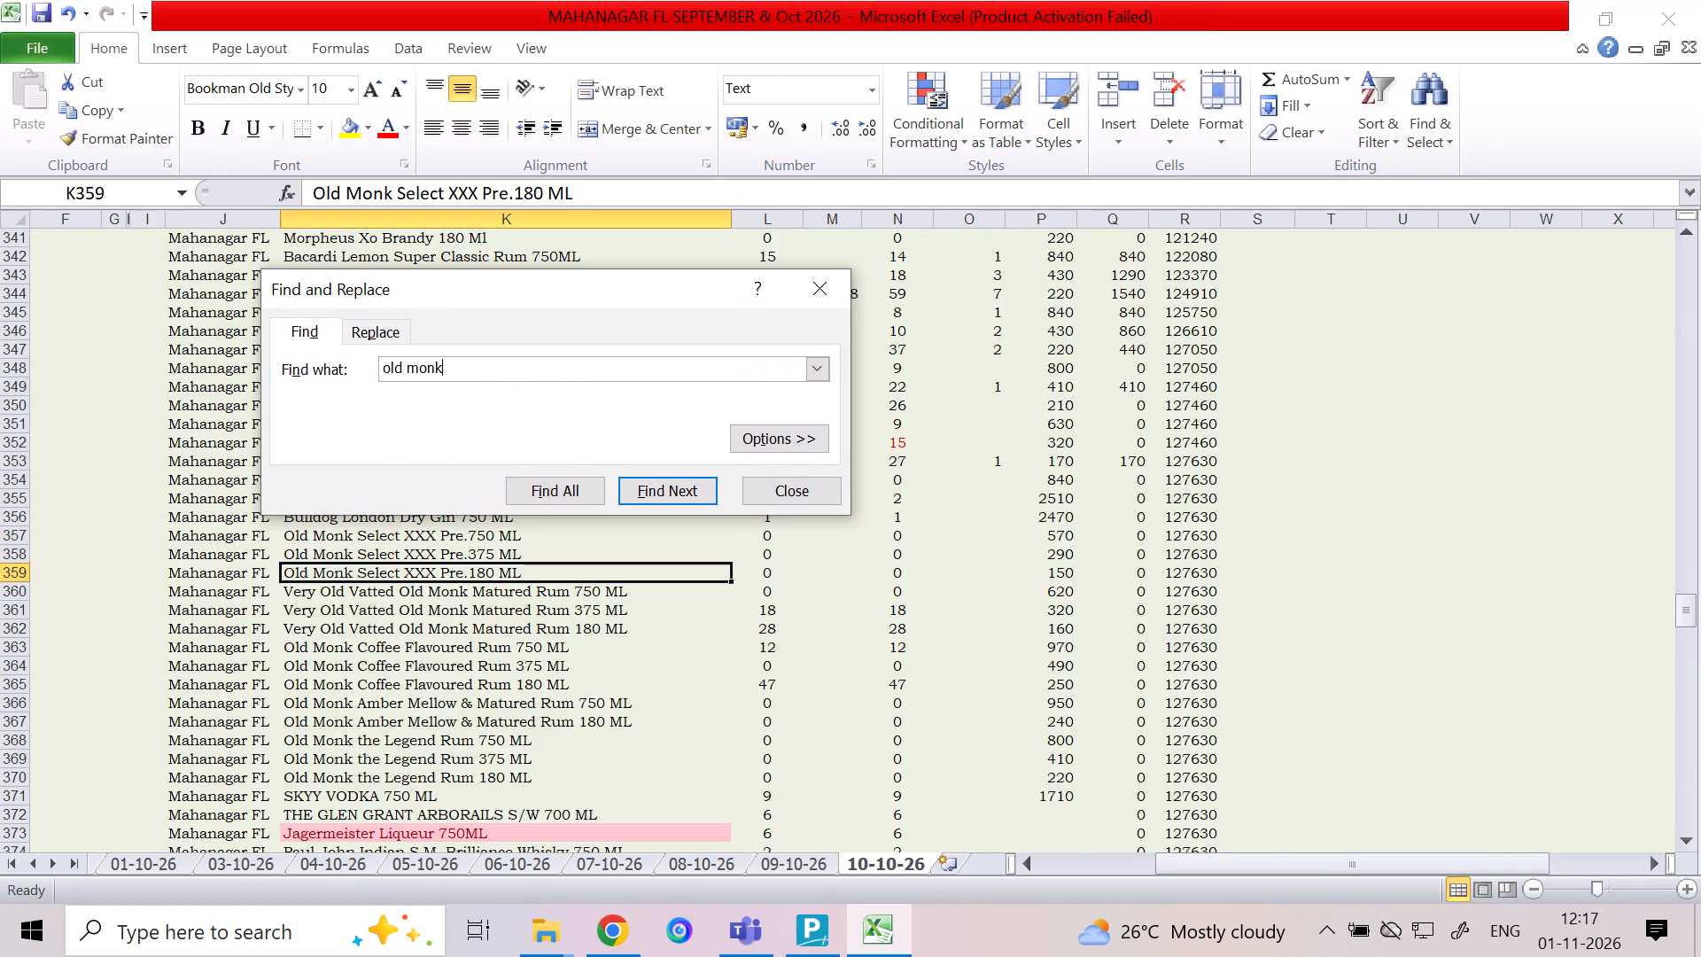
pyautogui.press('Return')
pyautogui.press('Return')
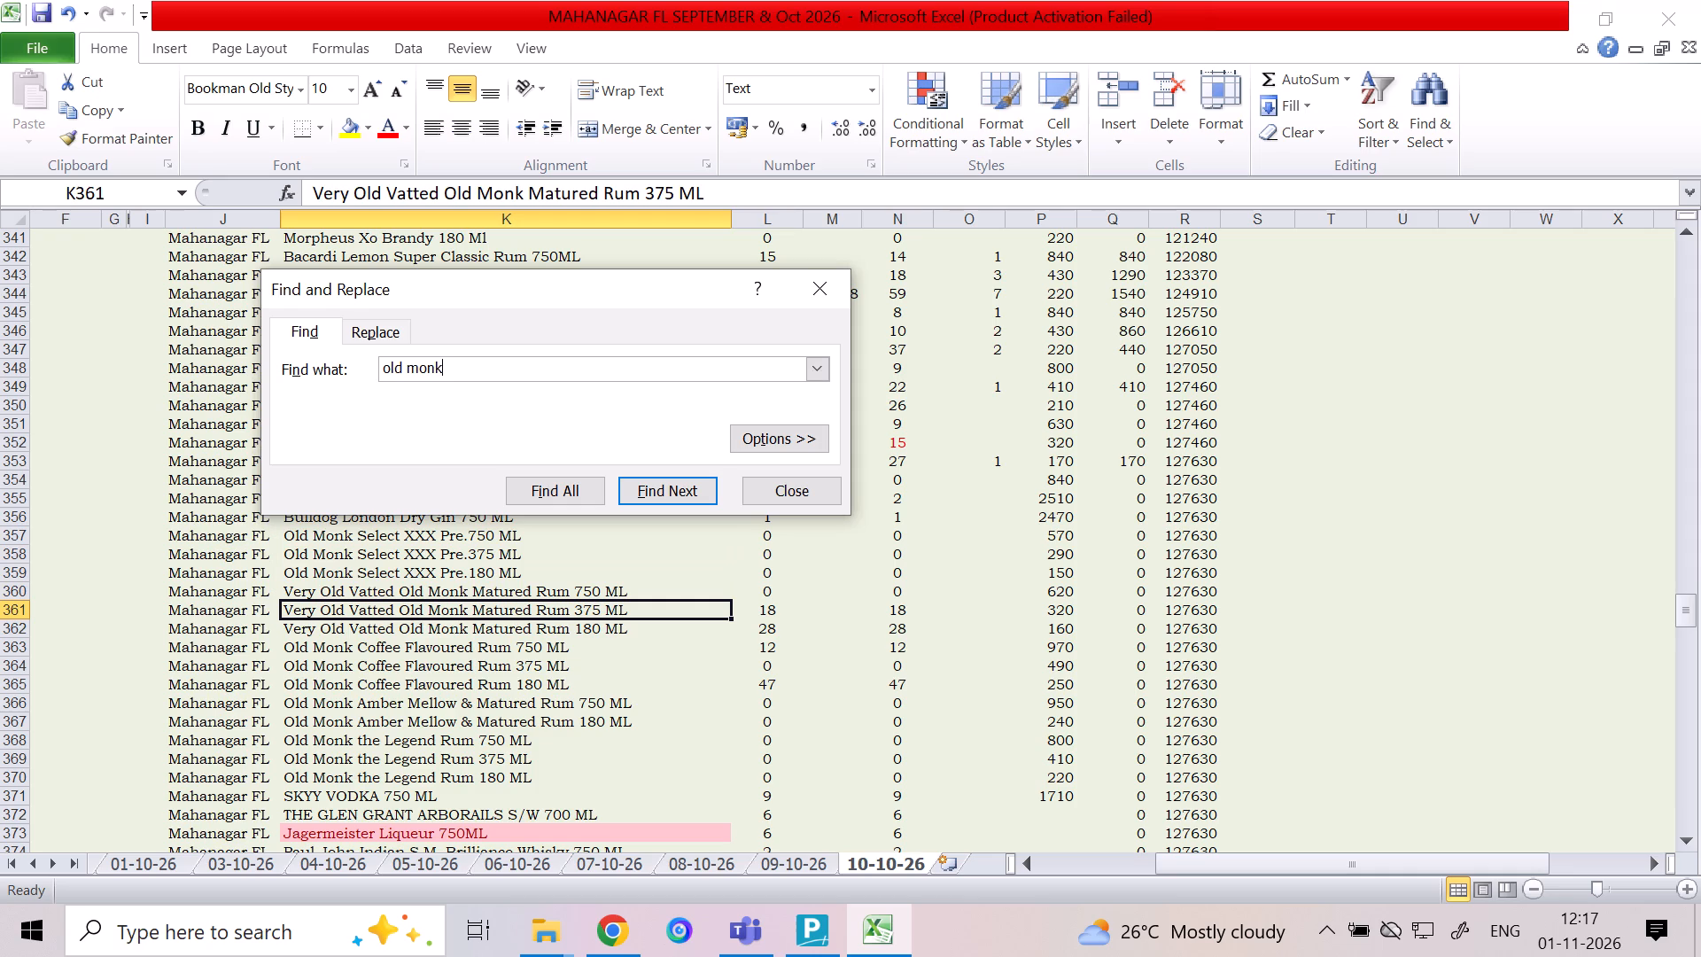
# Step through the remaining "old monk" matches, from the Coffee Flavoured rums to the Gold Reserve rums.
pyautogui.press('Return')
pyautogui.press('Return')
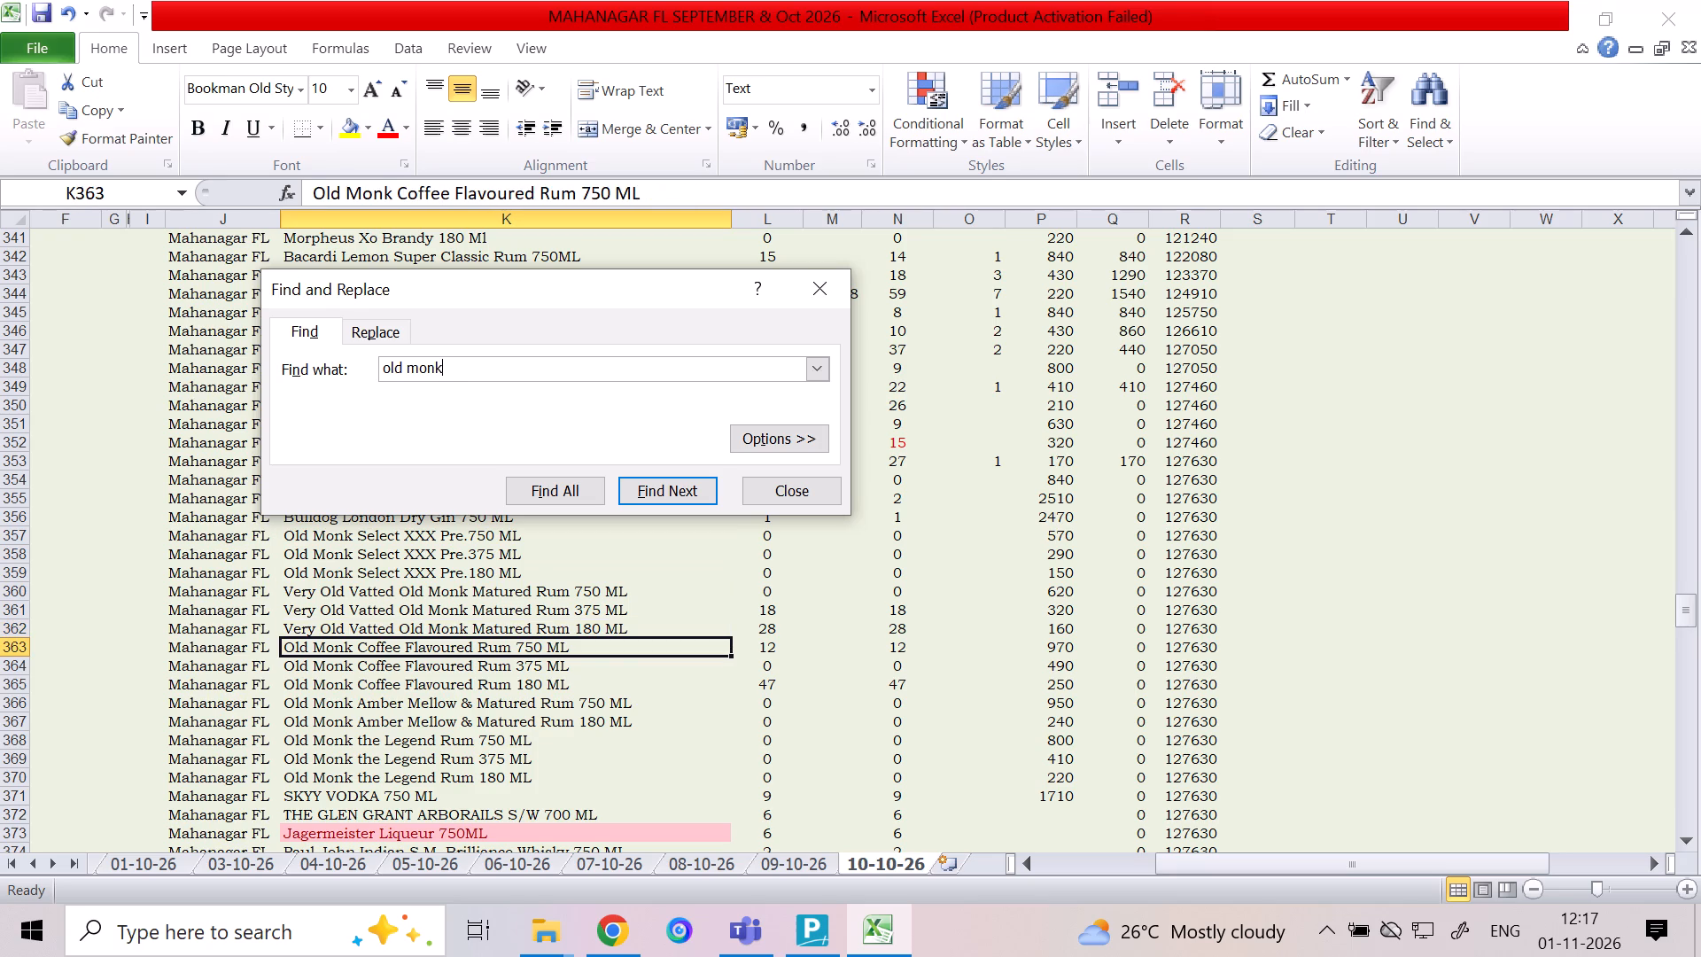
pyautogui.press('Return')
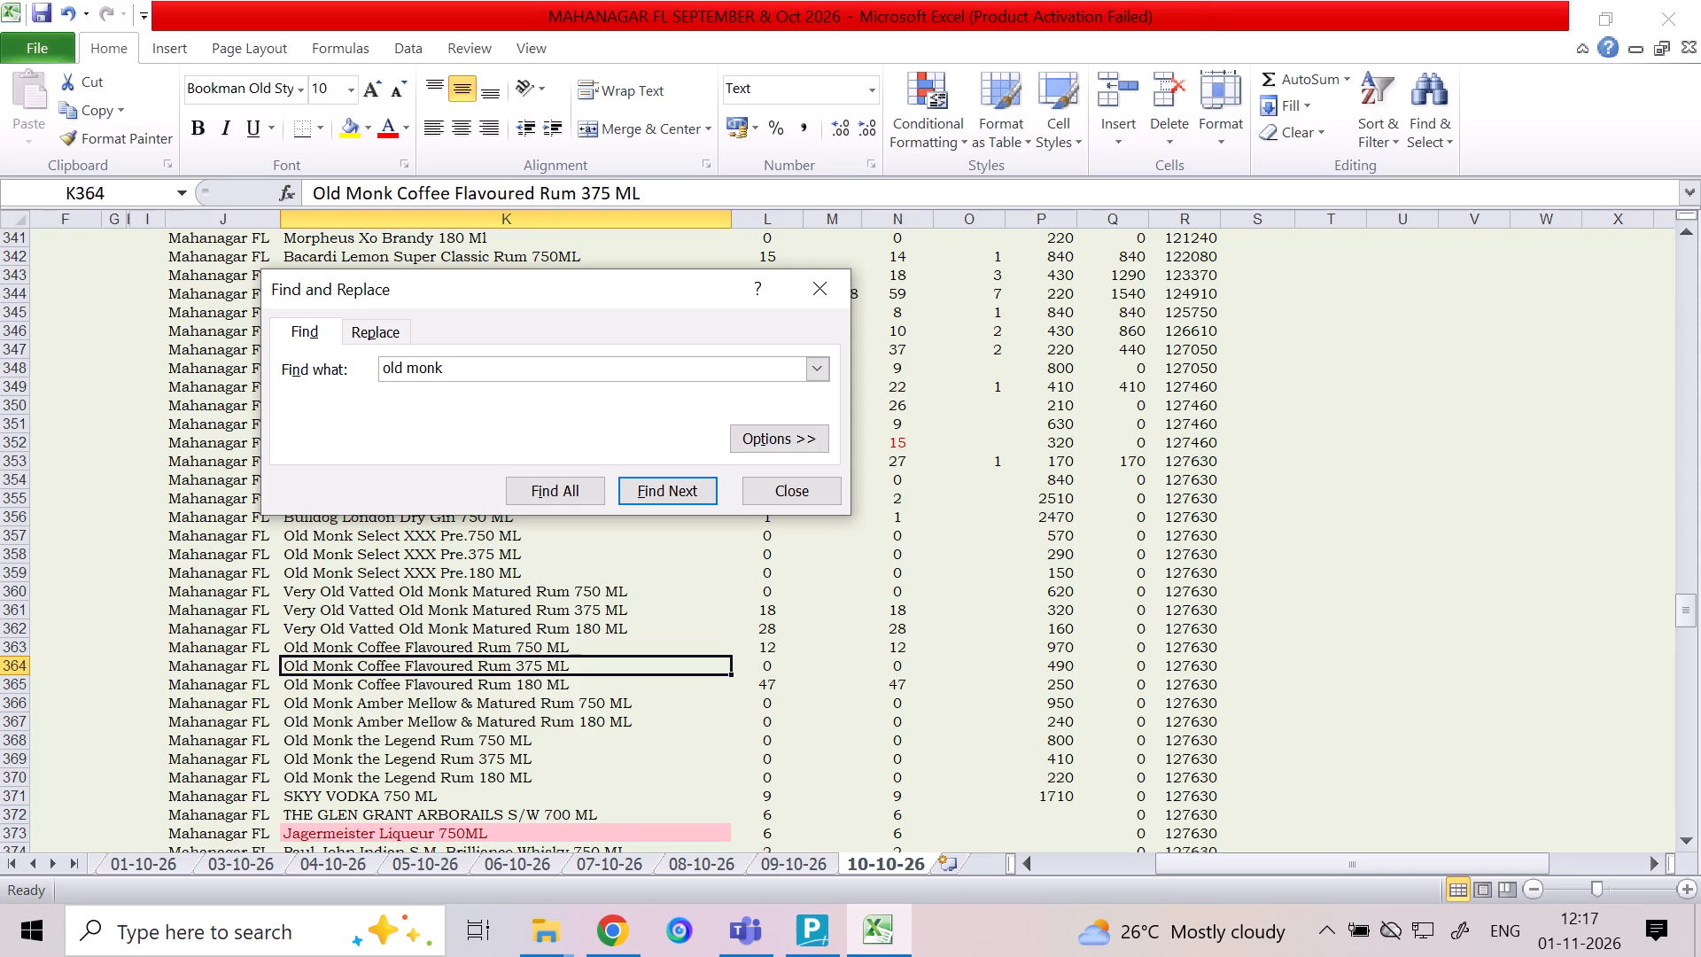
pyautogui.press('Return')
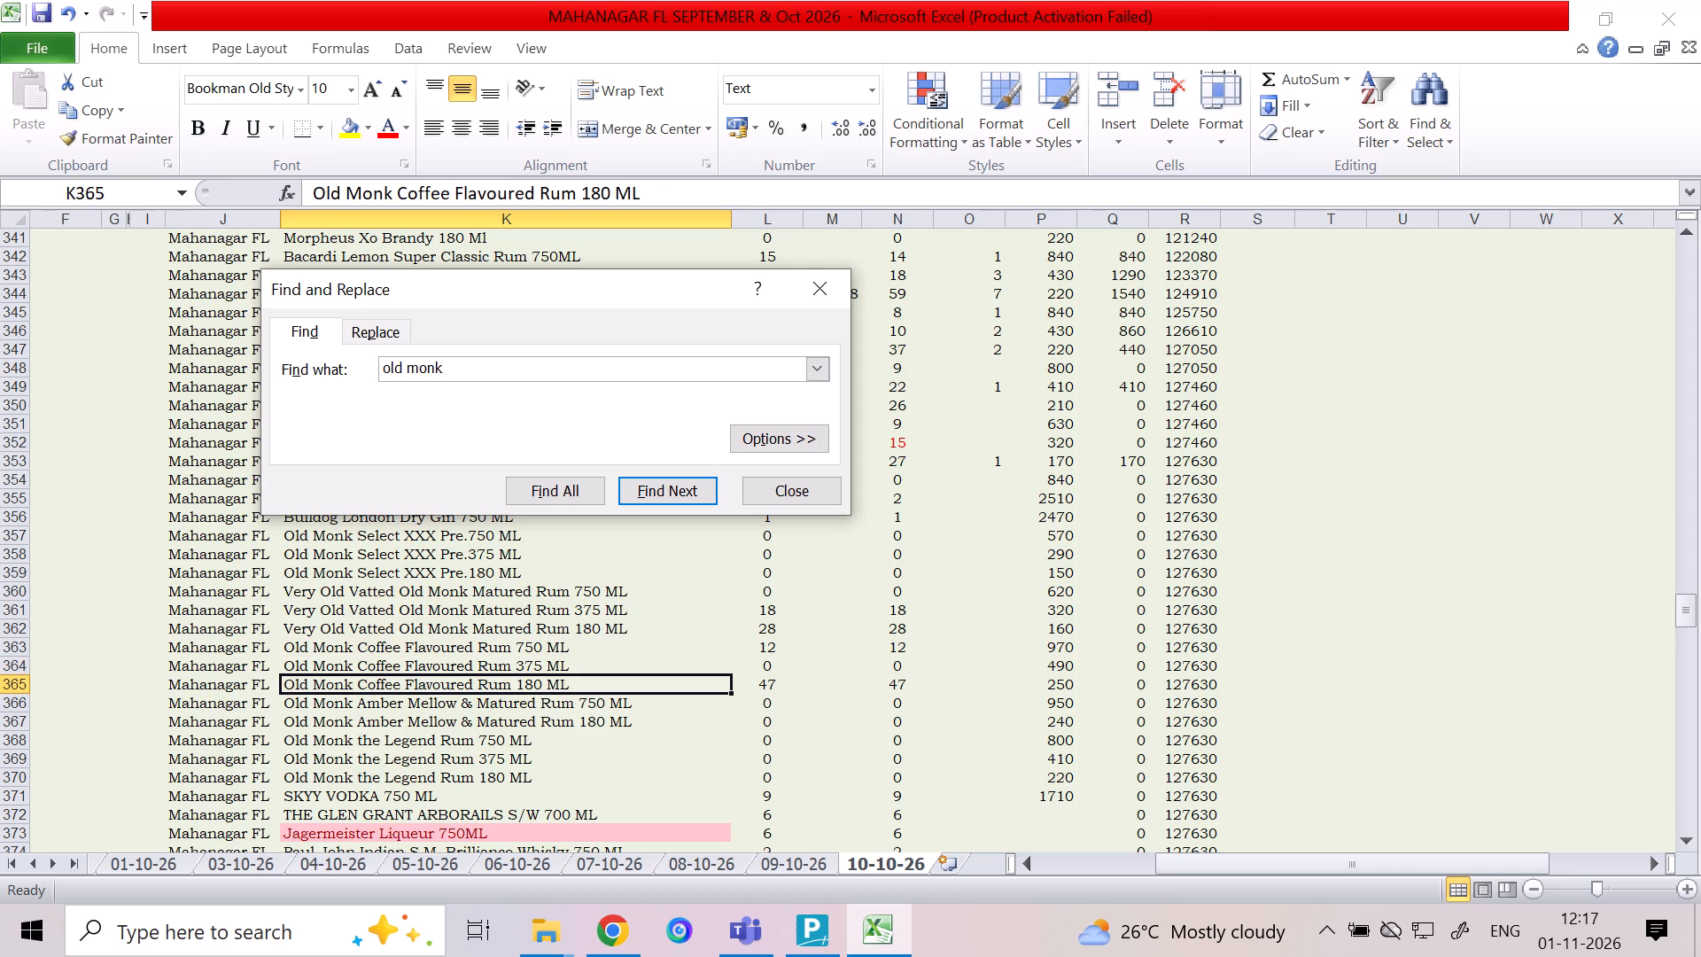
pyautogui.press('Return')
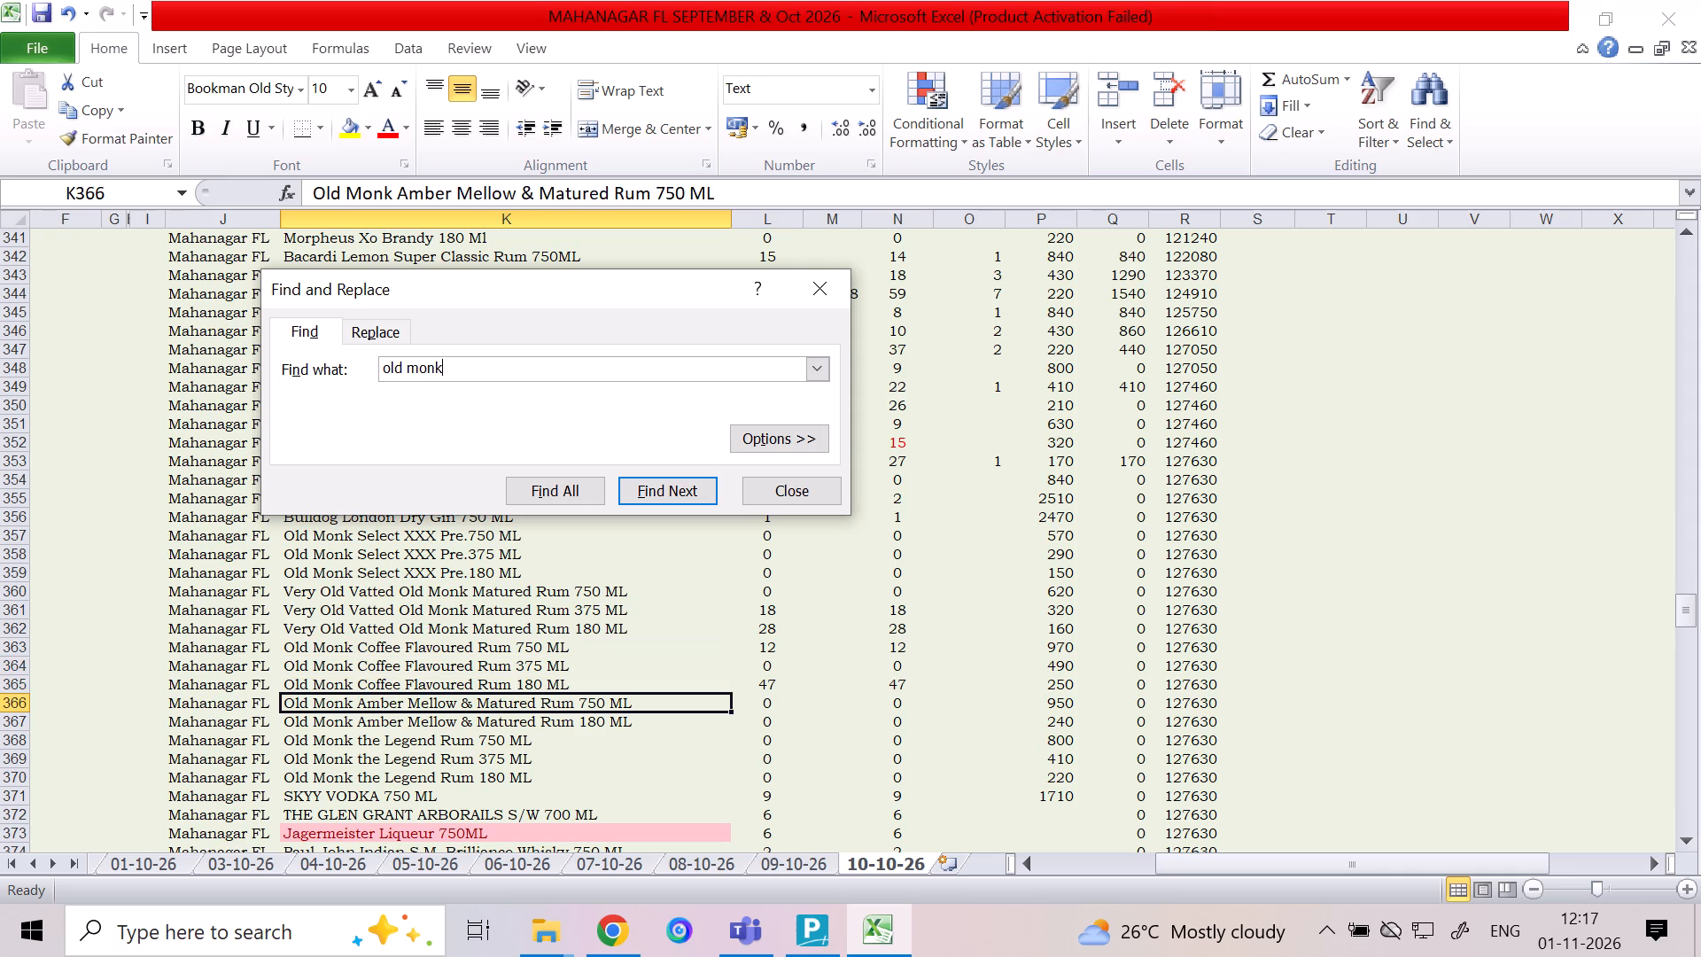
pyautogui.press('Return')
pyautogui.press('Return')
pyautogui.press('Return')
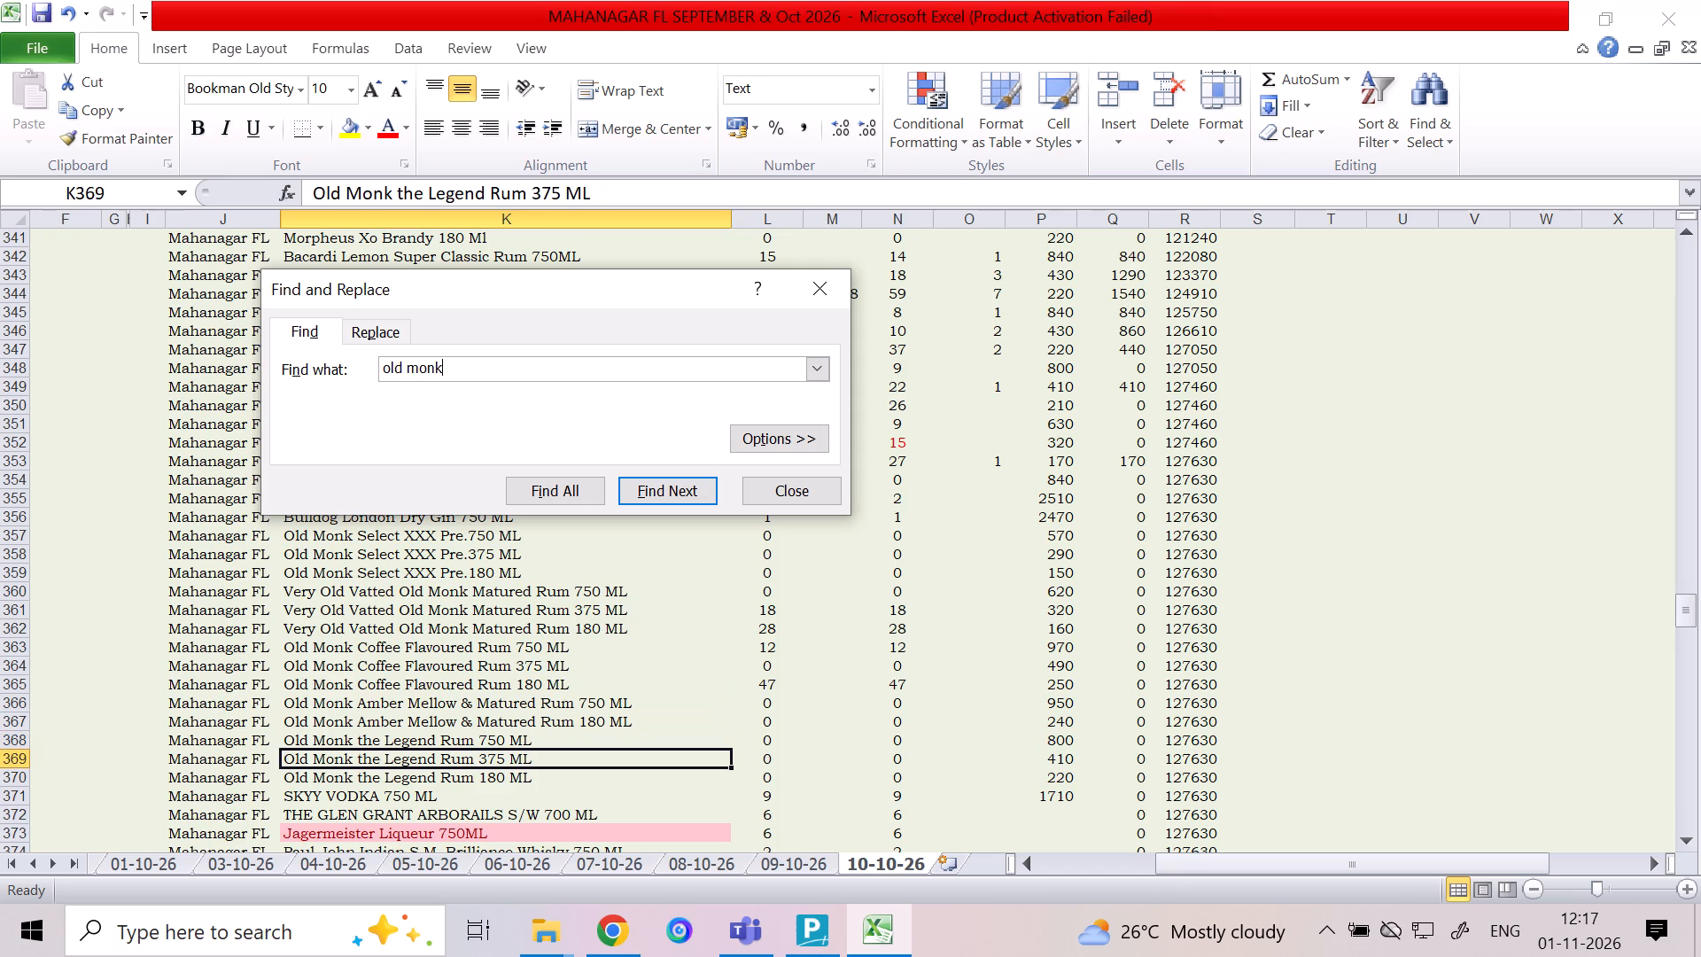
pyautogui.press('Return')
pyautogui.press('Return')
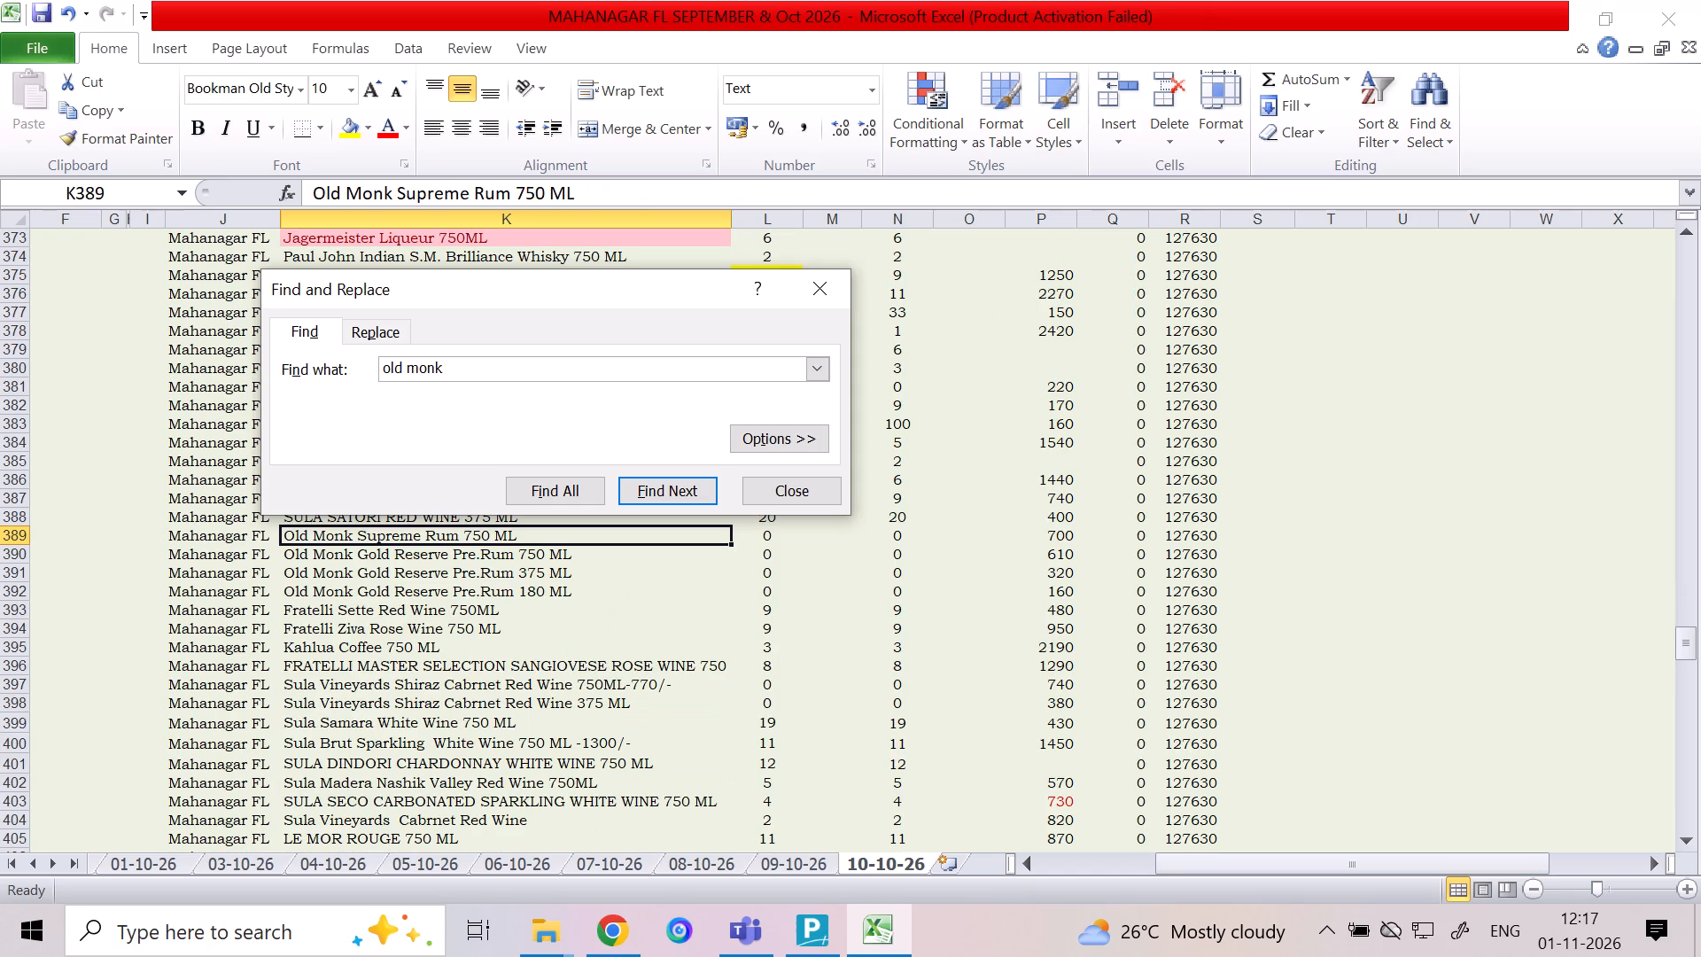
pyautogui.press('Return')
pyautogui.press('Return')
pyautogui.press('Return')
pyautogui.press('Return')
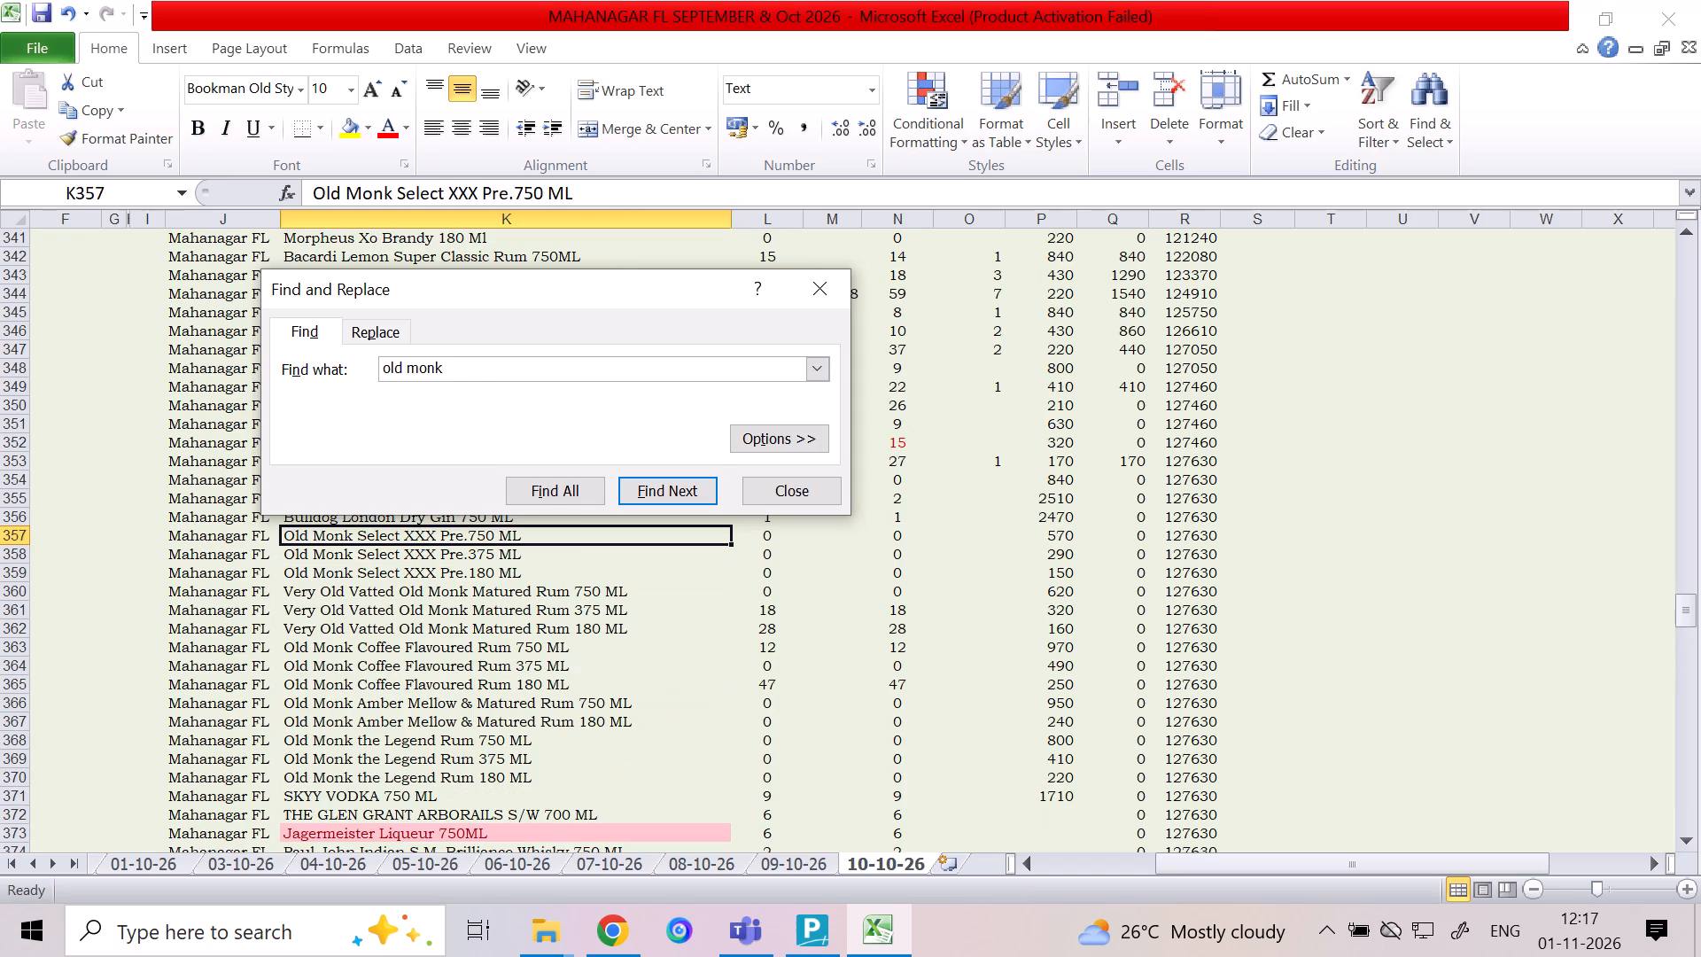
# Go through all the "old monk" matches a second time, checking the Very Old Vatted Matured Rum sizes.
pyautogui.press('Return')
pyautogui.press('Return')
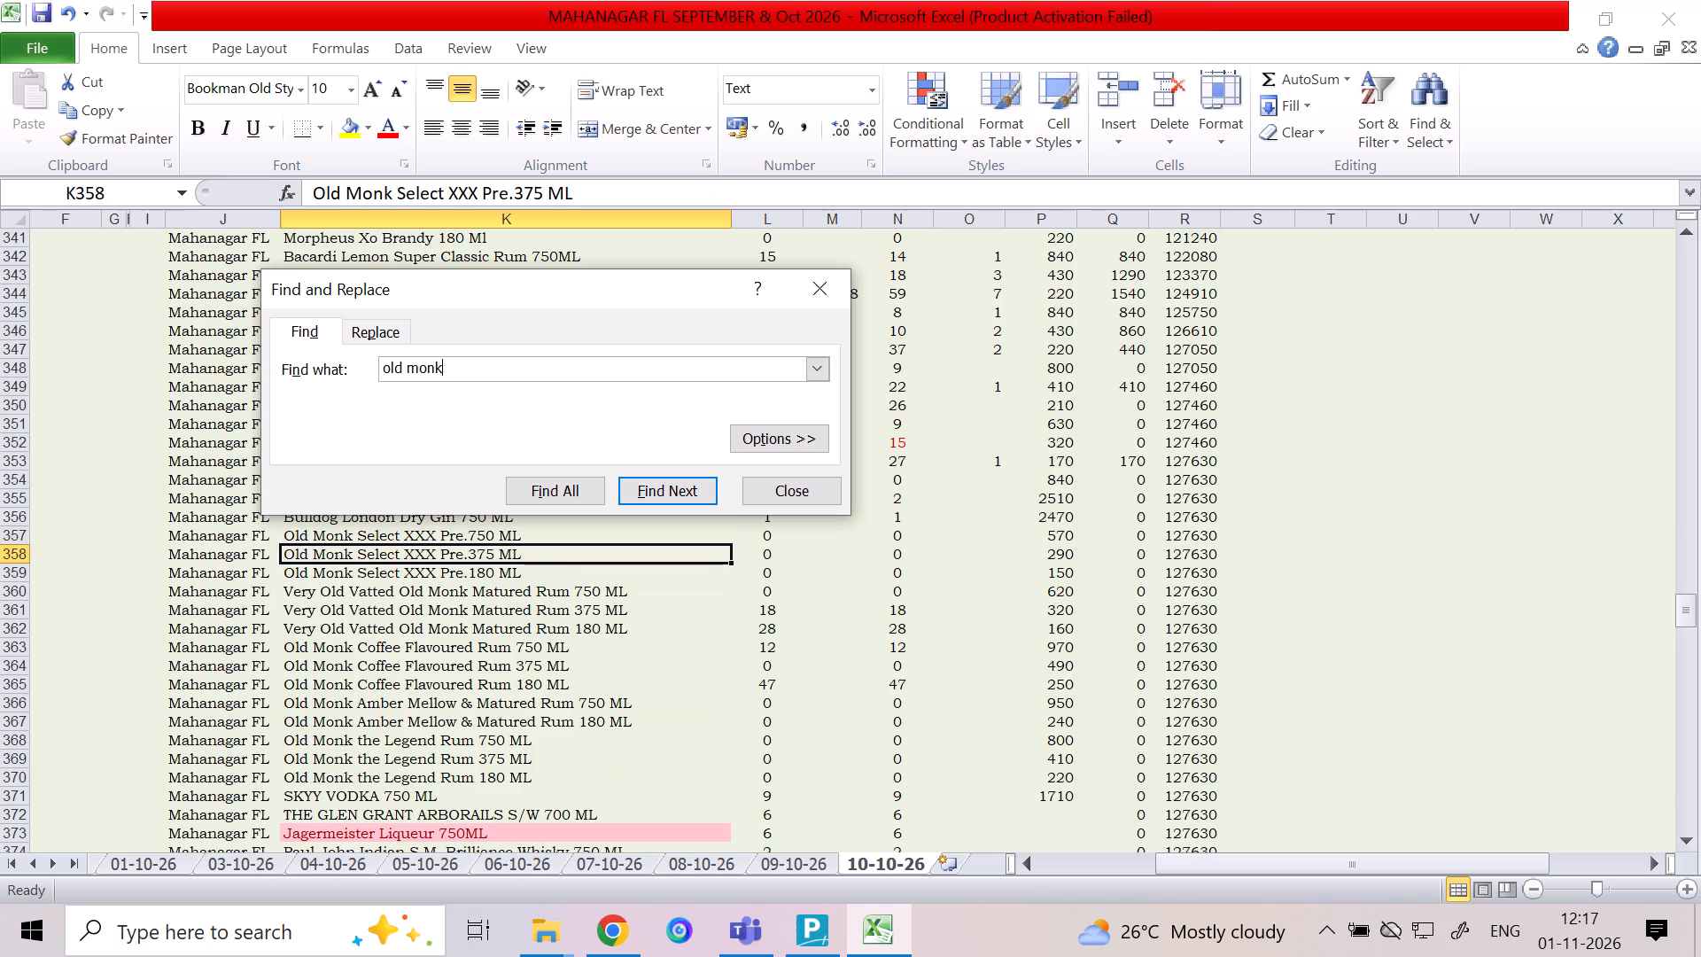
pyautogui.press('Return')
pyautogui.press('Return')
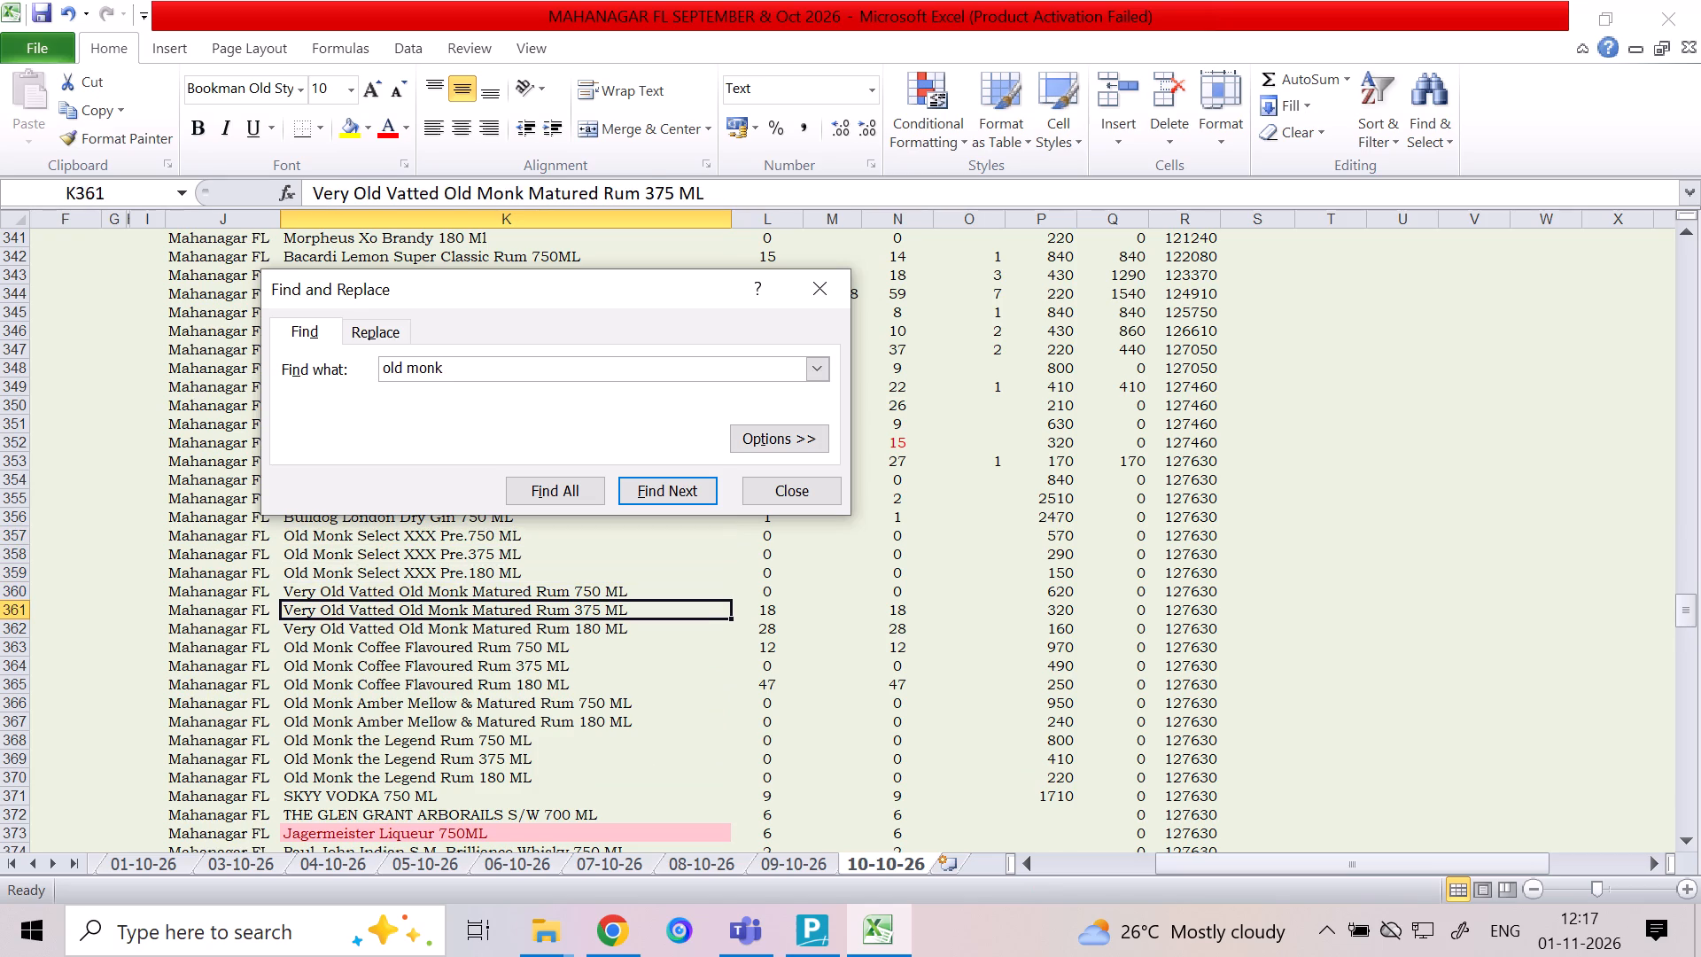
pyautogui.press('Return')
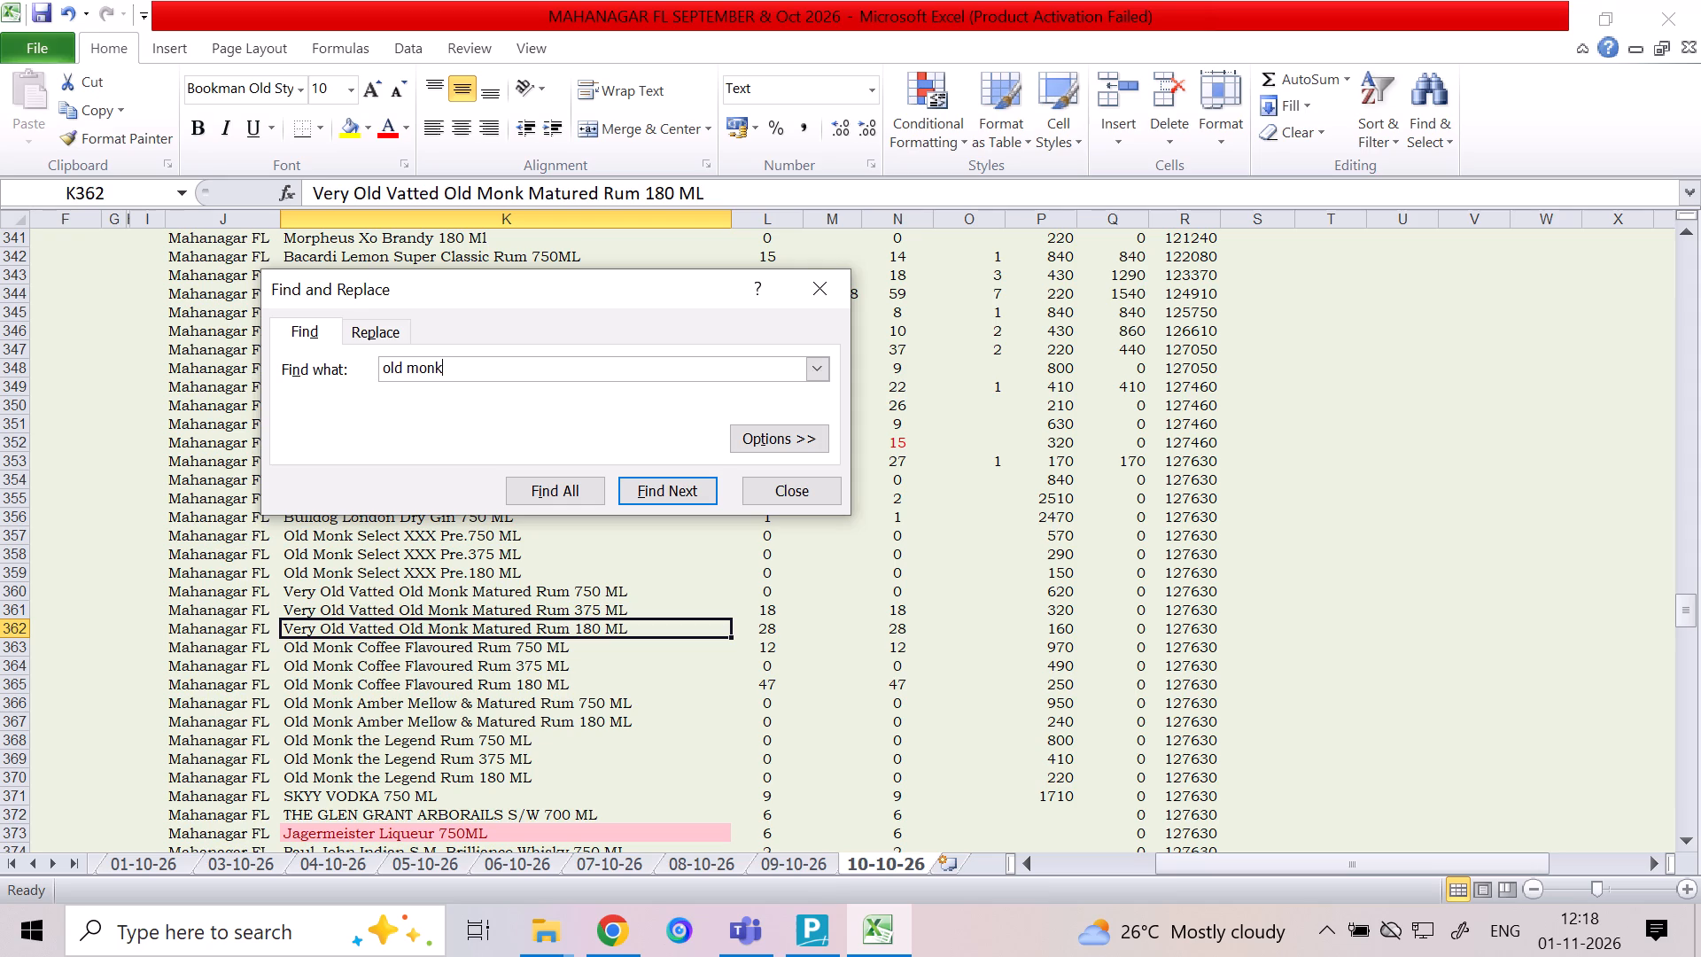
pyautogui.press('Return')
pyautogui.press('Return')
pyautogui.press('Return')
pyautogui.press('Return')
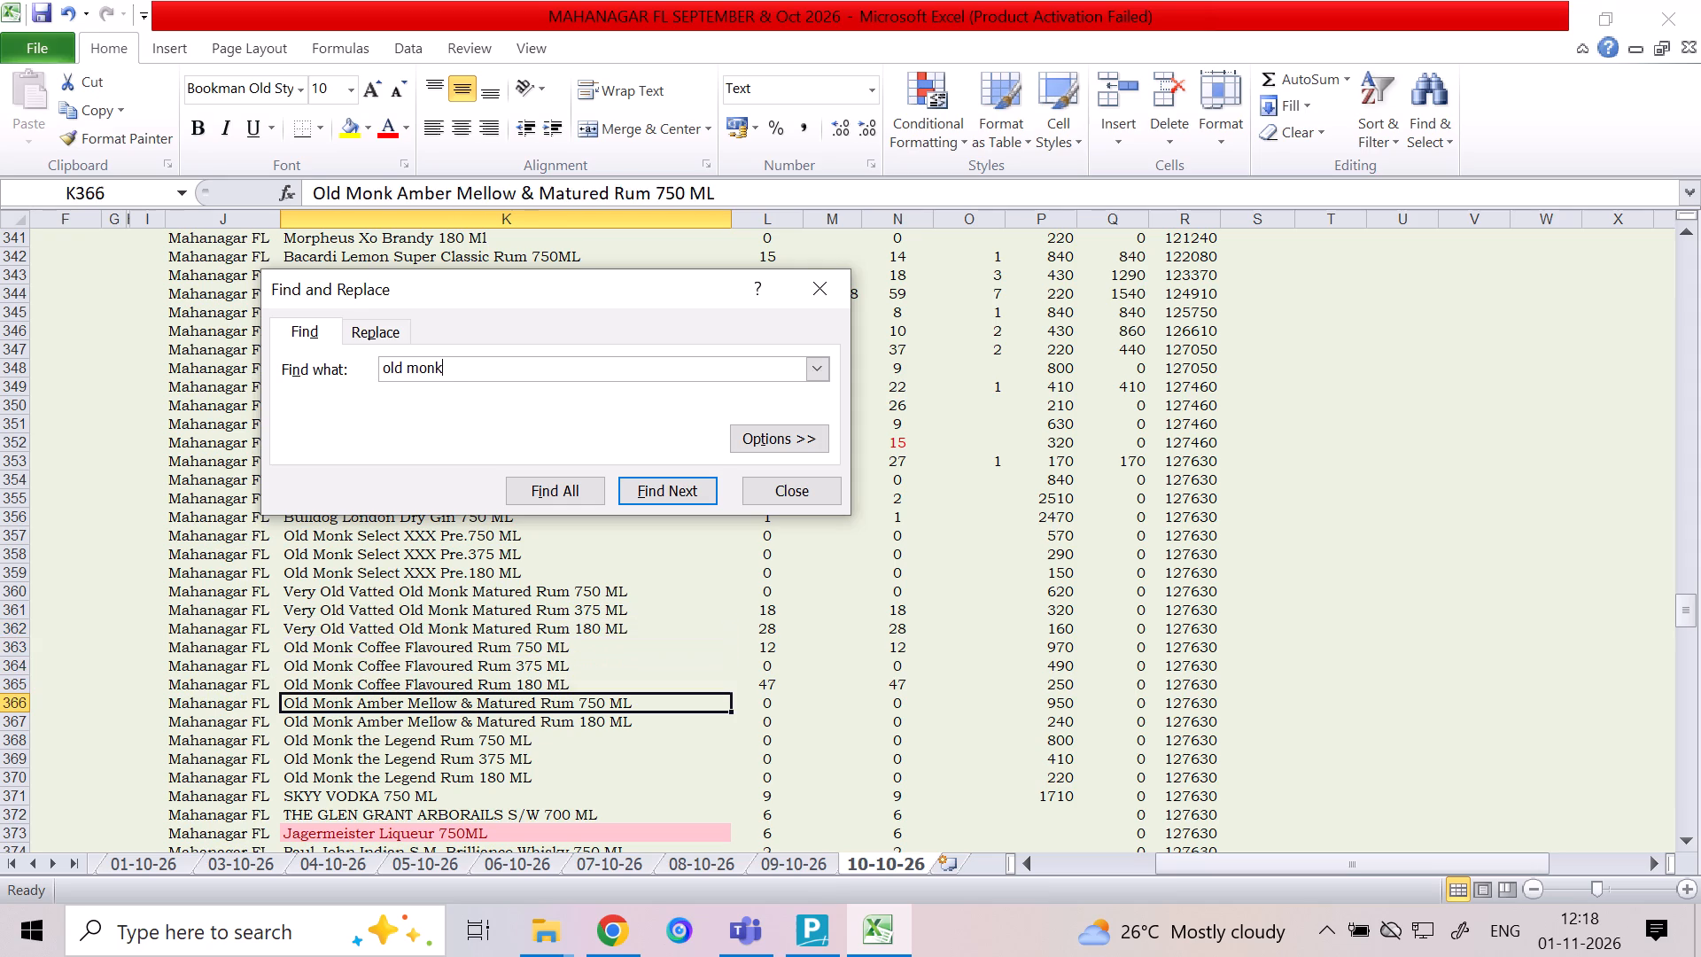
pyautogui.press('Return')
pyautogui.press('Return')
pyautogui.press('Return')
pyautogui.press('Return')
pyautogui.press('Return')
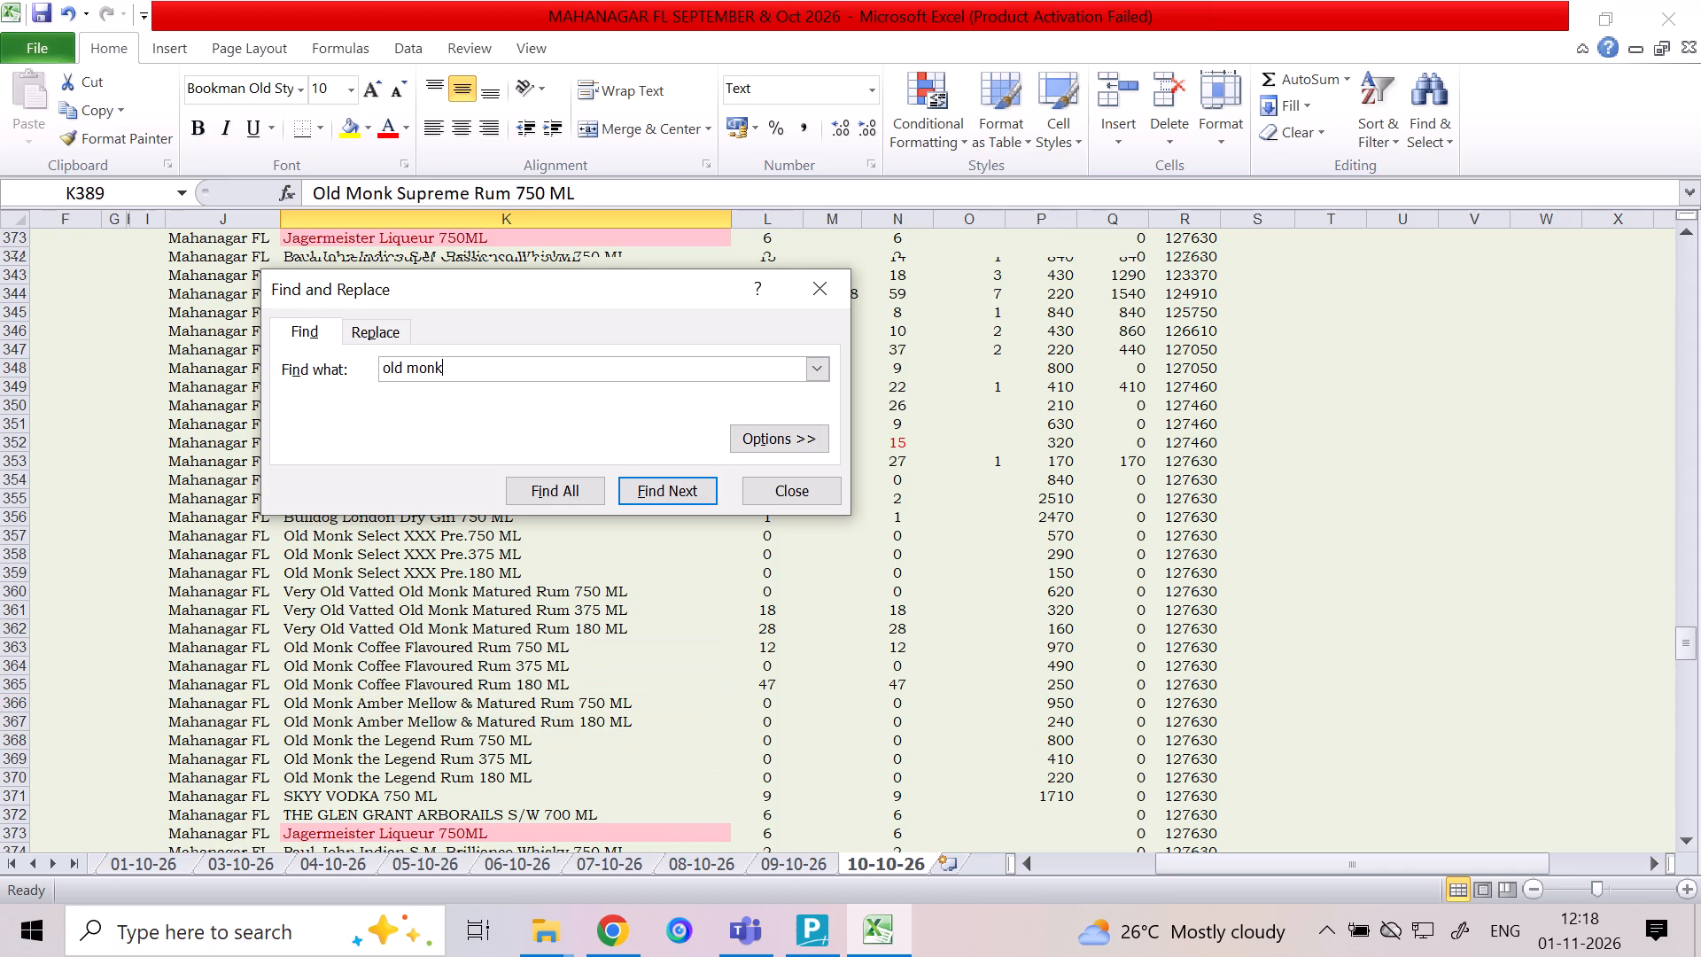
pyautogui.press('Return')
pyautogui.press('Return')
pyautogui.press('Return')
pyautogui.press('Return')
# Step through the matches to Very Old Vatted Old Monk Matured Rum 180 ML and close the search.
pyautogui.press('Return')
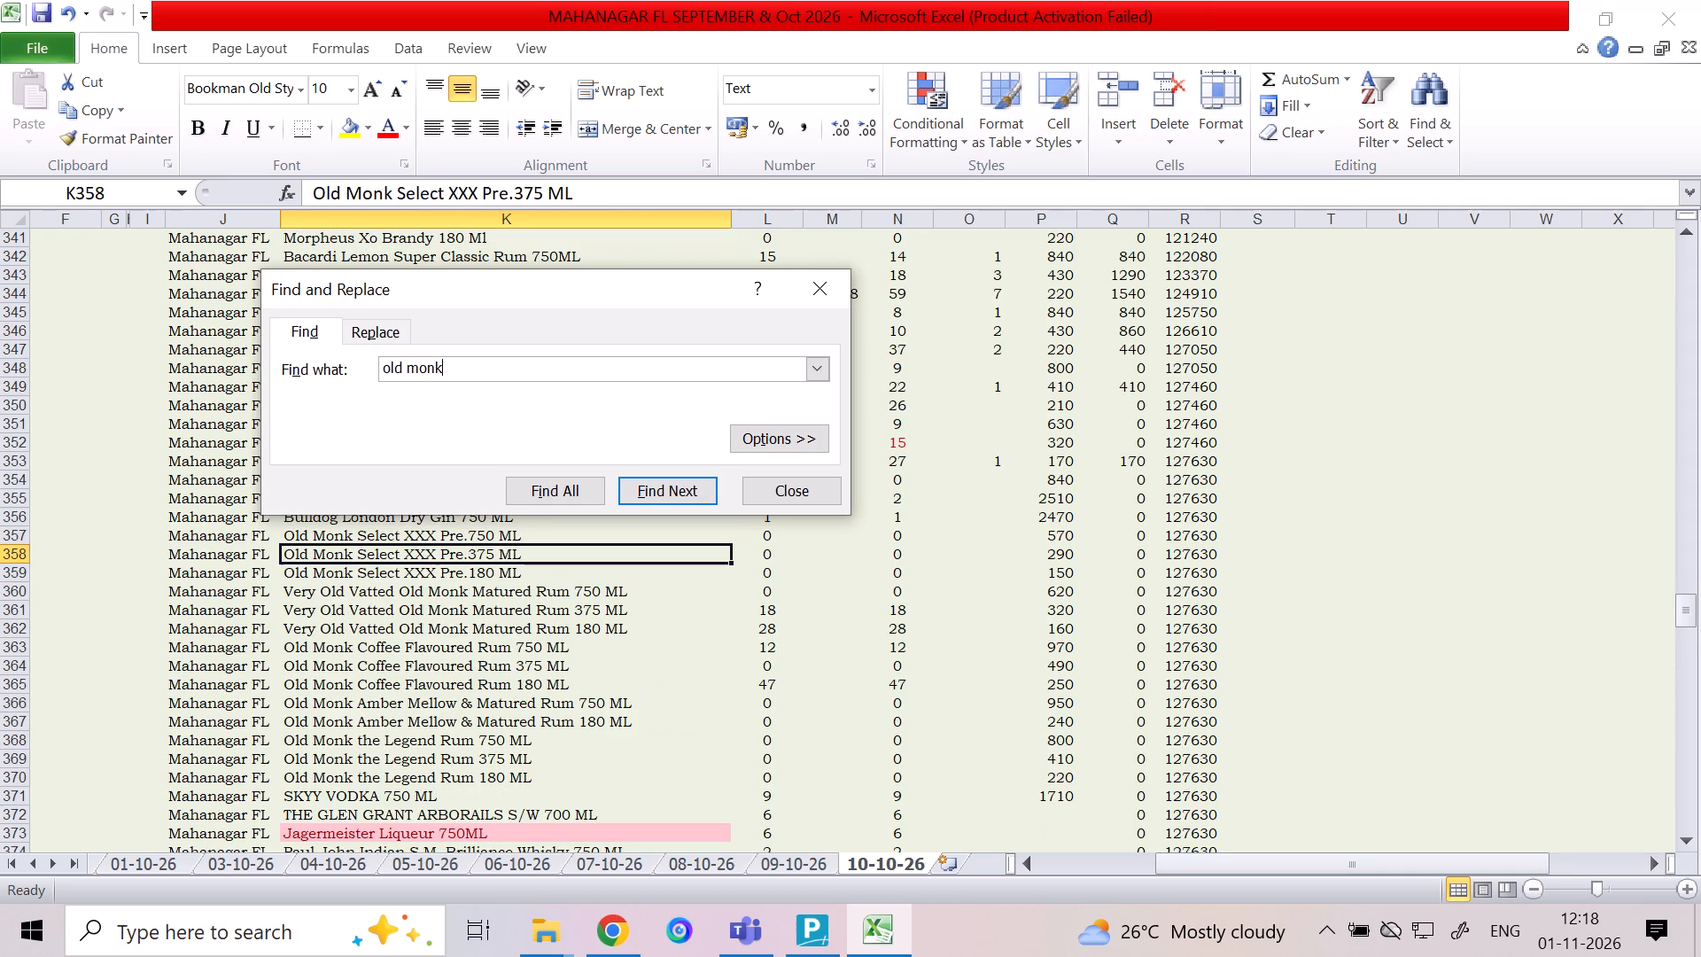
pyautogui.press('Return')
pyautogui.press('Return')
pyautogui.press('Return')
pyautogui.press('Return')
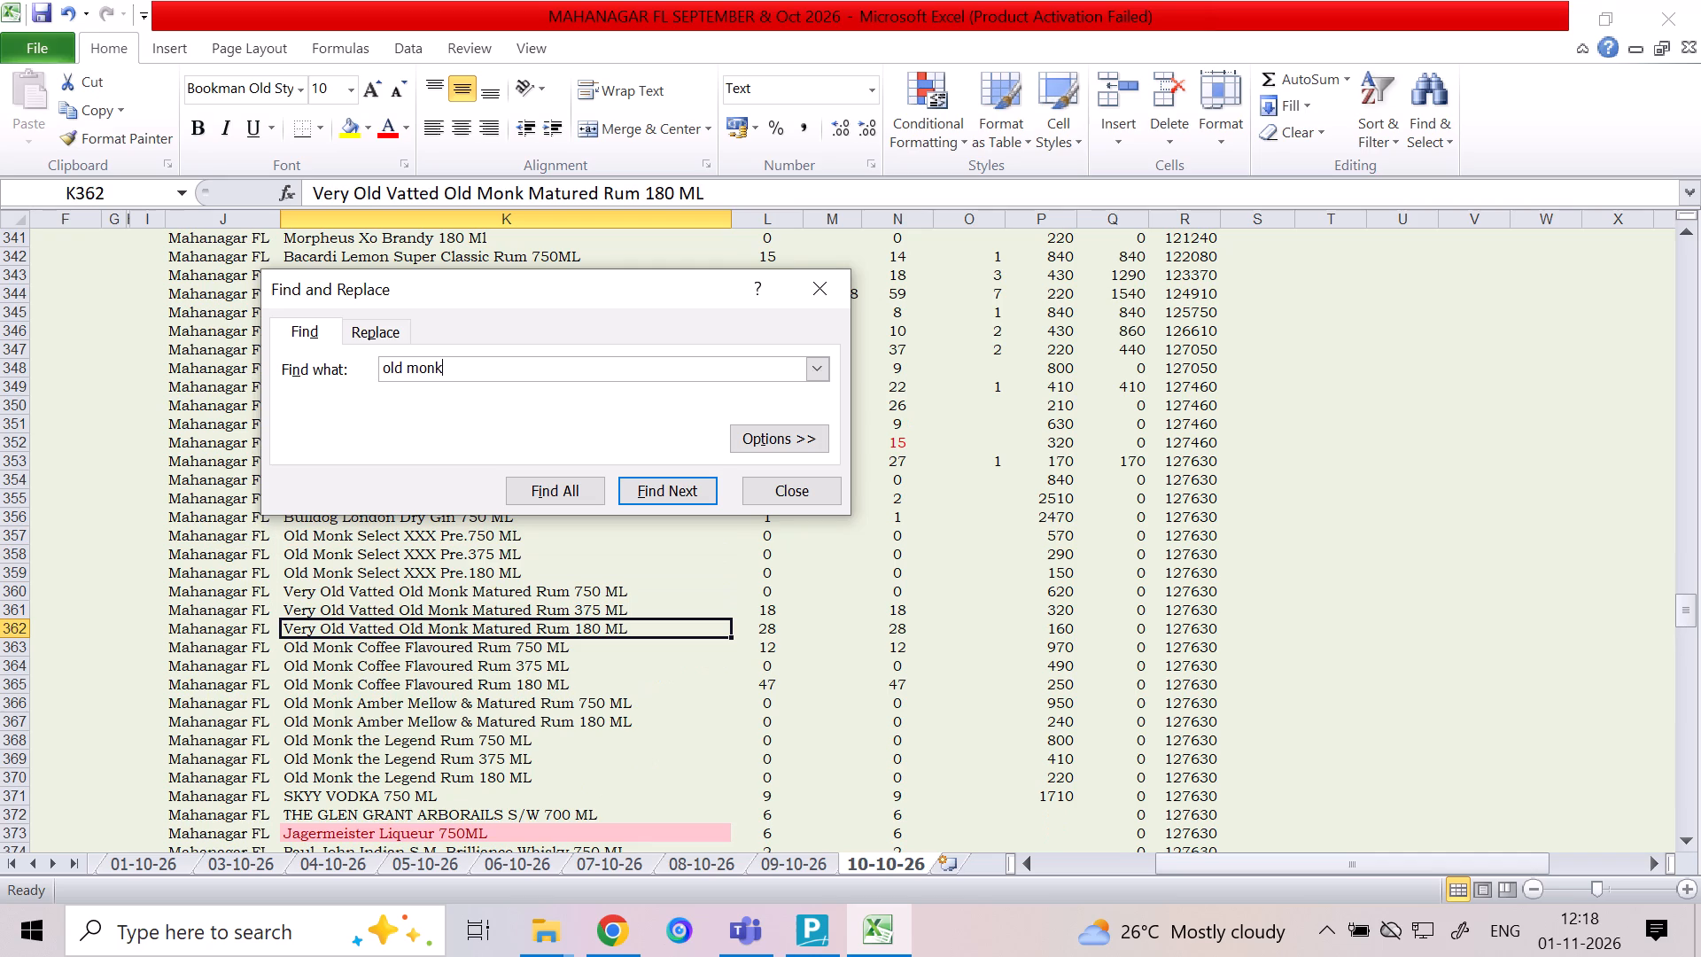
pyautogui.press('Right')
pyautogui.press('Right')
pyautogui.press('Right')
pyautogui.press('Up')
pyautogui.click(835, 486)
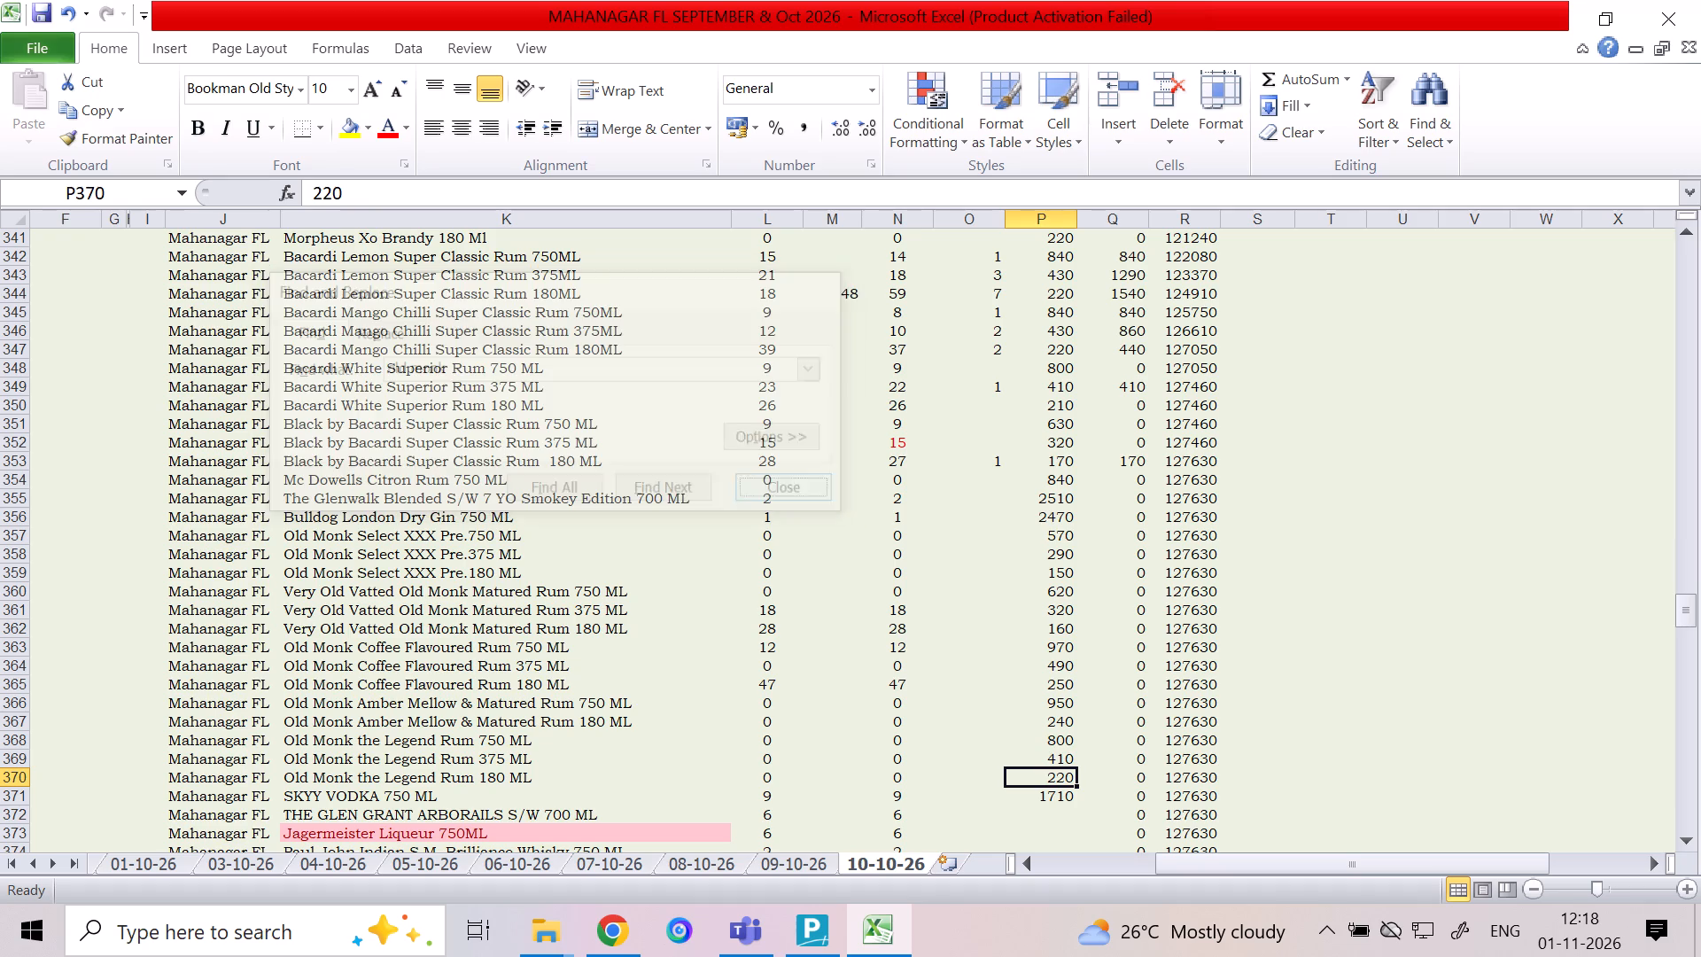
# Check the item name and column O quantity of Black by Bacardi Super Classic Rum 180 ML in row 353.
pyautogui.click(996, 461)
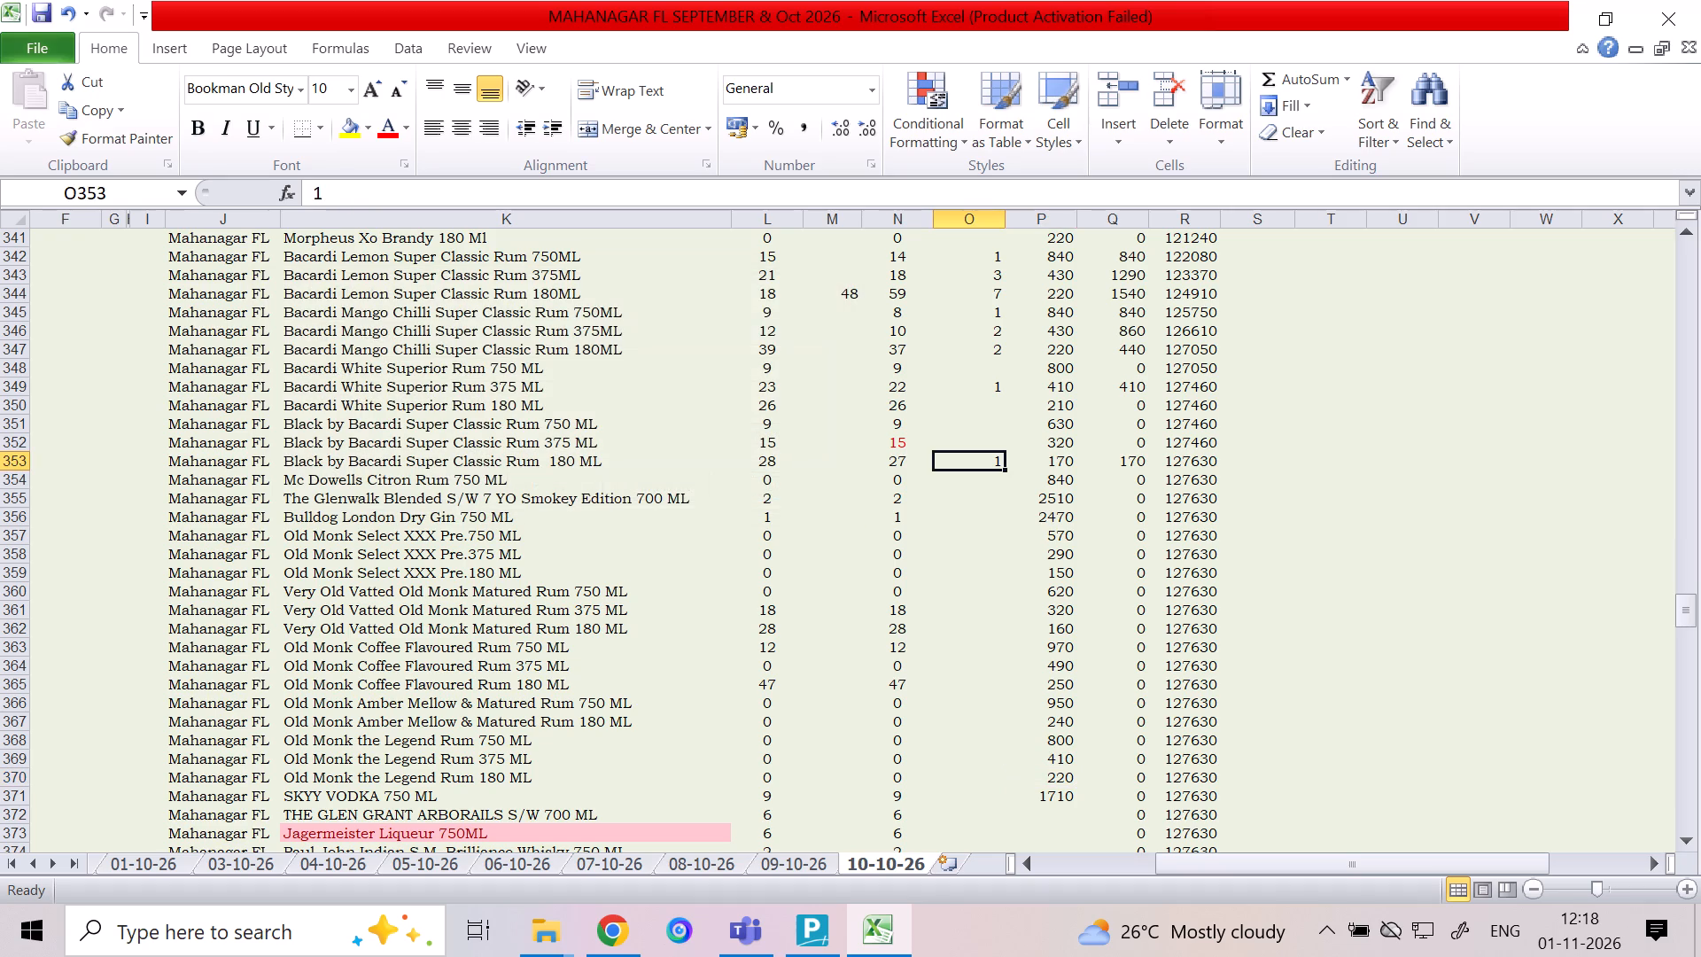
pyautogui.press('Left')
pyautogui.press('Left')
pyautogui.press('Left')
pyautogui.press('Left')
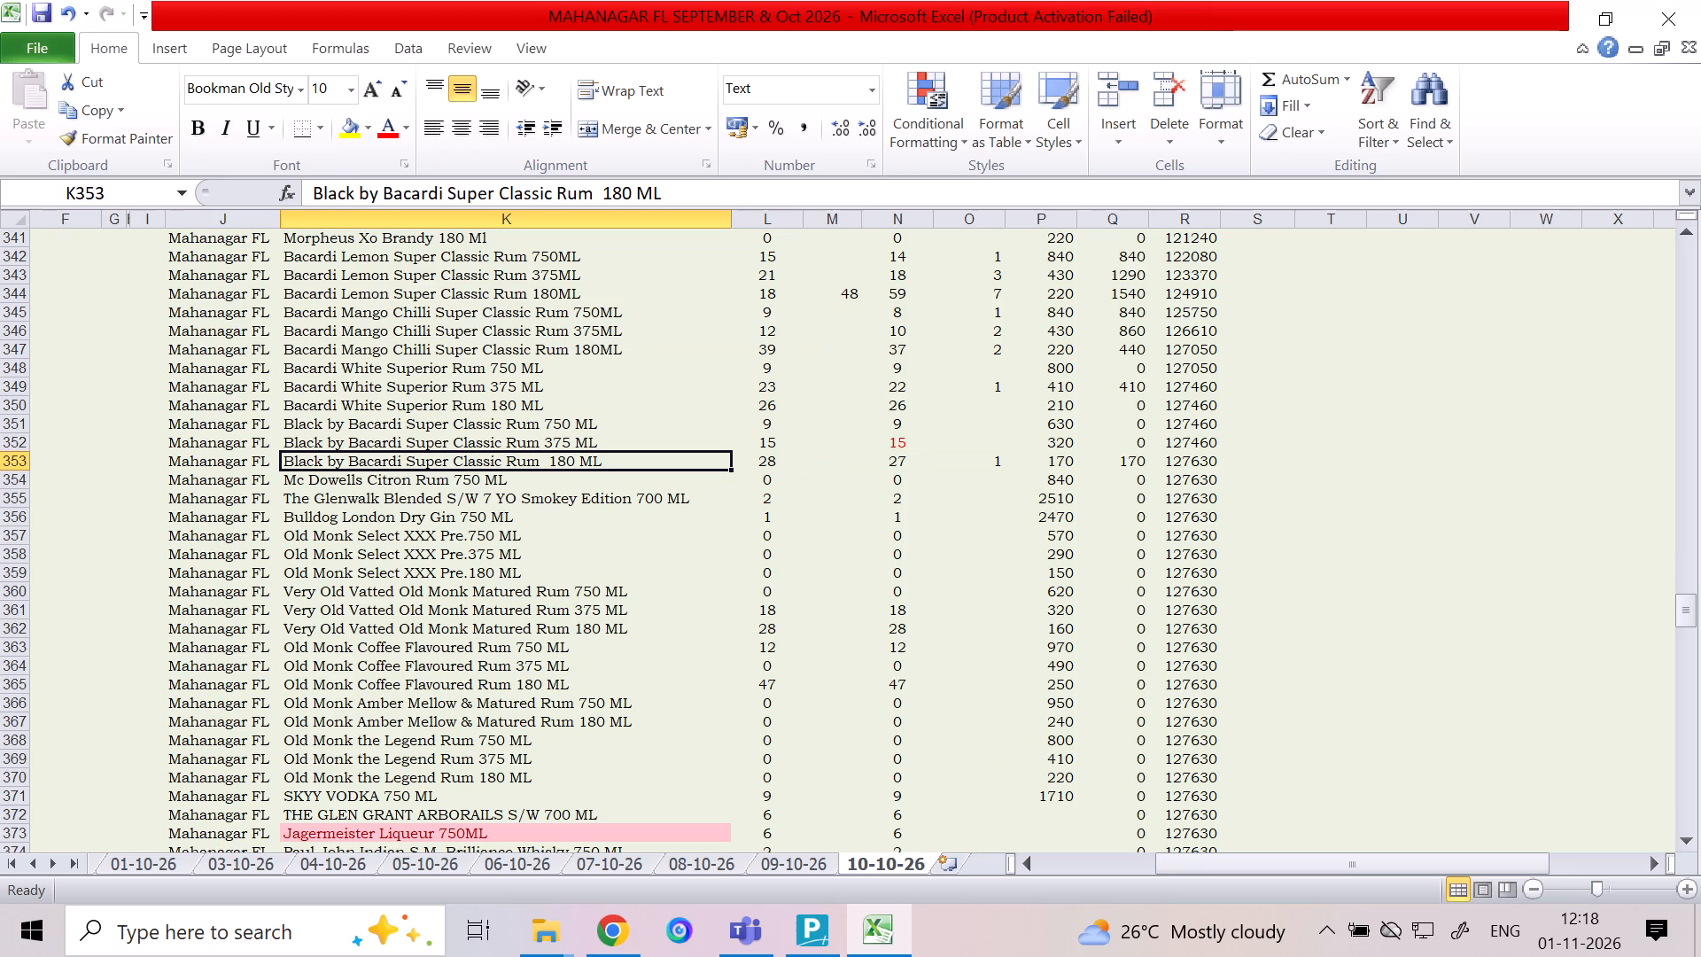
pyautogui.press('Right')
pyautogui.press('Right')
pyautogui.press('Right')
pyautogui.press('Right')
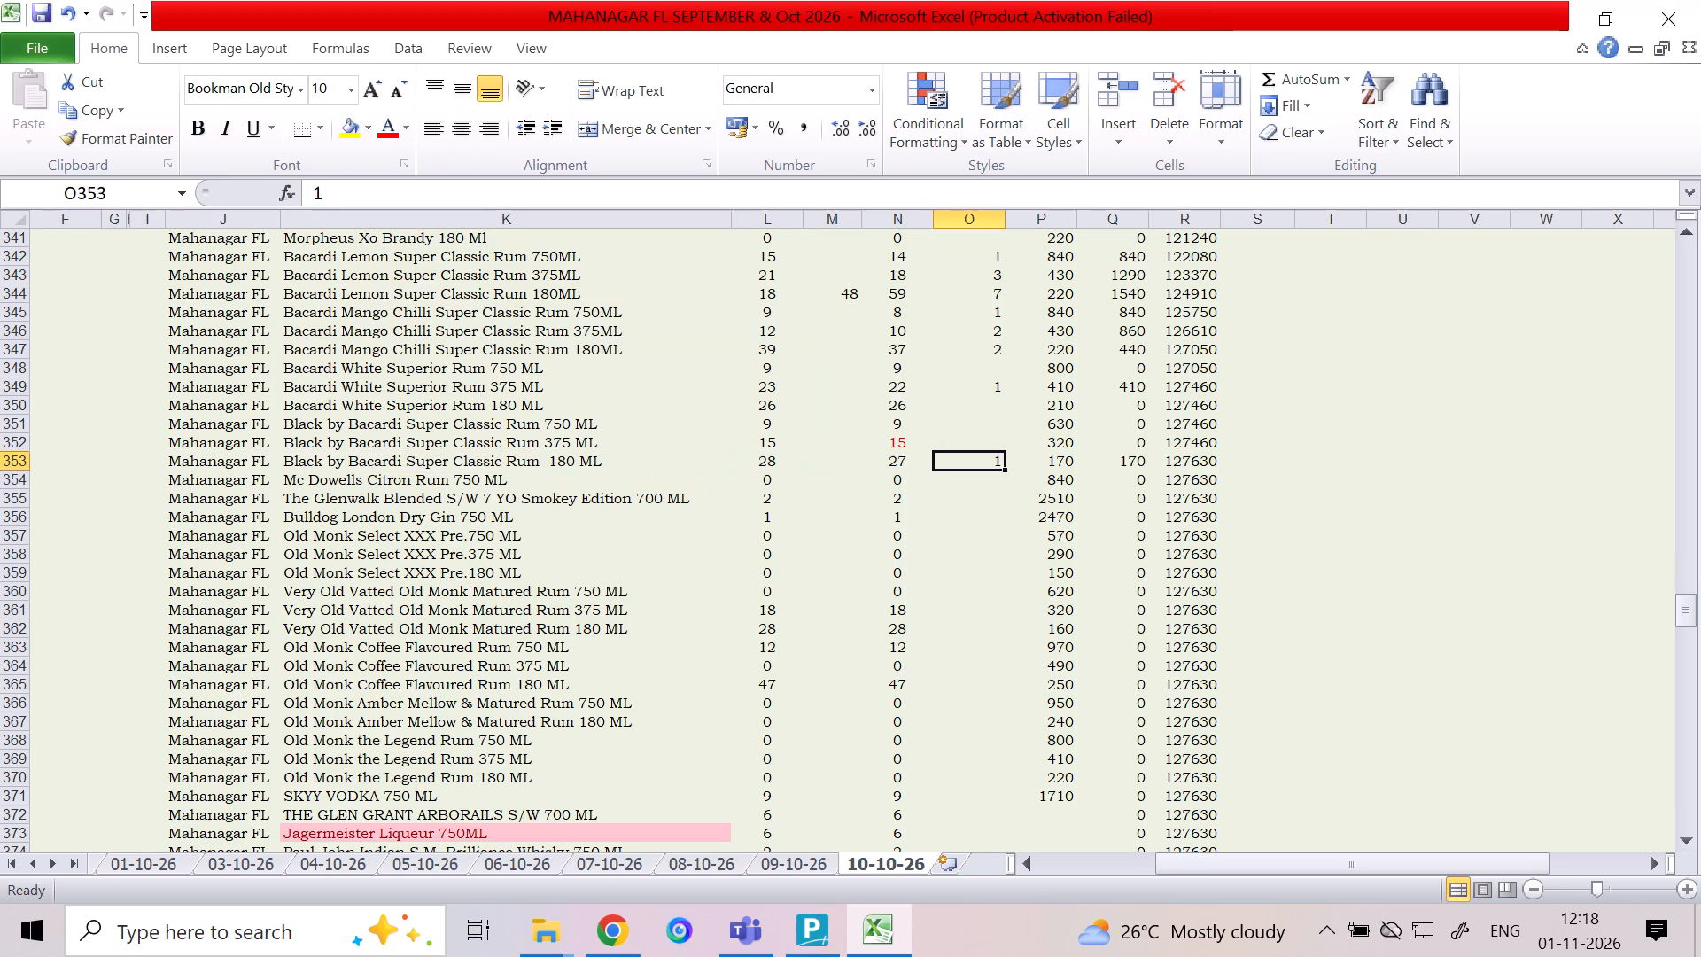
# Enter 6 as the column O quantity for Very Old Vatted Old Monk Matured Rum 180 ML.
pyautogui.press('Down')
pyautogui.press('Down')
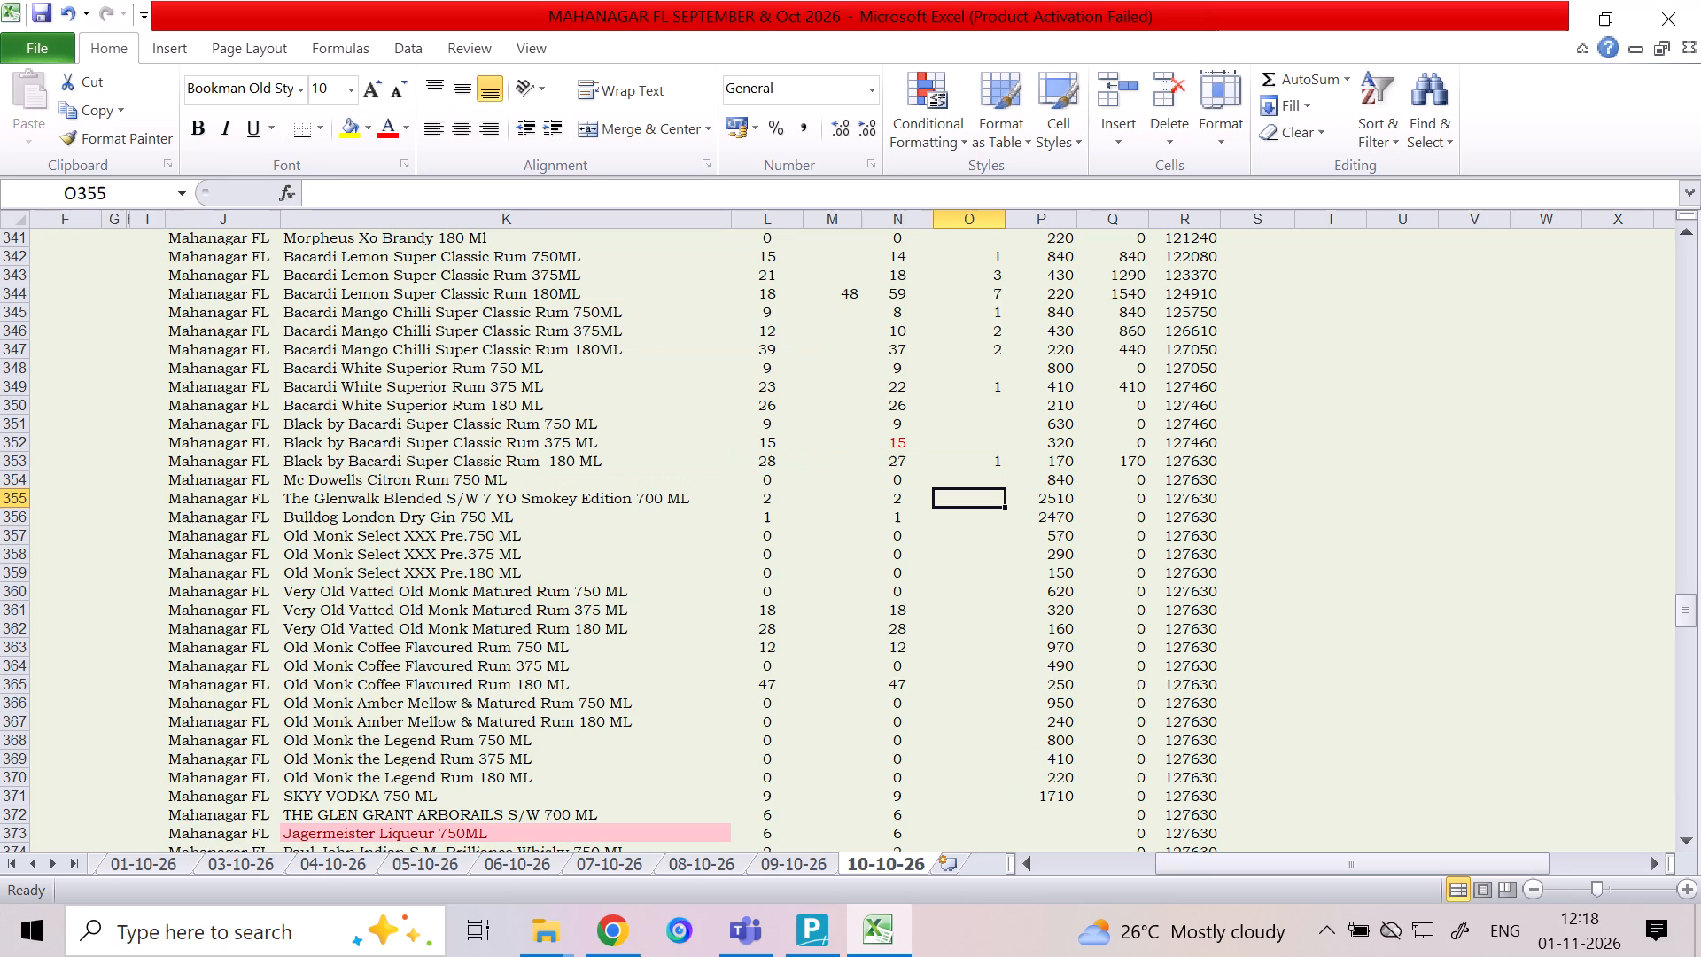
pyautogui.press('Down')
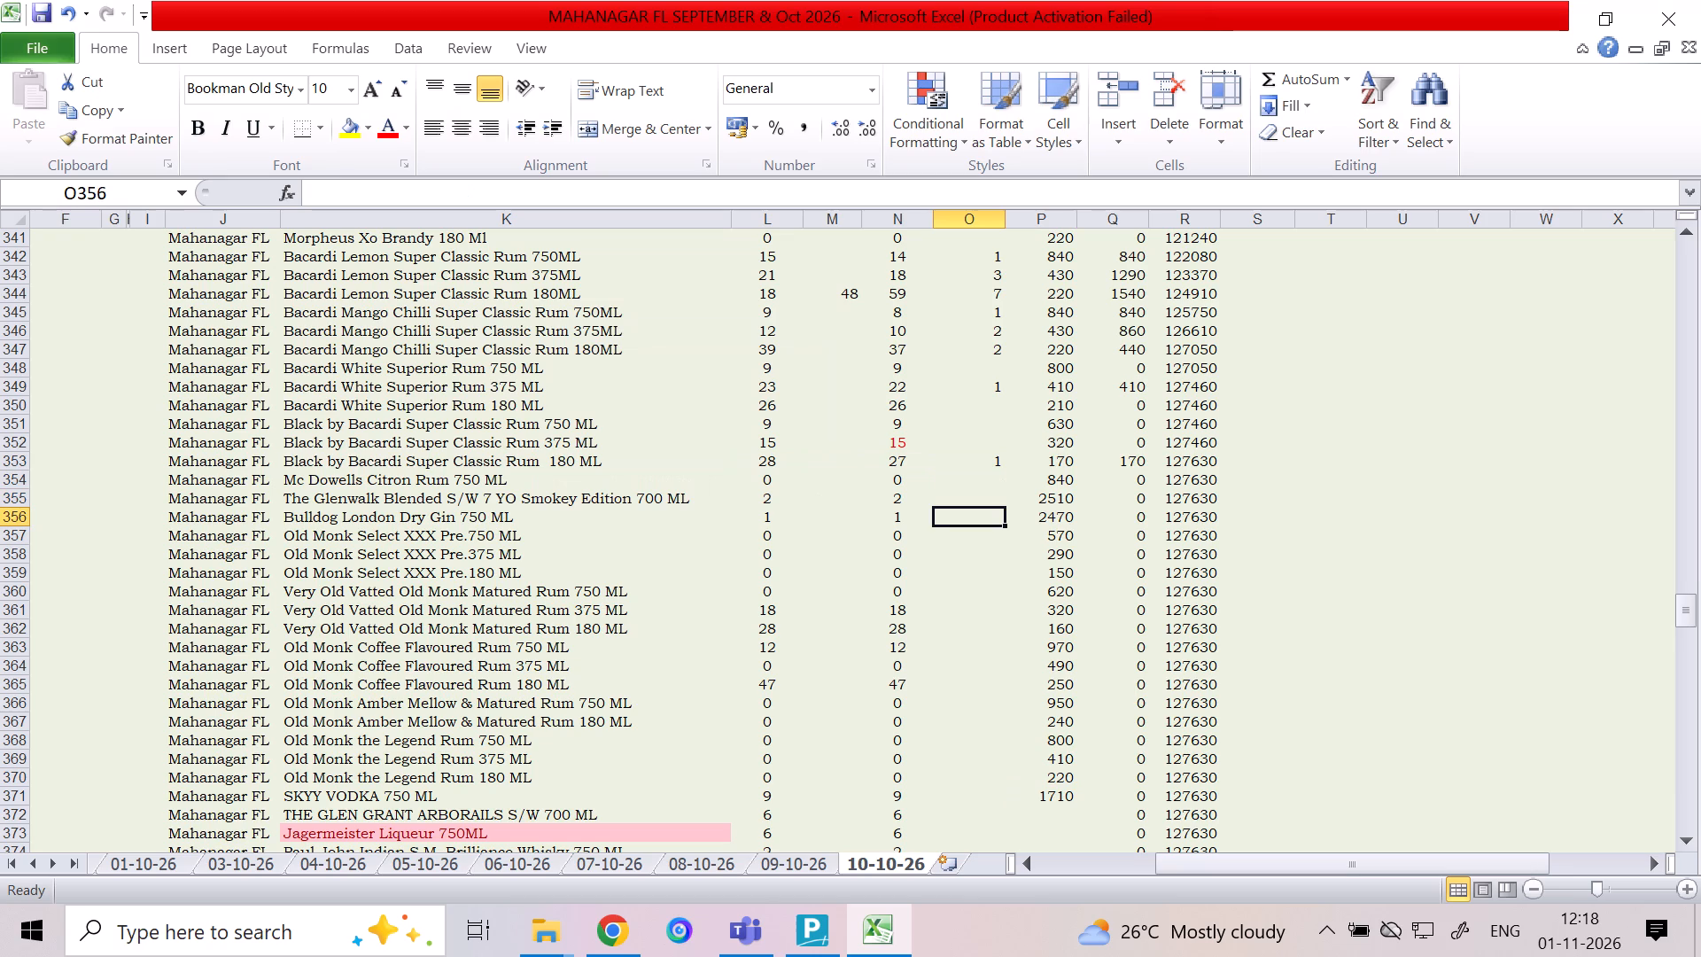
pyautogui.press('Down')
pyautogui.press('Down')
pyautogui.press('Down')
pyautogui.press('Down')
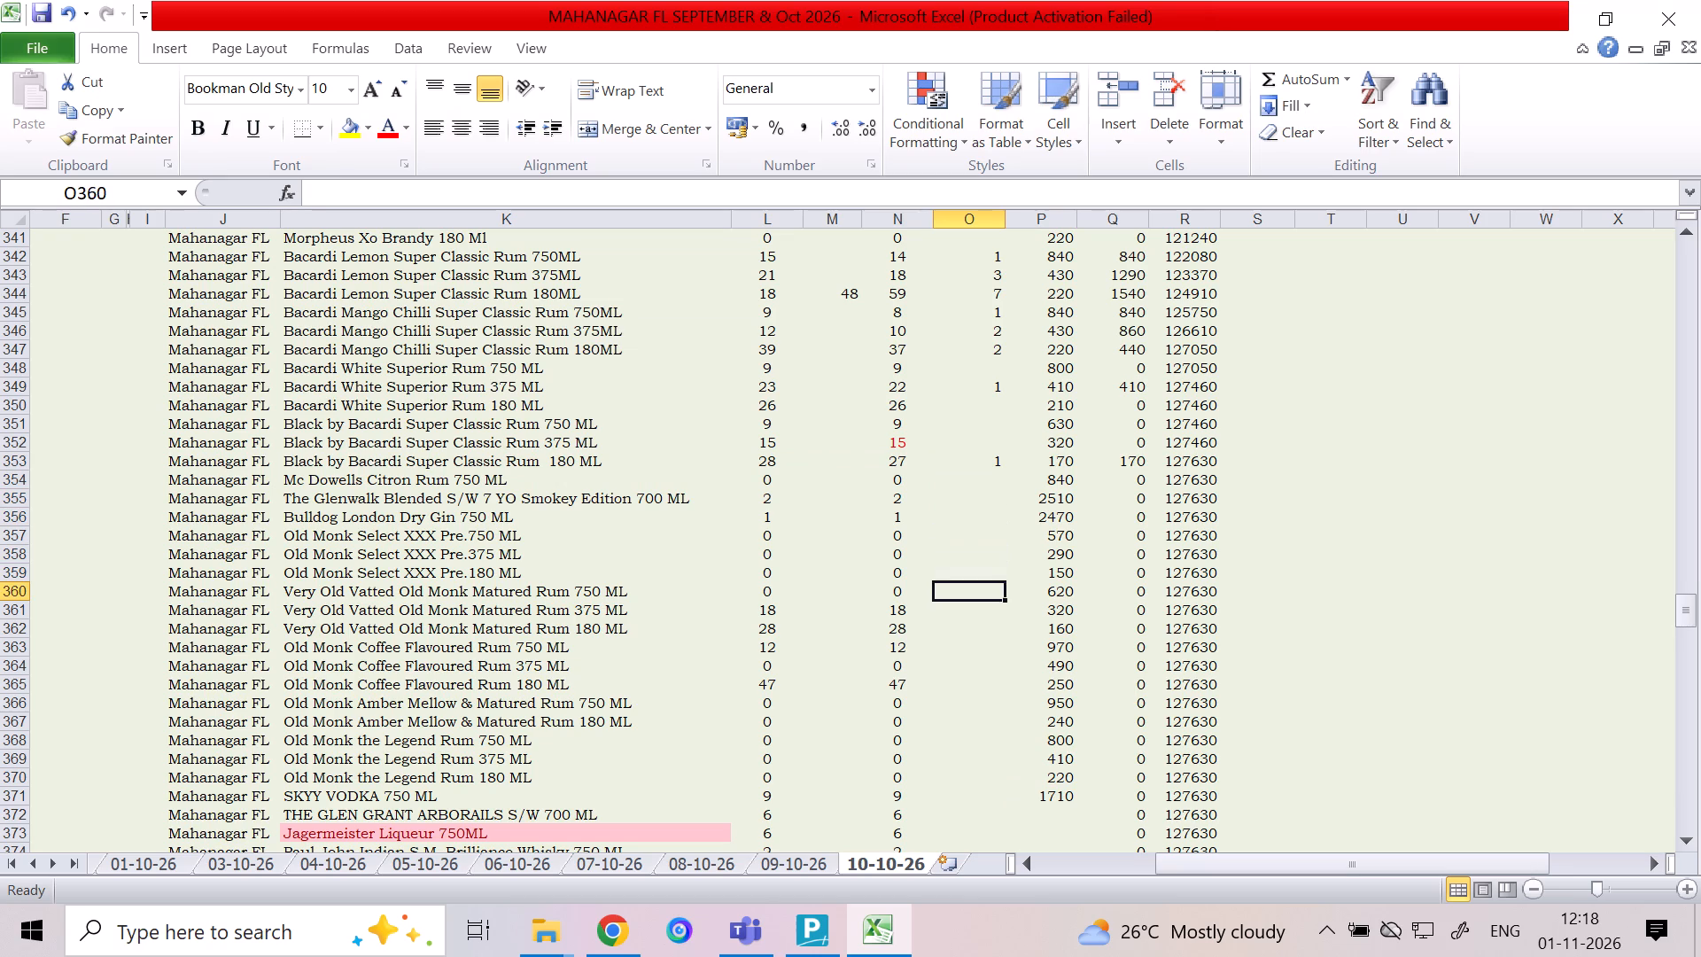
pyautogui.press('Down')
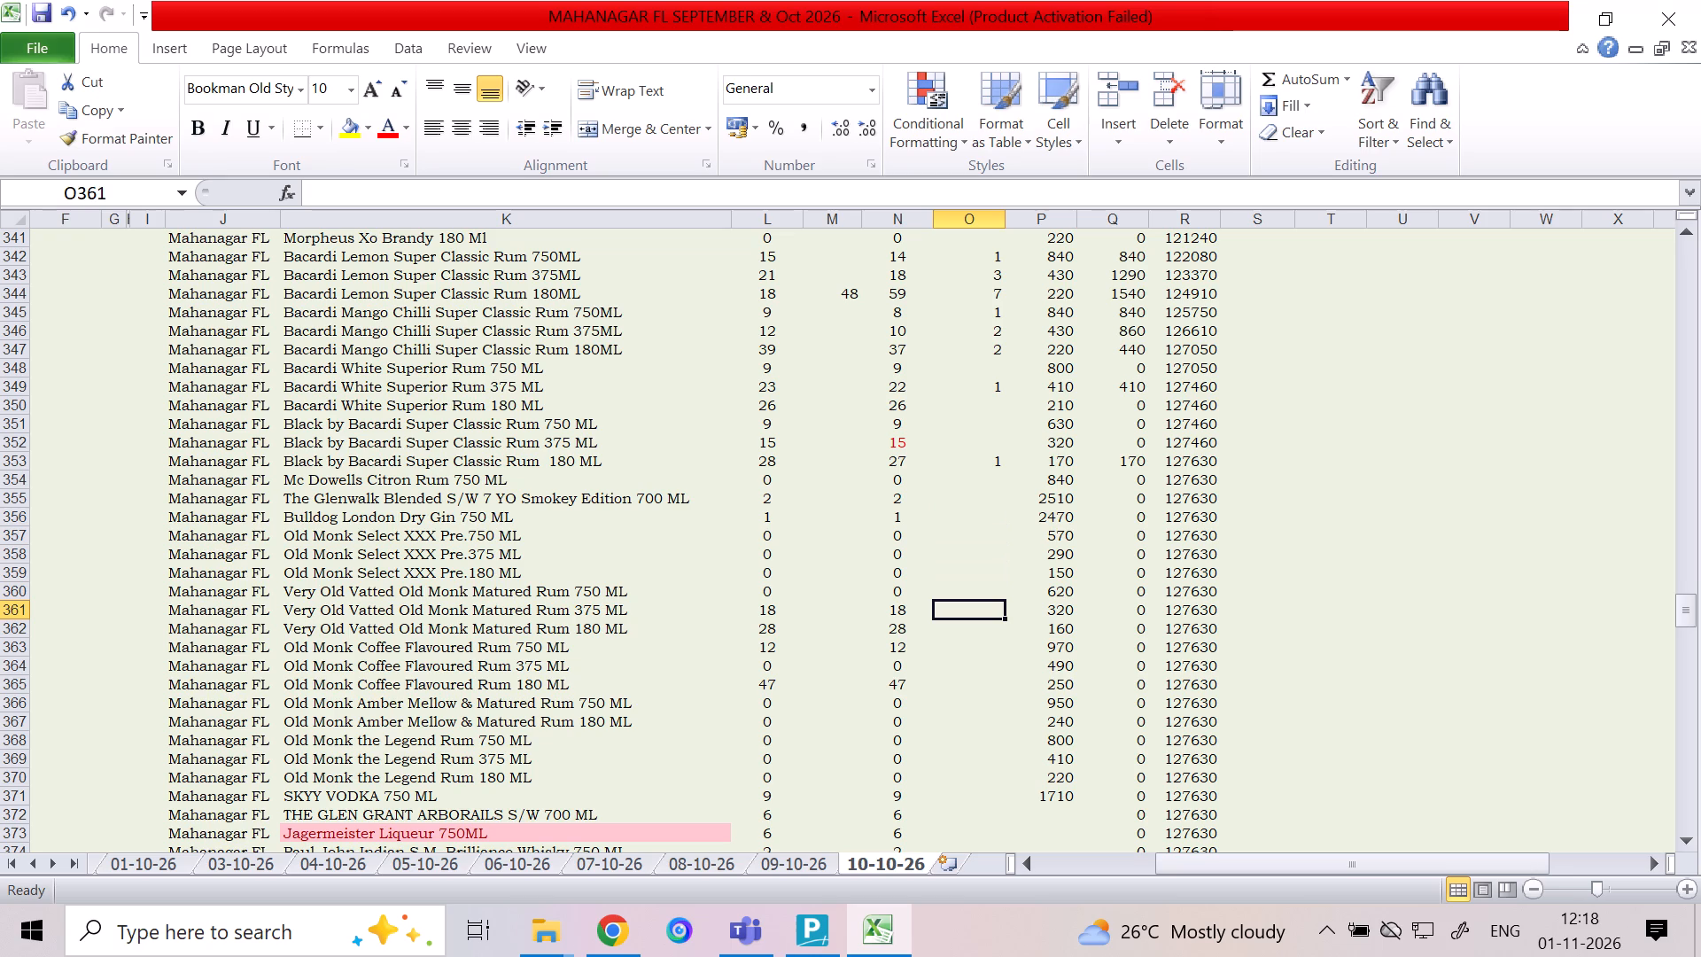
pyautogui.press('Down')
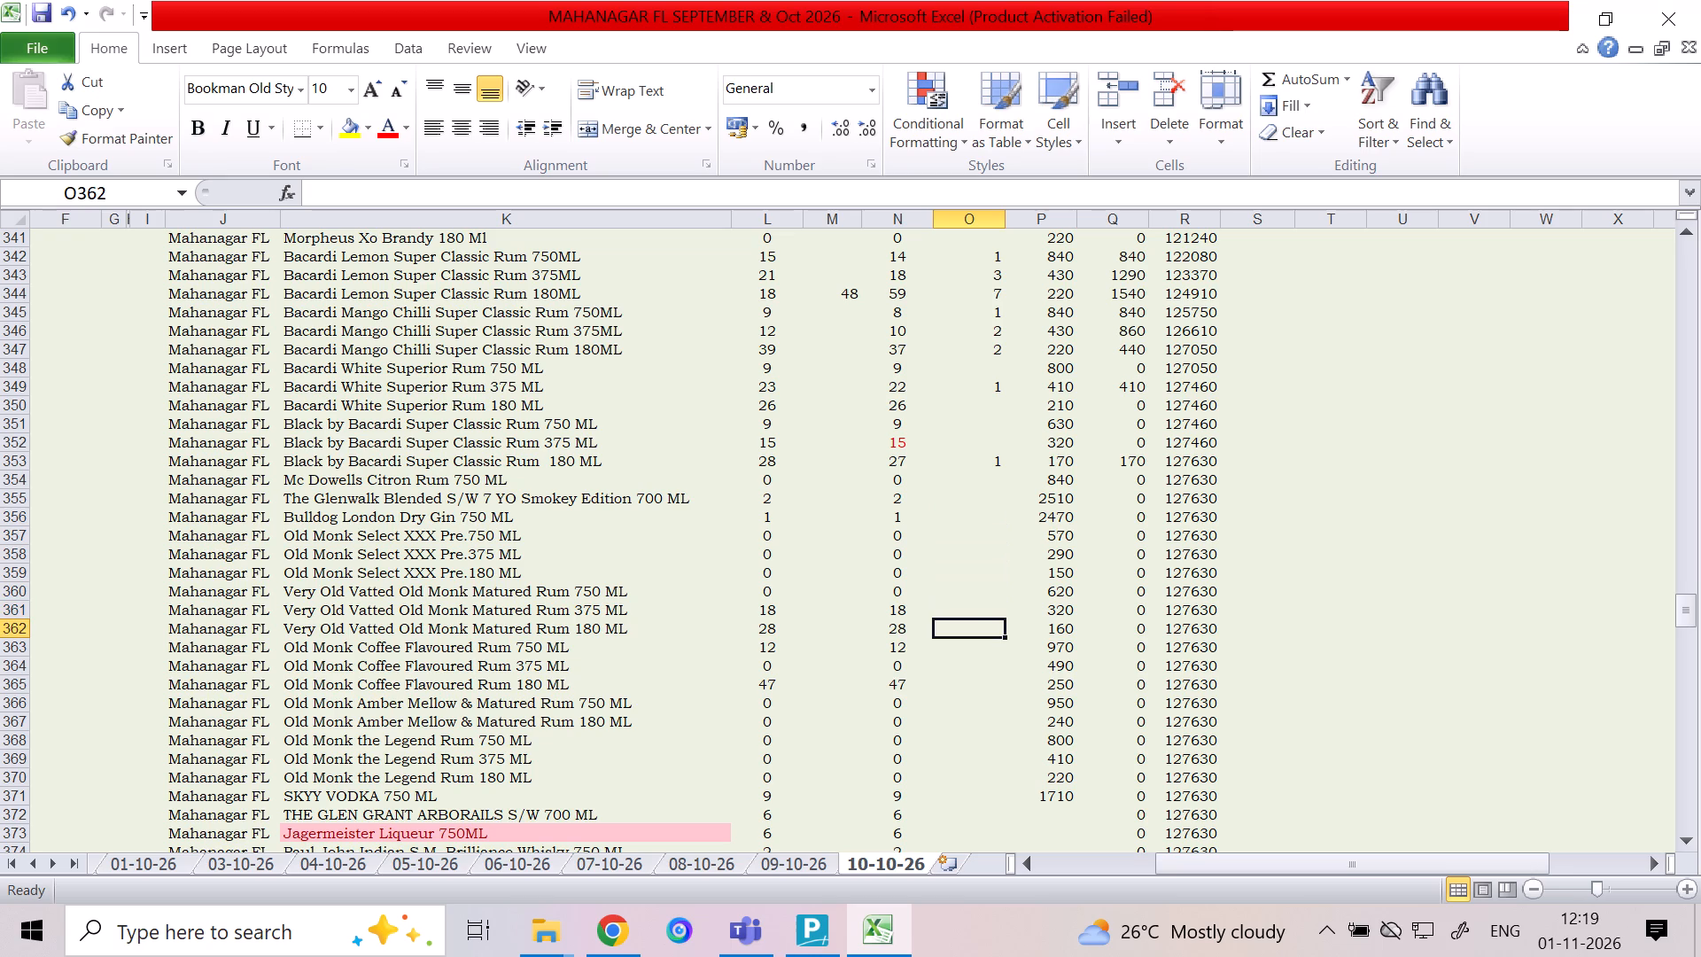
pyautogui.press('6')
pyautogui.press('Down')
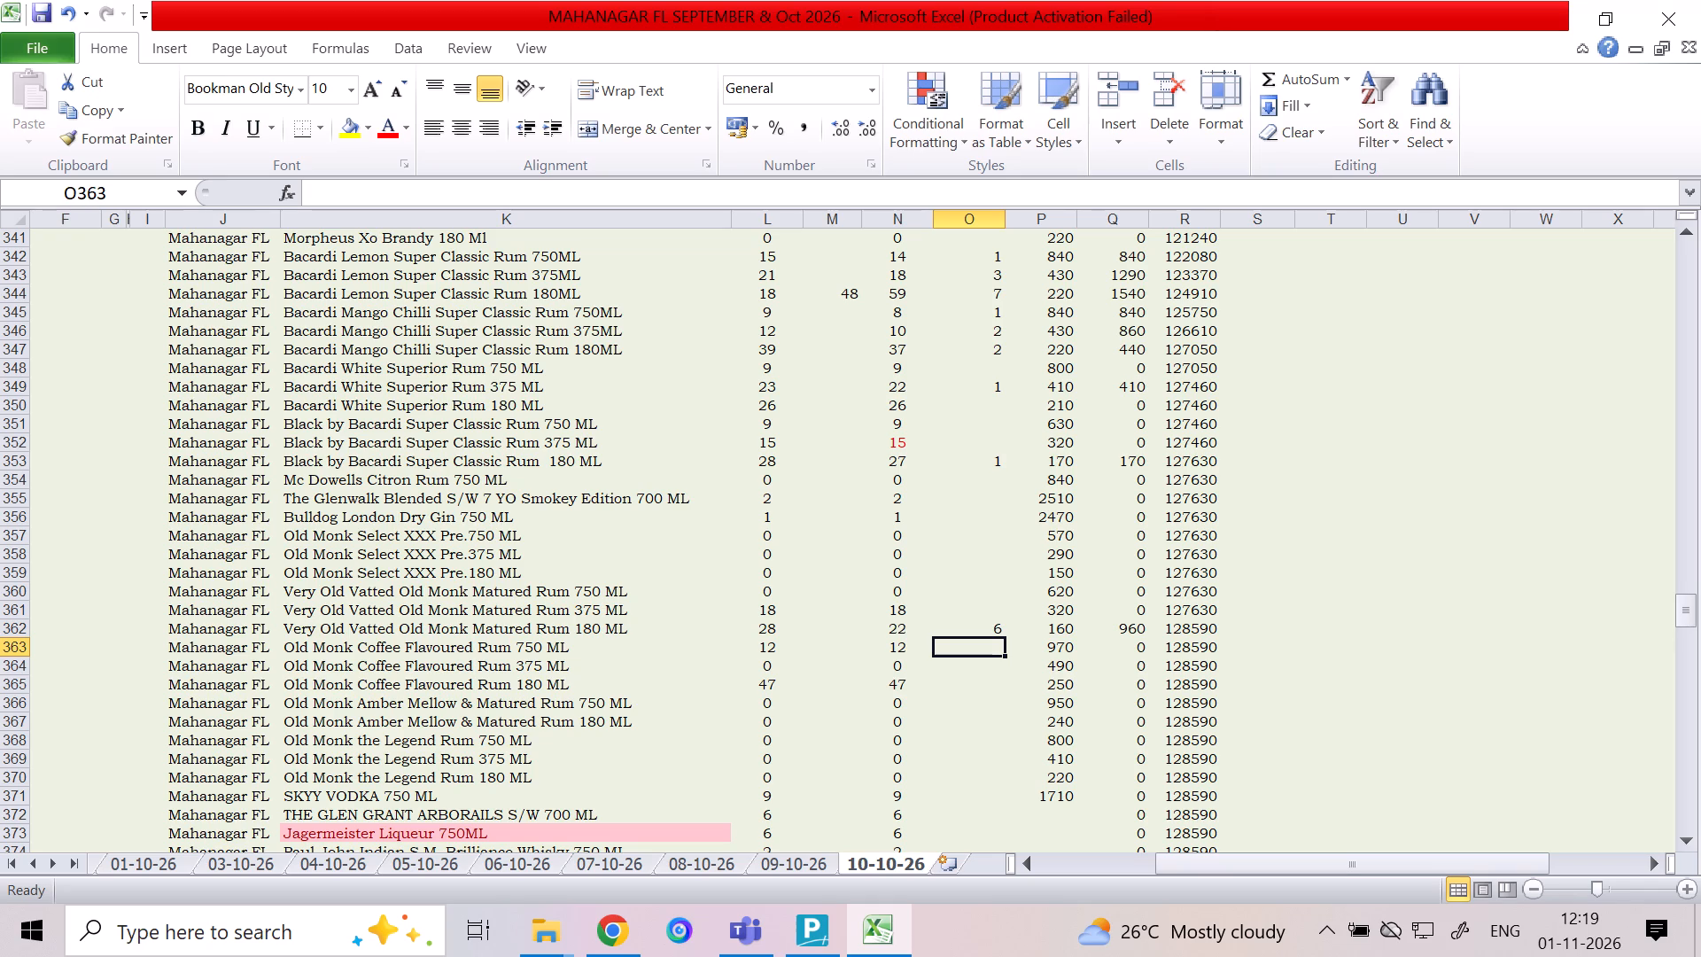
# Color the column N balances of Very Old Vatted Old Monk Matured Rum 375 ML and 180 ML red.
pyautogui.moveTo(910, 611); pyautogui.dragTo(911, 637)
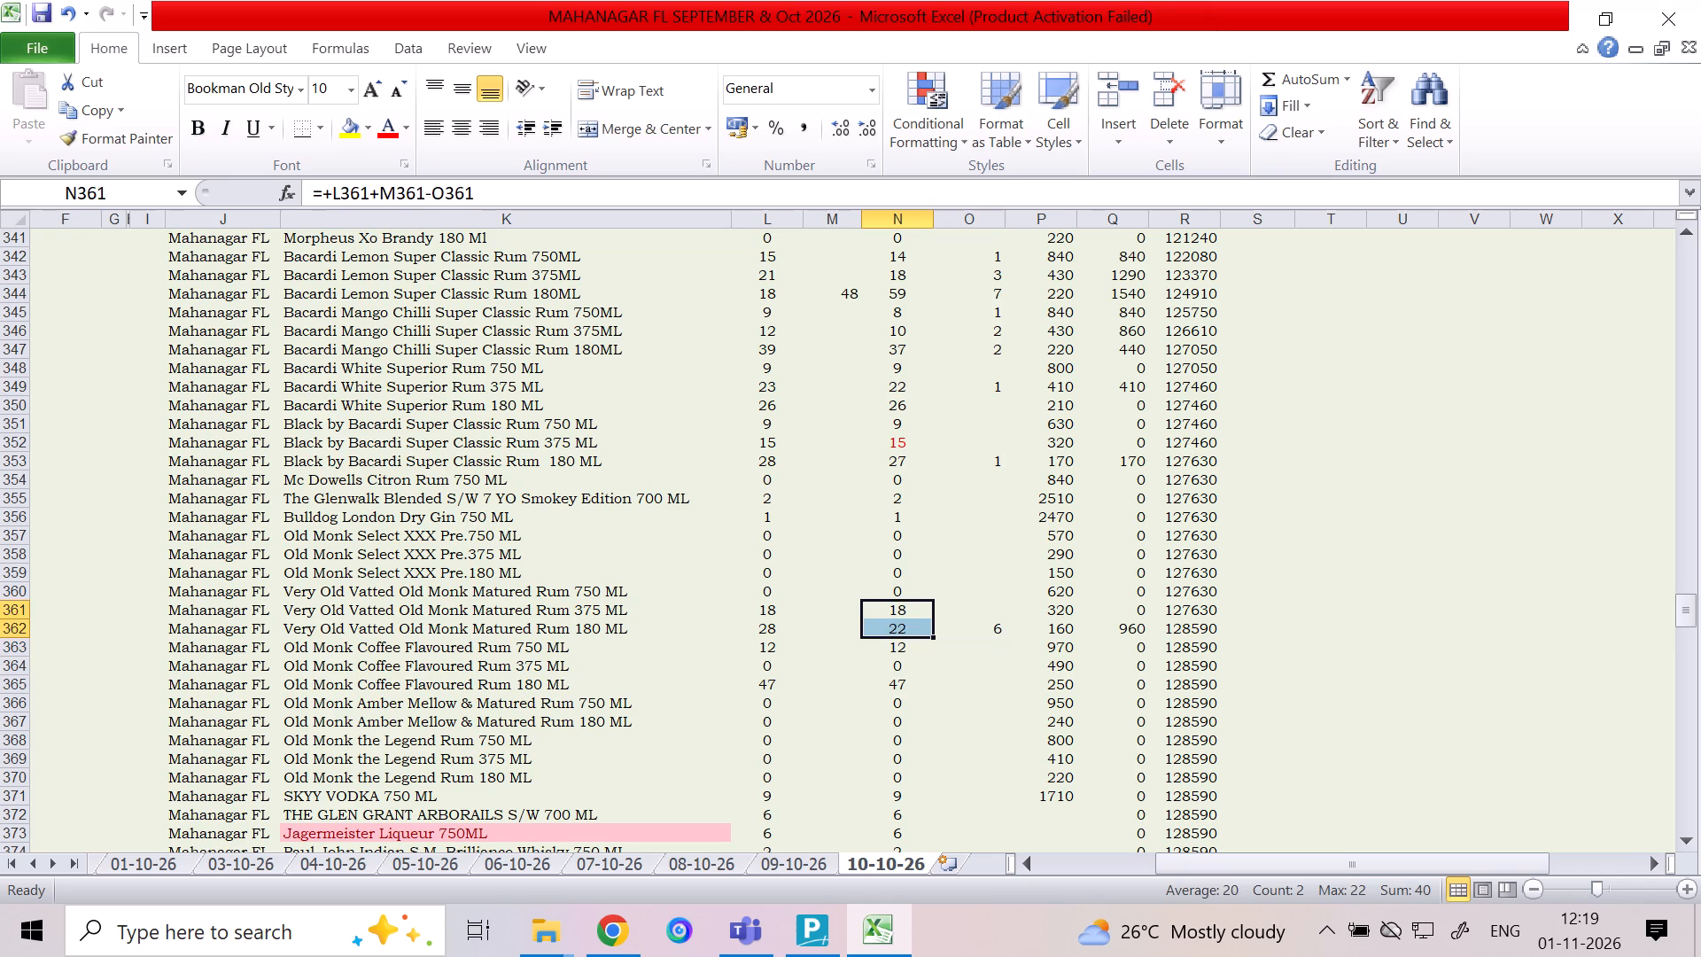
pyautogui.click(392, 120)
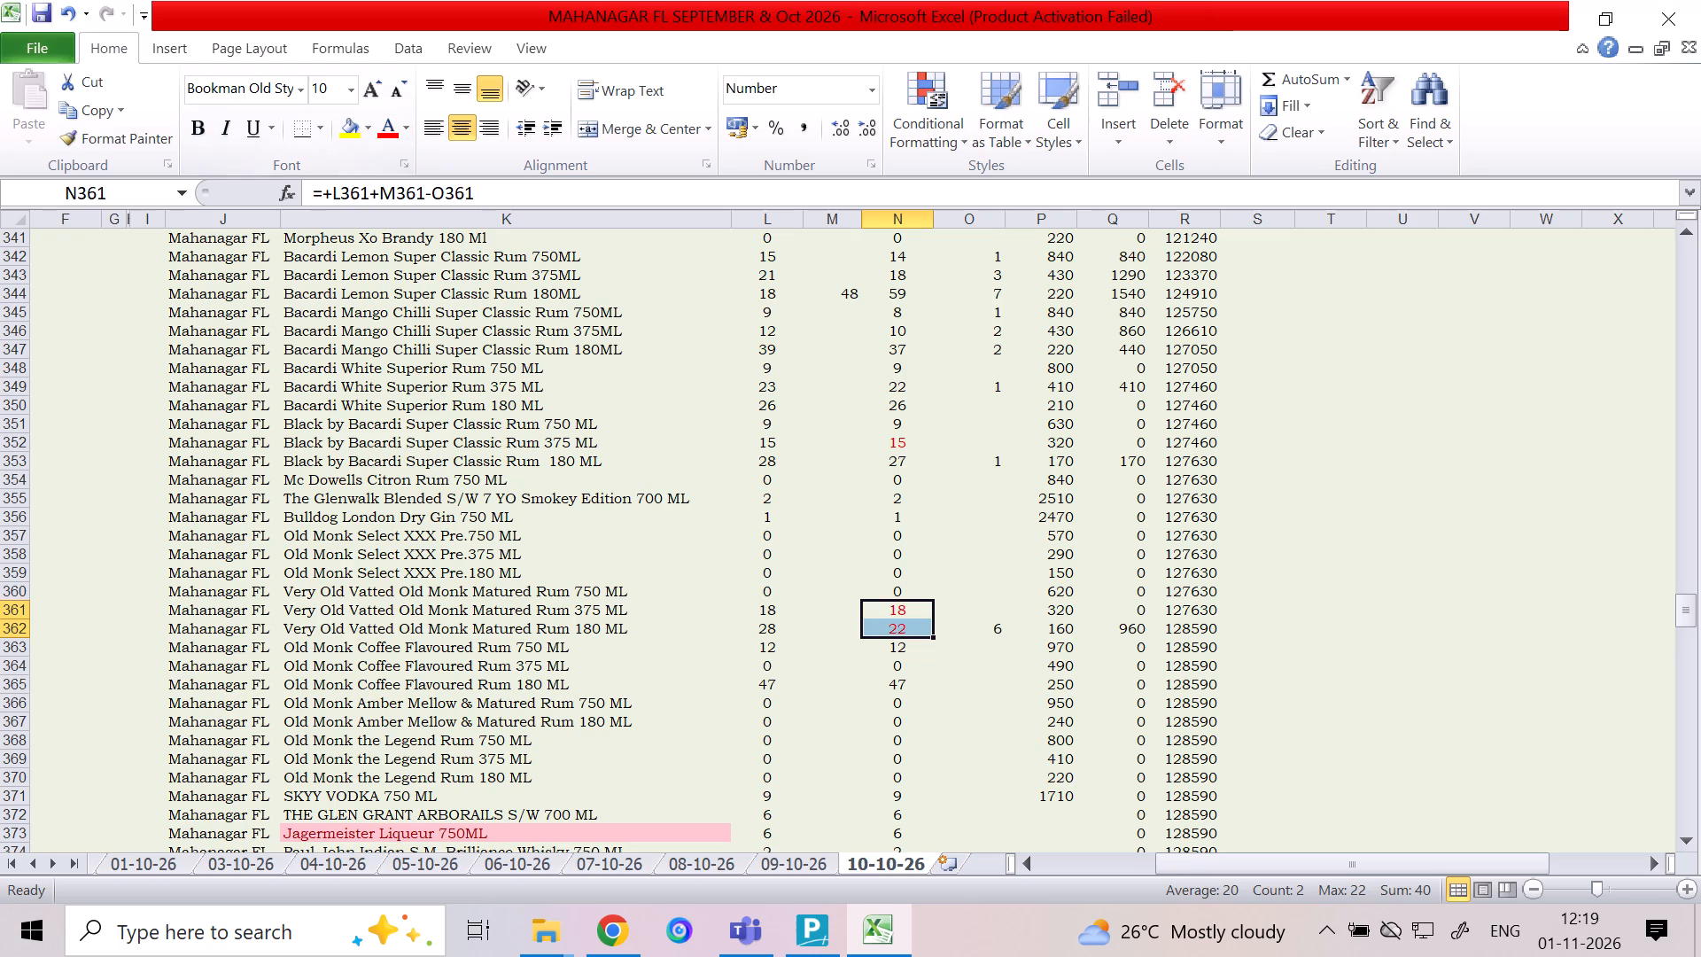
# Enter 7 as the column O quantity for Bro Code Orignal 250 ML in row 377.
pyautogui.click(970, 649)
pyautogui.click(985, 626)
pyautogui.press('Down')
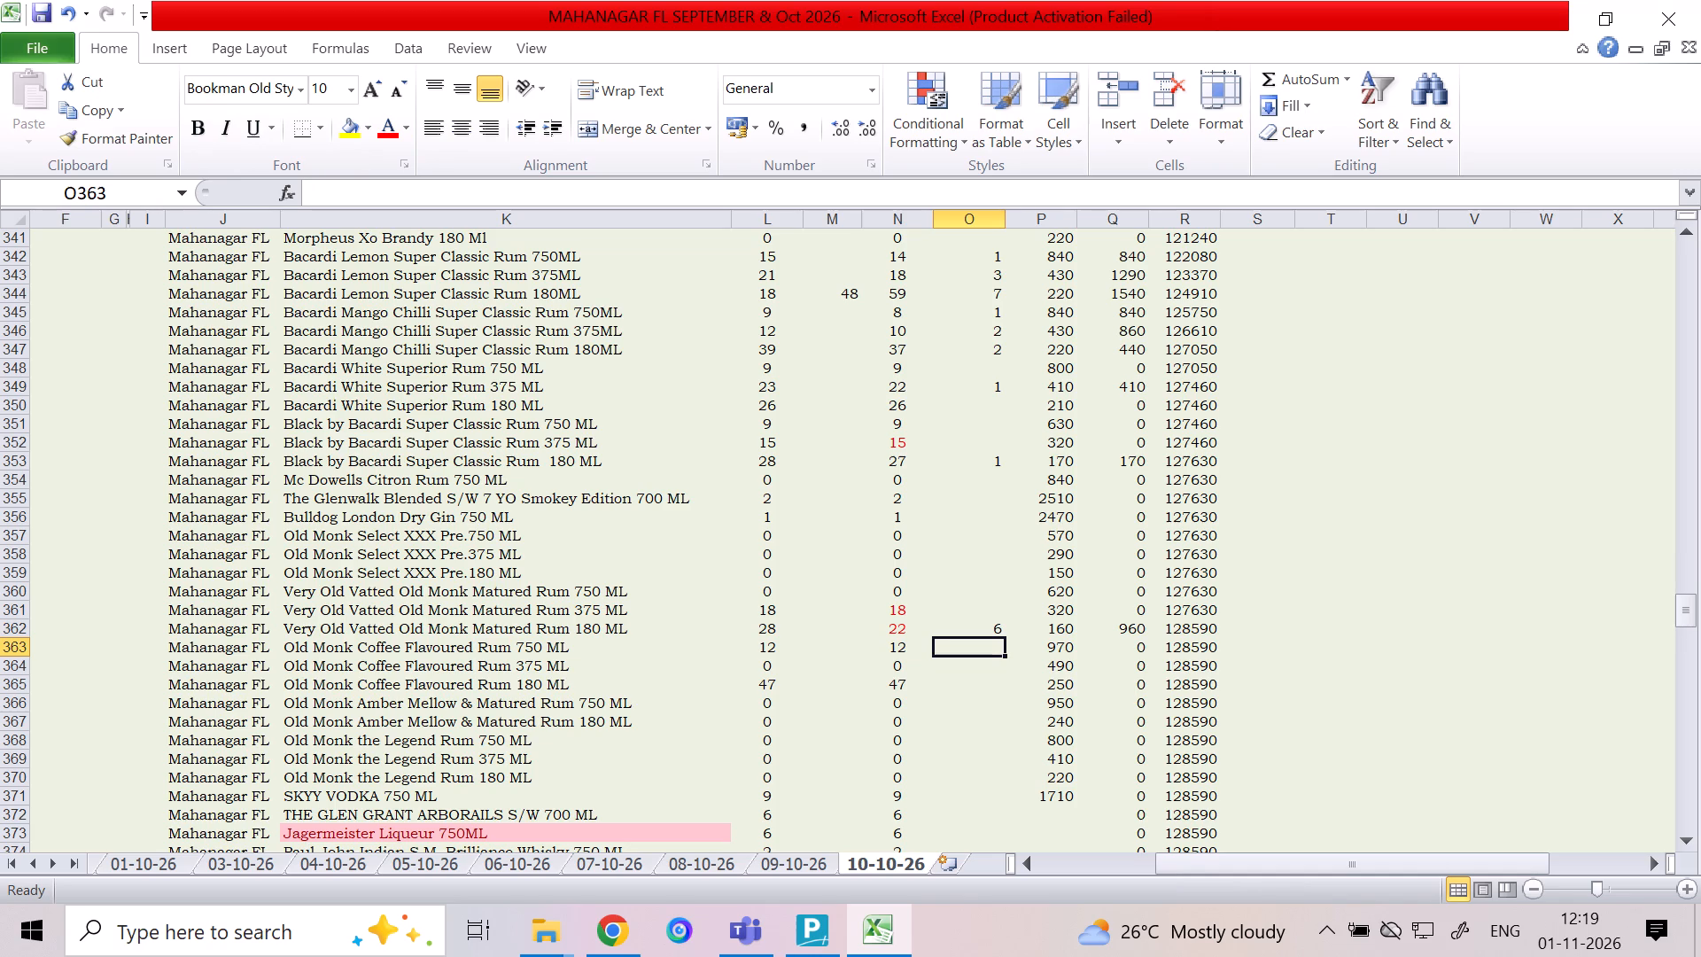
pyautogui.press('Down')
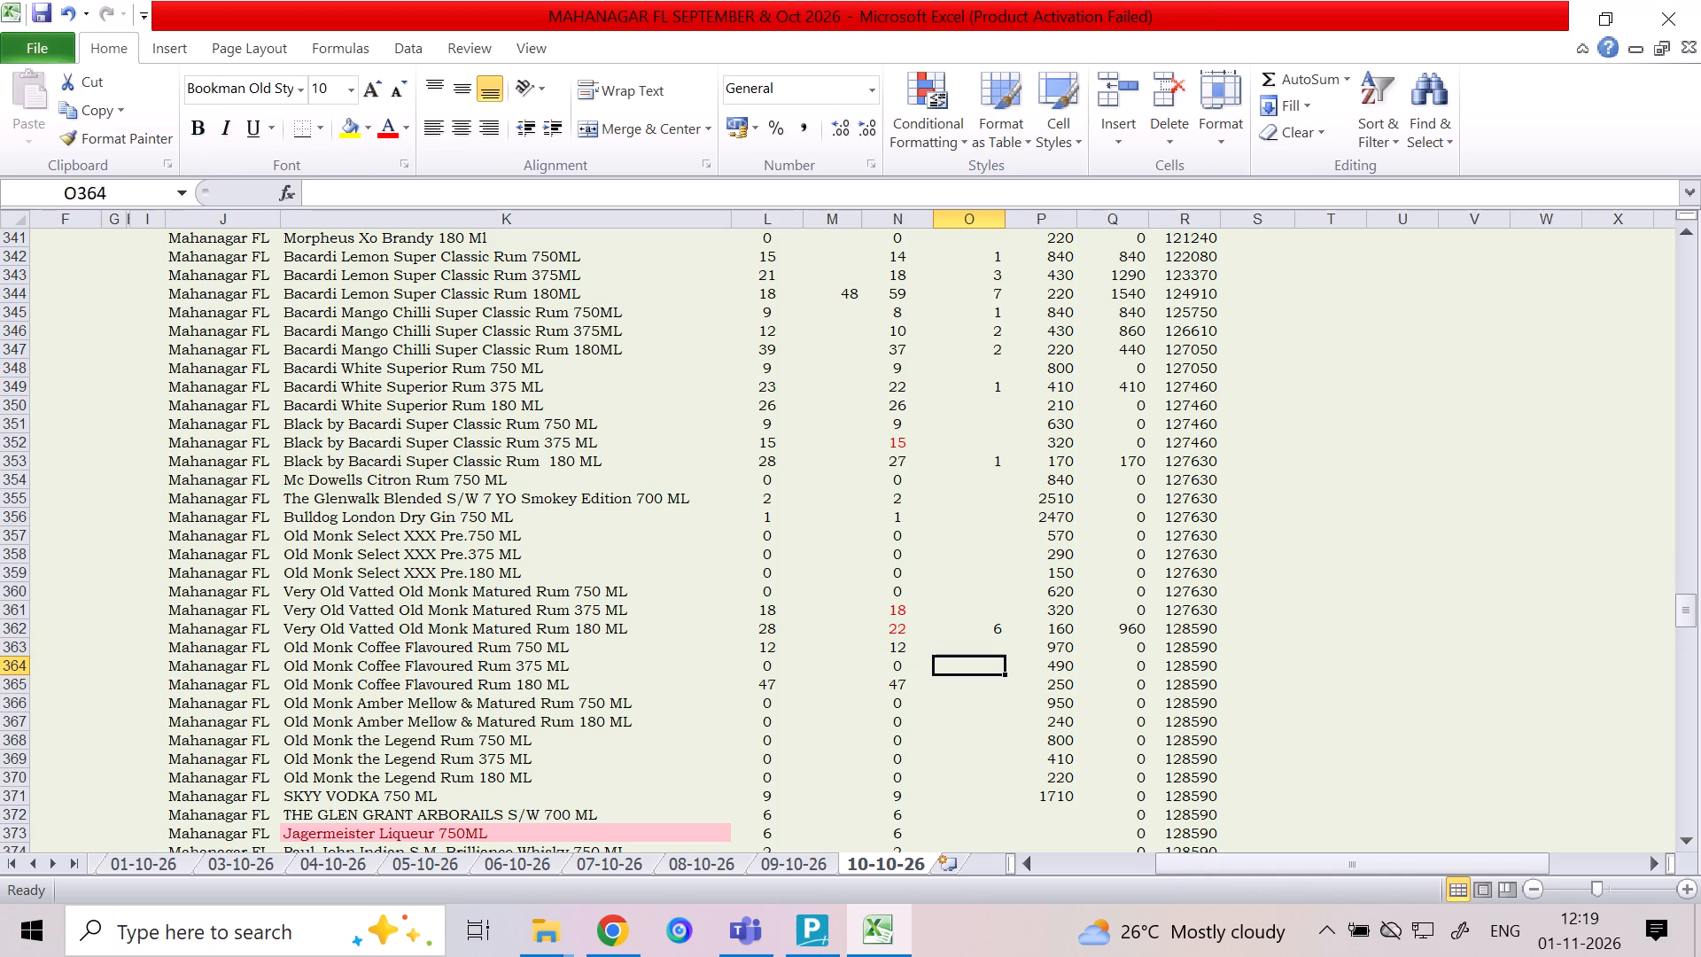
pyautogui.press('Down')
pyautogui.press('Down')
pyautogui.press('Down')
pyautogui.press('Down')
pyautogui.press('Down')
pyautogui.press('Down')
pyautogui.press('Down')
pyautogui.press('Down')
pyautogui.press('Down')
pyautogui.press('Down')
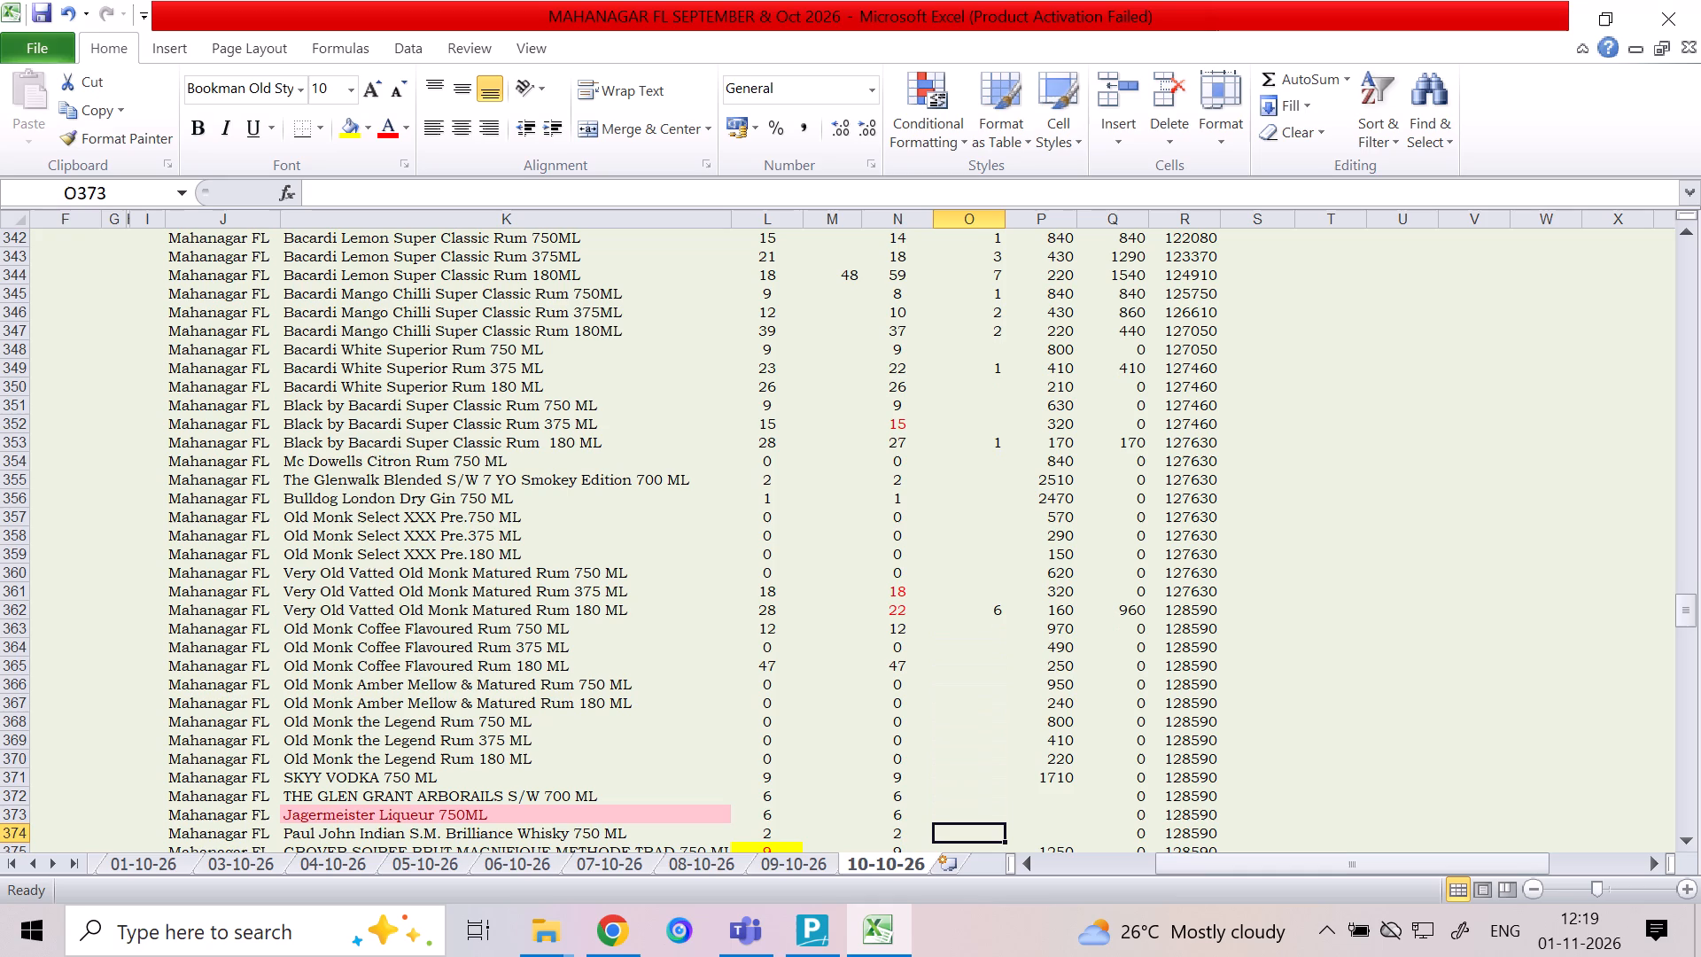
pyautogui.press('Down')
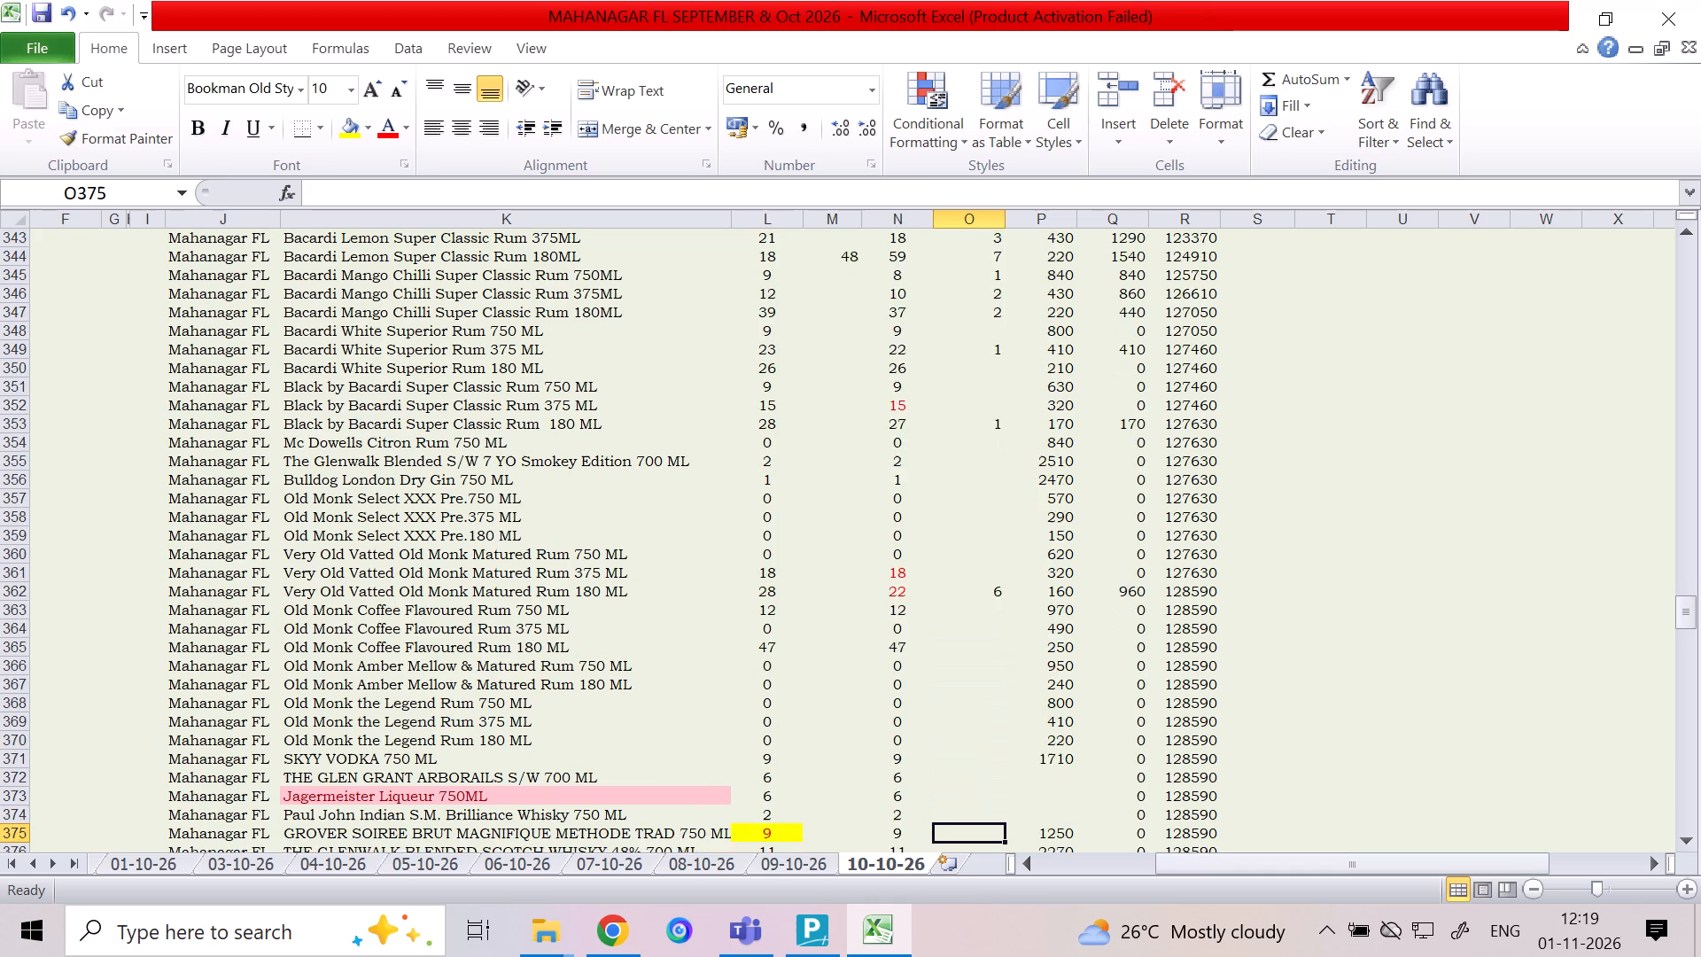
pyautogui.press('Down')
pyautogui.press('Down')
pyautogui.press('Down')
pyautogui.press('Down')
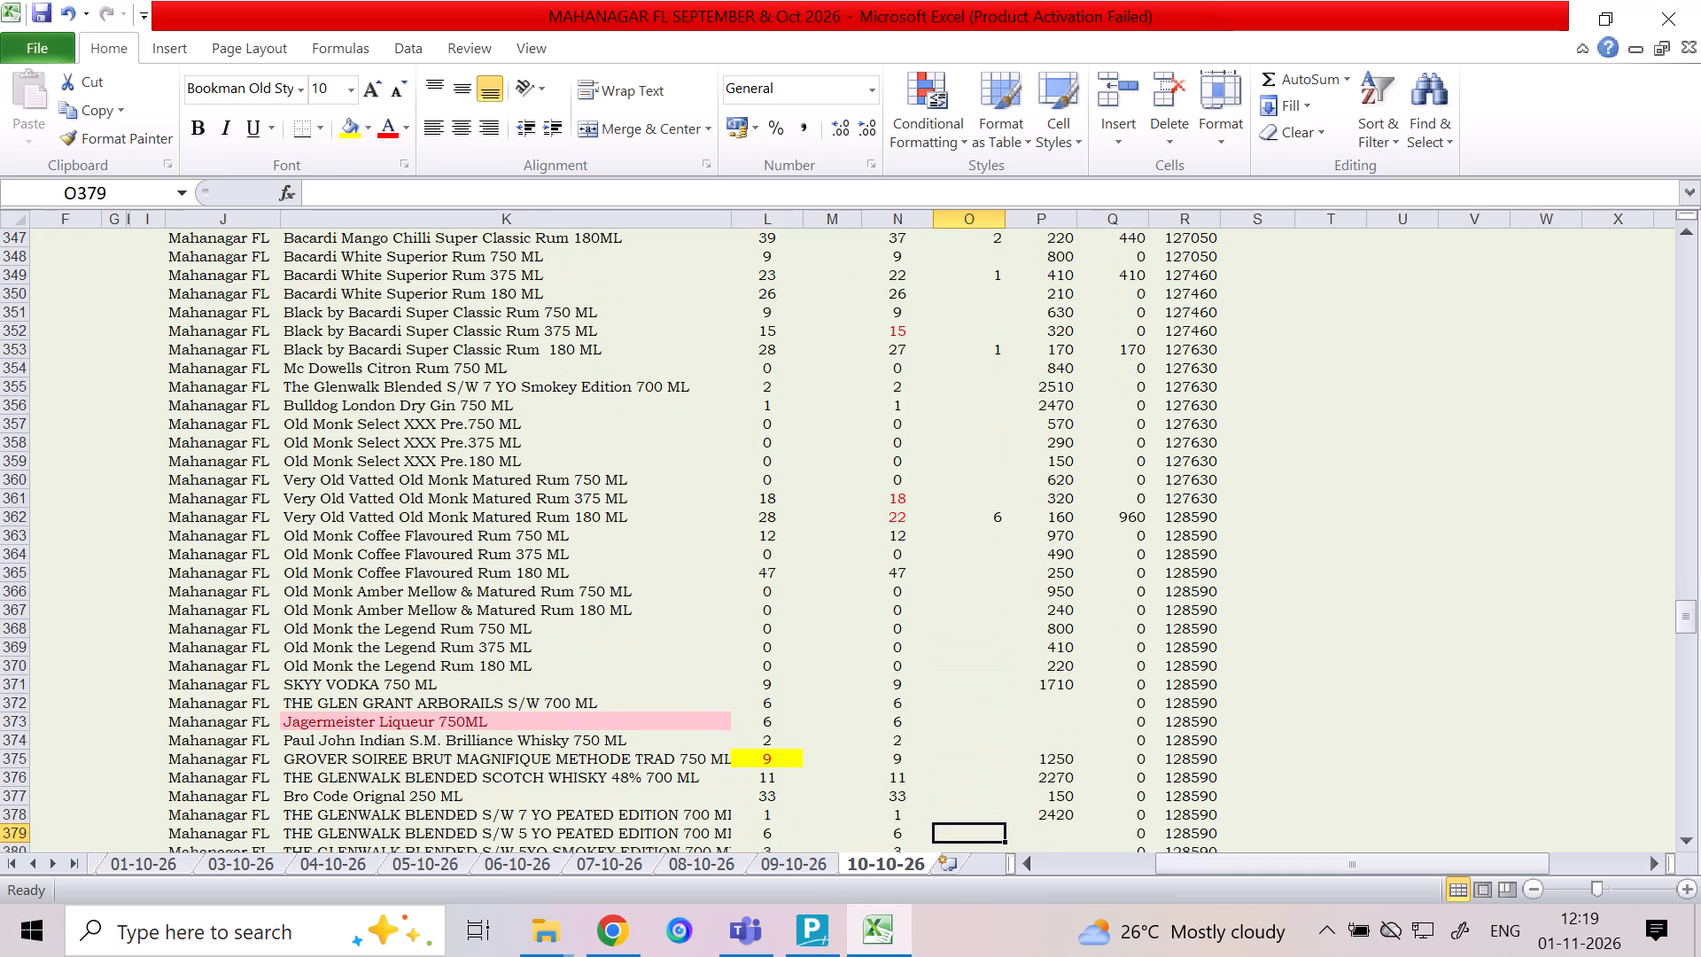
pyautogui.press('Down')
pyautogui.press('Down')
pyautogui.press('Down')
pyautogui.press('Down')
pyautogui.press('Down')
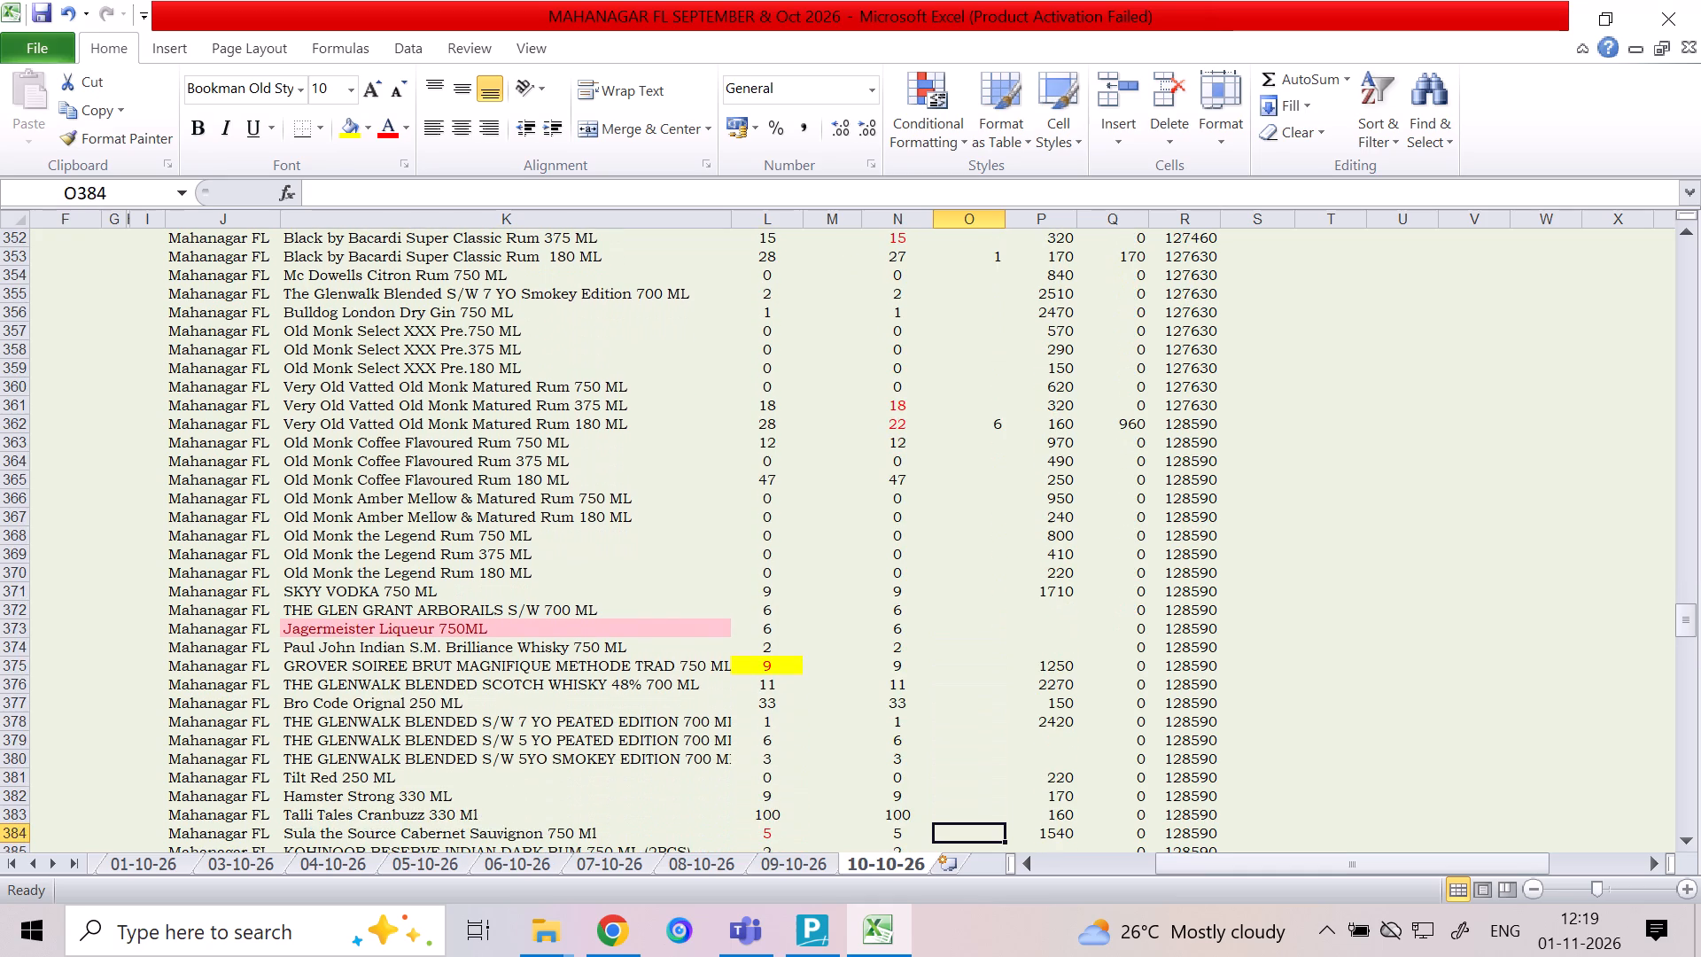
pyautogui.press('Down')
pyautogui.press('Down')
pyautogui.press('Down')
pyautogui.press('Down')
pyautogui.press('Down')
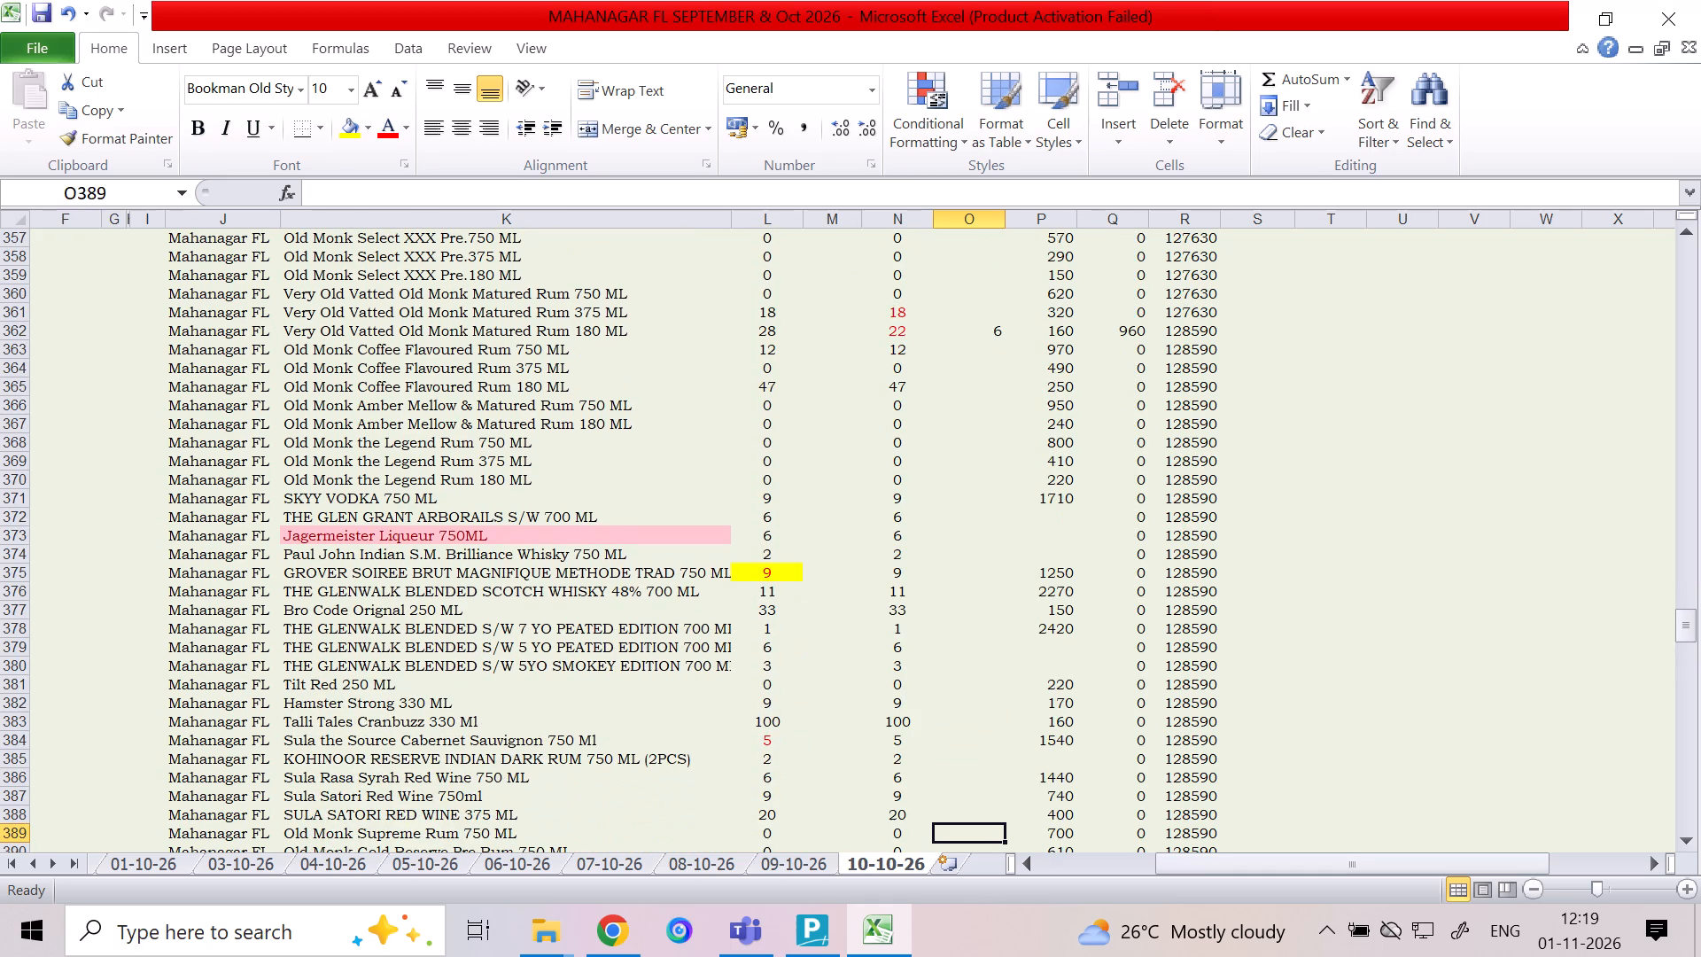
pyautogui.press('Up')
pyautogui.press('Up')
pyautogui.press('Up')
pyautogui.press('Up')
pyautogui.press('Up')
pyautogui.press('Up')
pyautogui.press('Up')
pyautogui.press('Up')
pyautogui.press('Up')
pyautogui.press('Up')
pyautogui.press('Up')
pyautogui.press('Up')
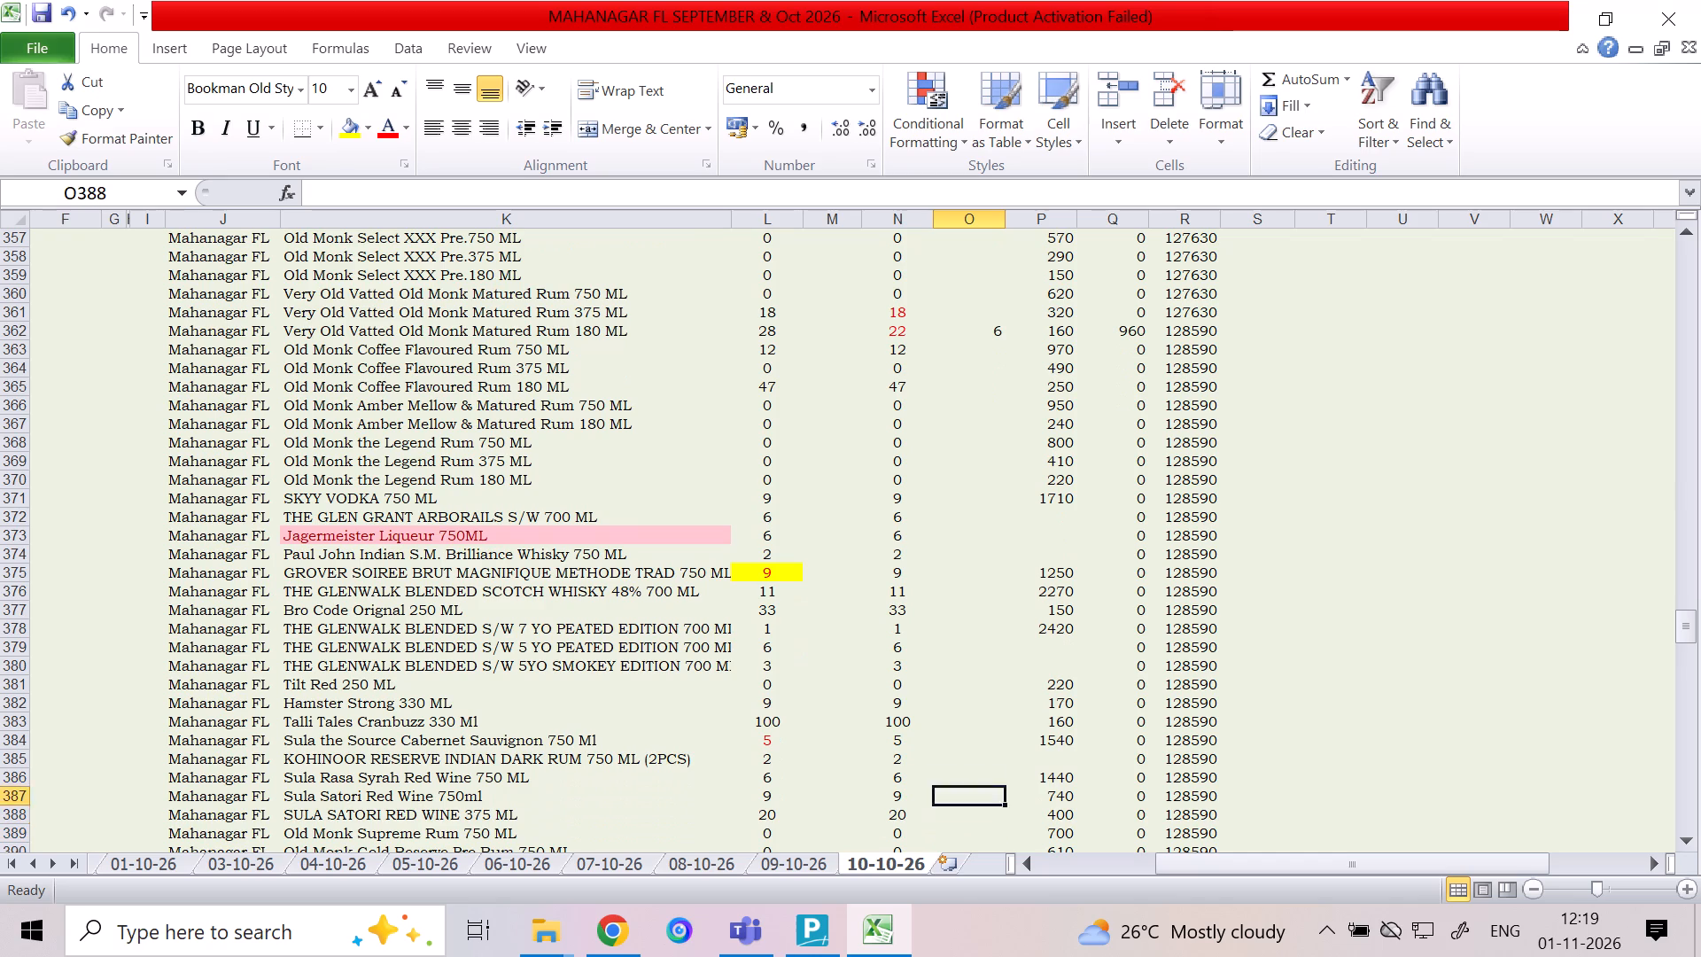
pyautogui.press('7')
pyautogui.press('Down')
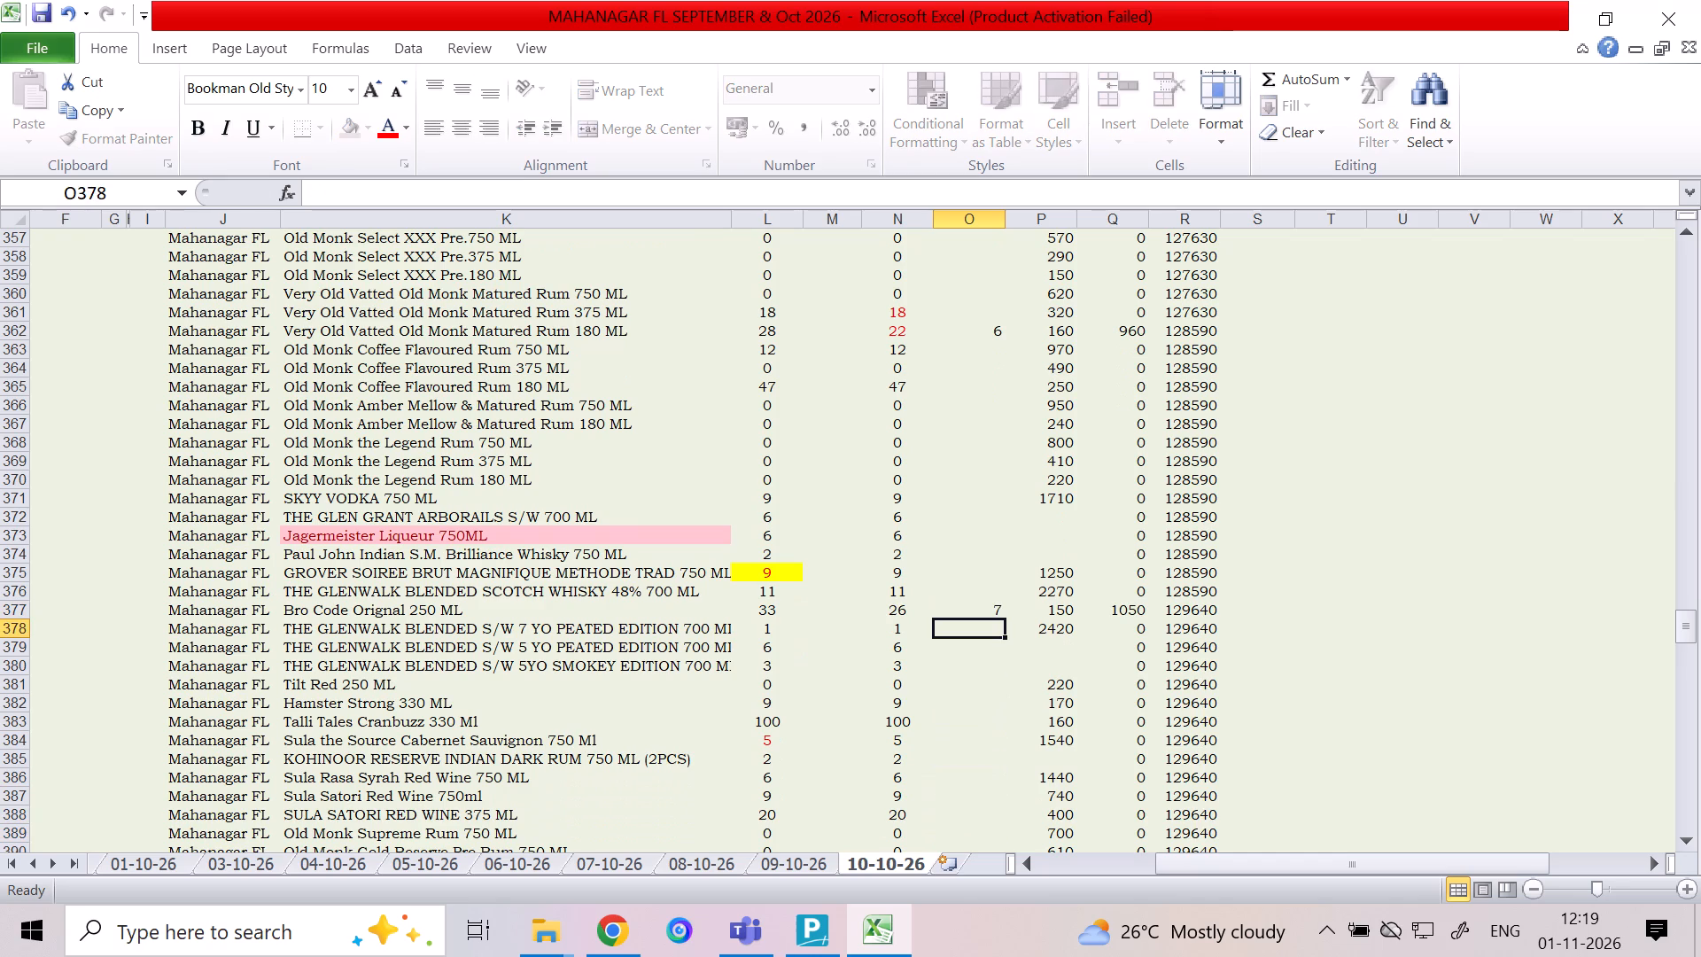
# Enter 6 as the column O quantity for Talli Tales Cranbuzz 330 Ml in row 383.
pyautogui.press('Down')
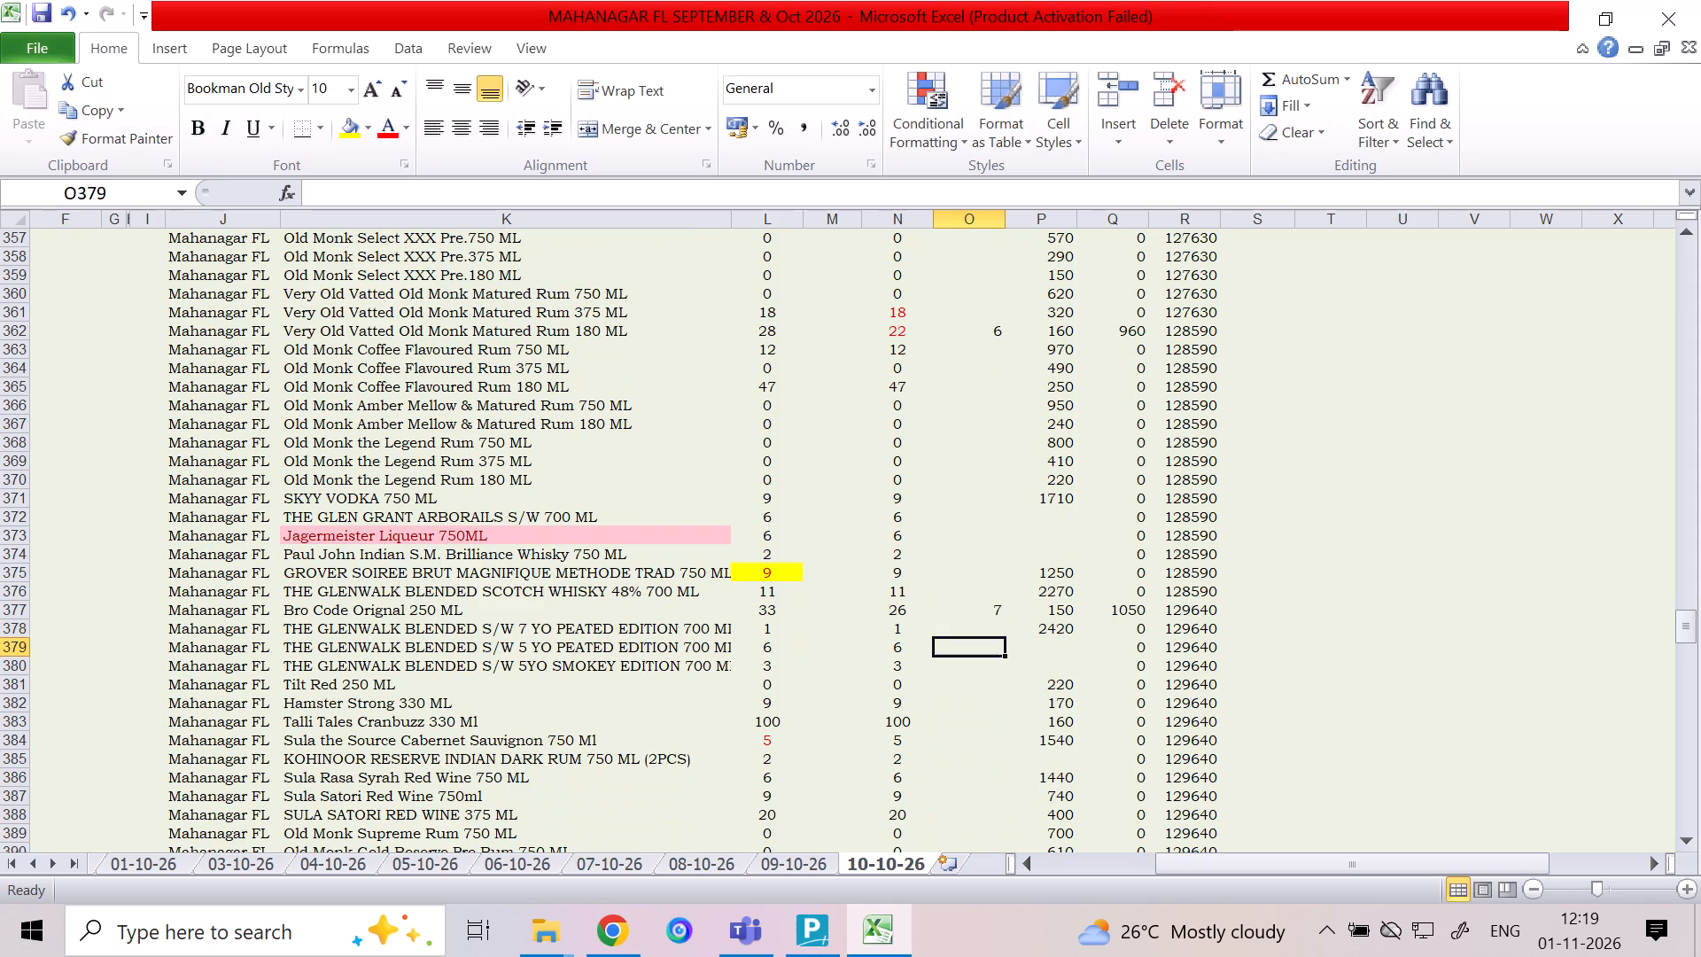
pyautogui.press('Down')
pyautogui.press('Down')
pyautogui.press('Down')
pyautogui.press('Down')
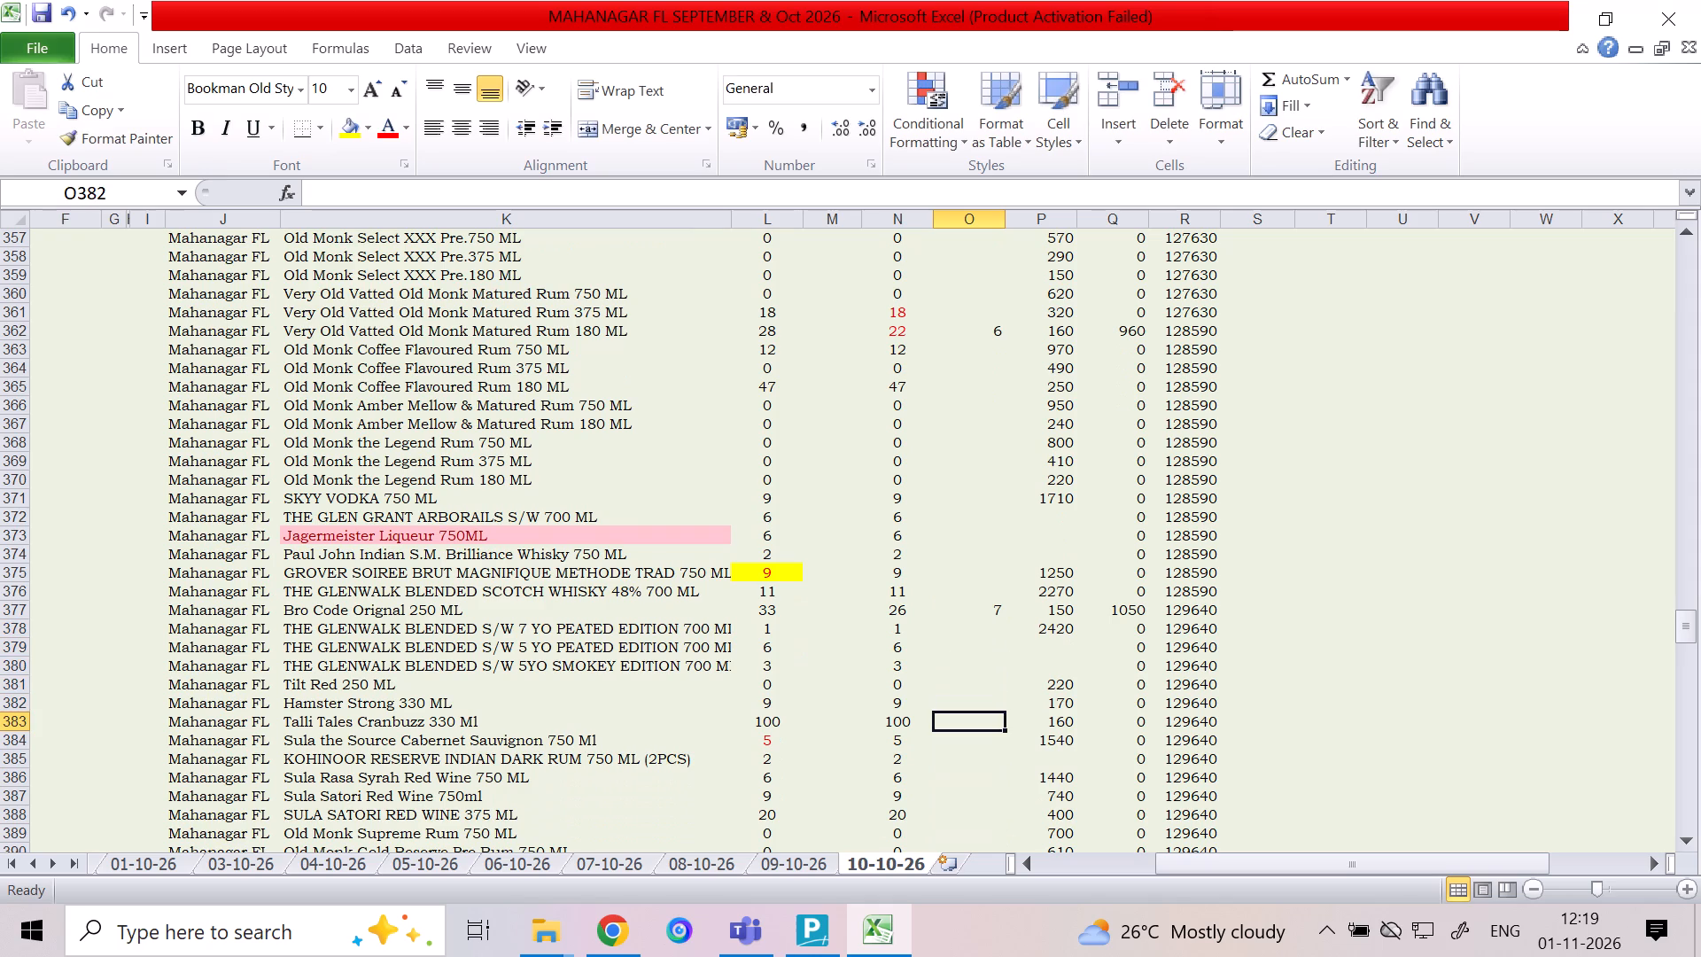
pyautogui.press('6')
pyautogui.press('Down')
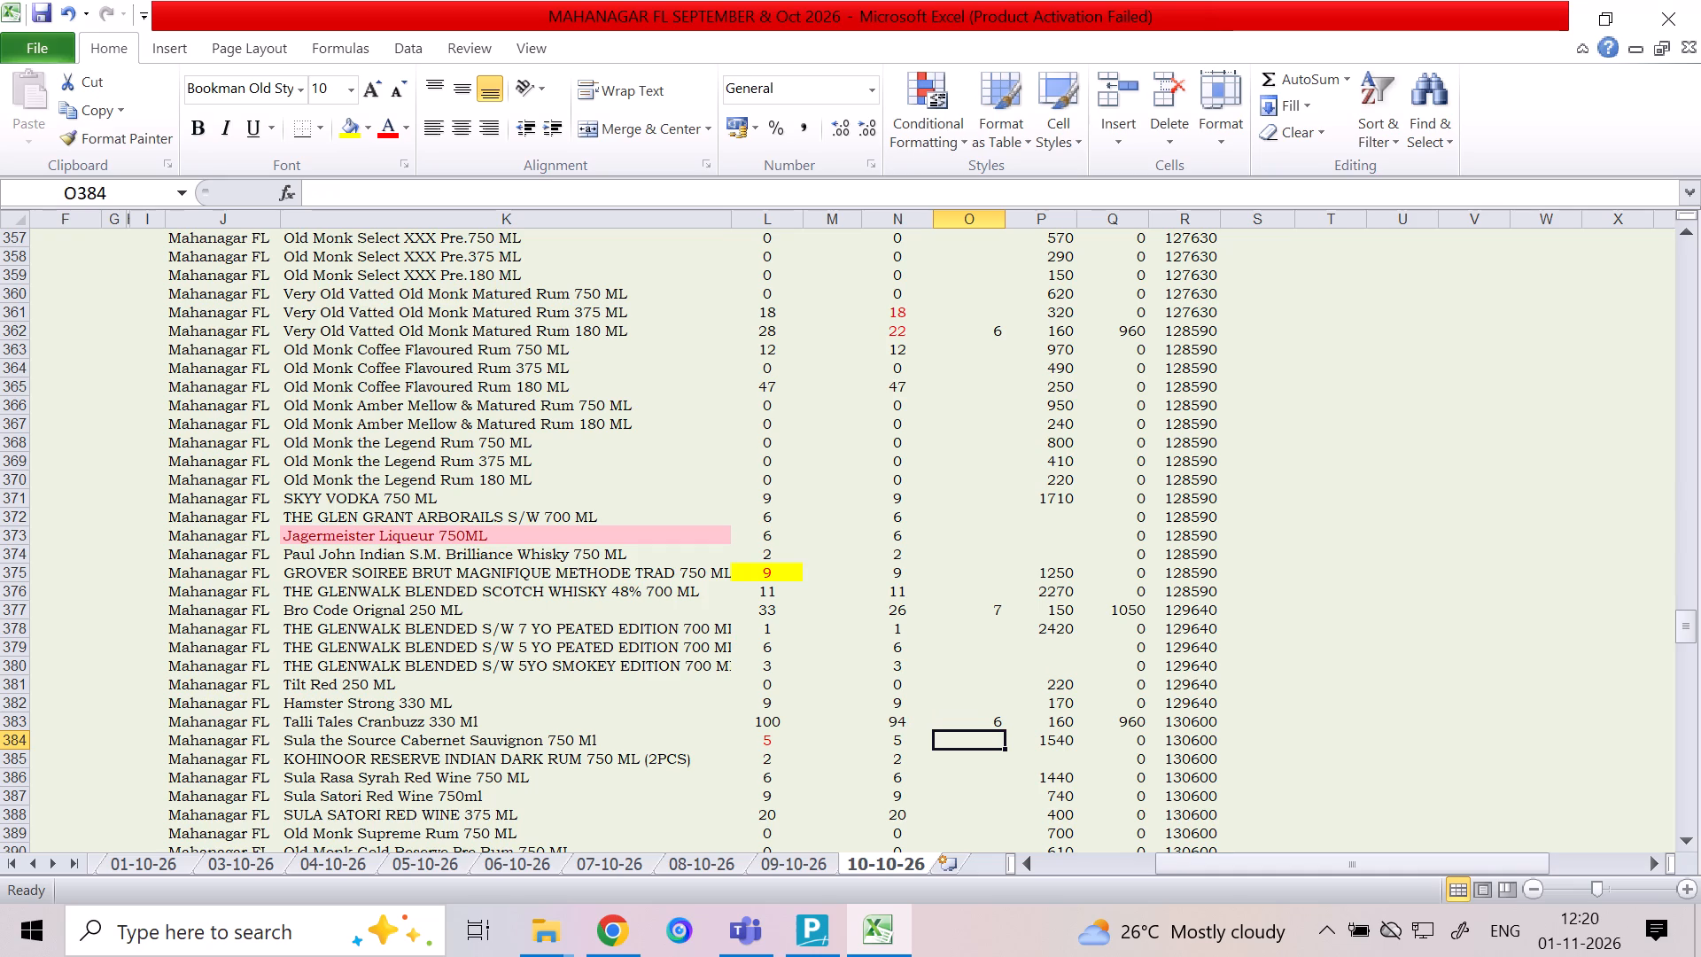
# Look through the items from Sula the Source Cabernet Sauvignon down to Fratelli Master Selection Shiraz Cabernet 750 ML in row 407.
pyautogui.press('Down')
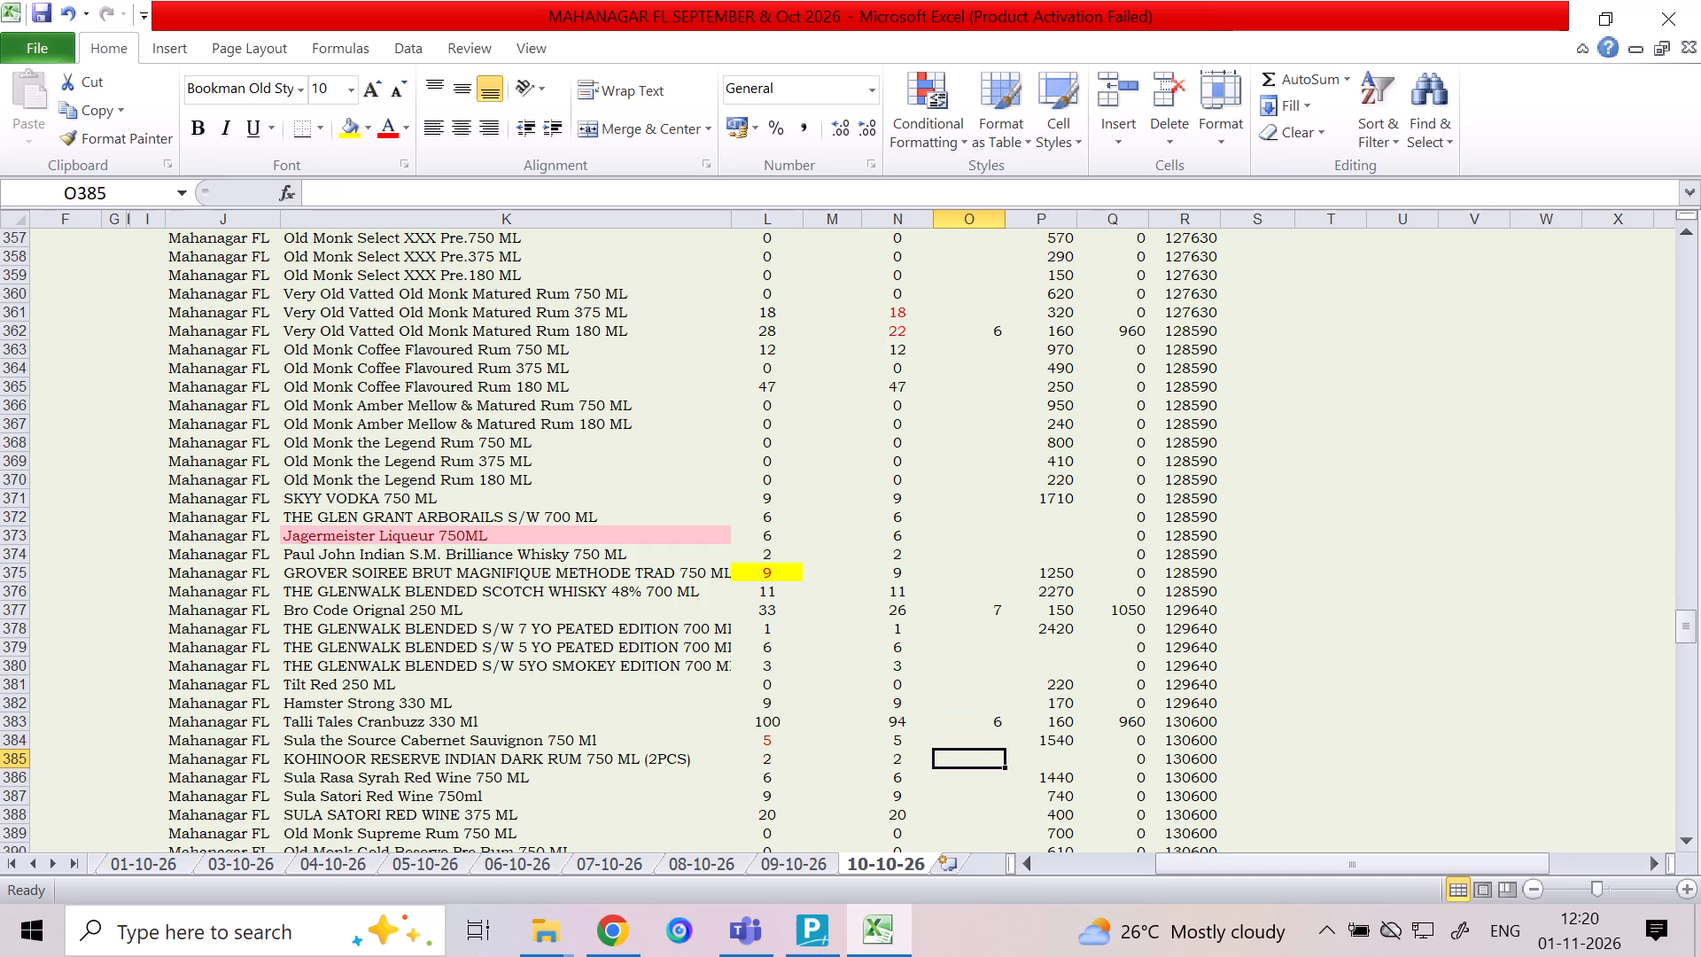
pyautogui.press('Down')
pyautogui.press('Down')
pyautogui.press('Down')
pyautogui.press('Down')
pyautogui.press('Down')
pyautogui.press('Down')
pyautogui.press('Down')
pyautogui.press('Down')
pyautogui.press('Down')
pyautogui.press('Down')
pyautogui.press('Down')
pyautogui.press('Down')
pyautogui.press('Down')
pyautogui.press('Down')
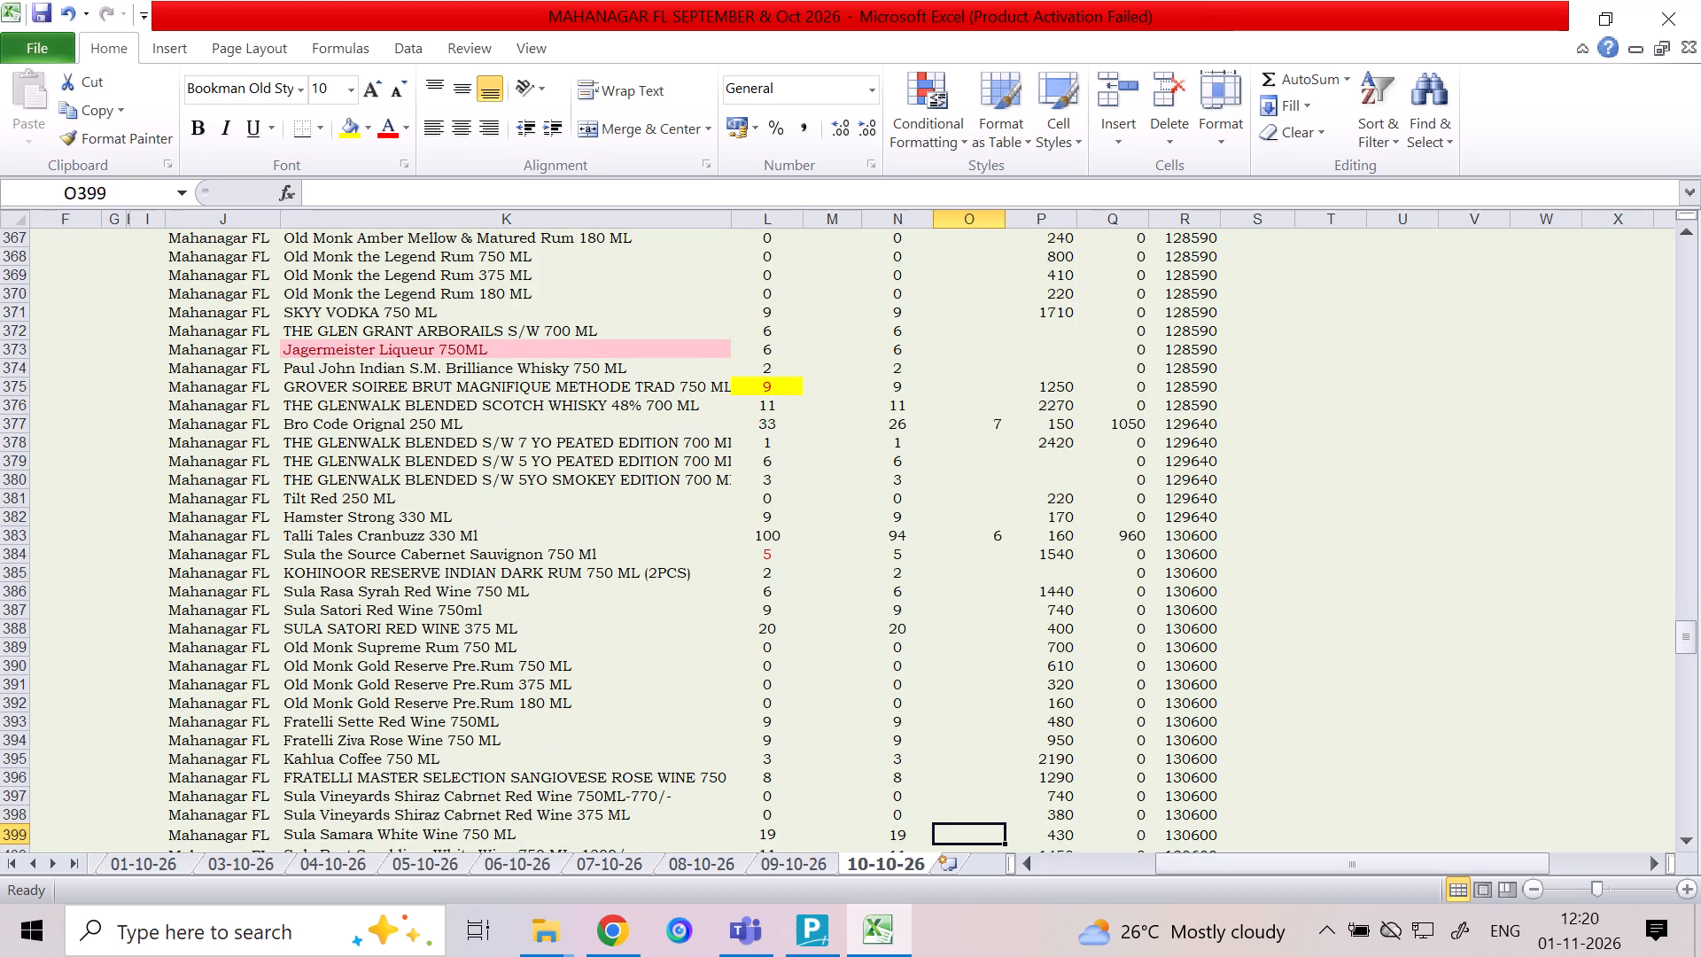
pyautogui.press('Down')
pyautogui.press('Down')
pyautogui.press('Down')
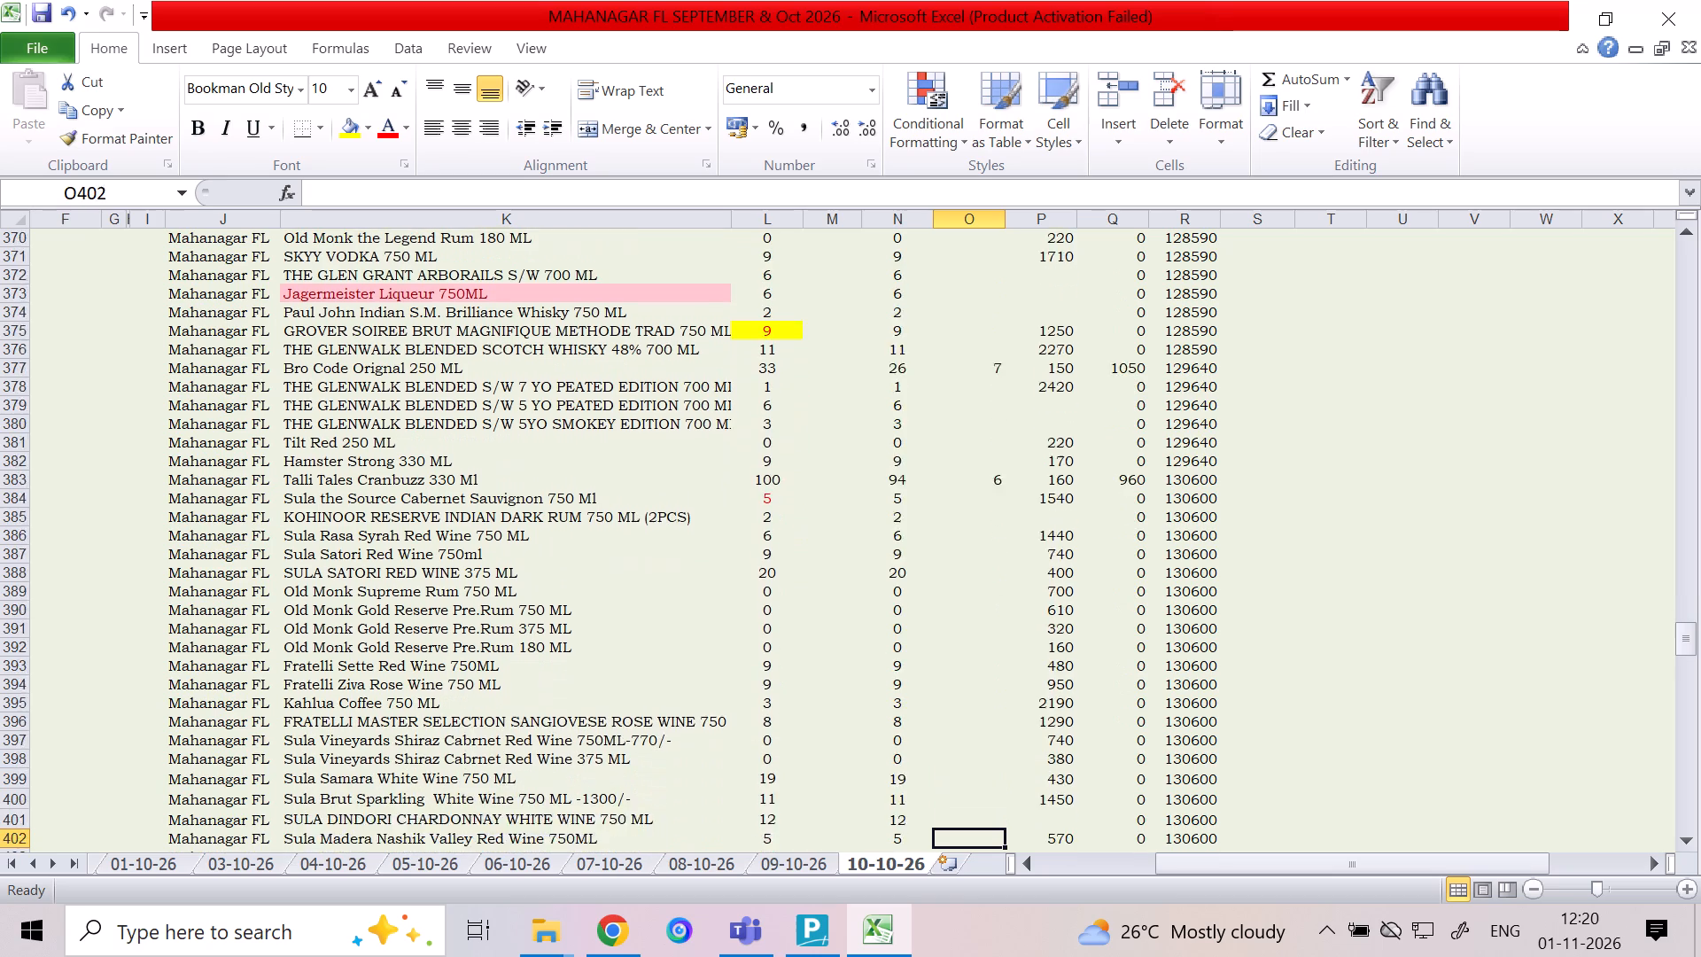
pyautogui.press('Down')
pyautogui.press('Down')
pyautogui.press('Down')
pyautogui.press('Down')
pyautogui.press('Down')
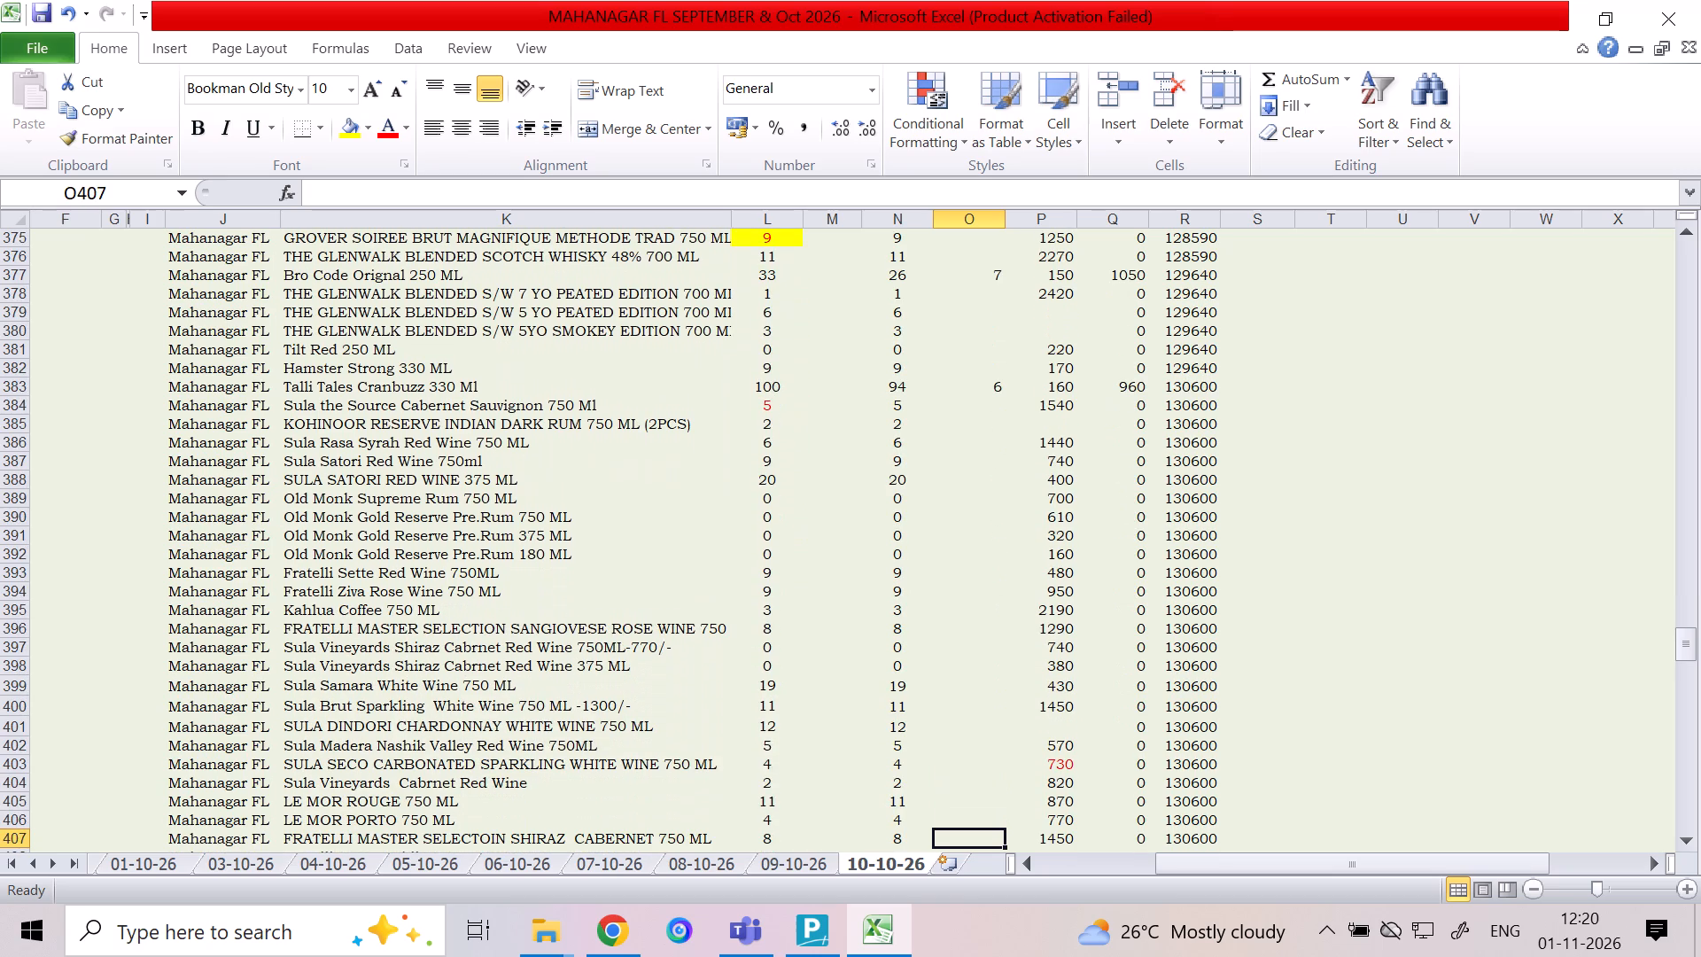
# Go back to Sula Satori Red Wine 750ml in row 387 and check its item name and column N balance.
pyautogui.press('Up')
pyautogui.press('Up')
pyautogui.press('Up')
pyautogui.press('Up')
pyautogui.press('Up')
pyautogui.press('Up')
pyautogui.press('Up')
pyautogui.press('Up')
pyautogui.press('Up')
pyautogui.press('Up')
pyautogui.press('Up')
pyautogui.press('Up')
pyautogui.press('Up')
pyautogui.press('Up')
pyautogui.press('Up')
pyautogui.press('Up')
pyautogui.press('Up')
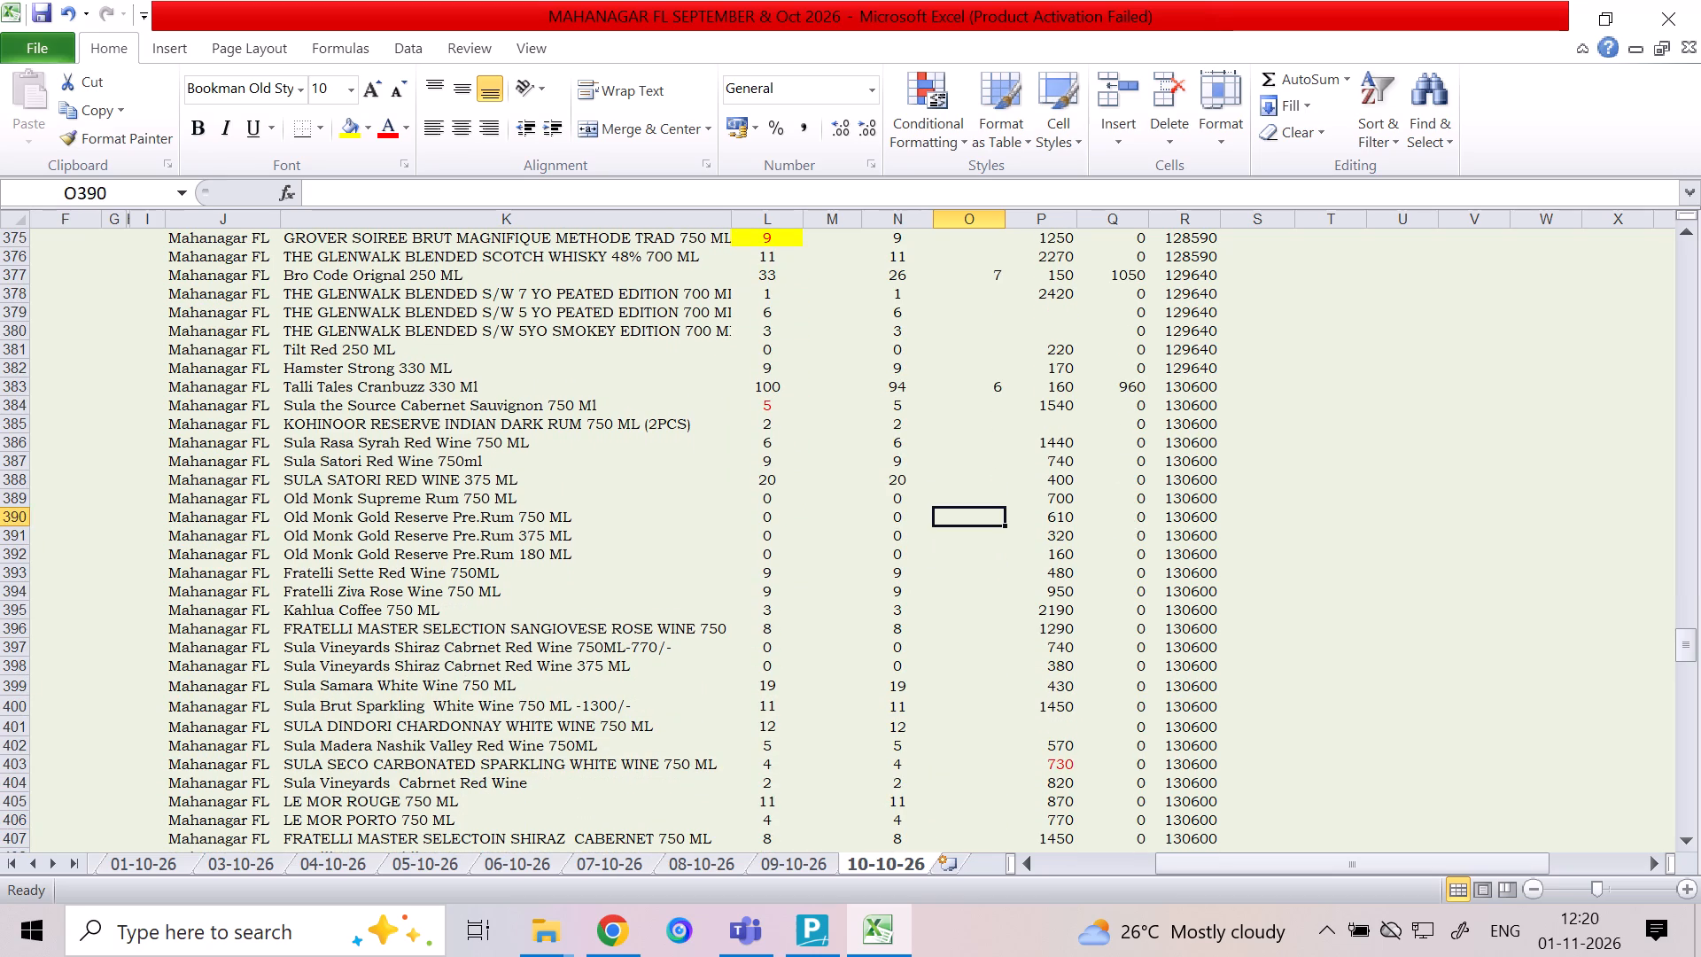
pyautogui.press('Up')
pyautogui.press('Up')
pyautogui.press('Left')
pyautogui.press('Up')
pyautogui.press('Left')
pyautogui.press('Left')
pyautogui.press('Left')
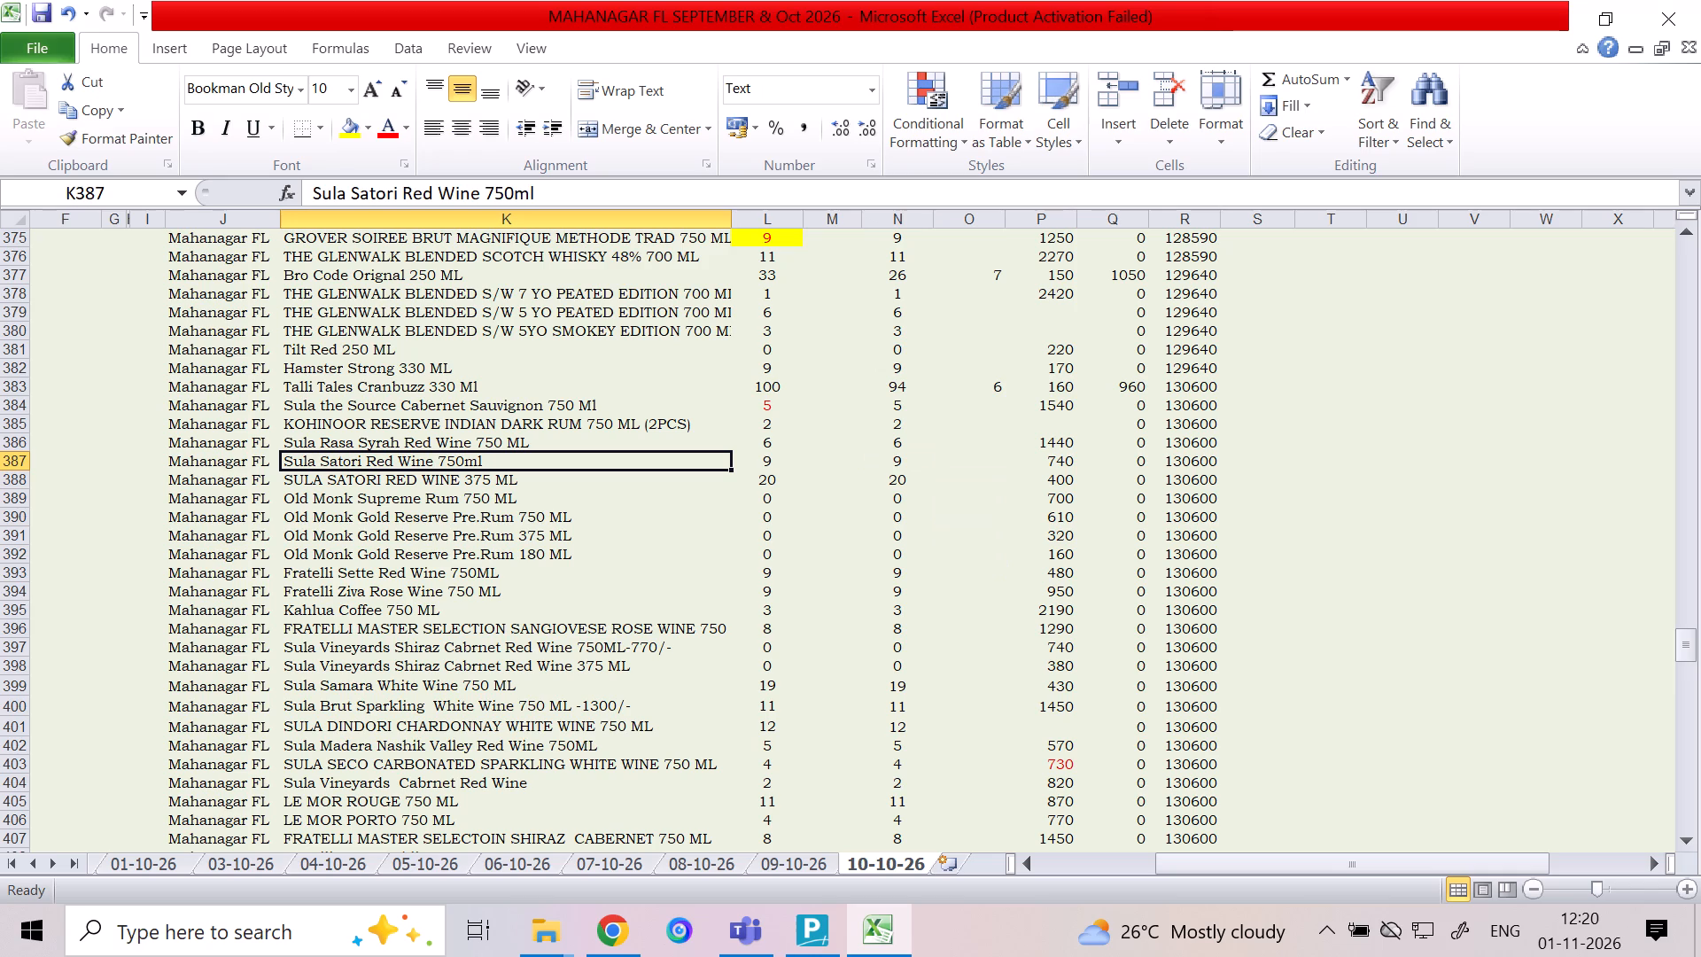
pyautogui.press('Right')
pyautogui.press('Right')
pyautogui.press('Right')
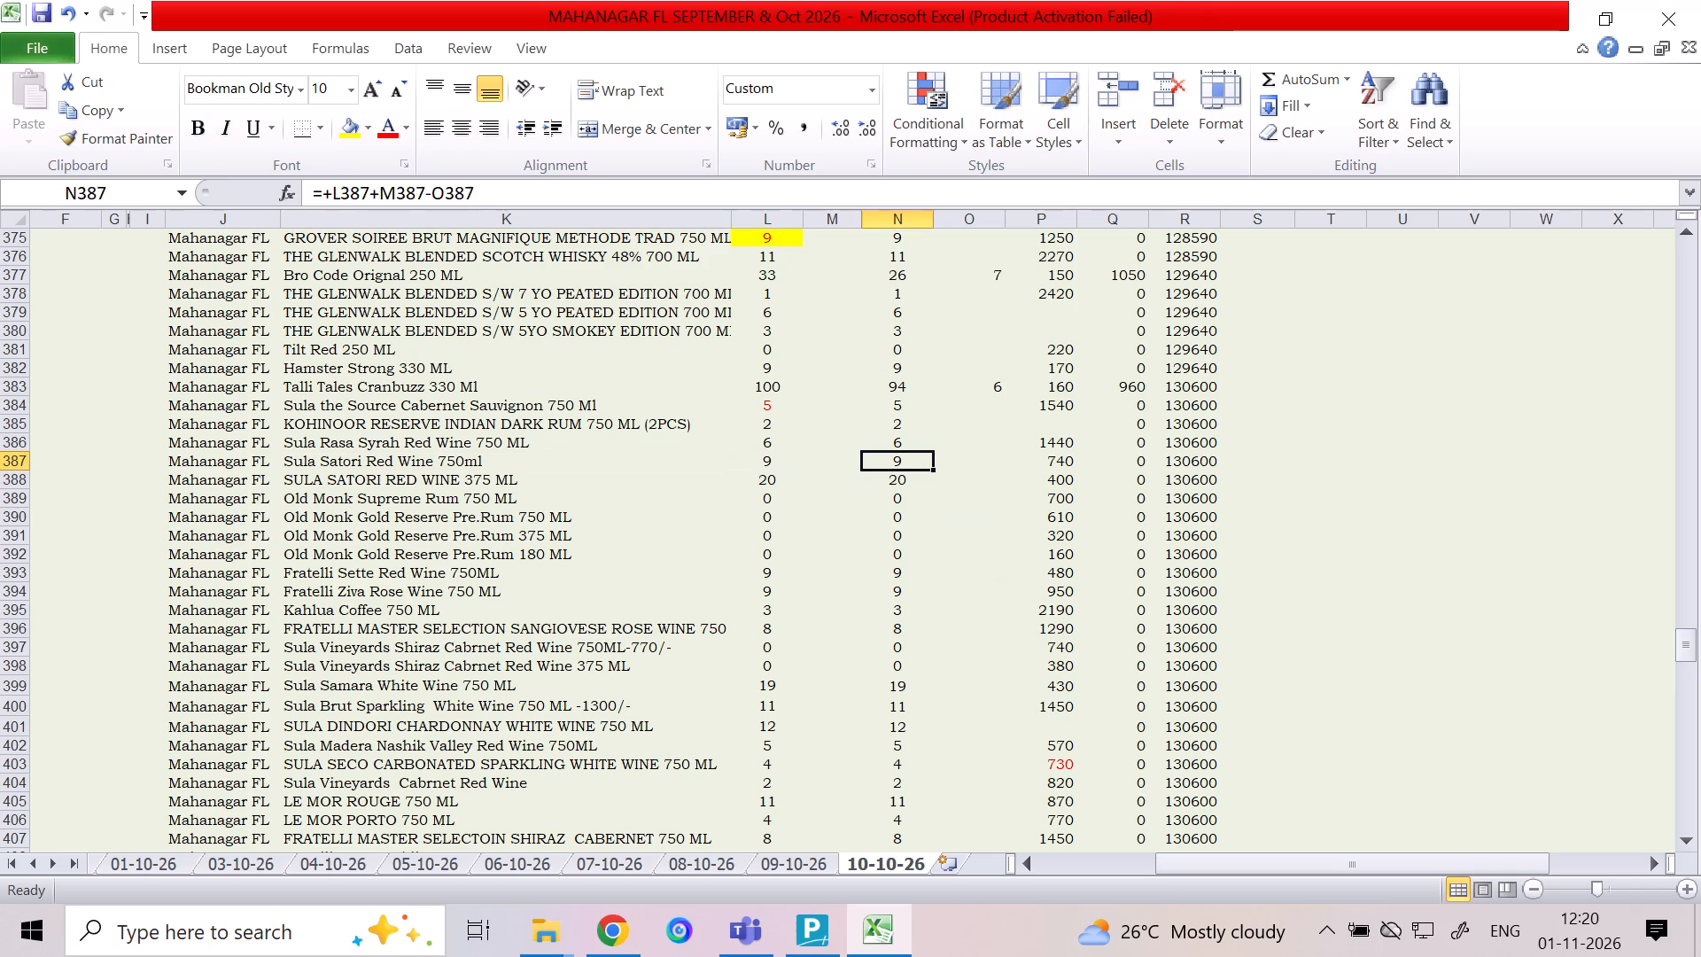
pyautogui.press('Right')
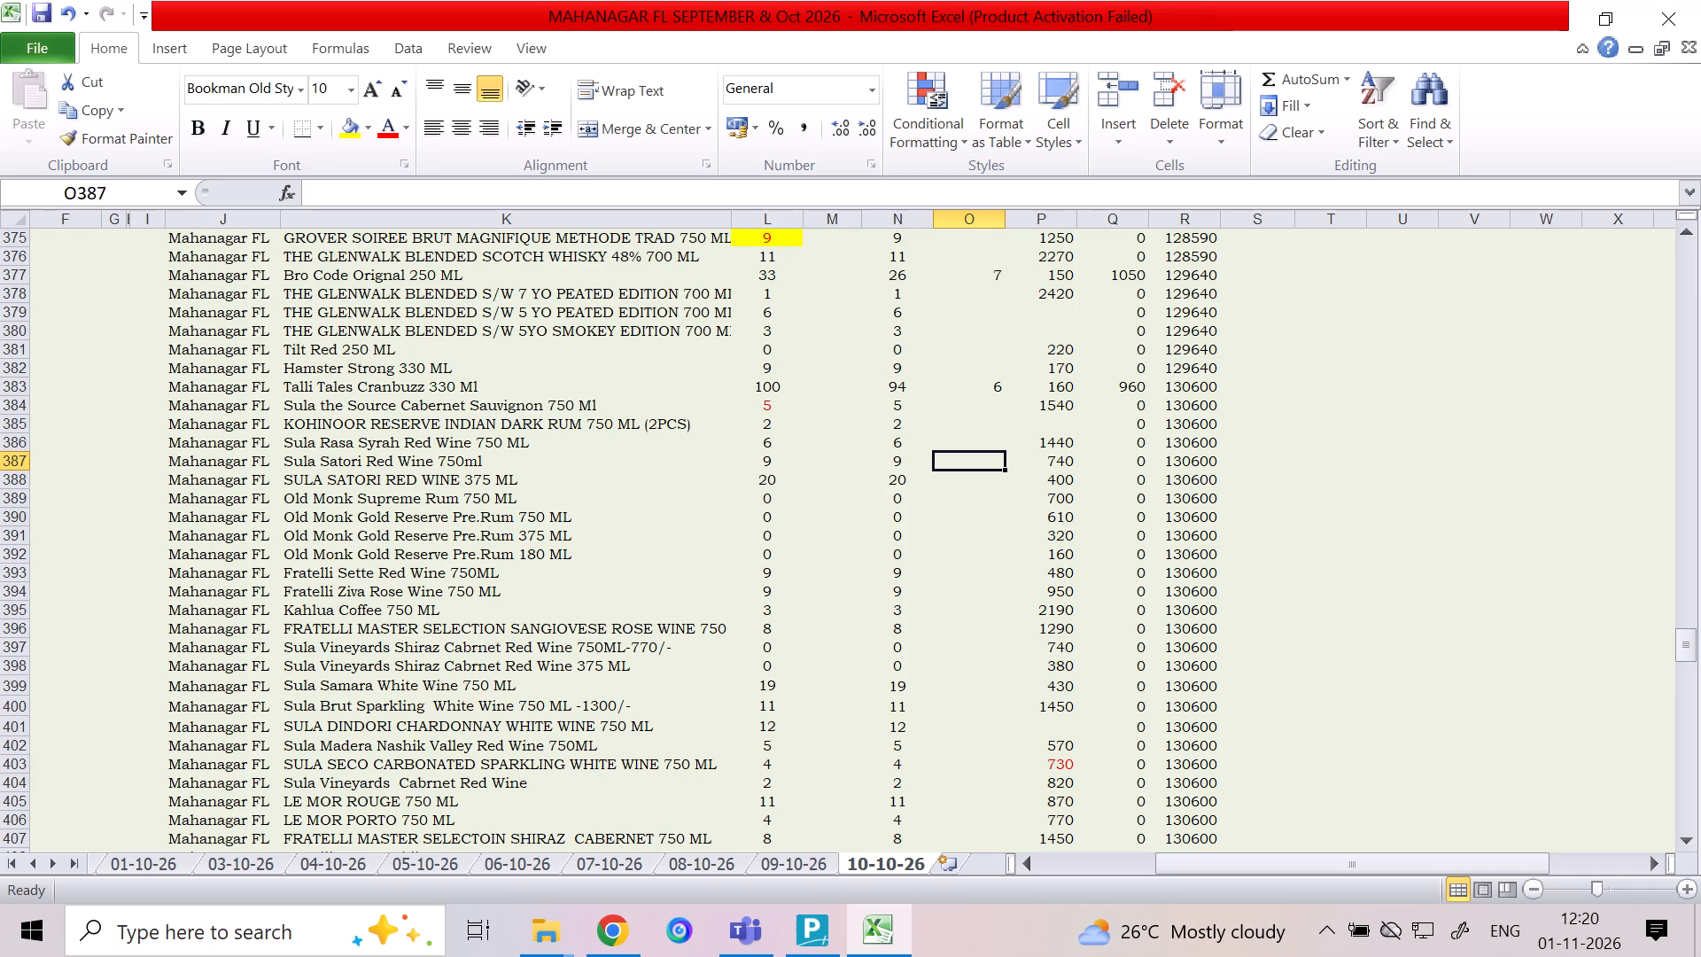
pyautogui.press('Up')
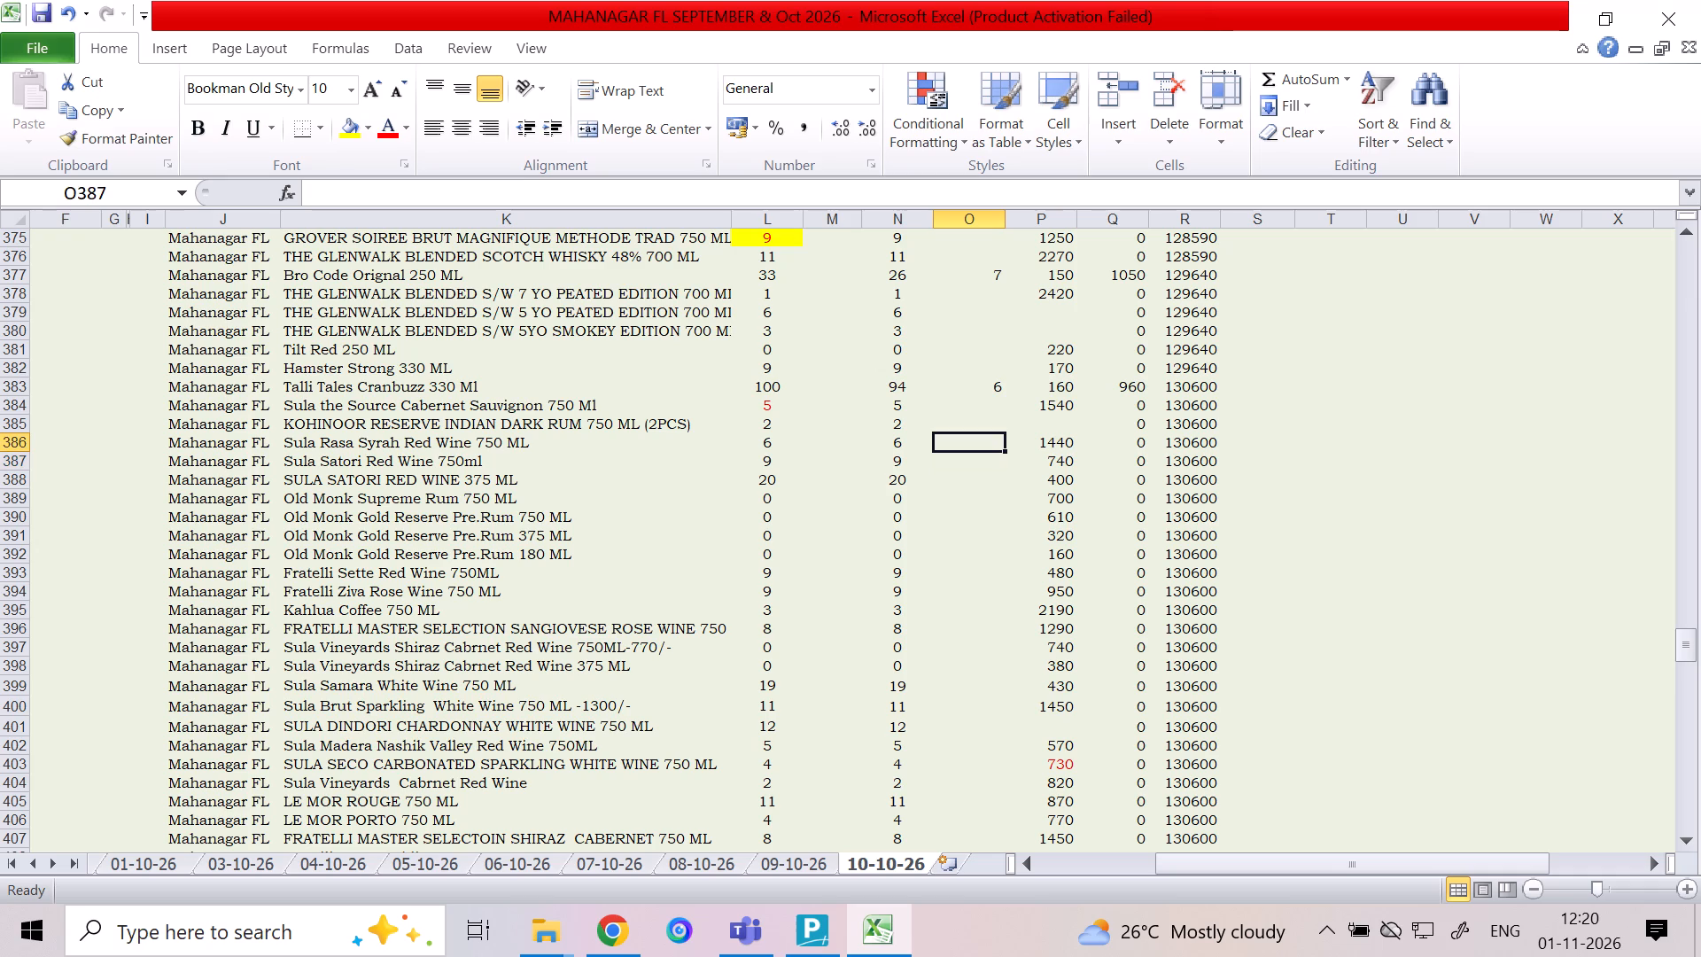
# Look through the column O entries from Sula Satori Red Wine 750ml down to Grey Goose Vodka 750 ML in row 438.
pyautogui.press('Down')
pyautogui.press('Down')
pyautogui.press('Down')
pyautogui.press('Down')
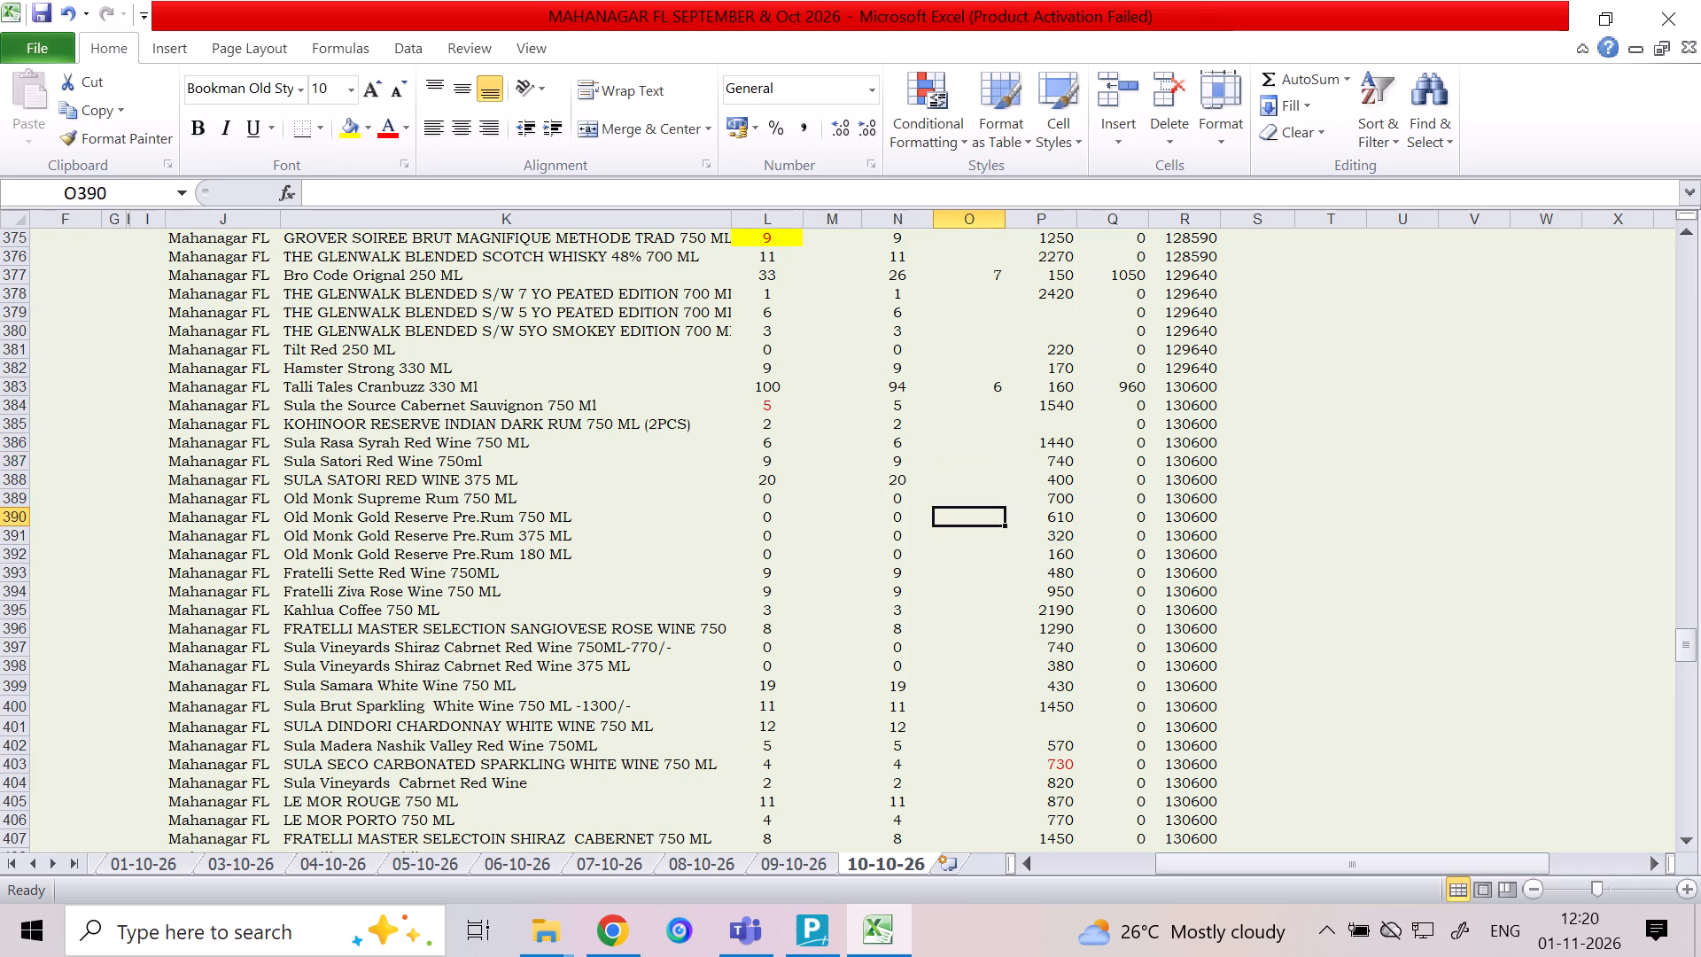
pyautogui.press('Down')
pyautogui.press('Down')
pyautogui.press('Down')
pyautogui.press('Down')
pyautogui.press('Down')
pyautogui.press('Down')
pyautogui.press('Down')
pyautogui.press('Down')
pyautogui.press('Down')
pyautogui.press('Down')
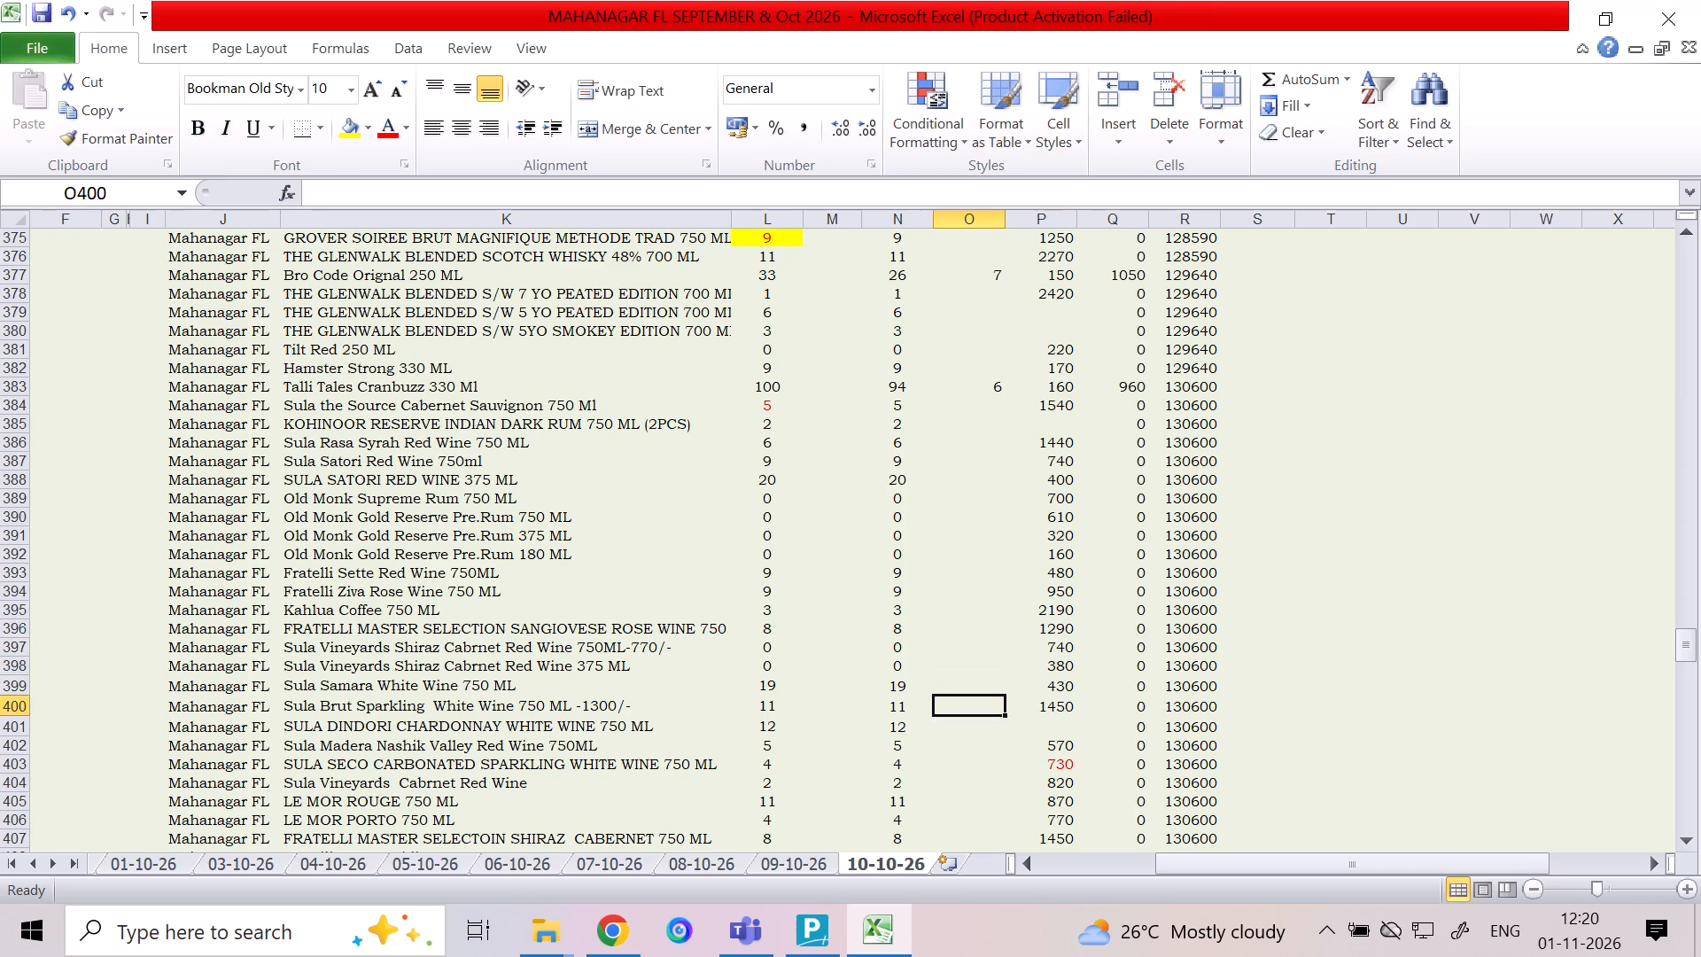
pyautogui.press('Down')
pyautogui.press('Down')
pyautogui.press('Down')
pyautogui.press('Down')
pyautogui.press('Down')
pyautogui.press('Down')
pyautogui.press('Down')
pyautogui.press('Down')
pyautogui.press('Down')
pyautogui.press('Down')
pyautogui.press('Down')
pyautogui.press('Down')
pyautogui.press('Down')
pyautogui.press('Down')
pyautogui.press('Down')
pyautogui.press('Down')
pyautogui.press('Down')
pyautogui.press('Down')
pyautogui.press('Down')
pyautogui.press('Down')
pyautogui.press('Down')
pyautogui.press('Down')
pyautogui.press('Down')
pyautogui.press('Down')
pyautogui.press('Down')
pyautogui.press('Down')
pyautogui.press('Down')
pyautogui.press('Down')
pyautogui.press('Down')
pyautogui.press('Down')
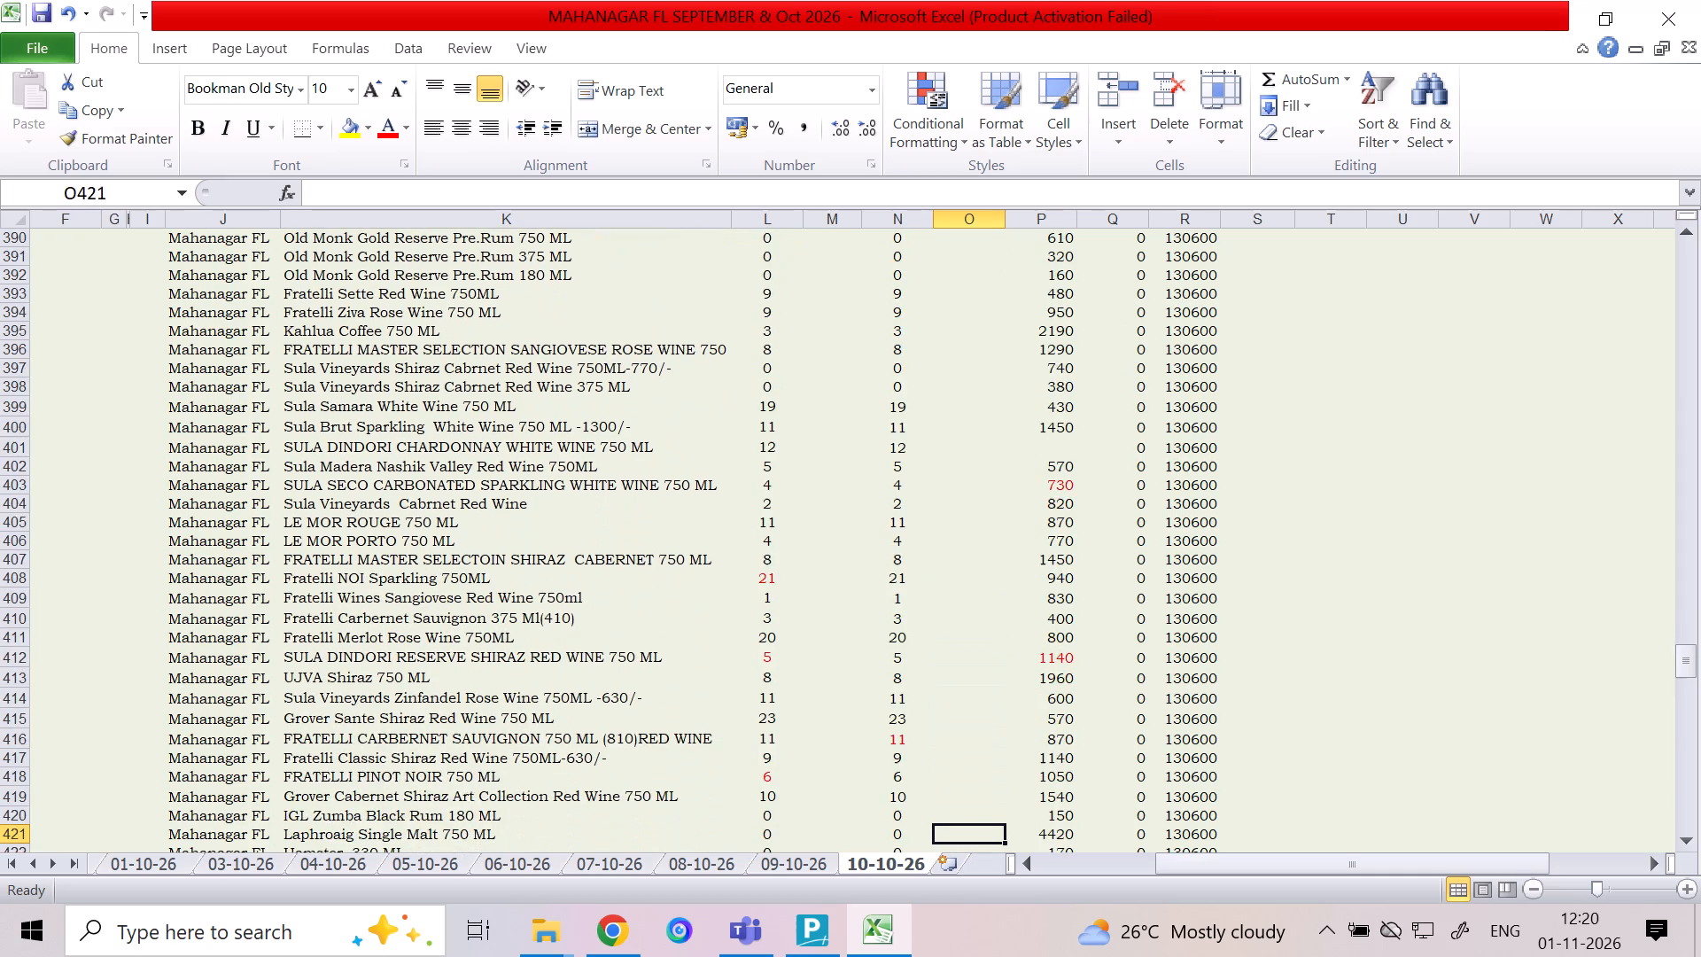
pyautogui.press('Down')
pyautogui.press('Down')
pyautogui.press('Down')
pyautogui.press('Down')
pyautogui.press('Down')
pyautogui.press('Down')
pyautogui.press('Down')
pyautogui.press('Down')
pyautogui.press('Down')
pyautogui.press('Down')
pyautogui.press('Down')
pyautogui.press('Down')
pyautogui.press('Down')
pyautogui.press('Down')
pyautogui.press('Down')
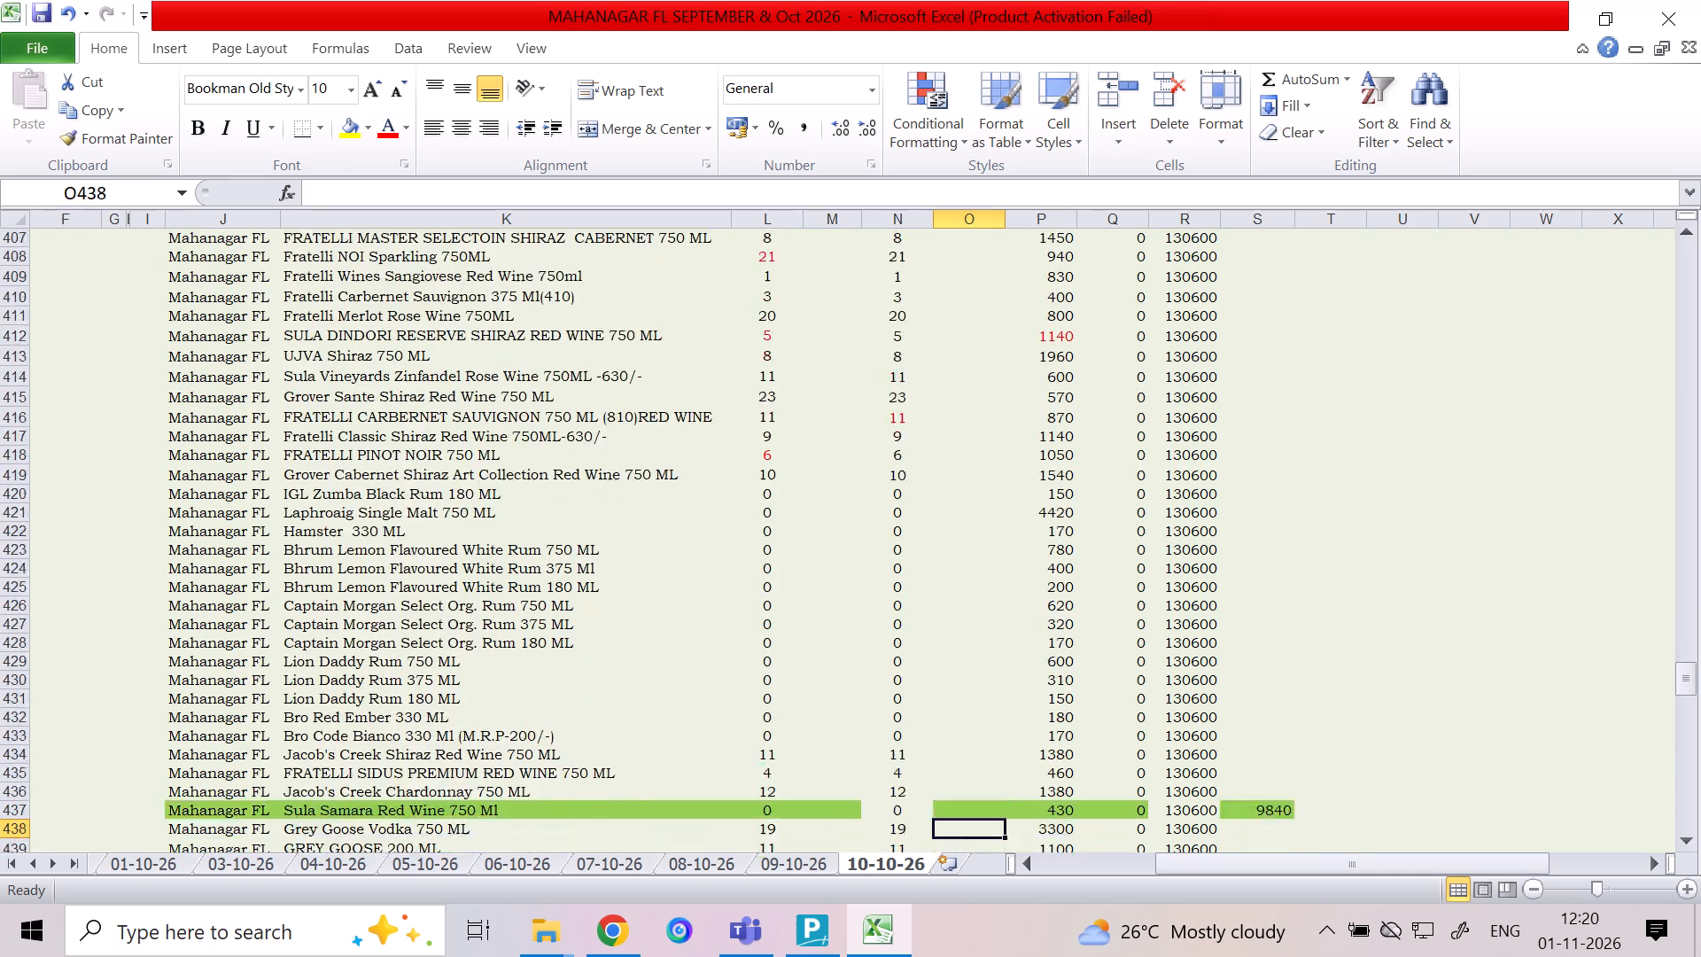
# Review the column N balances from Sula Samara Red Wine in row 437 back up to Kohinoor Reserve Indian Dark Rum in row 385.
pyautogui.press('Up')
pyautogui.press('Left')
pyautogui.press('Up')
pyautogui.press('Up')
pyautogui.press('Up')
pyautogui.press('Up')
pyautogui.press('Up')
pyautogui.press('Up')
pyautogui.press('Up')
pyautogui.press('Up')
pyautogui.press('Up')
pyautogui.press('Up')
pyautogui.press('Up')
pyautogui.press('Up')
pyautogui.press('Up')
pyautogui.press('Up')
pyautogui.press('Up')
pyautogui.press('Up')
pyautogui.press('Up')
pyautogui.press('Up')
pyautogui.press('Up')
pyautogui.press('Up')
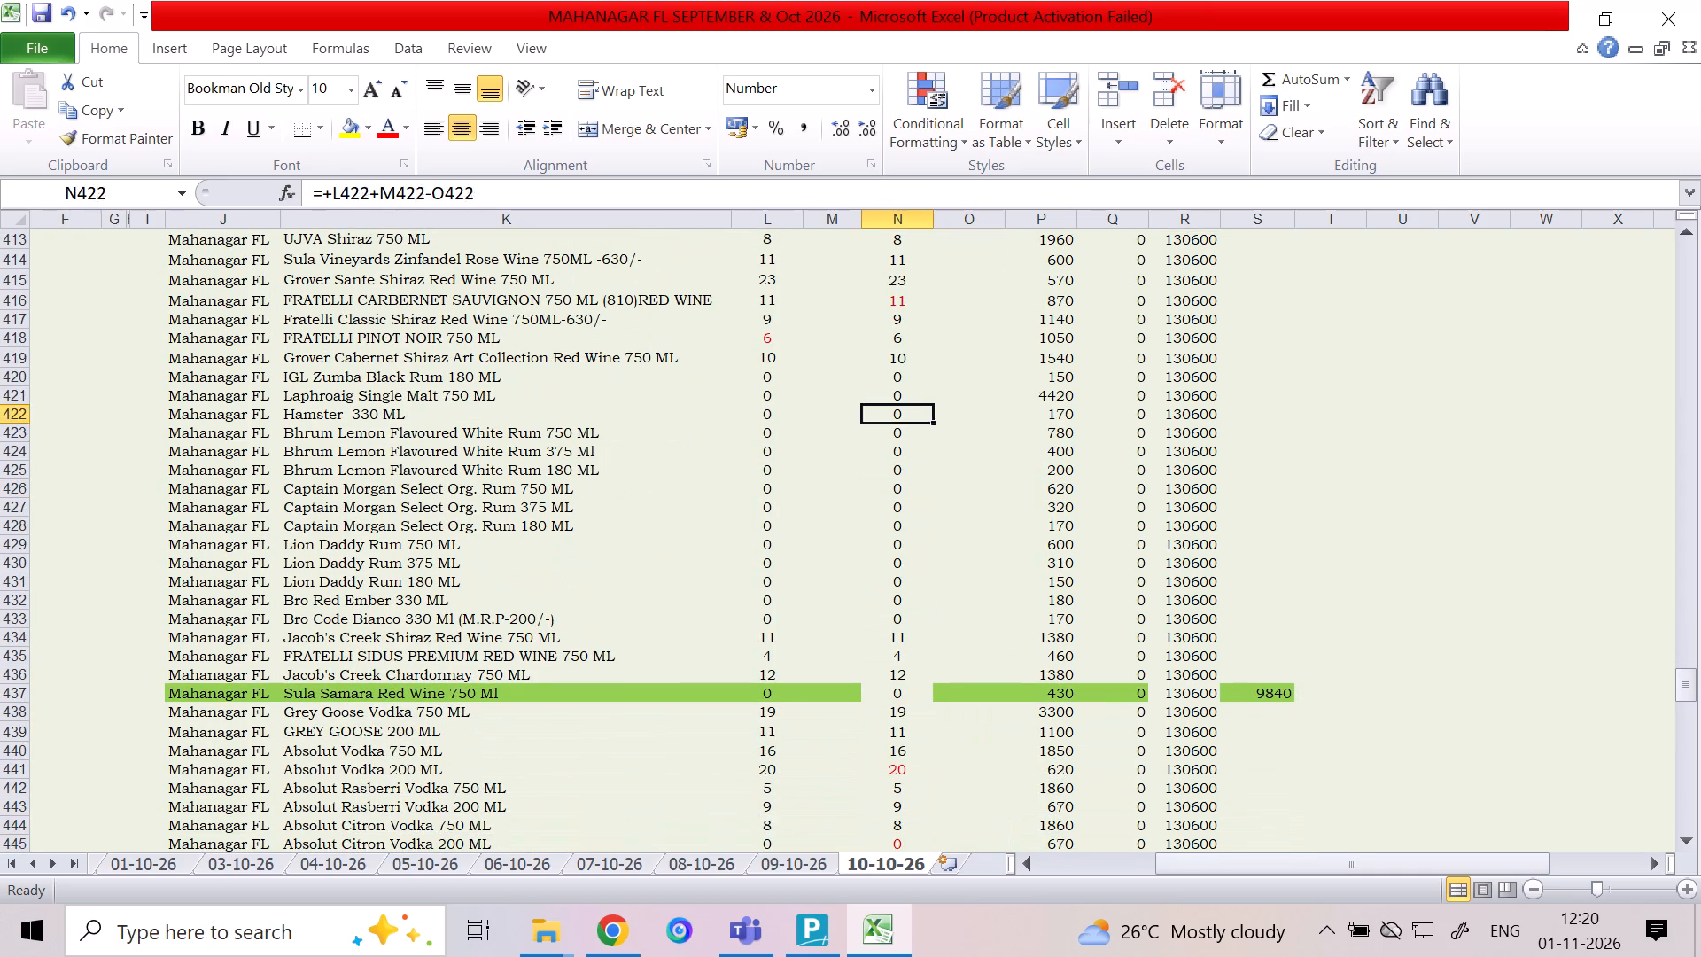
pyautogui.press('Up')
pyautogui.press('Up')
pyautogui.press('Up')
pyautogui.press('Up')
pyautogui.press('Up')
pyautogui.press('Up')
pyautogui.press('Up')
pyautogui.press('Up')
pyautogui.press('Up')
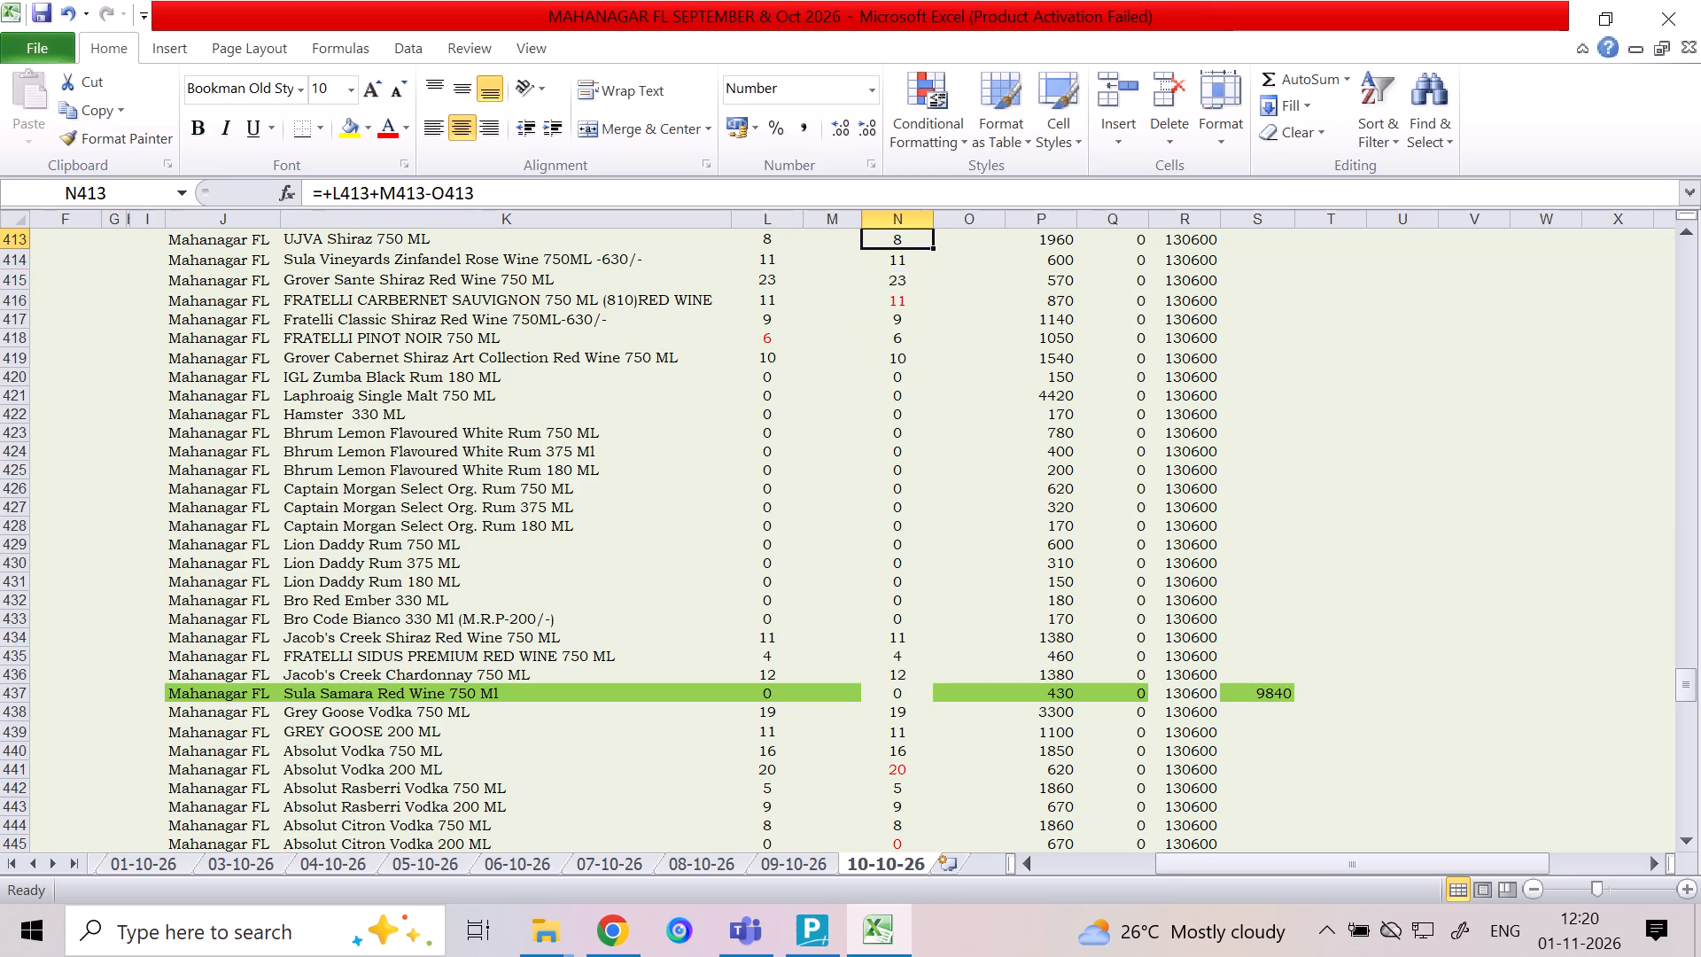
pyautogui.press('Up')
pyautogui.press('Up')
pyautogui.press('Up')
pyautogui.press('Up')
pyautogui.press('Up')
pyautogui.press('Up')
pyautogui.press('Up')
pyautogui.press('Up')
pyautogui.press('Up')
pyautogui.press('Up')
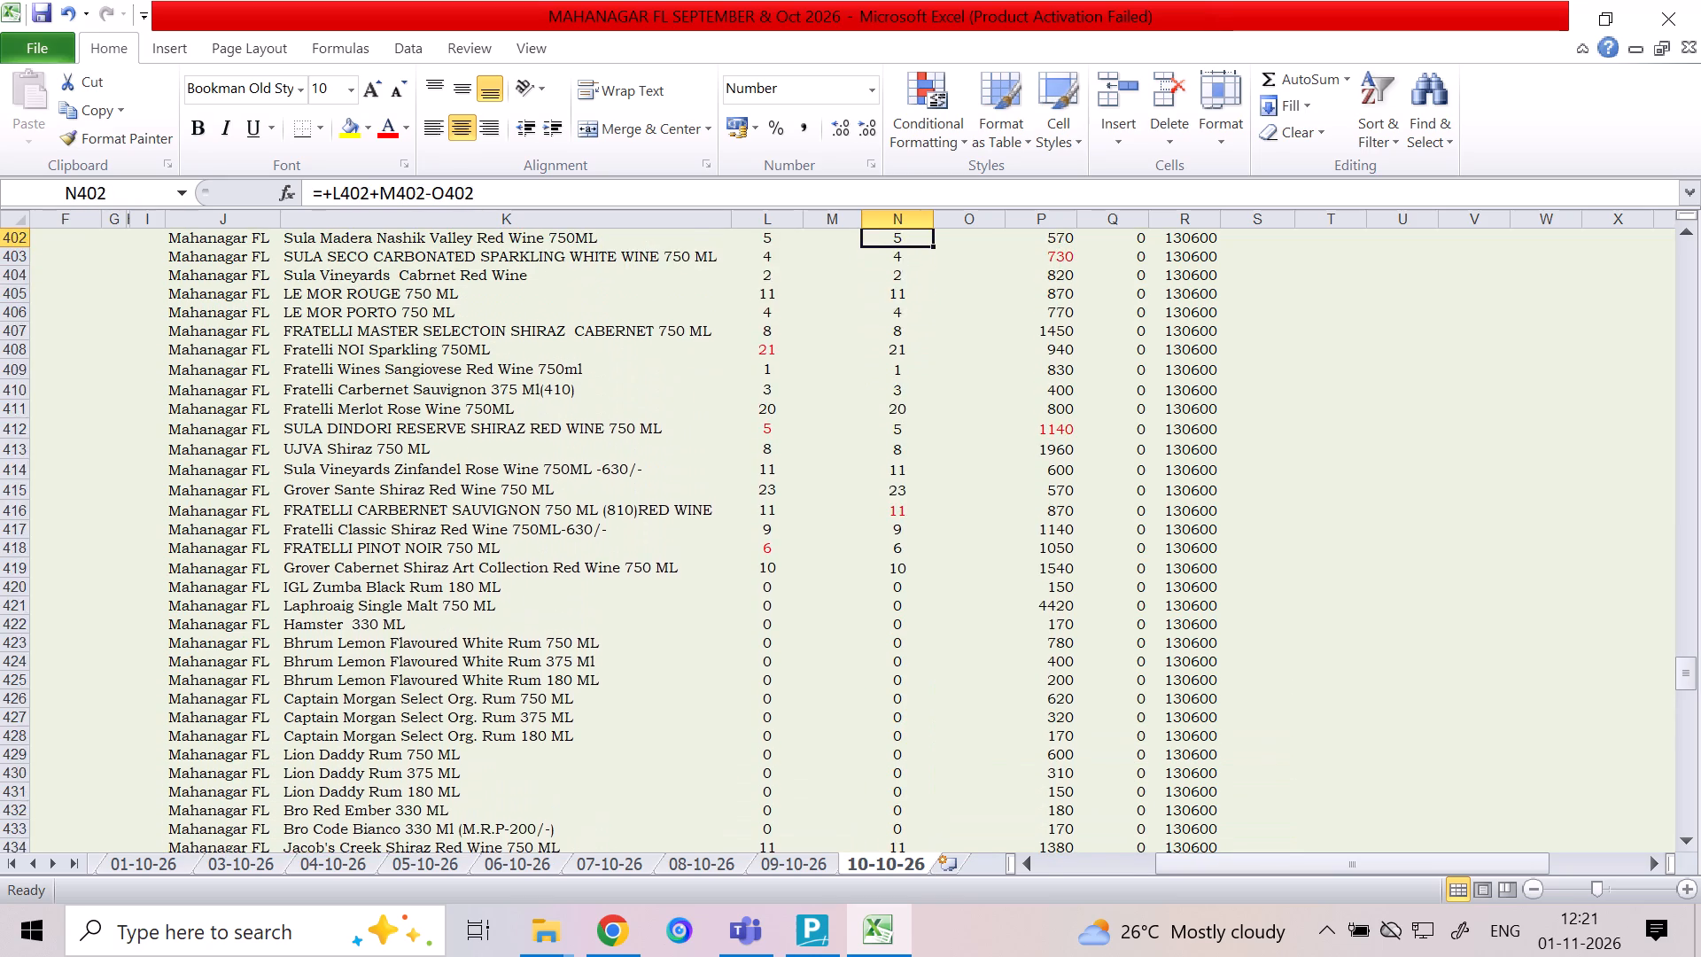
pyautogui.press('Up')
pyautogui.press('Up')
pyautogui.press('Up')
pyautogui.press('Up')
pyautogui.press('Up')
pyautogui.press('Up')
pyautogui.press('Up')
pyautogui.press('Up')
pyautogui.press('Up')
pyautogui.press('Up')
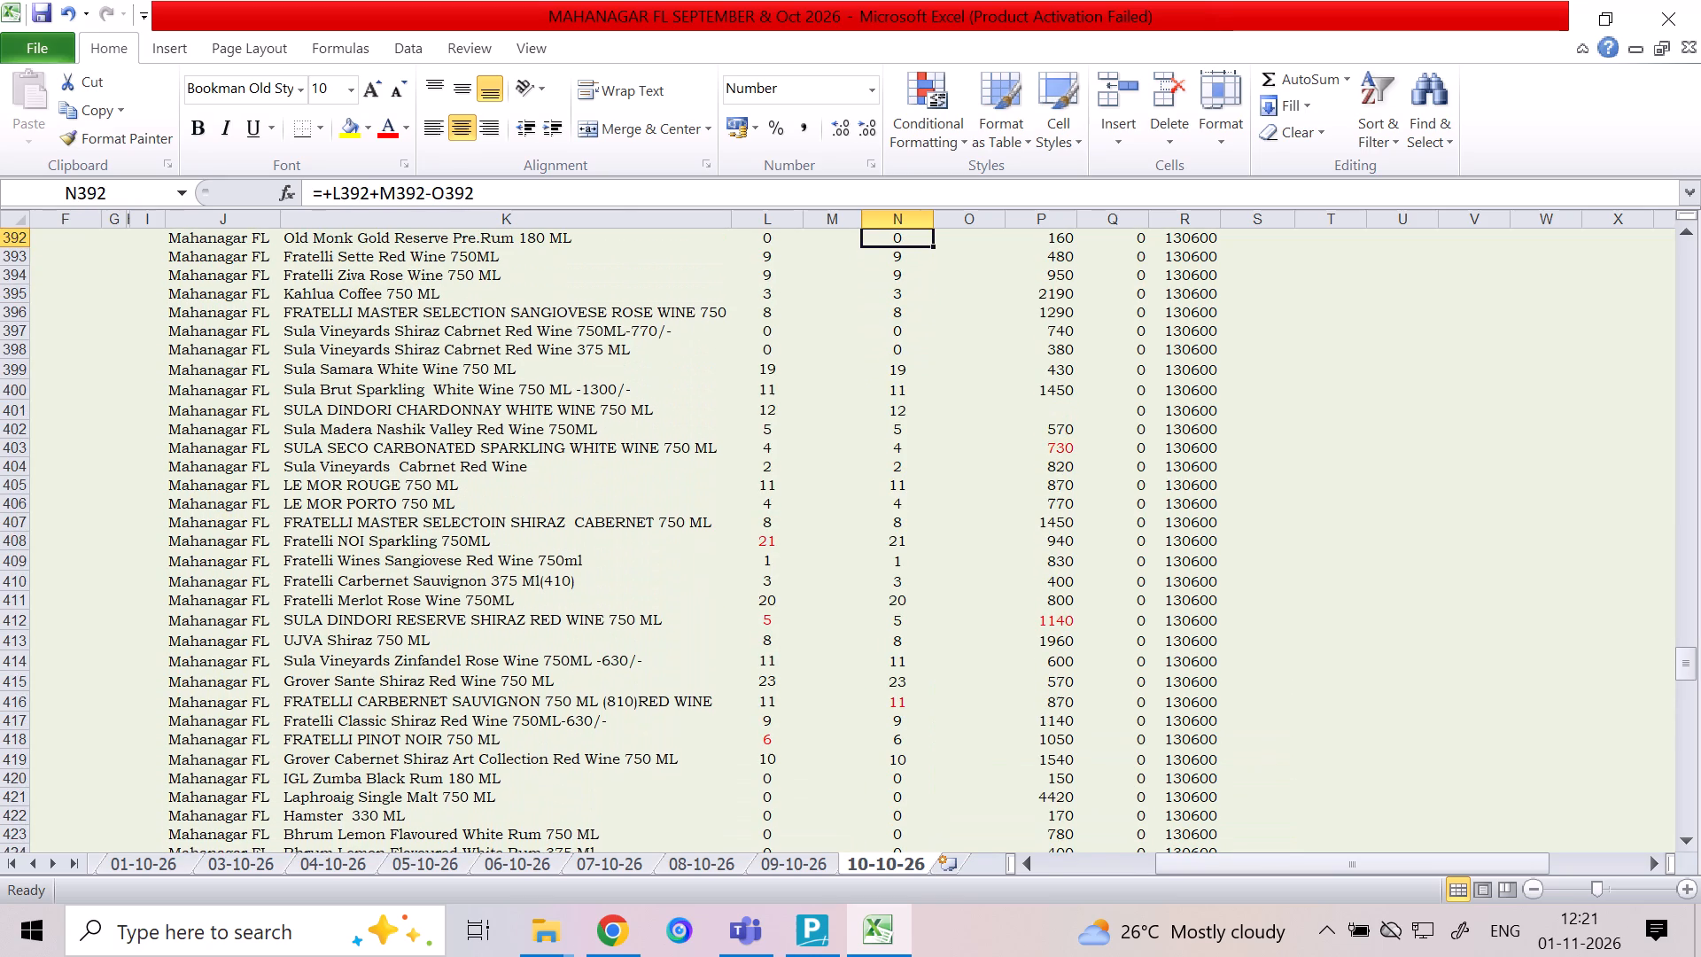
pyautogui.press('Up')
pyautogui.press('Up')
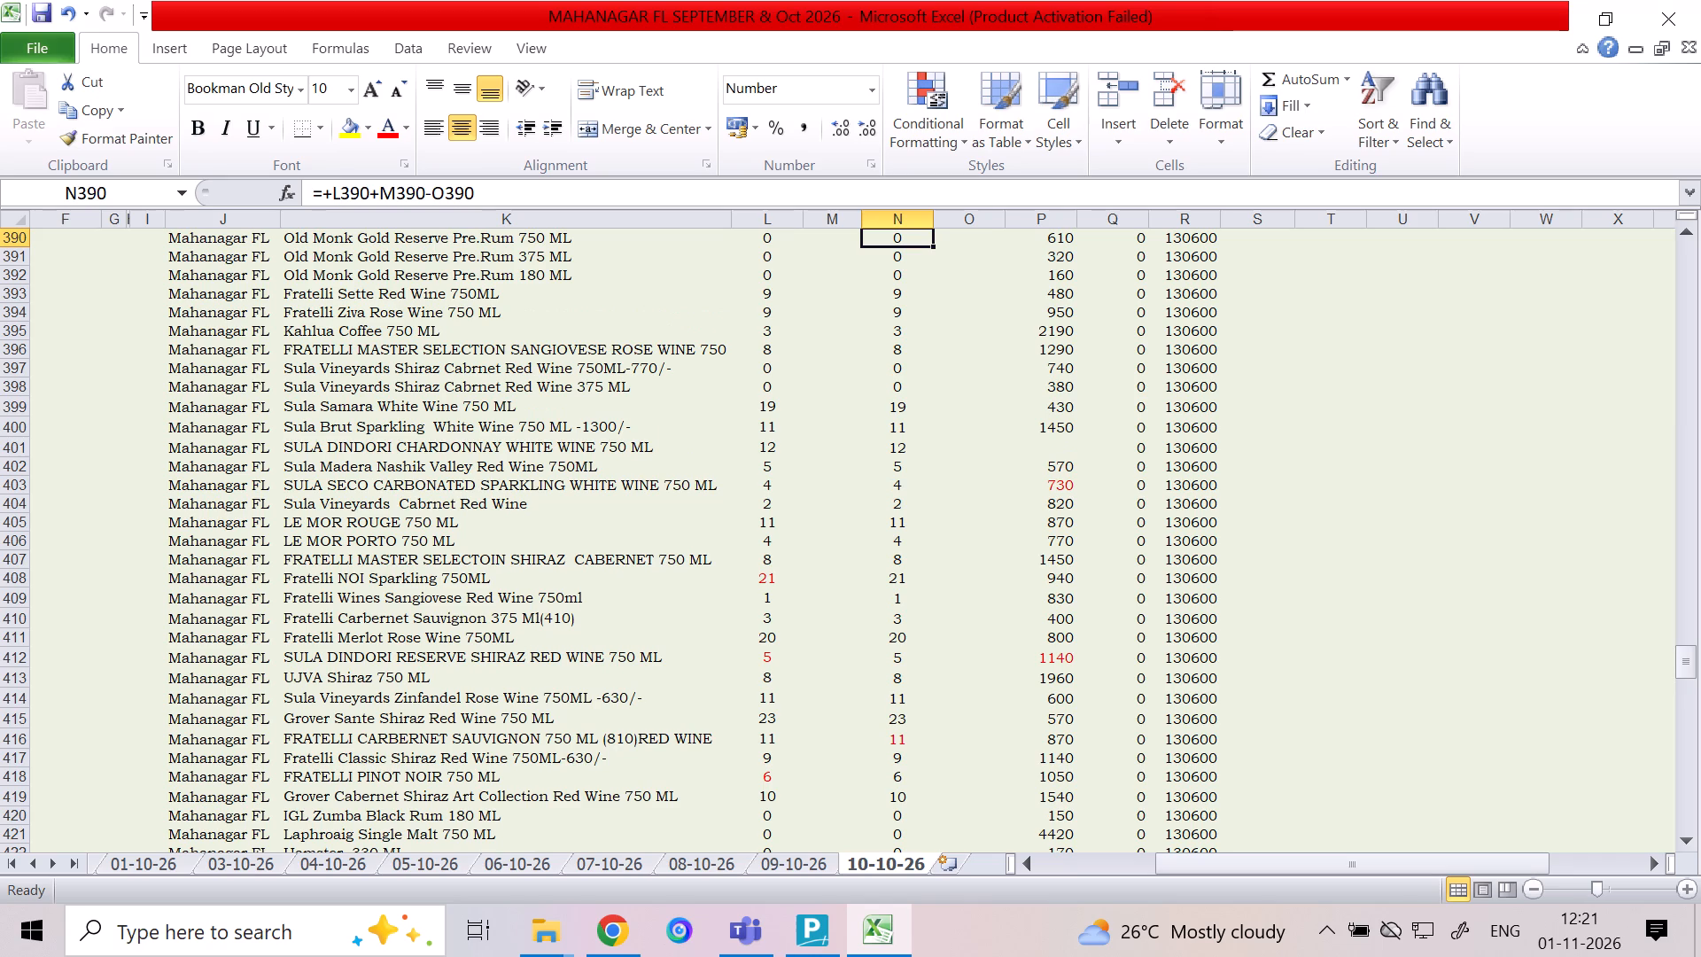
pyautogui.press('Up')
pyautogui.press('Up')
pyautogui.press('Up')
pyautogui.press('Up')
pyautogui.press('Up')
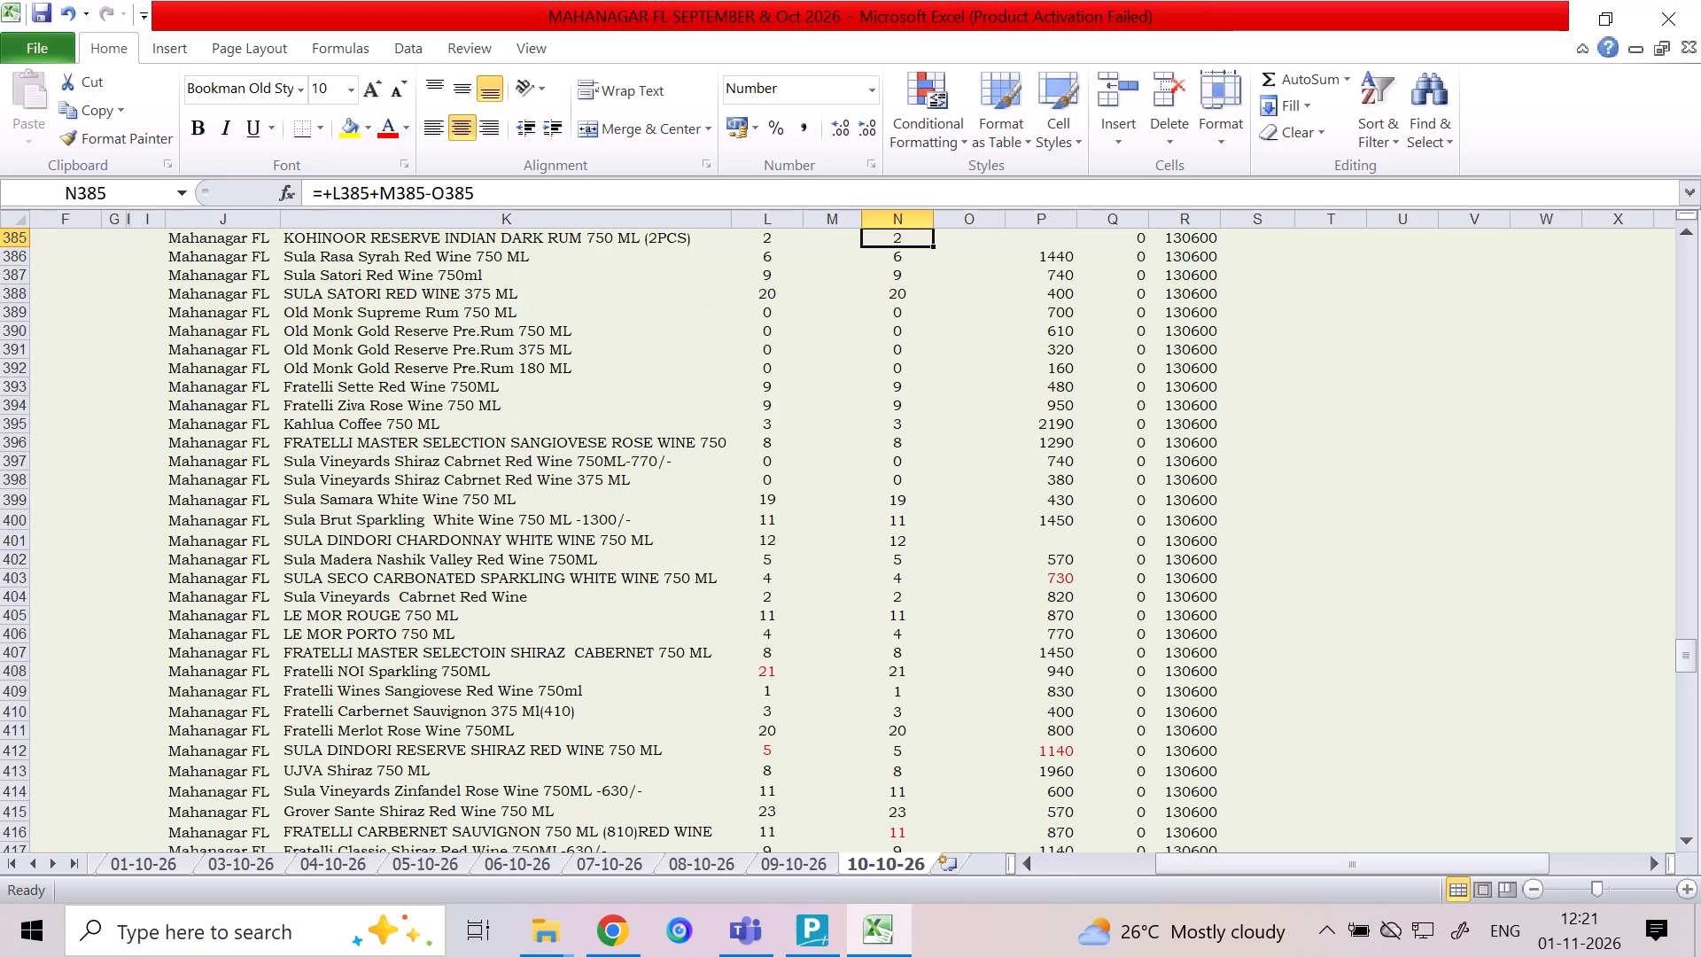
# Check the column P rate and column N balance of Sula Satori Red Wine 750ml, comparing it with Sula Rasa Syrah above.
pyautogui.press('Down')
pyautogui.press('Down')
pyautogui.press('Right')
pyautogui.press('Right')
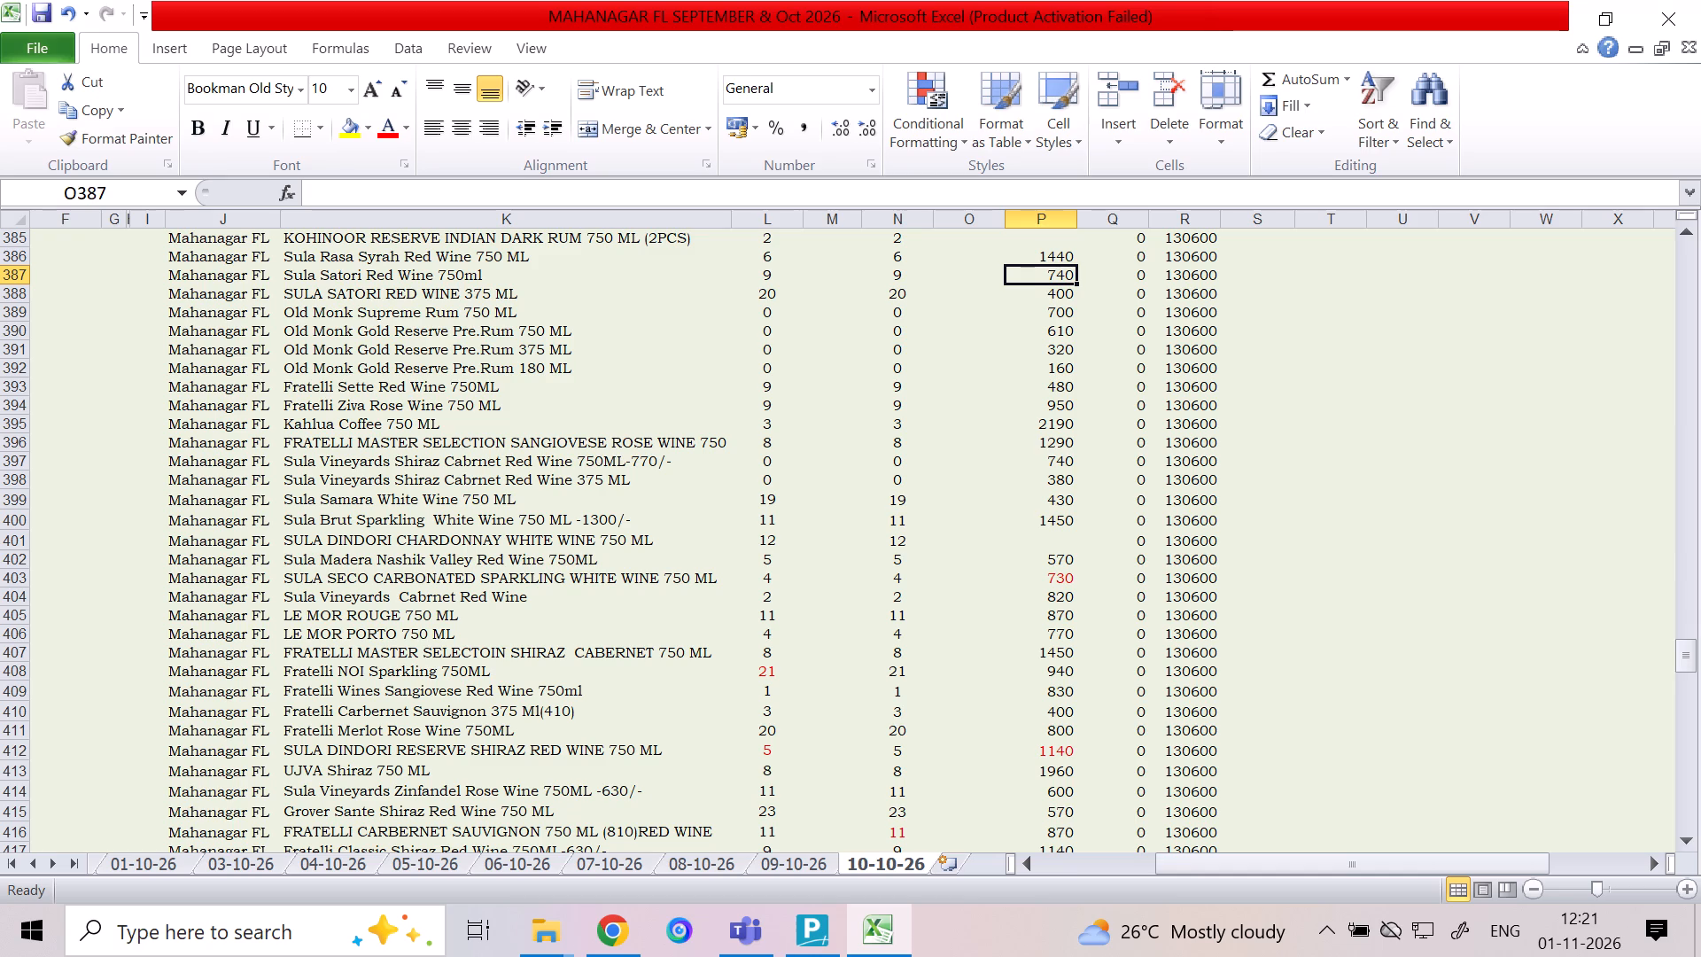
pyautogui.press('Left')
pyautogui.press('Left')
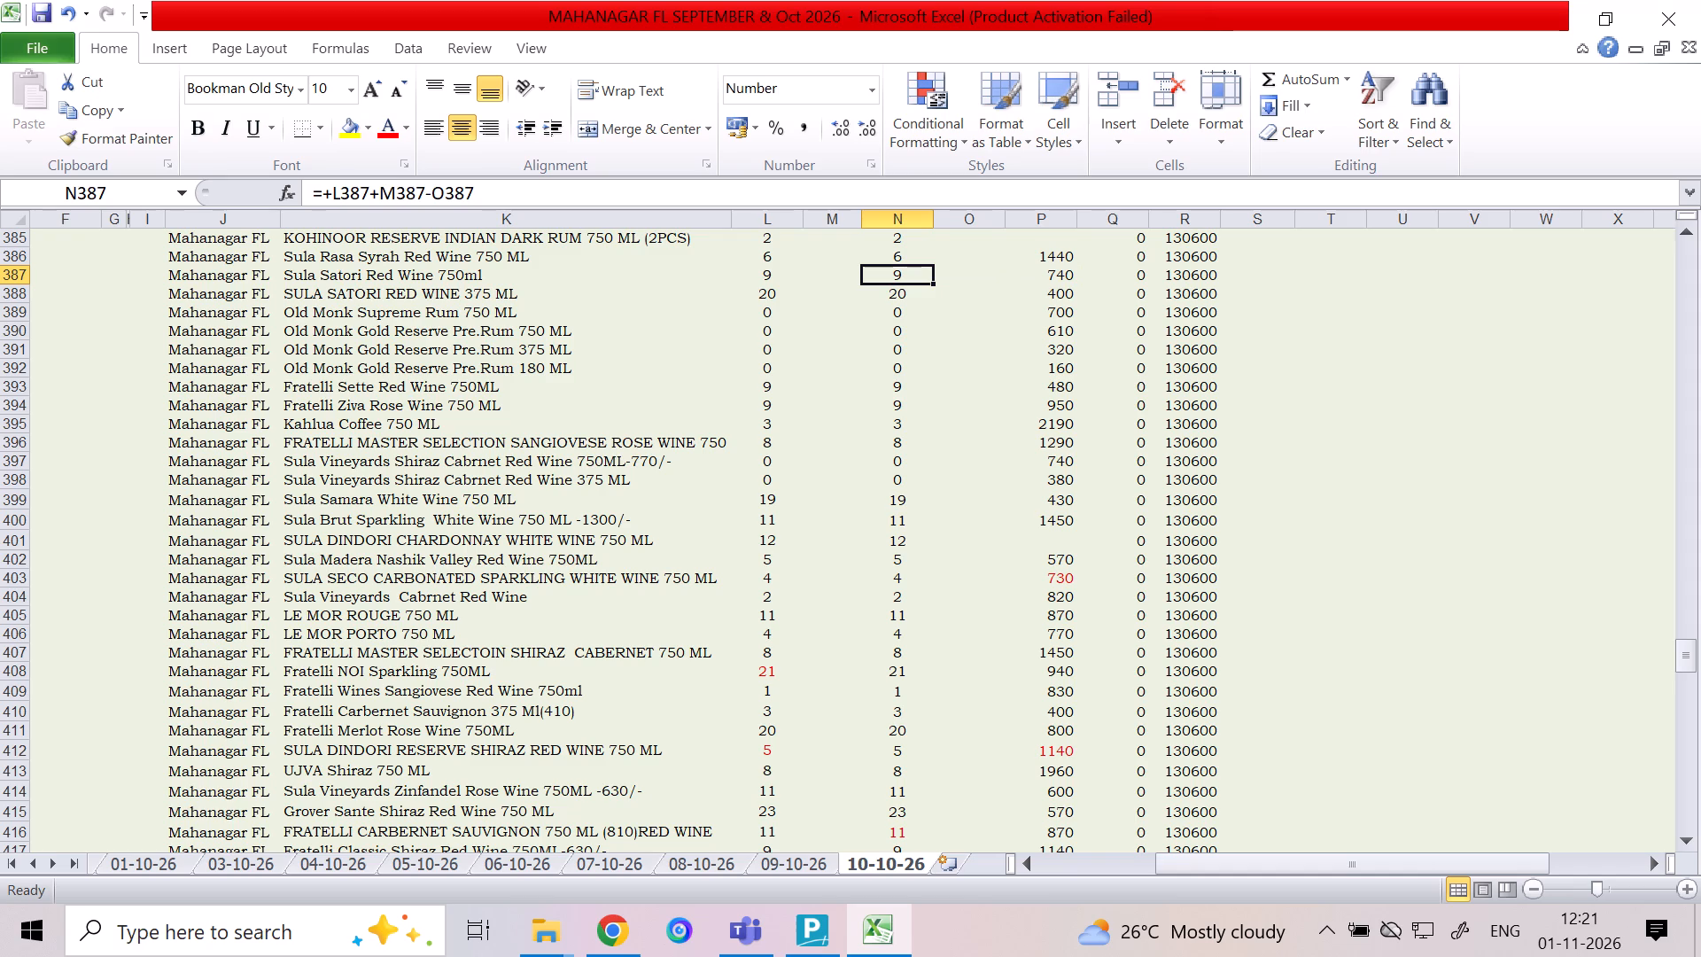
pyautogui.press('Up')
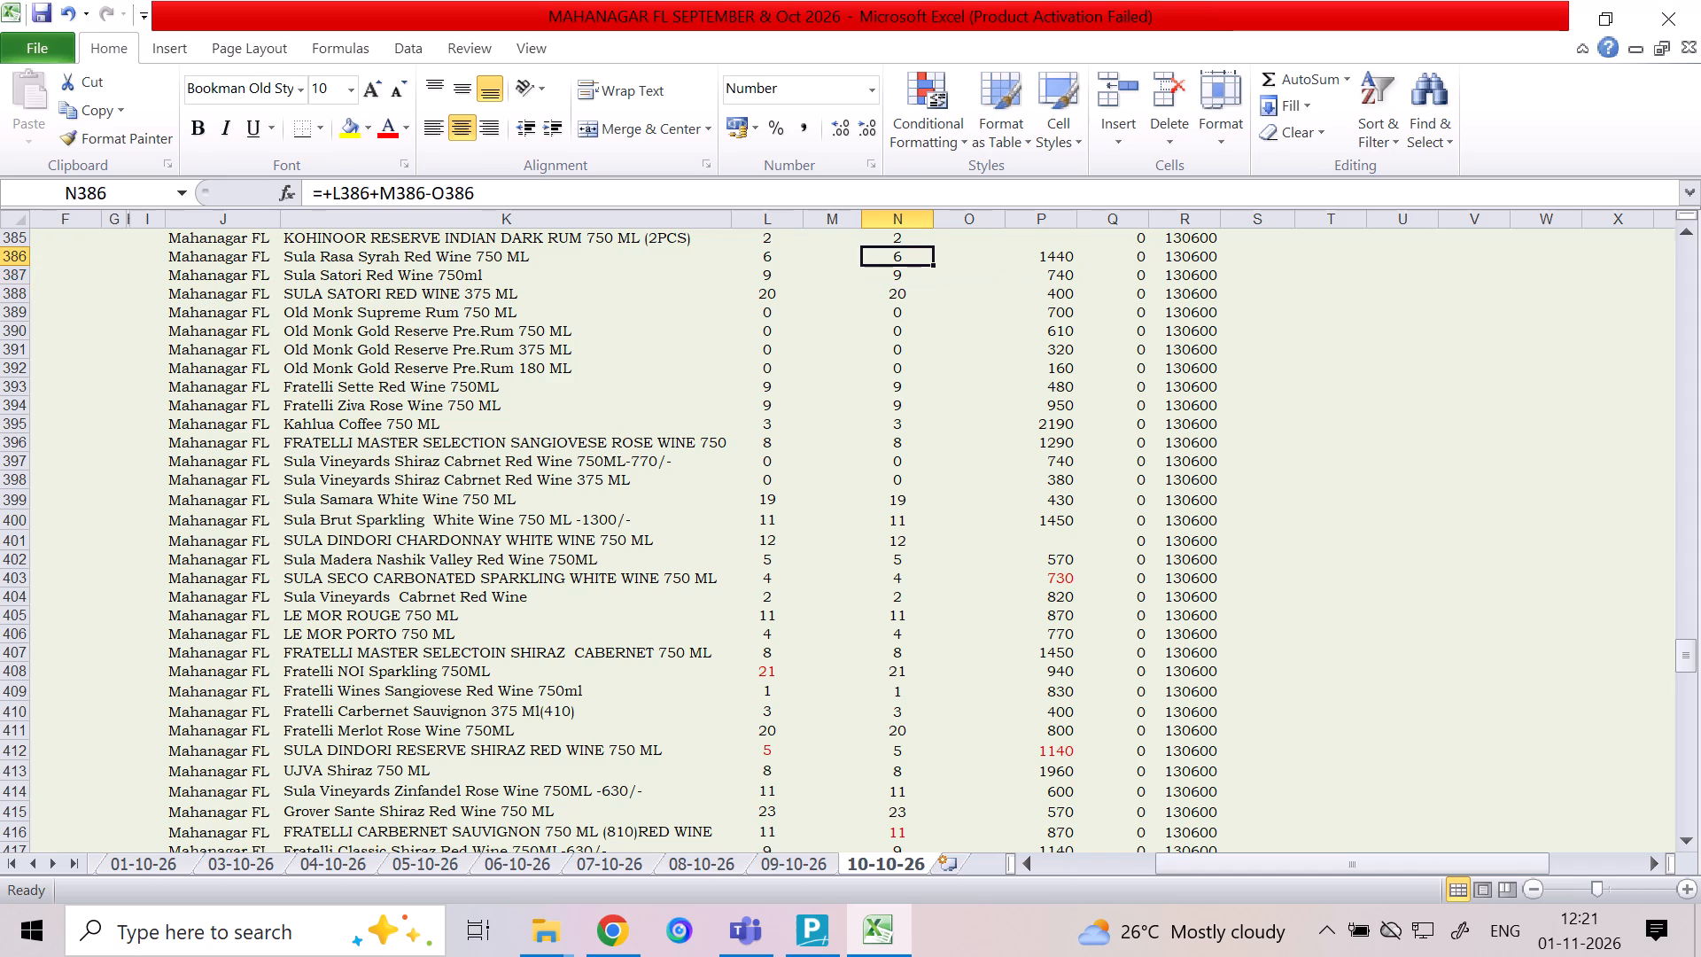
pyautogui.press('Down')
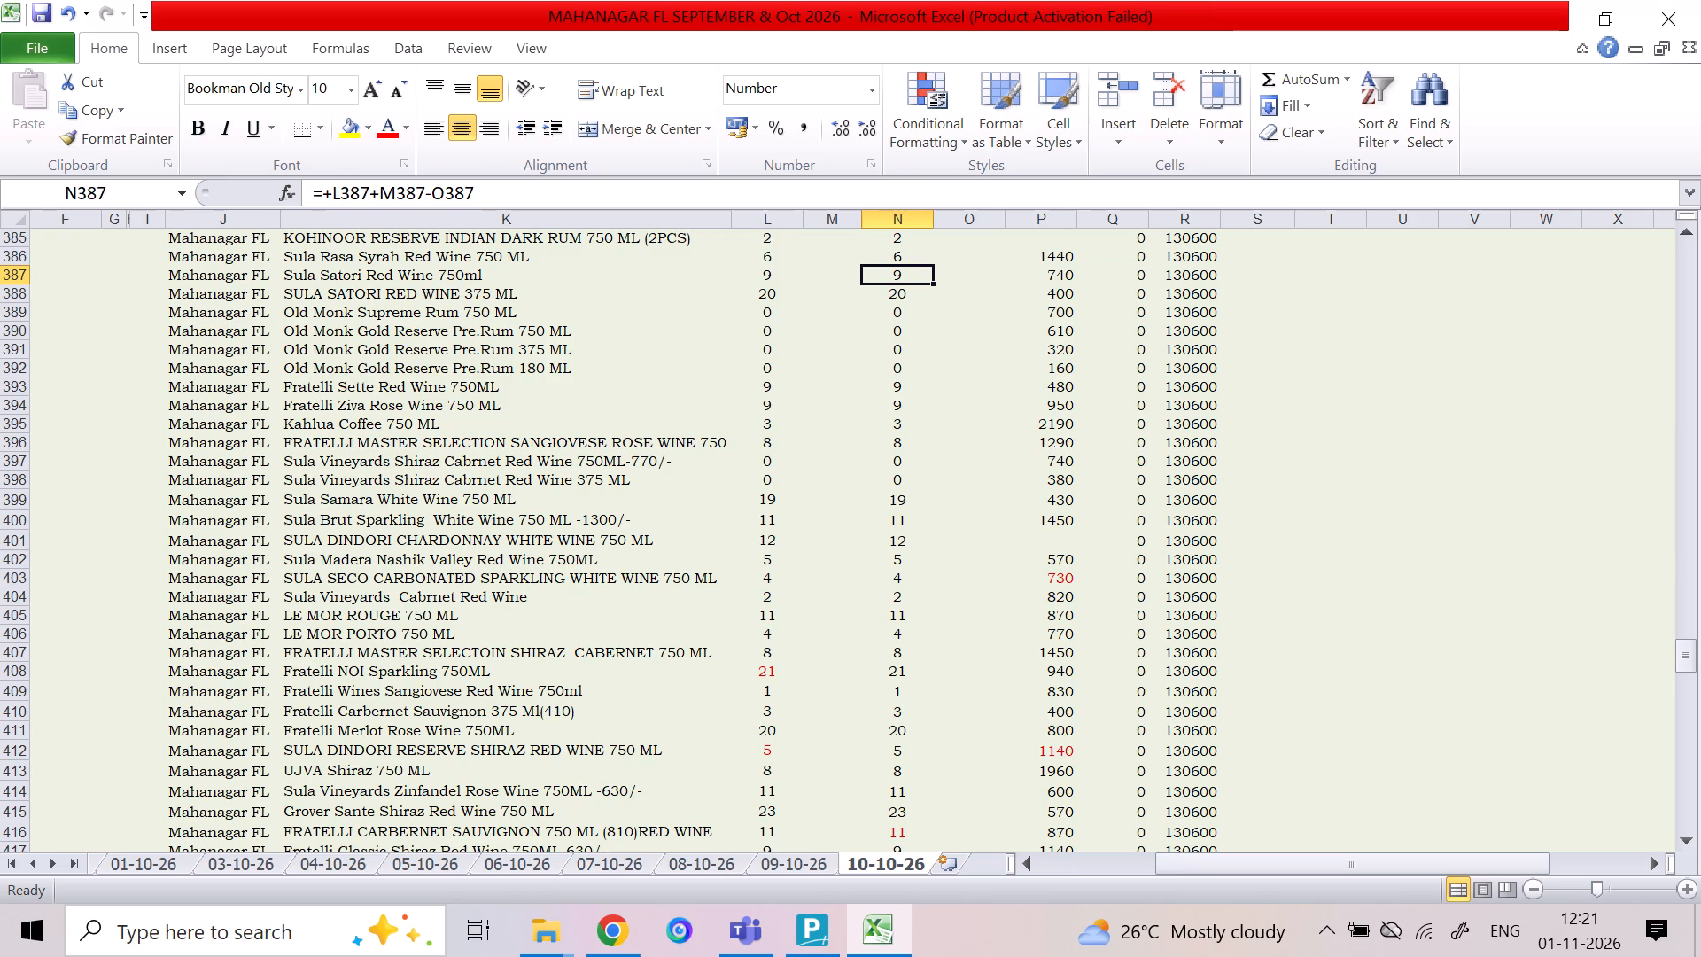
# Review the column N balances upward from Sula Satori Red Wine 750ml to Old Monk the Legend Rum 180 ML in row 370.
pyautogui.press('Up')
pyautogui.press('Up')
pyautogui.press('Up')
pyautogui.press('Up')
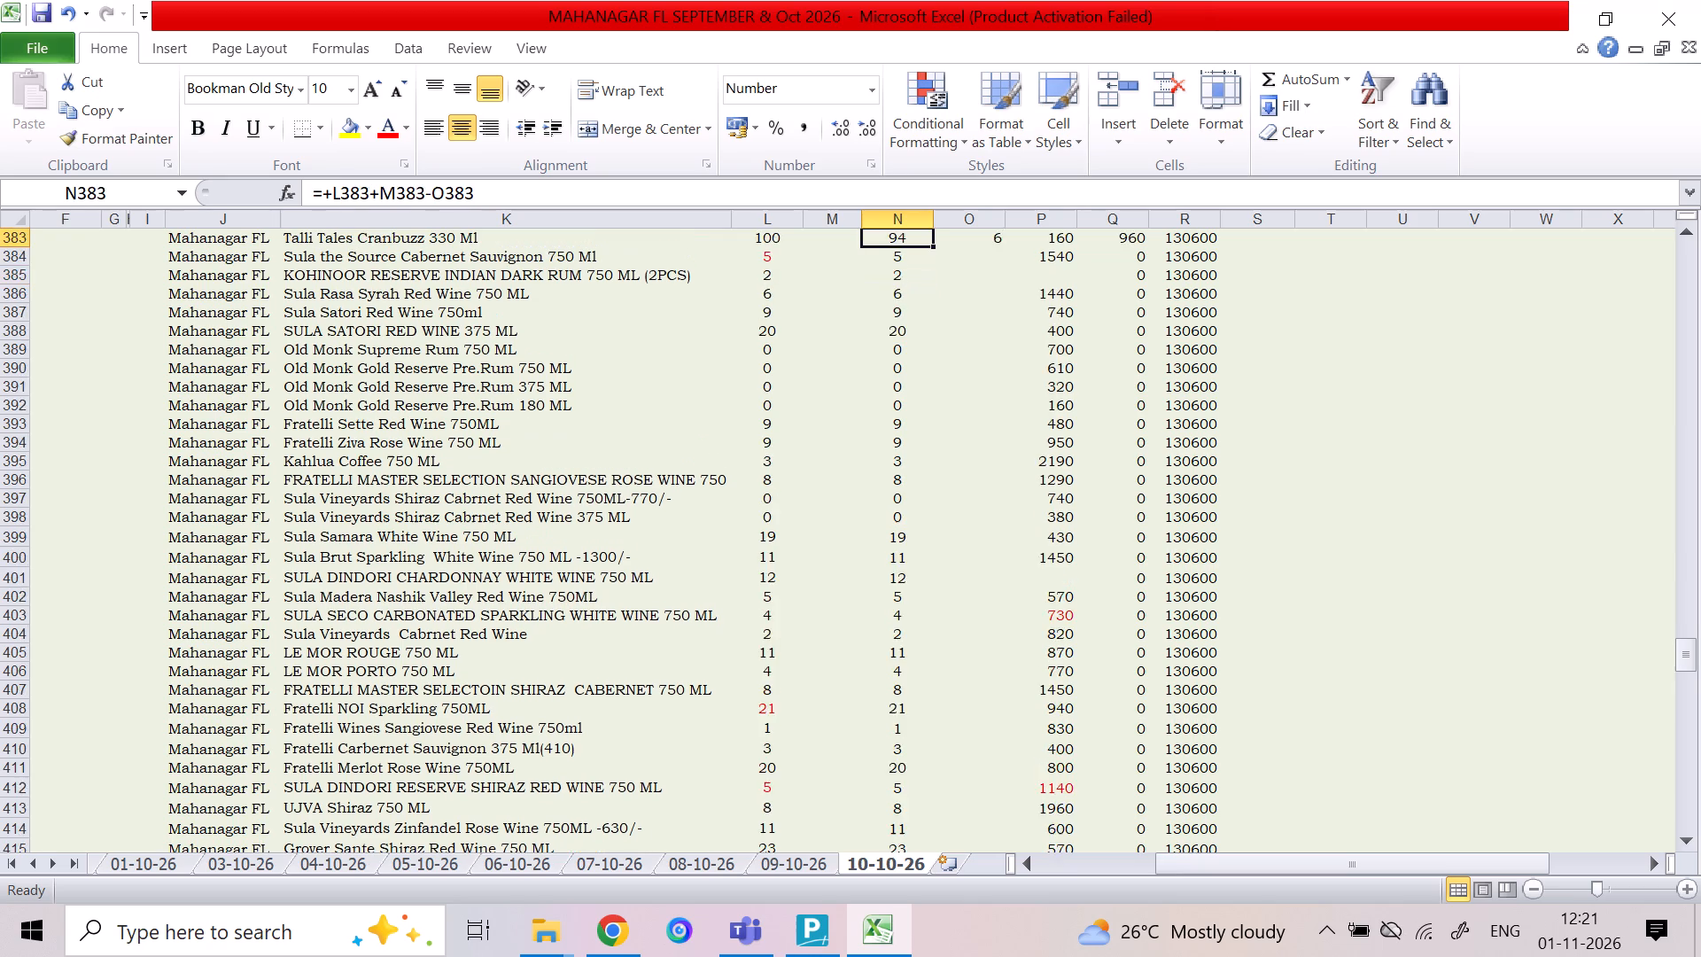
pyautogui.press('Up')
pyautogui.press('Up')
pyautogui.press('Up')
pyautogui.press('Up')
pyautogui.press('Up')
pyautogui.press('Up')
pyautogui.press('Up')
pyautogui.press('Up')
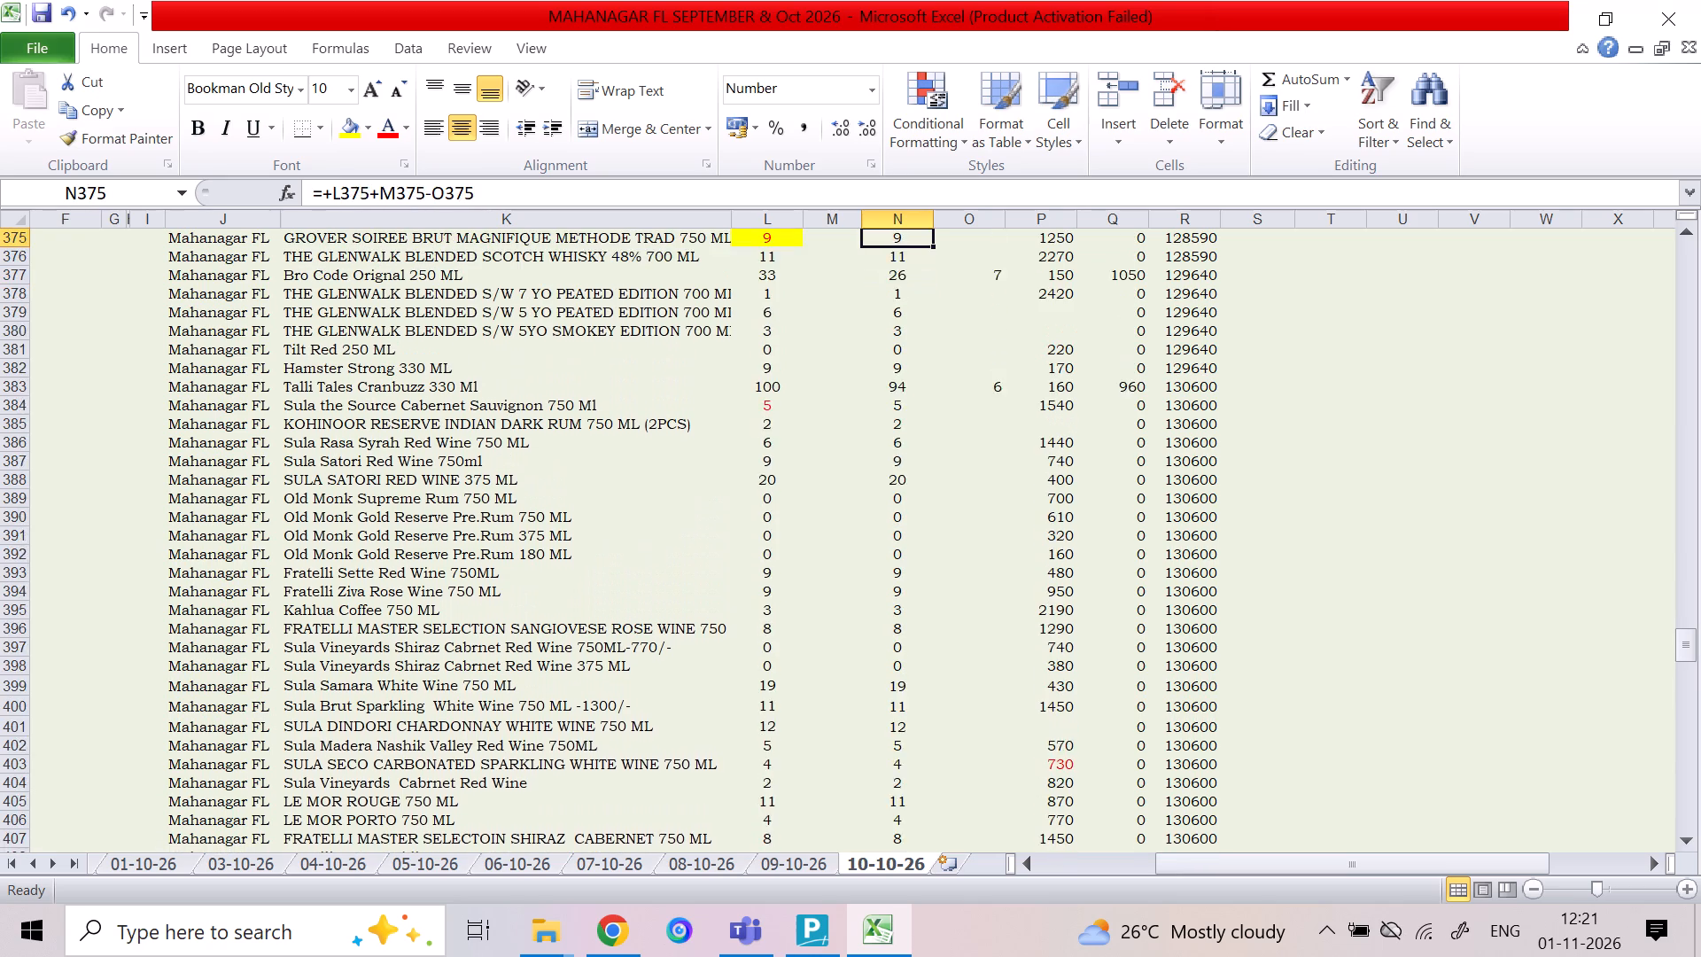
pyautogui.press('Up')
pyautogui.press('Up')
pyautogui.press('Up')
pyautogui.press('Up')
pyautogui.press('Up')
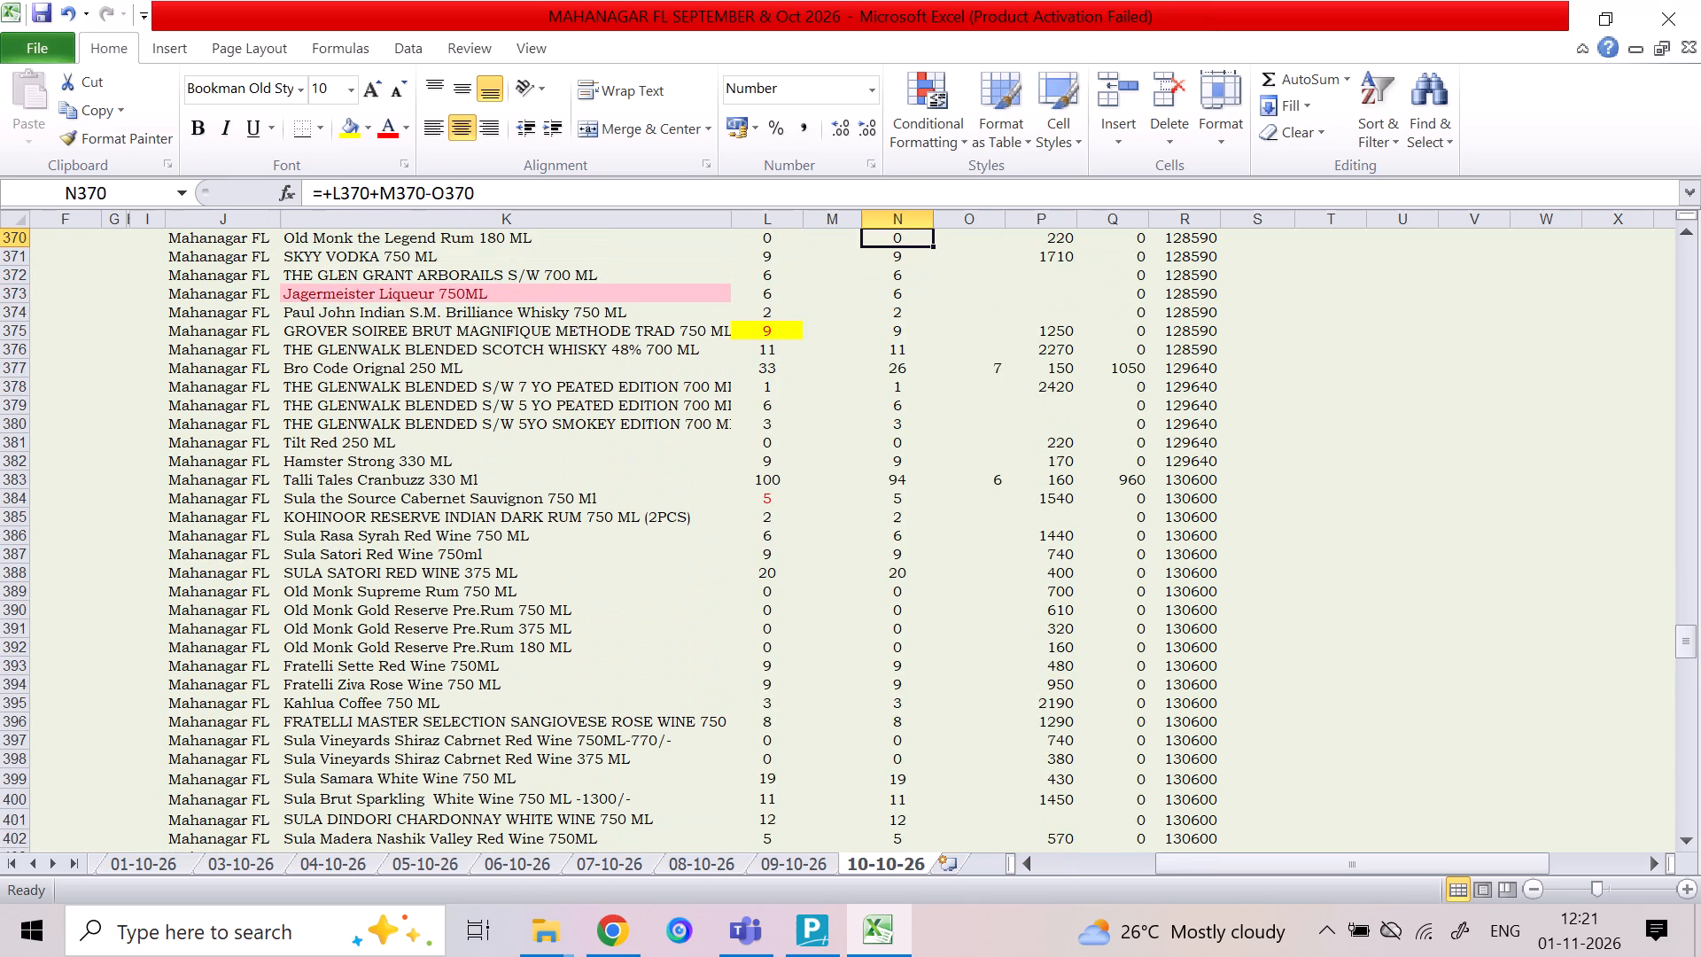
# Recheck the column N balances from SKYY Vodka 750 ML down to Sula the Source Cabernet Sauvignon in row 384.
pyautogui.press('Down')
pyautogui.press('Down')
pyautogui.press('Down')
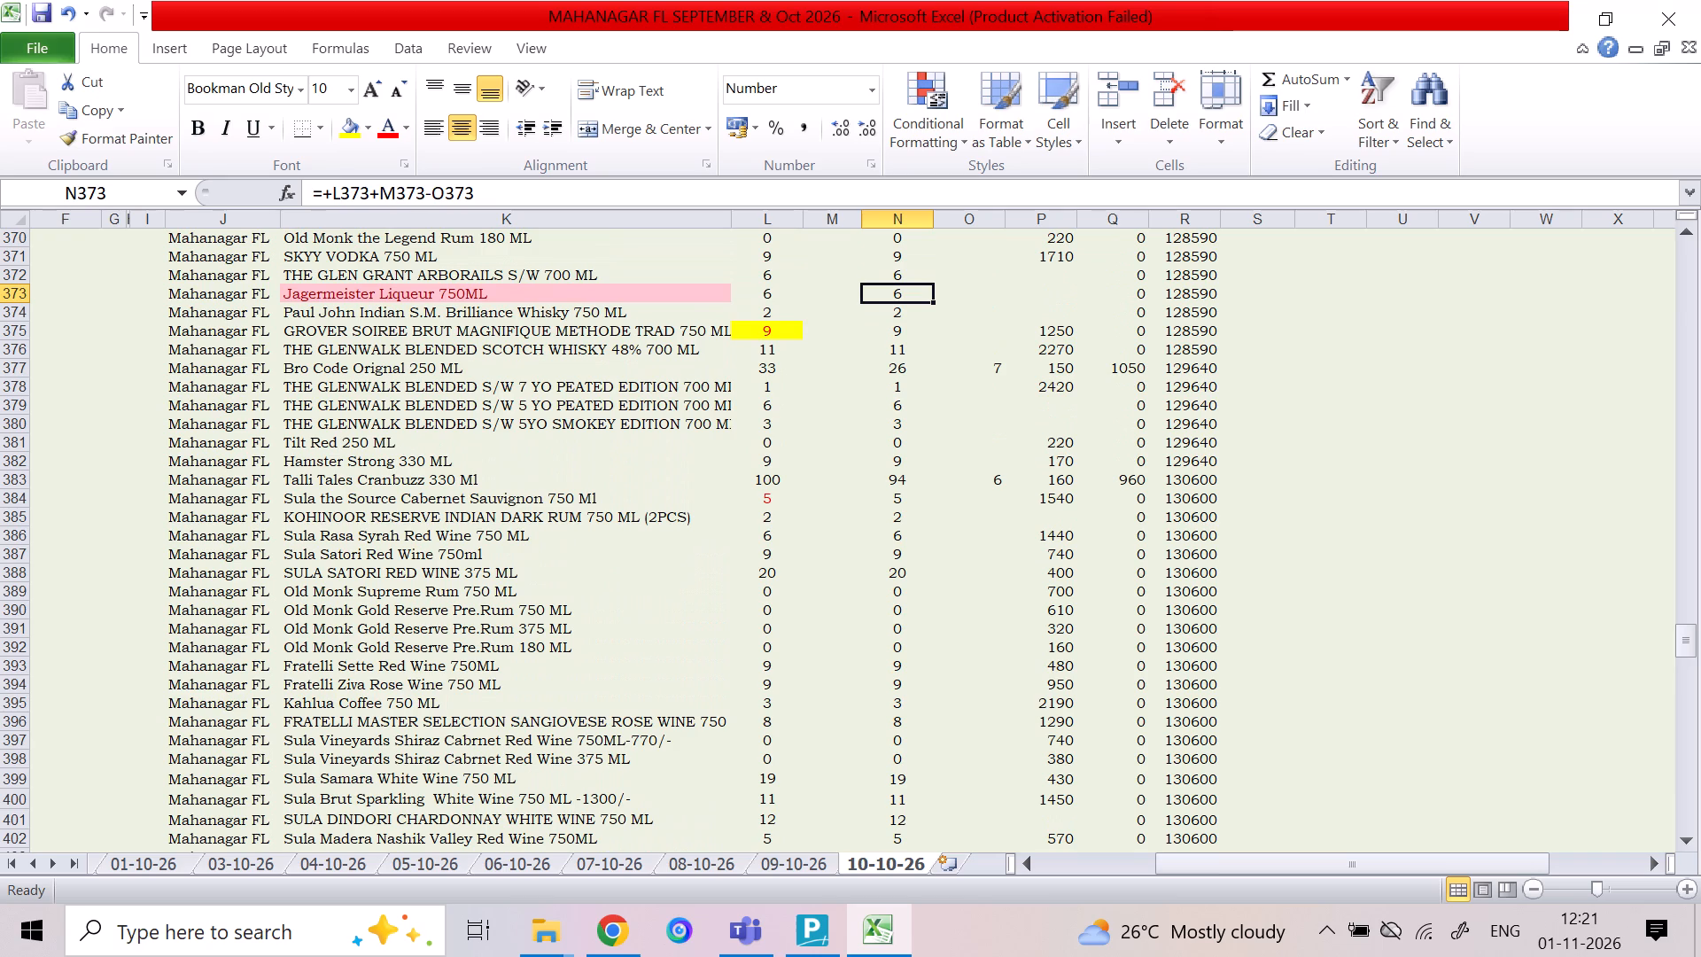
pyautogui.press('Down')
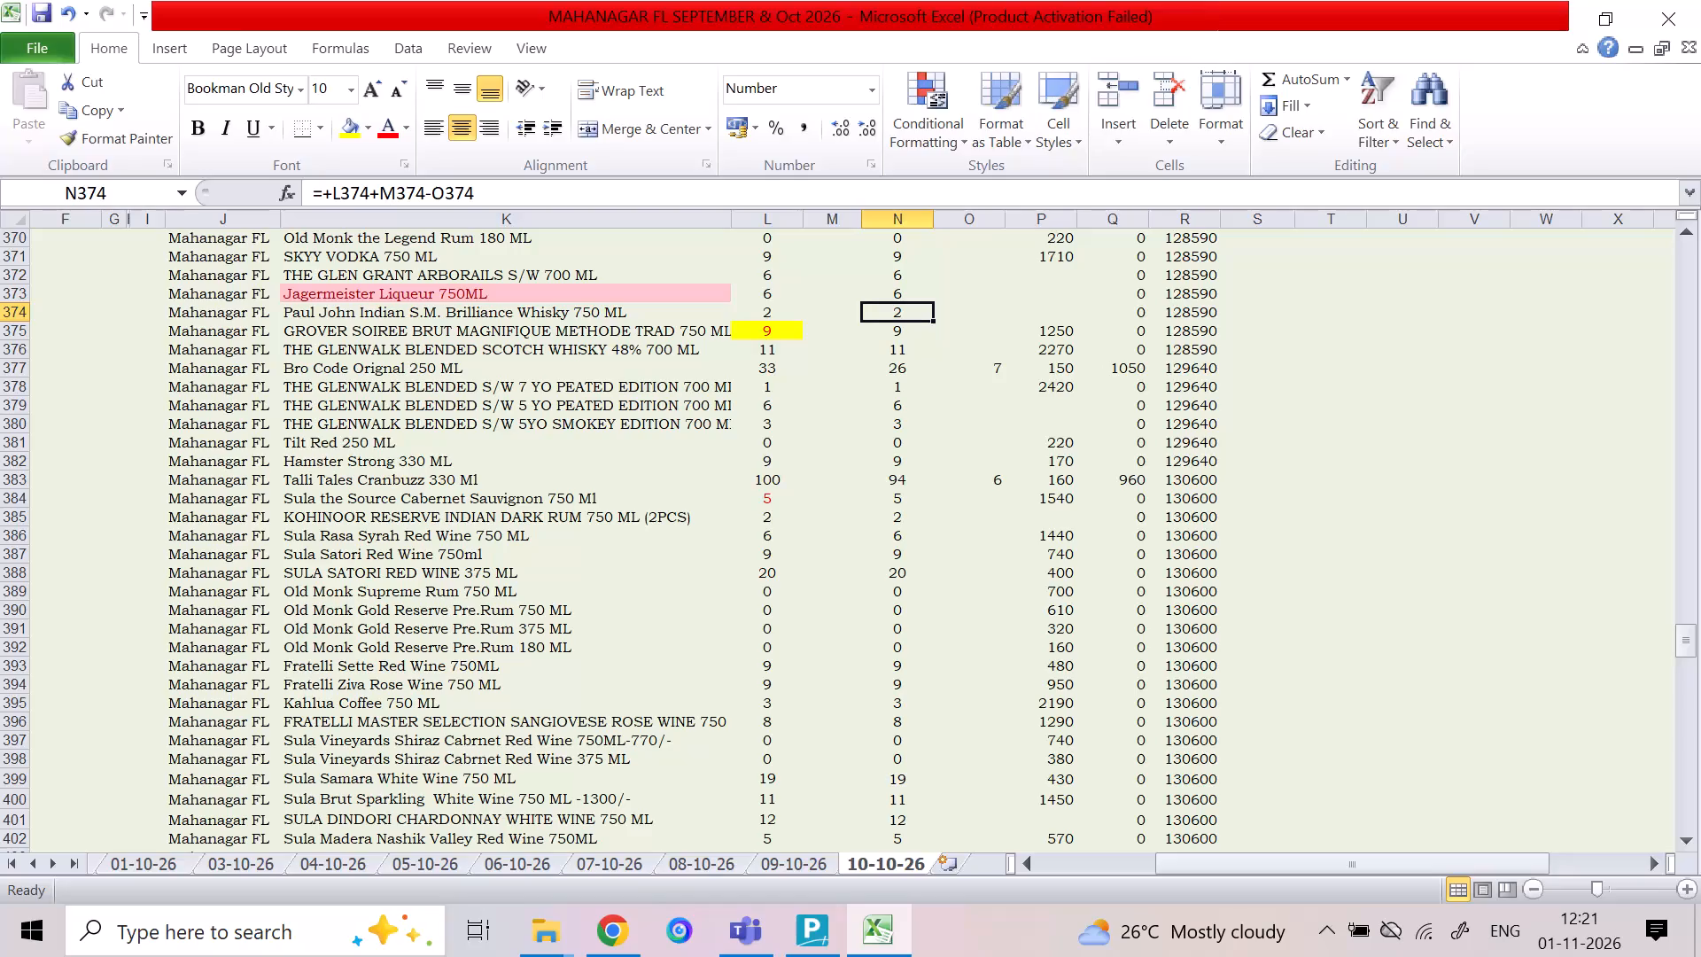
pyautogui.press('Down')
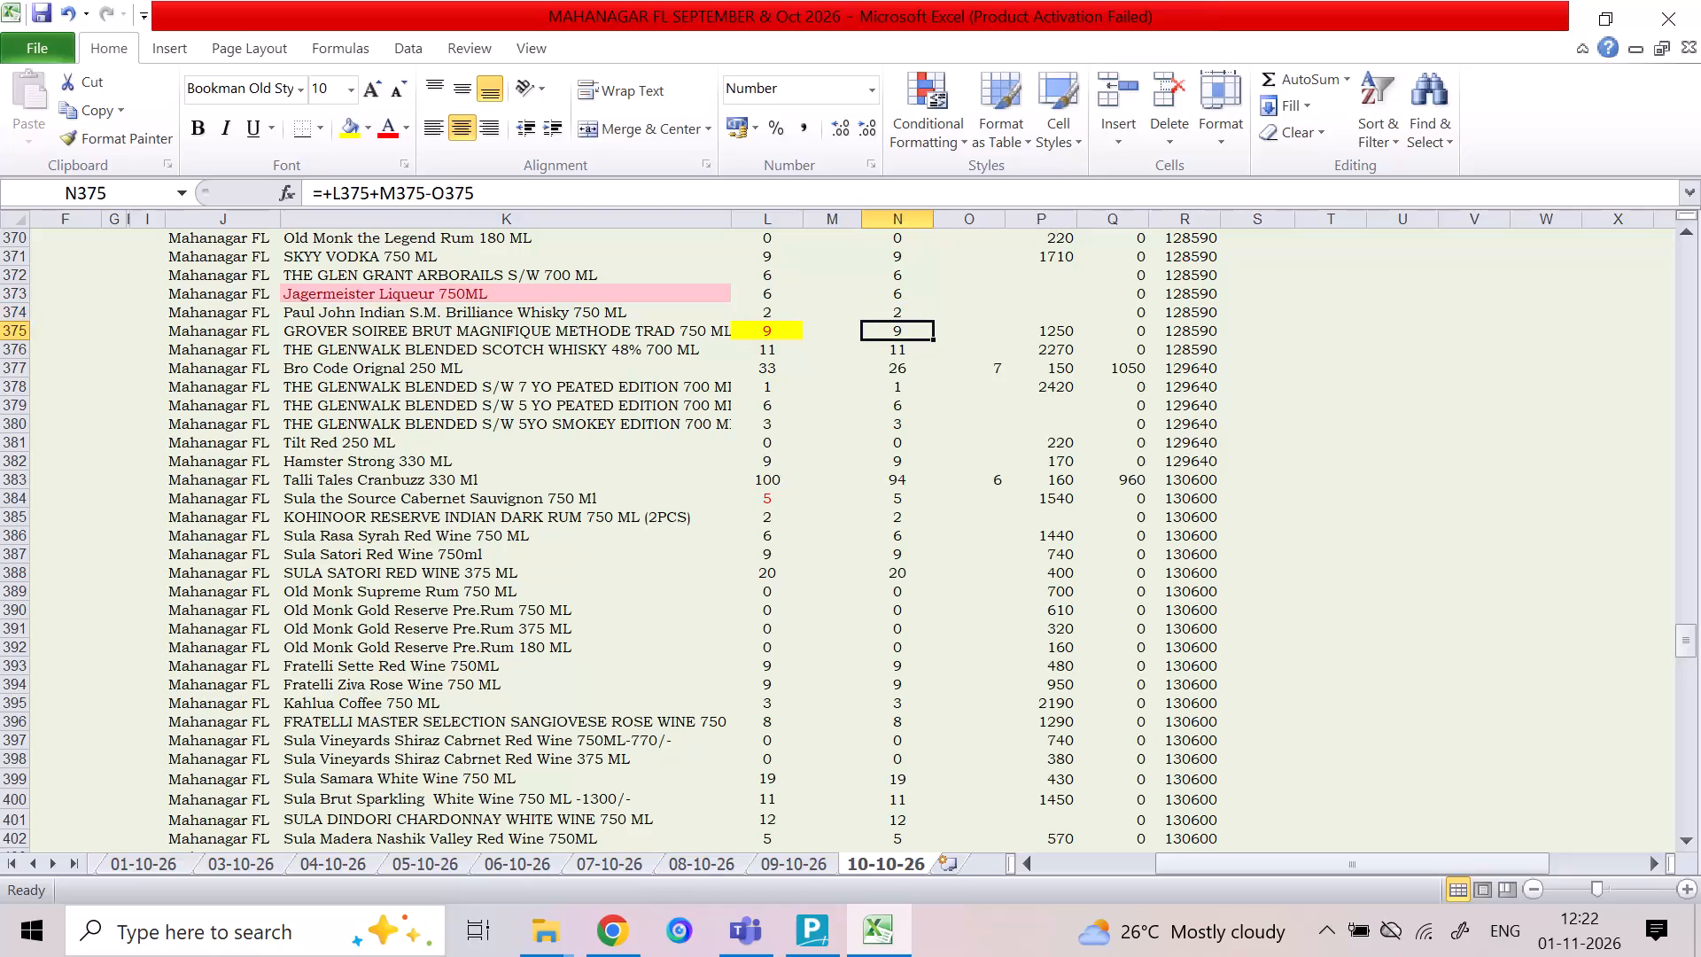
pyautogui.press('Down')
pyautogui.press('Down')
pyautogui.press('Down')
pyautogui.press('Down')
pyautogui.press('Down')
pyautogui.press('Down')
pyautogui.press('Down')
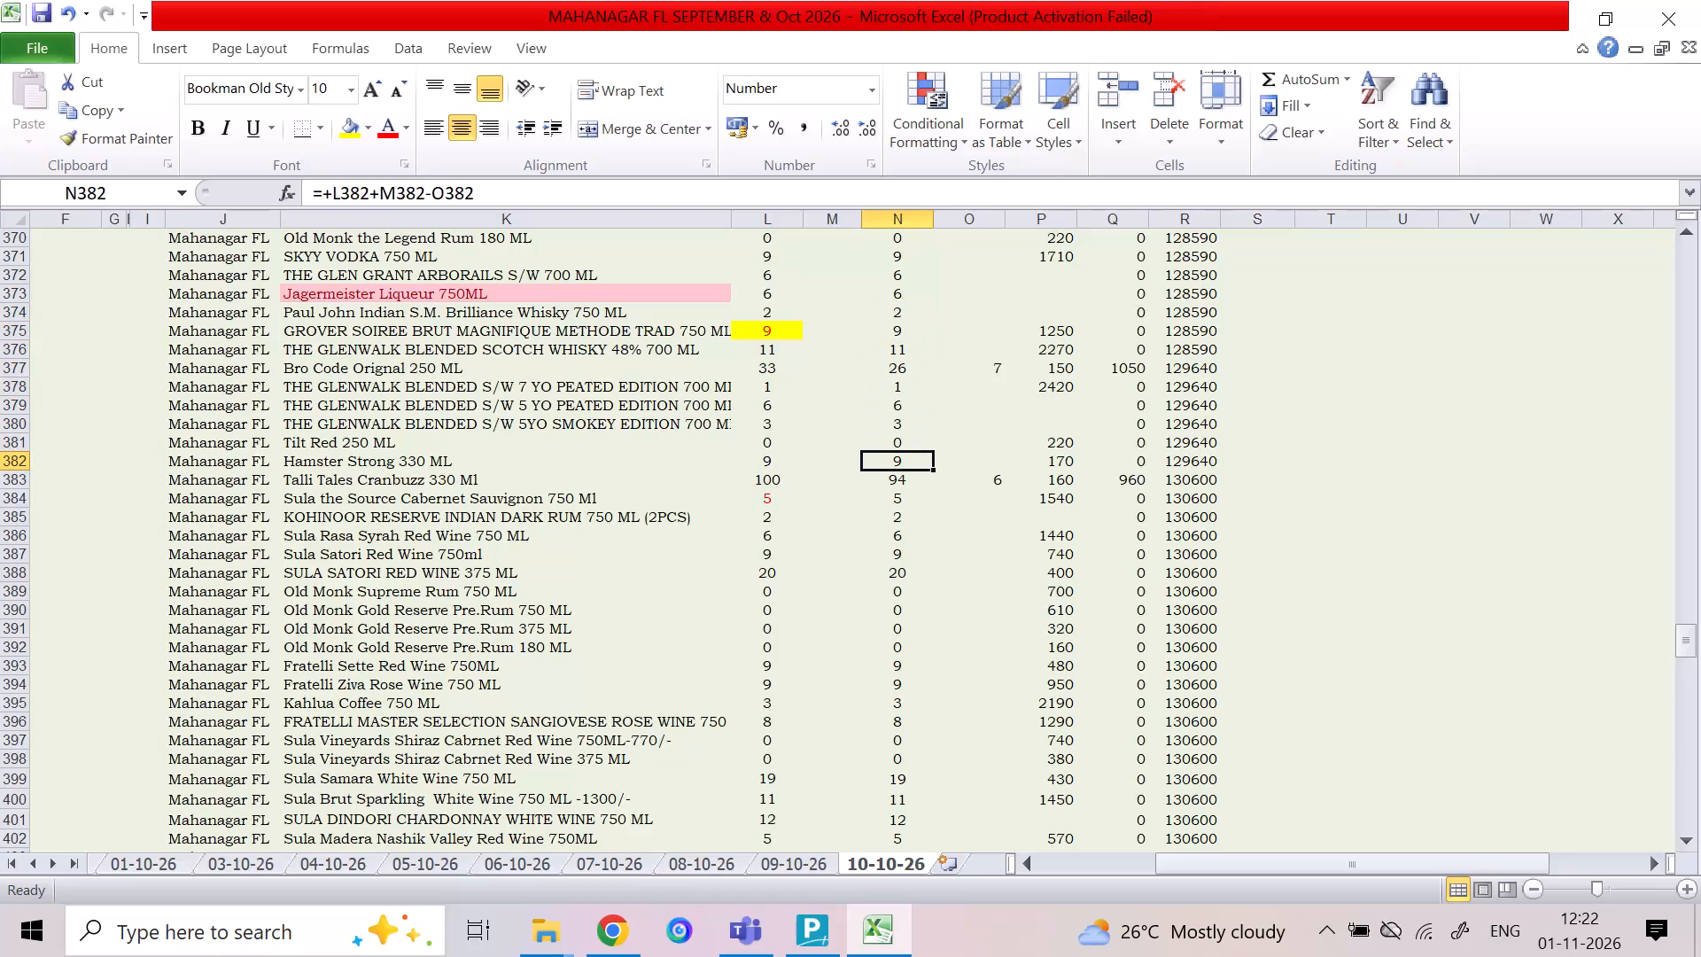
pyautogui.press('Down')
pyautogui.press('Down')
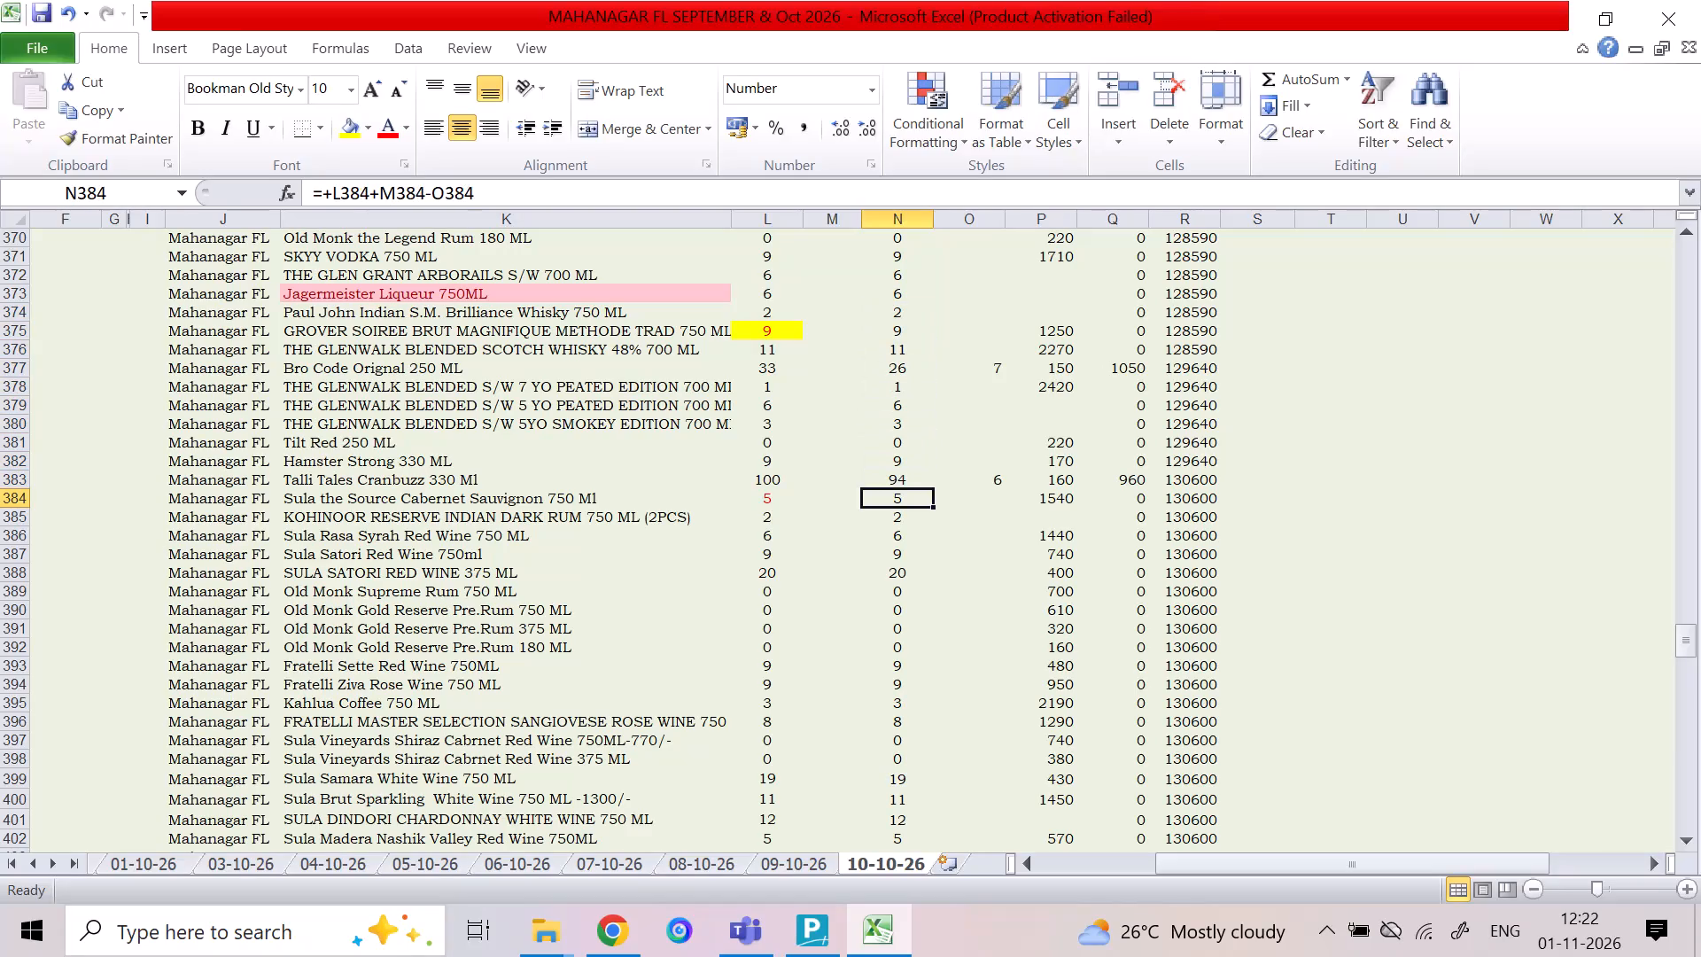
# Check the Talli Tales Cranbuzz 330 Ml entries in row 383 across columns K to O.
pyautogui.press('Down')
pyautogui.press('Down')
pyautogui.press('Up')
pyautogui.press('Up')
pyautogui.press('Up')
pyautogui.press('Right')
pyautogui.press('Left')
pyautogui.press('Left')
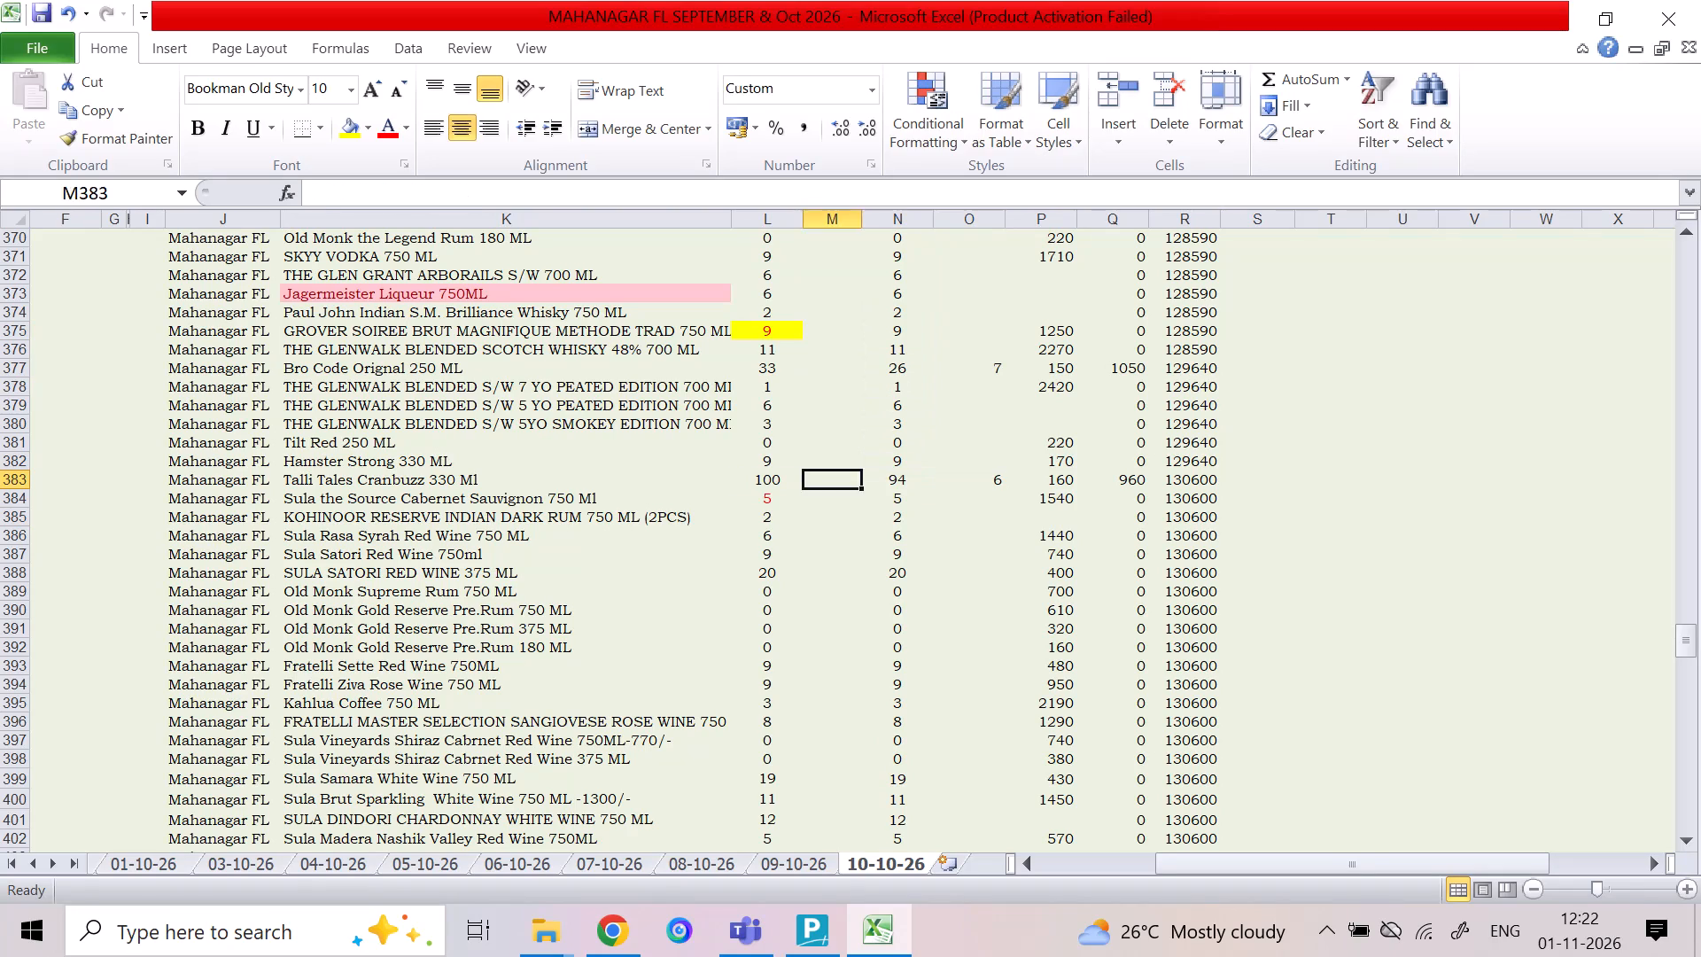
pyautogui.press('Left')
pyautogui.press('Left')
pyautogui.press('Right')
pyautogui.press('Right')
pyautogui.press('Right')
pyautogui.press('Right')
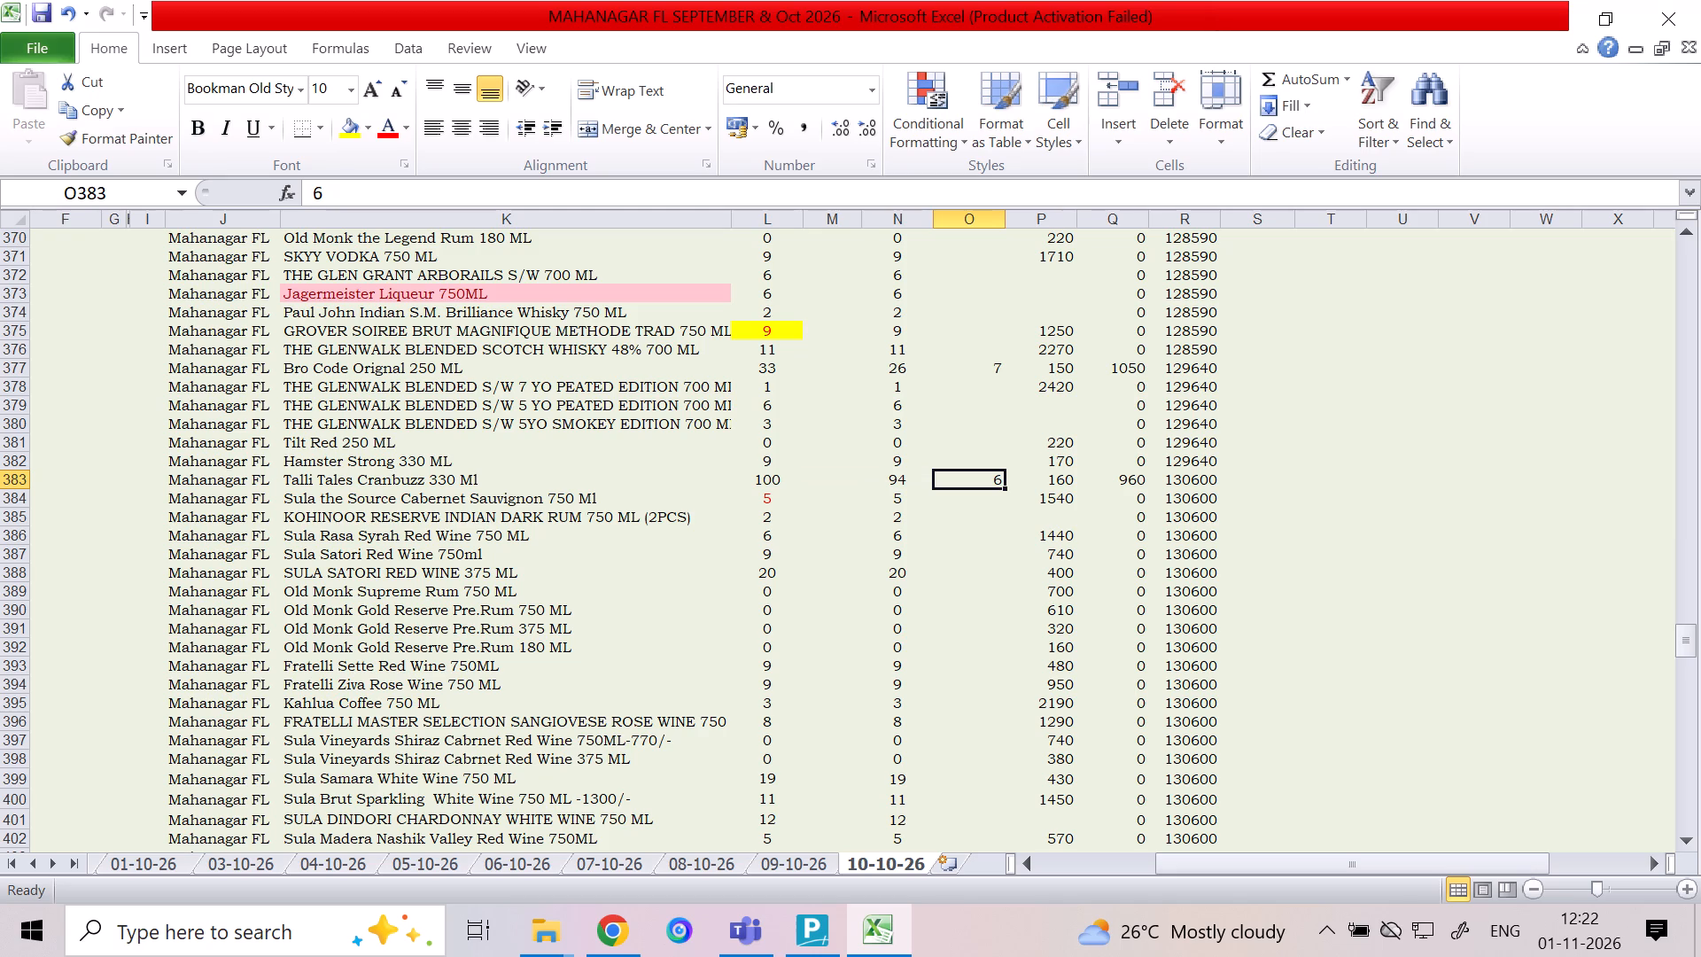
# Review the column N balances from Talli Tales Cranbuzz in row 383 down to Absolut Vodka 200 ML in row 441.
pyautogui.press('Left')
pyautogui.press('Down')
pyautogui.press('Down')
pyautogui.press('Down')
pyautogui.press('Down')
pyautogui.press('Down')
pyautogui.press('Down')
pyautogui.press('Down')
pyautogui.press('Down')
pyautogui.press('Down')
pyautogui.press('Down')
pyautogui.press('Down')
pyautogui.press('Down')
pyautogui.press('Down')
pyautogui.press('Down')
pyautogui.press('Down')
pyautogui.press('Down')
pyautogui.press('Down')
pyautogui.press('Down')
pyautogui.press('Down')
pyautogui.press('Down')
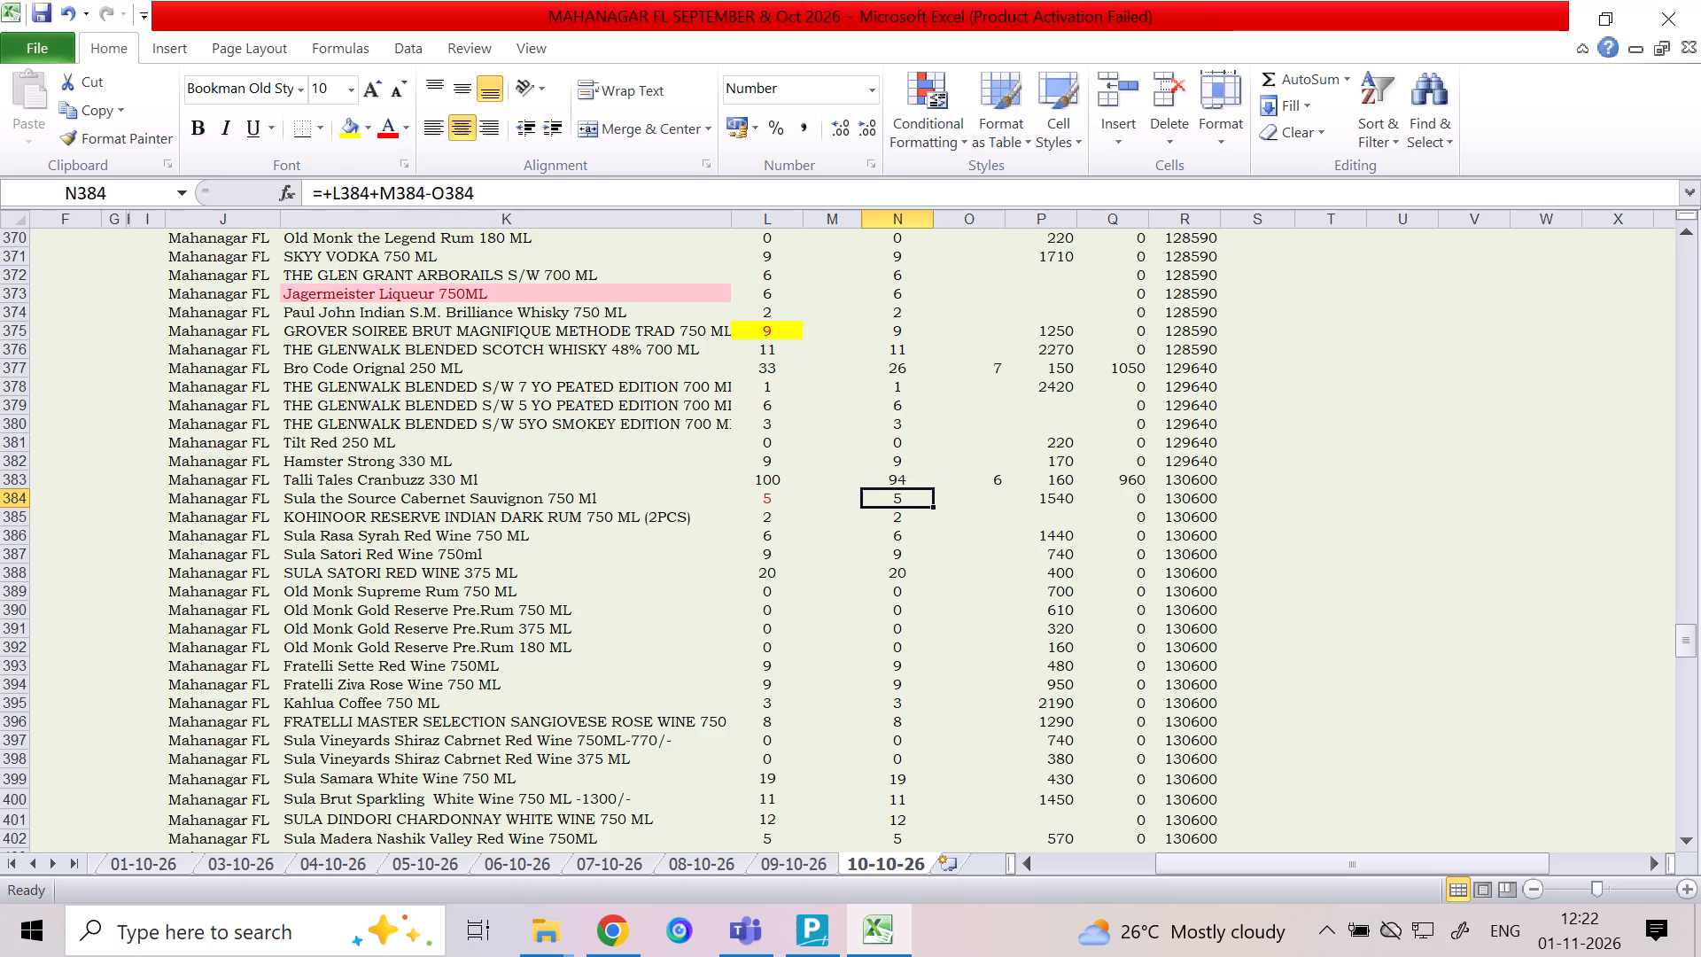
pyautogui.press('Down')
pyautogui.press('Down')
pyautogui.press('Down')
pyautogui.press('Down')
pyautogui.press('Down')
pyautogui.press('Down')
pyautogui.press('Down')
pyautogui.press('Down')
pyautogui.press('Down')
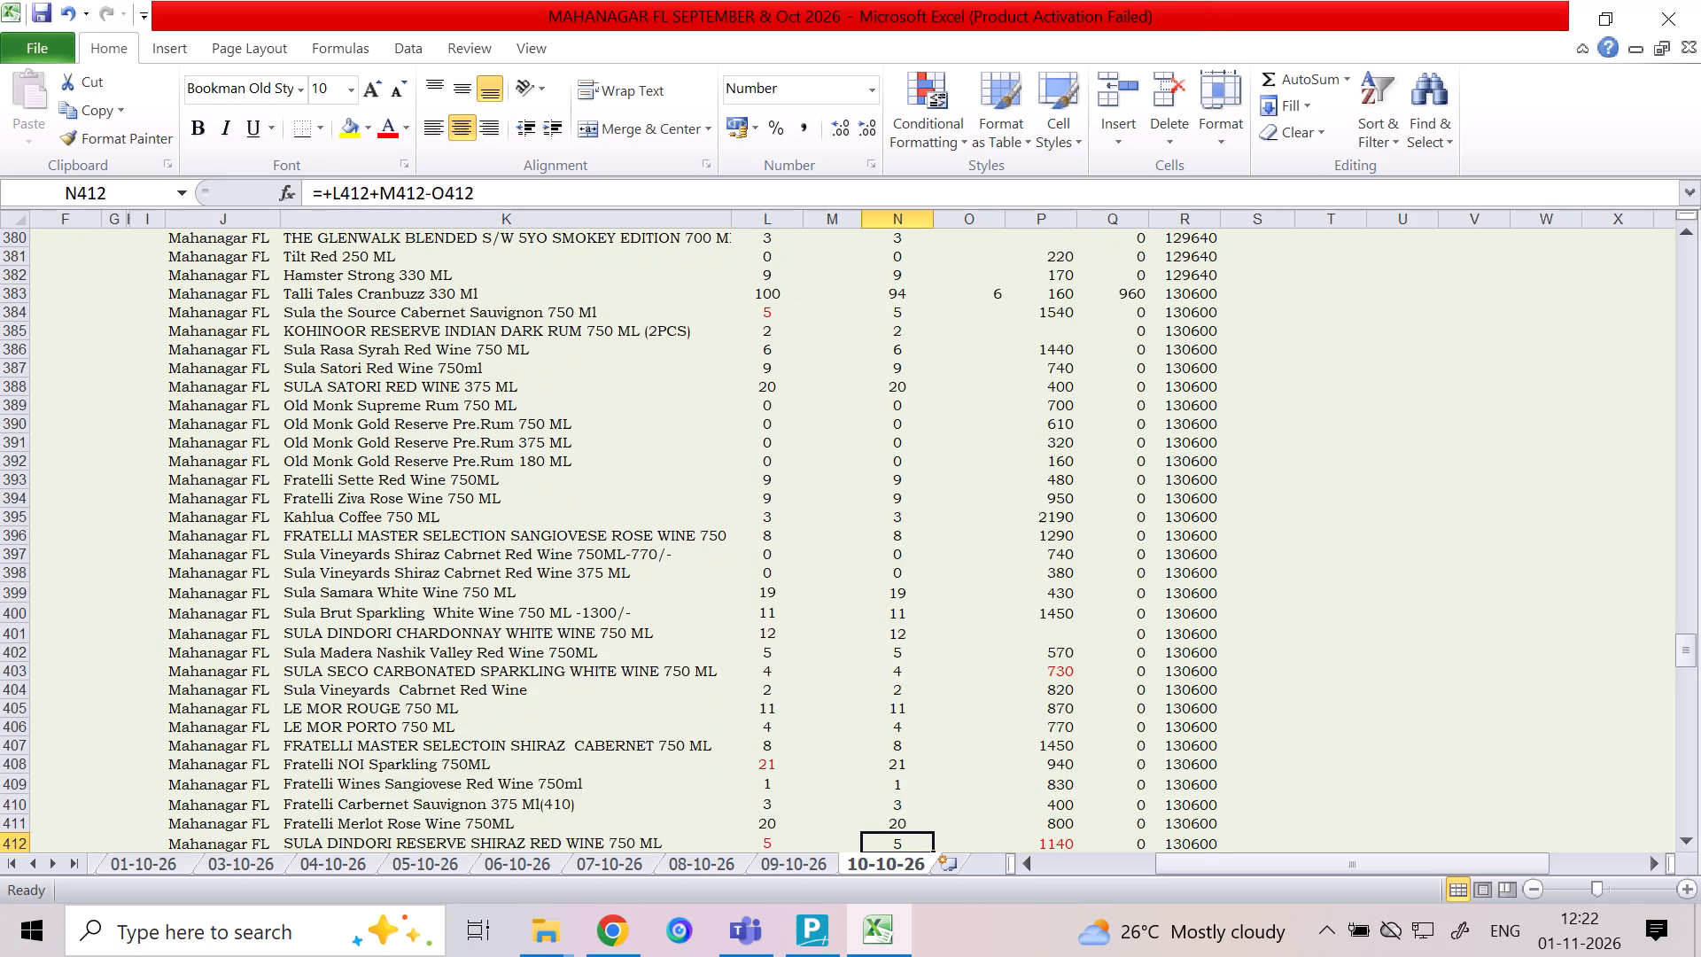
pyautogui.press('Down')
pyautogui.press('Down')
pyautogui.press('Down')
pyautogui.press('Down')
pyautogui.press('Down')
pyautogui.press('Down')
pyautogui.press('Down')
pyautogui.press('Down')
pyautogui.press('Down')
pyautogui.press('Down')
pyautogui.press('Down')
pyautogui.press('Down')
pyautogui.press('Down')
pyautogui.press('Down')
pyautogui.press('Down')
pyautogui.press('Down')
pyautogui.press('Down')
pyautogui.press('Down')
pyautogui.press('Down')
pyautogui.press('Down')
pyautogui.press('Down')
pyautogui.press('Down')
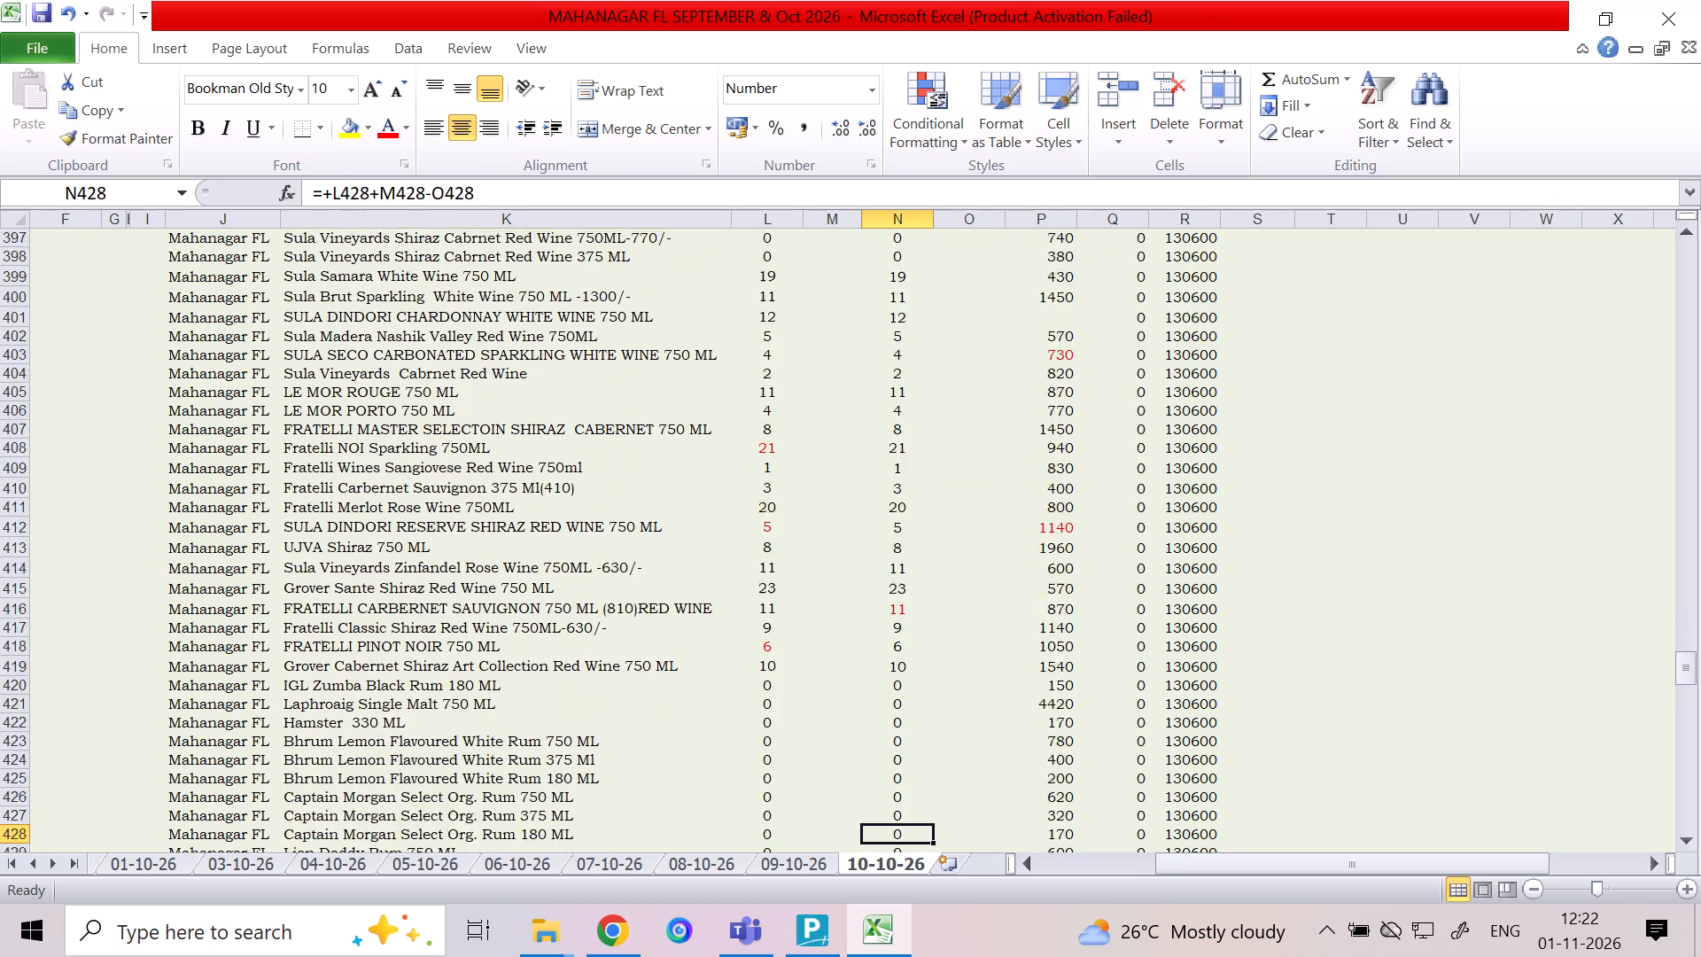
pyautogui.press('Down')
pyautogui.press('Down')
pyautogui.press('Down')
pyautogui.press('Down')
pyautogui.press('Down')
pyautogui.press('Down')
pyautogui.press('Down')
pyautogui.press('Down')
# Review the column N balances from Absolut Vodka 200 ML back up to Old Monk Select XXX Pre.750 ML in row 357.
pyautogui.press('Up')
pyautogui.press('Up')
pyautogui.press('Up')
pyautogui.press('Up')
pyautogui.press('Up')
pyautogui.press('Up')
pyautogui.press('Up')
pyautogui.press('Up')
pyautogui.press('Up')
pyautogui.press('Up')
pyautogui.press('Up')
pyautogui.press('Up')
pyautogui.press('Up')
pyautogui.press('Up')
pyautogui.press('Up')
pyautogui.press('Up')
pyautogui.press('Up')
pyautogui.press('Up')
pyautogui.press('Up')
pyautogui.press('Up')
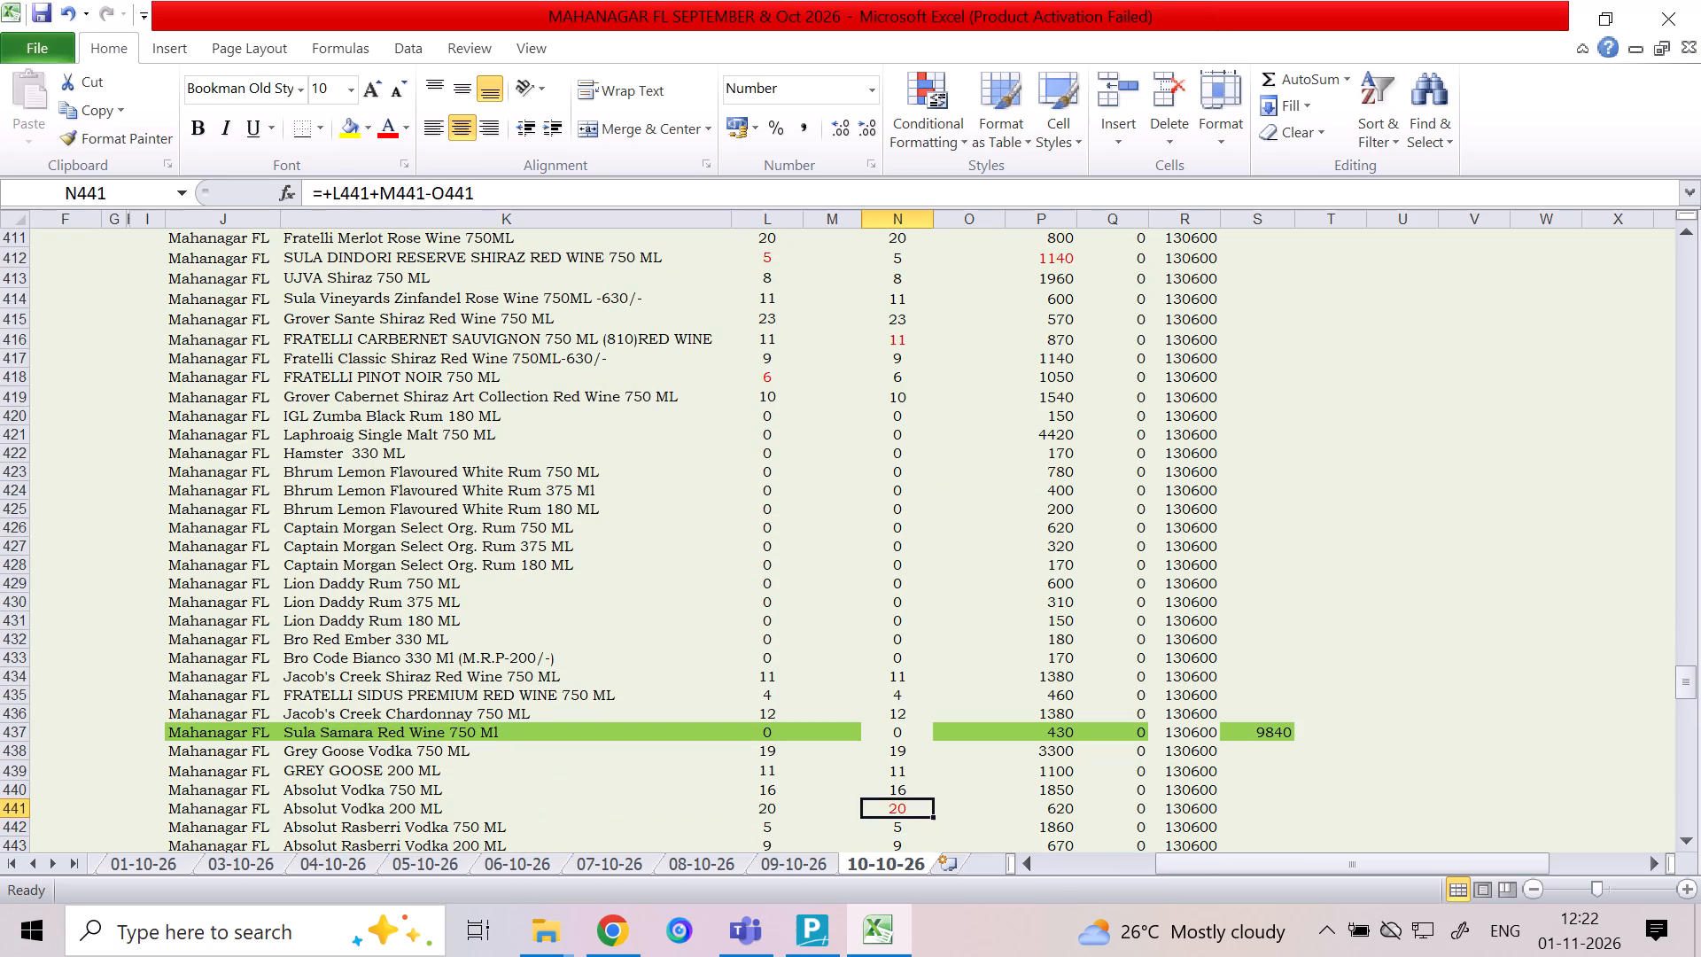
pyautogui.press('Up')
pyautogui.press('Up')
pyautogui.press('Up')
pyautogui.press('Up')
pyautogui.press('Up')
pyautogui.press('Up')
pyautogui.press('Up')
pyautogui.press('Up')
pyautogui.press('Up')
pyautogui.press('Up')
pyautogui.press('Up')
pyautogui.press('Up')
pyautogui.press('Up')
pyautogui.press('Up')
pyautogui.press('Up')
pyautogui.press('Up')
pyautogui.press('Up')
pyautogui.press('Up')
pyautogui.press('Up')
pyautogui.press('Up')
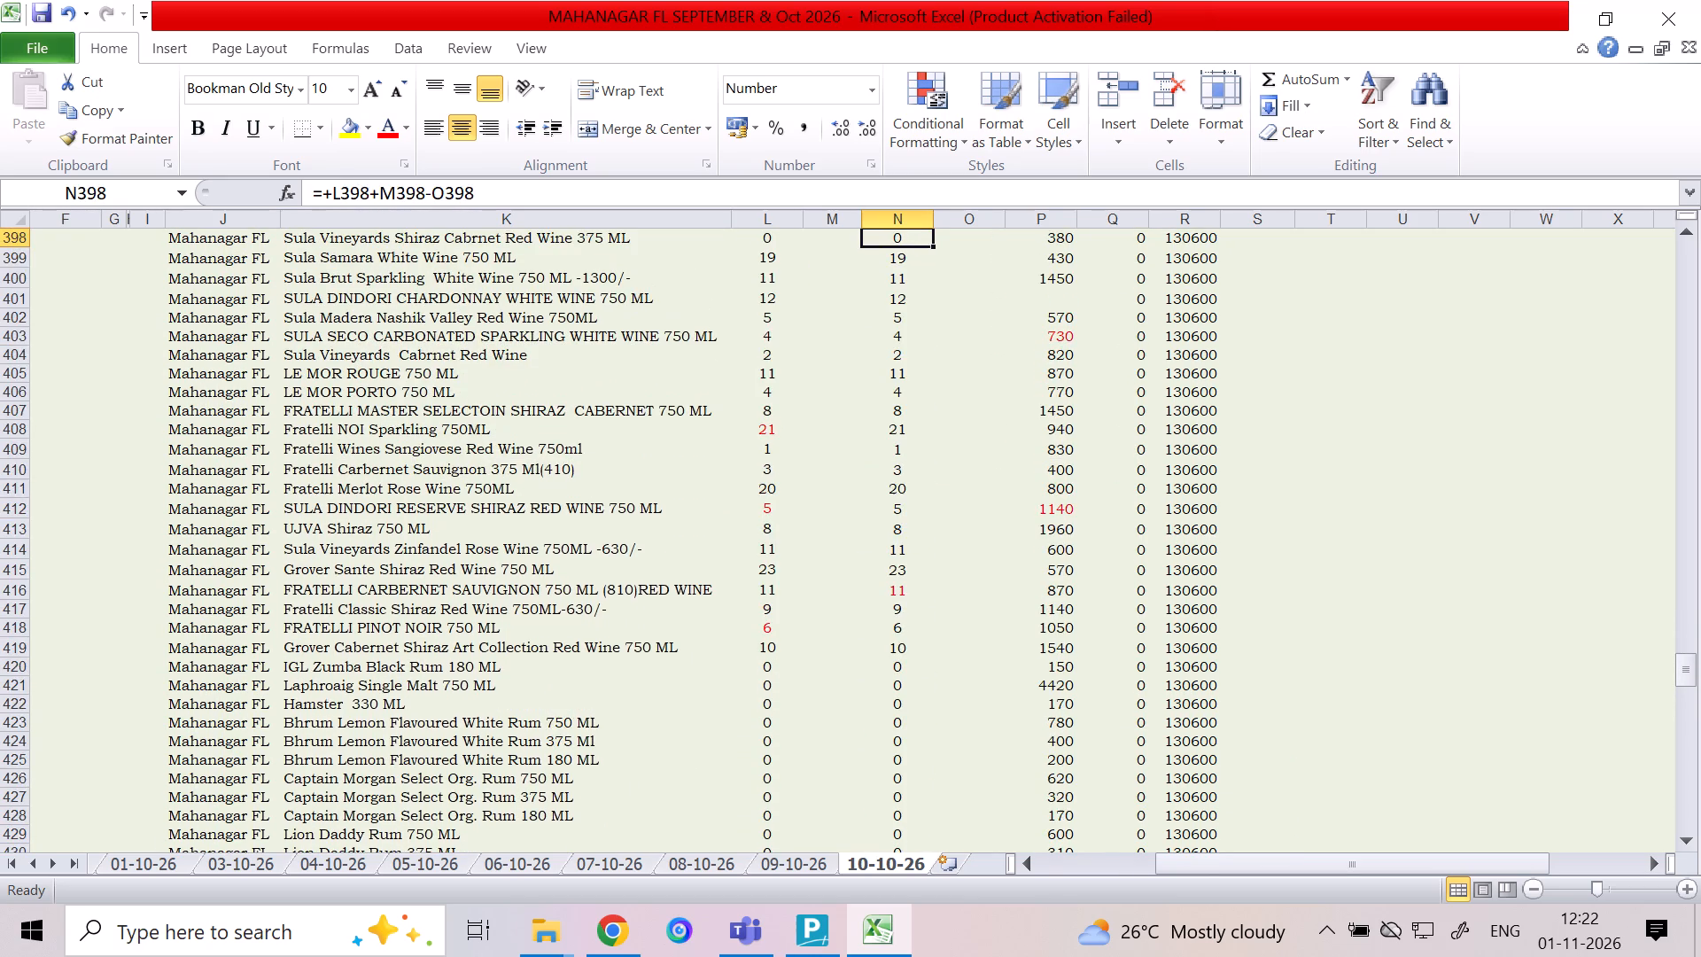
pyautogui.press('Up')
pyautogui.press('Up')
pyautogui.press('Up')
pyautogui.press('Up')
pyautogui.press('Up')
pyautogui.press('Up')
pyautogui.press('Up')
pyautogui.press('Up')
pyautogui.press('Up')
pyautogui.press('Up')
pyautogui.press('Up')
pyautogui.press('Up')
pyautogui.press('Up')
pyautogui.press('Up')
pyautogui.press('Up')
pyautogui.press('Up')
pyautogui.press('Up')
pyautogui.press('Up')
pyautogui.press('Up')
pyautogui.press('Up')
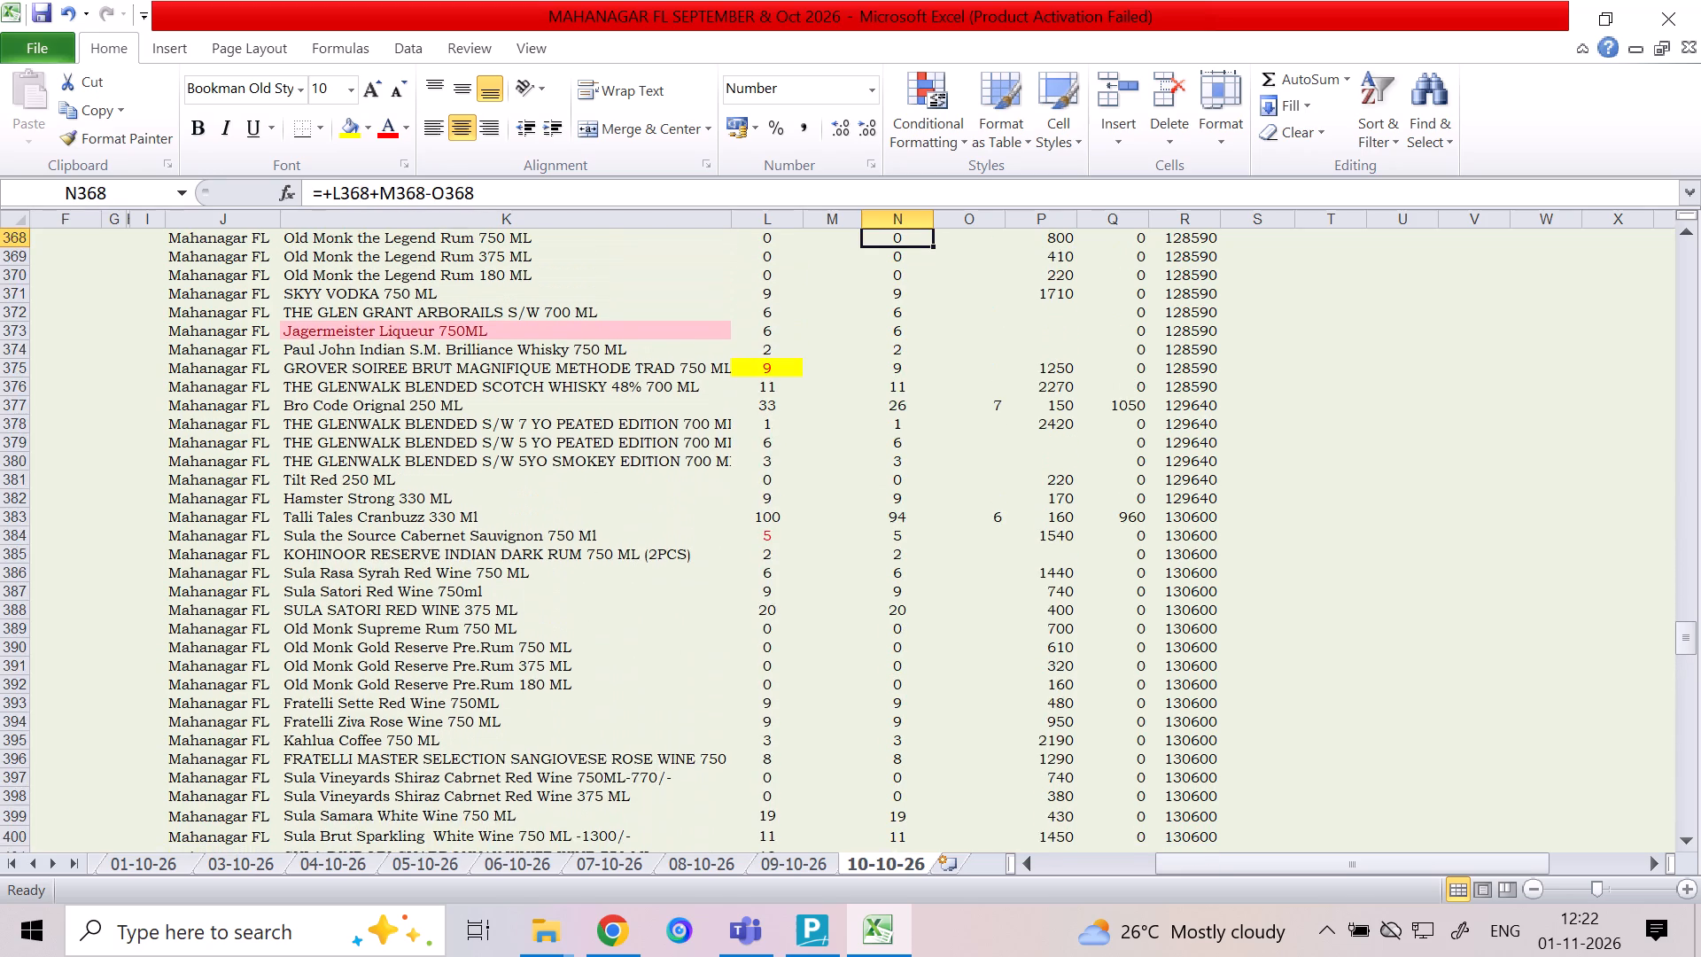
# Recheck the column N balances from Old Monk Select XXX Pre.750 ML down to Old Monk Supreme Rum 750 ML in row 389.
pyautogui.press('Down')
pyautogui.press('Down')
pyautogui.press('Down')
pyautogui.press('Down')
pyautogui.press('Down')
pyautogui.press('Down')
pyautogui.press('Down')
pyautogui.press('Down')
pyautogui.press('Down')
pyautogui.press('Down')
pyautogui.press('Down')
pyautogui.press('Down')
pyautogui.press('Down')
pyautogui.press('Down')
pyautogui.press('Down')
pyautogui.press('Down')
pyautogui.press('Down')
pyautogui.press('Down')
pyautogui.press('Down')
pyautogui.press('Down')
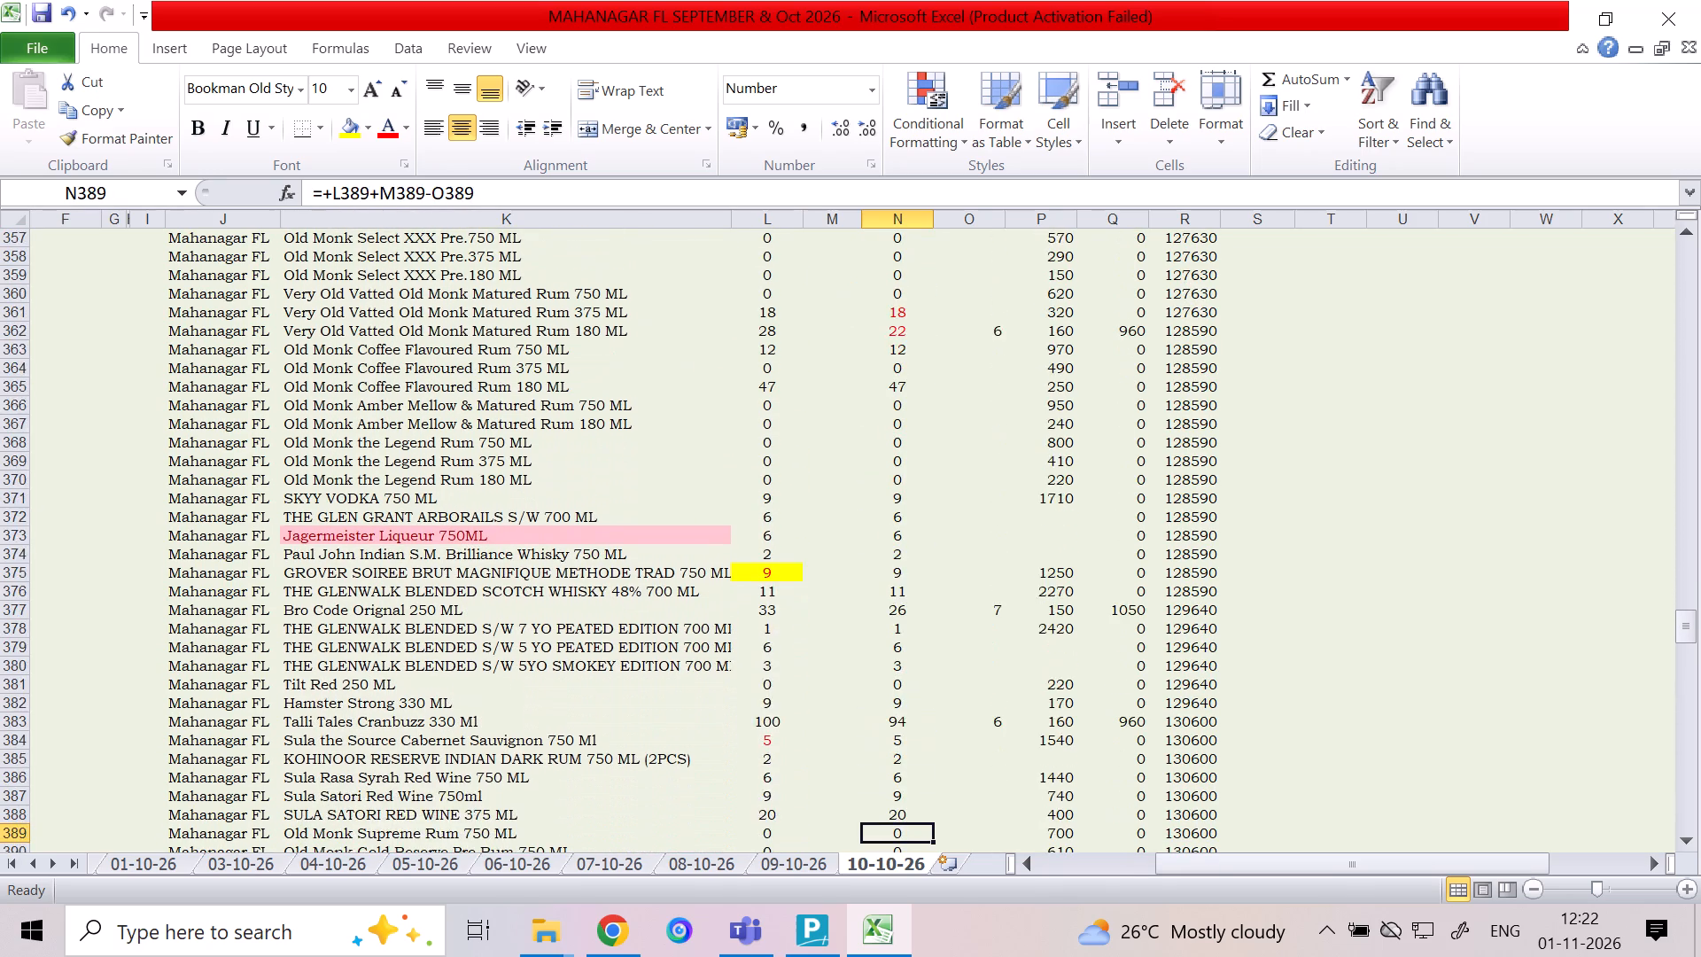
# Review the column N balances from Old Monk Supreme Rum 750 ML in row 389 down to Sula Vineyards Cabrnet Red Wine in row 404.
pyautogui.press('Down')
pyautogui.press('Down')
pyautogui.press('Down')
pyautogui.press('Down')
pyautogui.press('Down')
pyautogui.press('Down')
pyautogui.press('Down')
pyautogui.press('Down')
pyautogui.press('Down')
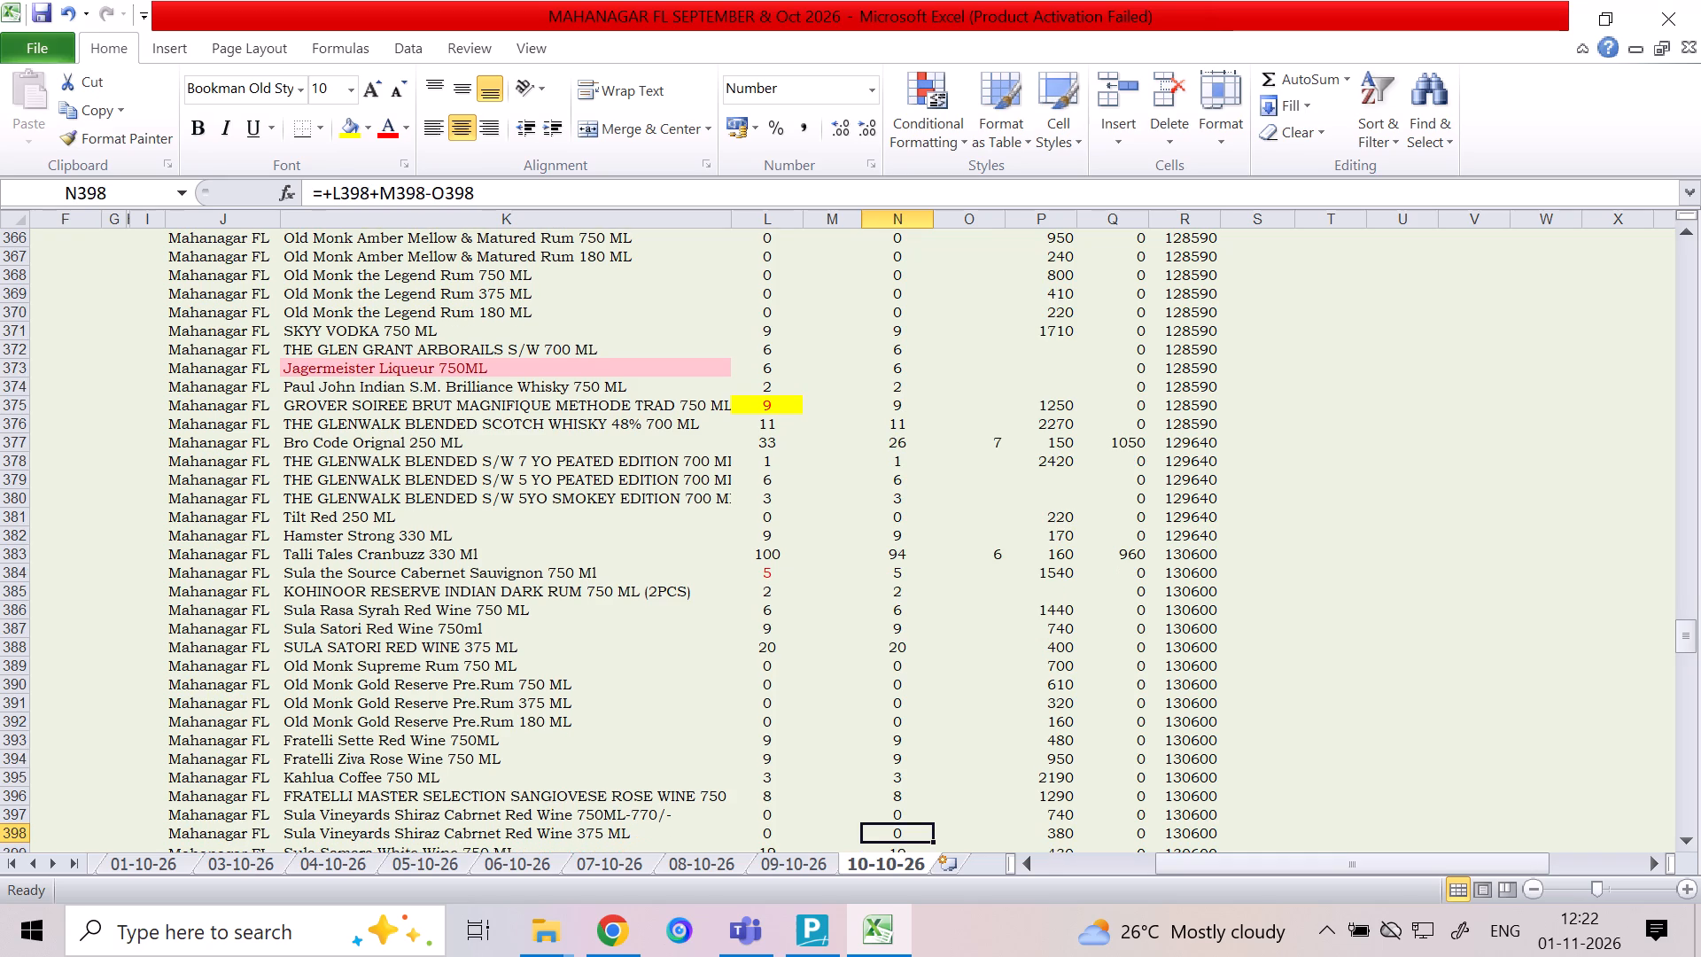
pyautogui.press('Down')
pyautogui.press('Down')
pyautogui.press('Down')
pyautogui.press('Down')
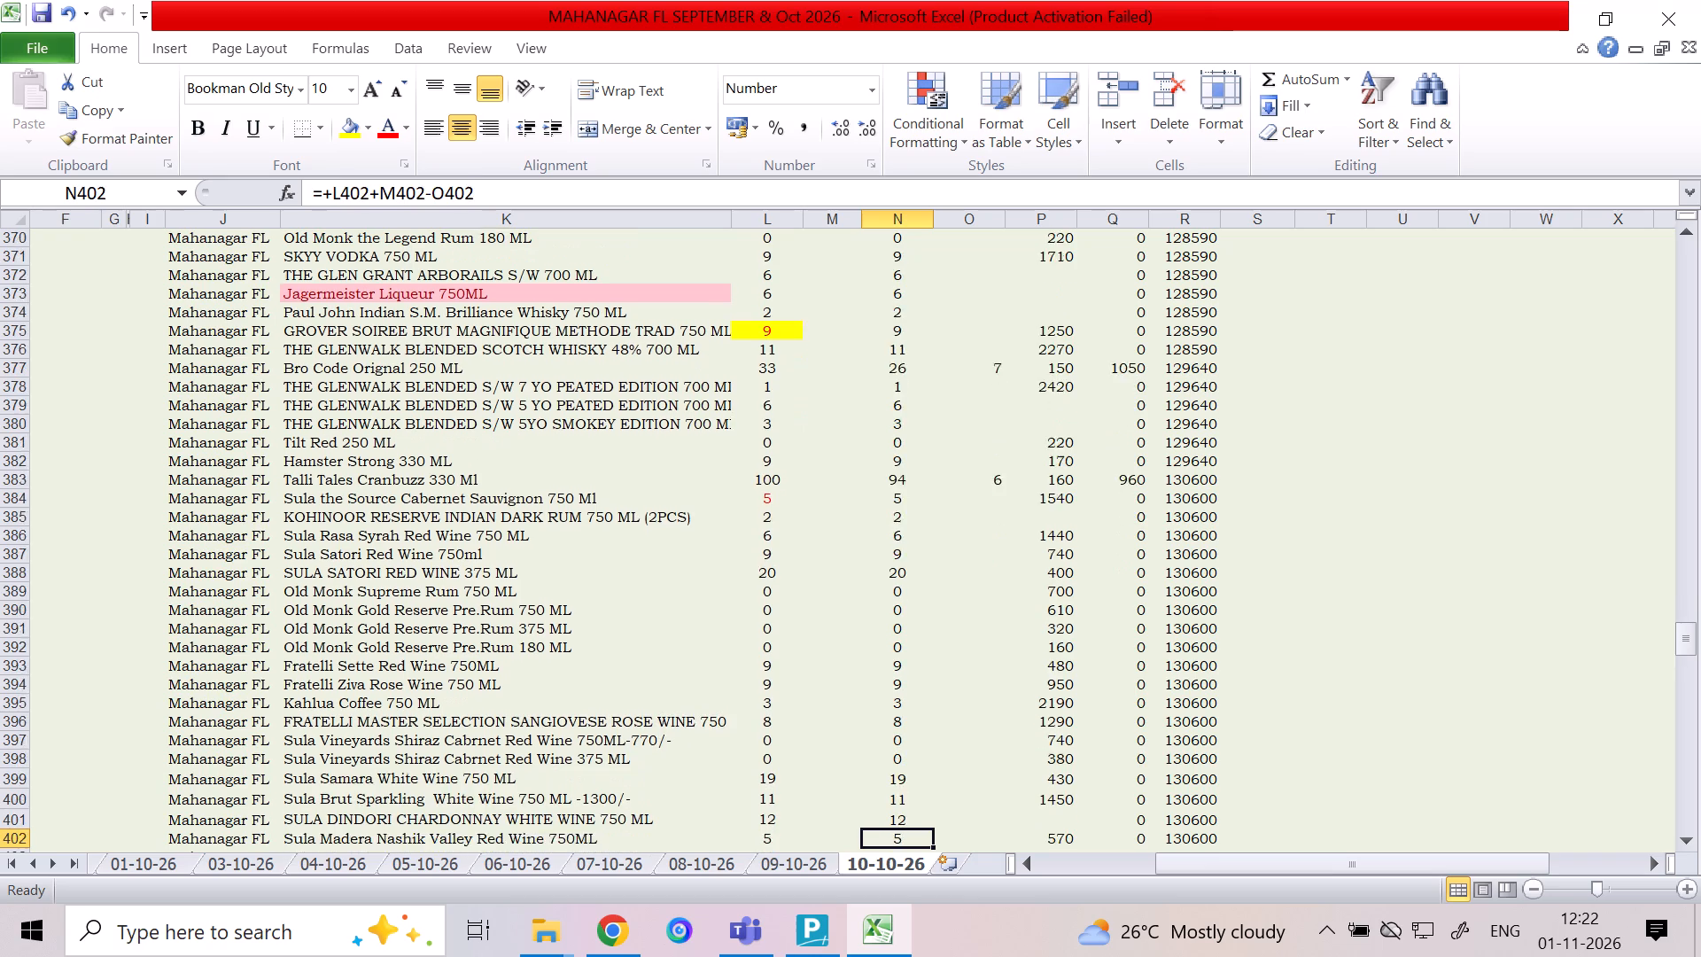
pyautogui.press('Down')
pyautogui.press('Down')
# Check the entries from row 404 back up to Sula Satori Red Wine 750ml in row 387, moving to the column K item names.
pyautogui.press('Up')
pyautogui.press('Up')
pyautogui.press('Up')
pyautogui.press('Left')
pyautogui.press('Up')
pyautogui.press('Left')
pyautogui.press('Up')
pyautogui.press('Up')
pyautogui.press('Up')
pyautogui.press('Up')
pyautogui.press('Up')
pyautogui.press('Up')
pyautogui.press('Up')
pyautogui.press('Up')
pyautogui.press('Up')
pyautogui.press('Up')
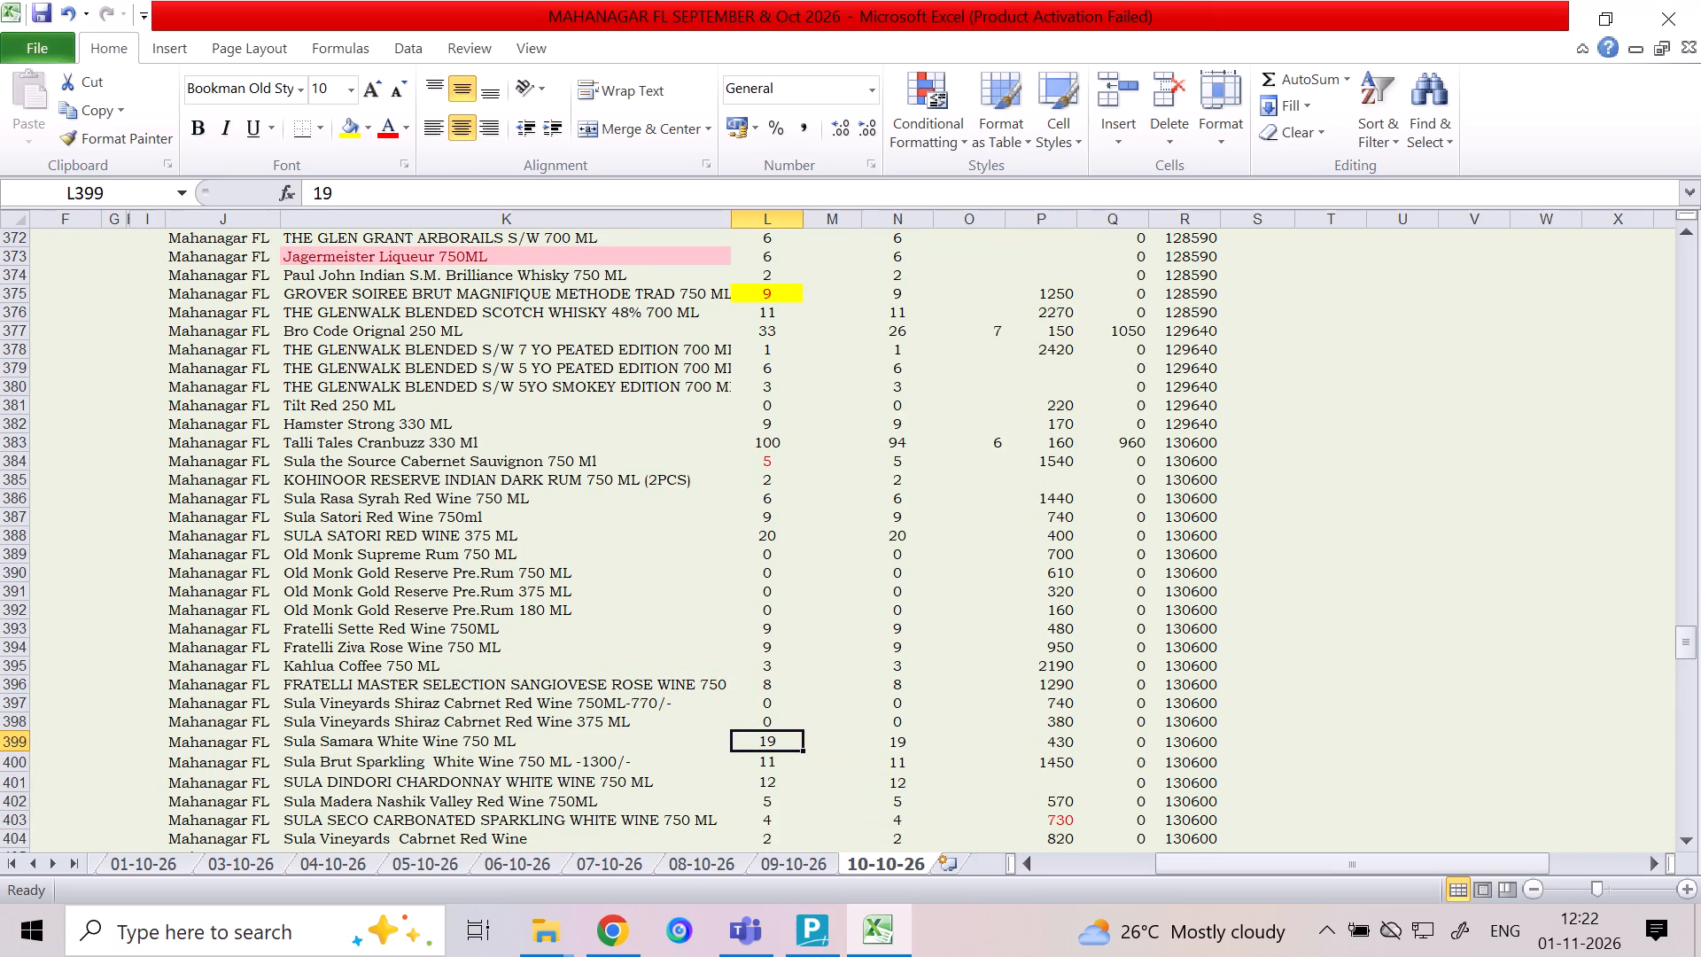
pyautogui.press('Left')
pyautogui.press('Up')
pyautogui.press('Up')
pyautogui.press('Up')
pyautogui.press('Down')
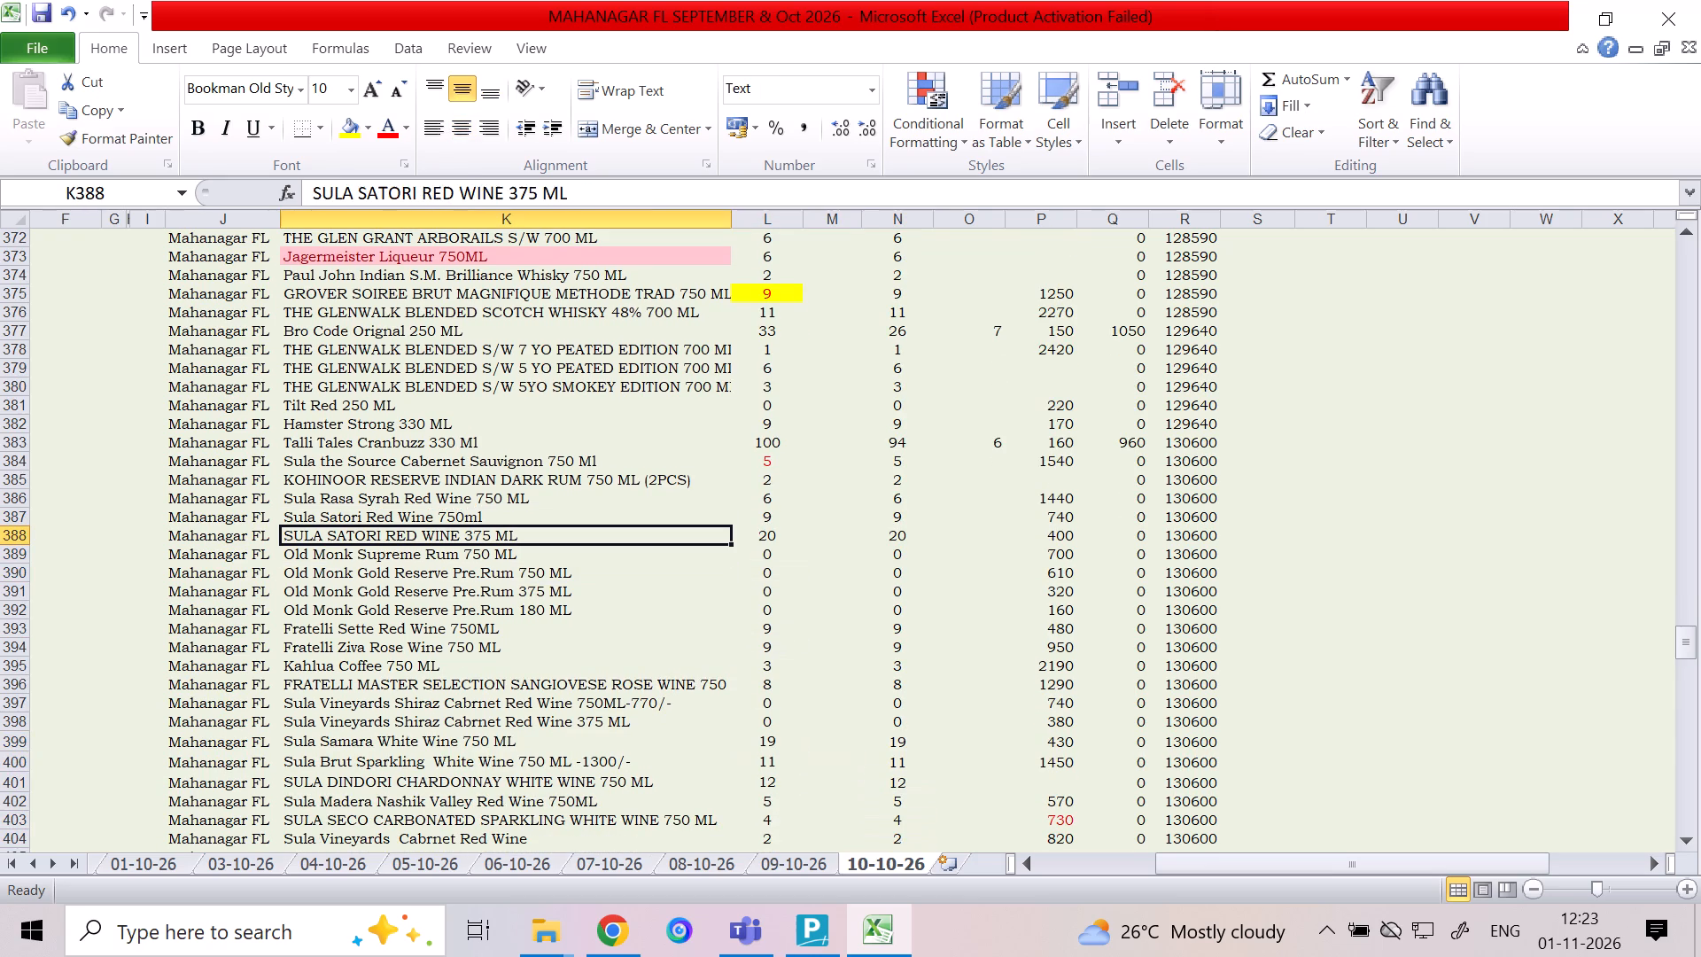
pyautogui.press('Up')
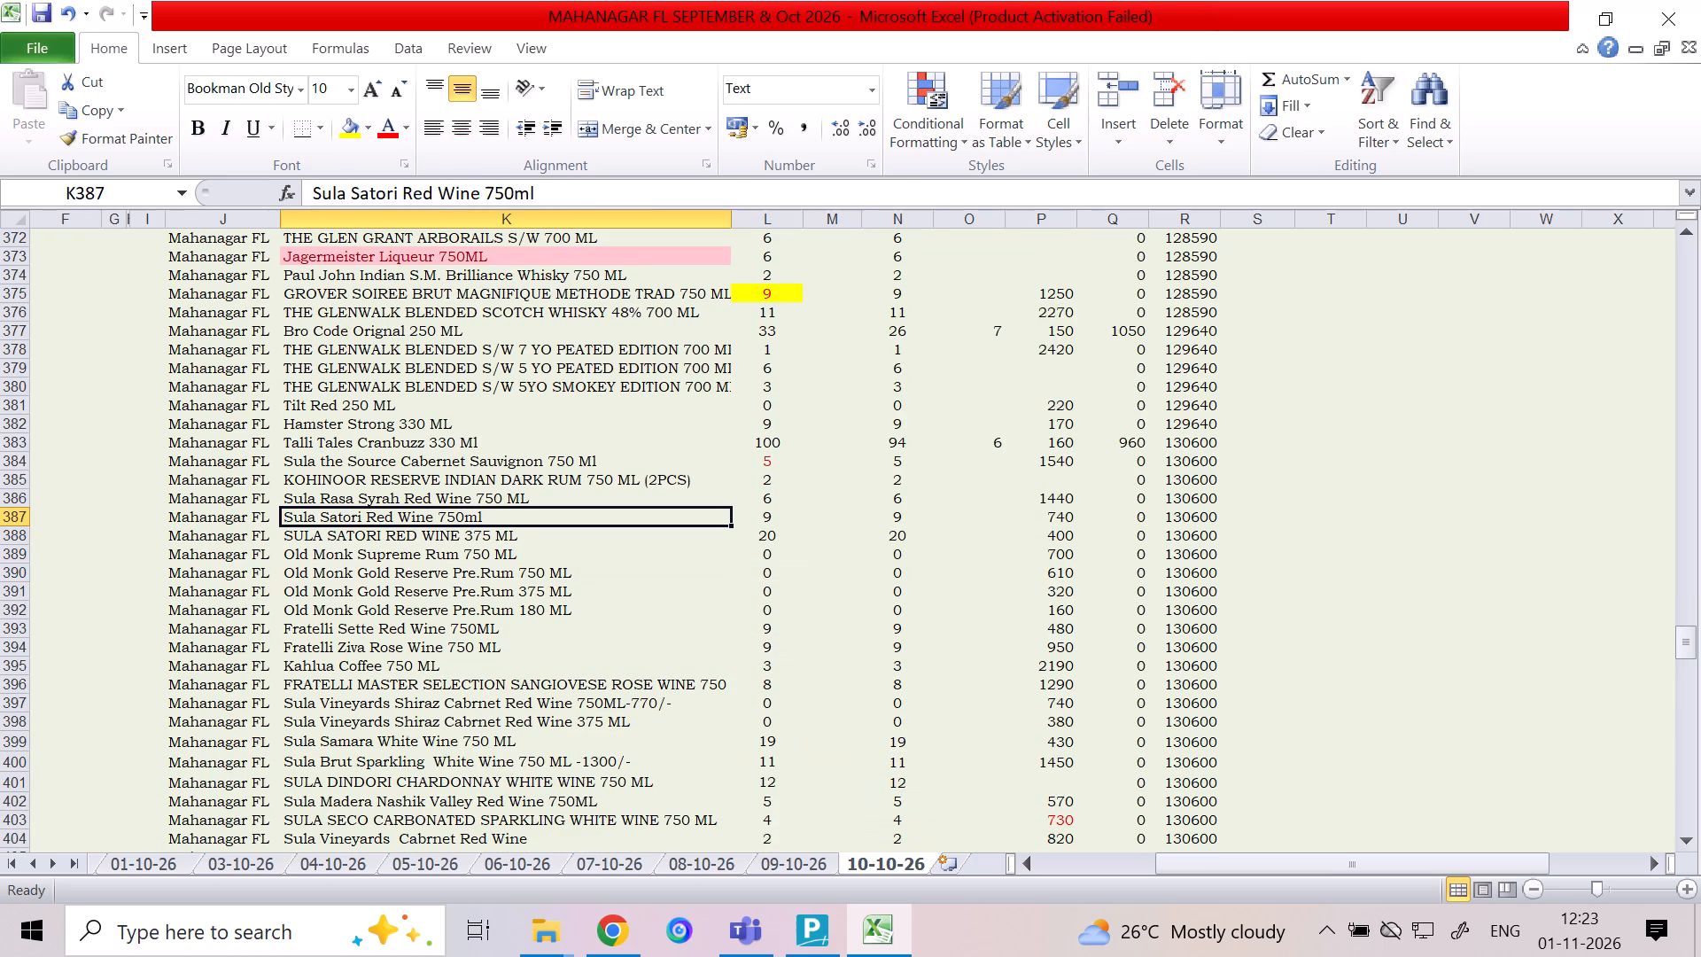
# Compare the item names and column L quantities around Sula Satori Red Wine, covering rows 384 to 390.
pyautogui.press('Right')
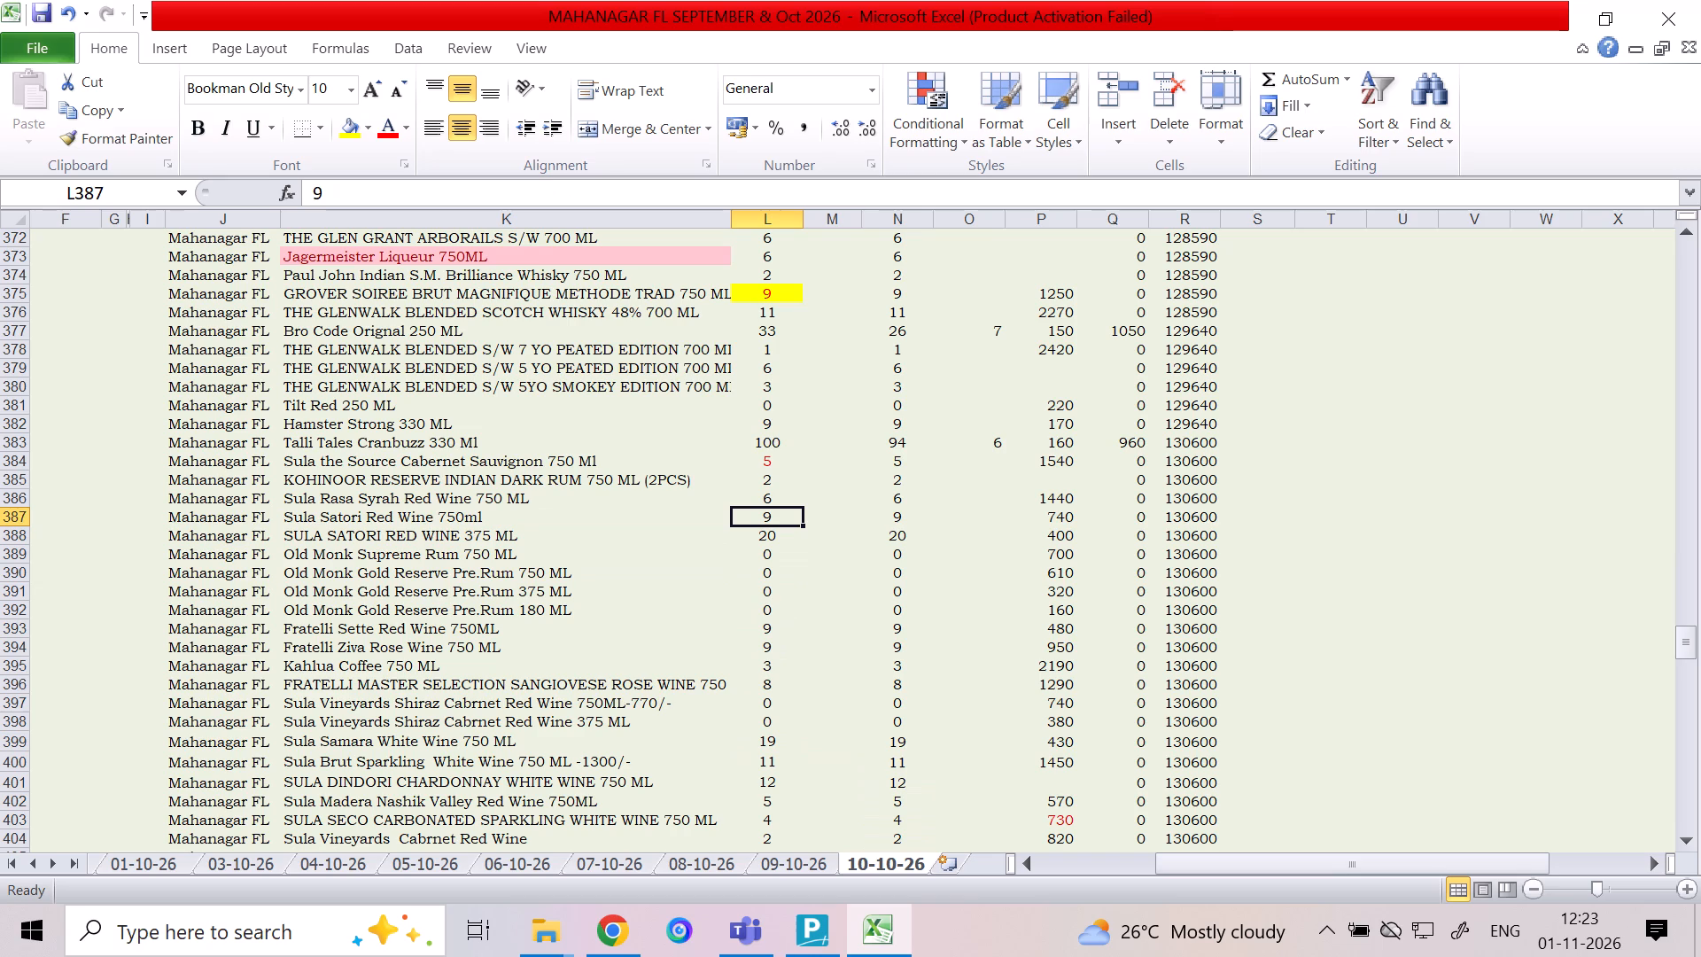
pyautogui.press('Left')
pyautogui.press('Down')
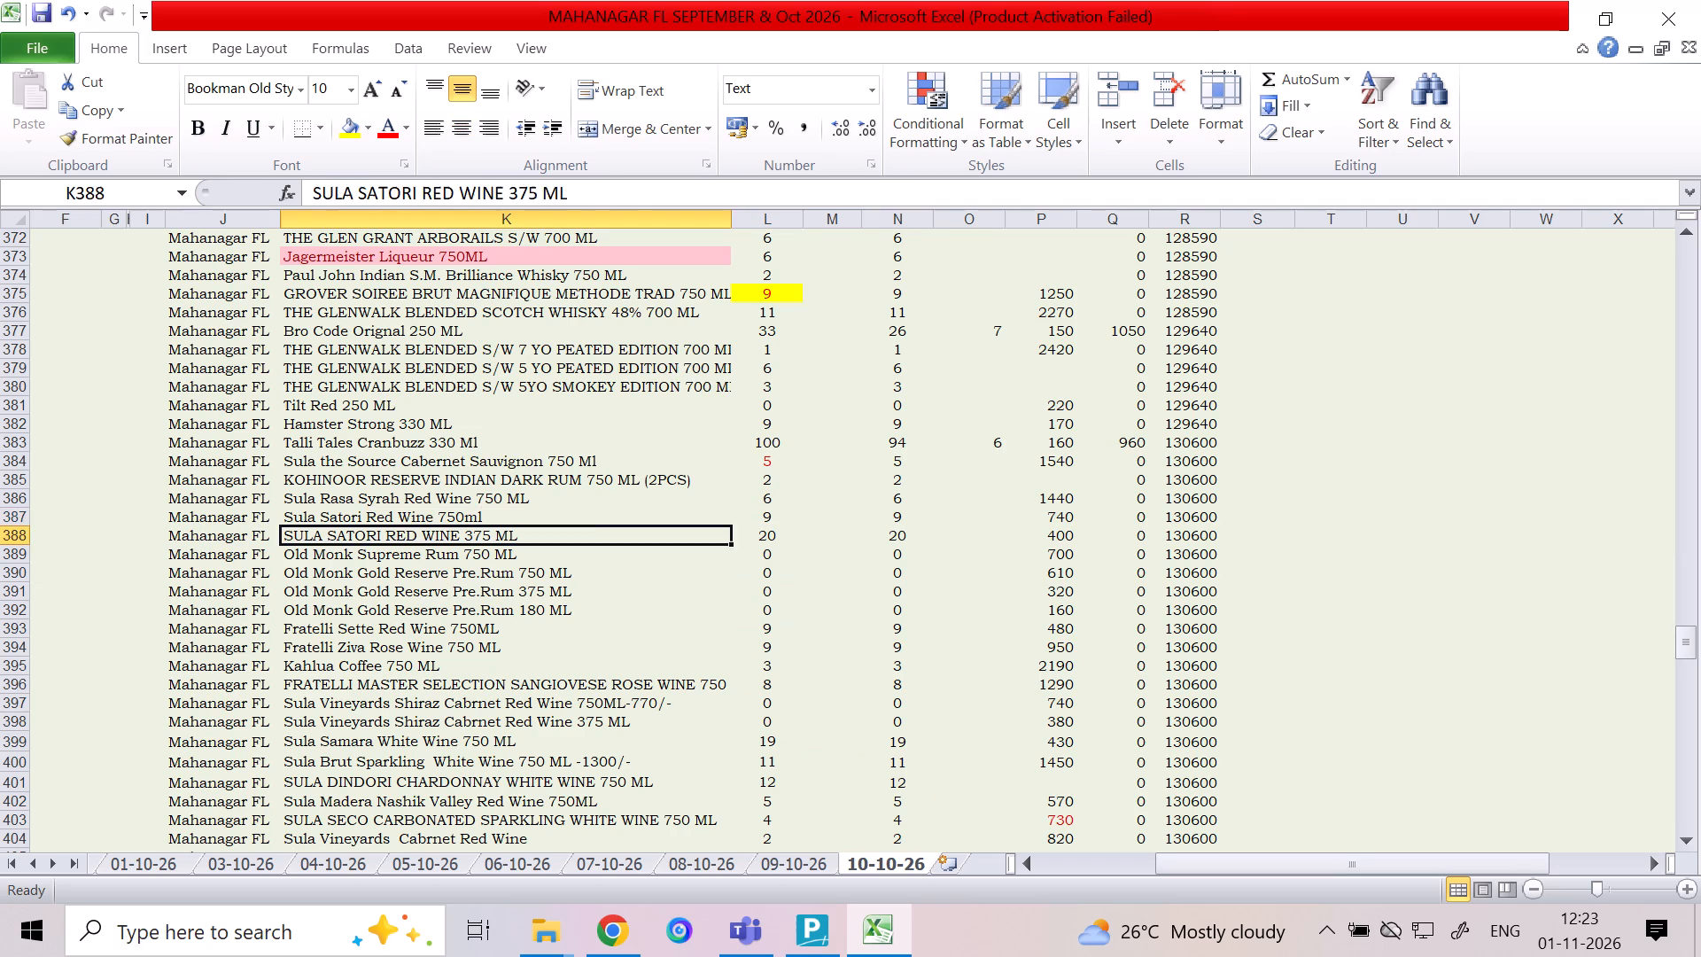
pyautogui.press('Down')
pyautogui.press('Down')
pyautogui.press('Up')
pyautogui.press('Up')
pyautogui.press('Up')
pyautogui.press('Up')
pyautogui.press('Up')
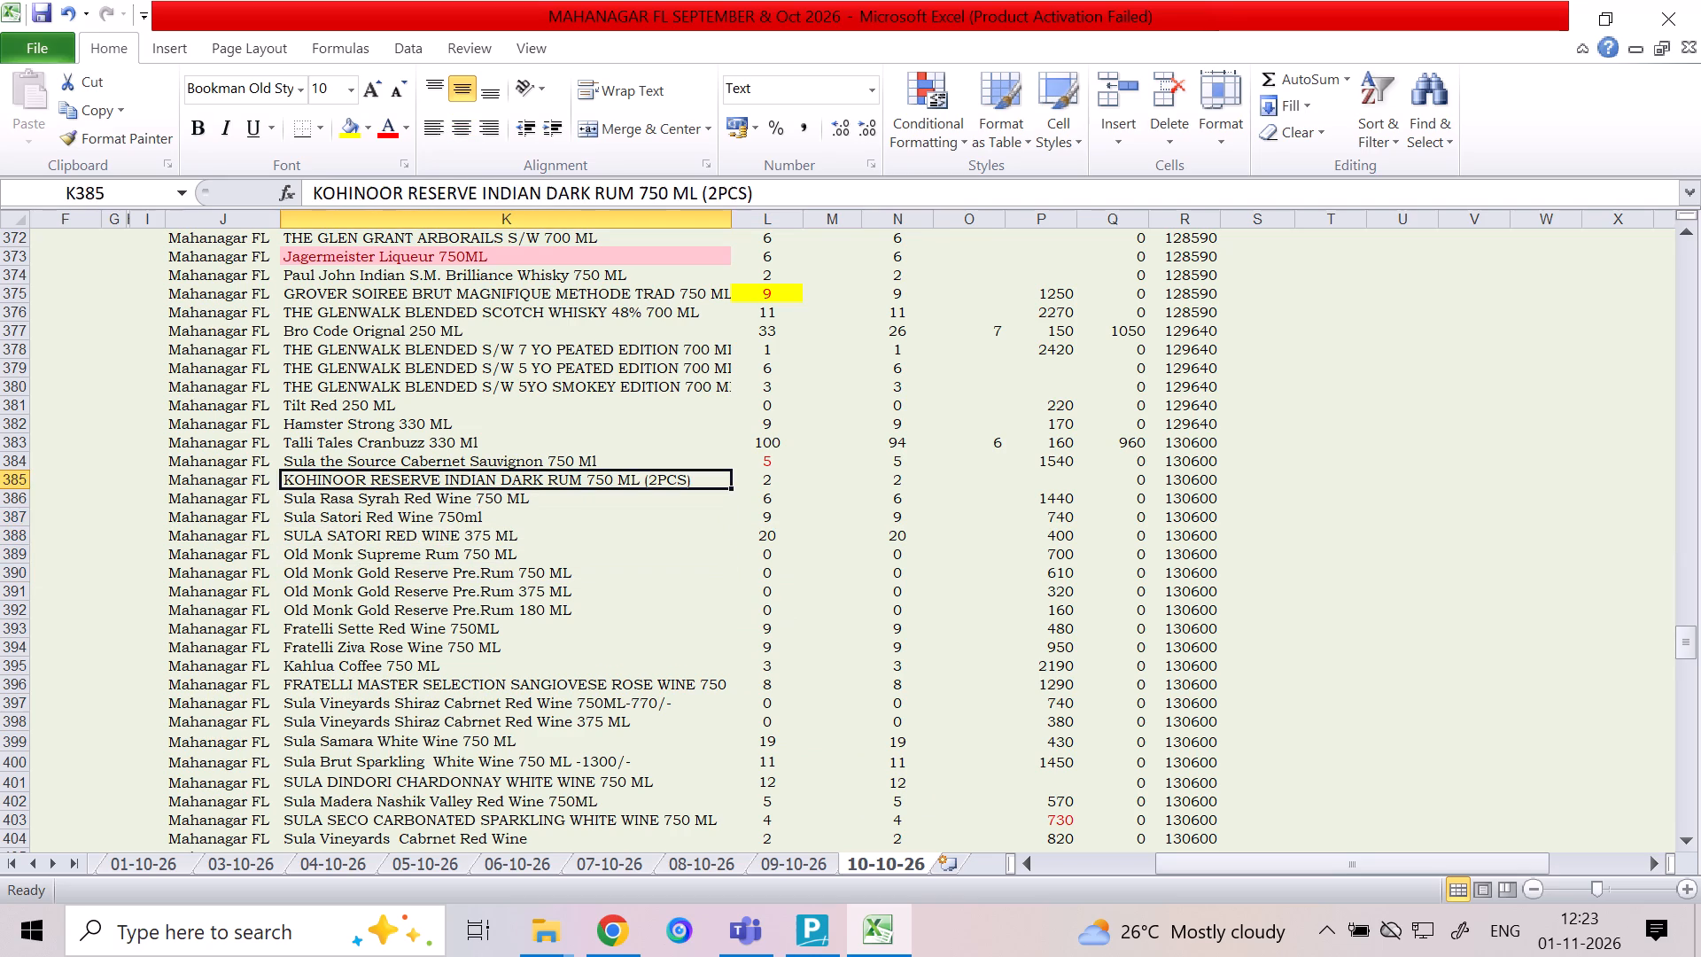
pyautogui.press('Up')
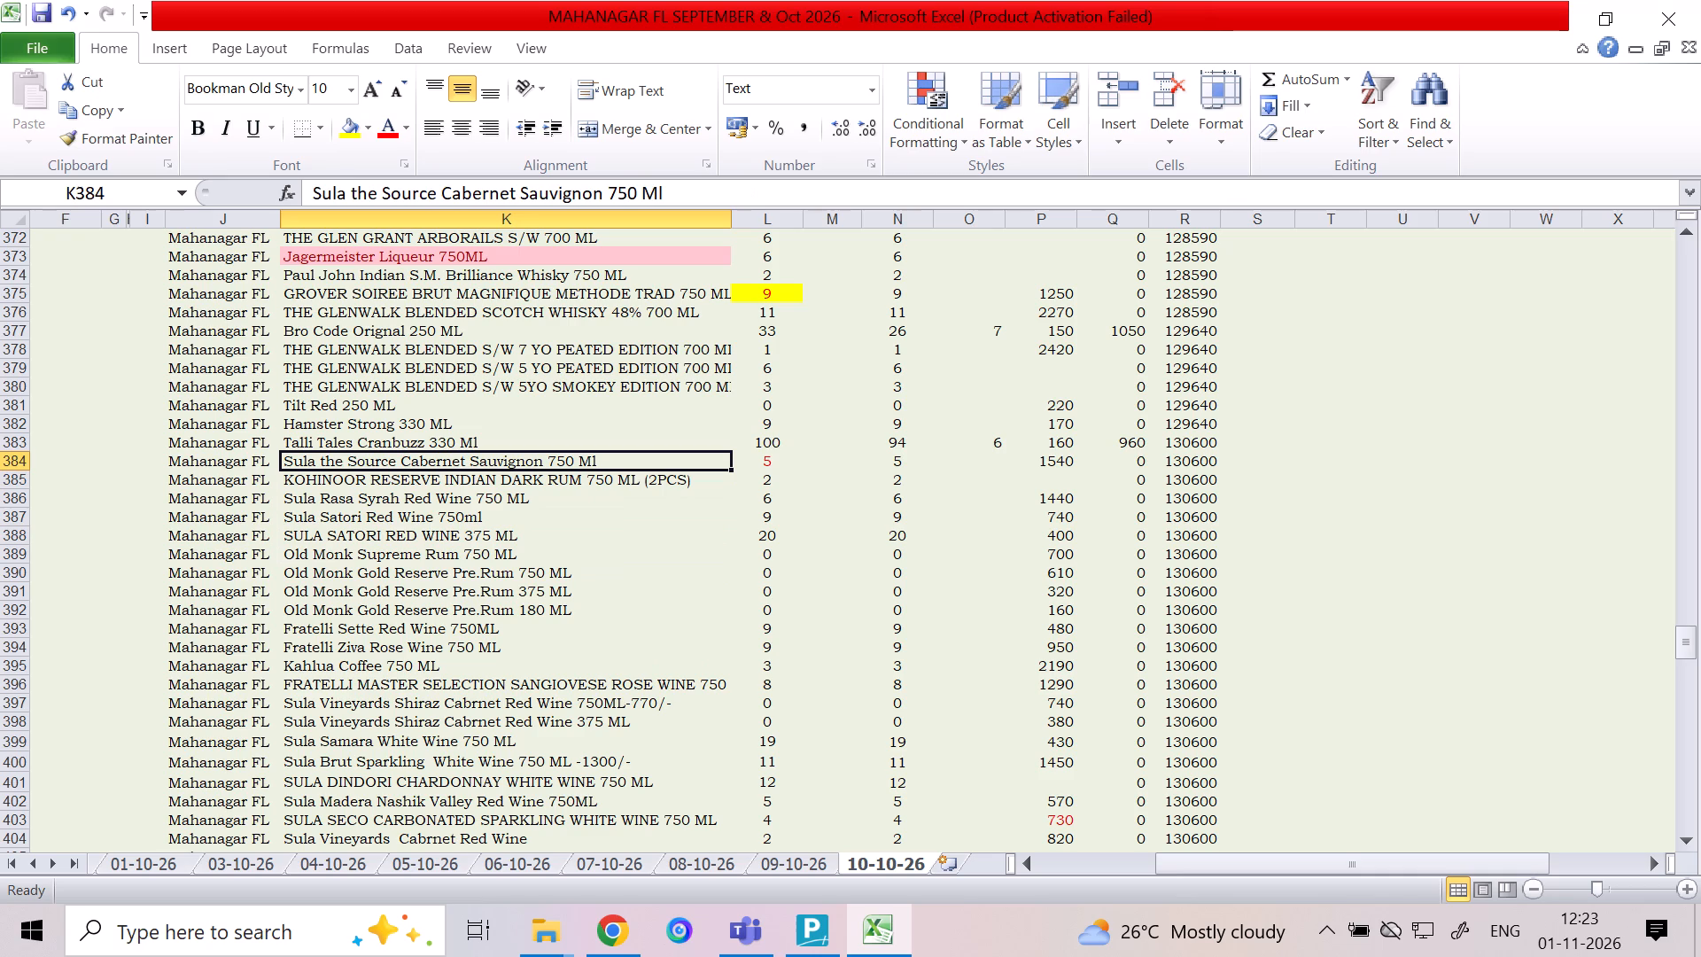
pyautogui.press('Down')
pyautogui.press('Down')
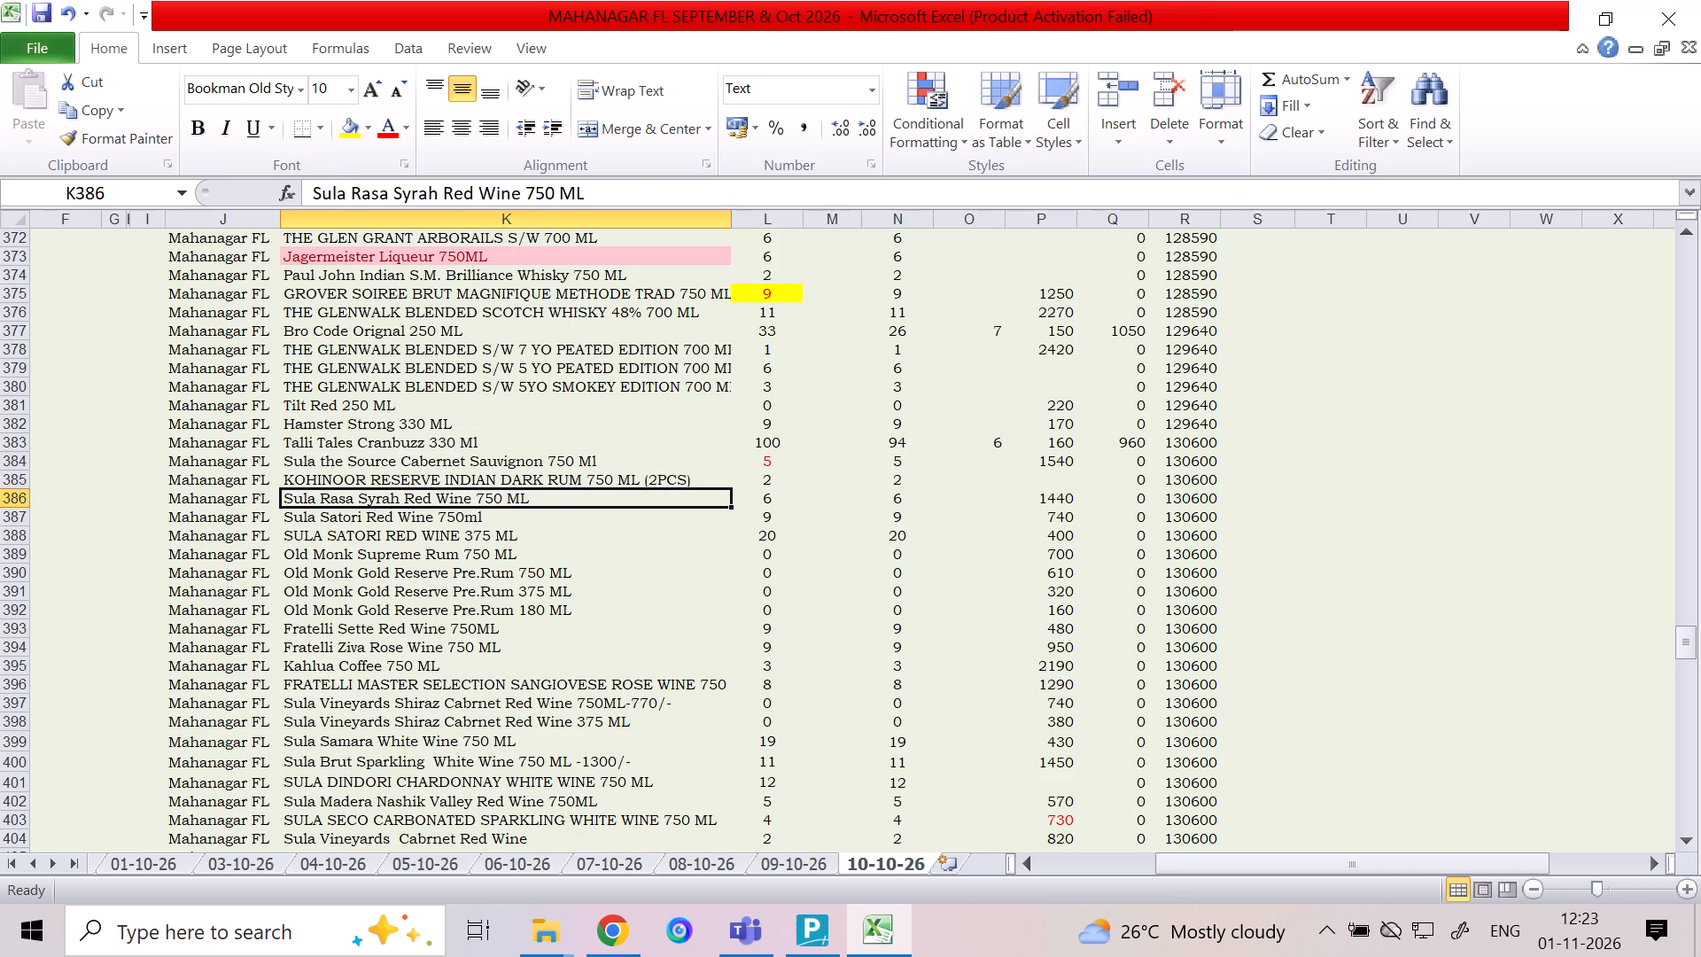
# Review the column K item names from Sula Rasa Syrah Red Wine in row 386 down to SULA SECO CARBONATED SPARKLING WHITE WINE in row 403.
pyautogui.press('Down')
pyautogui.press('Down')
pyautogui.press('Down')
pyautogui.press('Down')
pyautogui.press('Down')
pyautogui.press('Down')
pyautogui.press('Down')
pyautogui.press('Down')
pyautogui.press('Down')
pyautogui.press('Down')
pyautogui.press('Down')
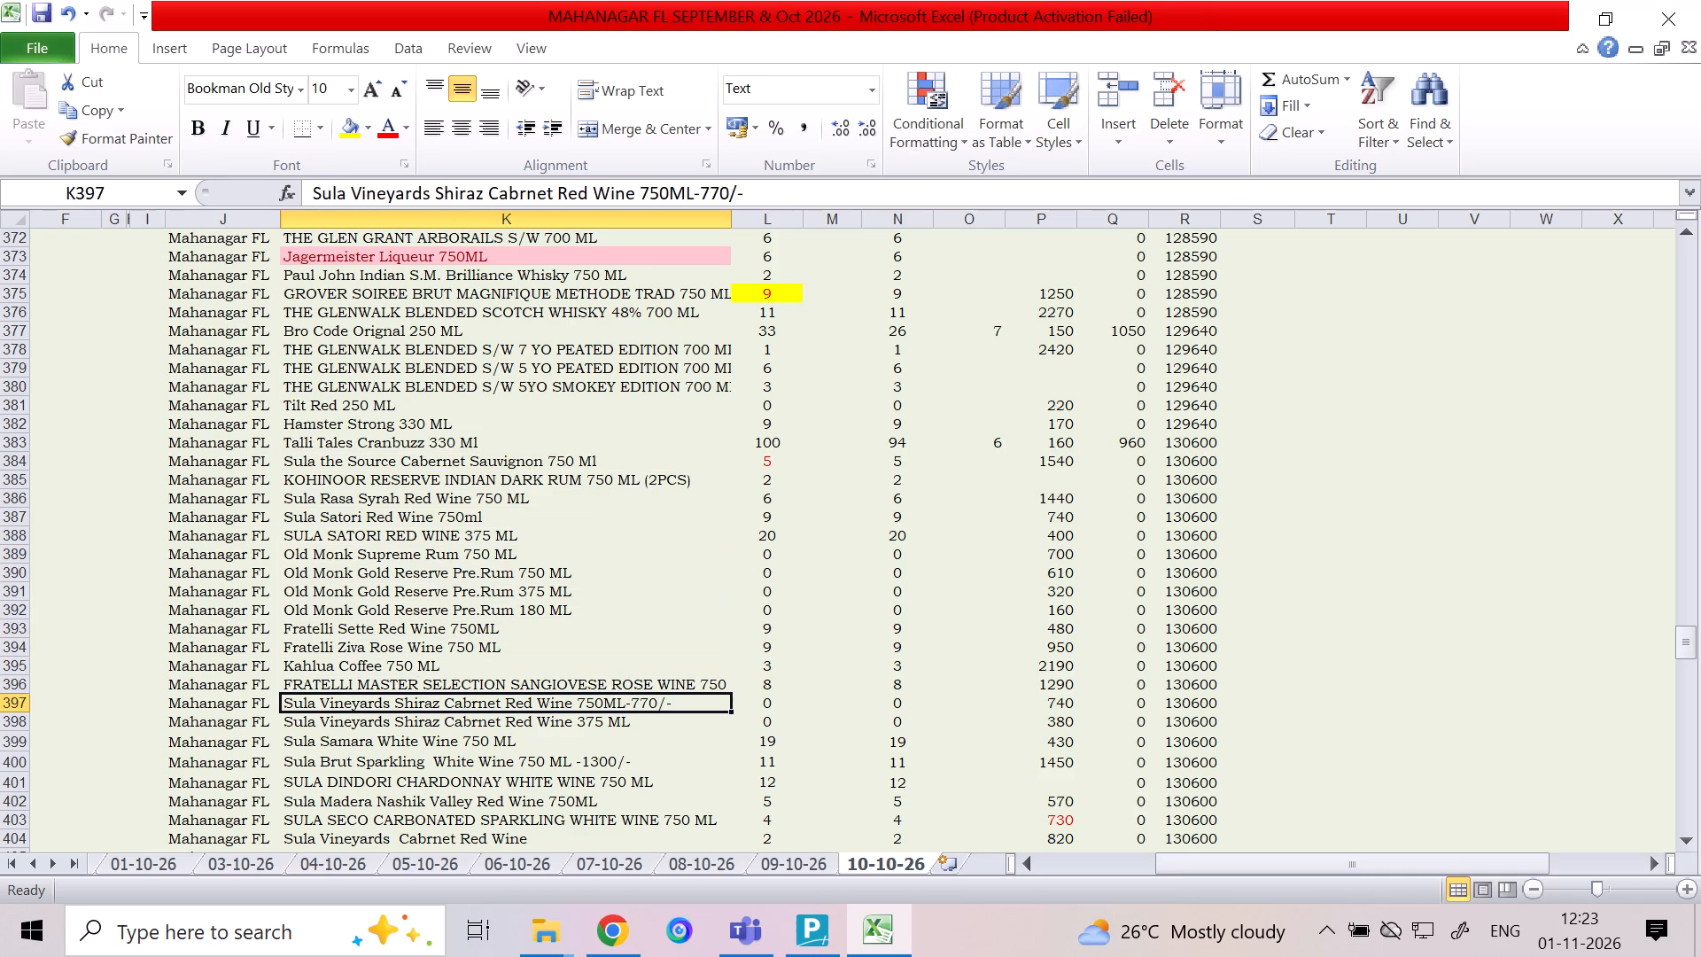
pyautogui.press('Down')
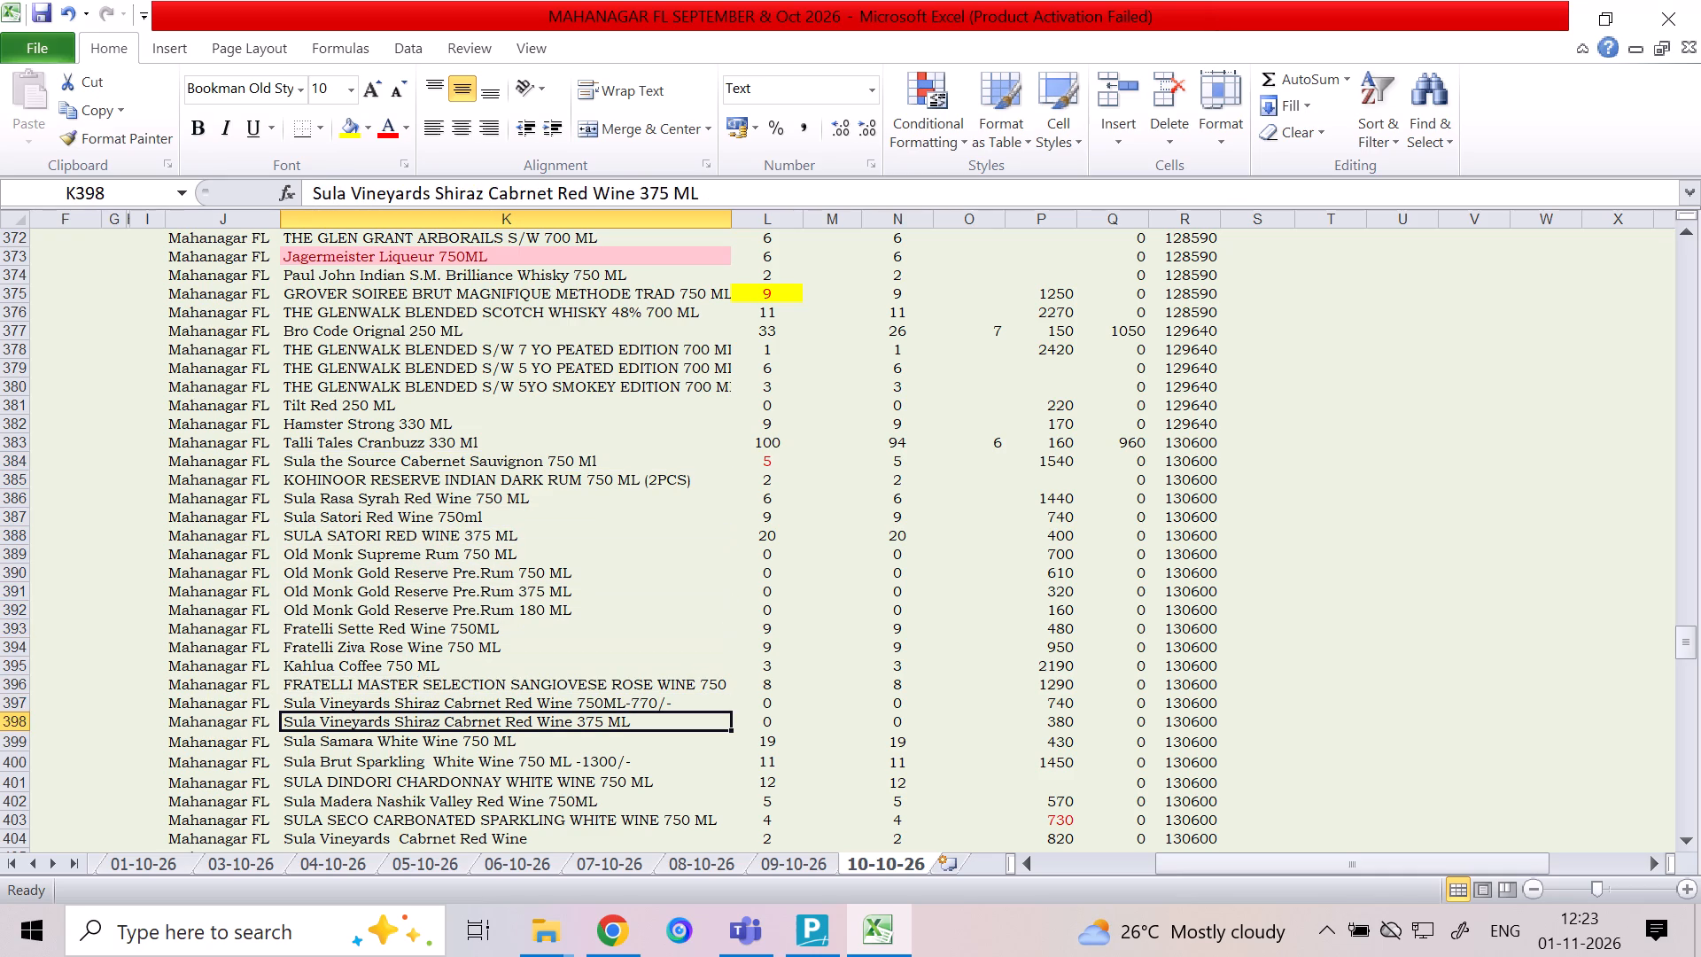
pyautogui.press('Down')
pyautogui.press('Down')
pyautogui.press('Down')
pyautogui.press('Down')
pyautogui.press('Down')
pyautogui.press('Up')
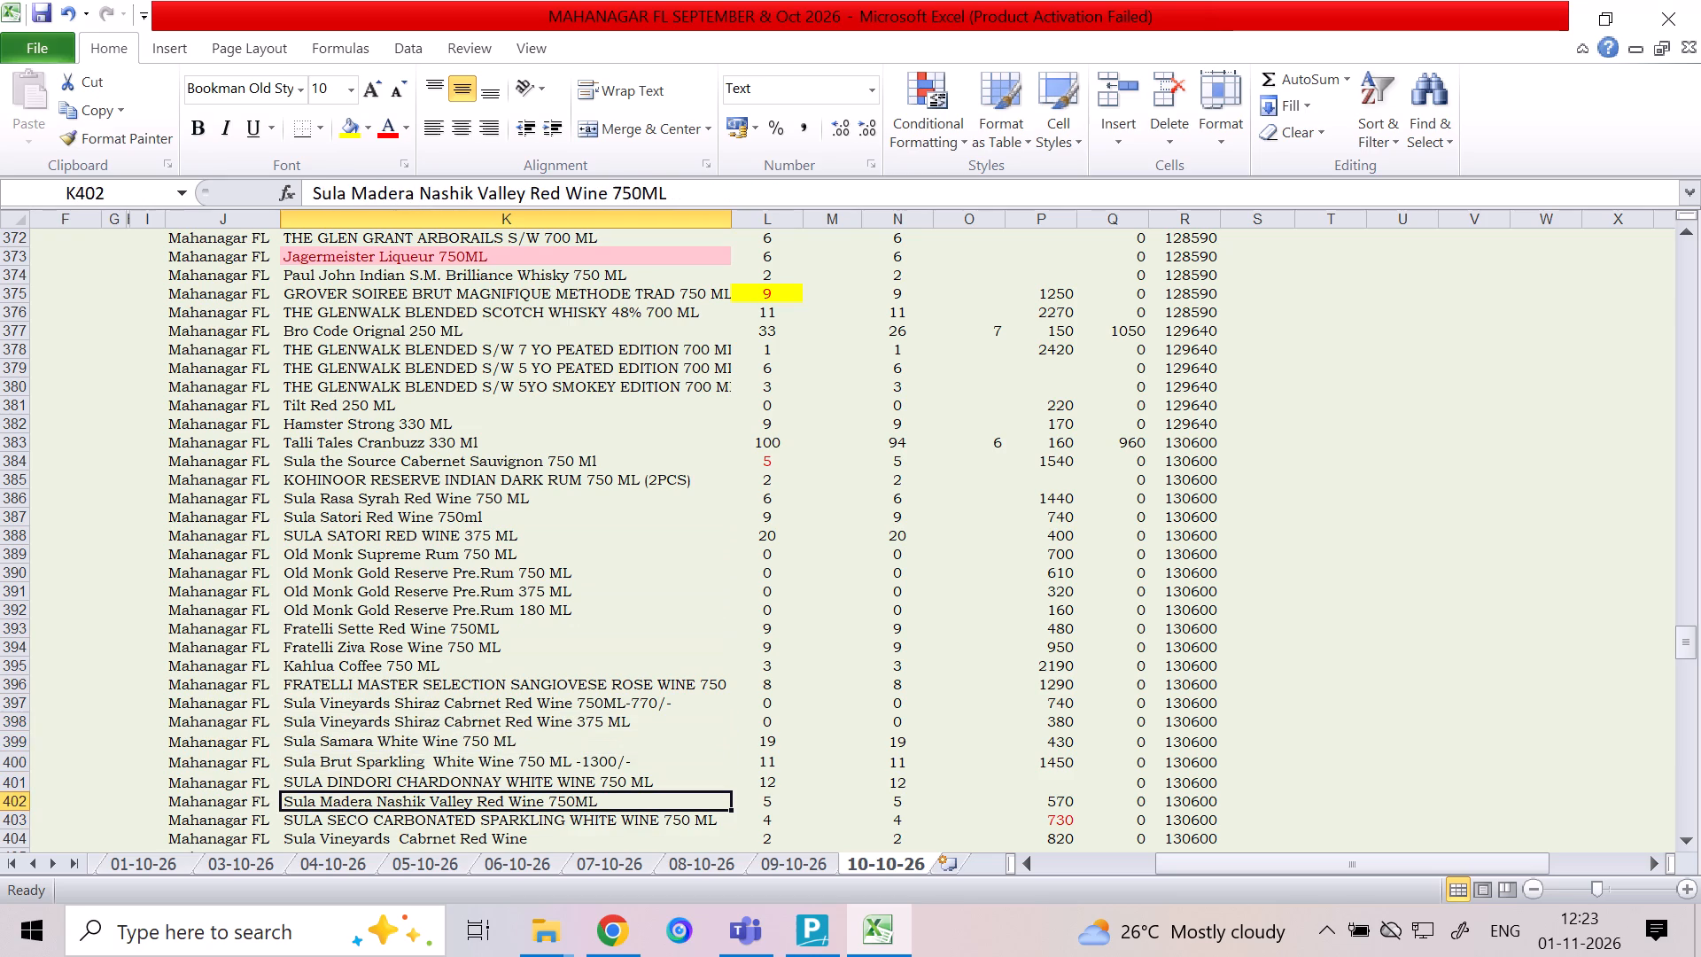
pyautogui.press('Up')
pyautogui.press('Down')
pyautogui.press('Down')
pyautogui.press('Up')
# Check the column L quantities from Sula Madera Nashik Valley Red Wine in row 402 to LE MOR PORTO in row 406.
pyautogui.press('Right')
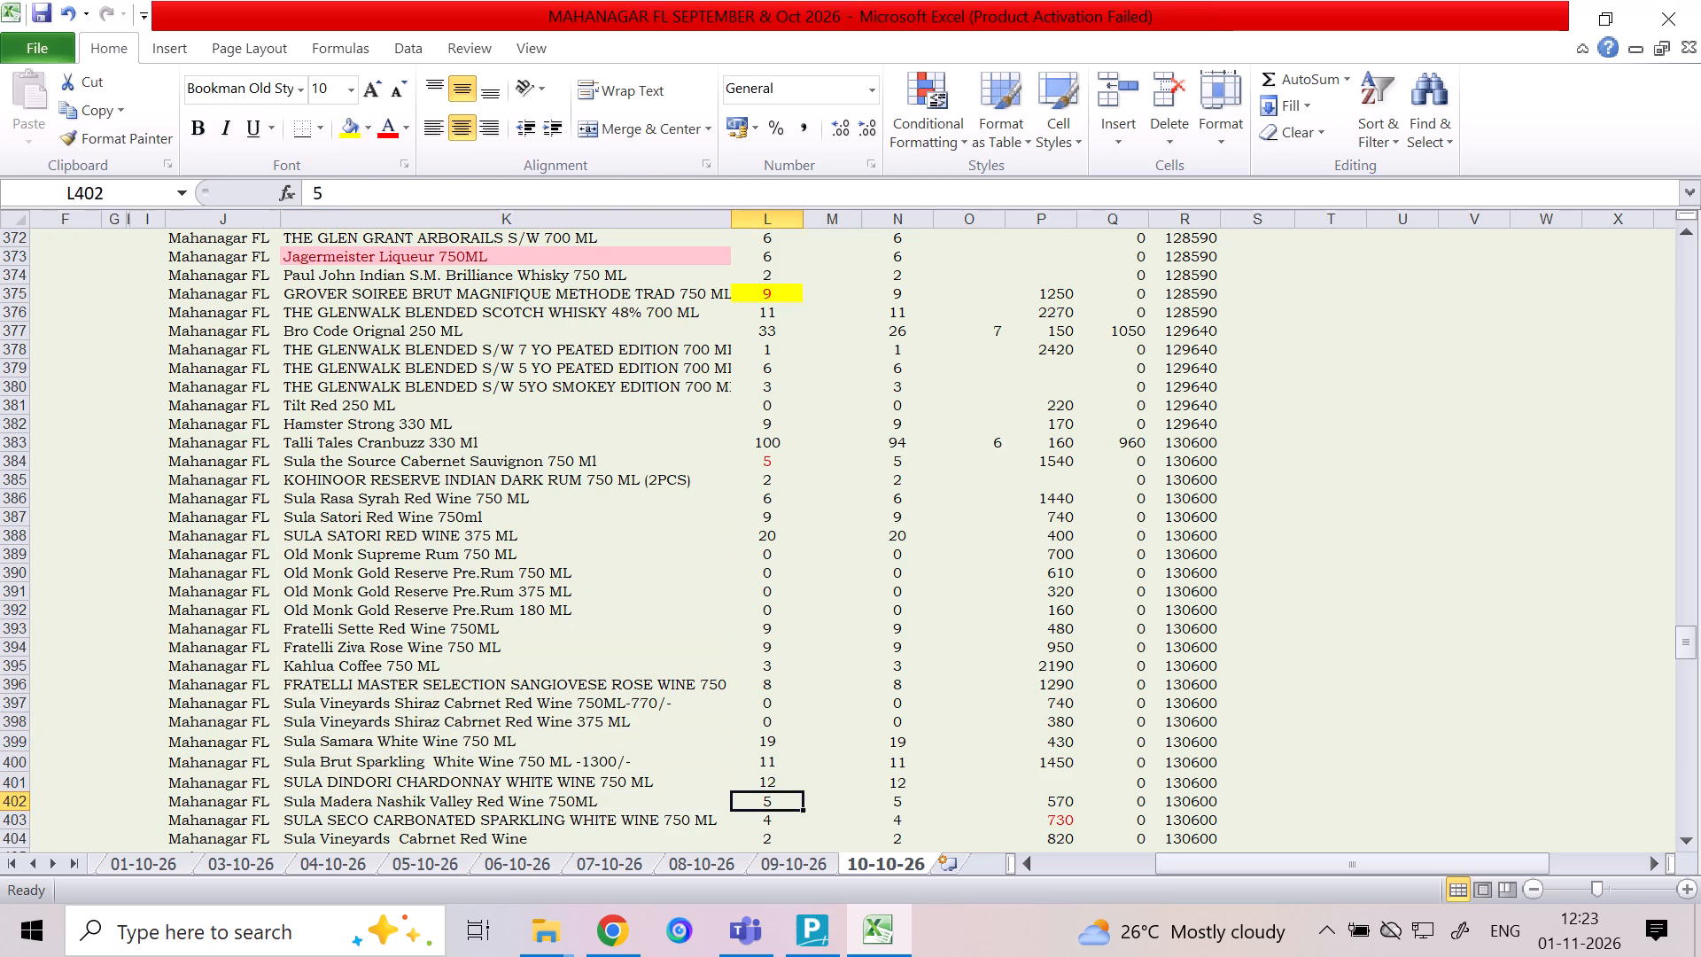
pyautogui.press('Right')
pyautogui.press('Left')
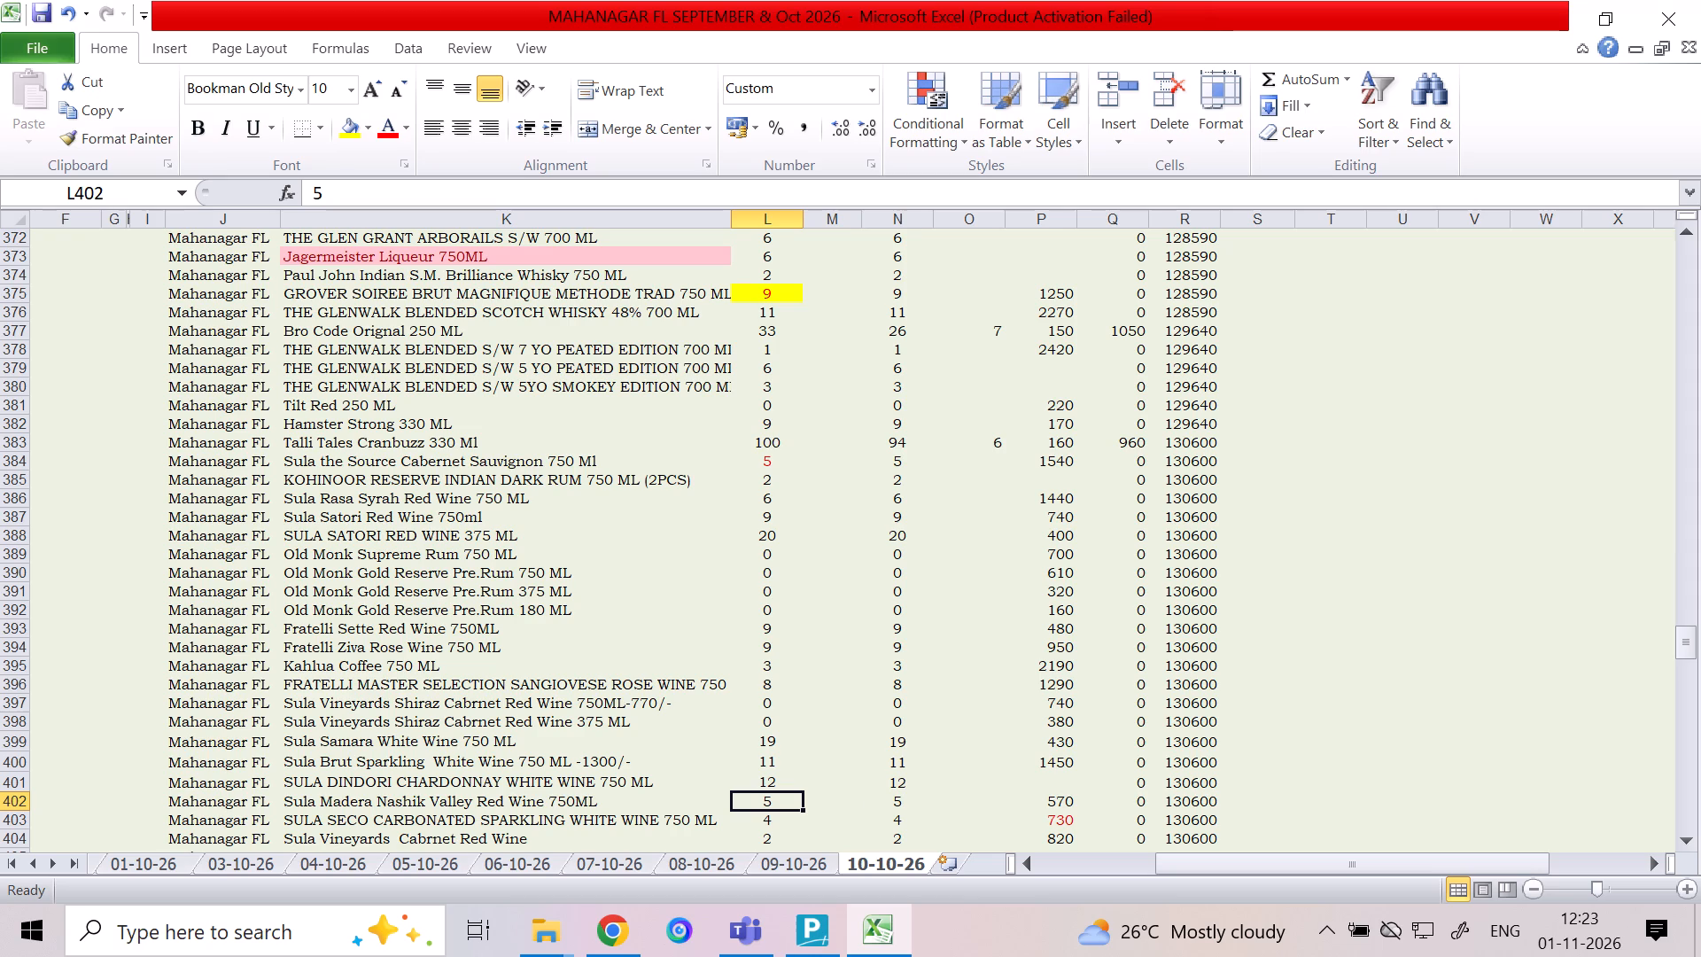
pyautogui.press('Down')
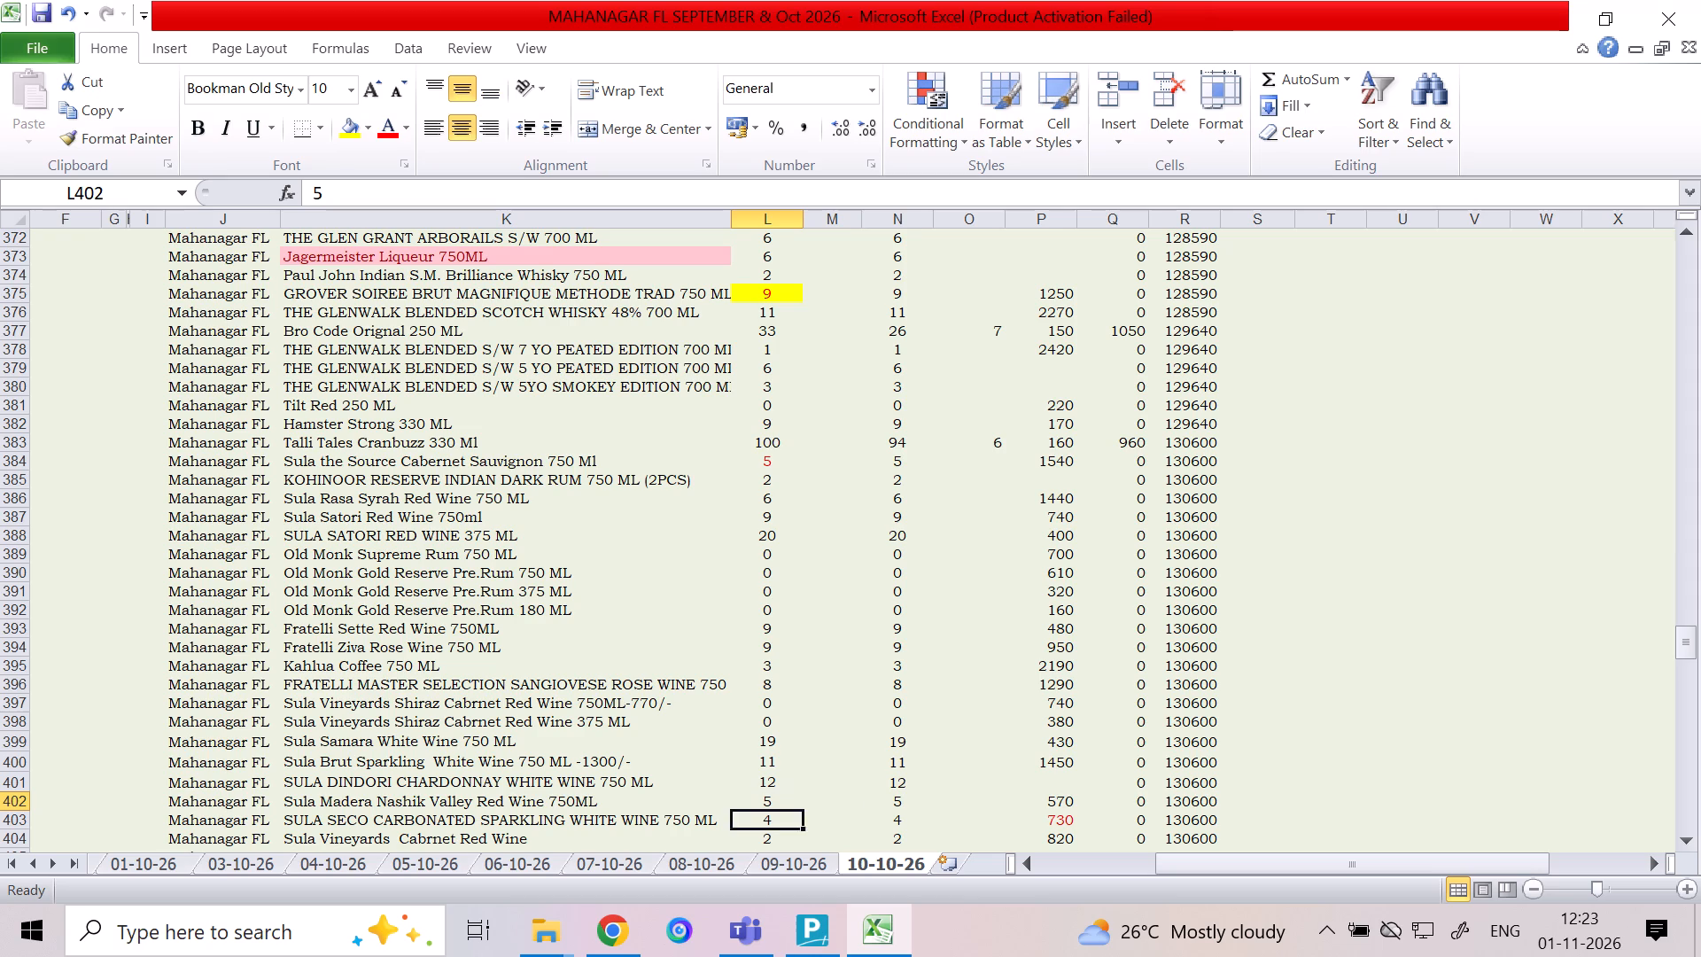
pyautogui.press('Down')
pyautogui.press('Down')
pyautogui.press('Down')
pyautogui.press('Up')
pyautogui.press('Up')
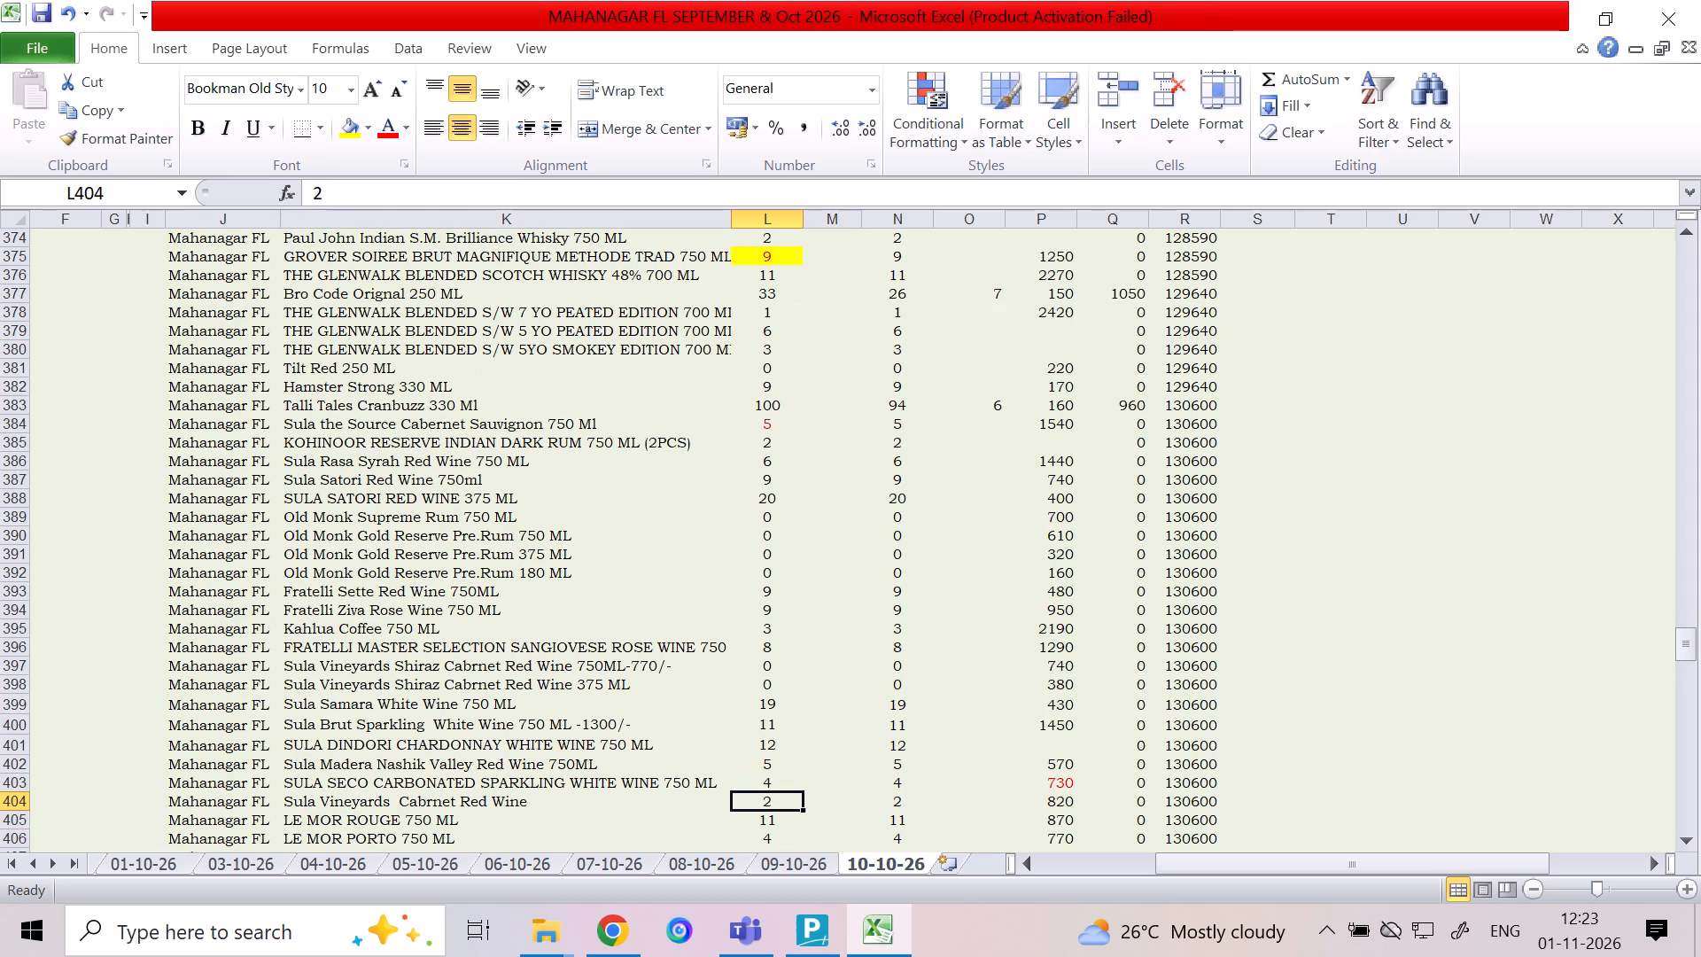
pyautogui.press('Up')
pyautogui.press('Up')
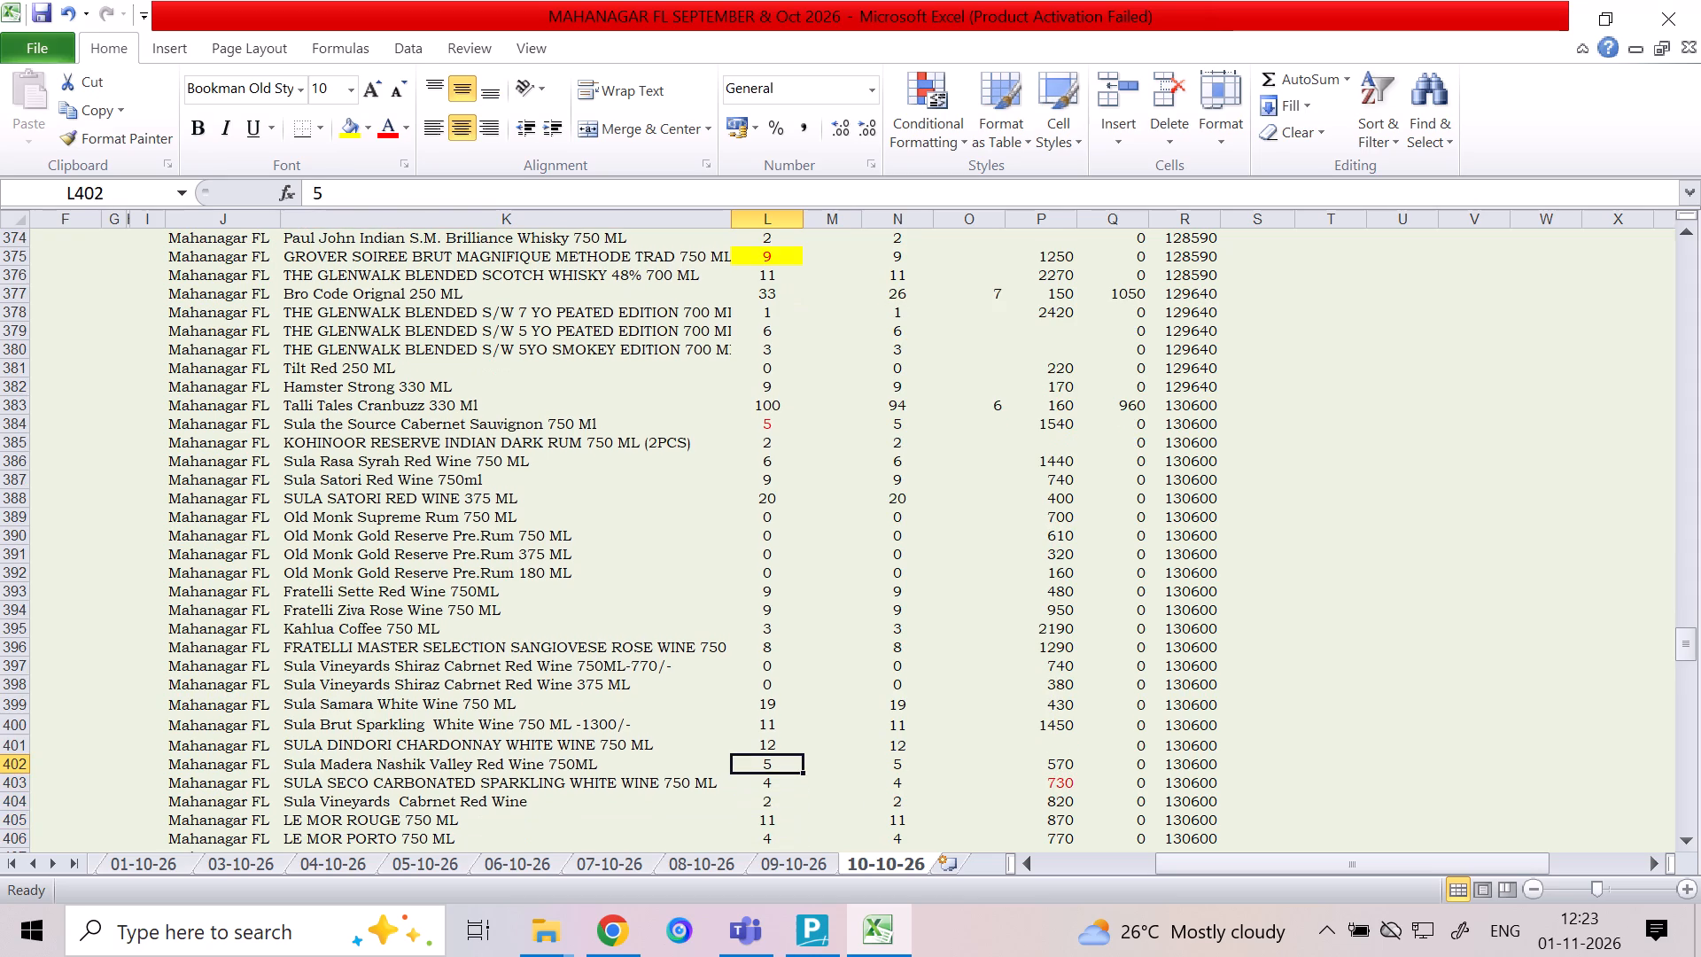
# Check the column N balances from Sula Madera Nashik Valley Red Wine in row 402 down to LE MOR ROUGE 750 ML in row 405.
pyautogui.press('Right')
pyautogui.press('Right')
pyautogui.press('Right')
pyautogui.press('Left')
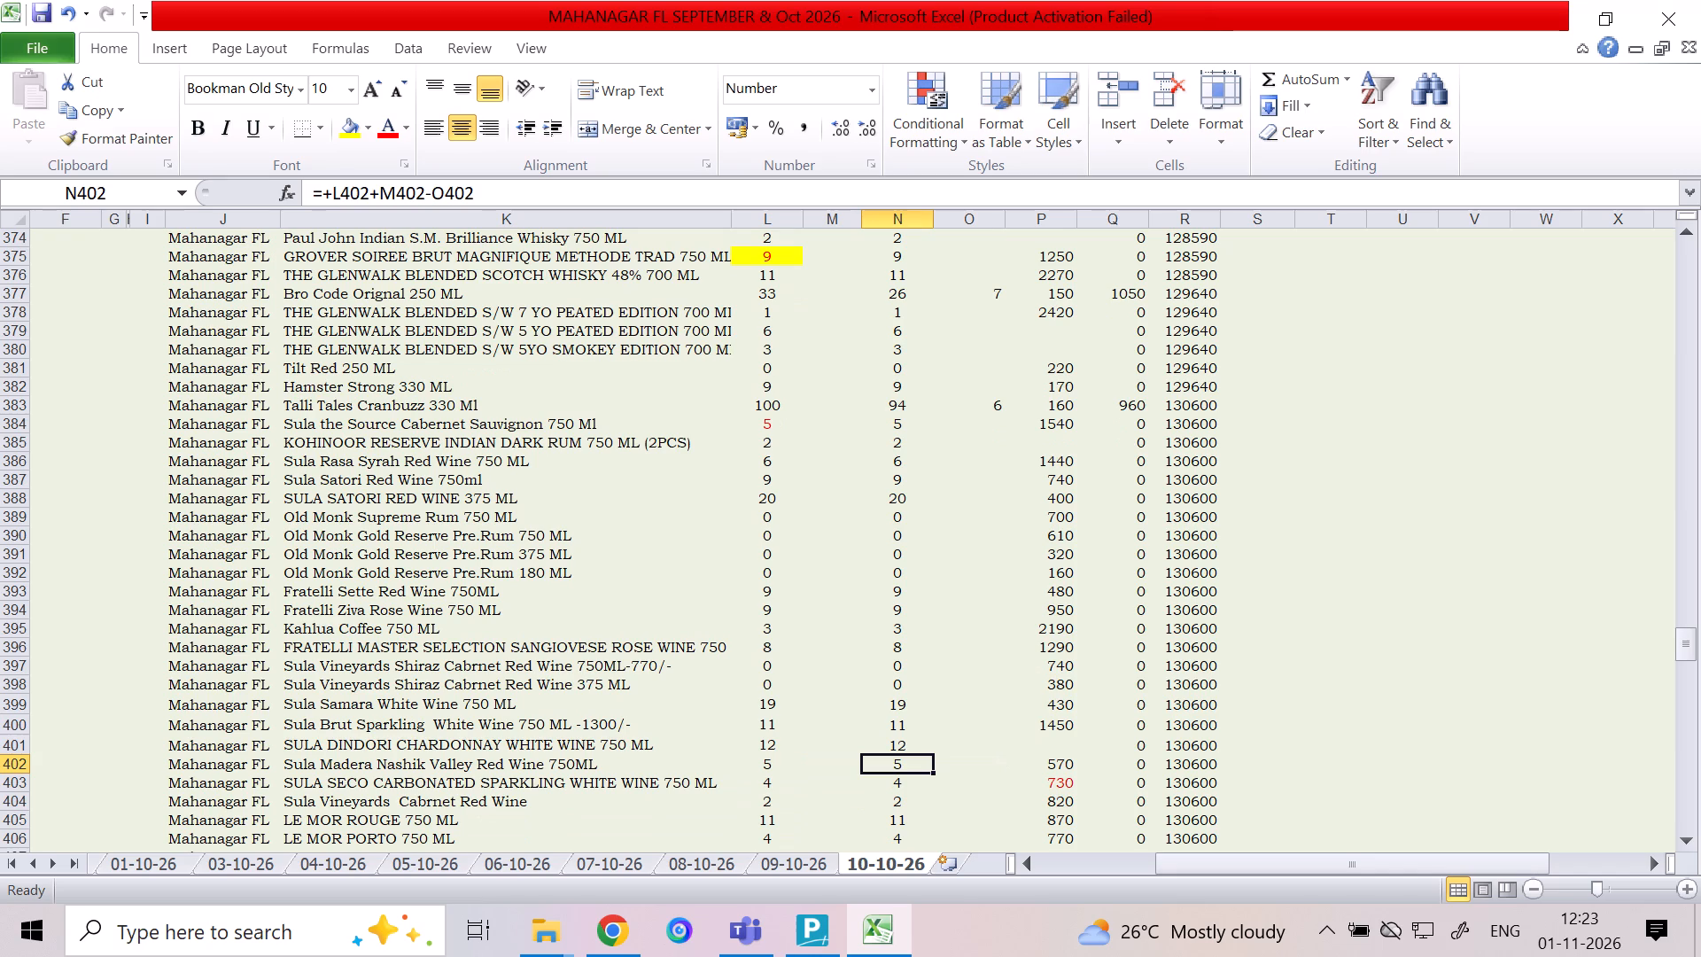
pyautogui.press('Down')
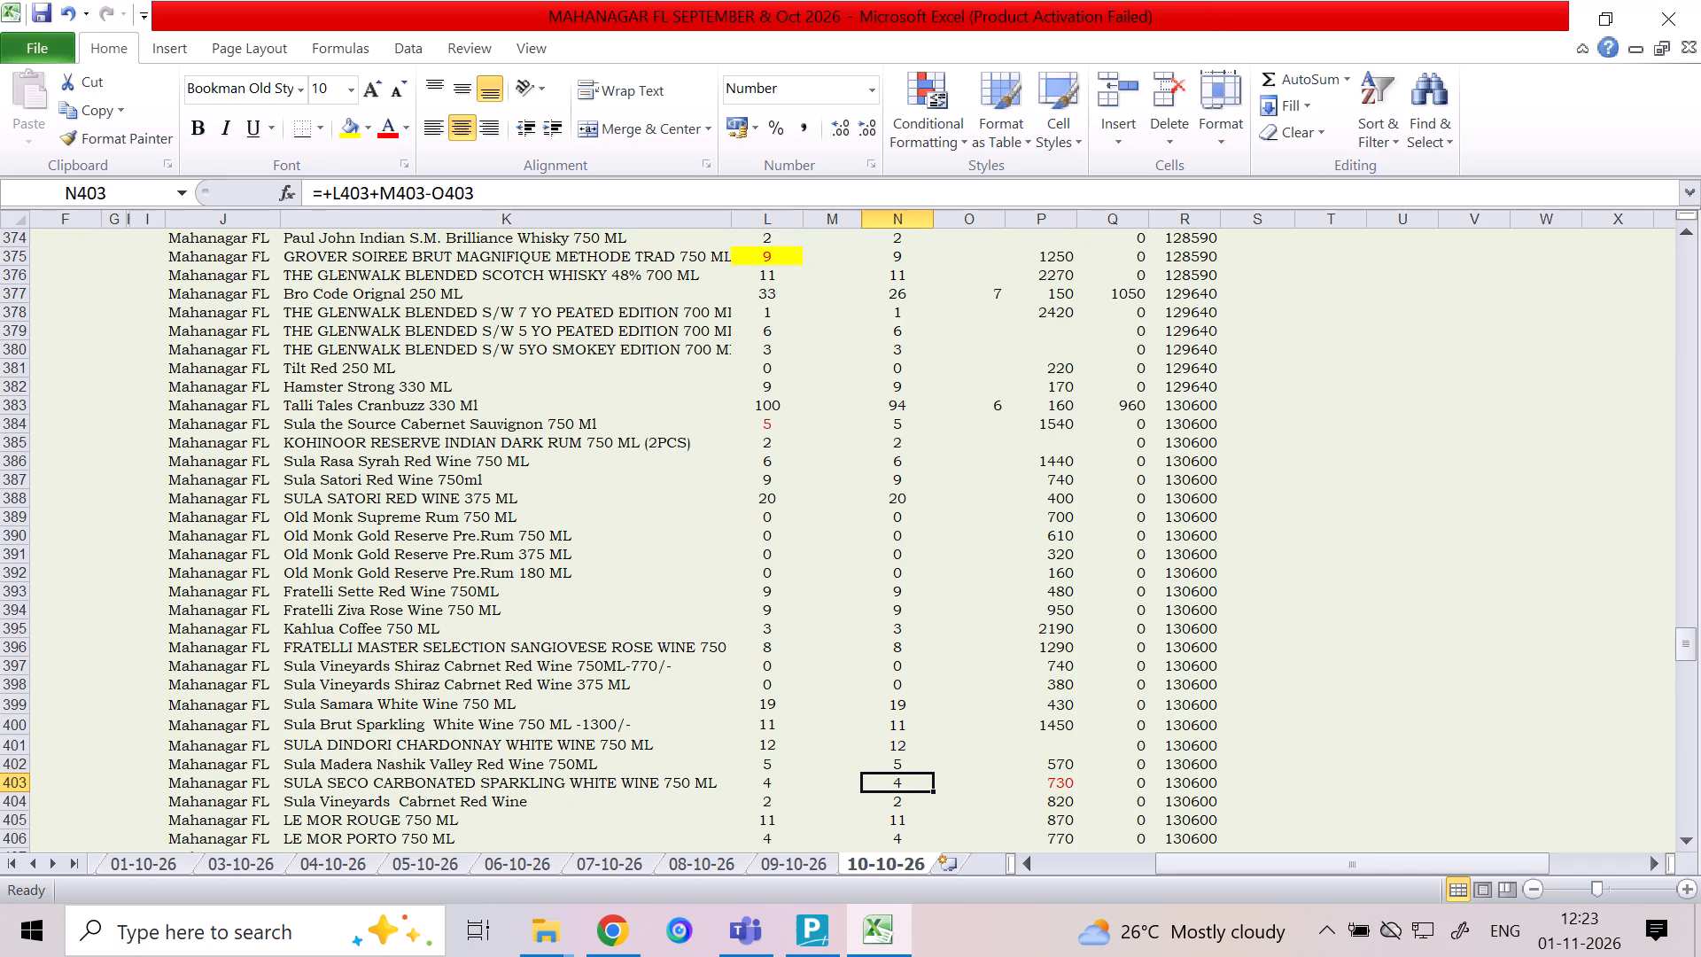
pyautogui.press('Down')
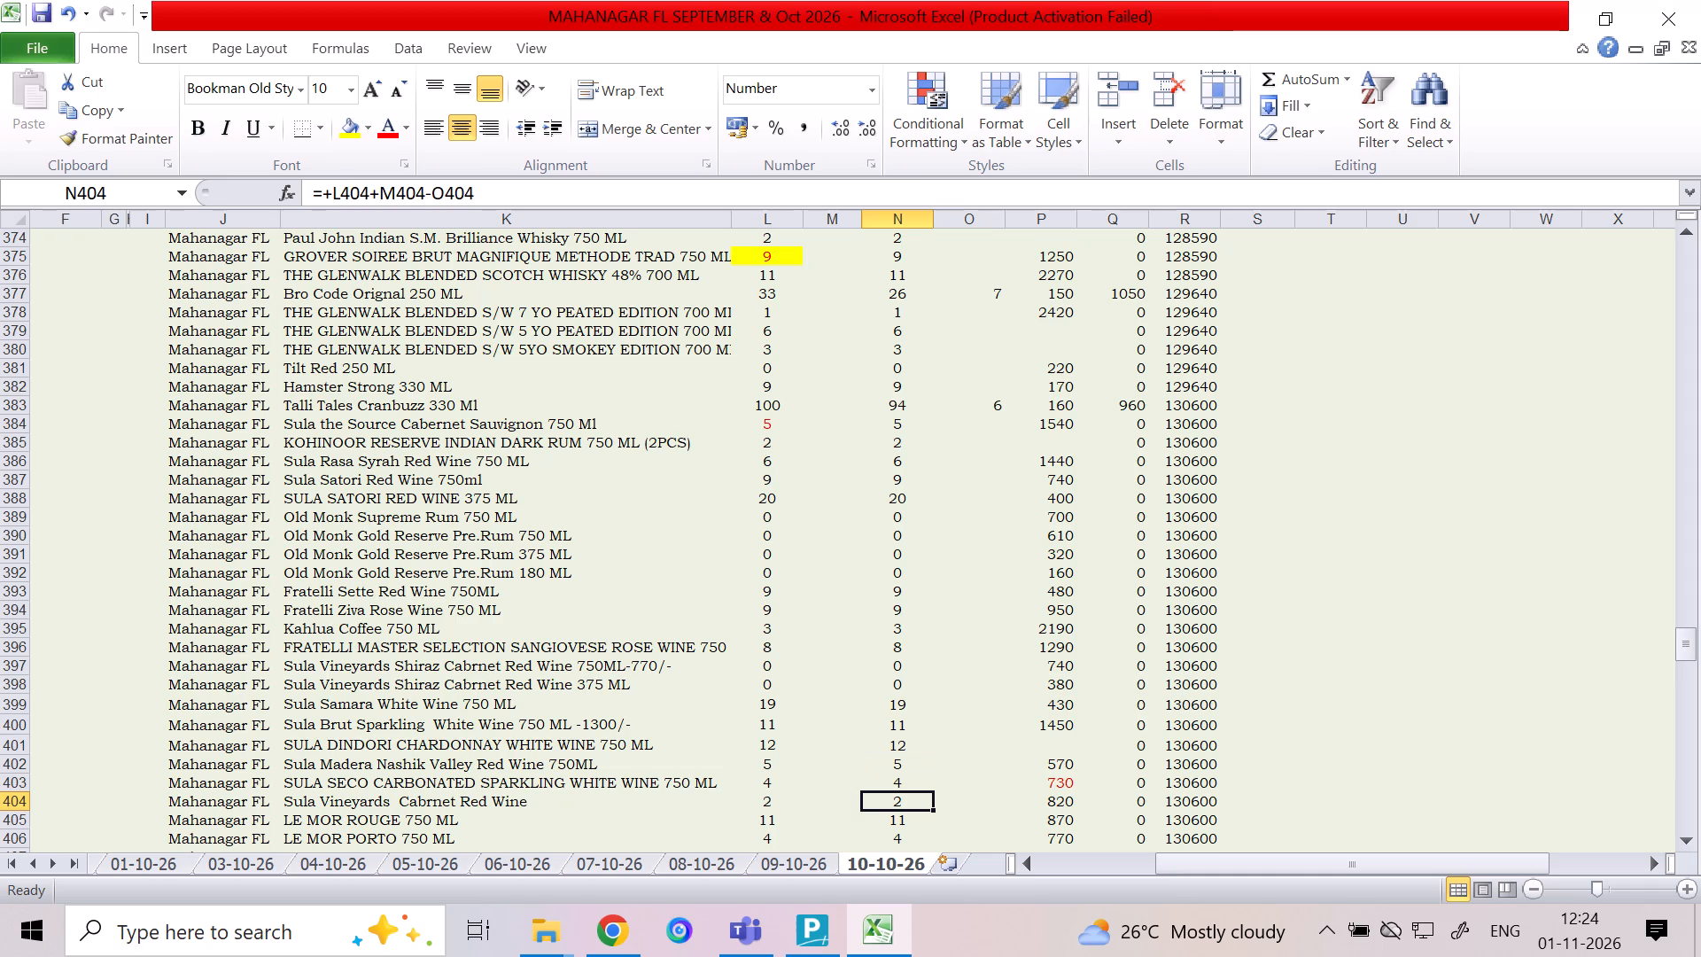
pyautogui.press('Down')
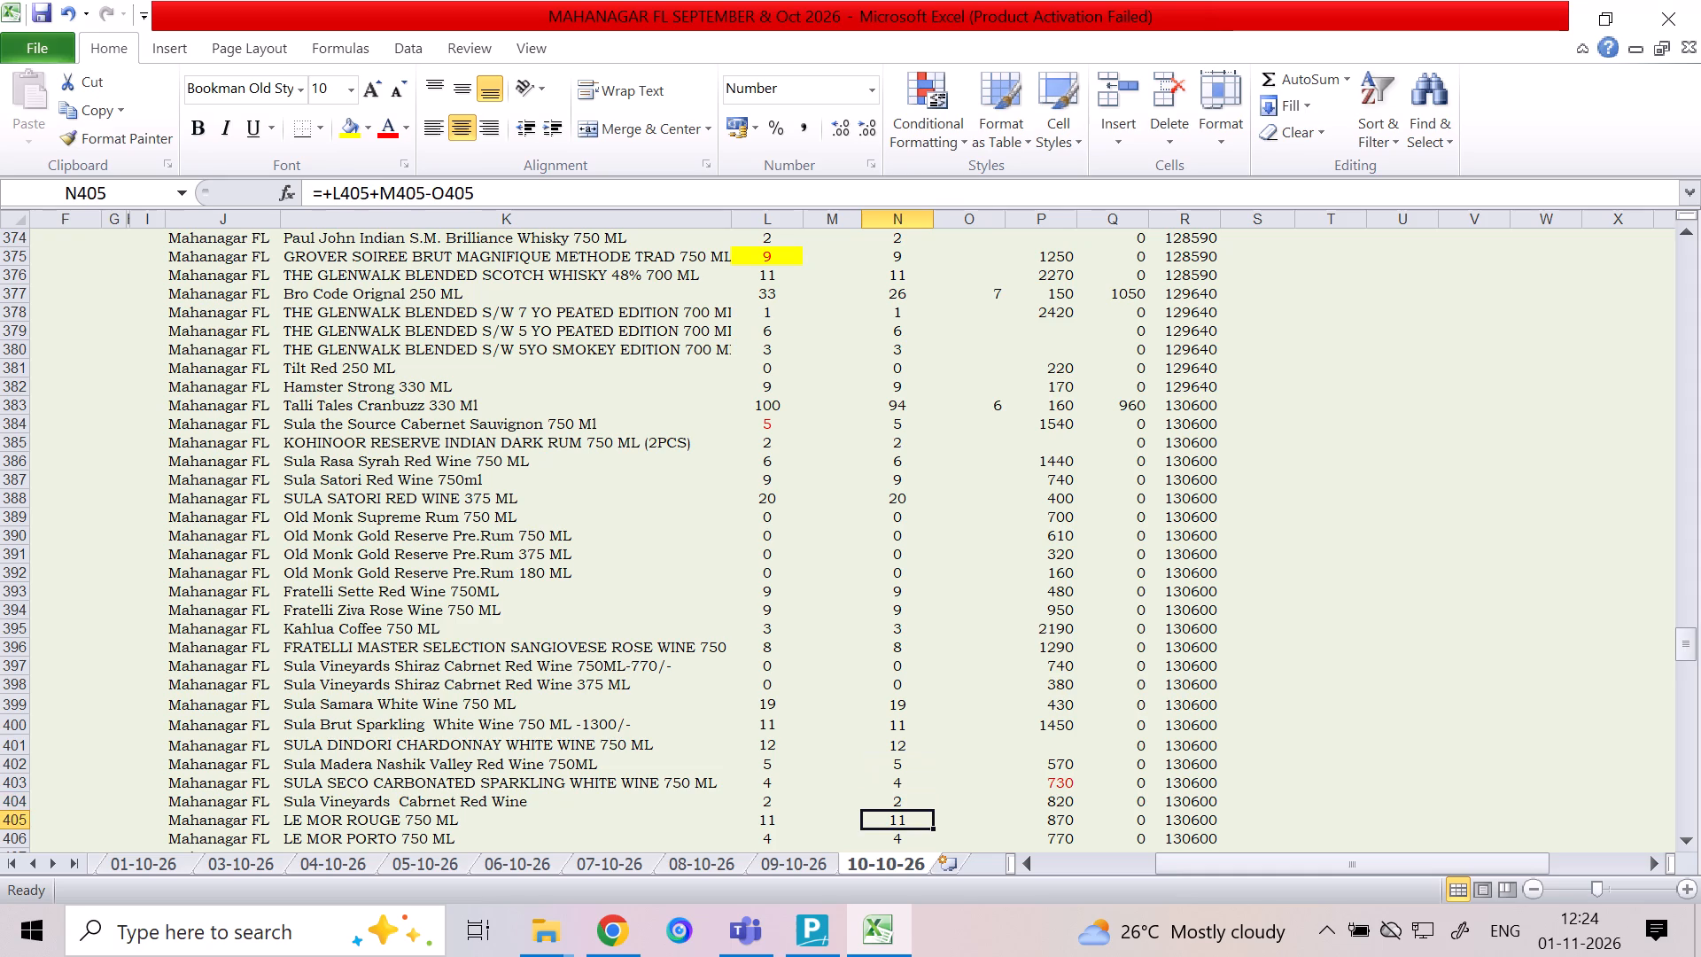
pyautogui.press('Left')
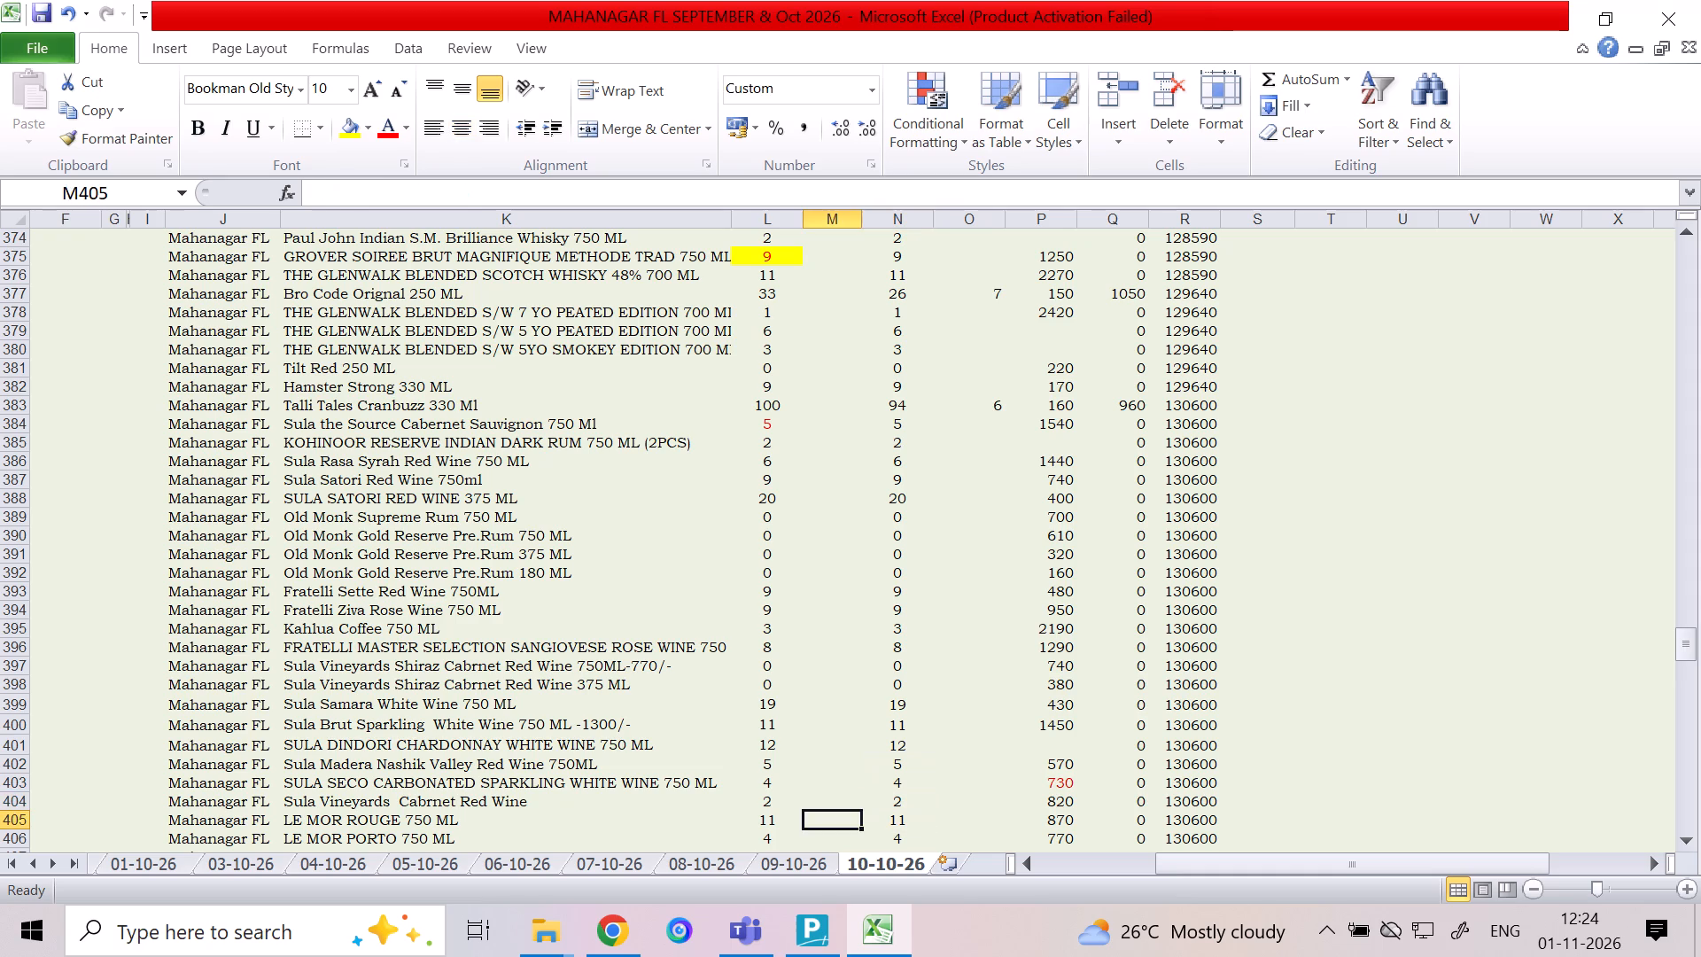
pyautogui.press('Left')
pyautogui.press('Left')
pyautogui.press('Right')
pyautogui.press('Right')
pyautogui.press('Right')
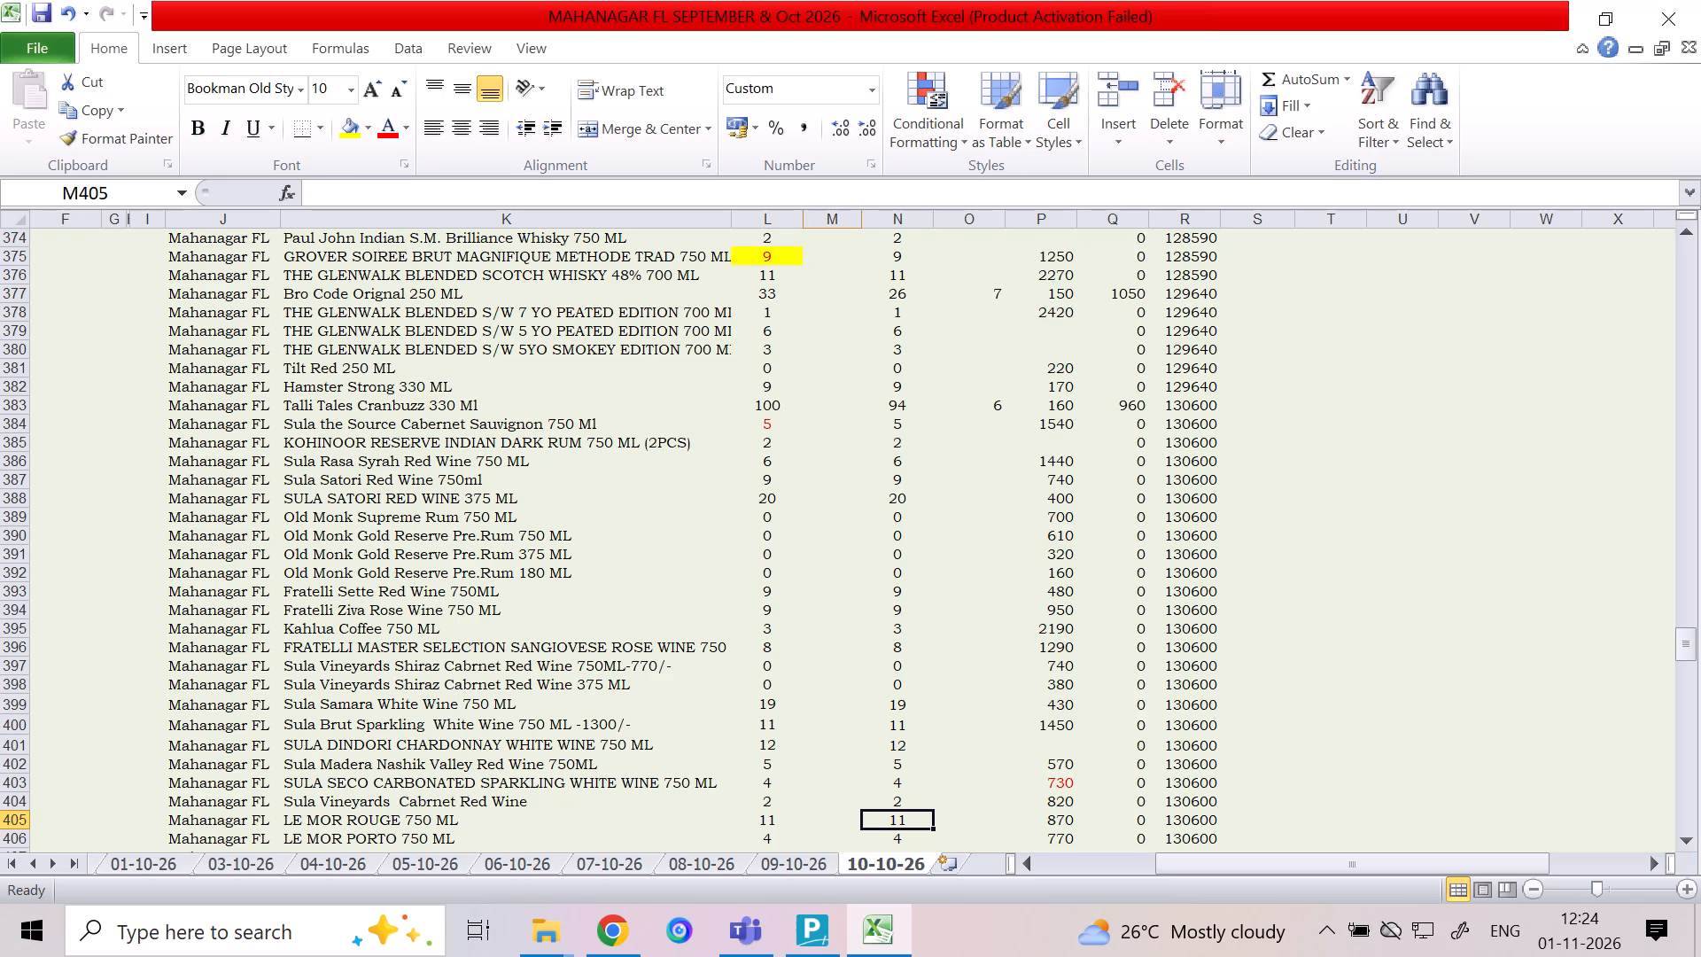
# Enter 1 as the column O quantity for LE MOR PORTO 750 ML in row 406 and check its column N balance.
pyautogui.press('Down')
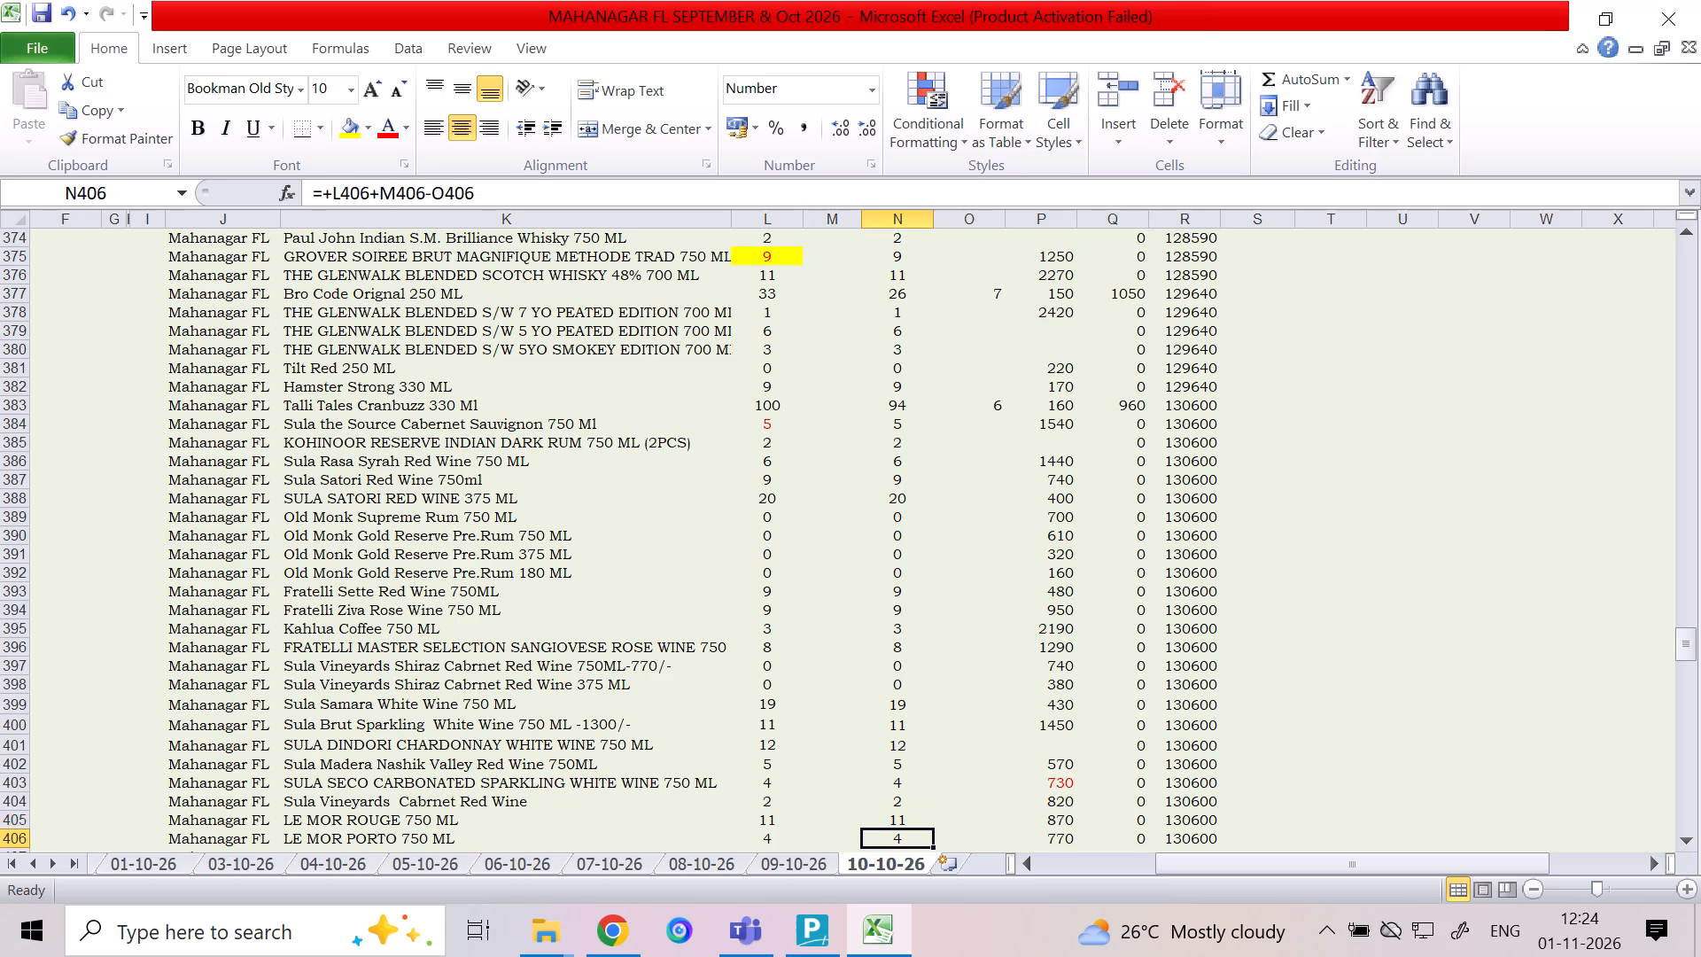
pyautogui.press('Left')
pyautogui.press('Left')
pyautogui.press('Left')
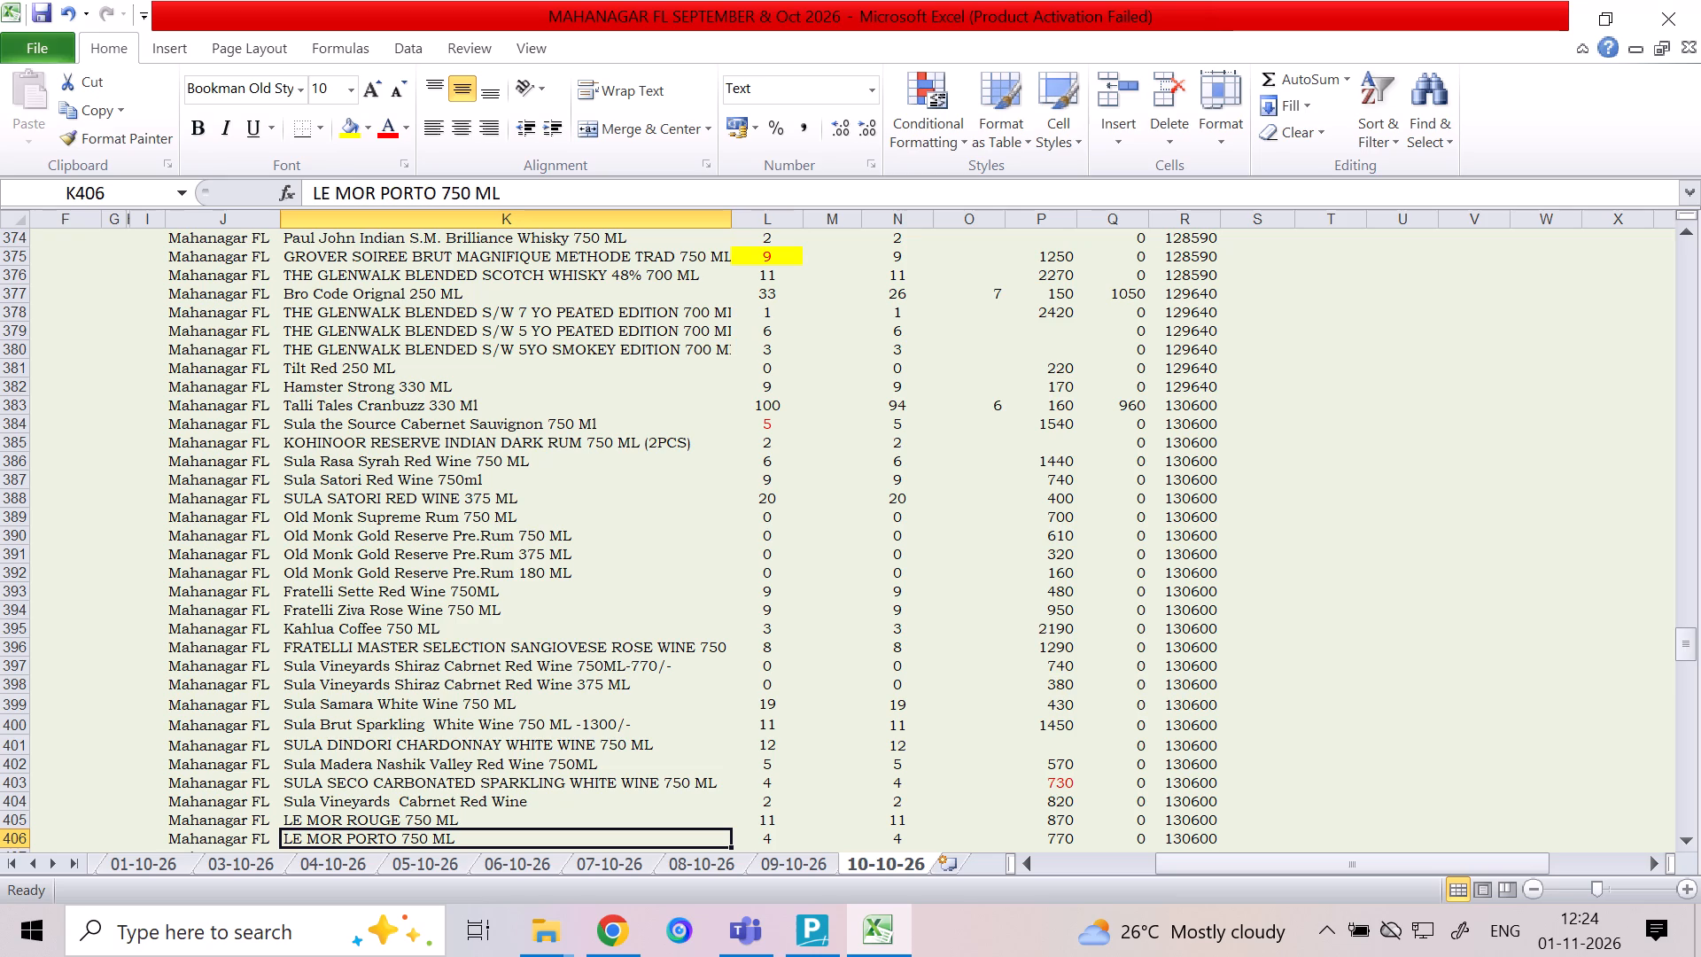
pyautogui.press('Right')
pyautogui.press('Right')
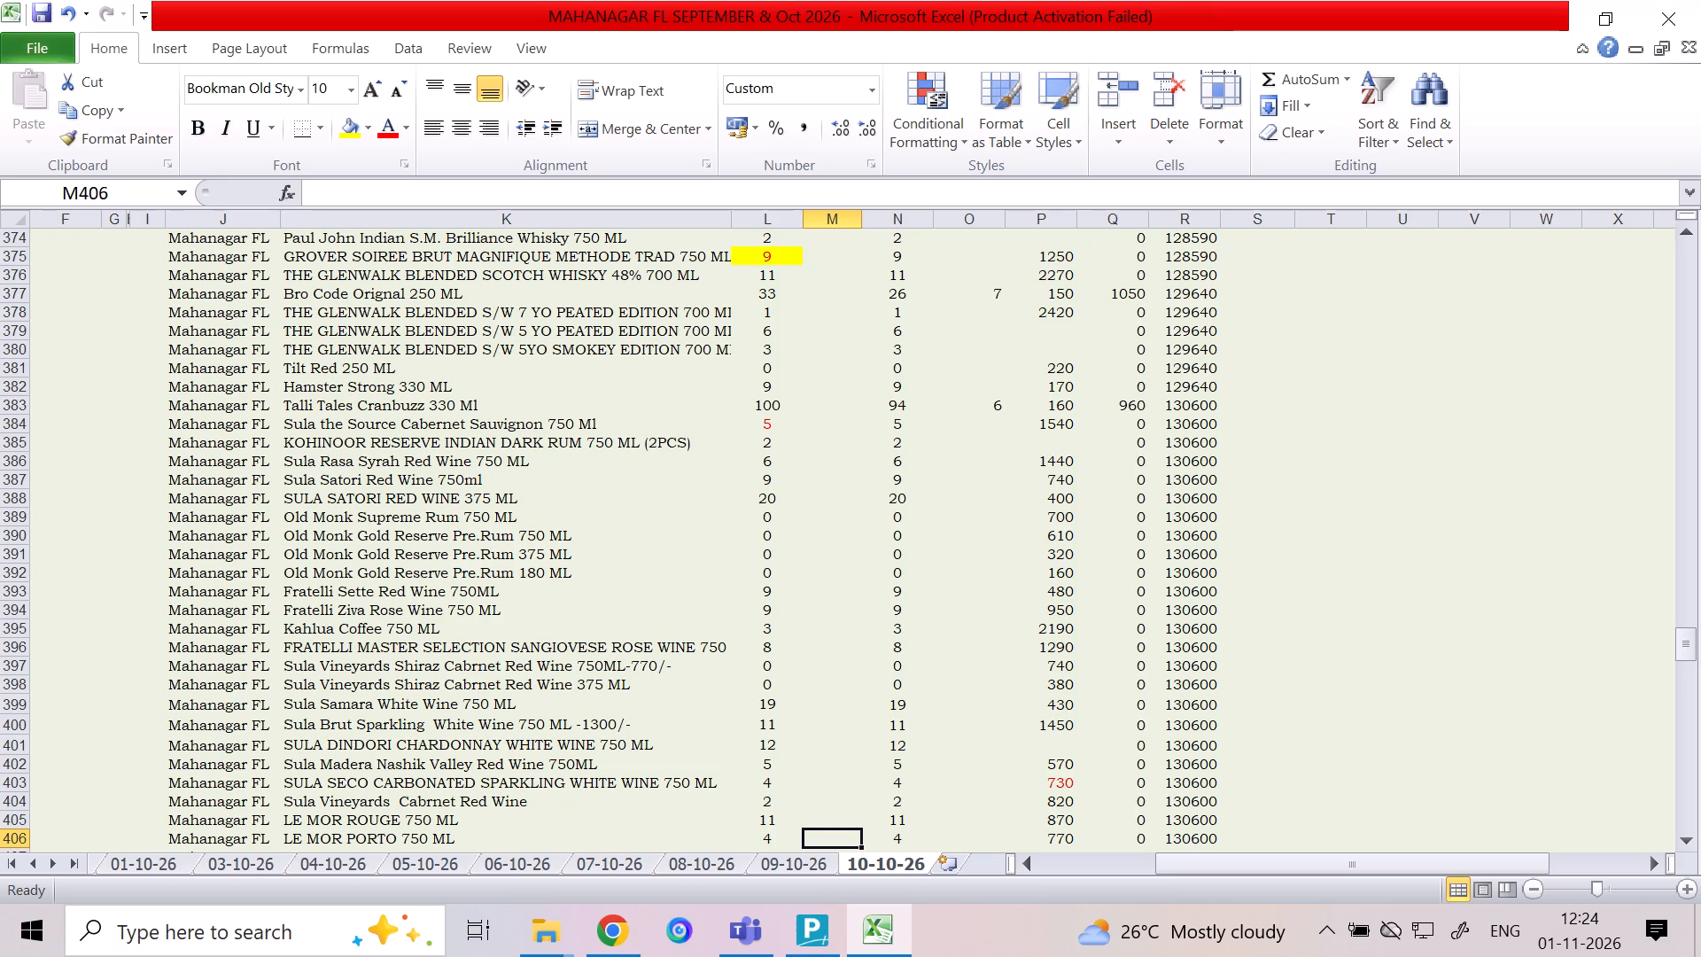
pyautogui.press('Left')
pyautogui.press('Left')
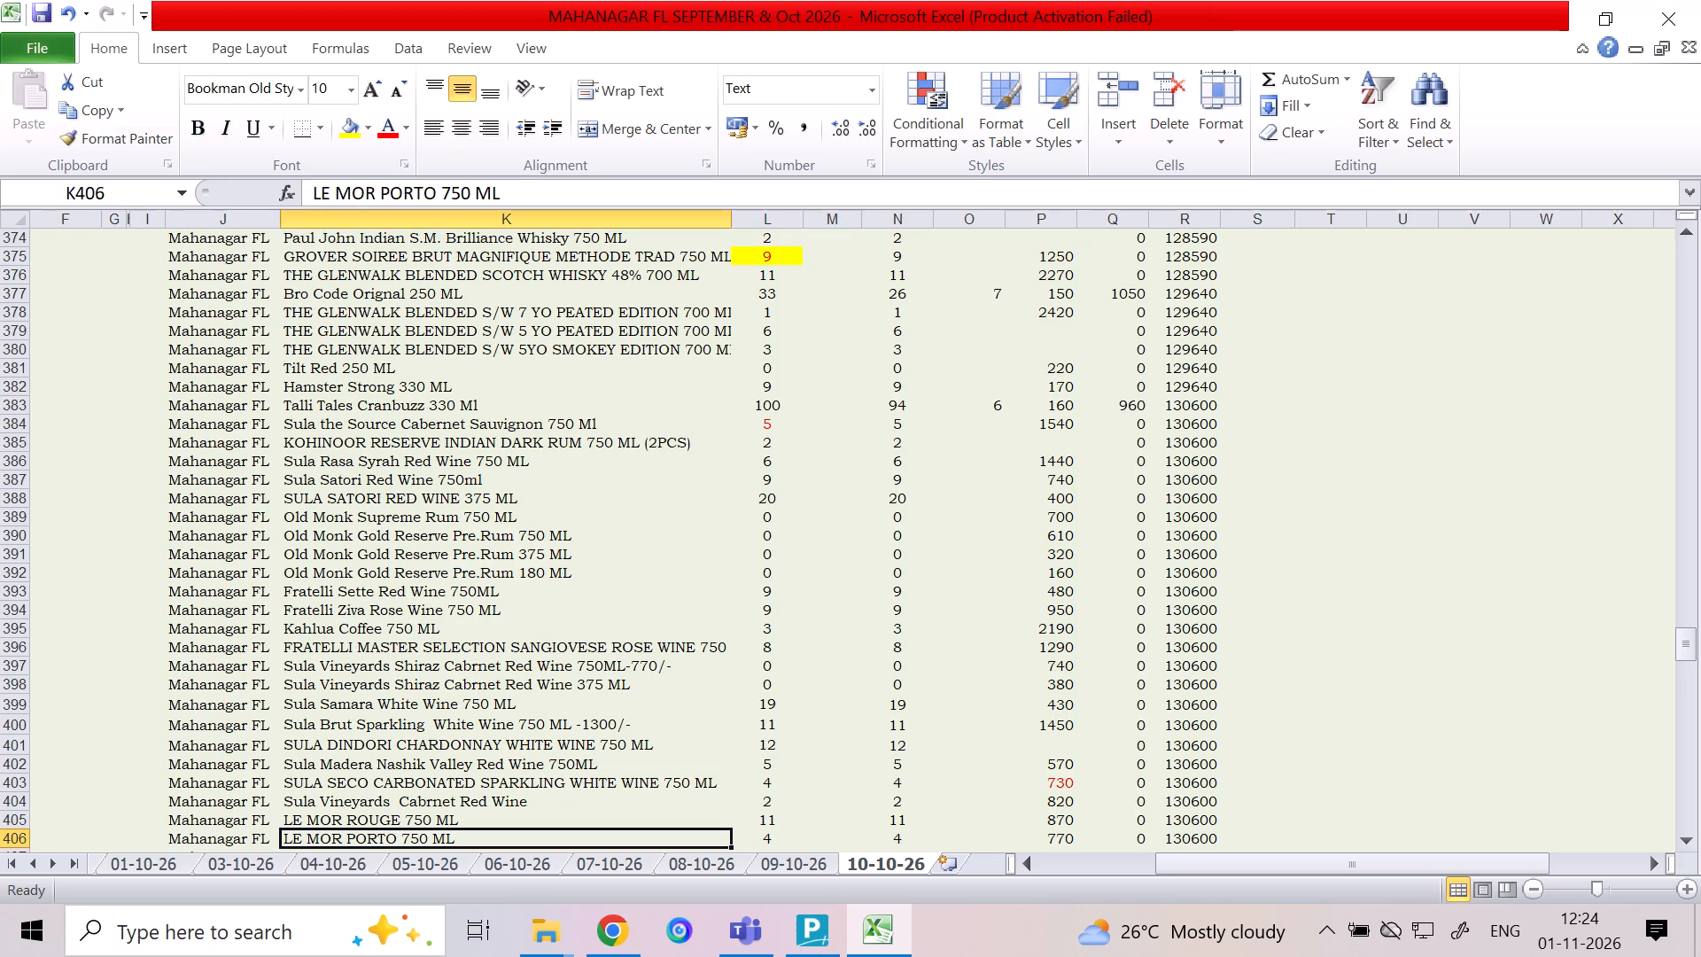
pyautogui.press('Right')
pyautogui.press('Right')
pyautogui.press('Right')
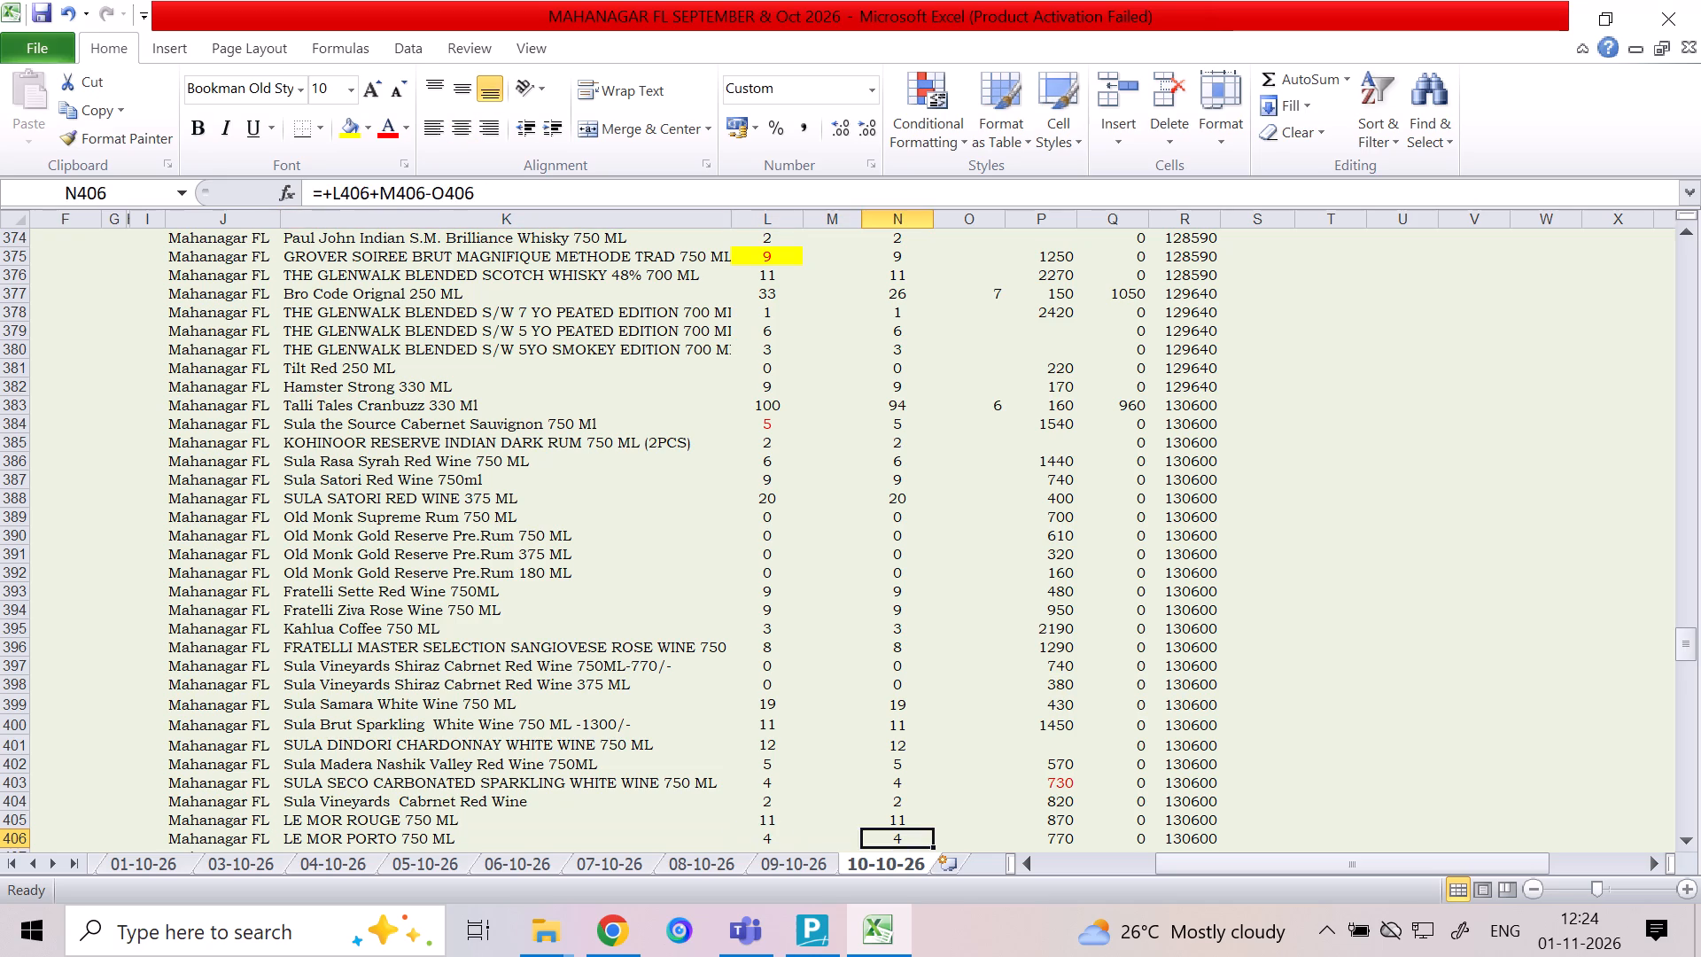
pyautogui.press('Right')
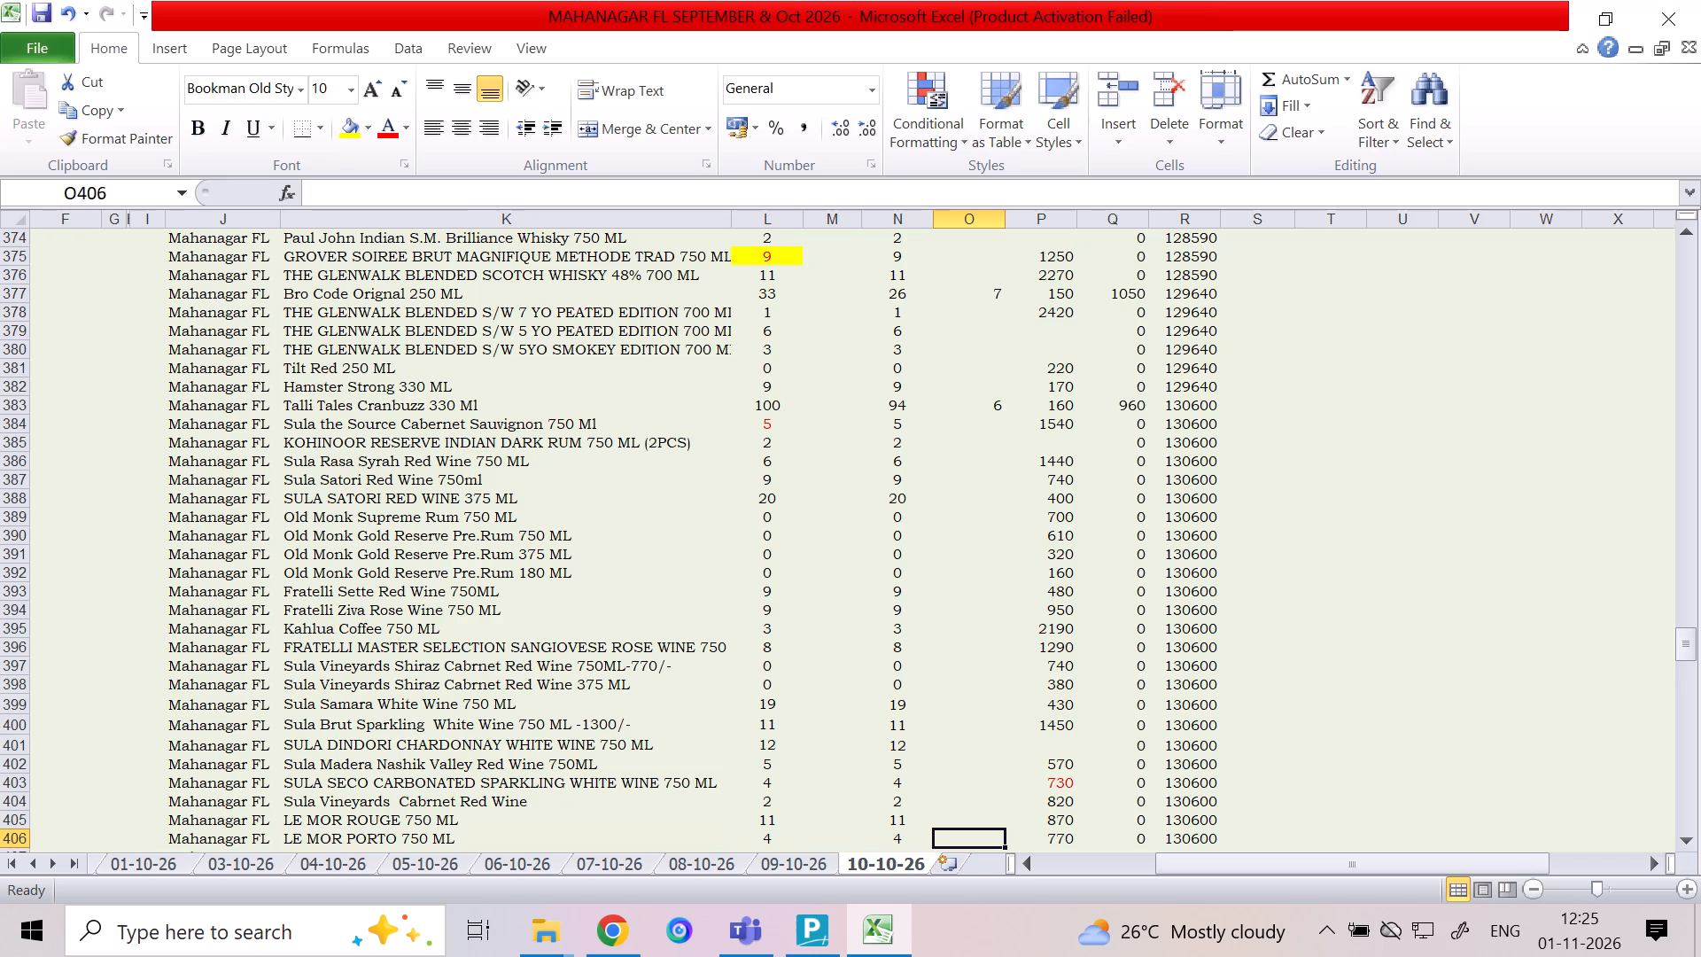
pyautogui.press('1')
pyautogui.press('Down')
pyautogui.press('Up')
pyautogui.press('Left')
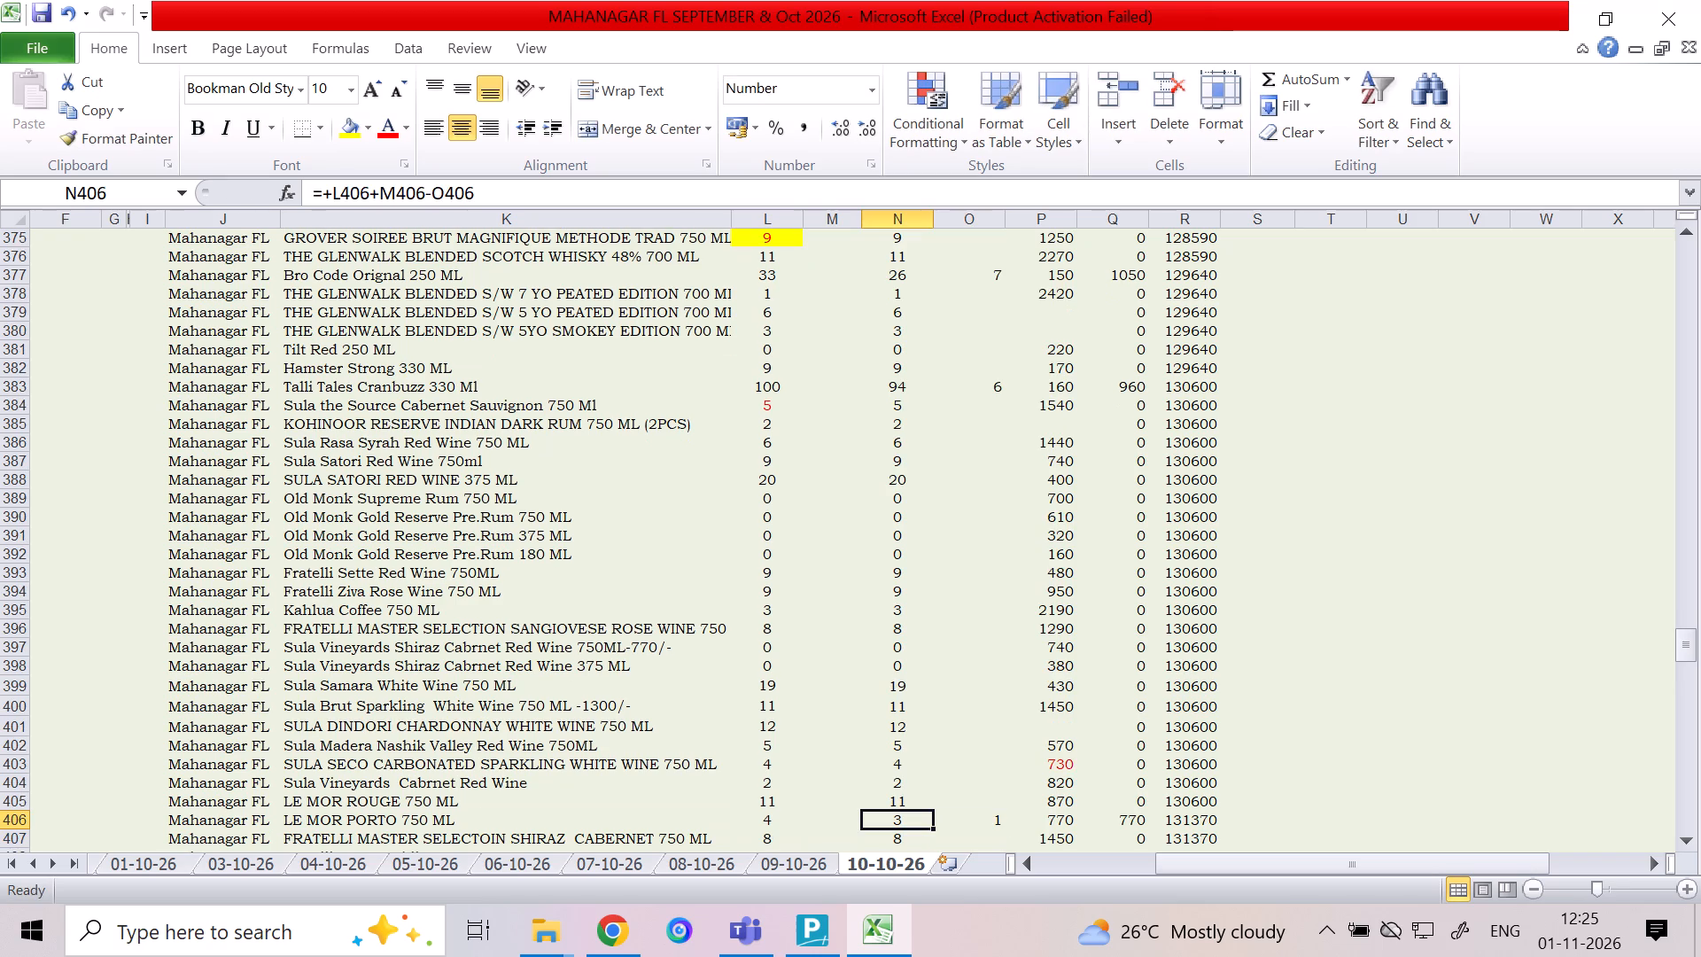
# Mark the column L quantity of LE MOR PORTO 750 ML in row 406 with red font colour.
pyautogui.click(763, 817)
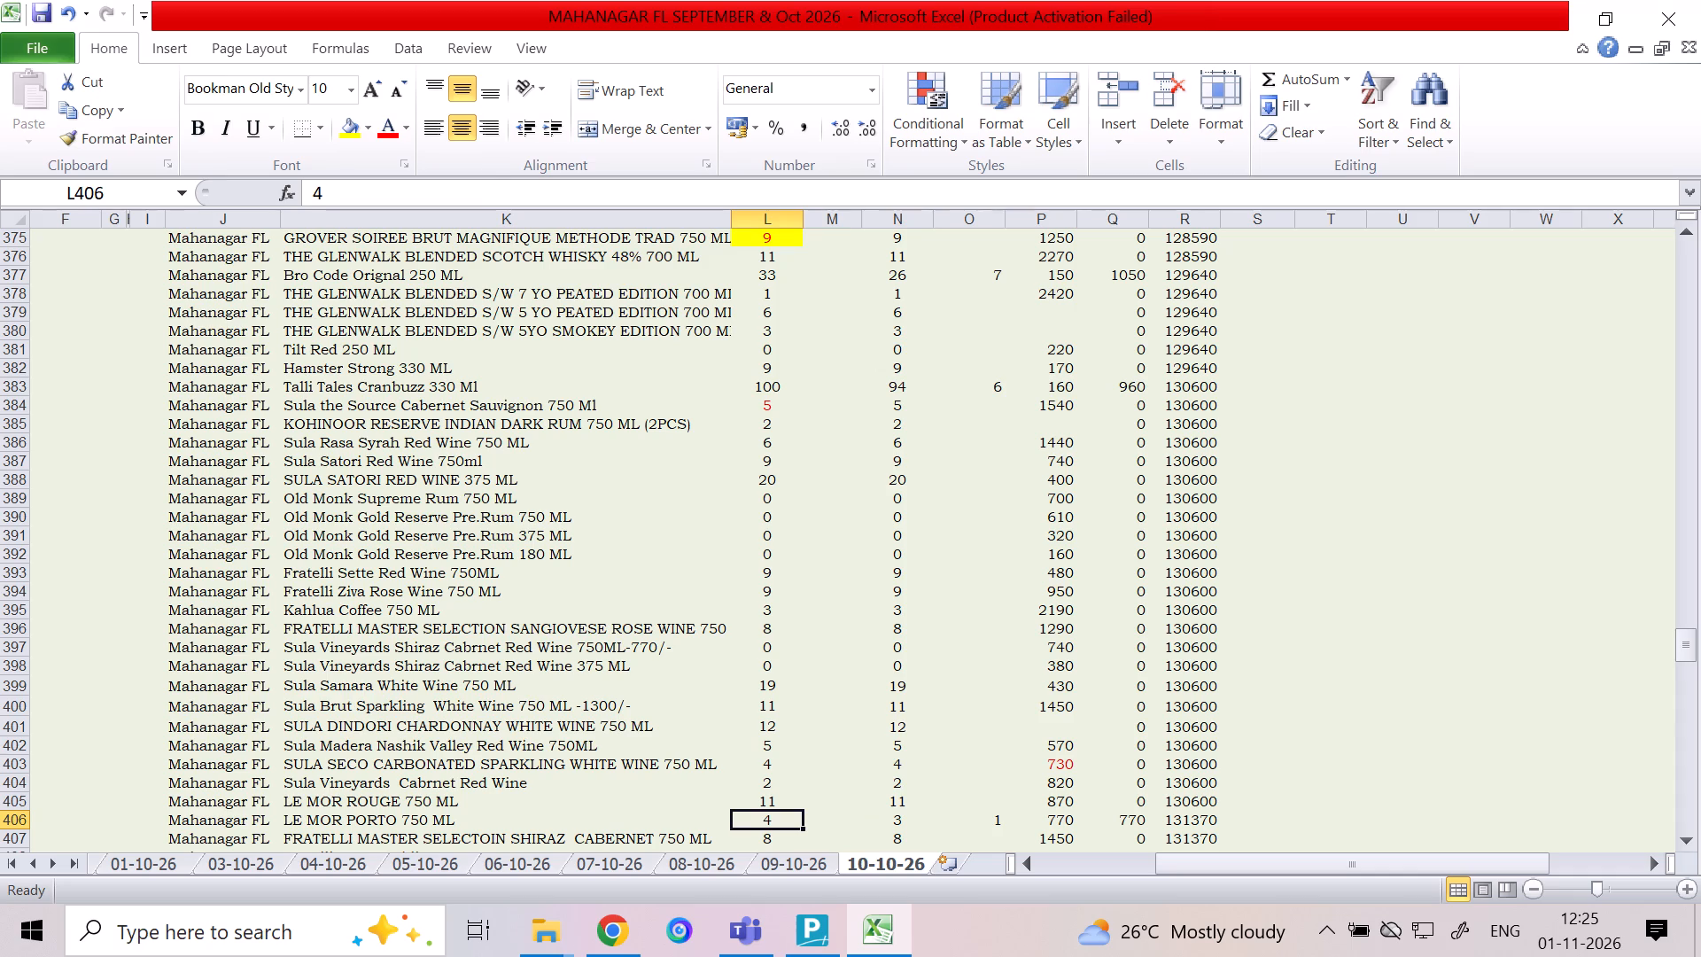
pyautogui.click(386, 124)
# Change the column P rate of SULA SECO CARBONATED SPARKLING WHITE WINE in row 403 to black font colour.
pyautogui.click(1054, 766)
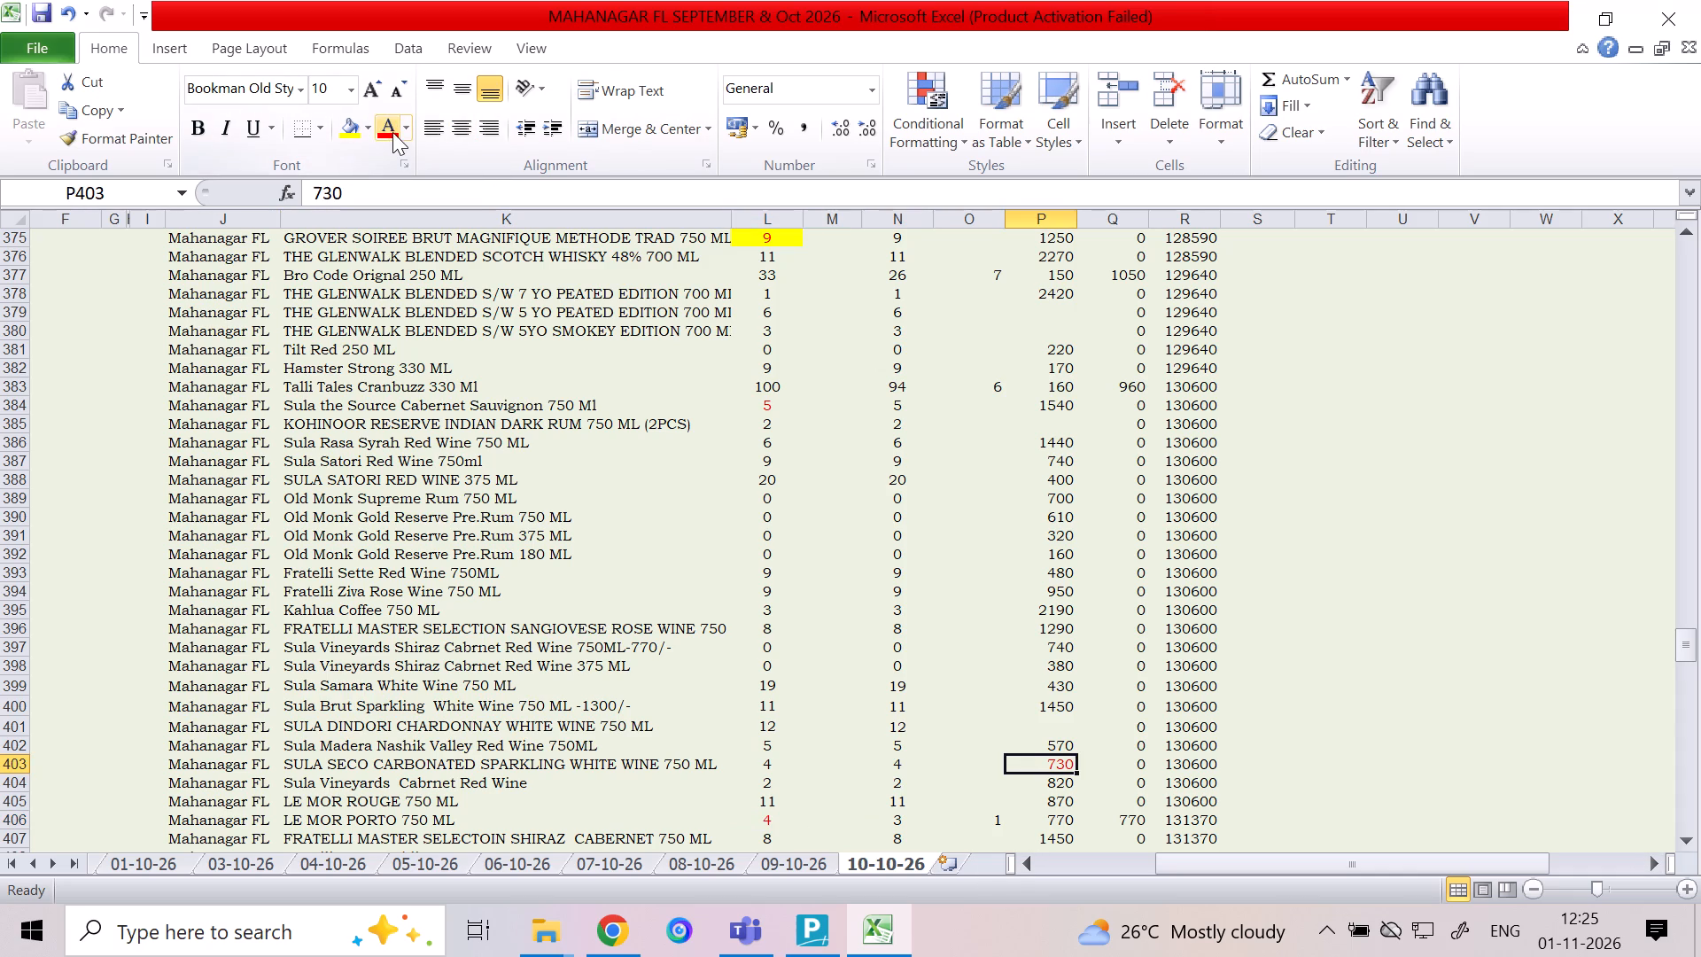
pyautogui.click(403, 129)
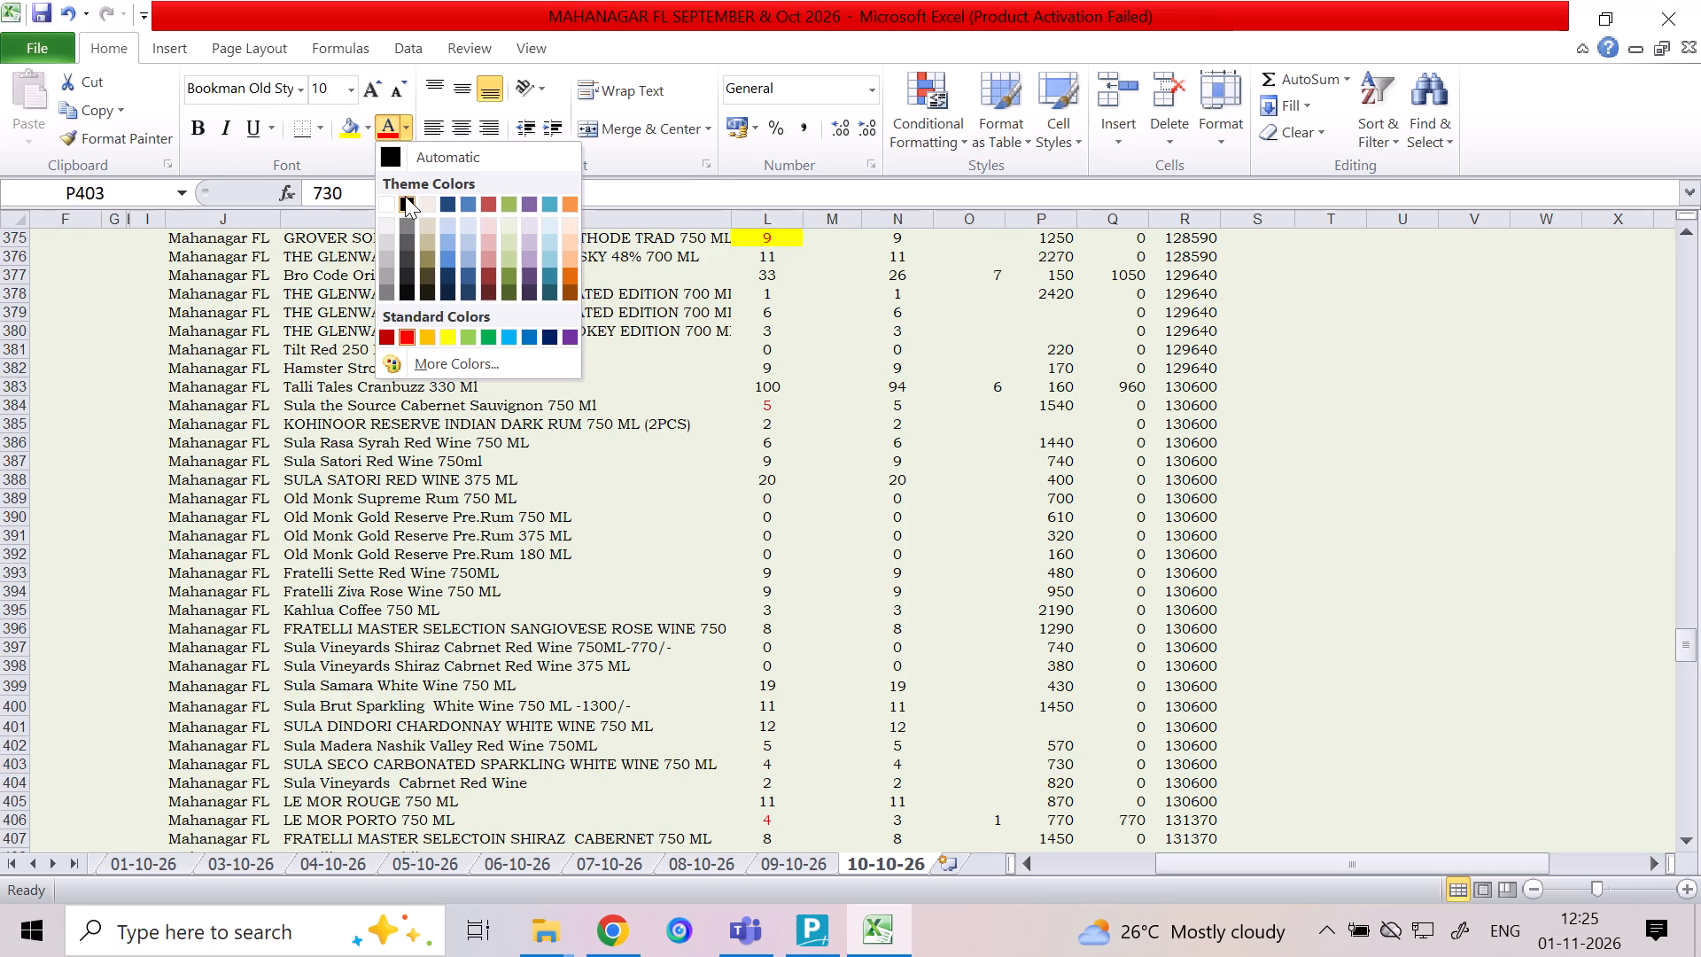
pyautogui.click(405, 196)
# Check the column O quantity cells from LE MOR PORTO 750 ML in row 406 down to UJVA Shiraz in row 413.
pyautogui.click(978, 828)
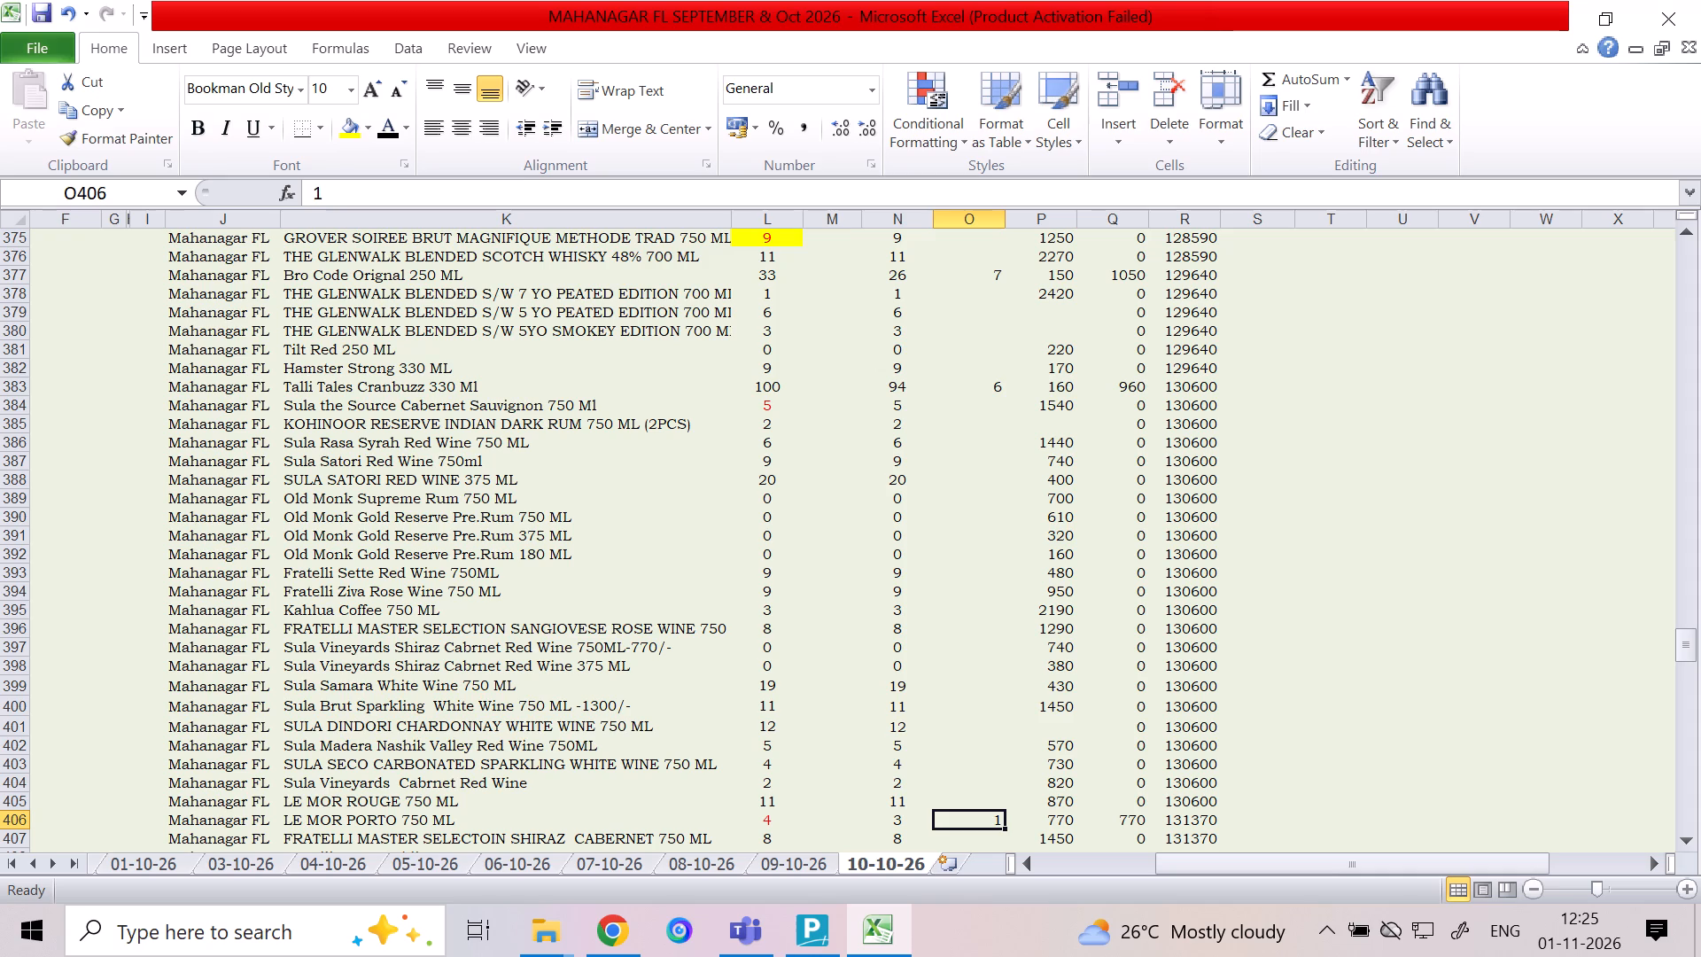
pyautogui.press('Down')
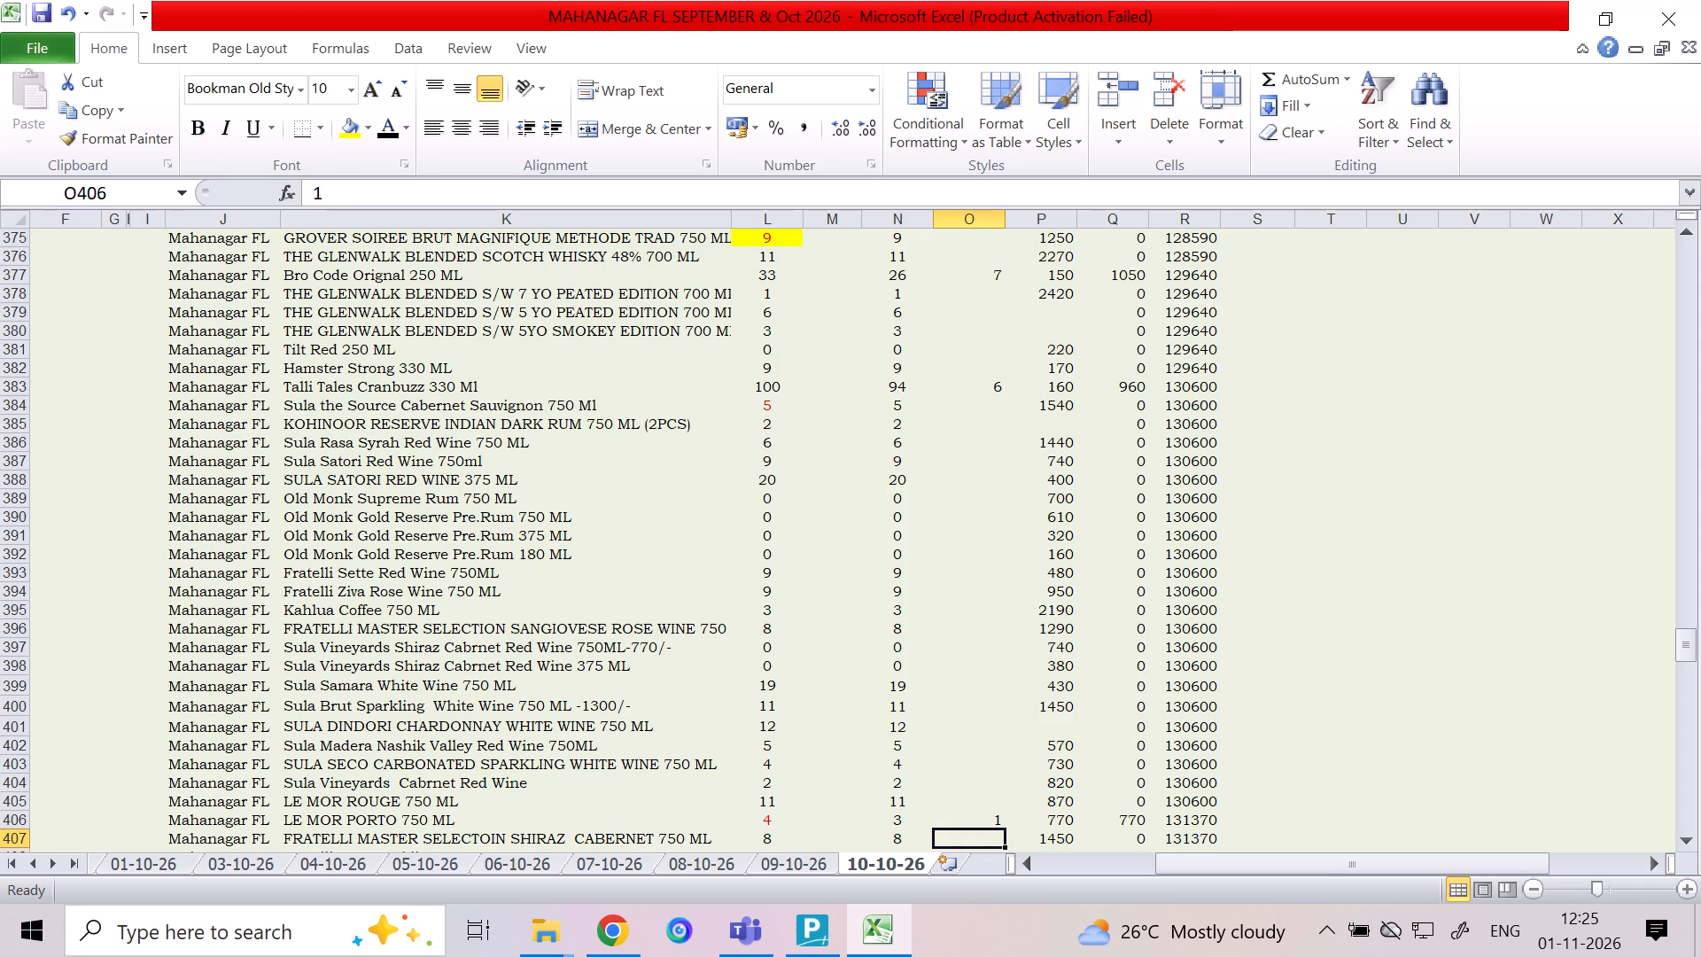
pyautogui.press('Down')
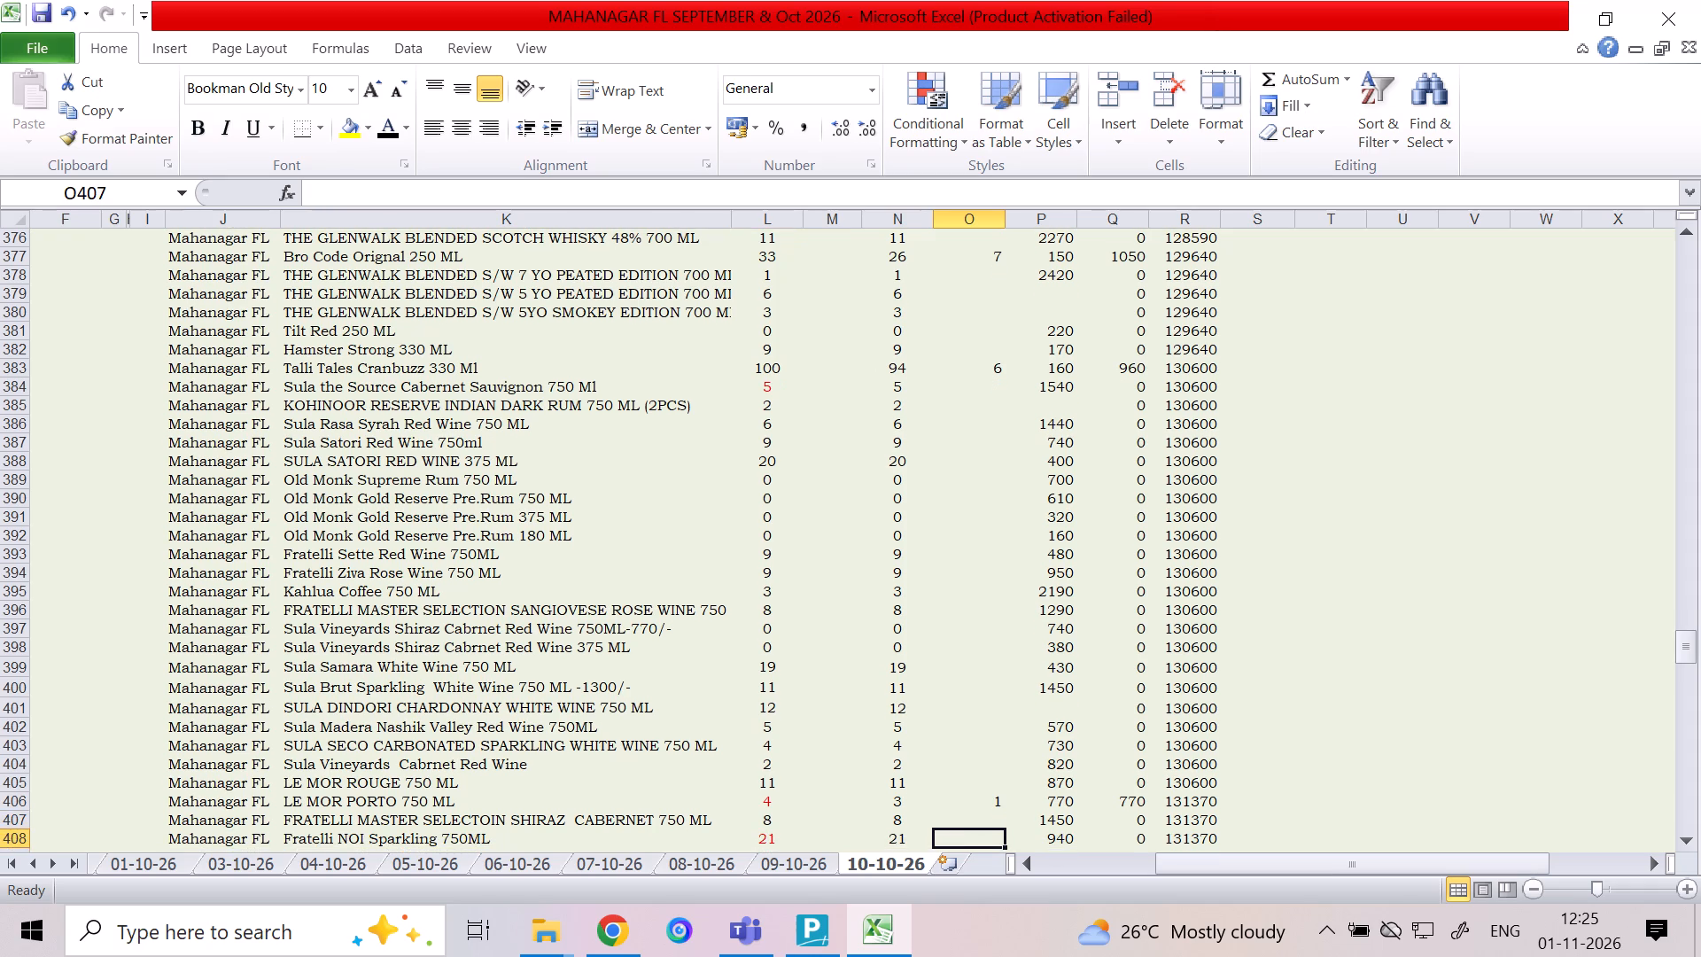
pyautogui.press('Up')
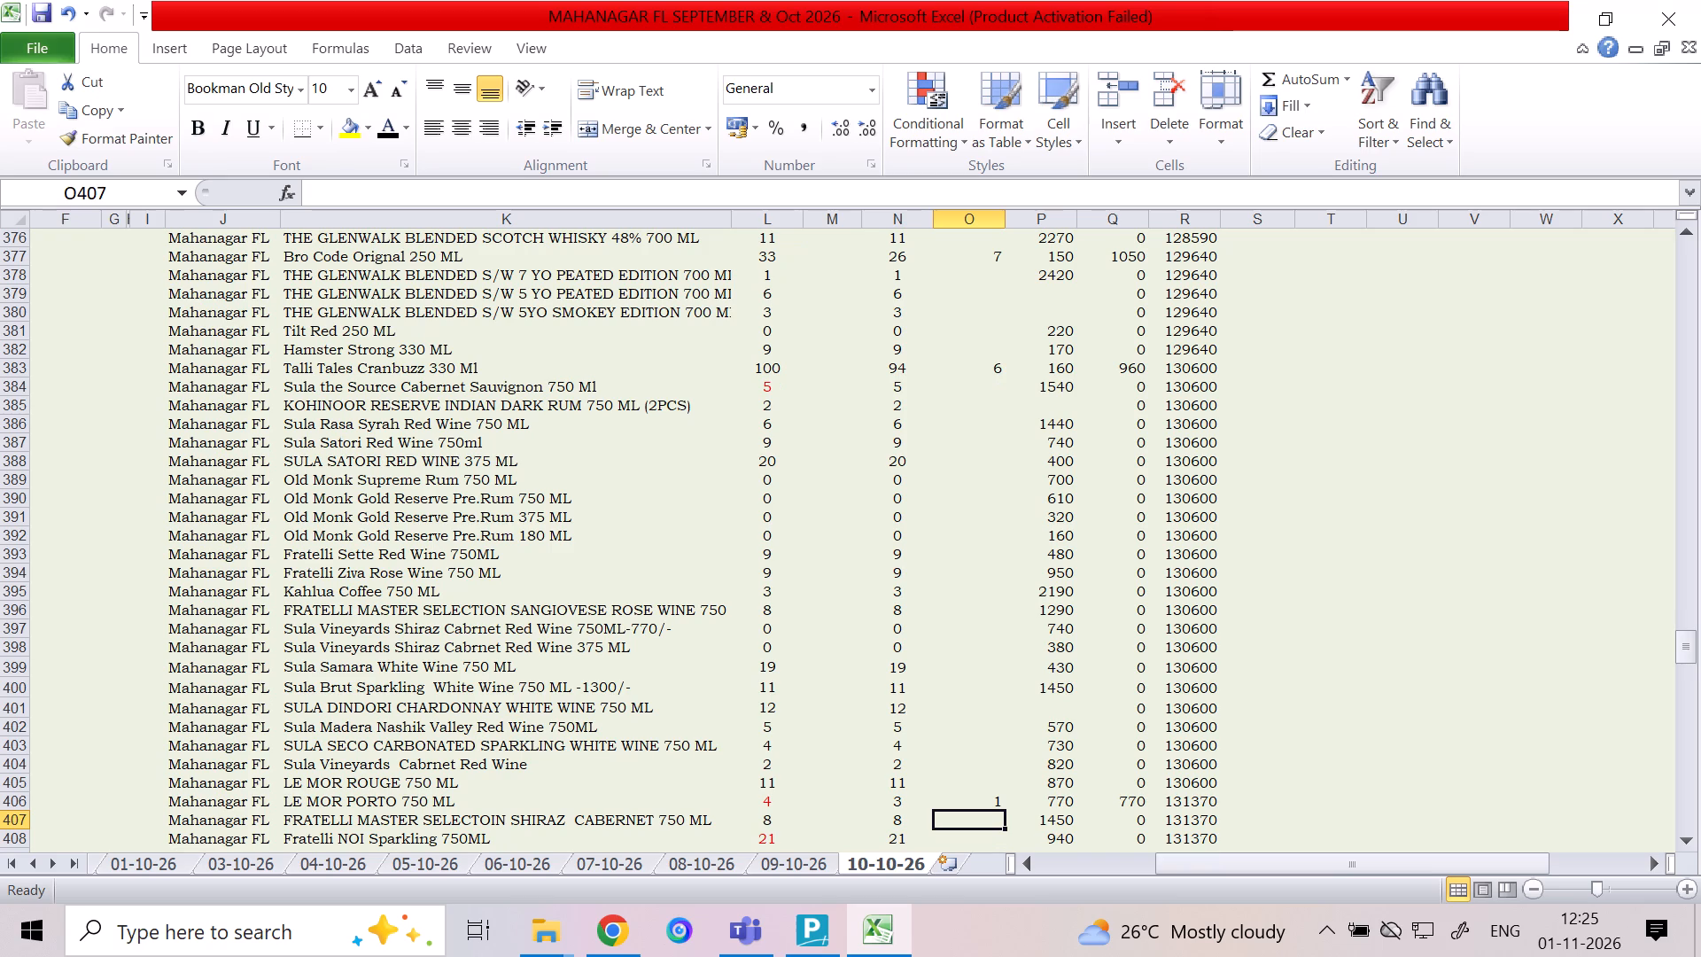
pyautogui.press('Down')
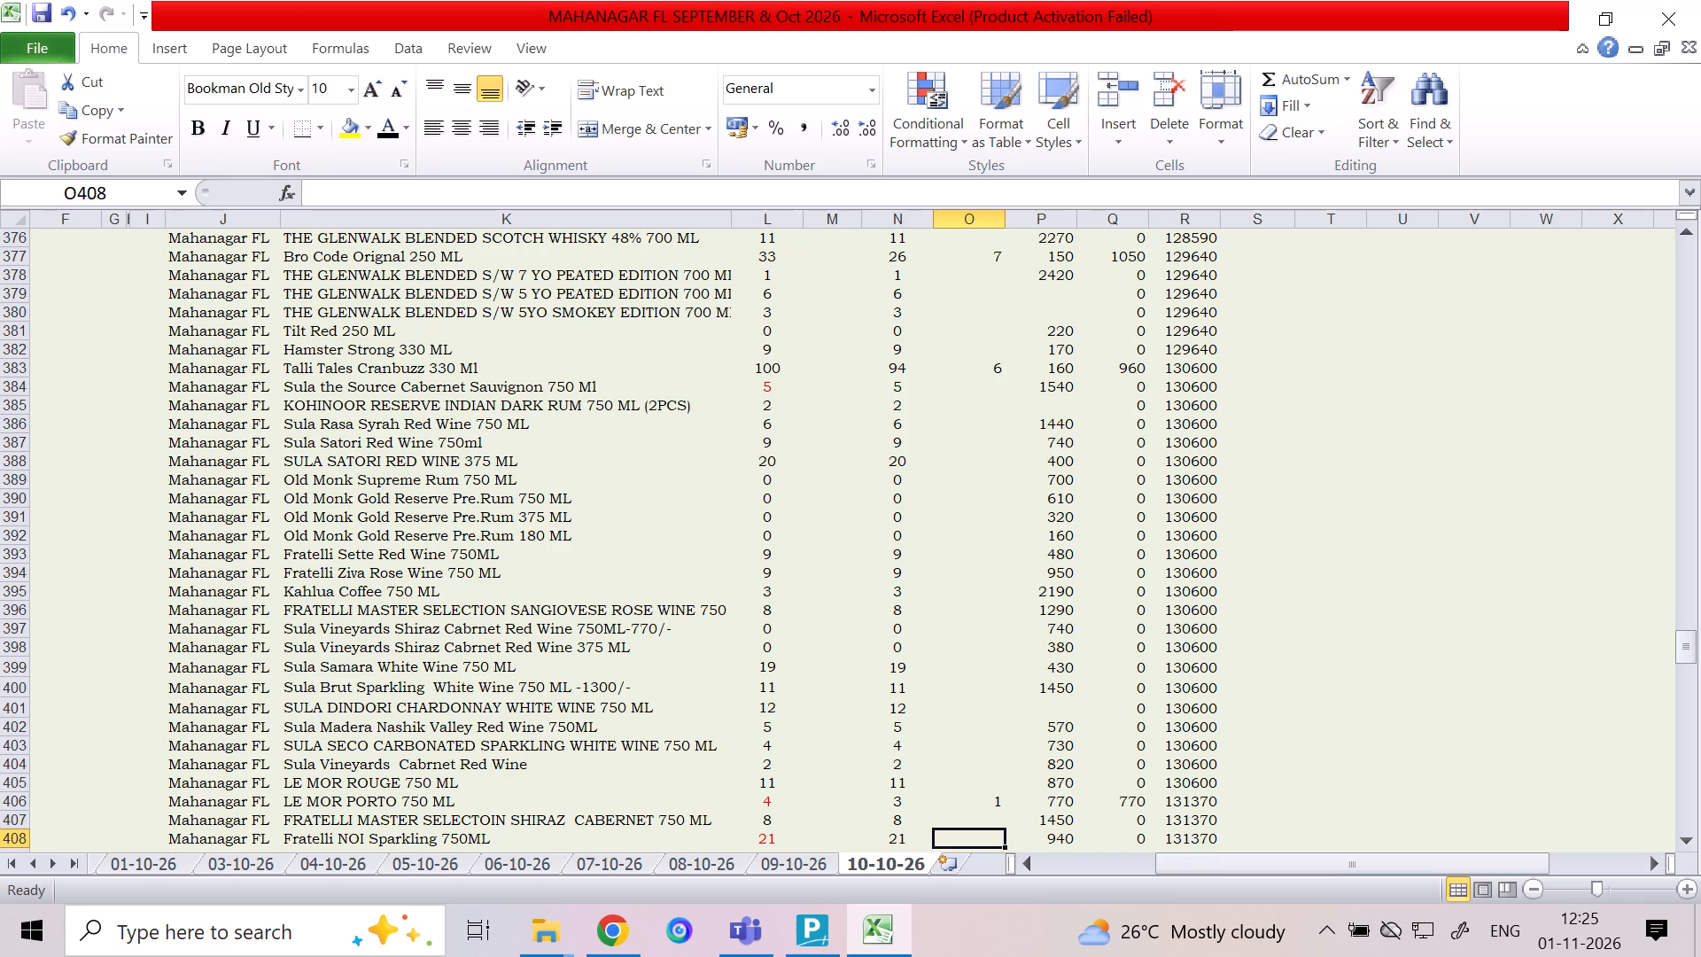
pyautogui.press('Down')
pyautogui.press('Down')
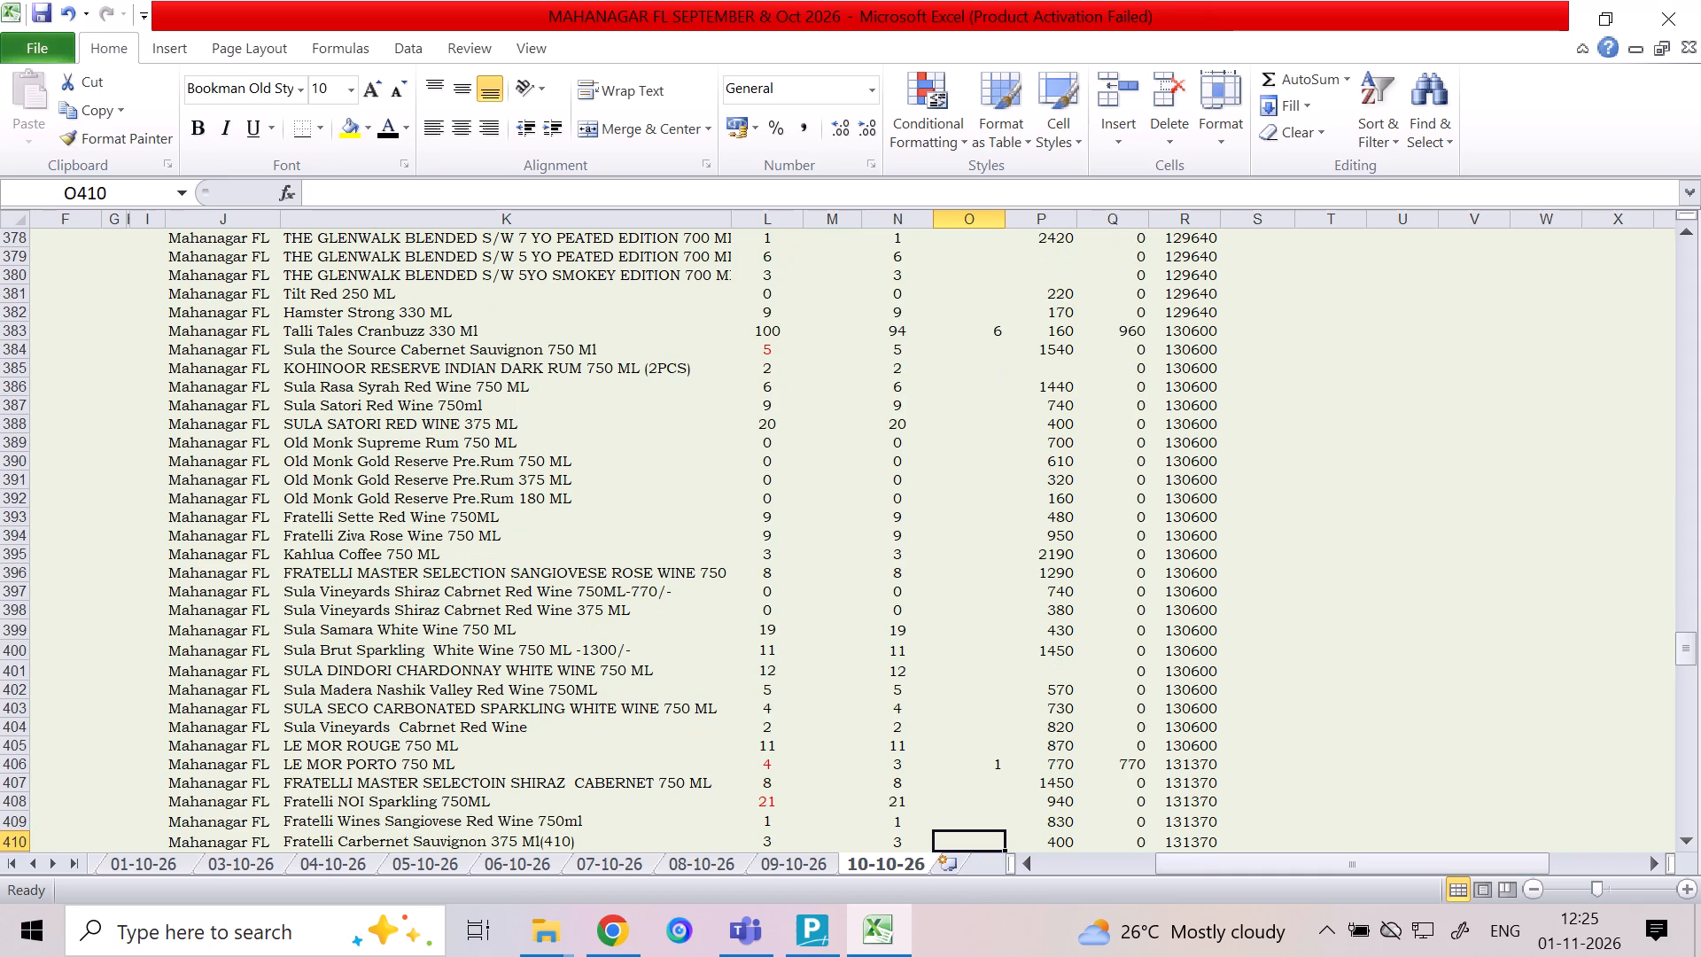
pyautogui.press('Down')
pyautogui.press('Down')
pyautogui.press('Down')
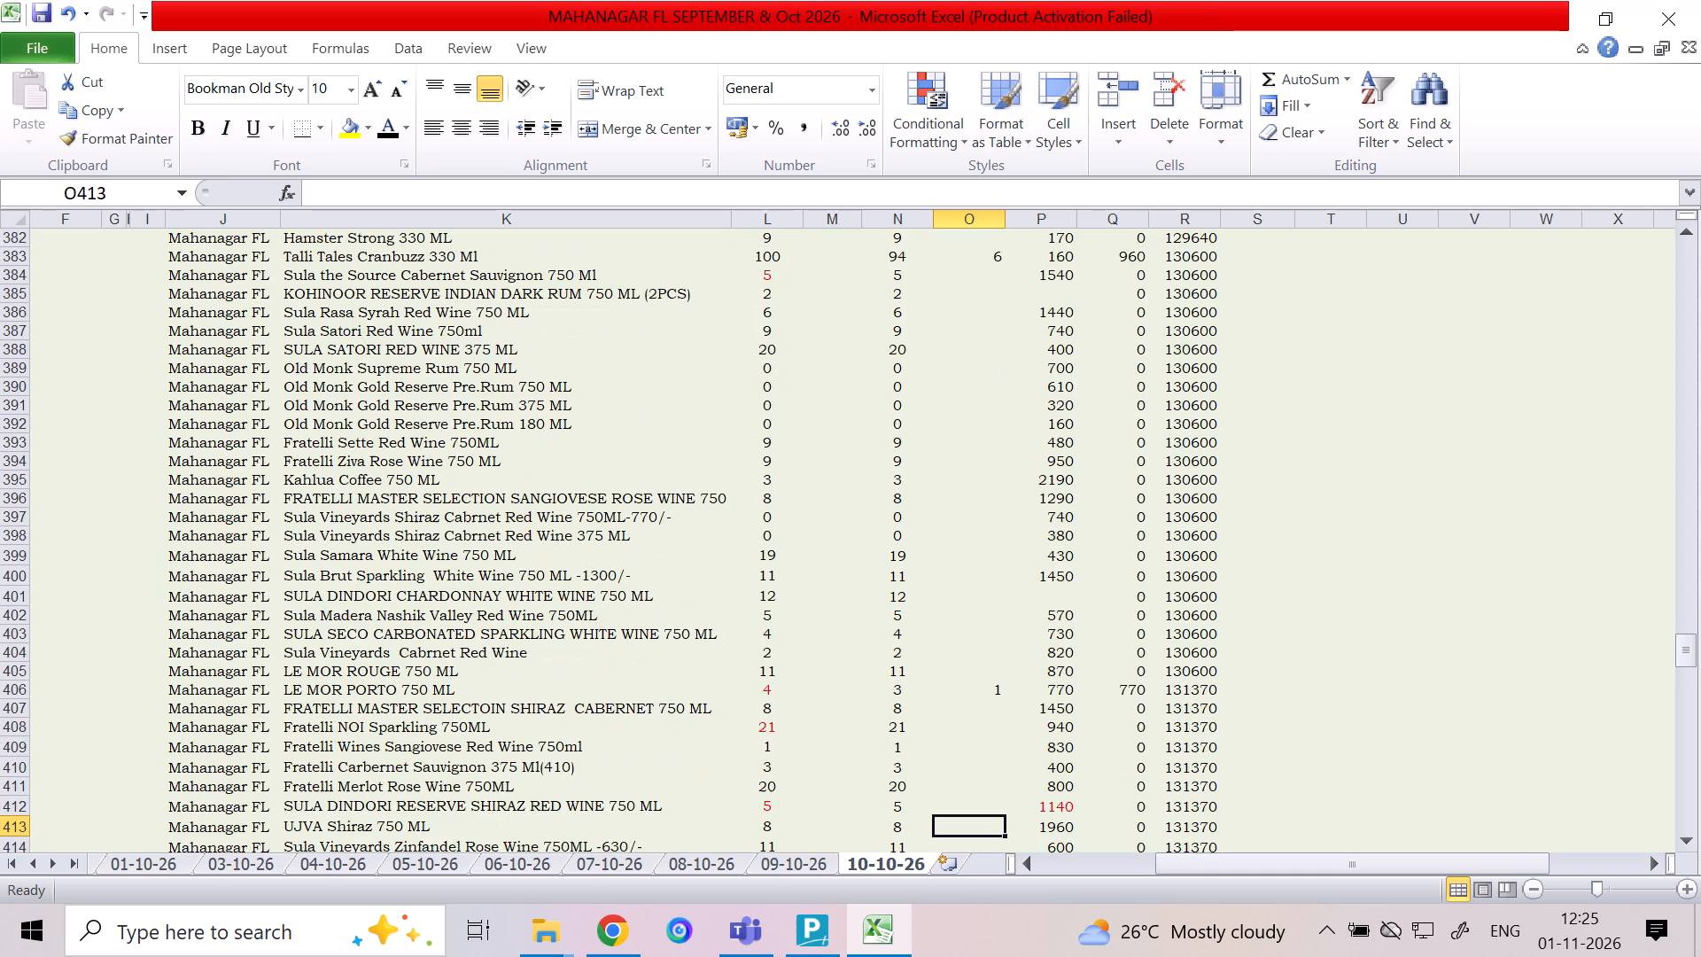
# Review the column K item names from row 412 back up to FRATELLI MASTER SELECTOIN SHIRAZ CABERNET in row 407.
pyautogui.press('Up')
pyautogui.press('Left')
pyautogui.press('Left')
pyautogui.press('Left')
pyautogui.press('Up')
pyautogui.press('Left')
pyautogui.press('Up')
pyautogui.press('Left')
pyautogui.press('Up')
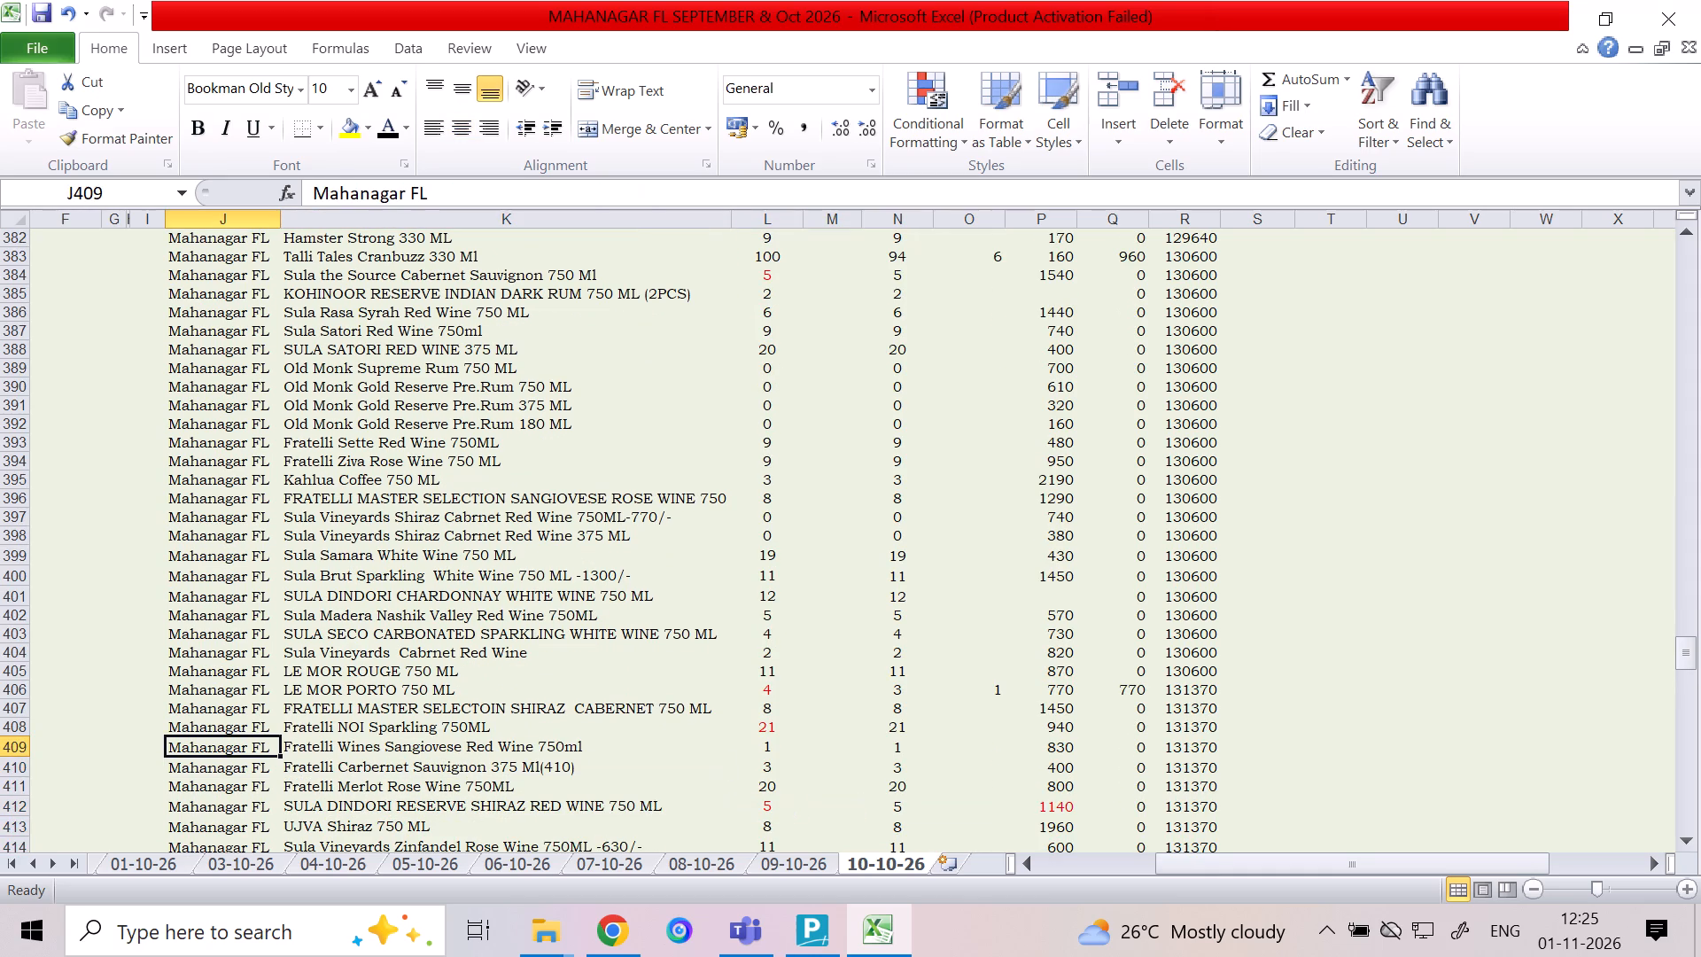
pyautogui.press('Right')
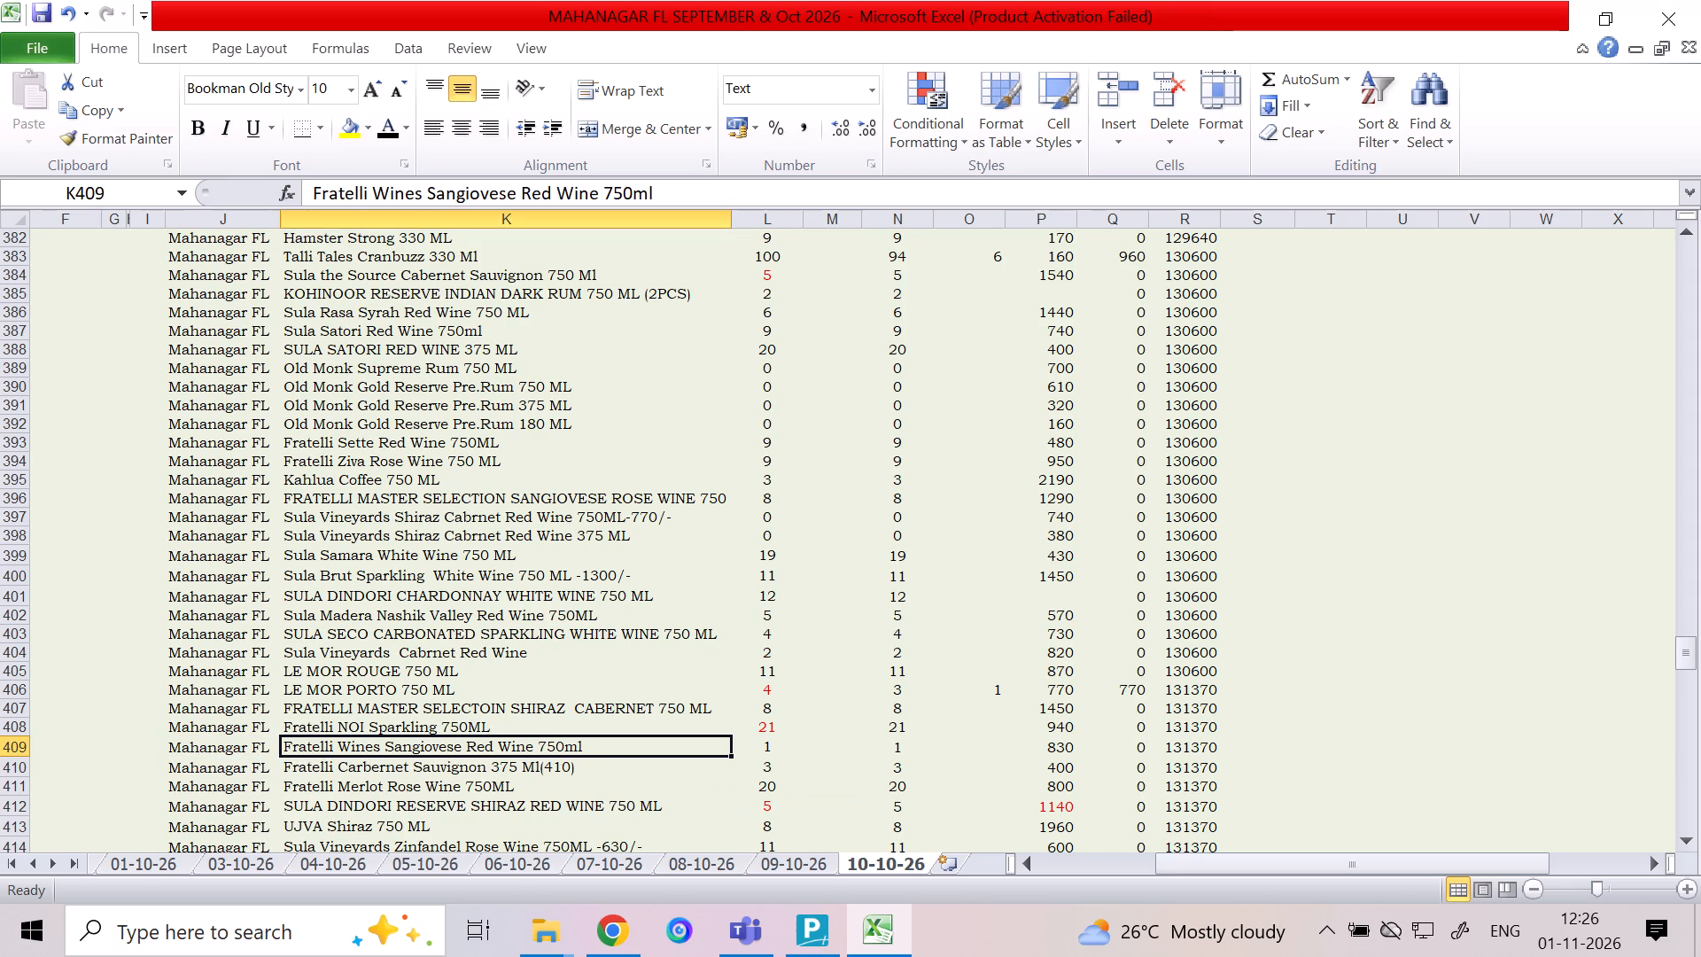
pyautogui.press('Up')
pyautogui.press('Up')
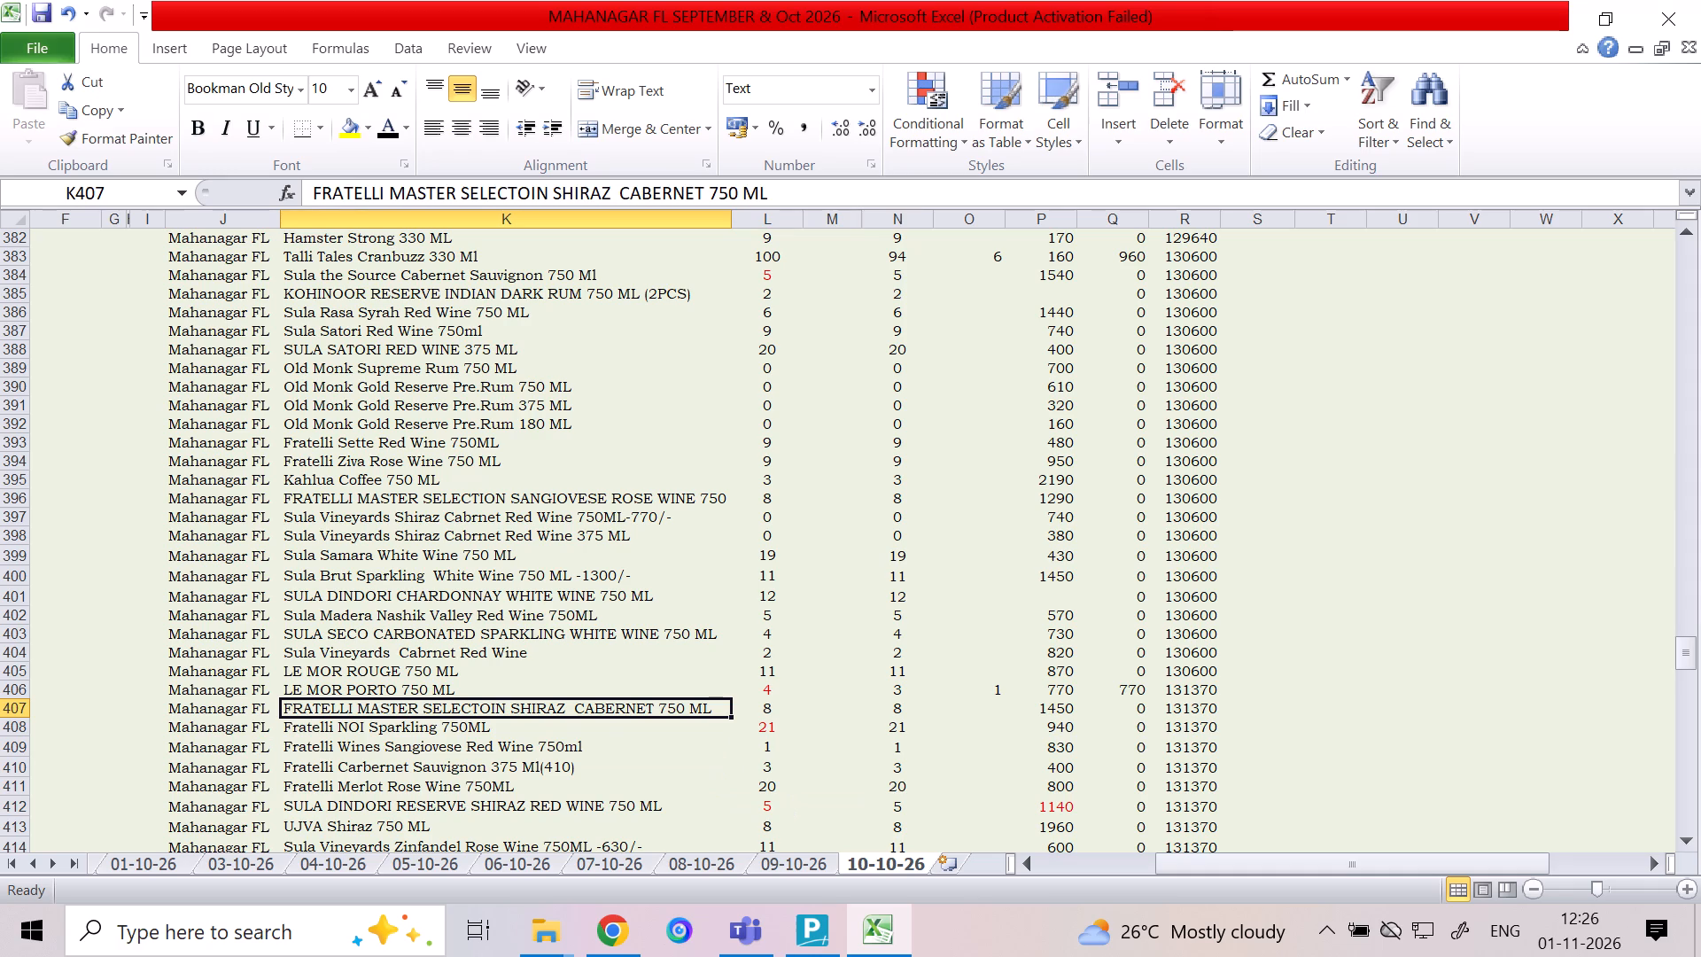
# Look through the column K wine names from row 407 down to Grover Cabernet Shiraz Art Collection in row 419.
pyautogui.press('Down')
pyautogui.press('Down')
pyautogui.press('Down')
pyautogui.press('Down')
pyautogui.press('Down')
pyautogui.press('Down')
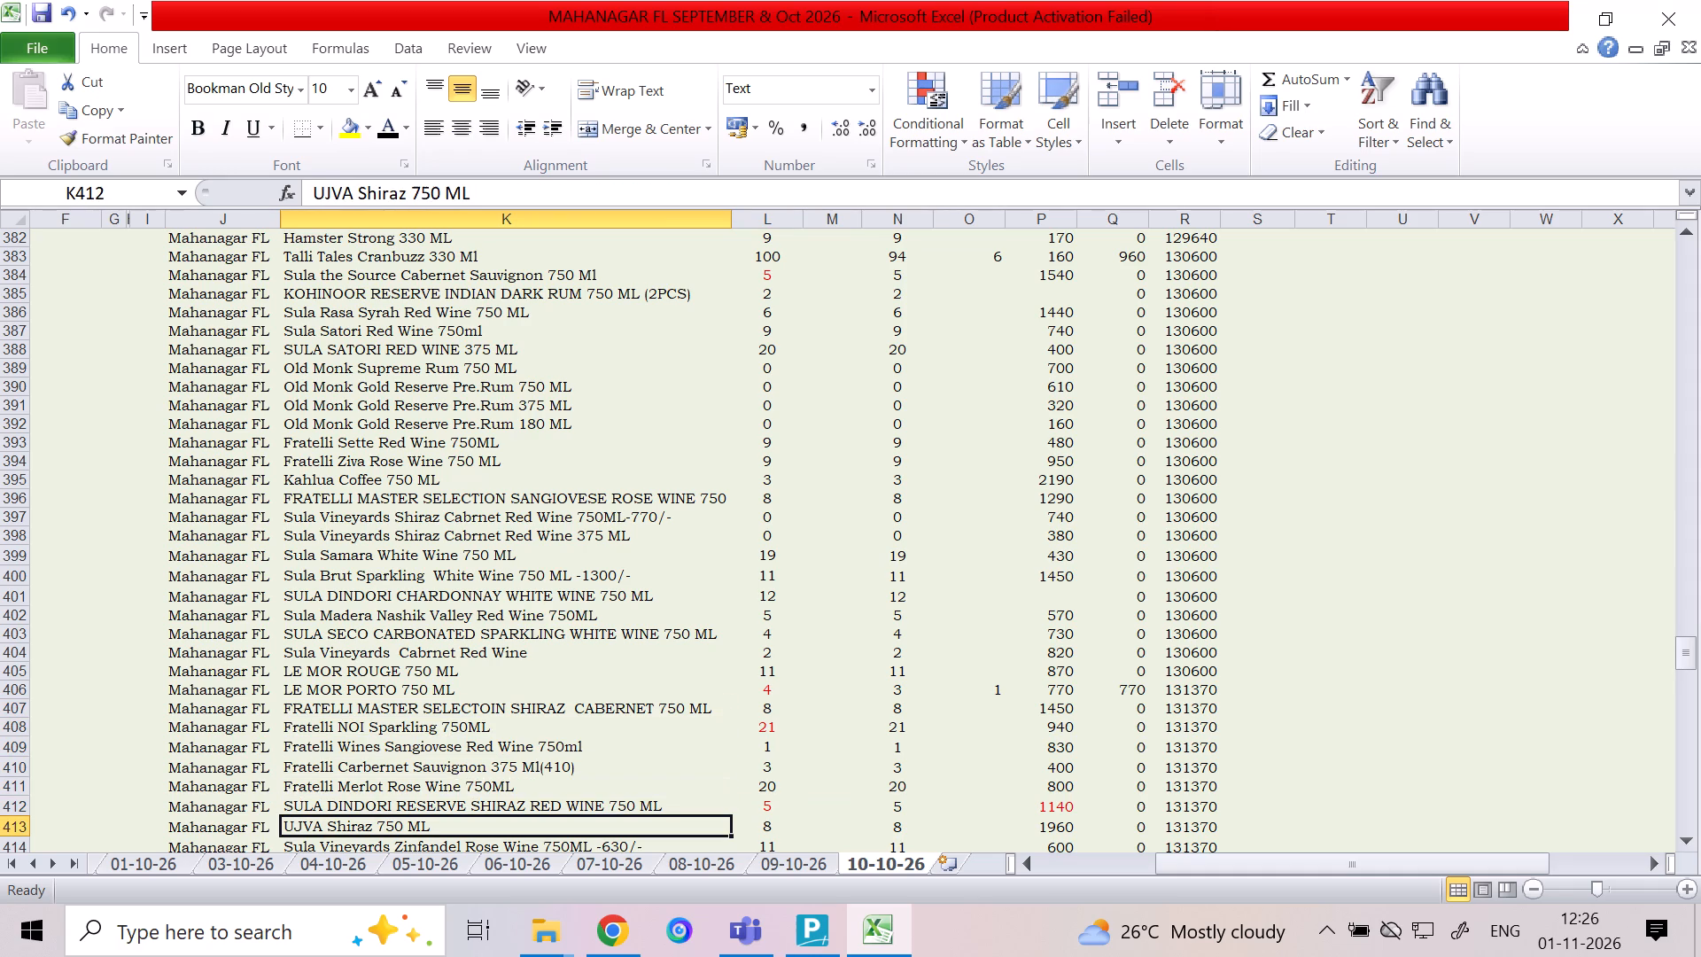
pyautogui.press('Down')
pyautogui.press('Down')
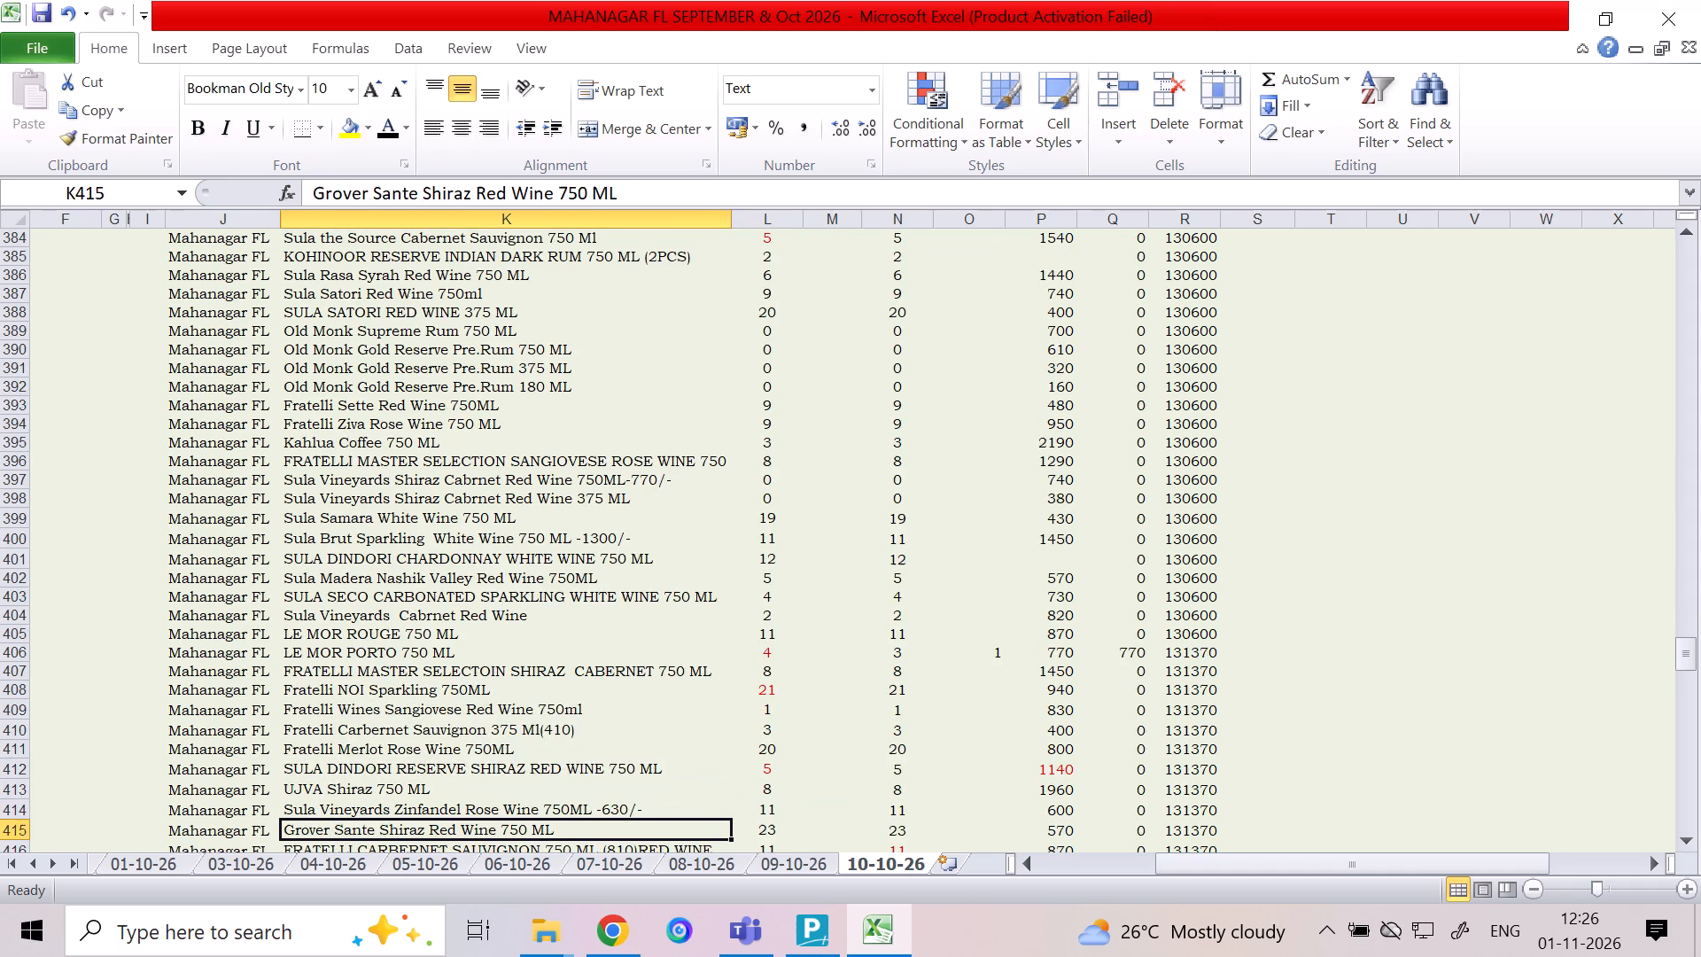
pyautogui.press('Down')
pyautogui.press('Down')
pyautogui.press('Down')
pyautogui.press('Up')
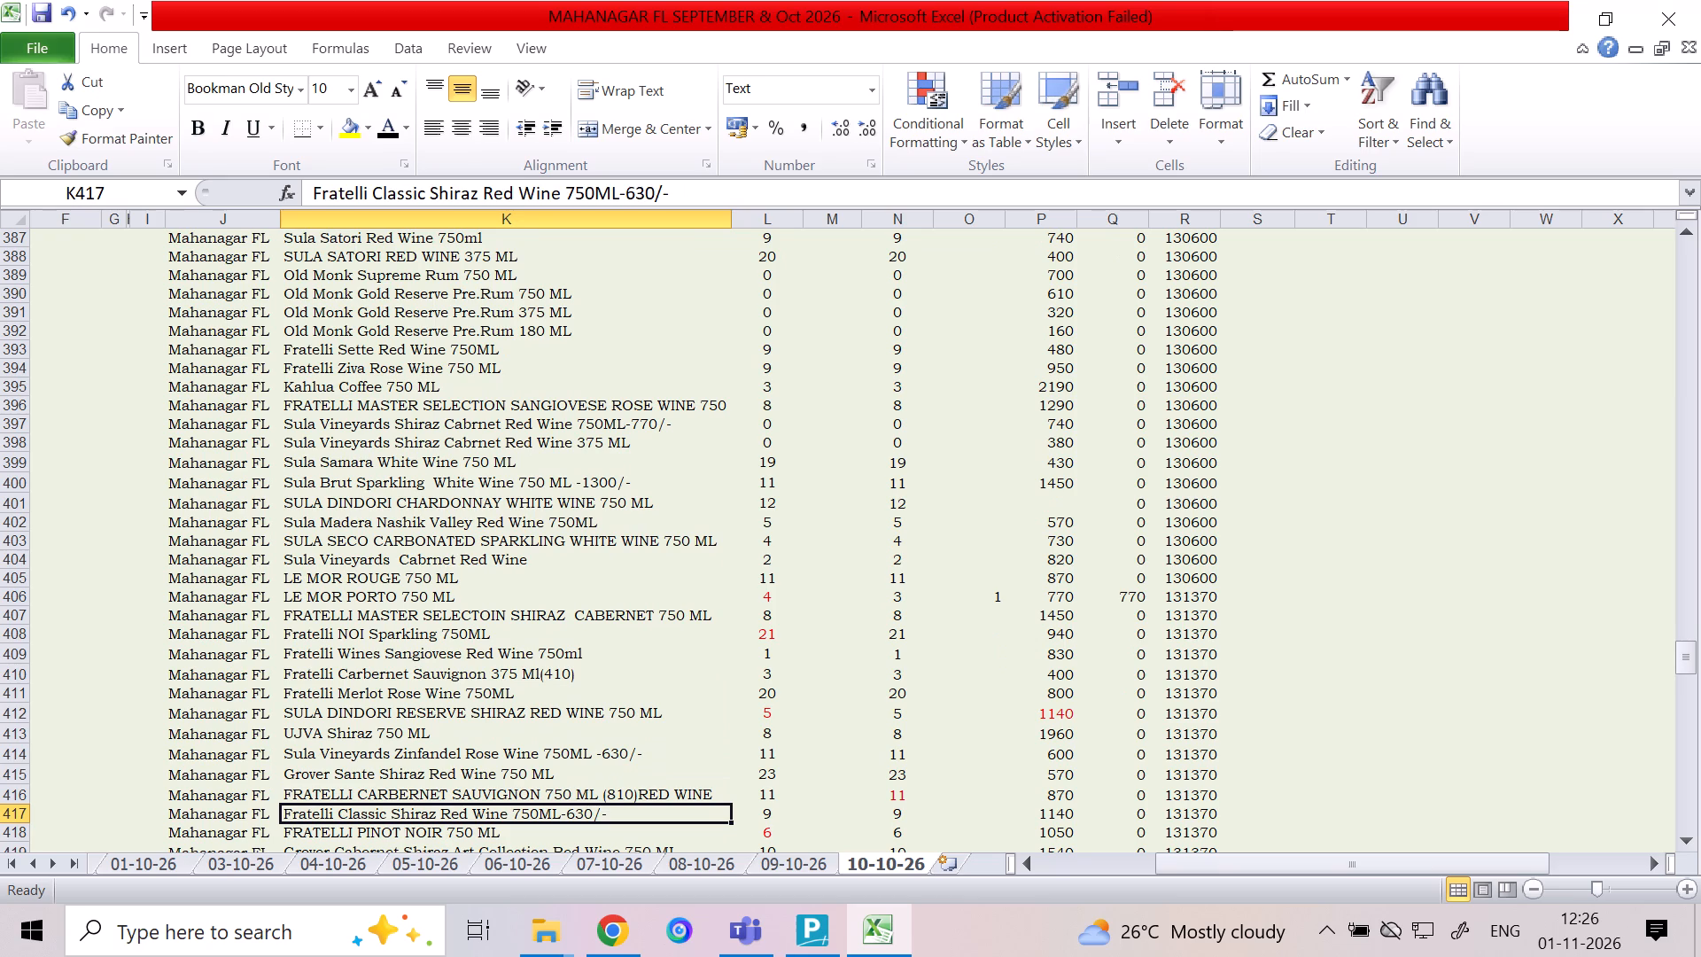
pyautogui.press('Down')
pyautogui.press('Down')
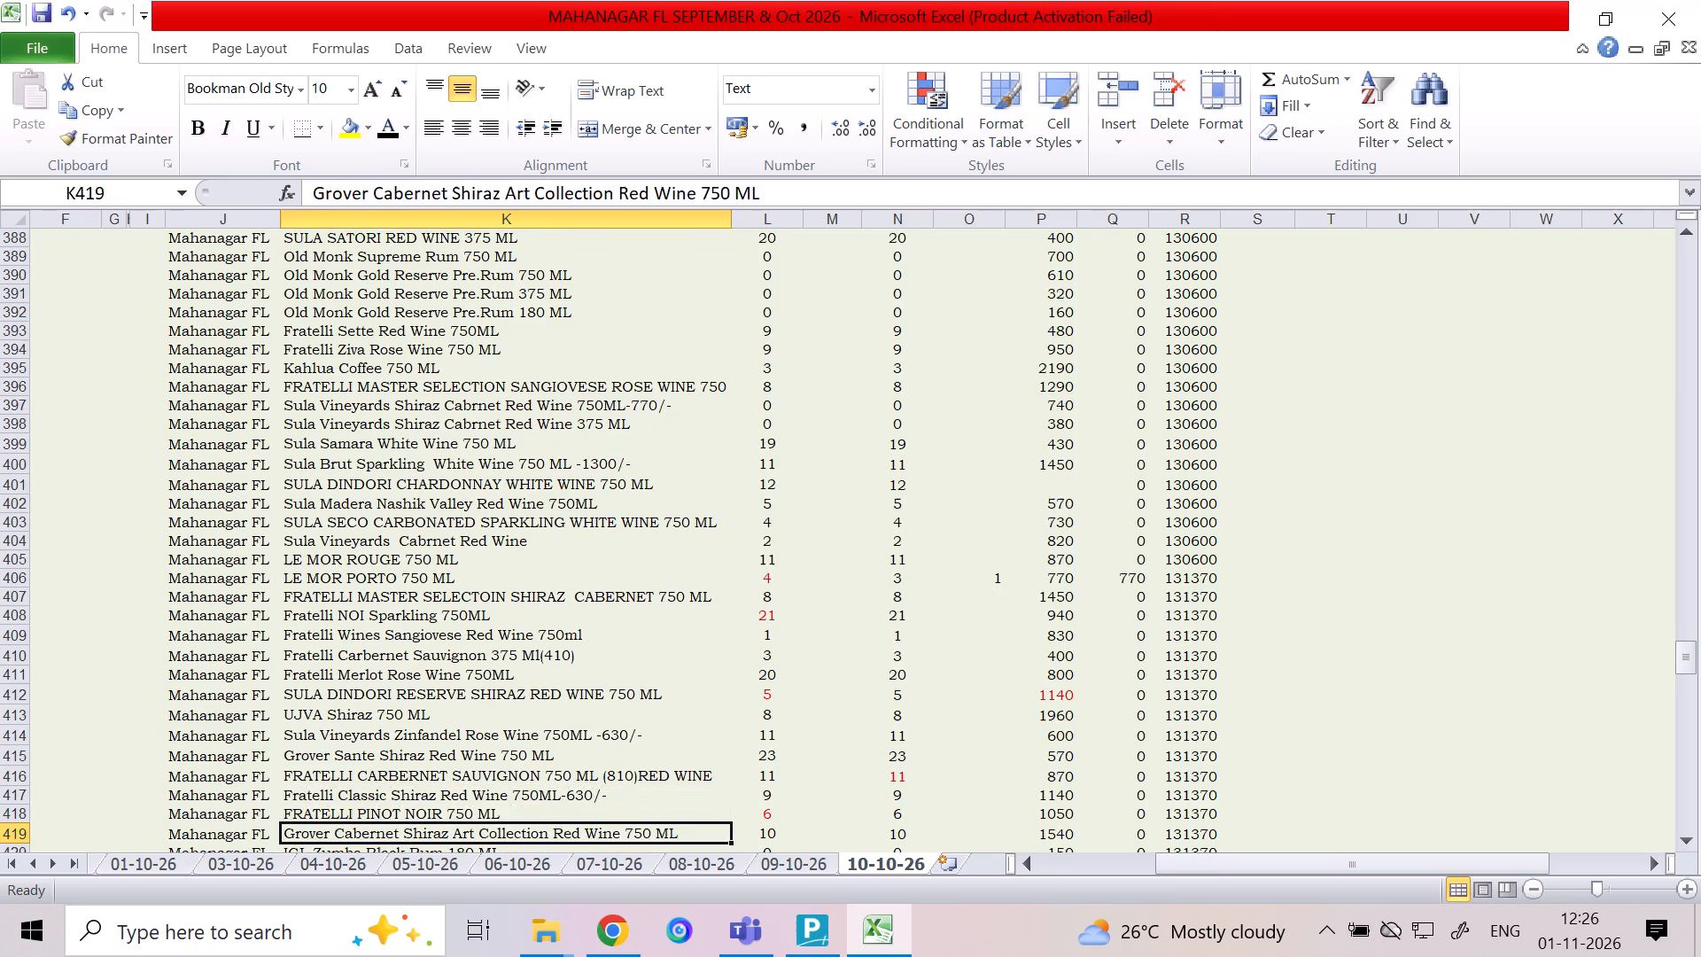
# Look through the rum items down to row 425 and recheck the wine rows up to FRATELLI CARBERNET SAUVIGNON in row 416.
pyautogui.press('Down')
pyautogui.press('Down')
pyautogui.press('Down')
pyautogui.press('Down')
pyautogui.press('Down')
pyautogui.press('Down')
pyautogui.press('Up')
pyautogui.press('Up')
pyautogui.press('Up')
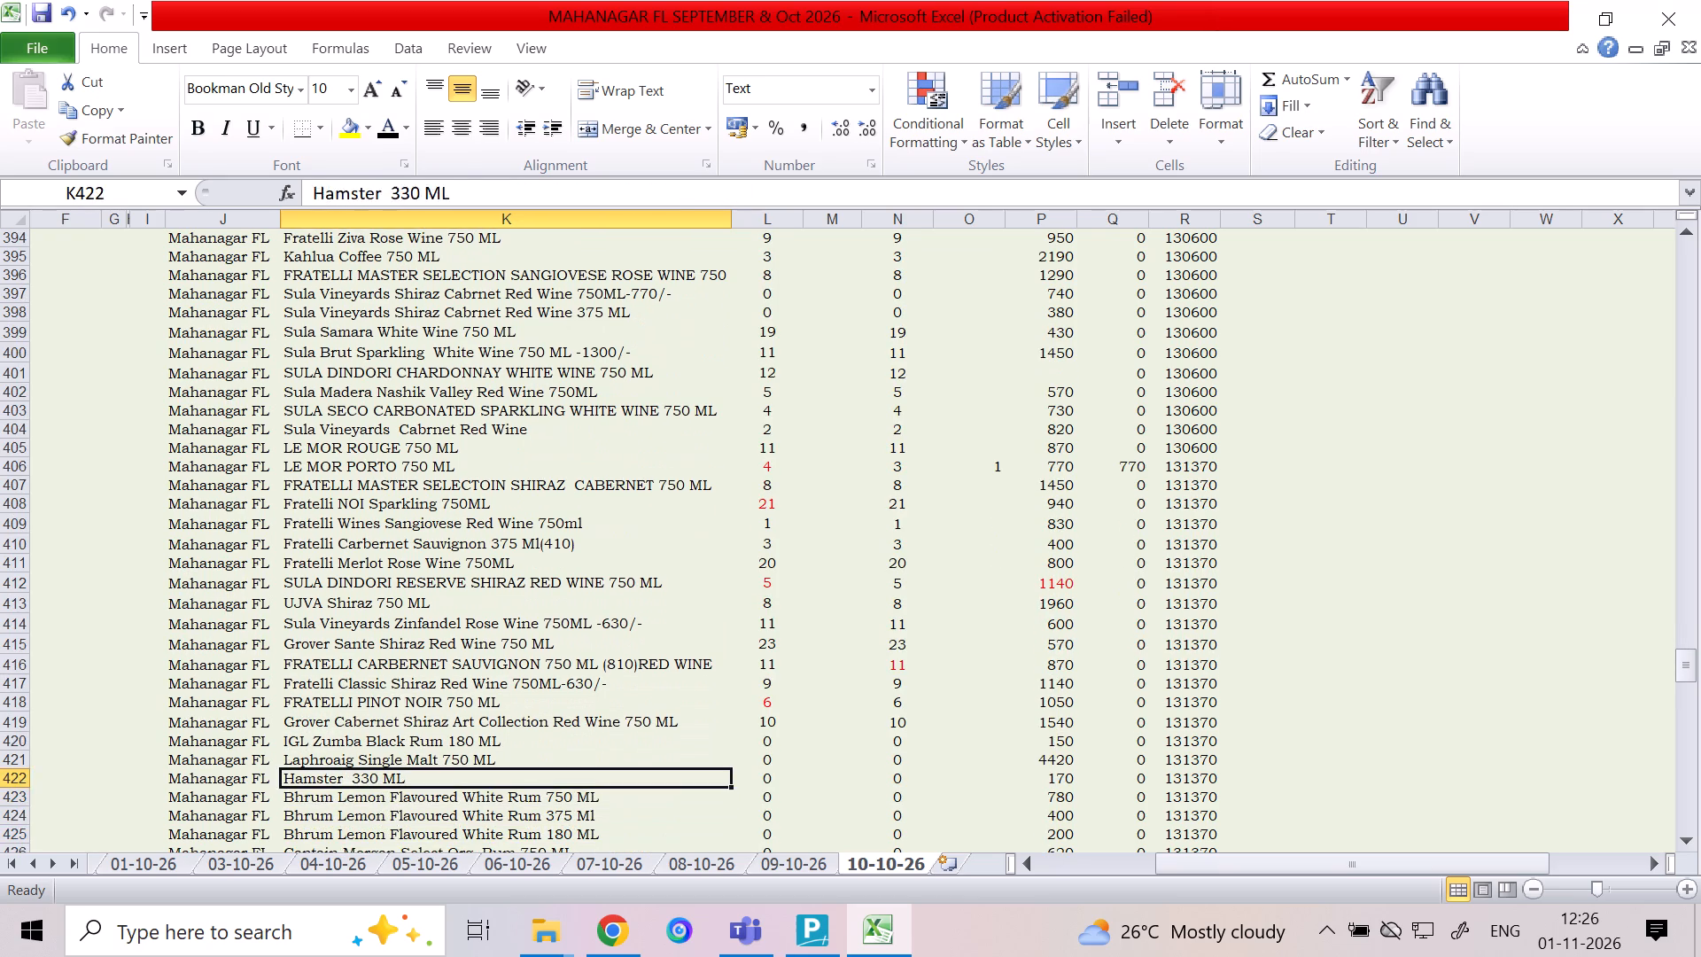
pyautogui.press('Up')
pyautogui.press('Up')
pyautogui.press('Up')
pyautogui.press('Up')
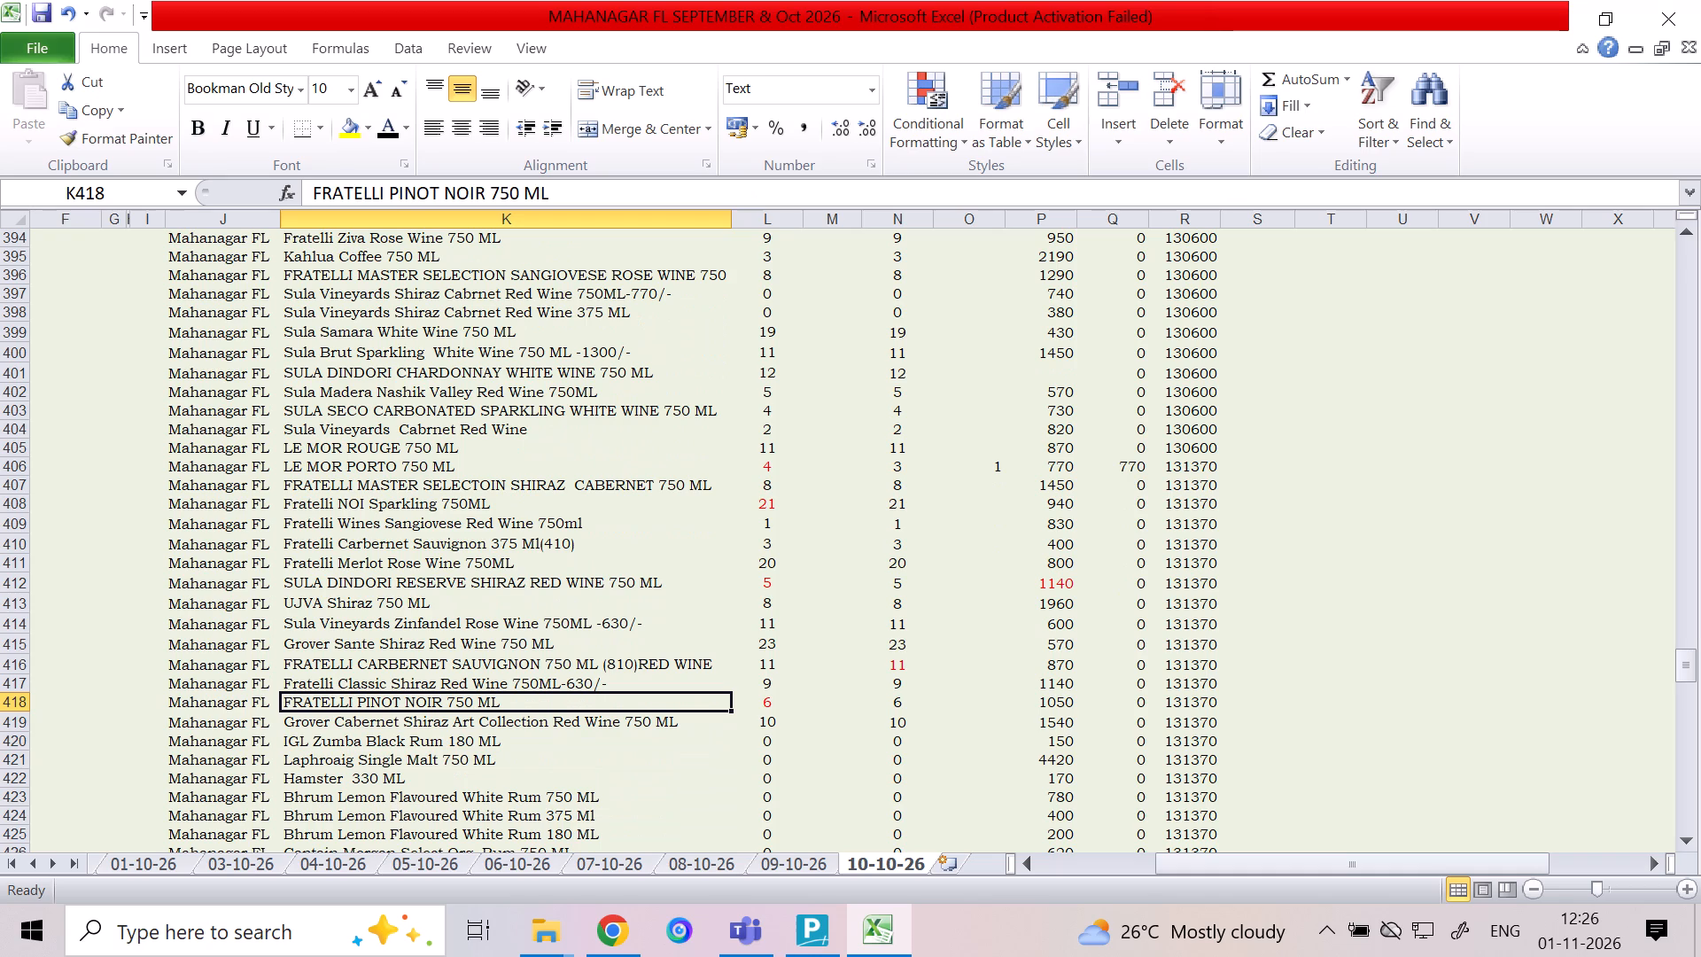
pyautogui.press('Up')
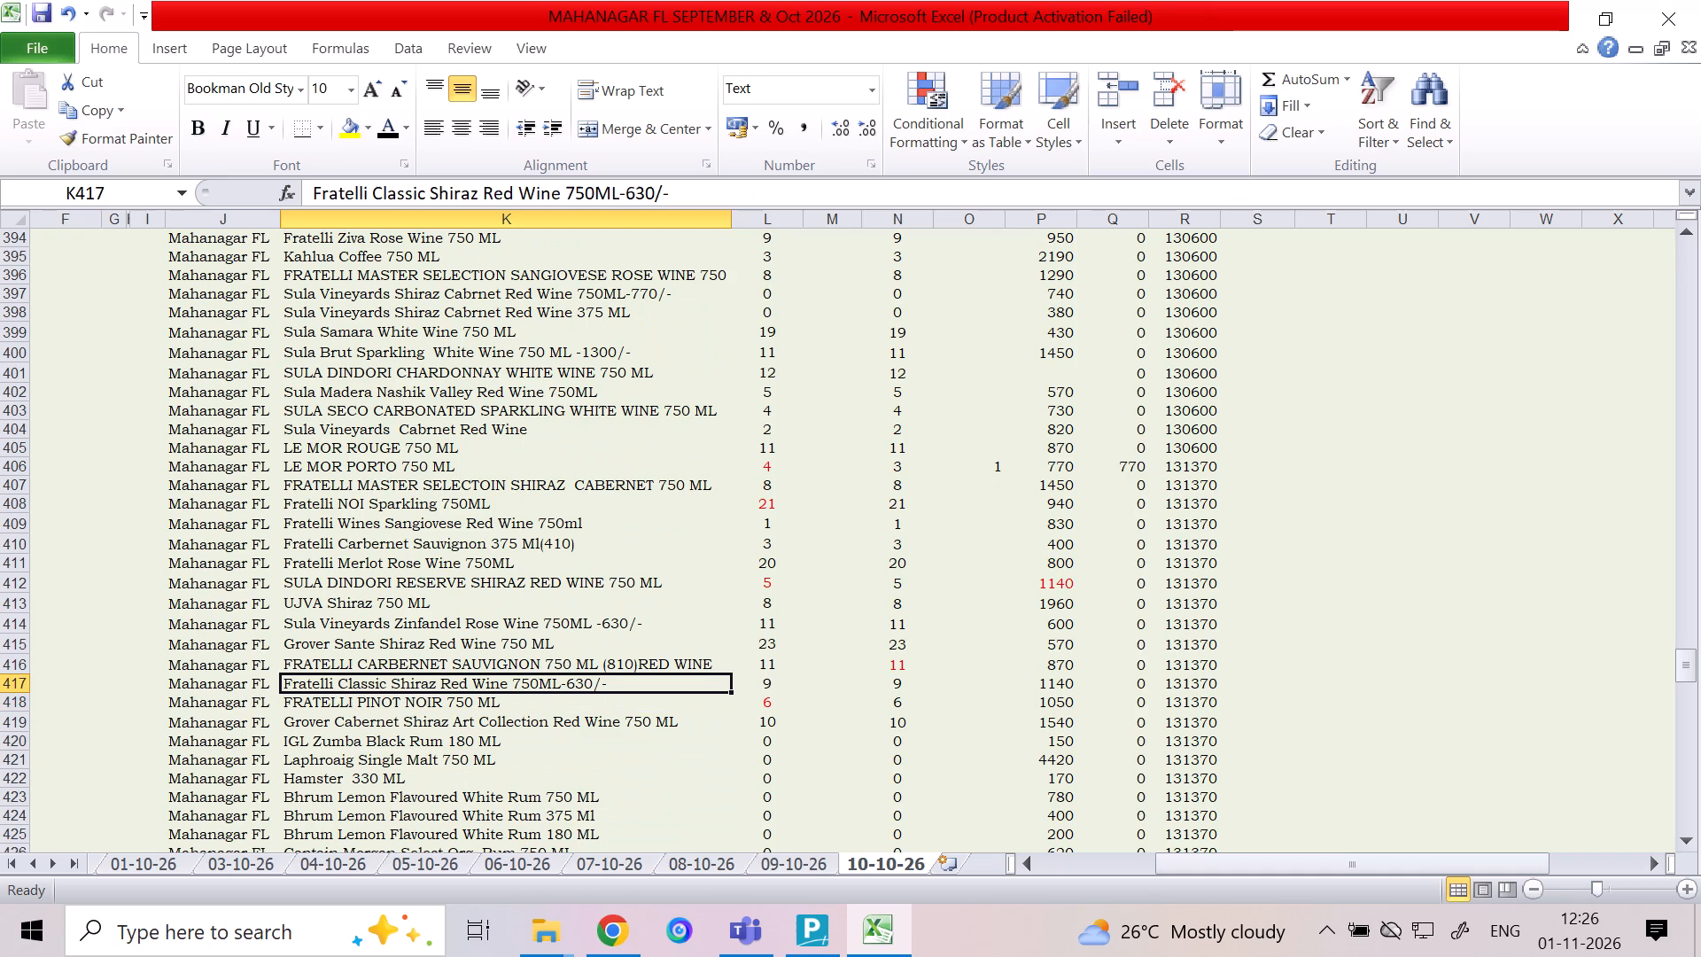
pyautogui.press('Up')
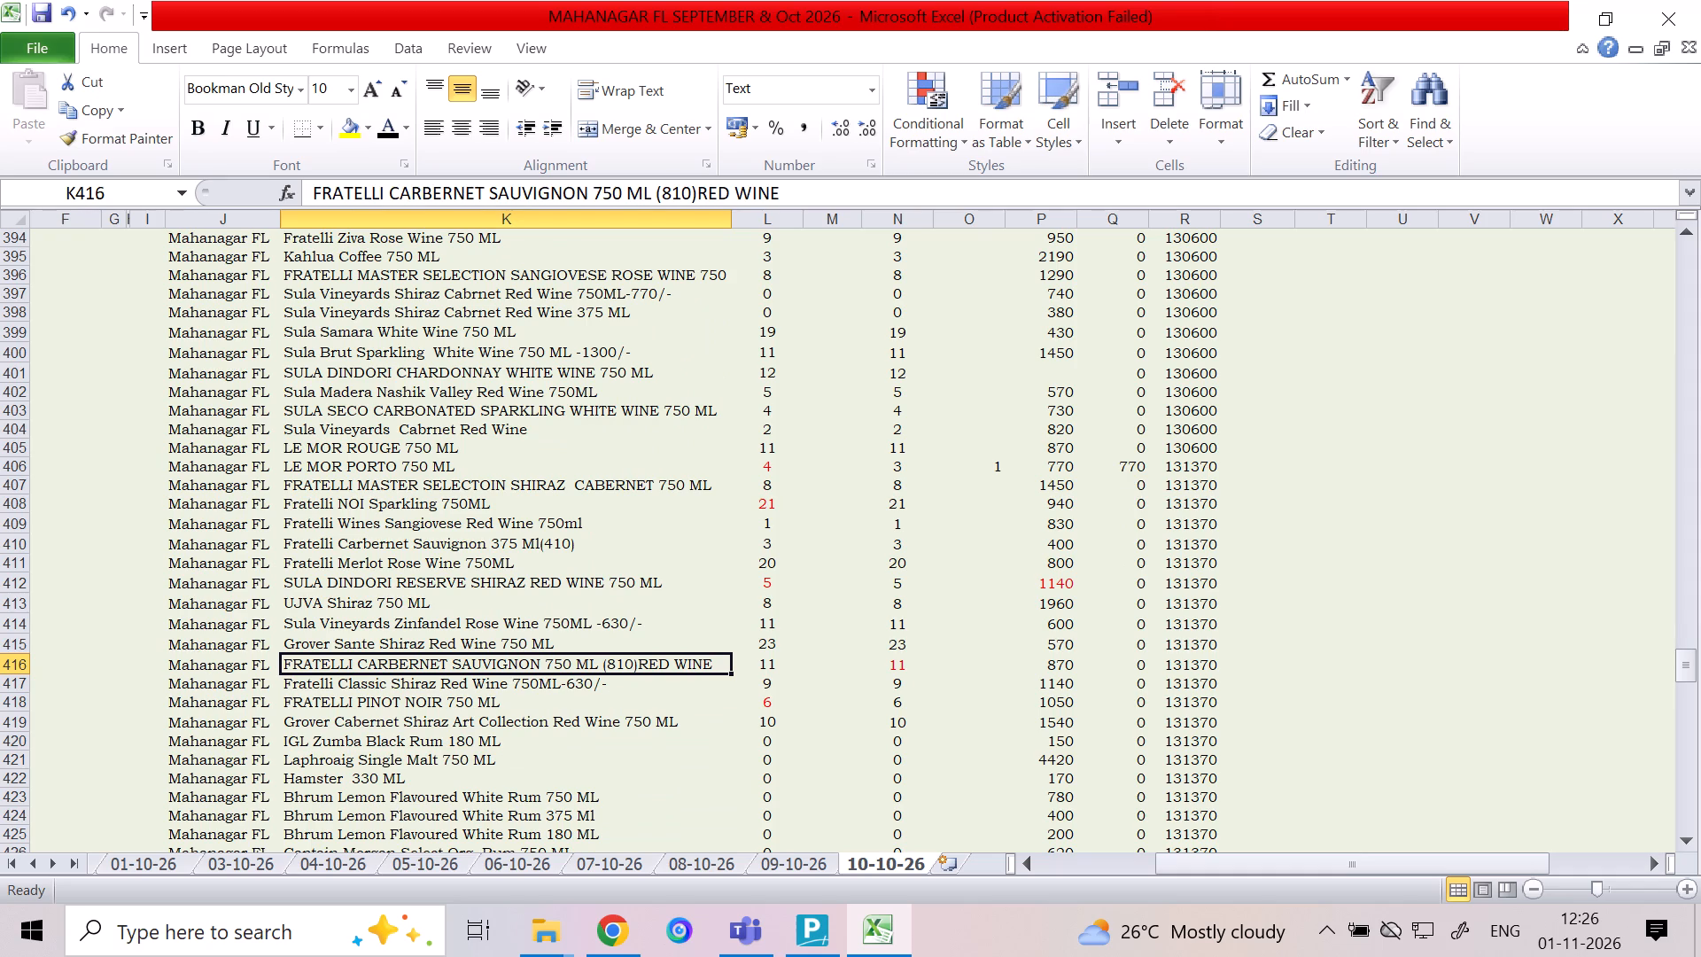
# Look through the column K items from row 416 down to Jacob's Creek Chardonnay 750 ML in row 436.
pyautogui.press('Down')
pyautogui.press('Down')
pyautogui.press('Down')
pyautogui.press('Down')
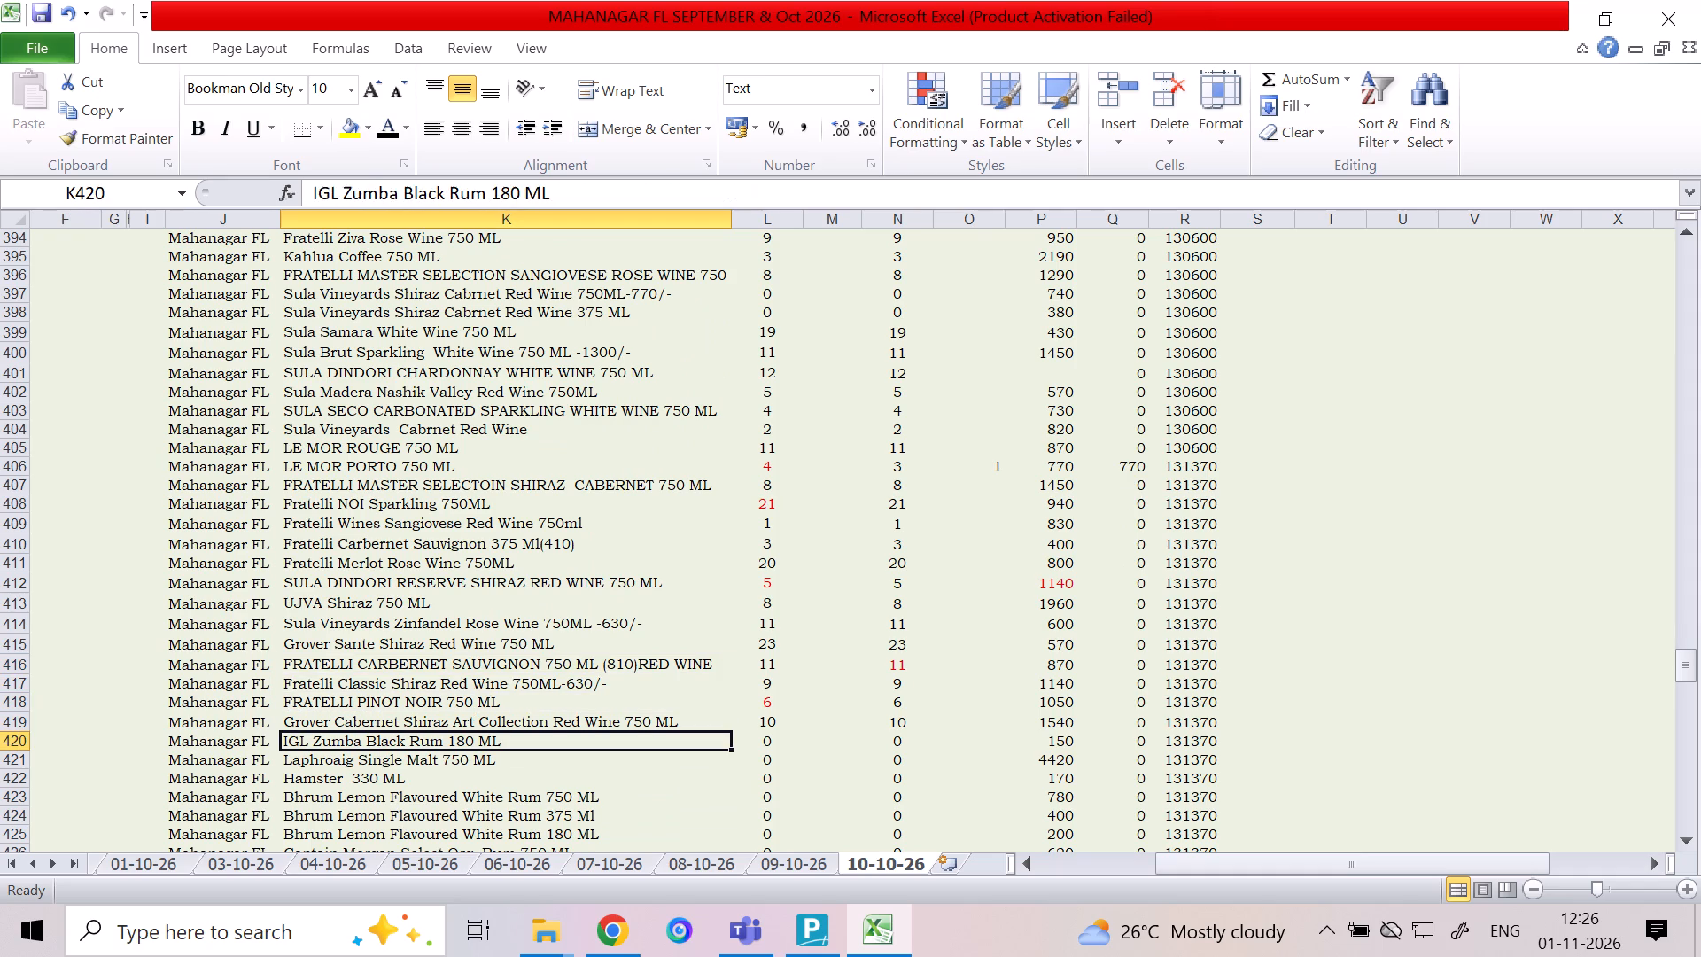
pyautogui.press('Down')
pyautogui.press('Down')
pyautogui.press('Down')
pyautogui.press('Down')
pyautogui.press('Down')
pyautogui.press('Down')
pyautogui.press('Down')
pyautogui.press('Down')
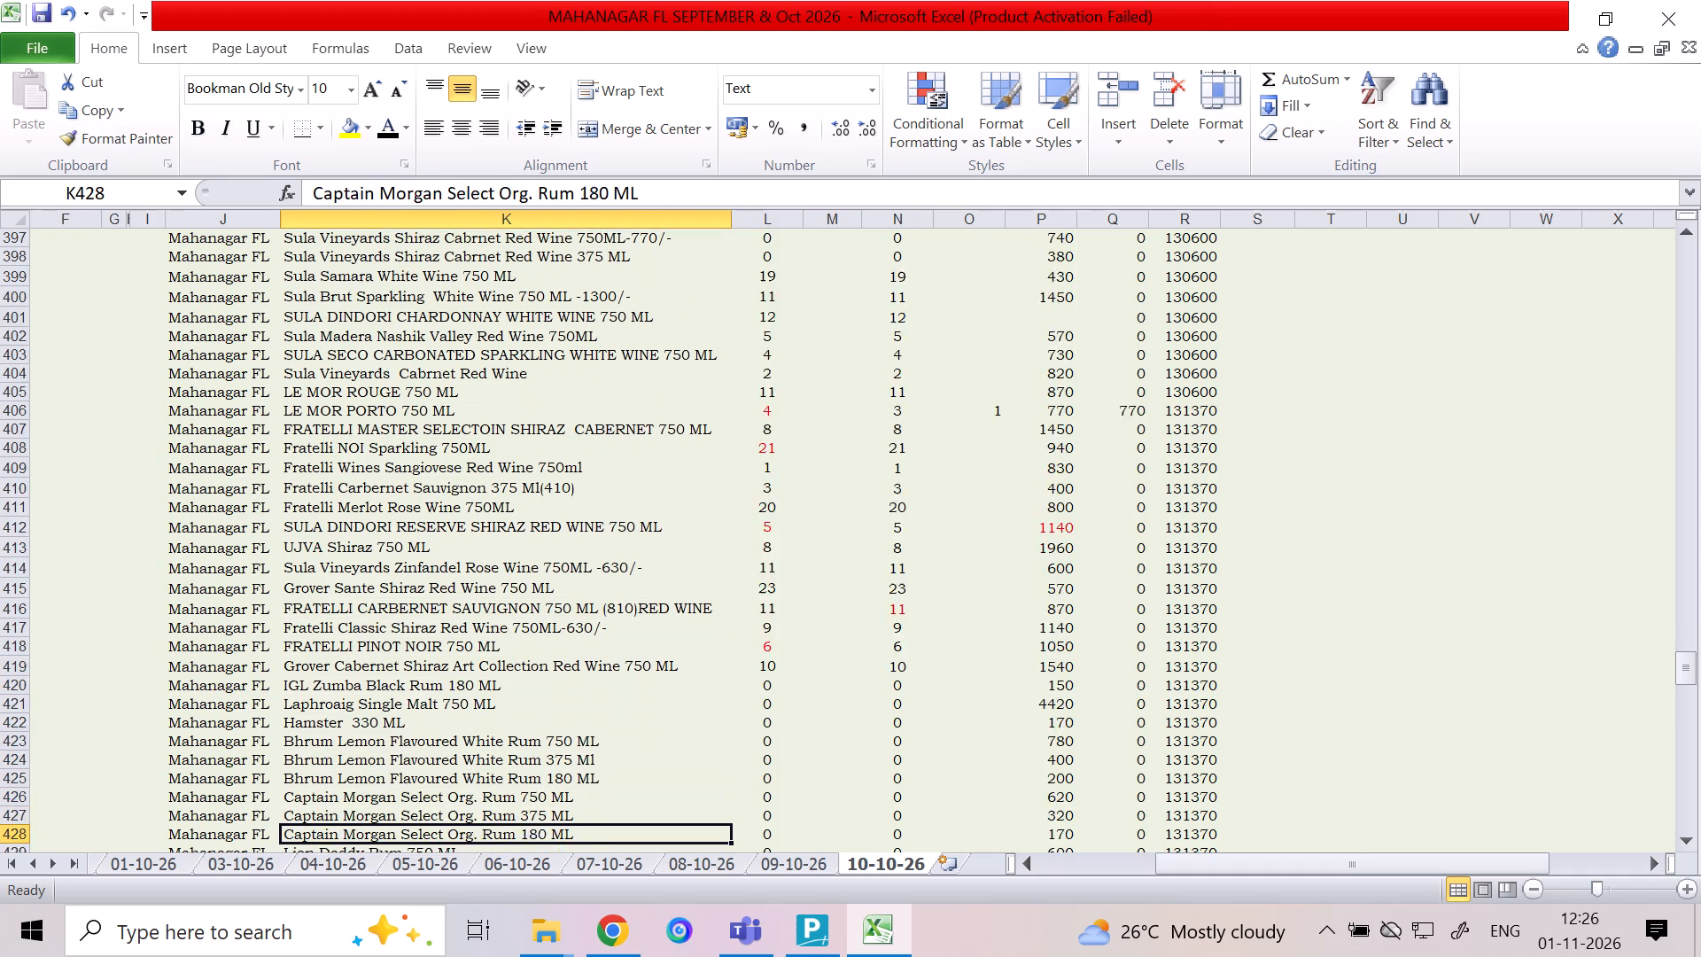
pyautogui.press('Down')
pyautogui.press('Down')
pyautogui.press('Down')
pyautogui.press('Down')
pyautogui.press('Down')
pyautogui.press('Down')
pyautogui.press('Down')
pyautogui.press('Down')
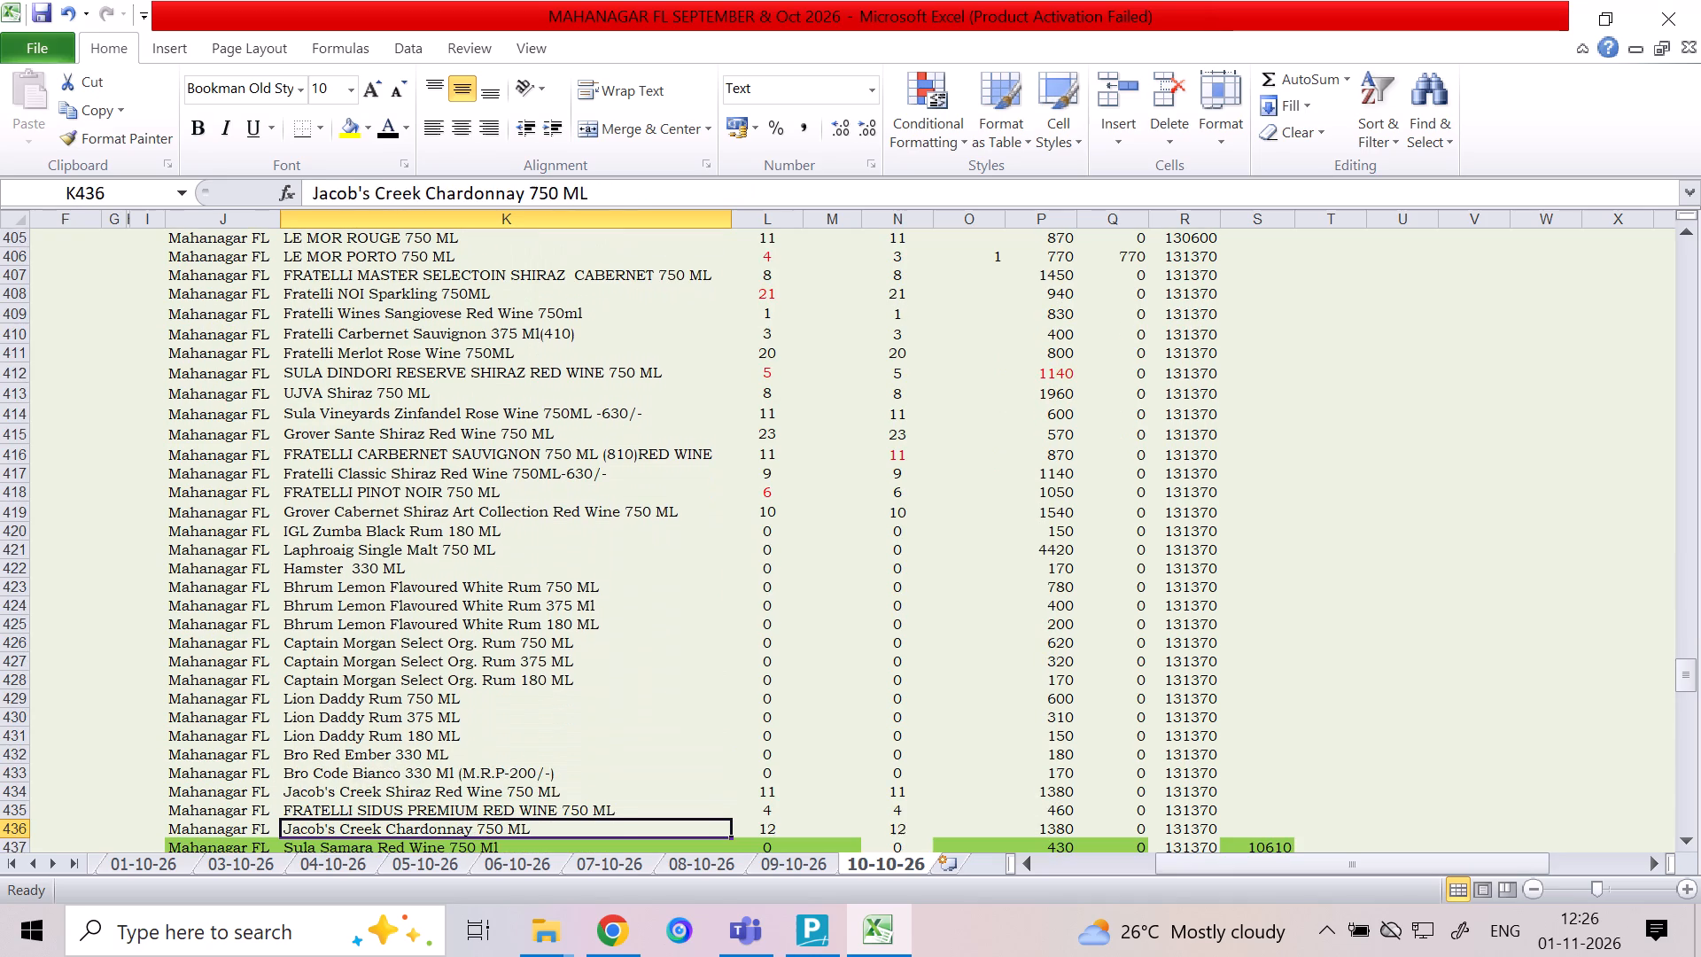
# Review the items from Jacob's Creek Chardonnay in row 436 back up to Fratelli Classic Shiraz Red Wine in row 417.
pyautogui.press('Up')
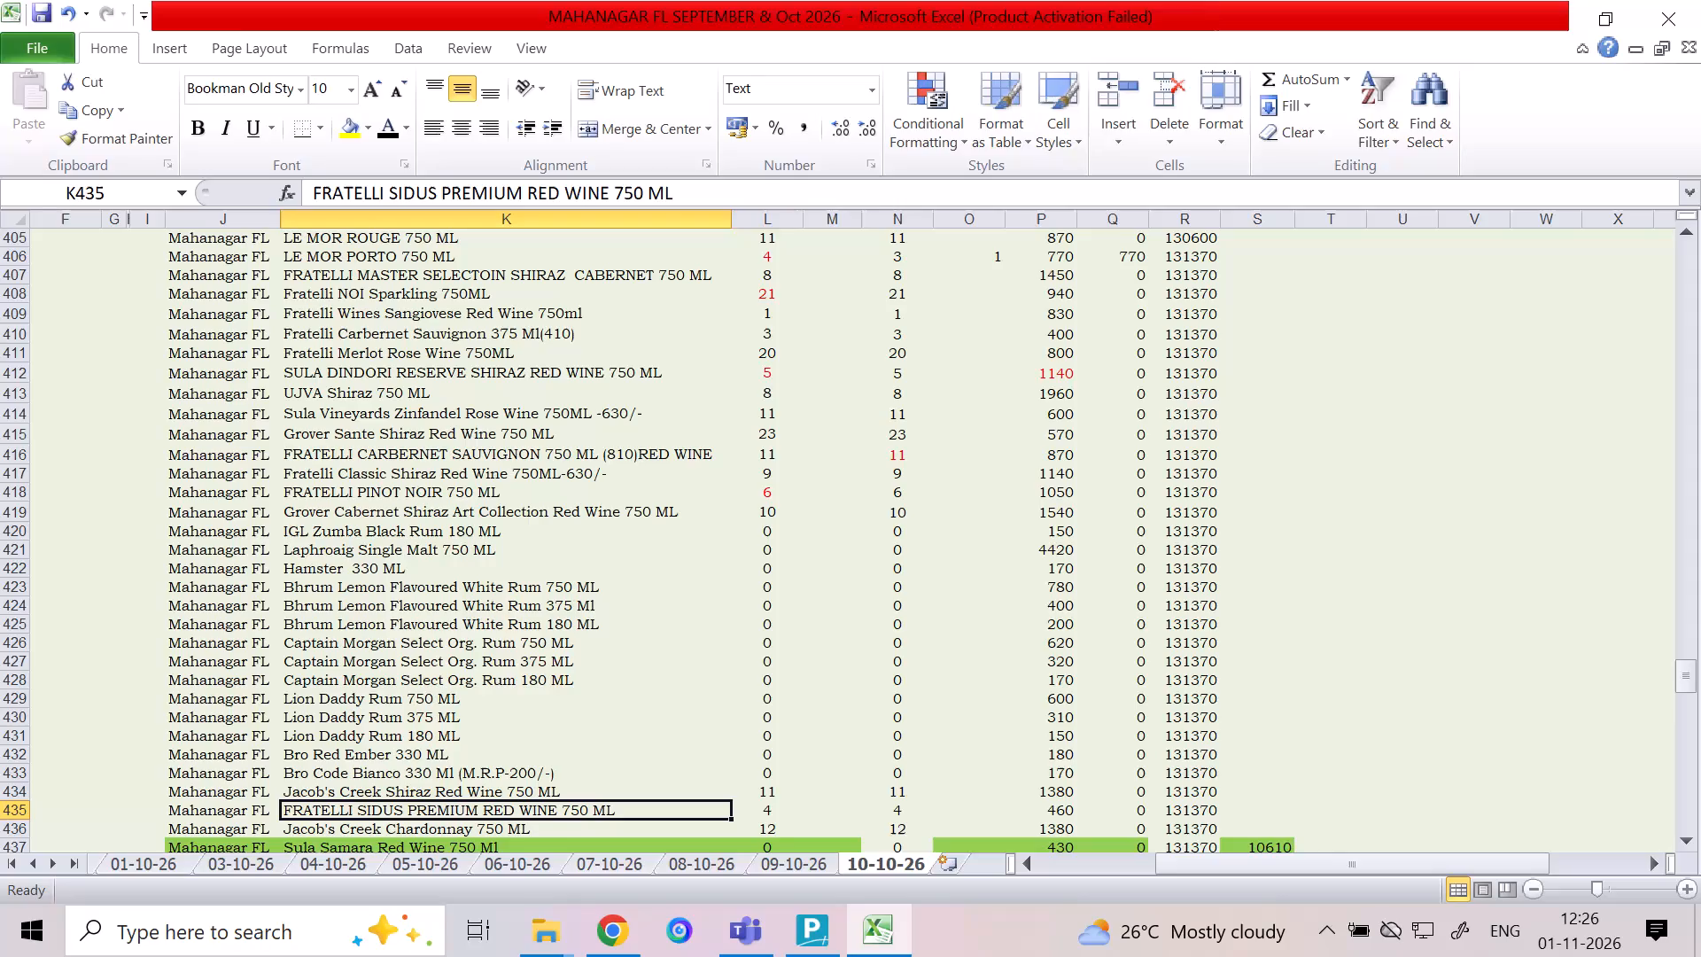
pyautogui.press('Down')
pyautogui.press('Up')
pyautogui.press('Up')
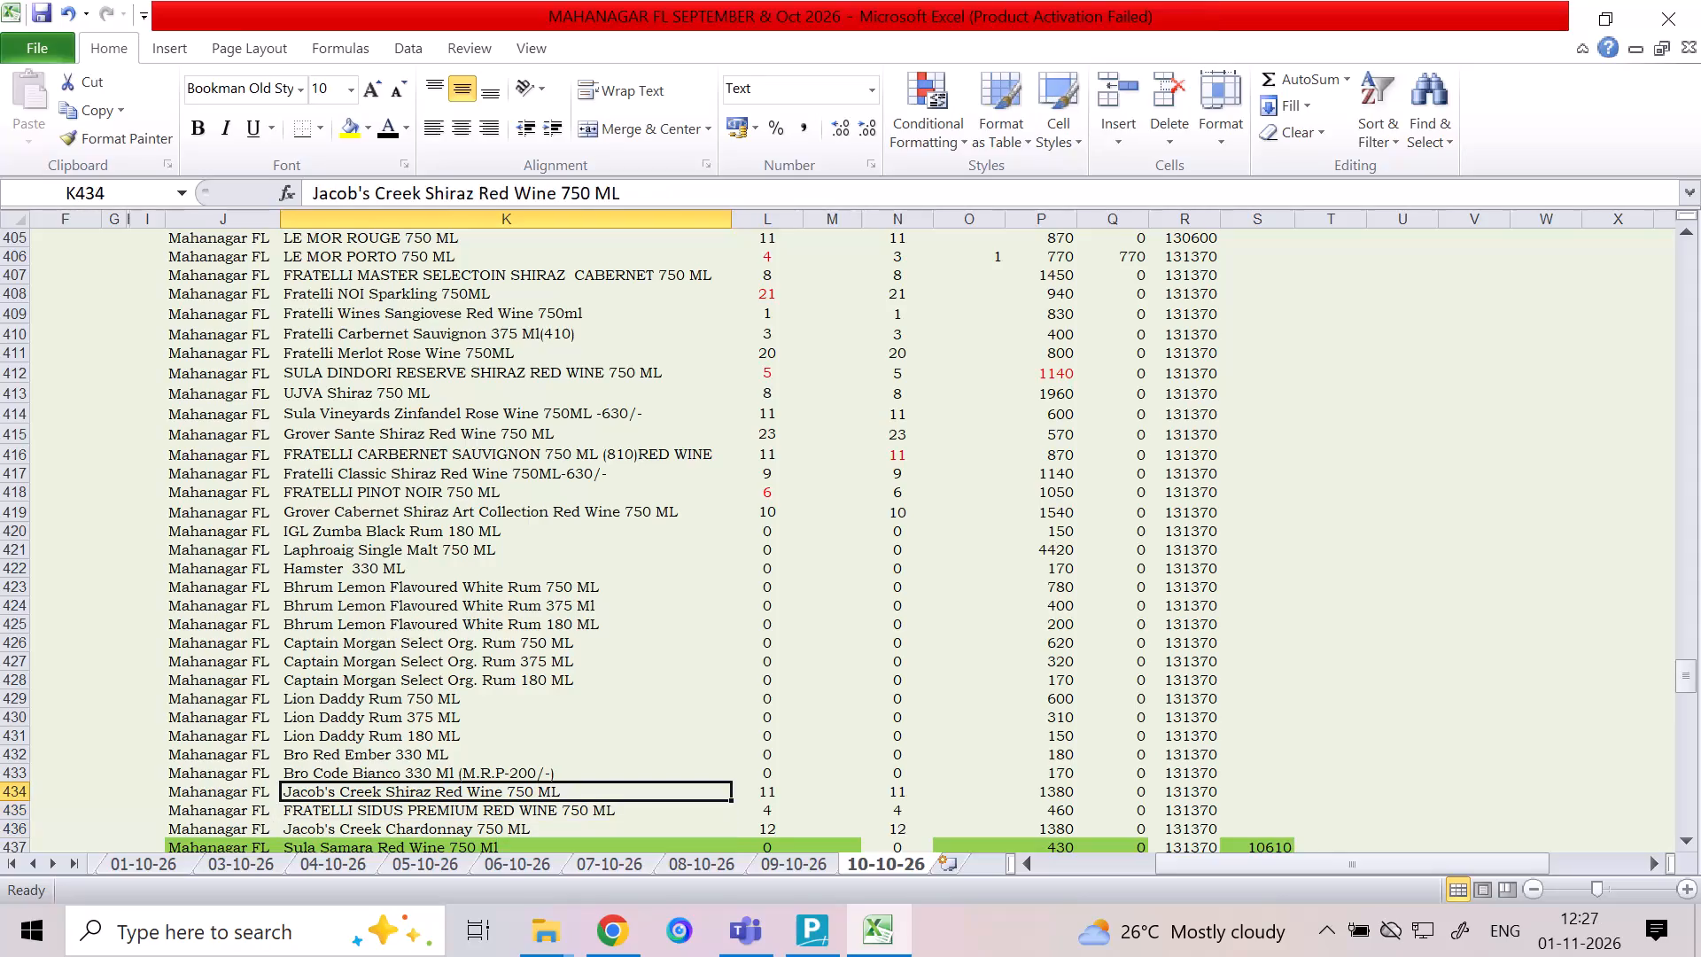
pyautogui.press('Up')
pyautogui.press('Up')
pyautogui.press('Up')
pyautogui.press('Up')
pyautogui.press('Up')
pyautogui.press('Up')
pyautogui.press('Up')
pyautogui.press('Up')
pyautogui.press('Up')
pyautogui.press('Up')
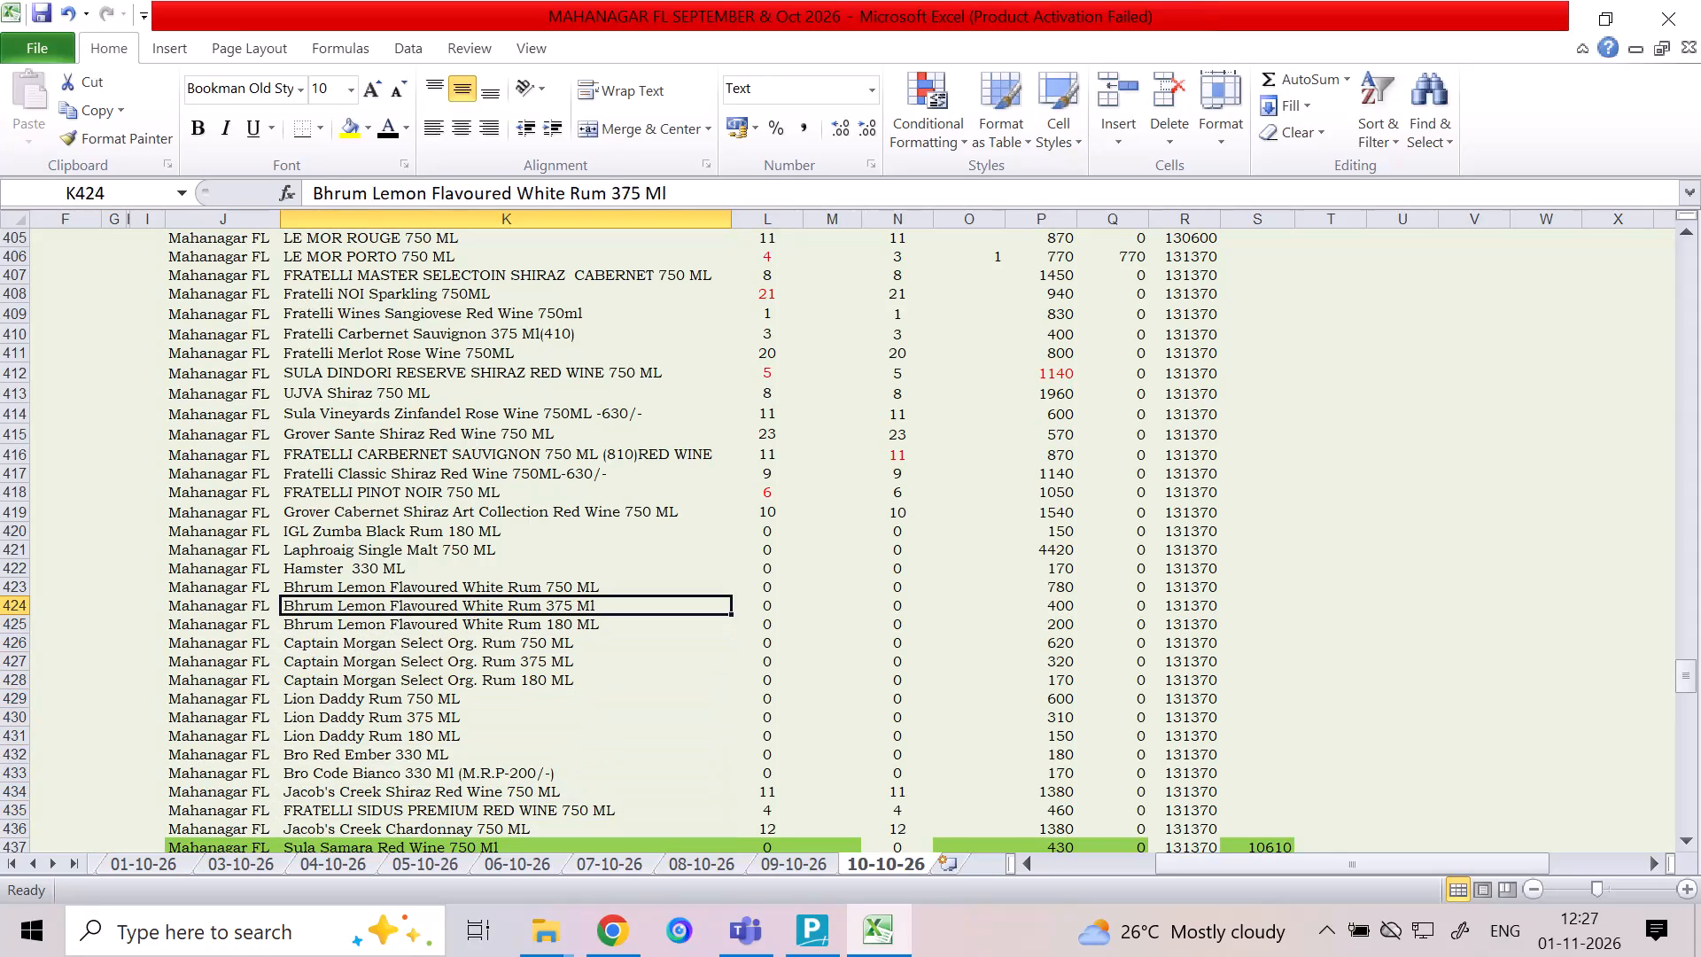
pyautogui.press('Up')
pyautogui.press('Up')
pyautogui.press('Up')
pyautogui.press('Up')
pyautogui.press('Up')
pyautogui.press('Up')
pyautogui.press('Up')
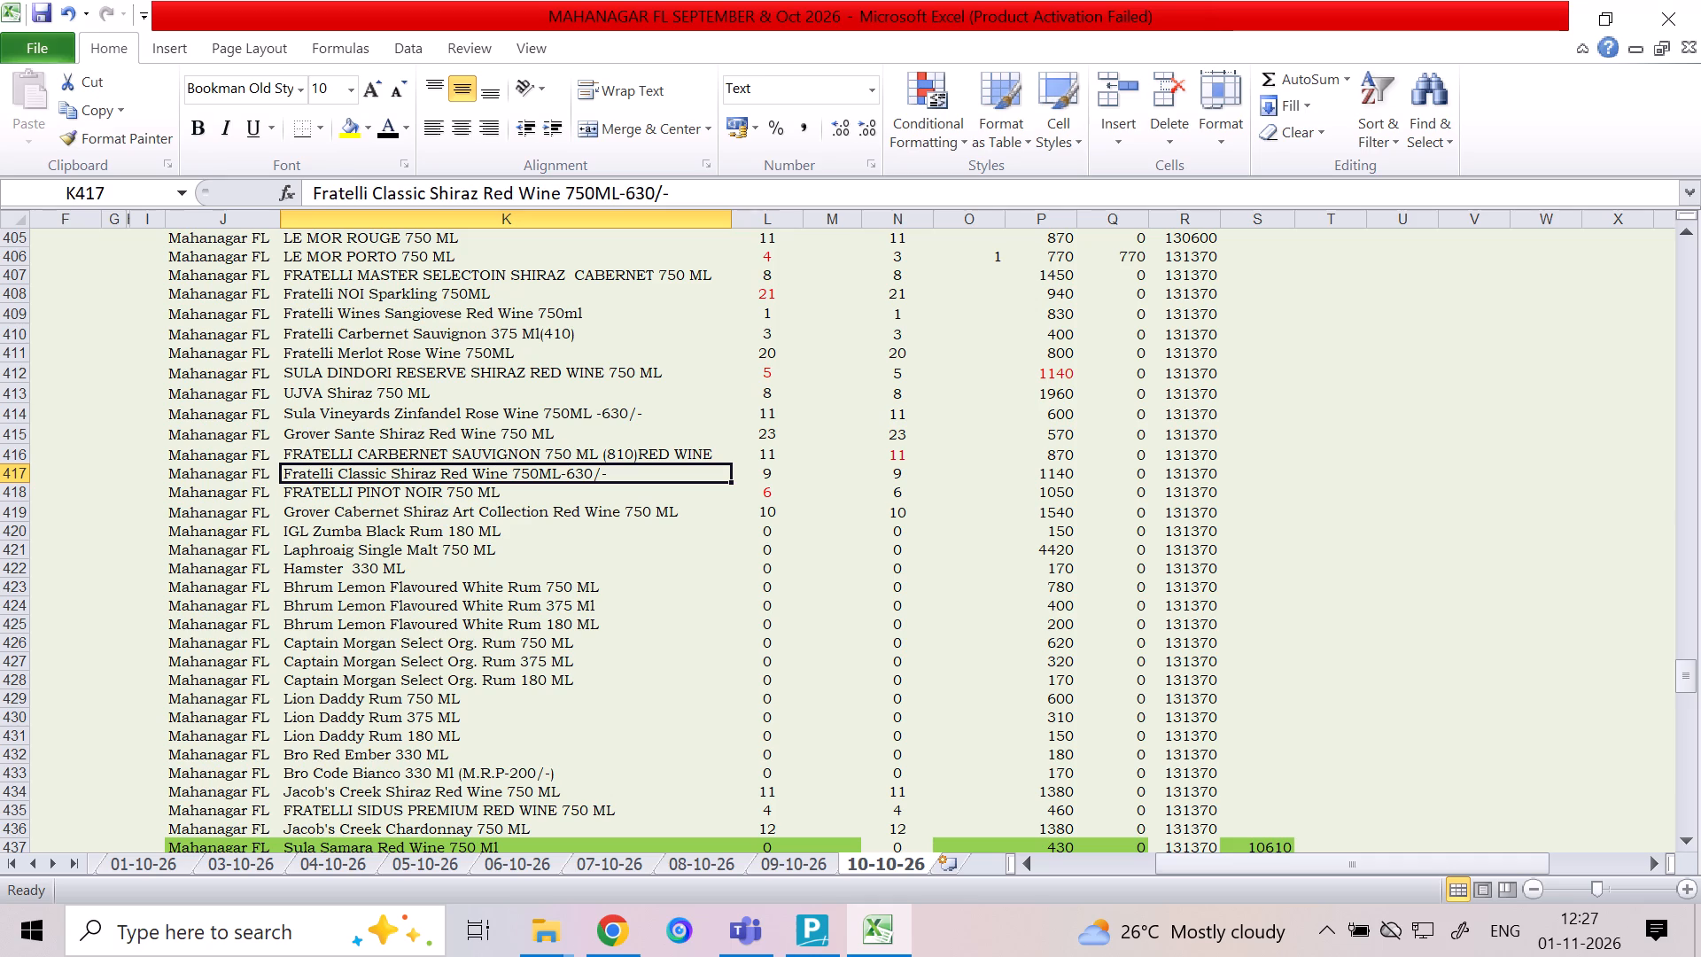
# Review the wine items from FRATELLI CARBERNET SAUVIGNON in row 416 up to LE MOR PORTO 750 ML in row 406.
pyautogui.press('Up')
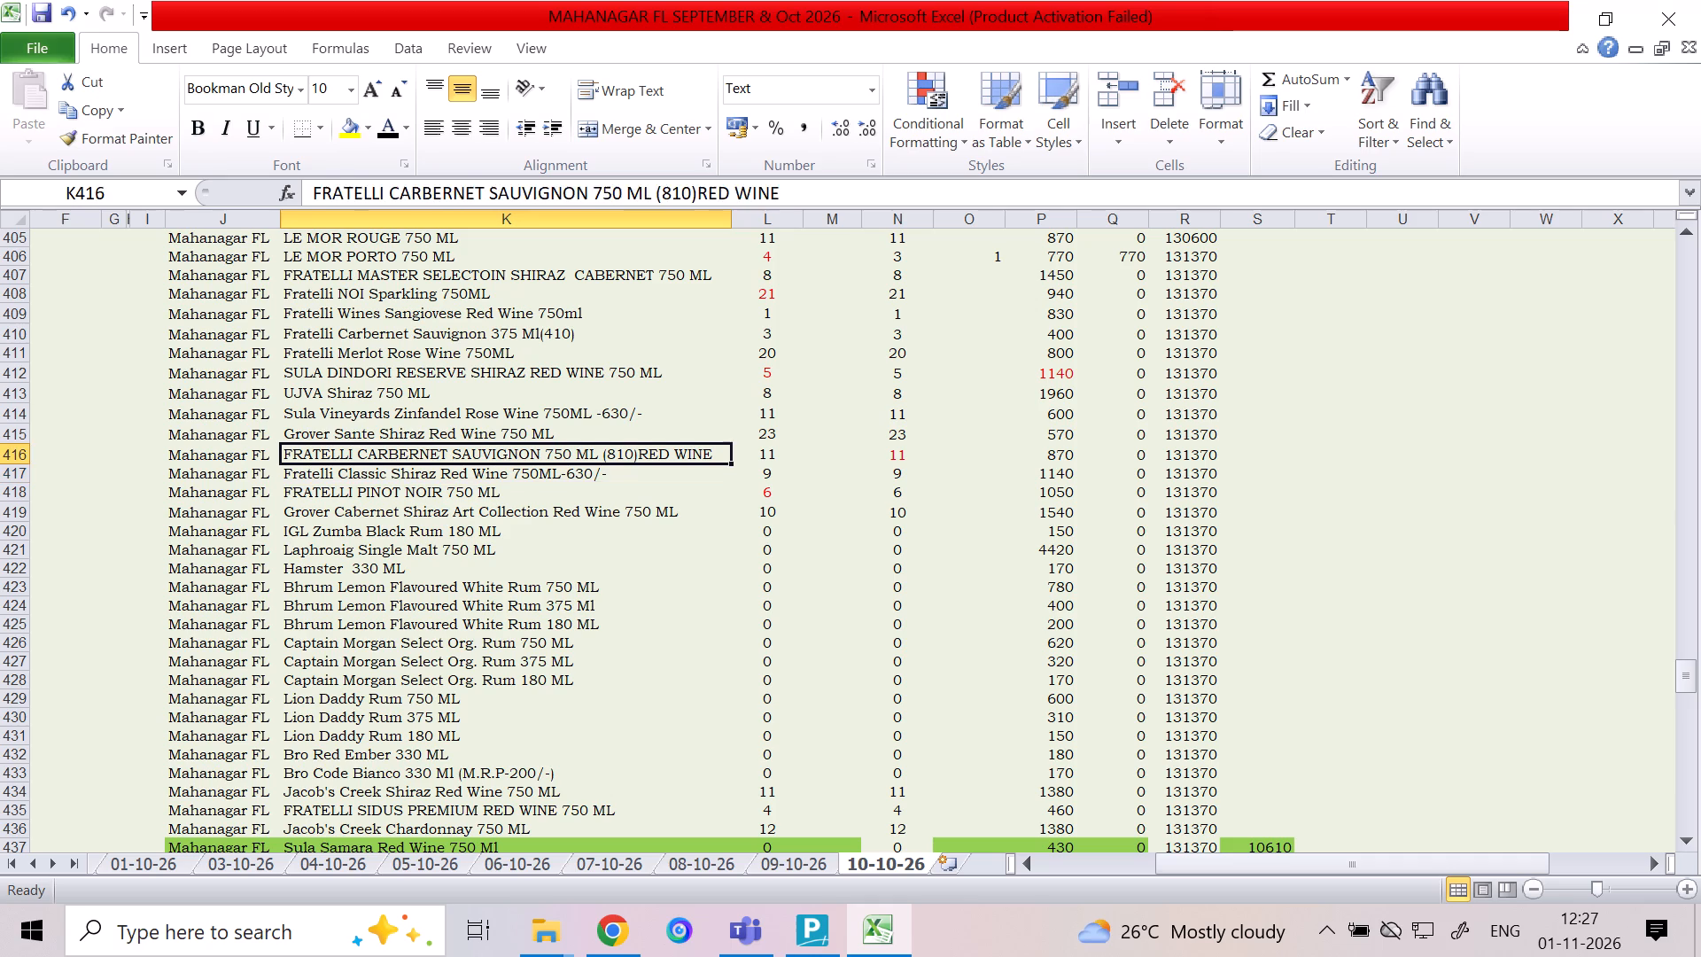
pyautogui.press('Up')
pyautogui.press('Up')
pyautogui.press('Up')
pyautogui.press('Up')
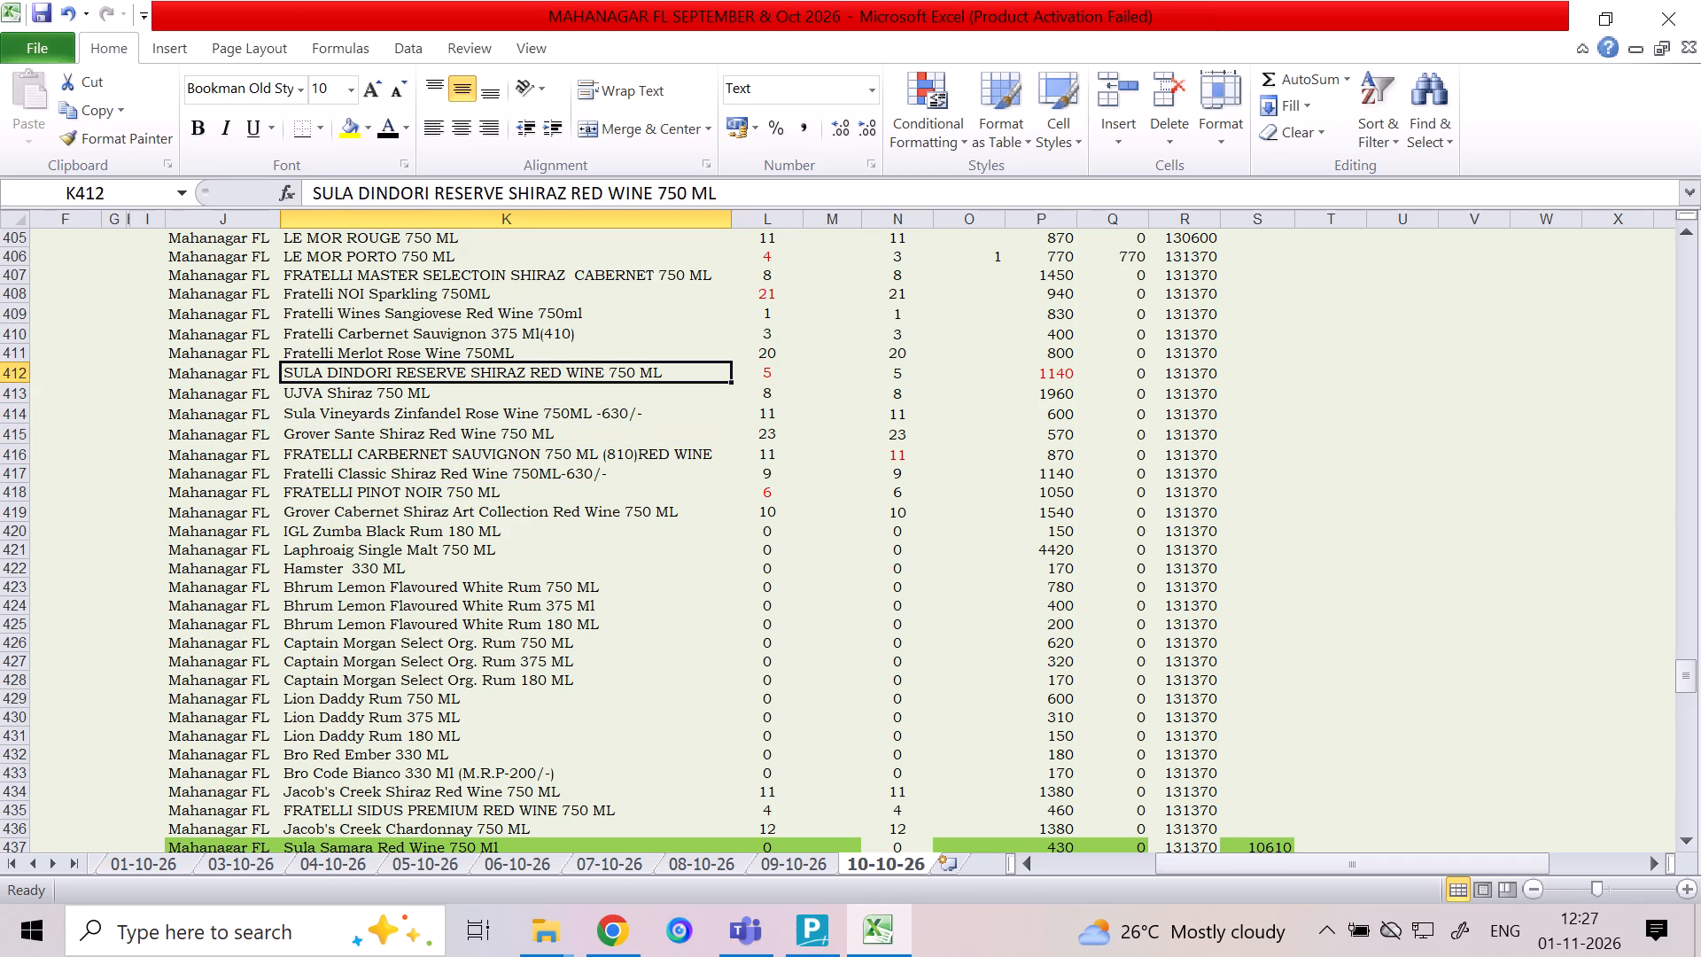
pyautogui.press('Up')
pyautogui.press('Up')
pyautogui.press('Up')
pyautogui.press('Up')
pyautogui.press('Up')
pyautogui.press('Up')
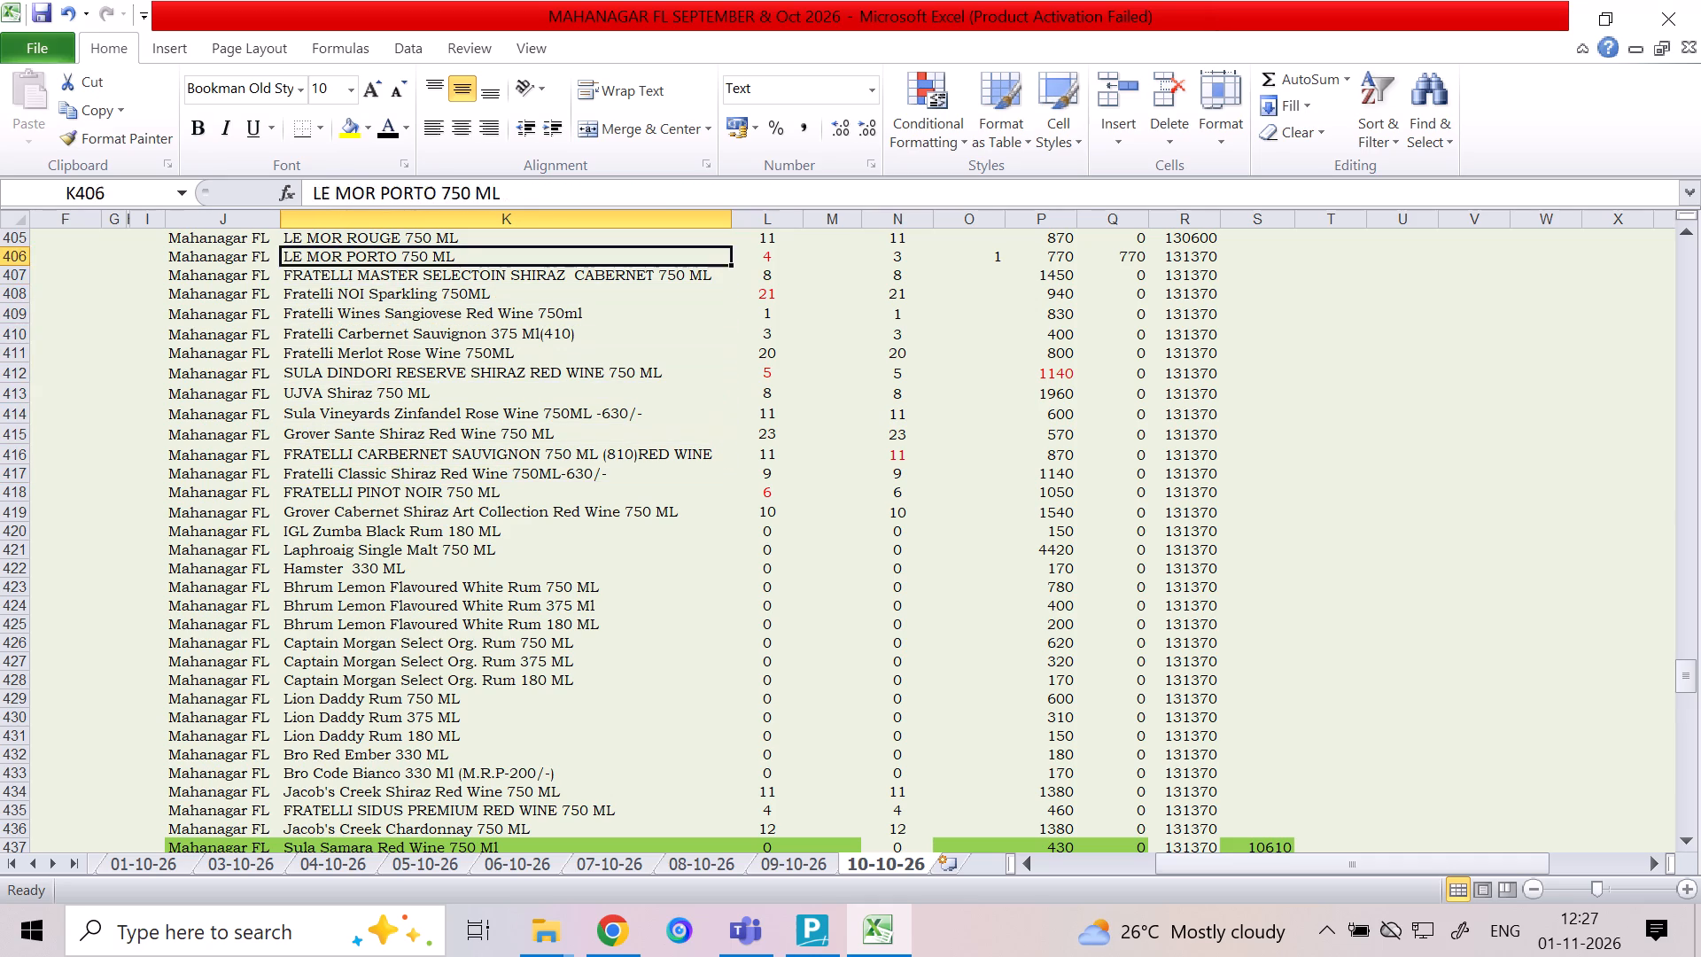
# Search the column K item names upward from LE MOR PORTO in row 406 to the GLENWALK Smokey Edition in row 380.
pyautogui.press('Up')
pyautogui.press('Up')
pyautogui.press('Up')
pyautogui.press('Up')
pyautogui.press('Up')
pyautogui.press('Up')
pyautogui.press('Up')
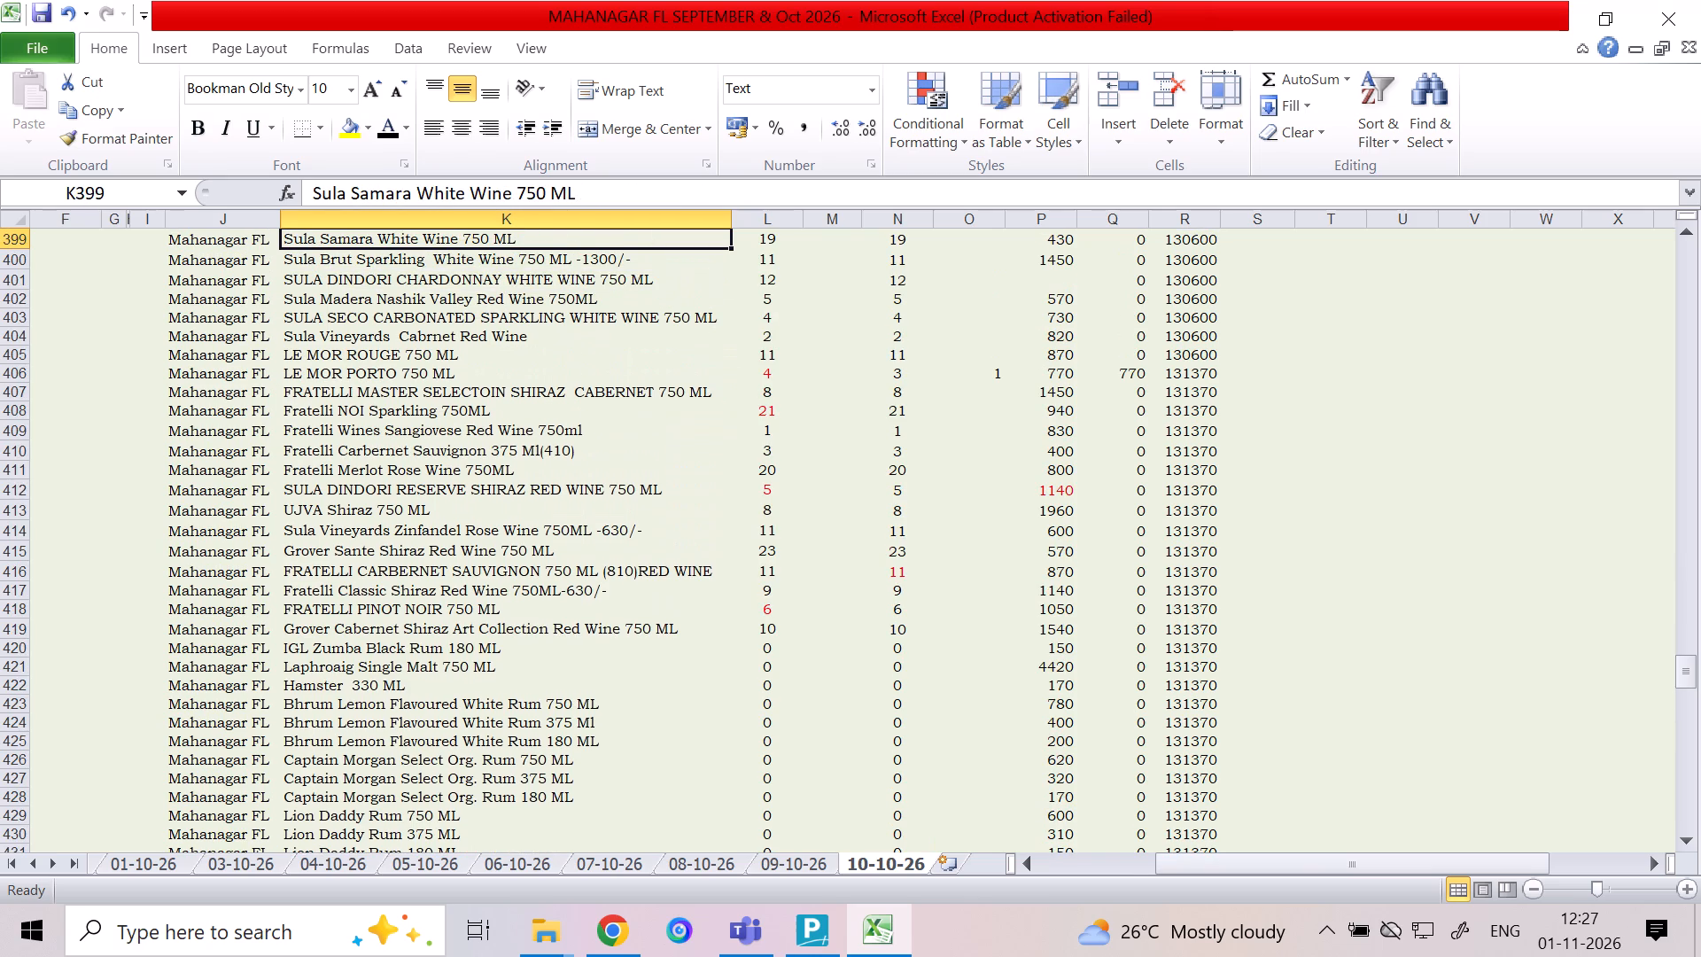
pyautogui.press('Up')
pyautogui.press('Up')
pyautogui.press('Up')
pyautogui.press('Up')
pyautogui.press('Up')
pyautogui.press('Up')
pyautogui.press('Up')
pyautogui.press('Up')
pyautogui.press('Up')
pyautogui.press('Up')
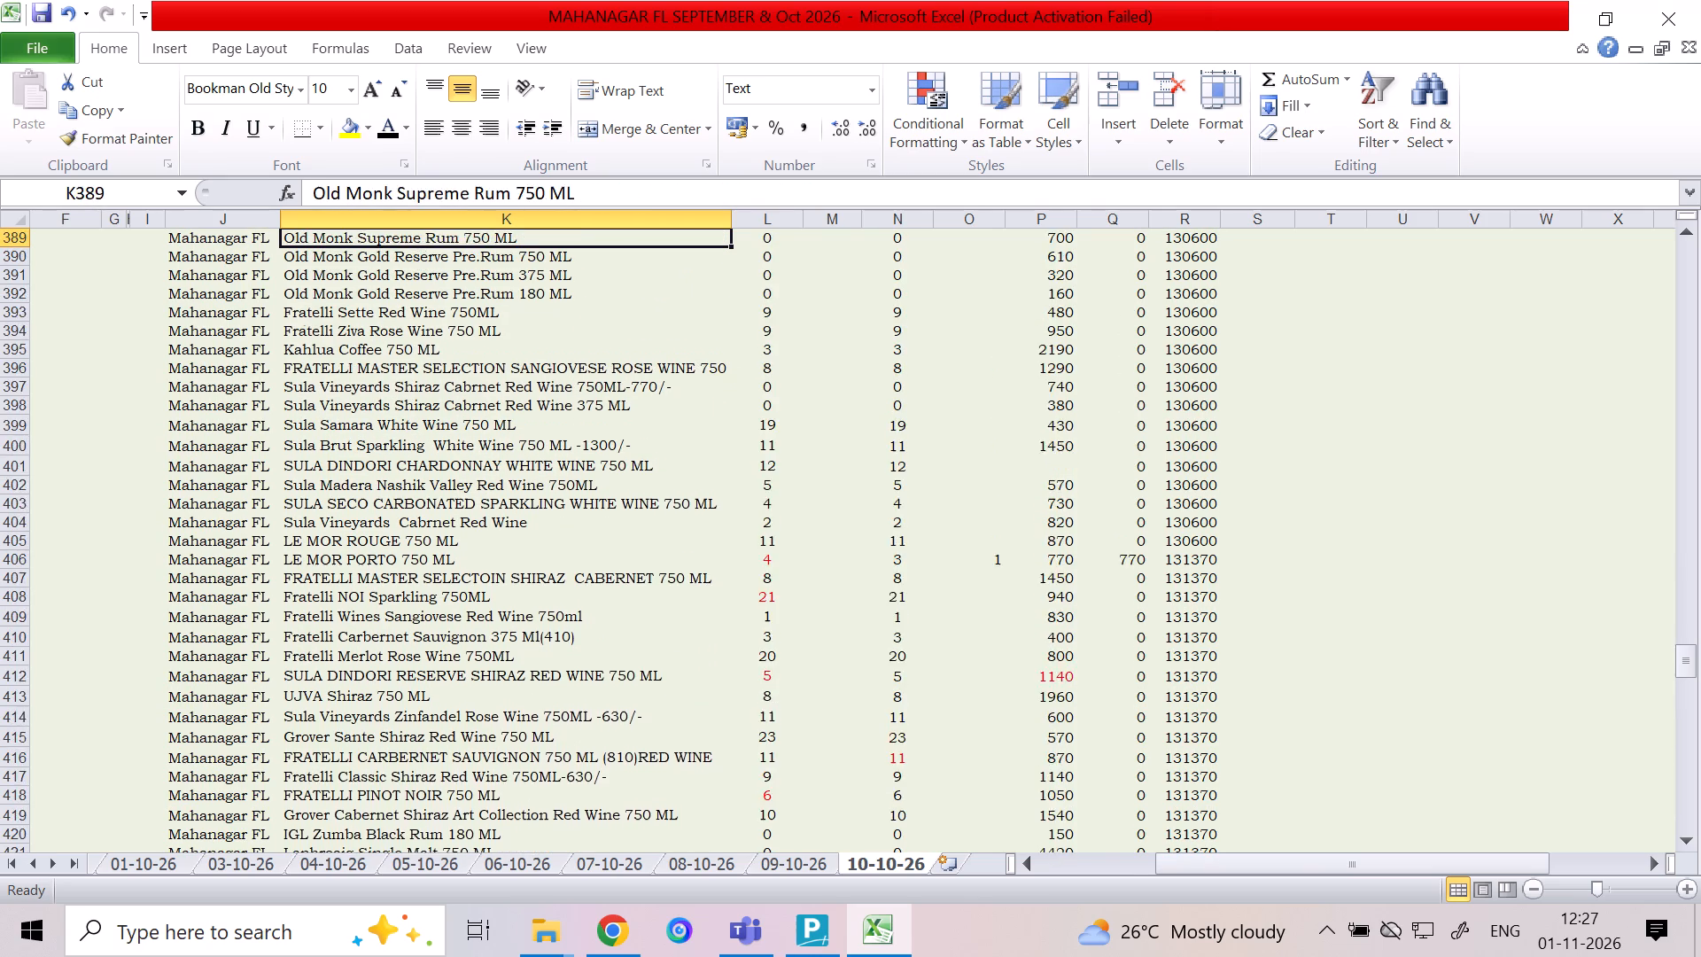
pyautogui.press('Up')
pyautogui.press('Up')
pyautogui.press('Up')
pyautogui.press('Up')
pyautogui.press('Up')
pyautogui.press('Up')
pyautogui.press('Up')
pyautogui.press('Up')
pyautogui.press('Up')
# Look through the column K items from Tilt Red 250 ML in row 381 down to Fratelli Master Selection Sangiovese Rose Wine in row 396.
pyautogui.press('Down')
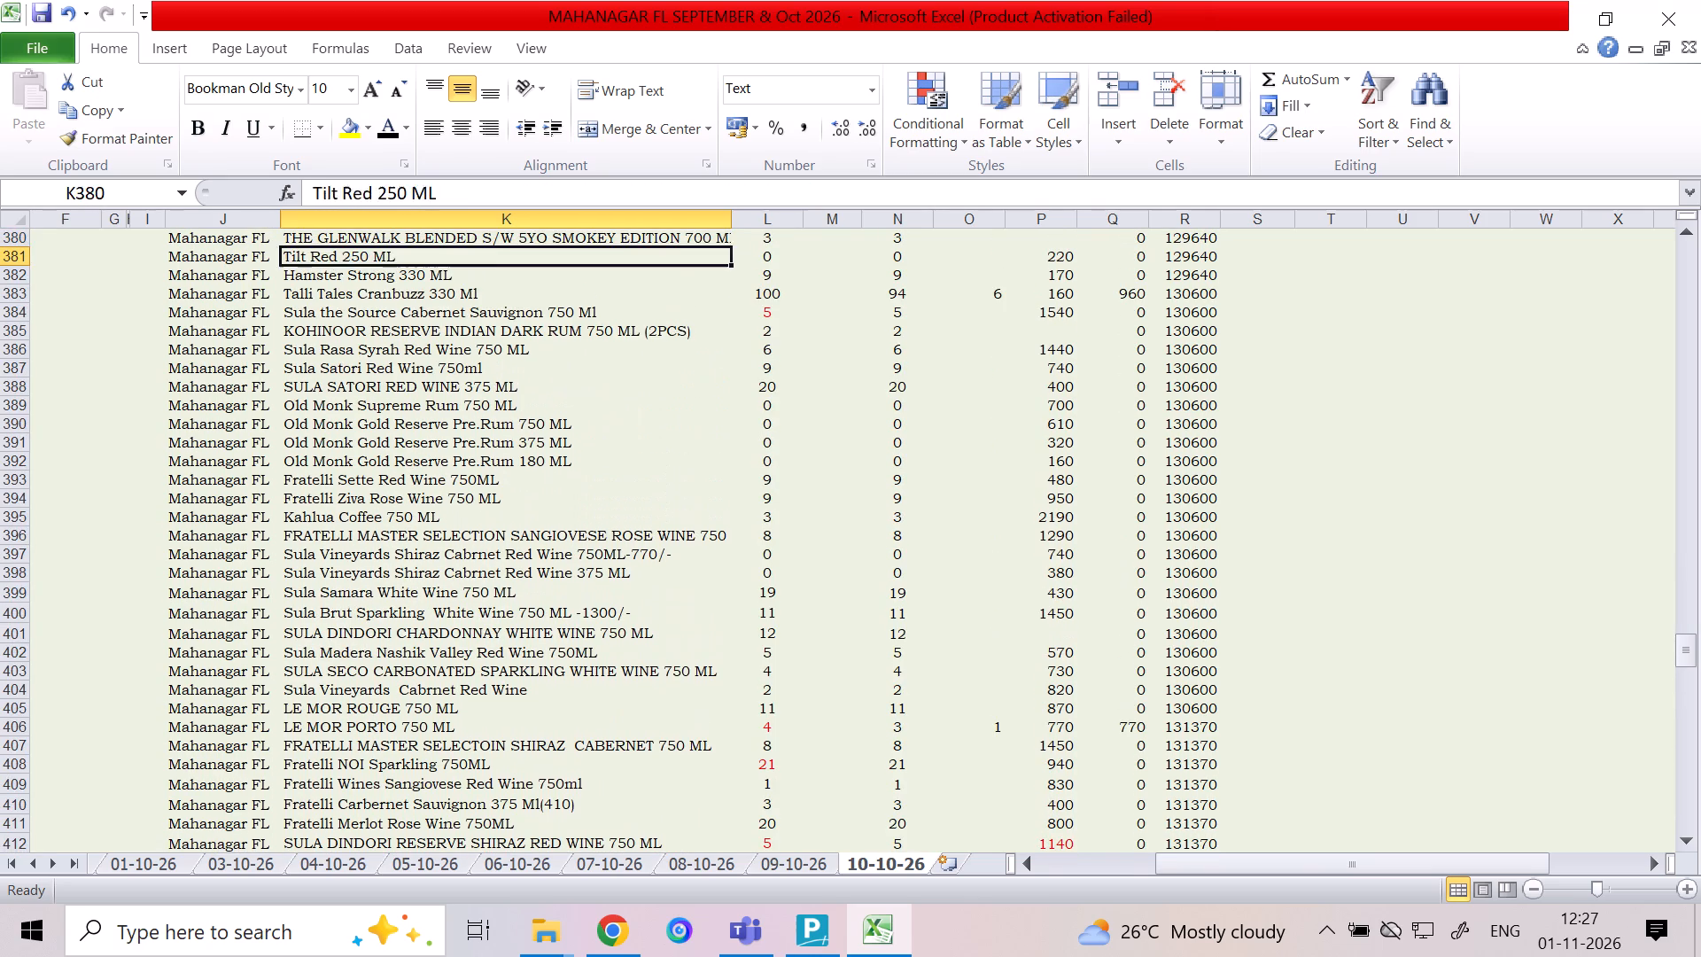
pyautogui.press('Down')
pyautogui.press('Down')
pyautogui.press('Down')
pyautogui.press('Down')
pyautogui.press('Down')
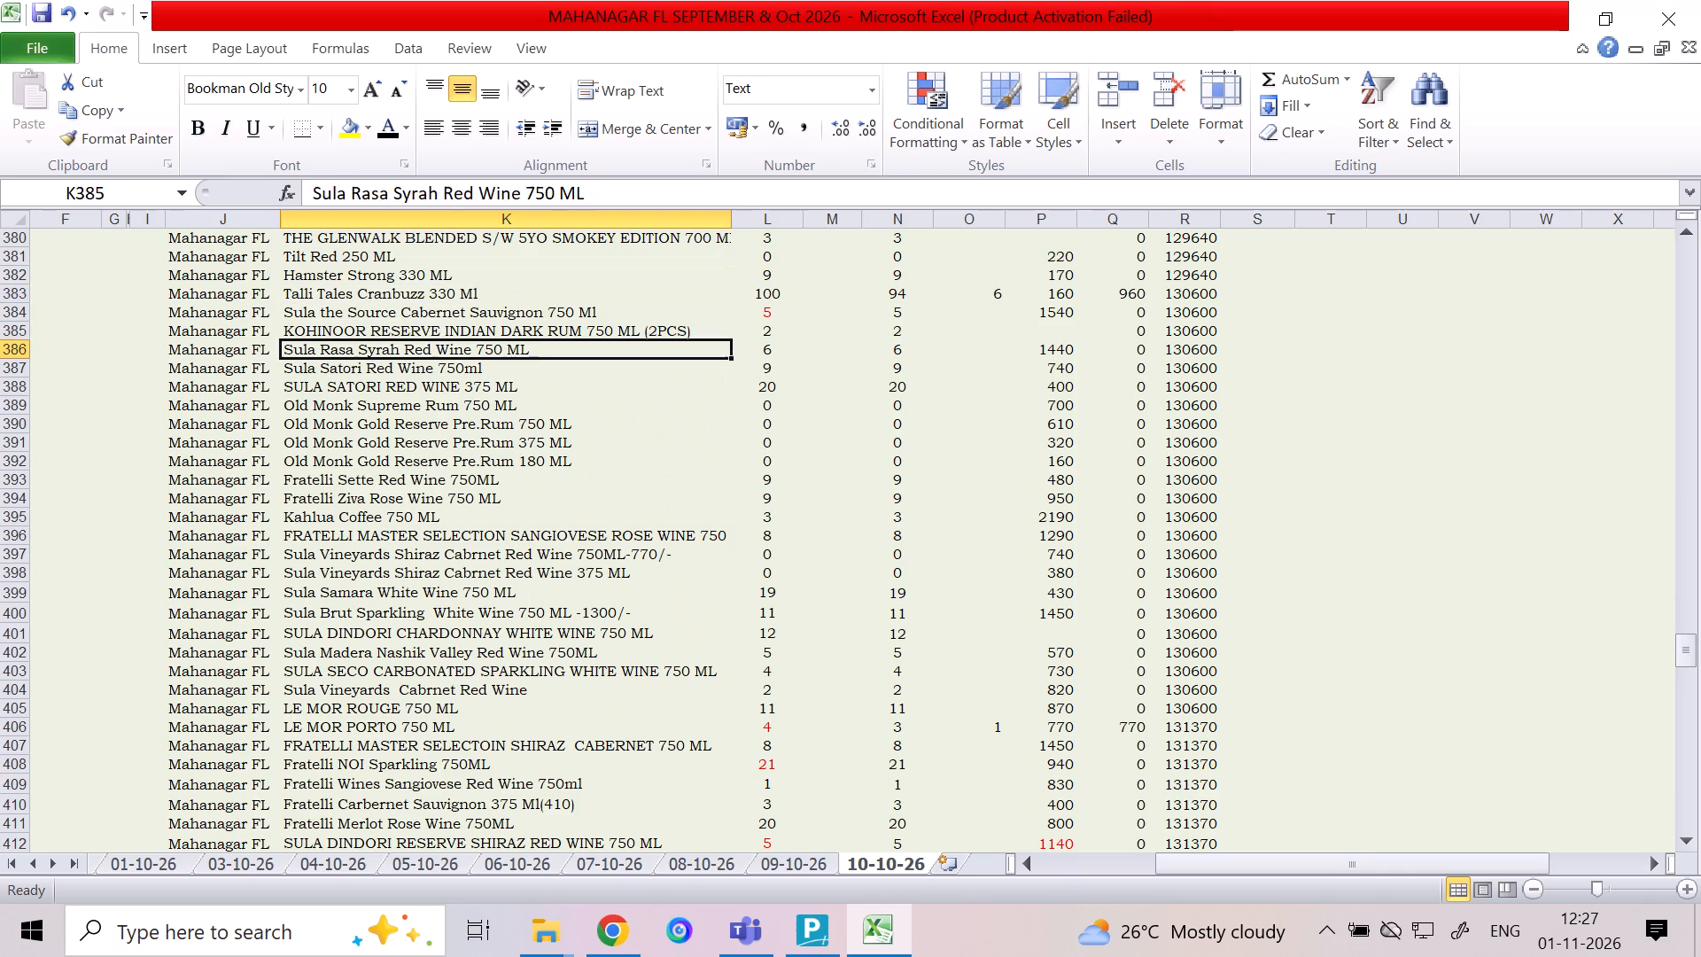
pyautogui.press('Down')
pyautogui.press('Down')
pyautogui.press('Down')
pyautogui.press('Down')
pyautogui.press('Down')
pyautogui.press('Down')
pyautogui.press('Down')
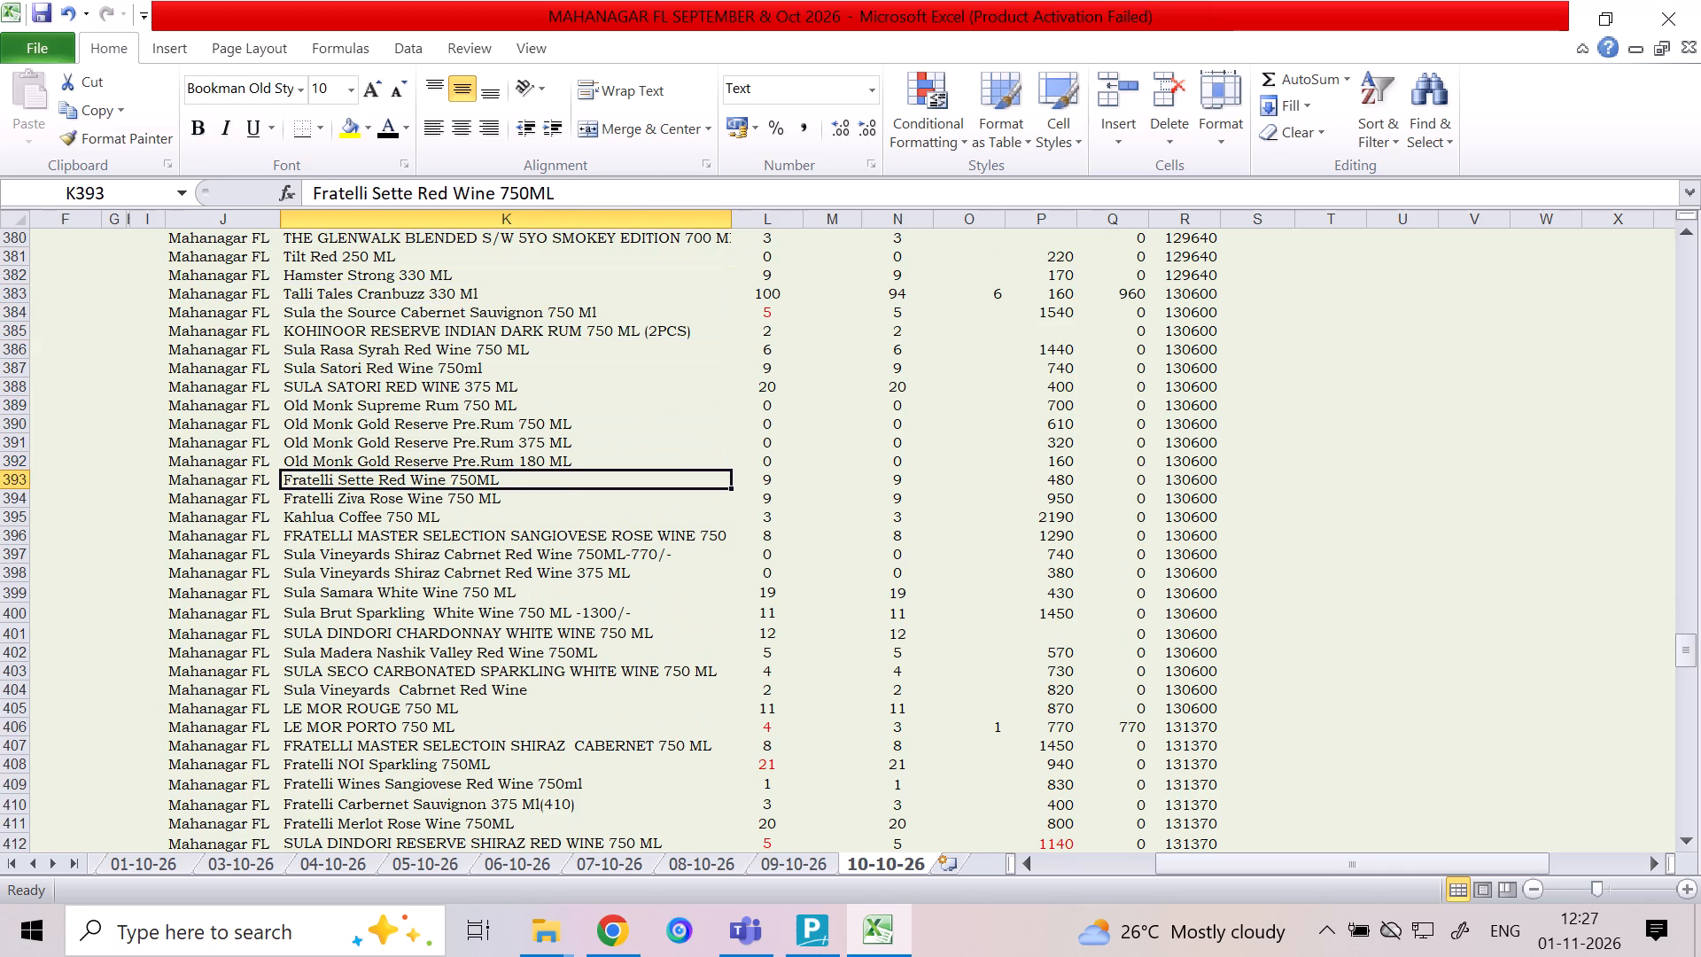
pyautogui.press('Down')
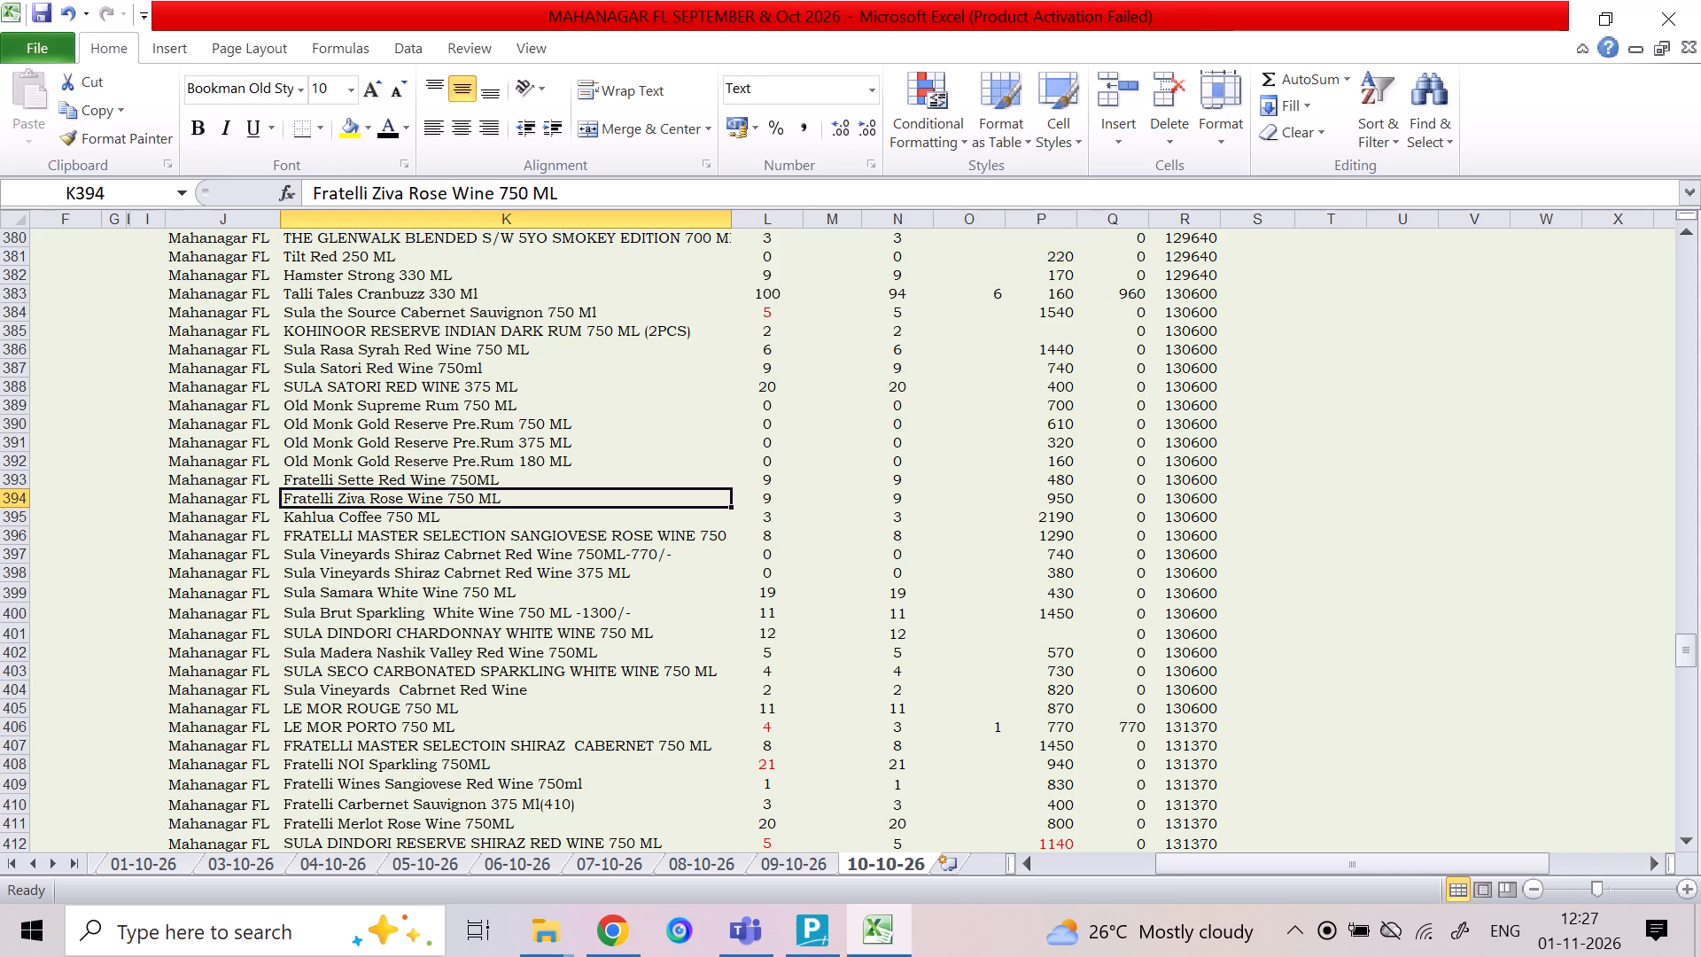
pyautogui.press('Down')
pyautogui.press('Down')
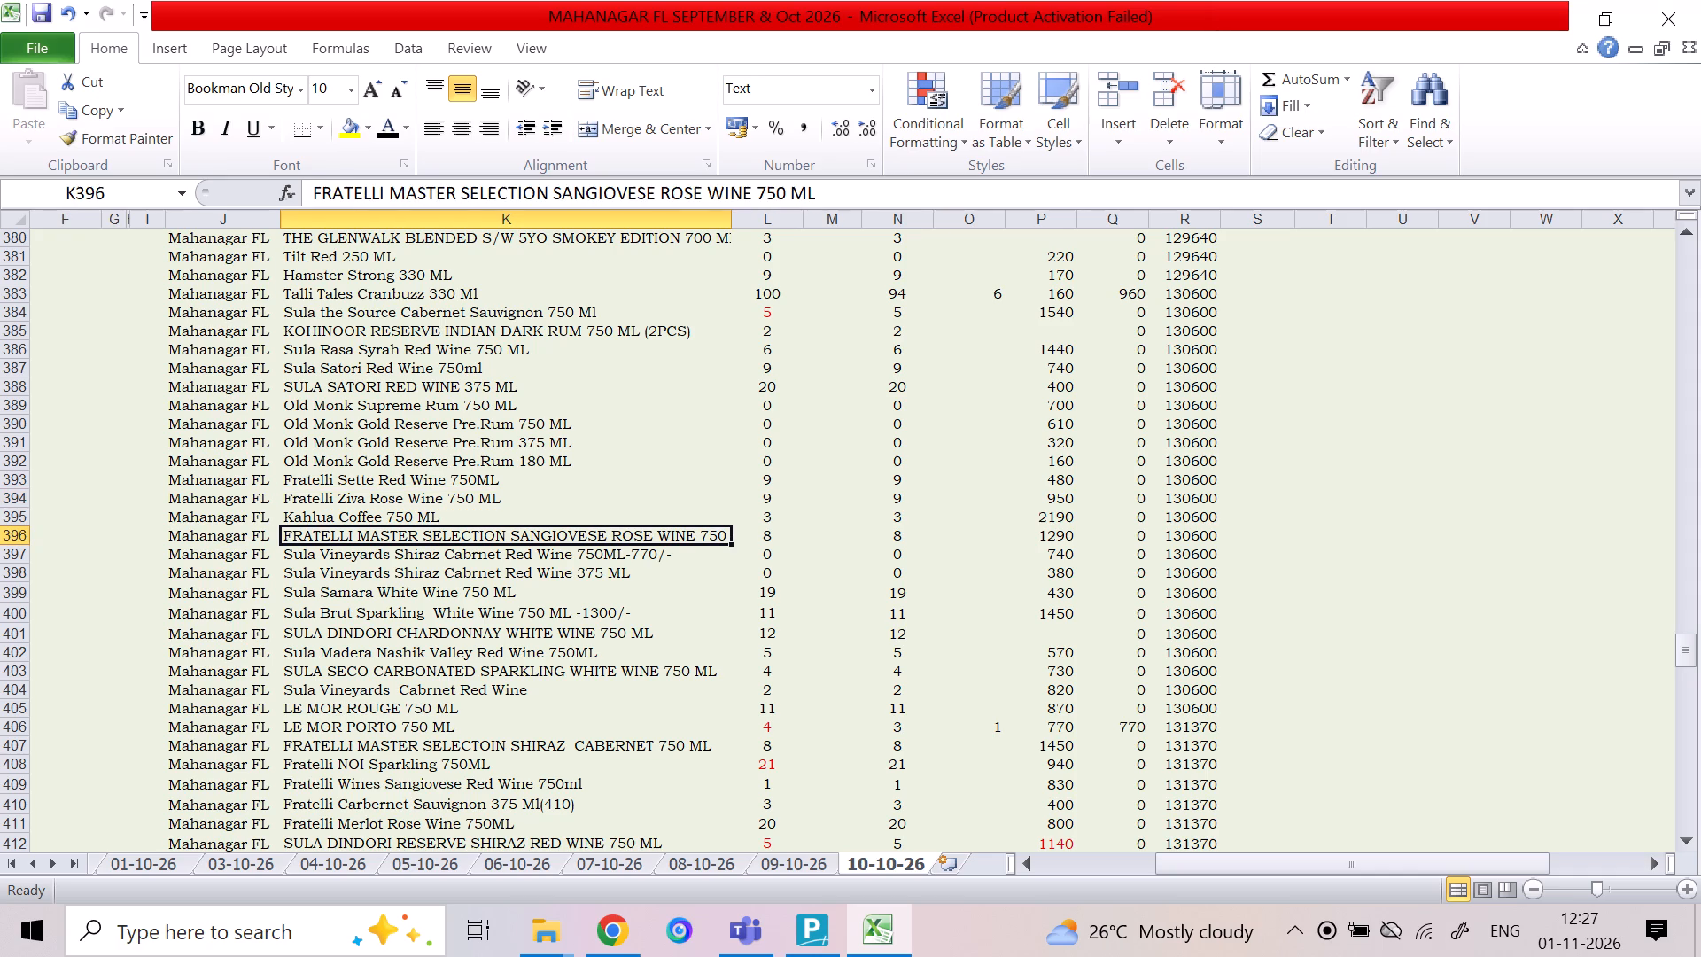
# Check the quantity and rate entries in columns L to P for Fratelli Master Selection Sangiovese Rose Wine in row 396.
pyautogui.press('Right')
pyautogui.press('Right')
pyautogui.press('Right')
pyautogui.press('Right')
pyautogui.press('Right')
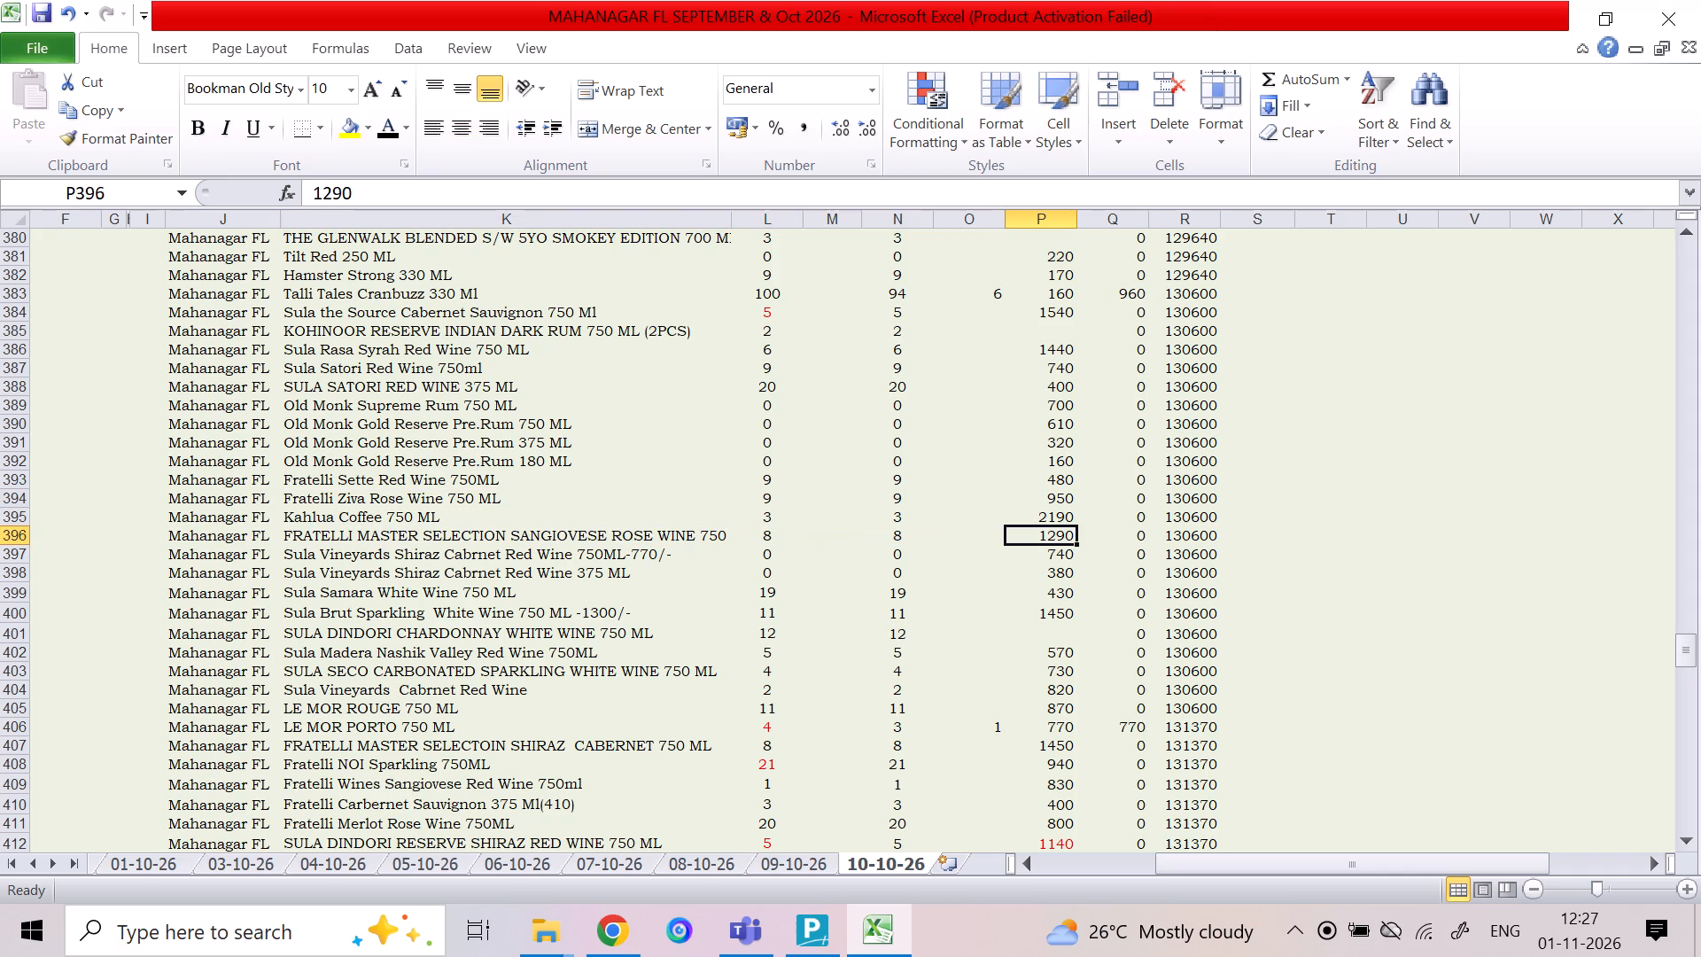
pyautogui.press('Left')
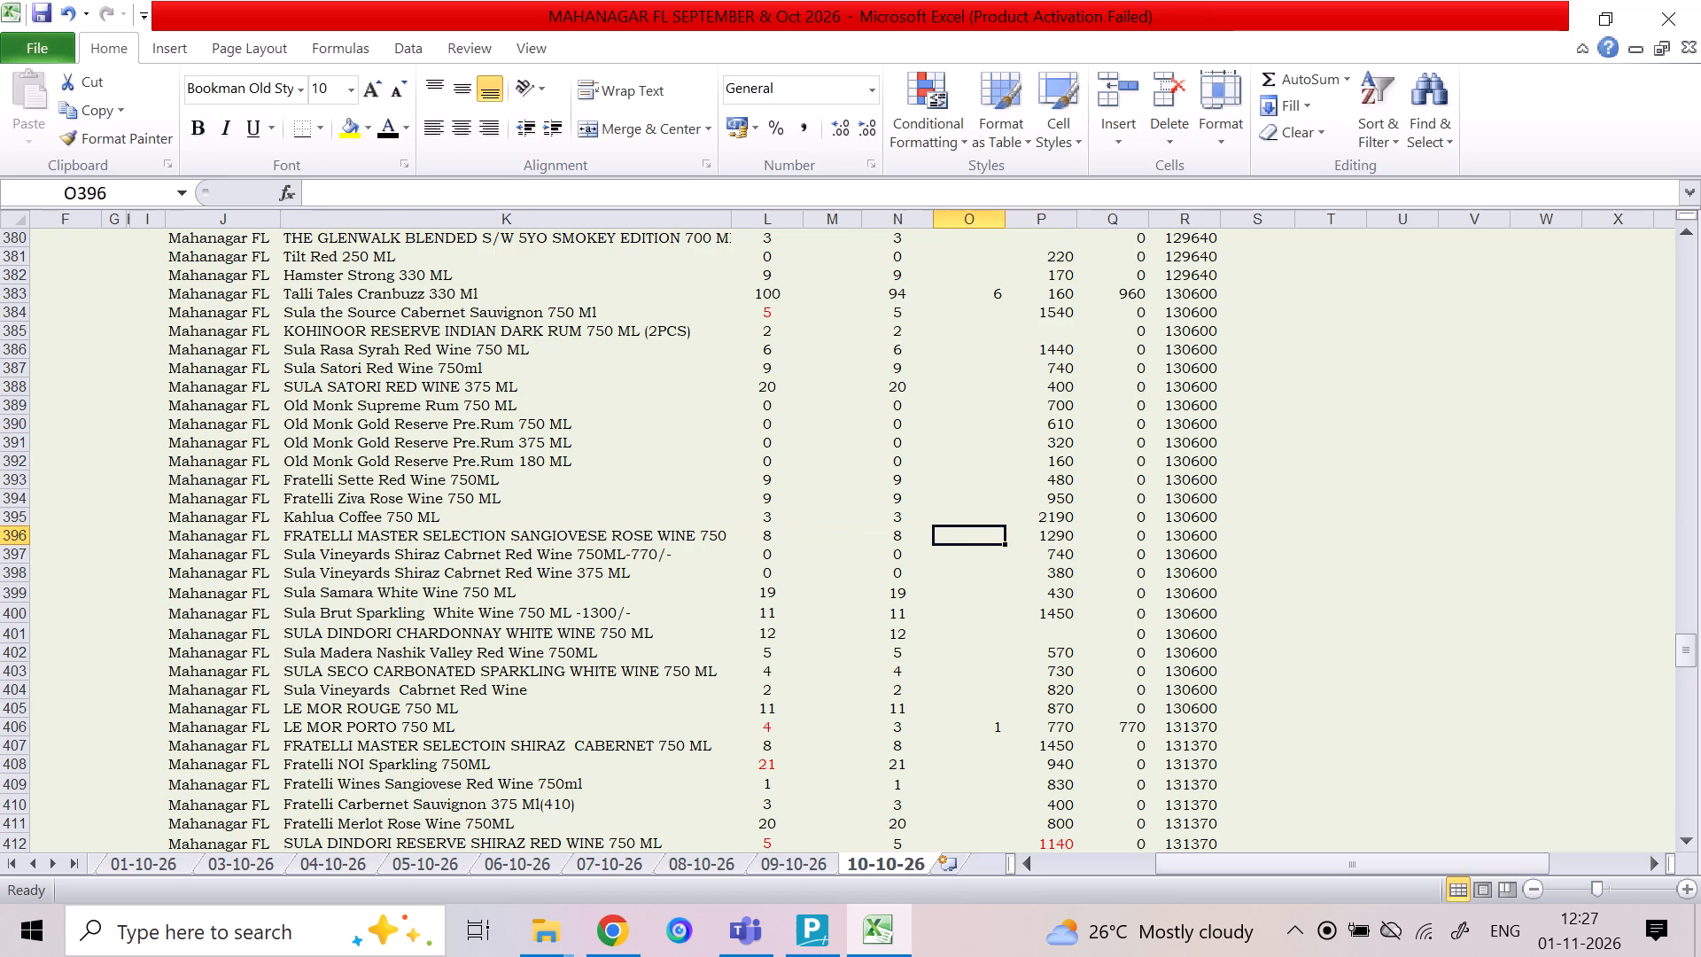
pyautogui.press('Left')
pyautogui.press('Left')
pyautogui.press('Left')
pyautogui.press('Left')
# Review the wine items from Sula Vineyards Shiraz Cabrnet 750ML in row 397 down to Fratelli Master Selectoin Shiraz Cabernet in row 407.
pyautogui.press('Down')
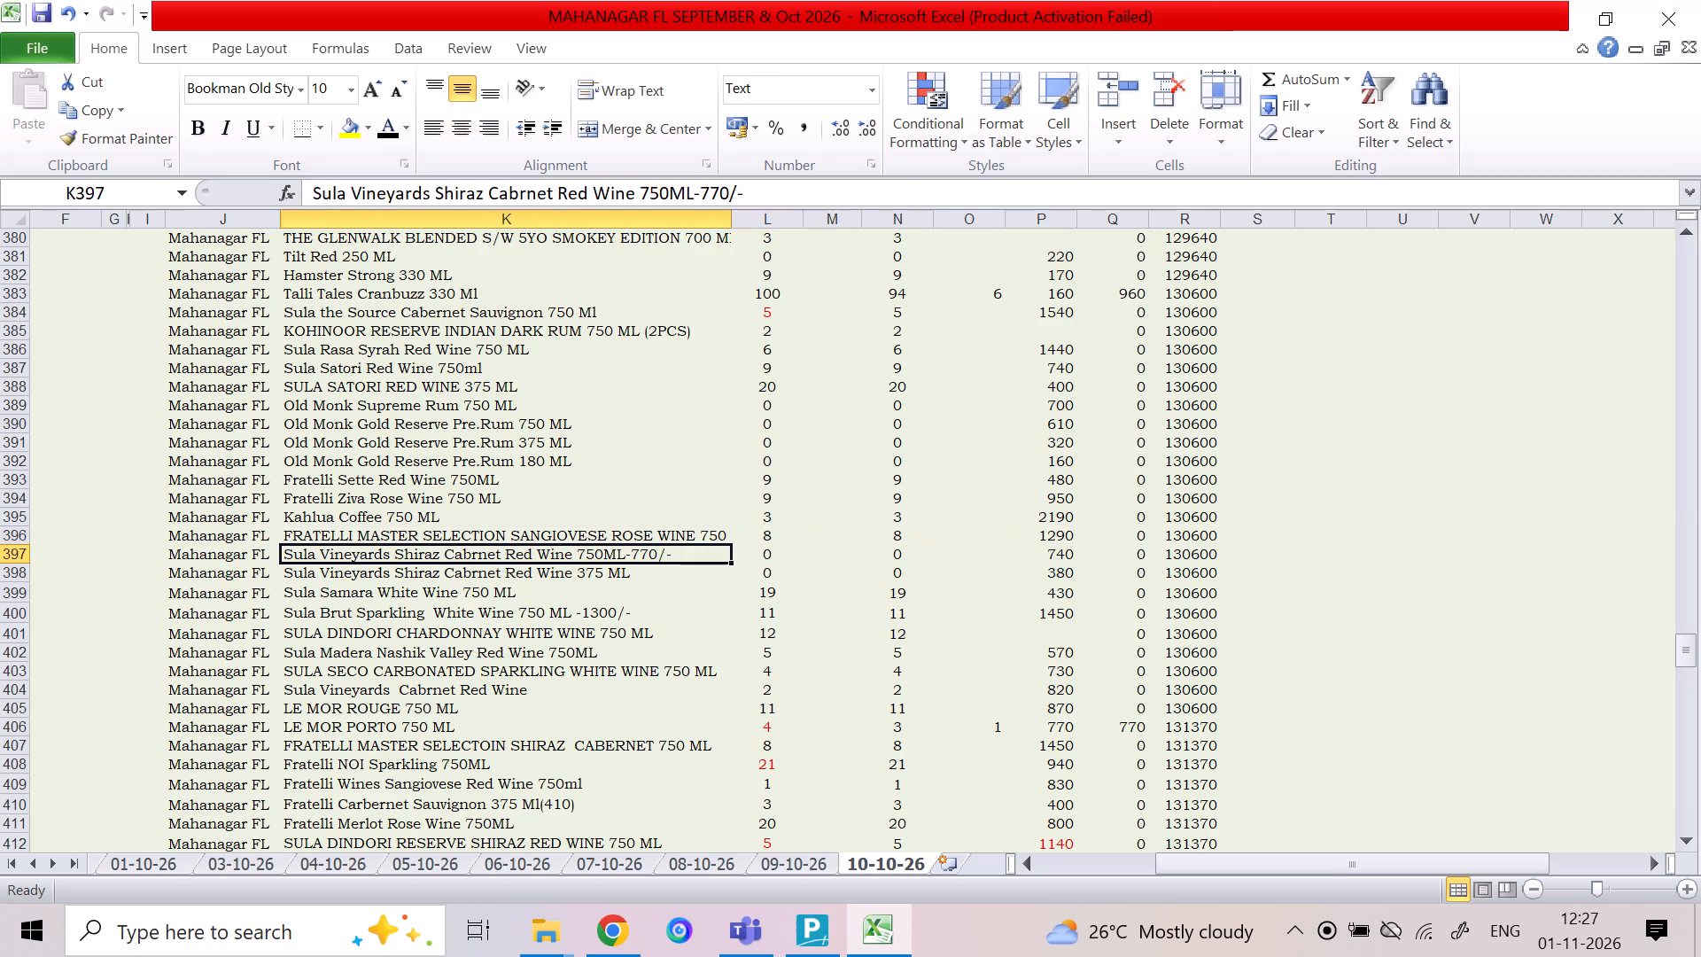
pyautogui.press('Down')
pyautogui.press('Down')
pyautogui.press('Down')
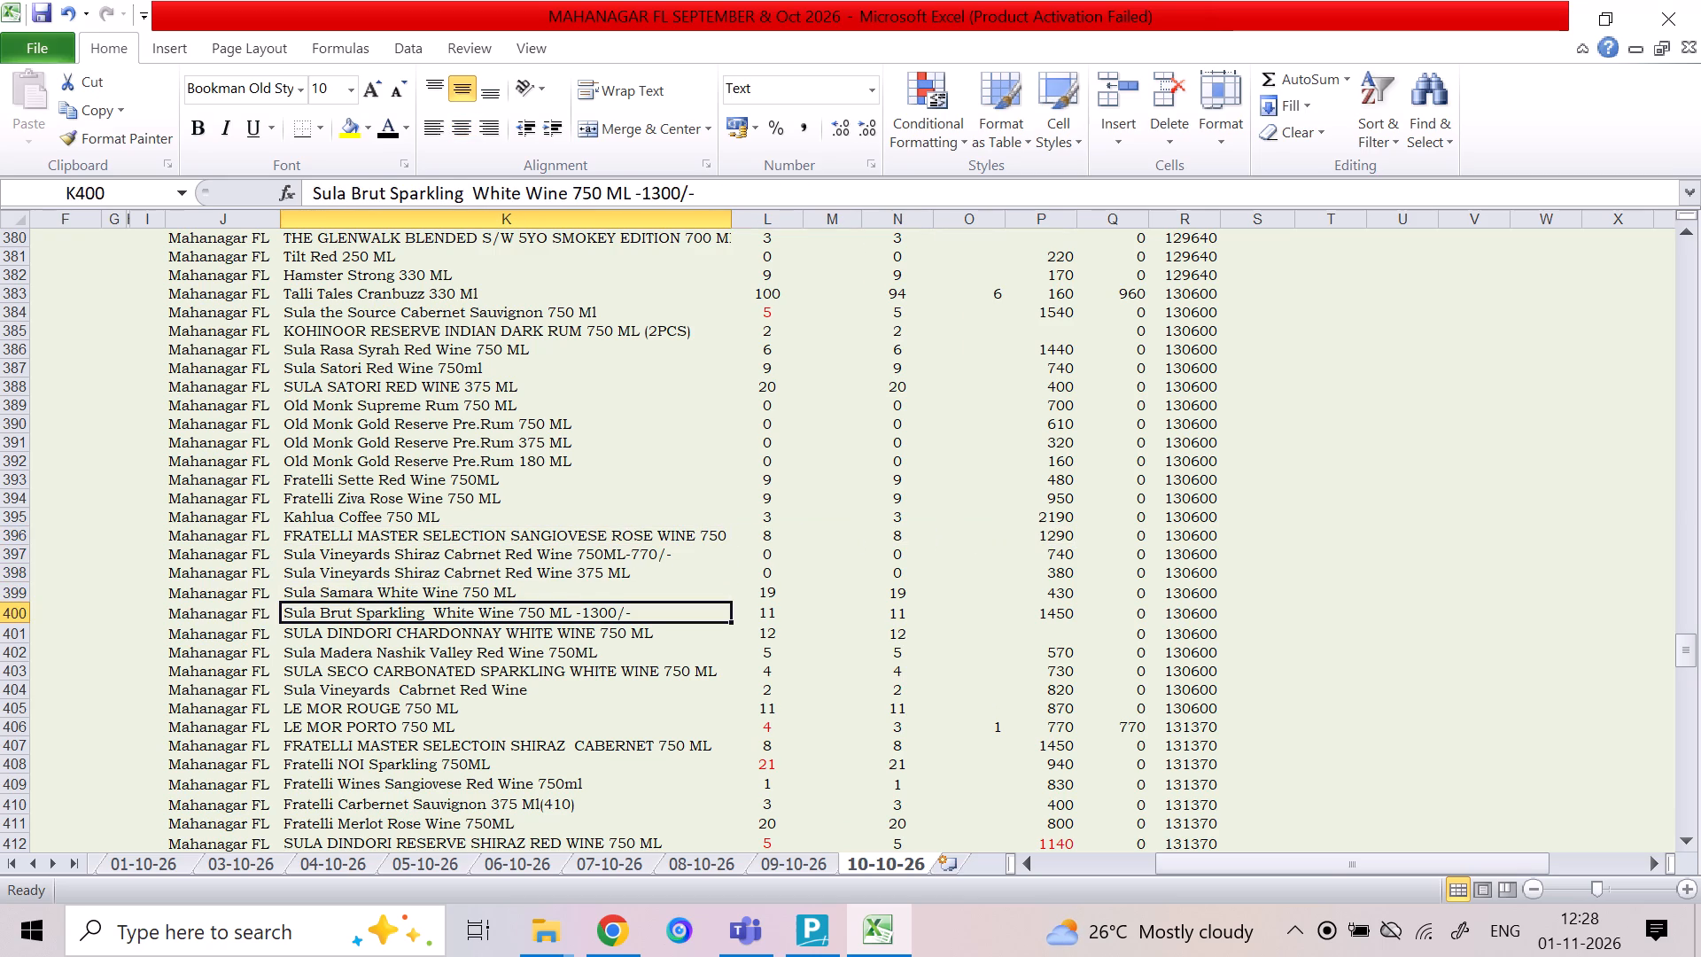
pyautogui.press('Down')
pyautogui.press('Down')
pyautogui.press('Down')
pyautogui.press('Down')
pyautogui.press('Down')
pyautogui.press('Down')
pyautogui.press('Down')
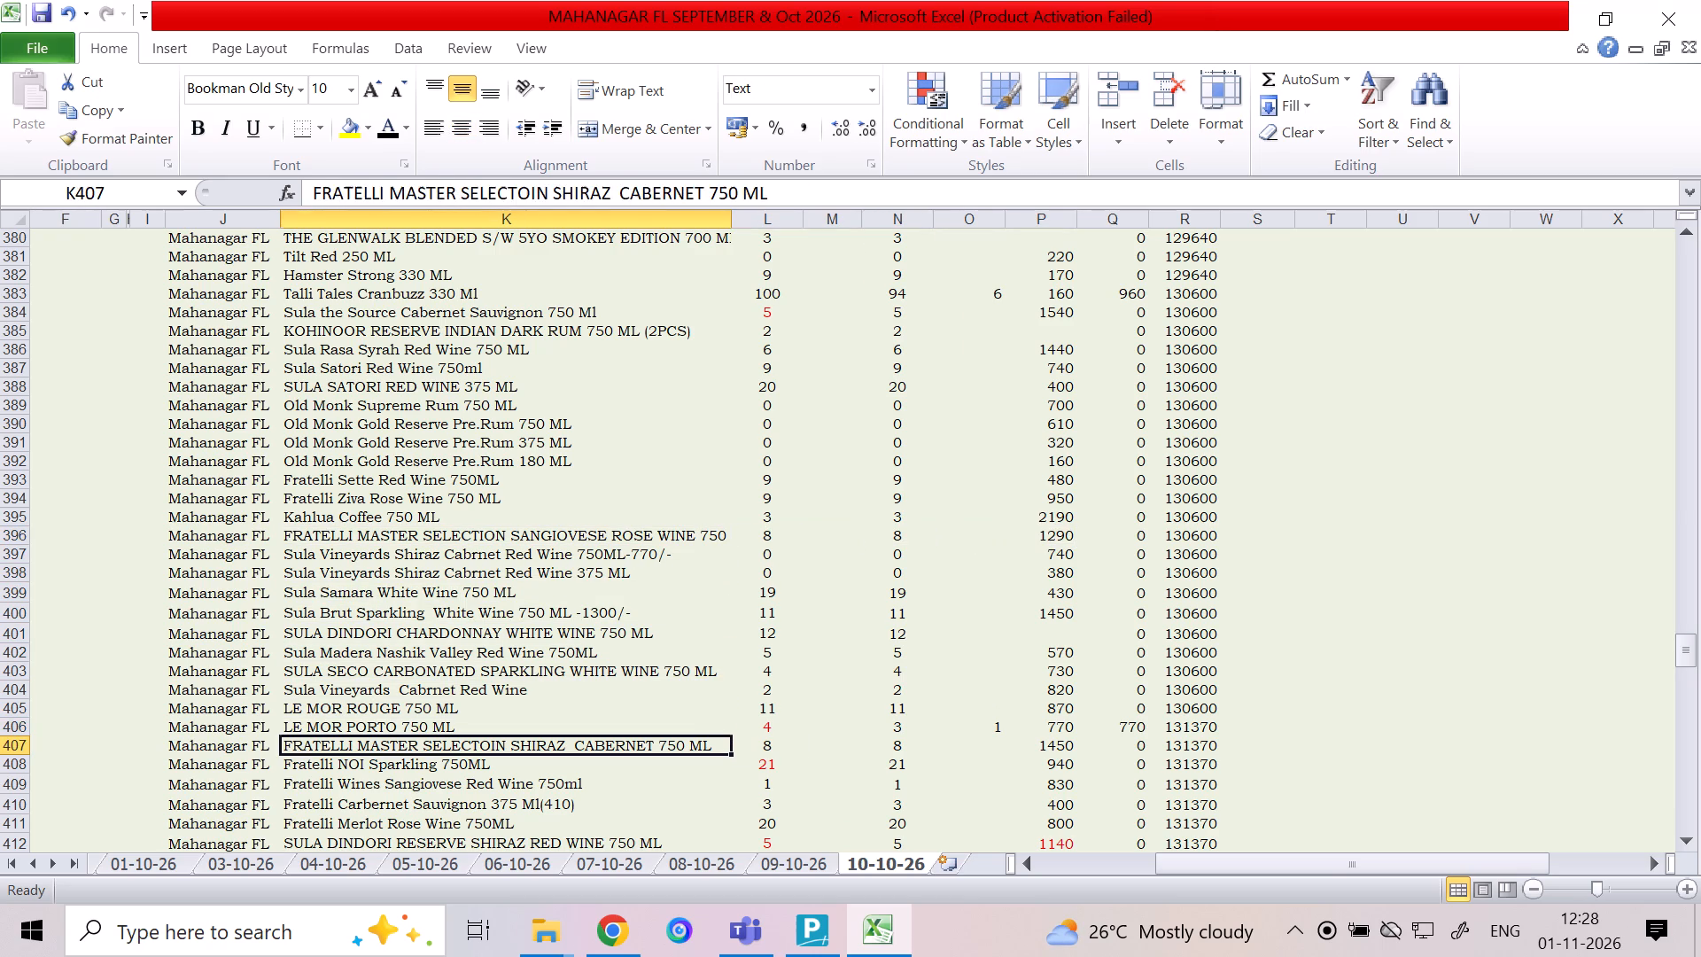
# Check the quantity and rate entries in columns L to P for Fratelli Master Selectoin Shiraz Cabernet in row 407.
pyautogui.press('Right')
pyautogui.press('Right')
pyautogui.press('Right')
pyautogui.press('Right')
pyautogui.press('Right')
pyautogui.press('Left')
pyautogui.press('Left')
pyautogui.press('Left')
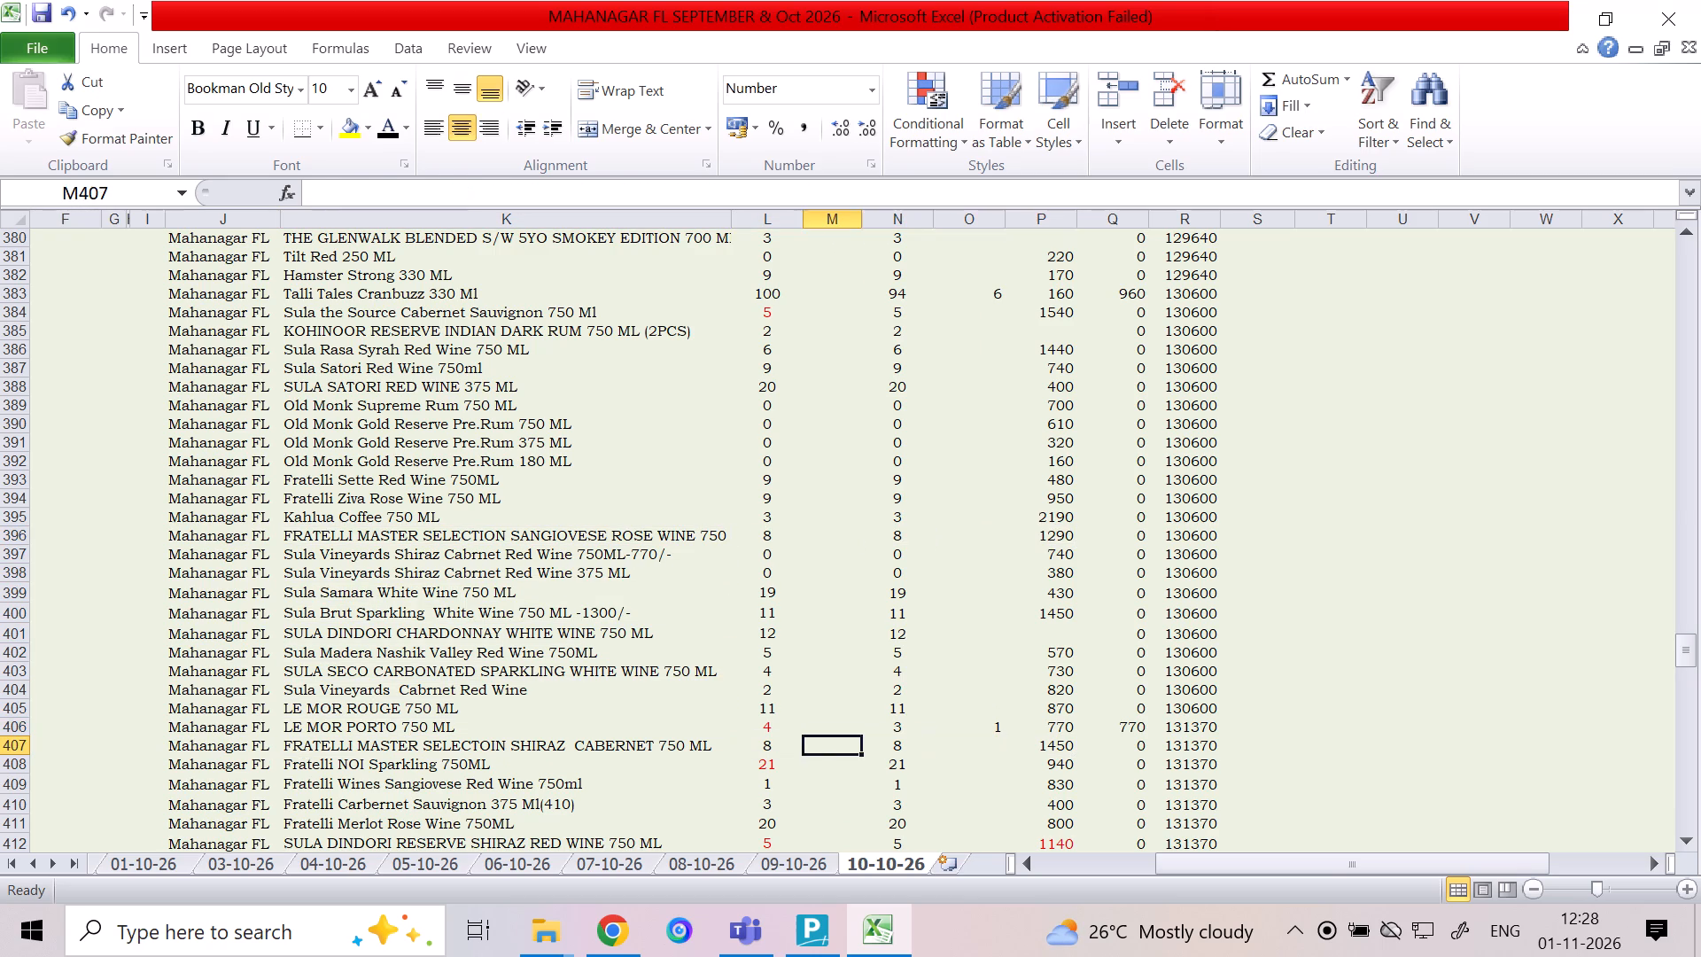
pyautogui.press('Left')
pyautogui.press('Left')
# Review the item names from Fratelli NOI Sparkling in row 408 to Sula Dindori Reserve Shiraz in row 412, returning to row 407.
pyautogui.press('Down')
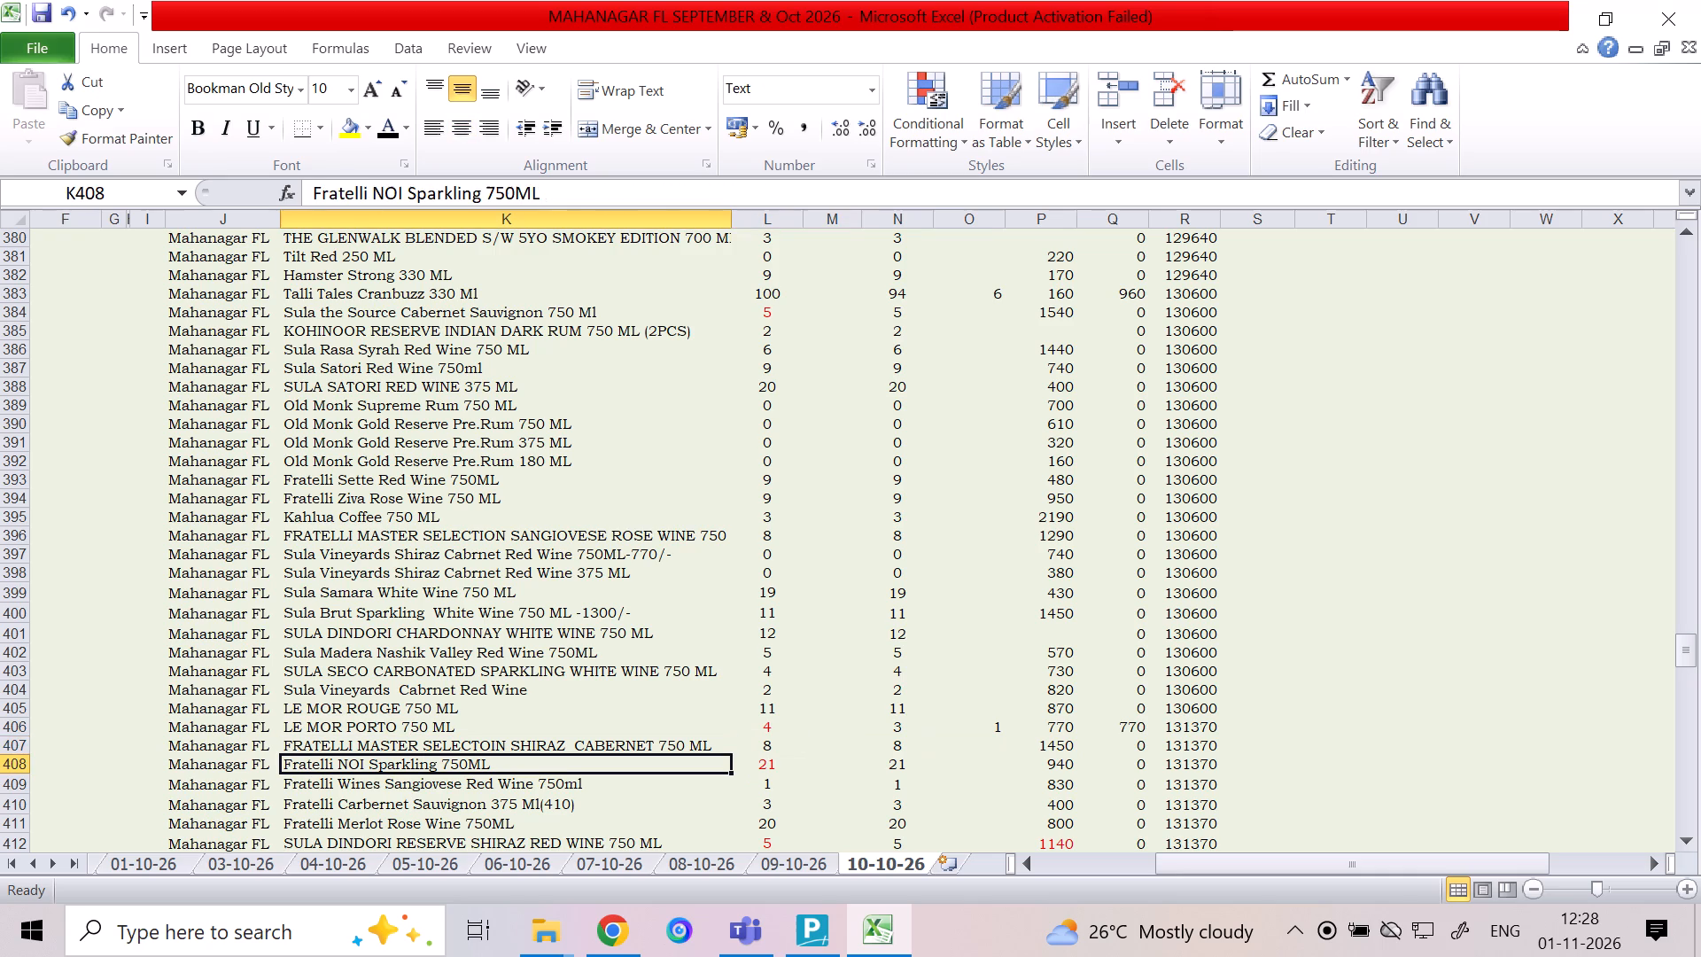
pyautogui.press('Down')
pyautogui.press('Down')
pyautogui.press('Down')
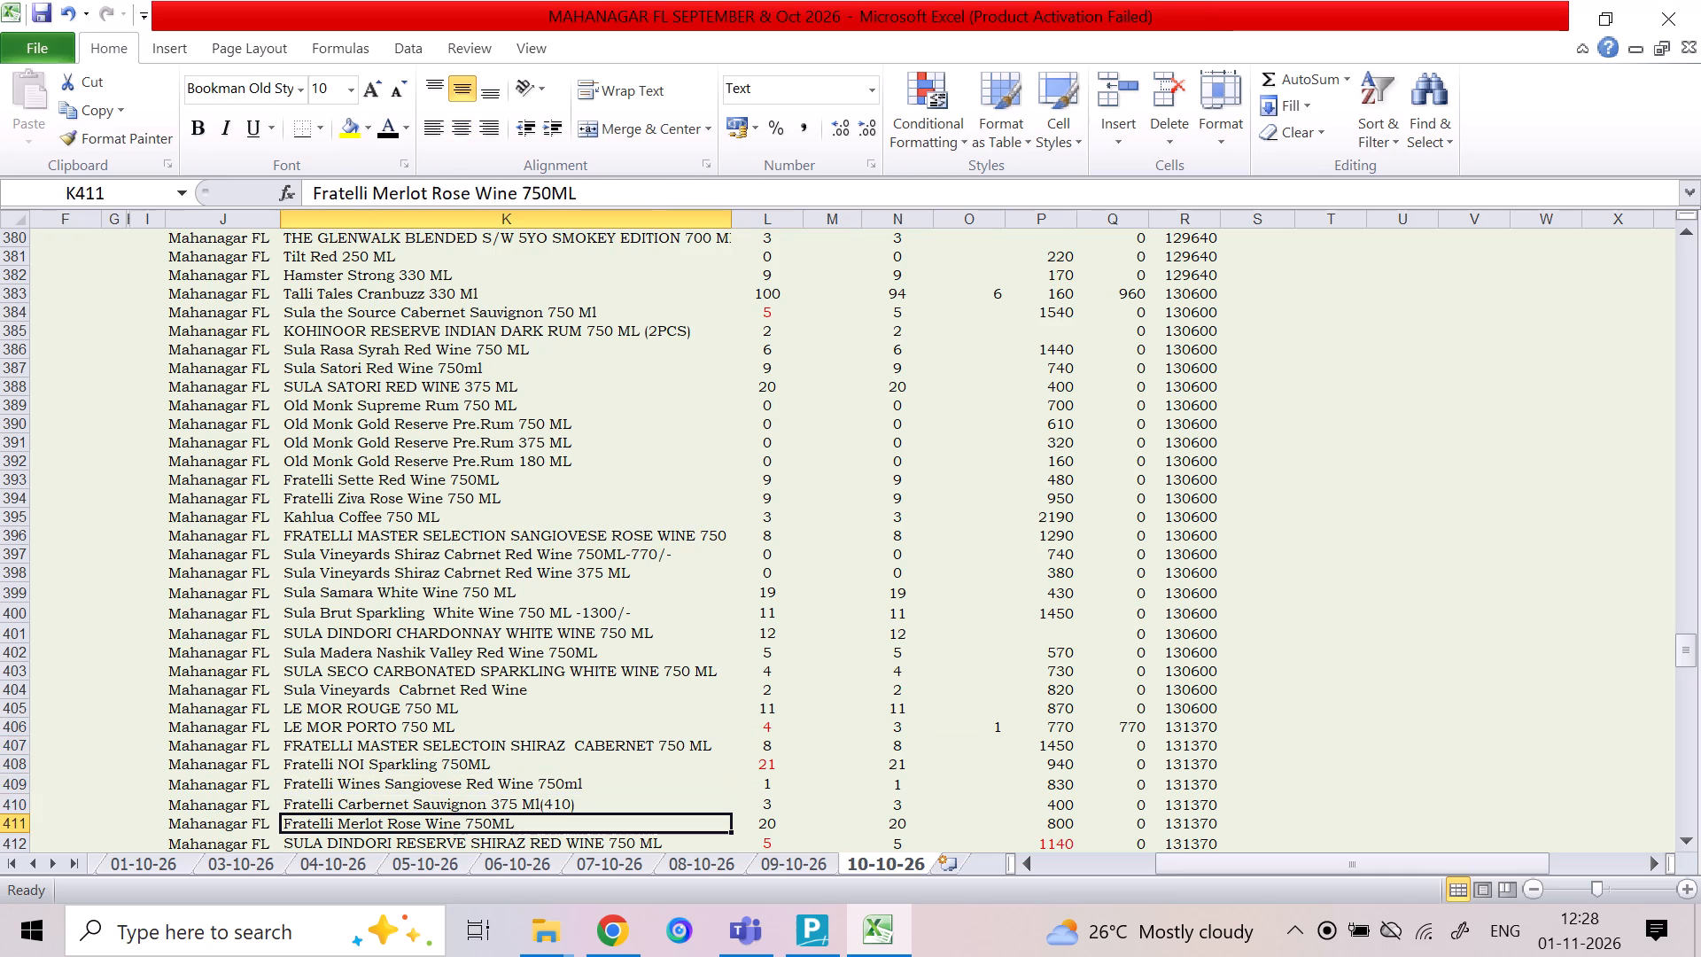
pyautogui.press('Down')
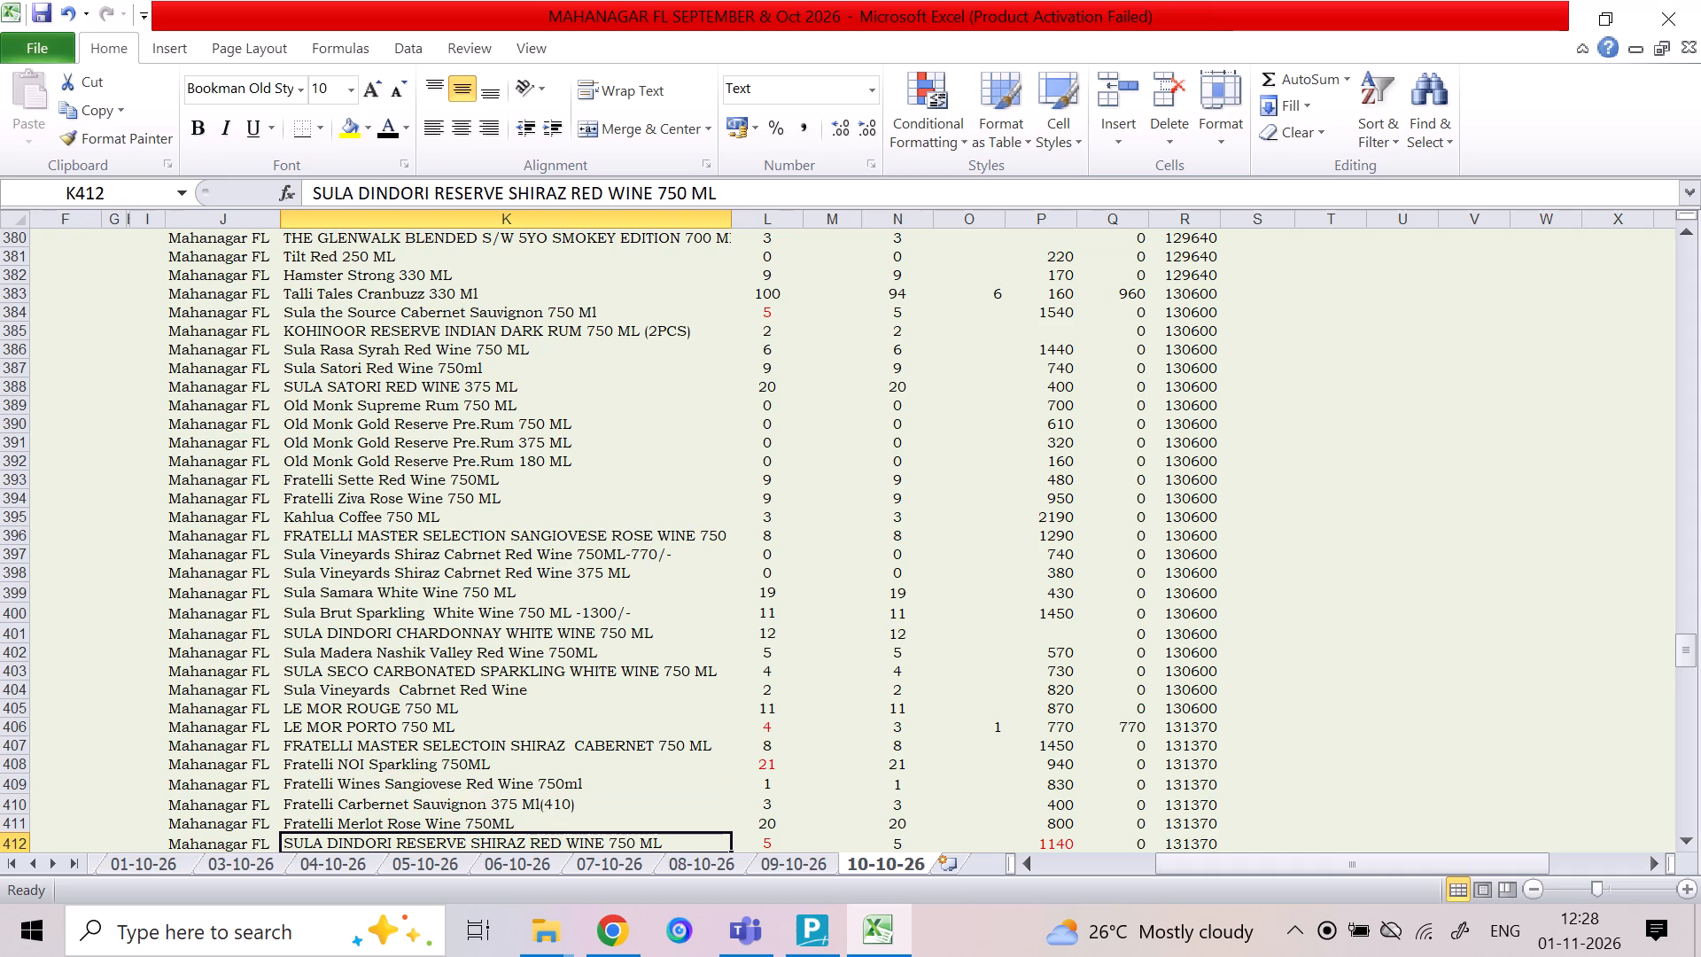
pyautogui.press('Up')
pyautogui.press('Up')
pyautogui.press('Up')
pyautogui.press('Up')
pyautogui.press('Up')
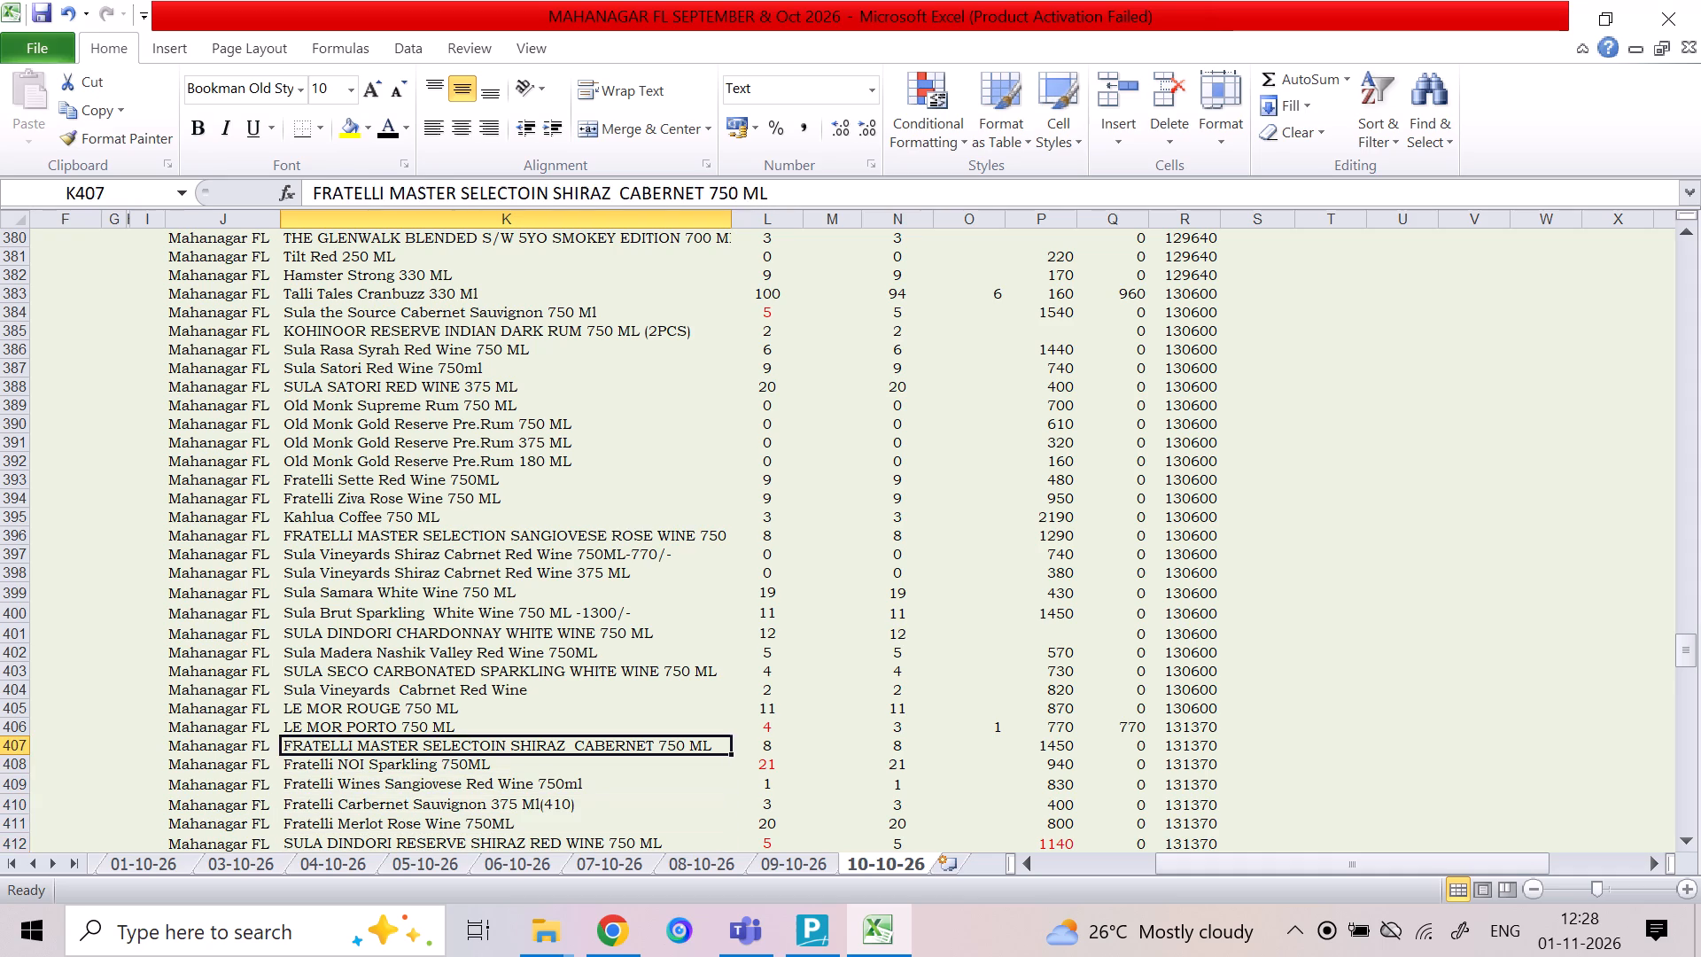
# Recheck the row 407 Fratelli Shiraz Cabernet entries across to the column P rate and back to the column L quantity.
pyautogui.press('Right')
pyautogui.press('Right')
pyautogui.press('Right')
pyautogui.press('Right')
pyautogui.press('Right')
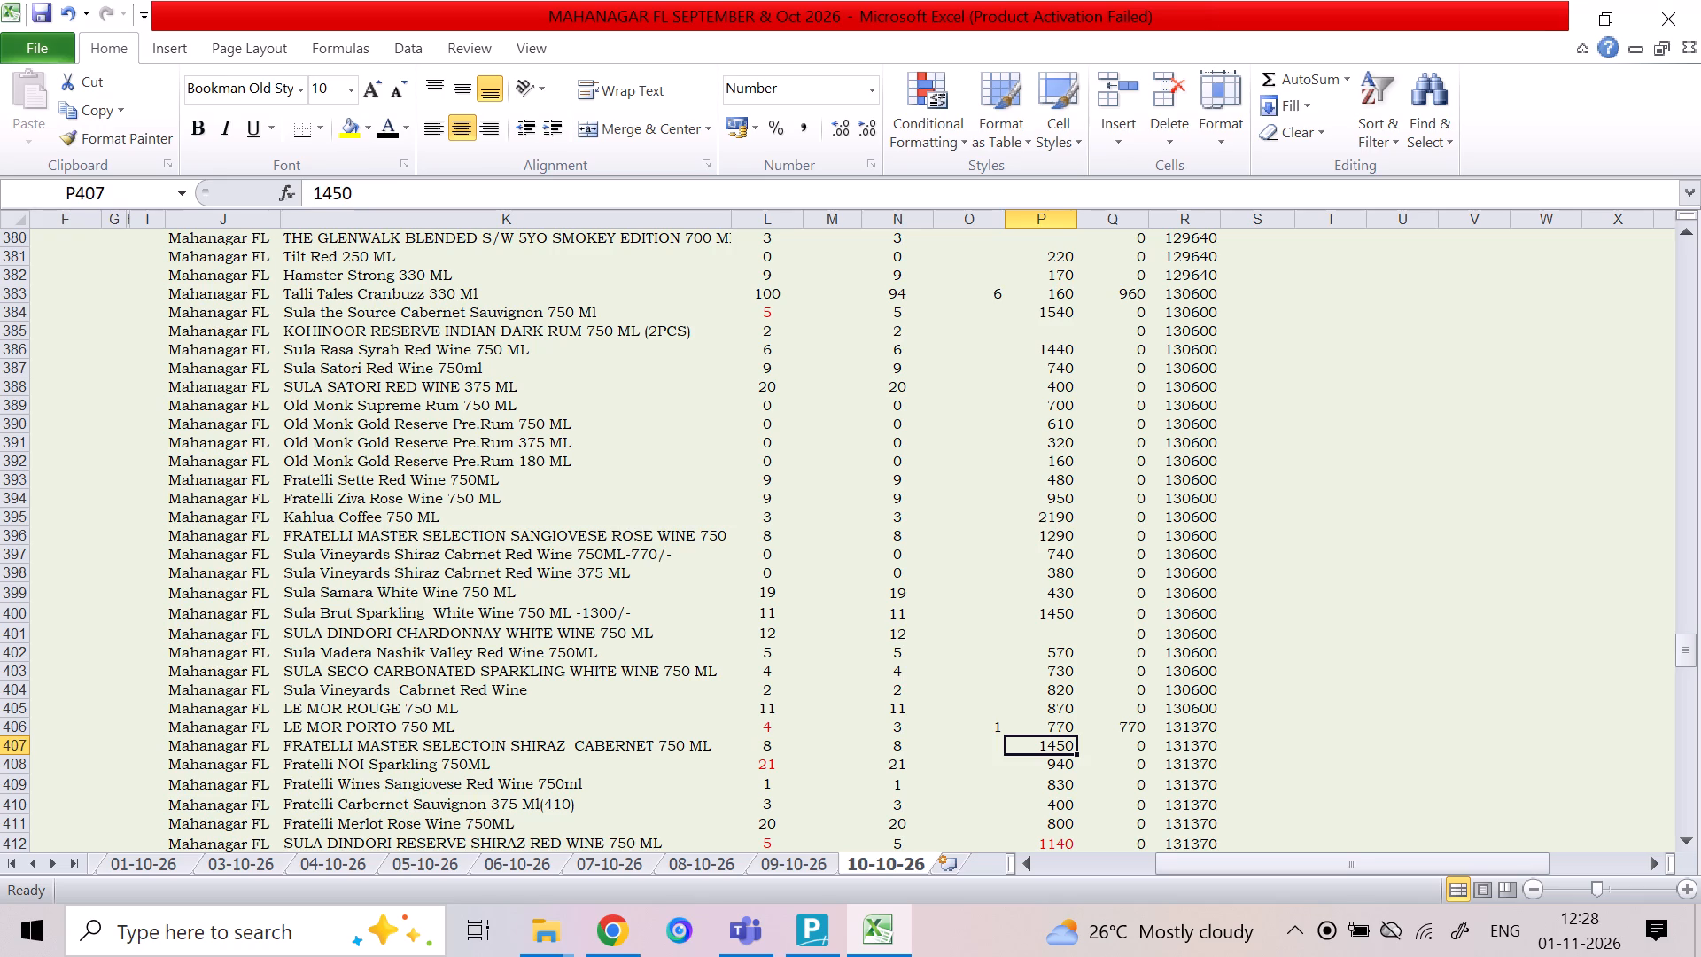
pyautogui.press('Left')
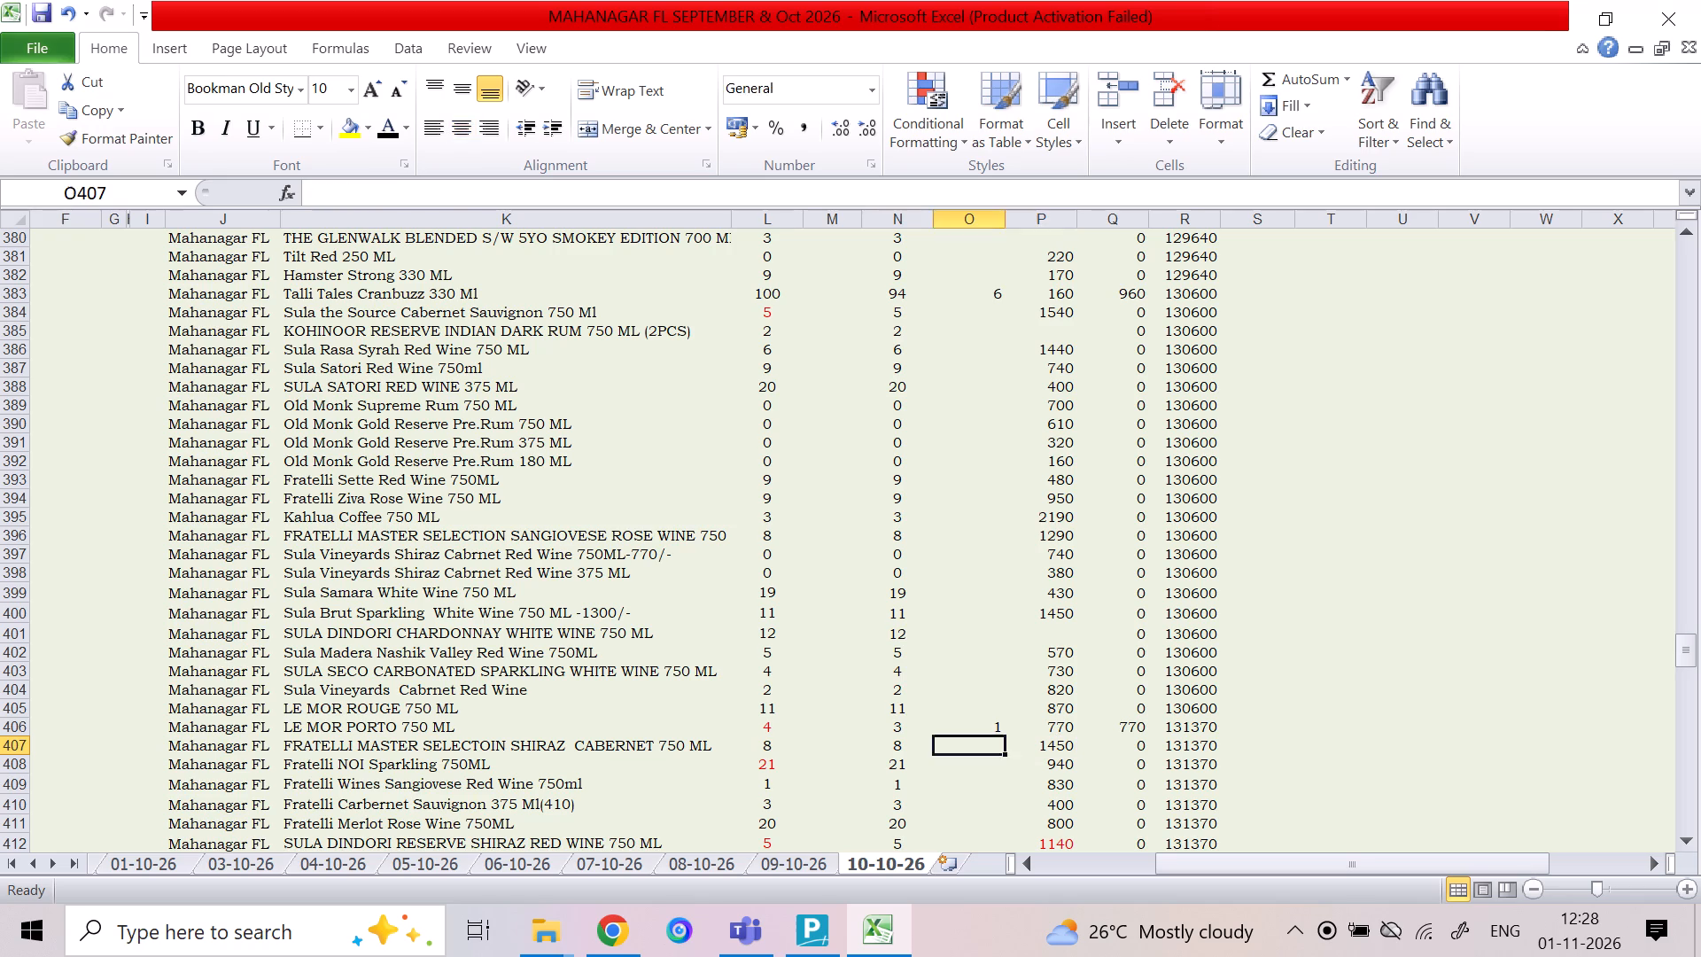
pyautogui.press('Left')
pyautogui.press('Left')
pyautogui.press('Left')
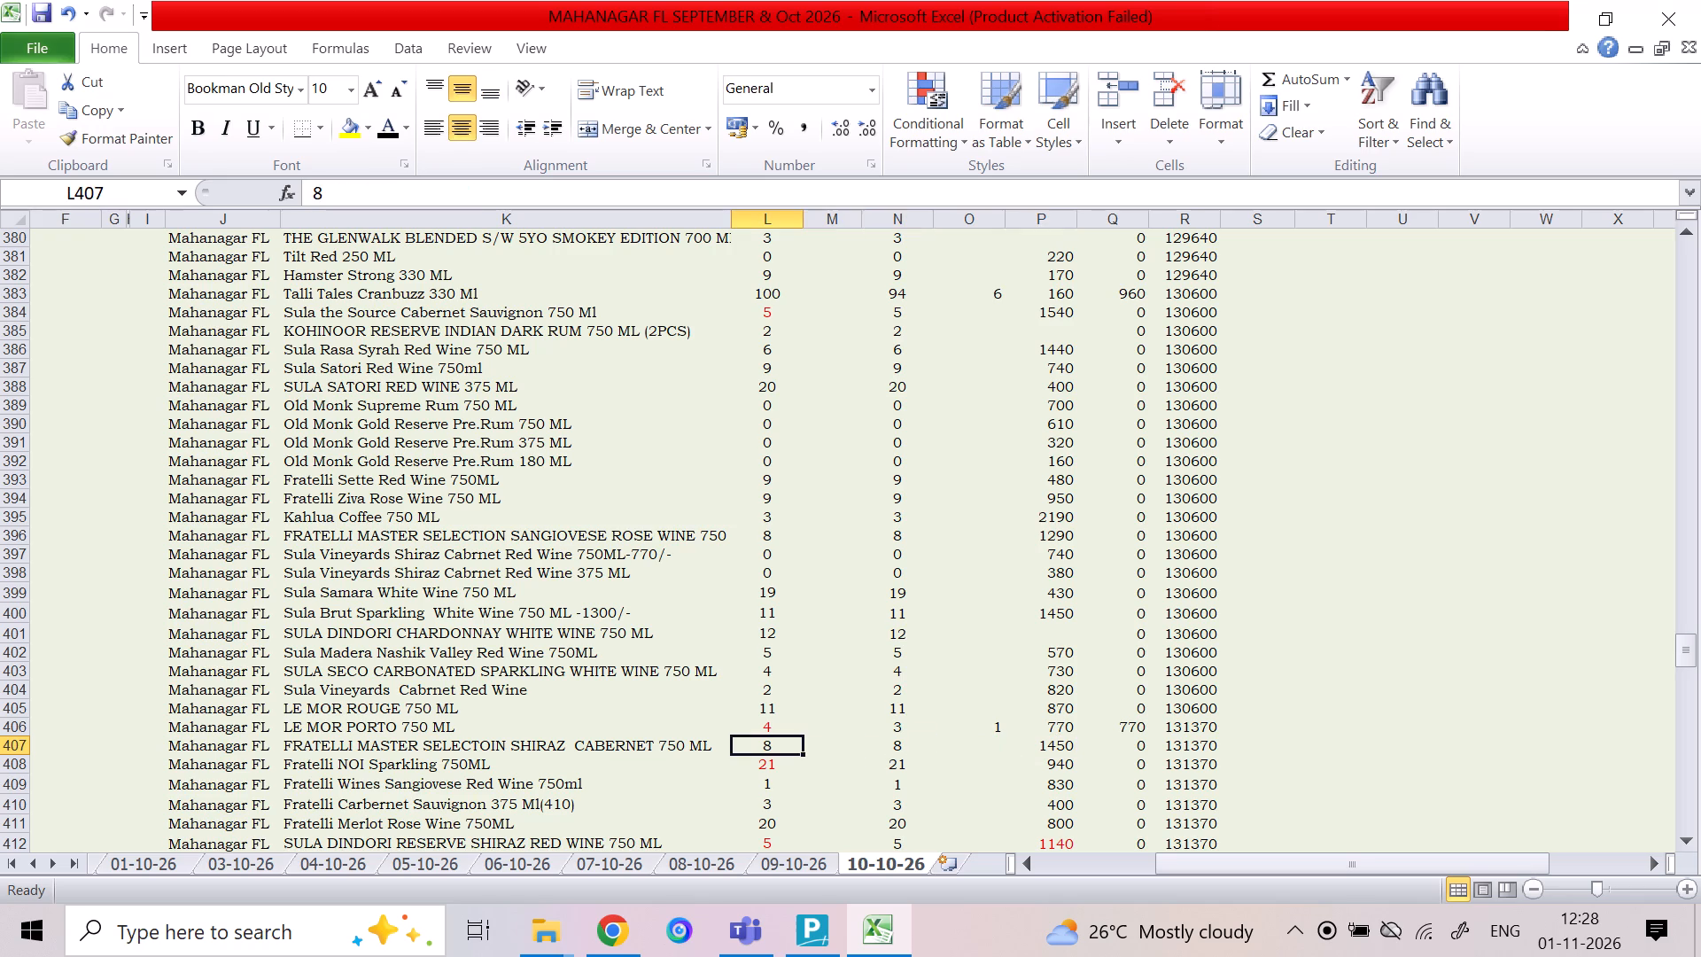
# Check the column L quantities from Fratelli NOI Sparkling in row 408 downward, returning to Fratelli Merlot Rose Wine in row 411.
pyautogui.press('Down')
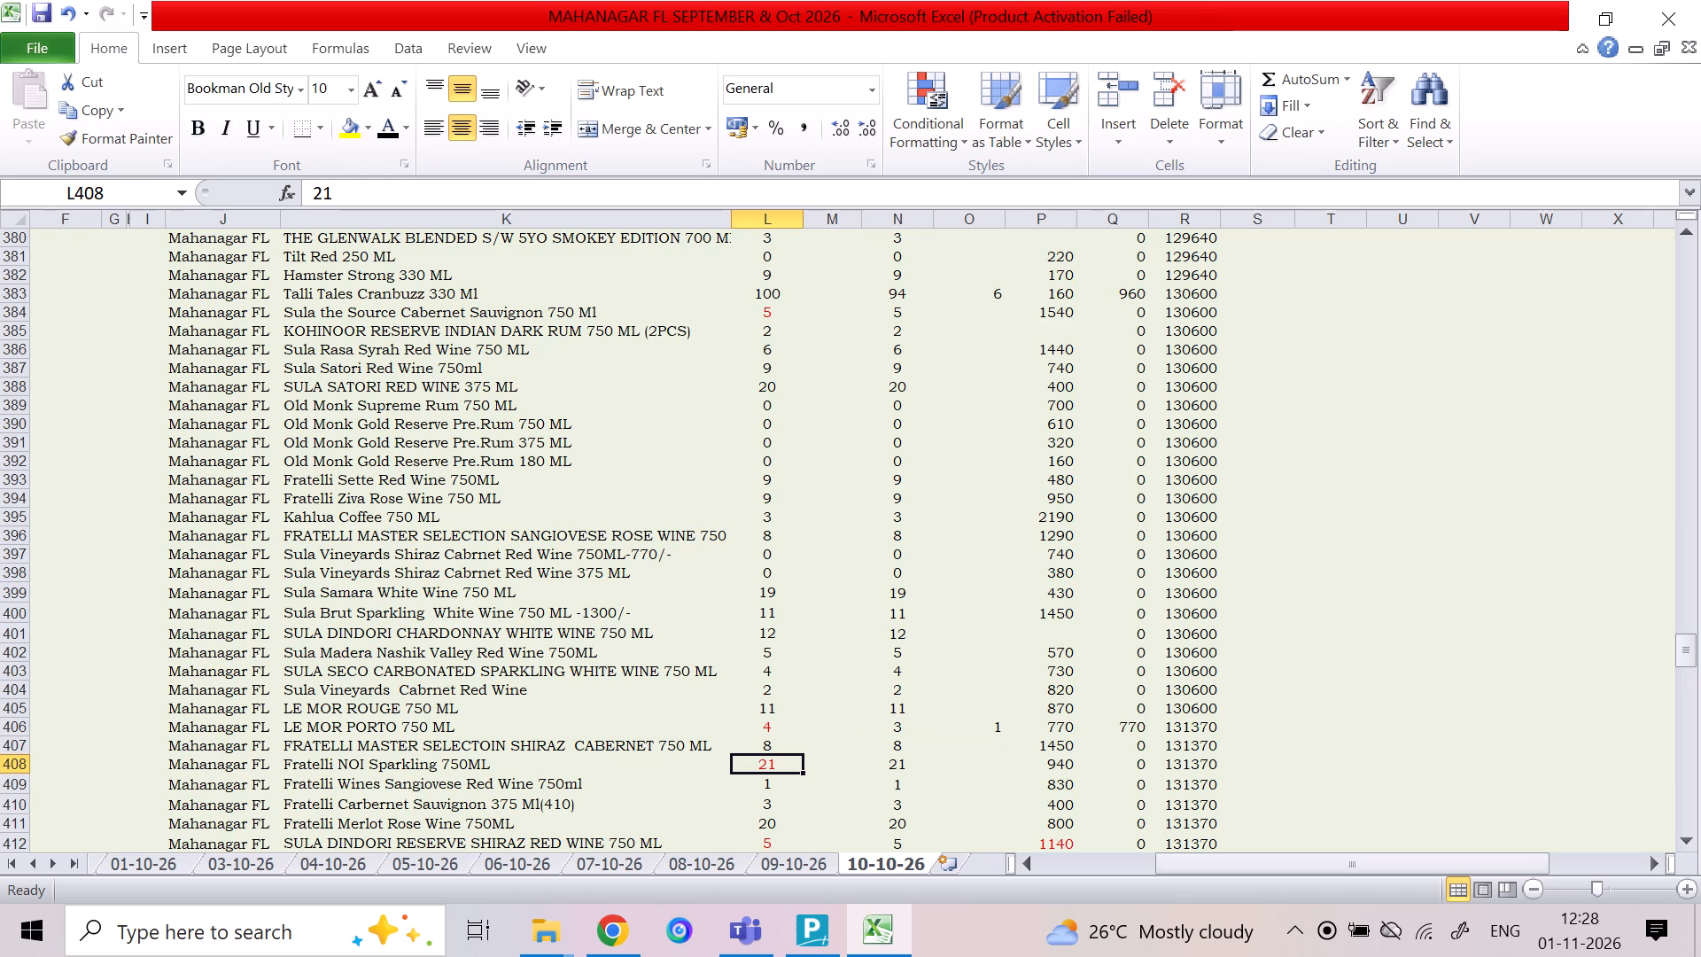
pyautogui.press('Down')
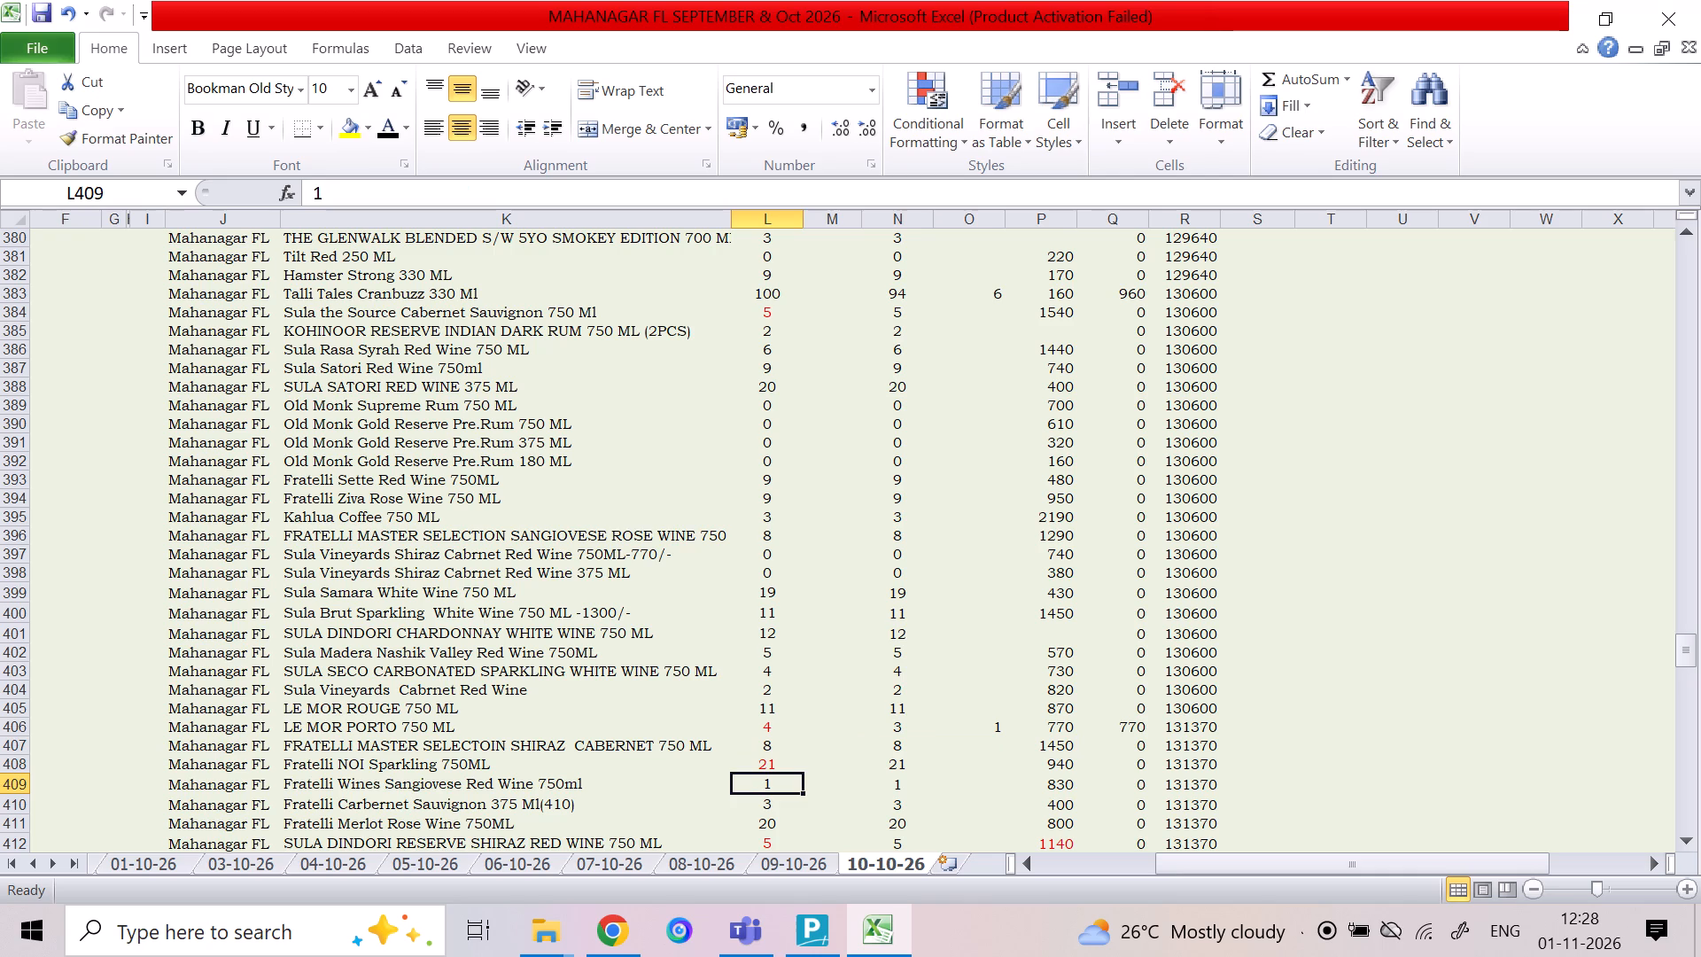
pyautogui.press('Down')
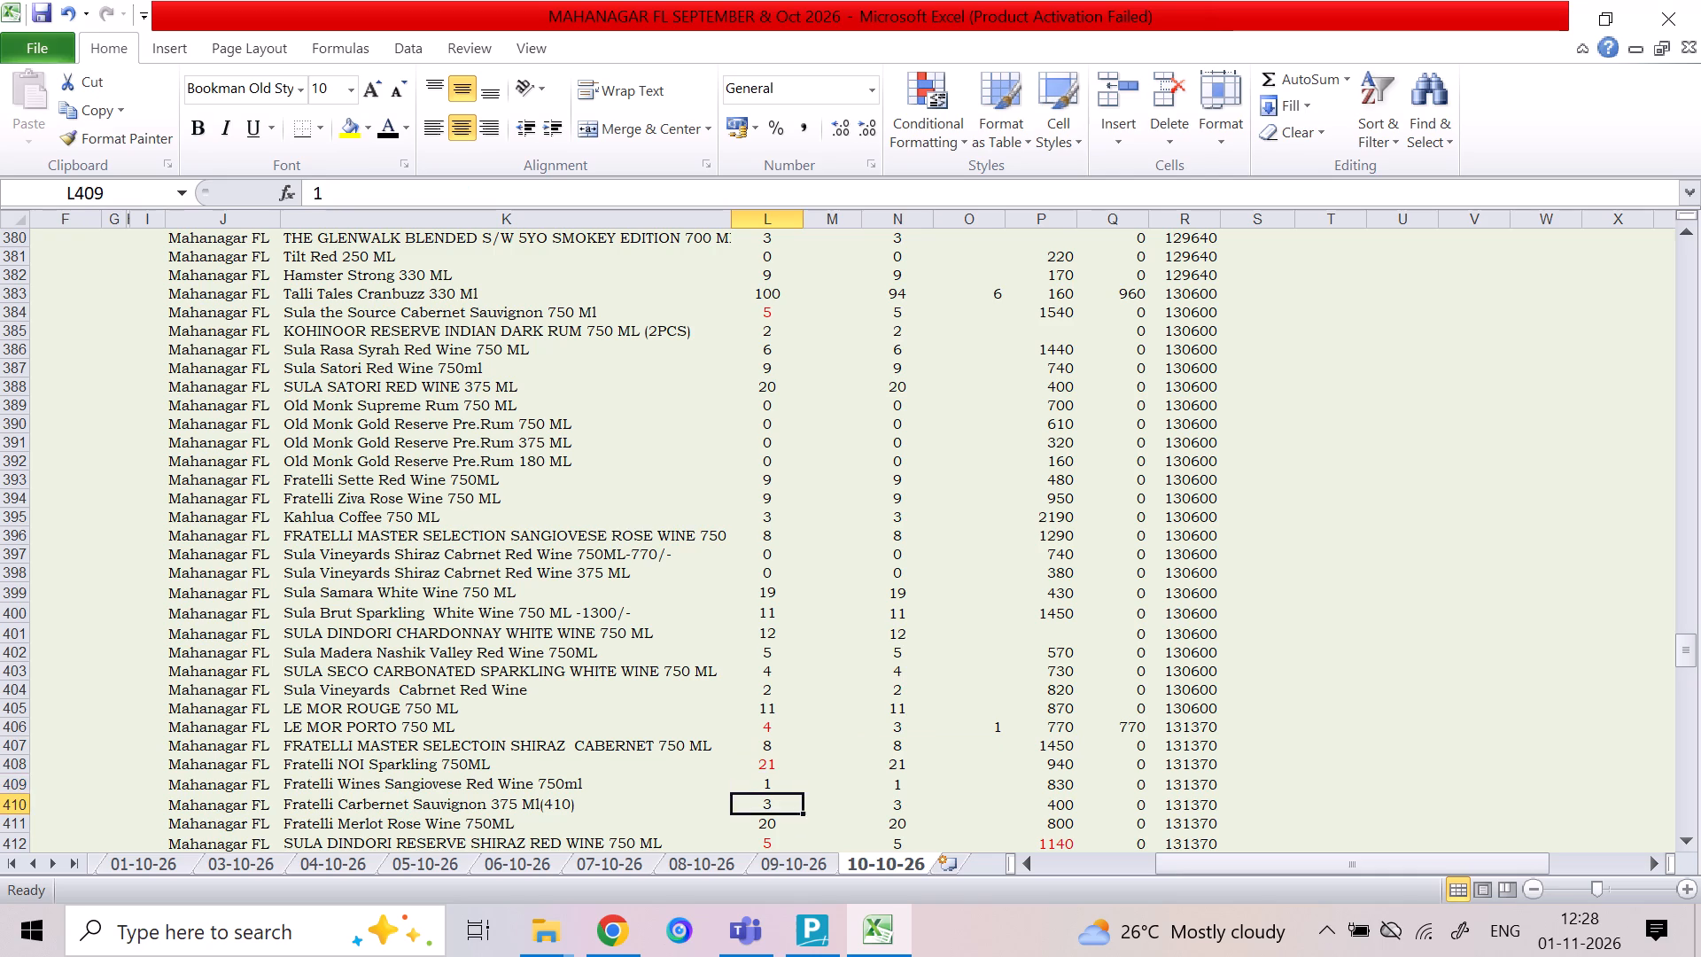
pyautogui.press('Down')
pyautogui.press('Down')
pyautogui.press('Down')
pyautogui.press('Up')
pyautogui.press('Left')
pyautogui.press('Up')
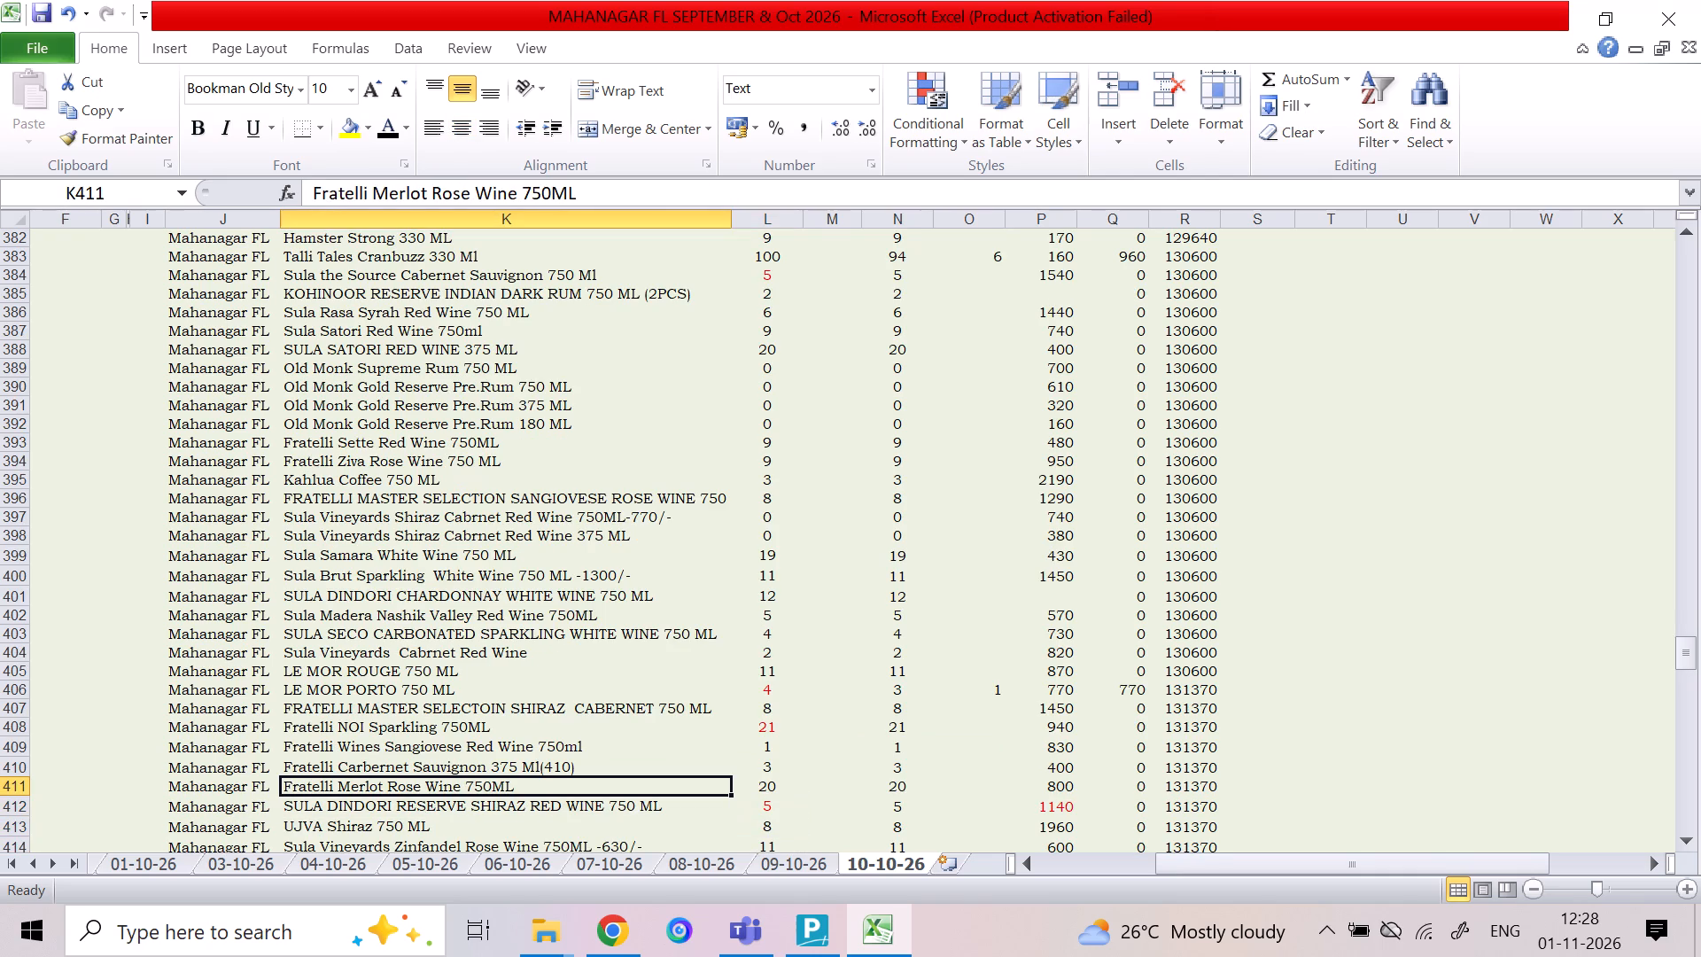
pyautogui.press('Right')
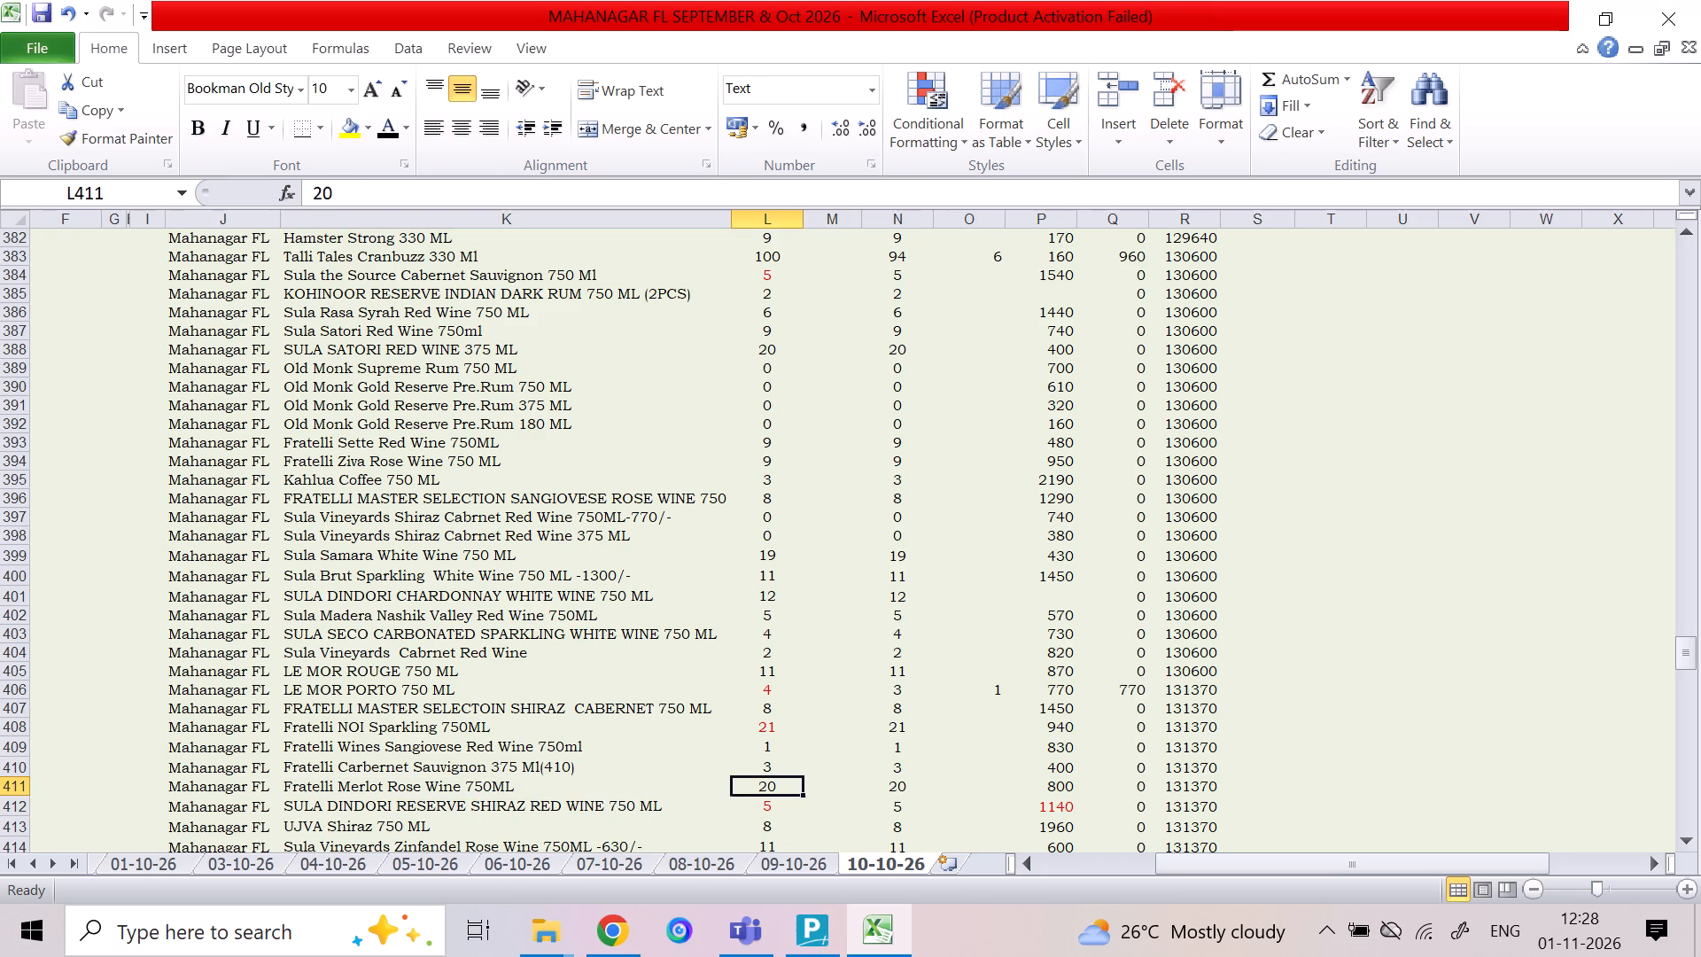
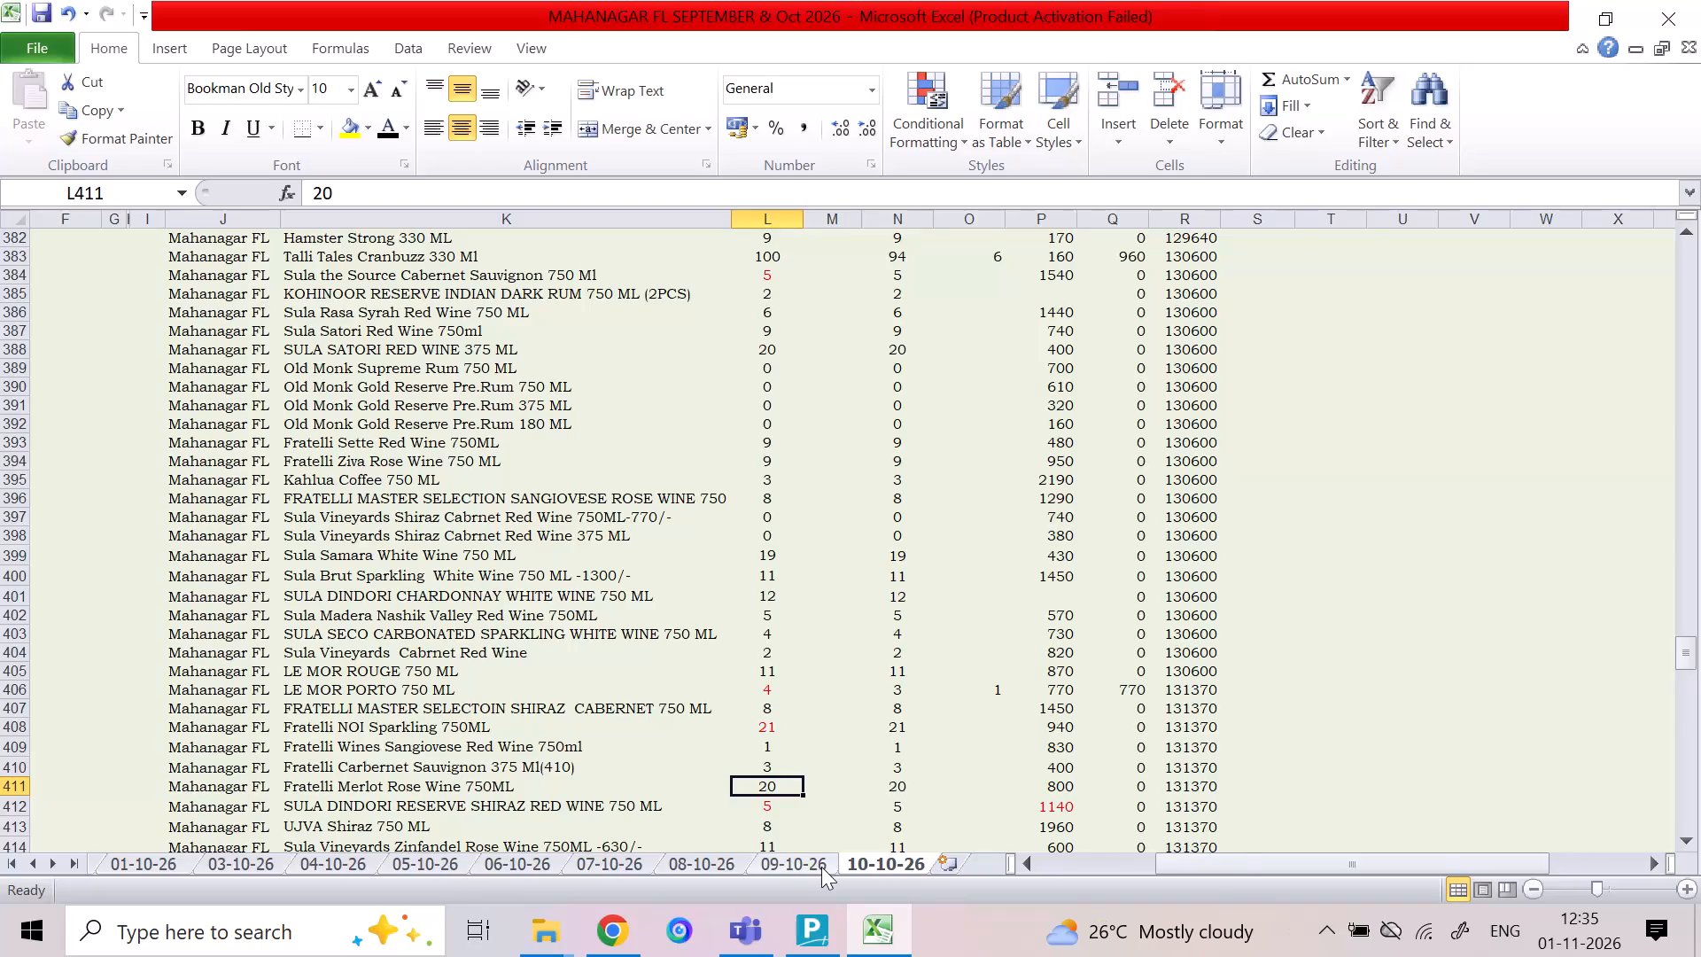
# Look back through the Mahanagar FL item rows on the 09-10-26 sheet to compare them with the 10-10-26 entries.
pyautogui.click(821, 868)
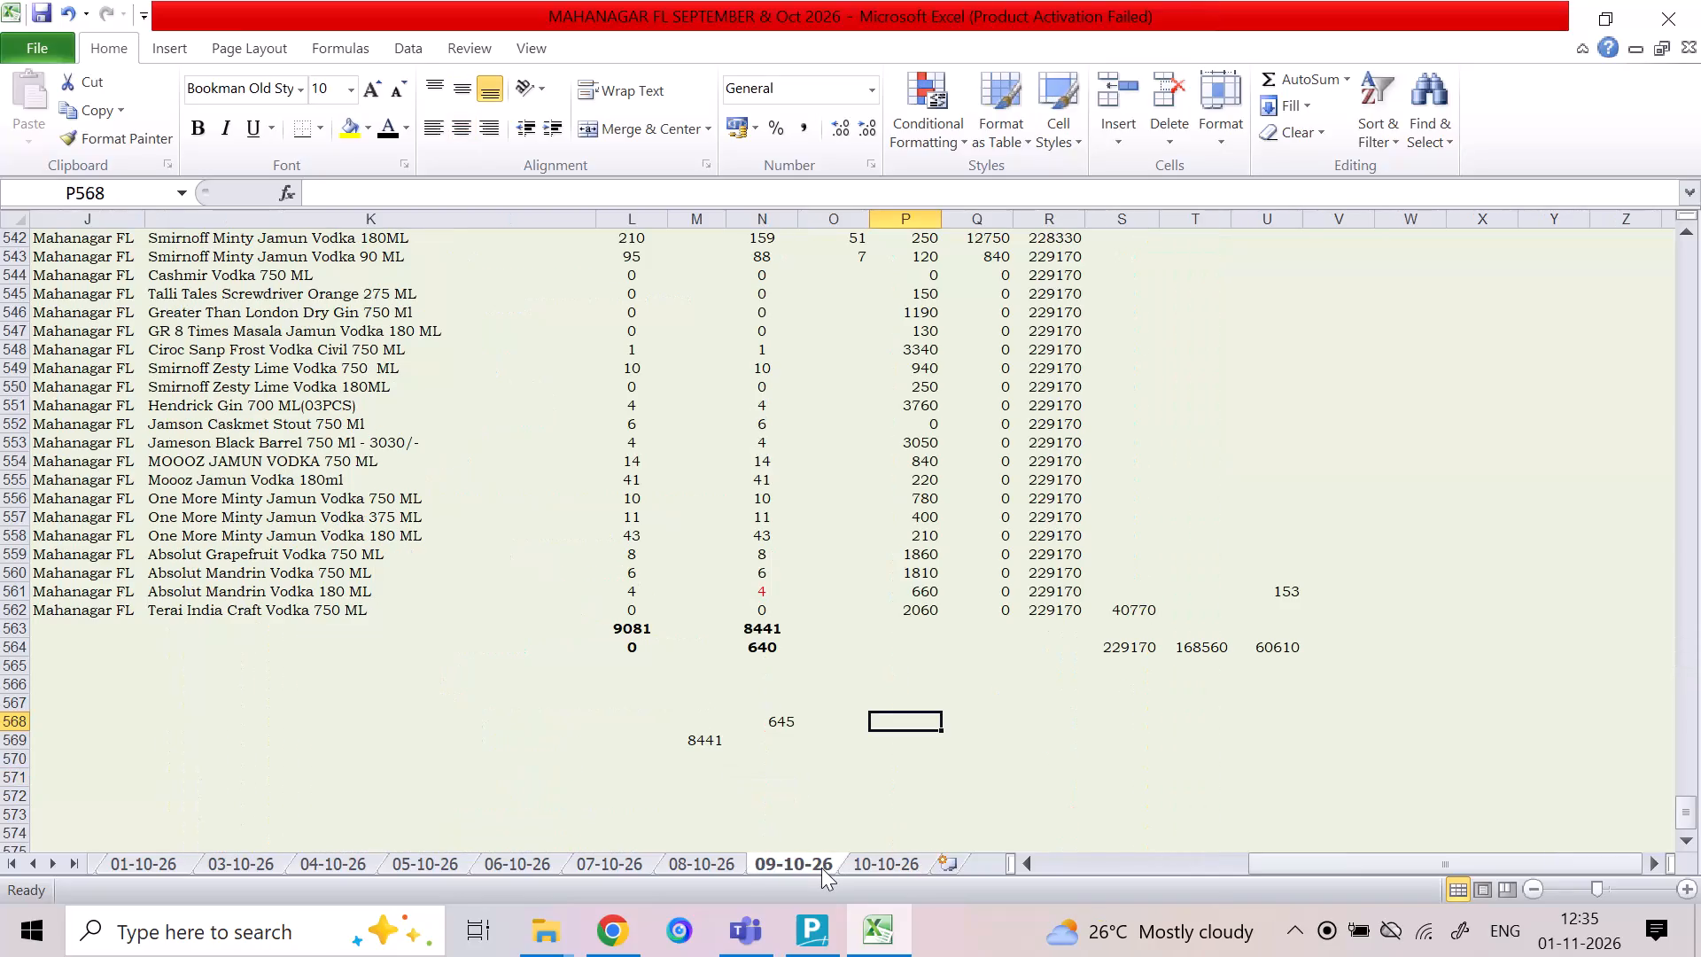
pyautogui.click(1076, 768)
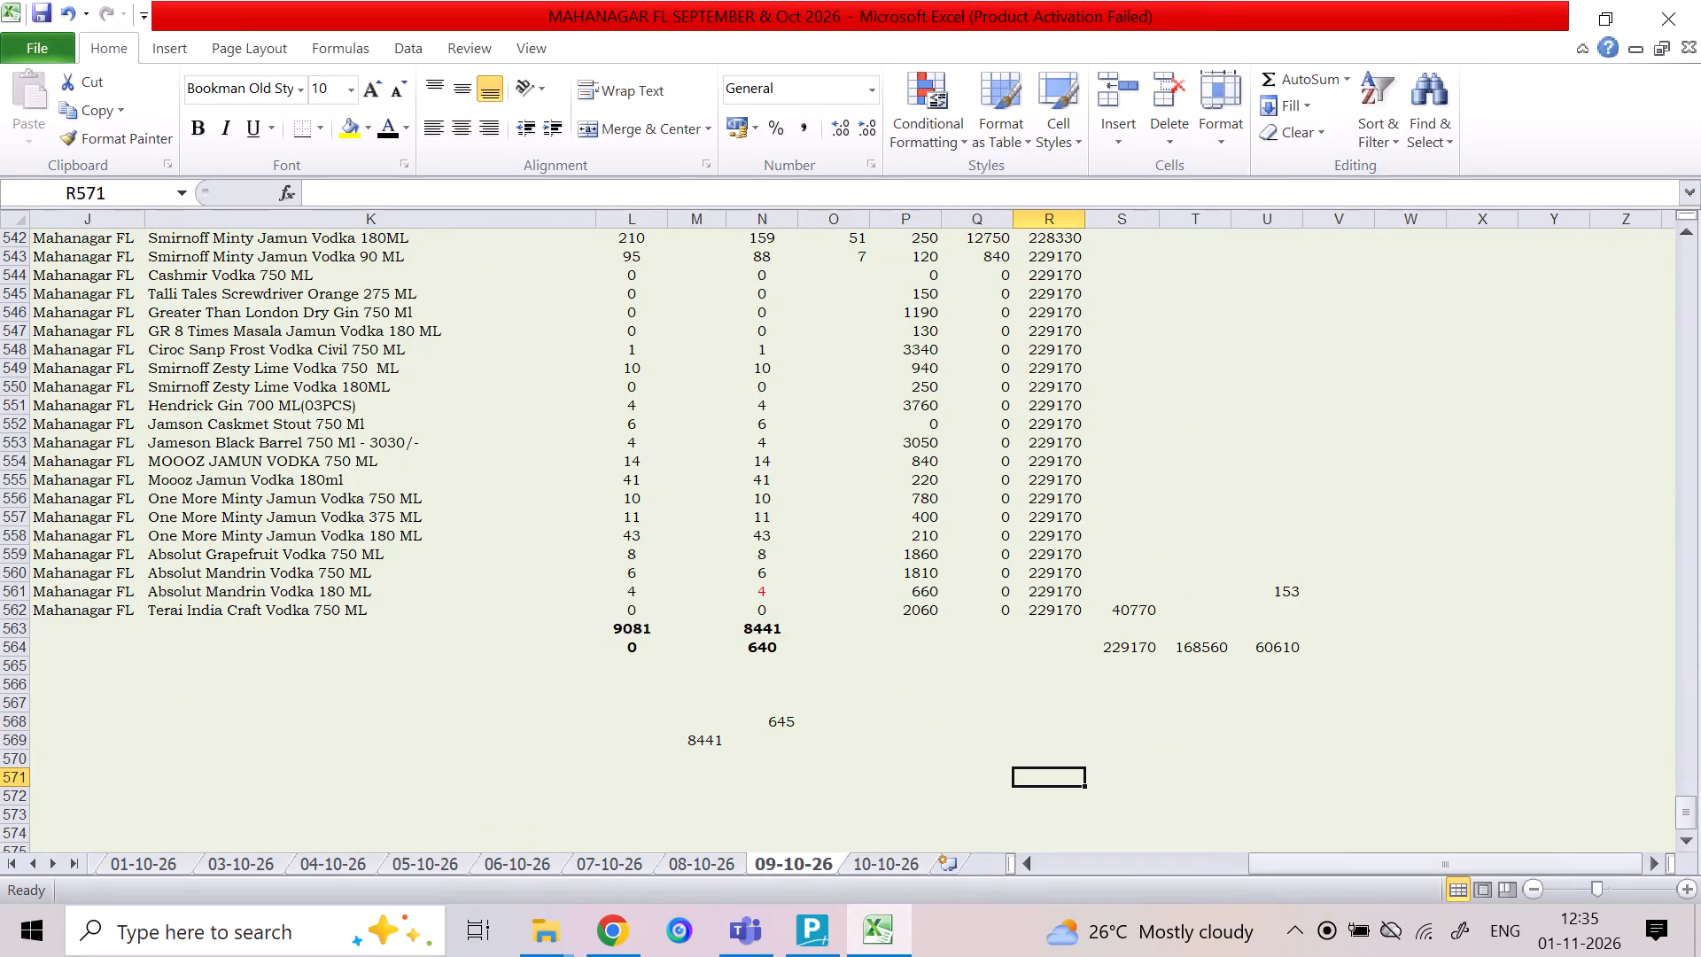
pyautogui.click(1683, 814)
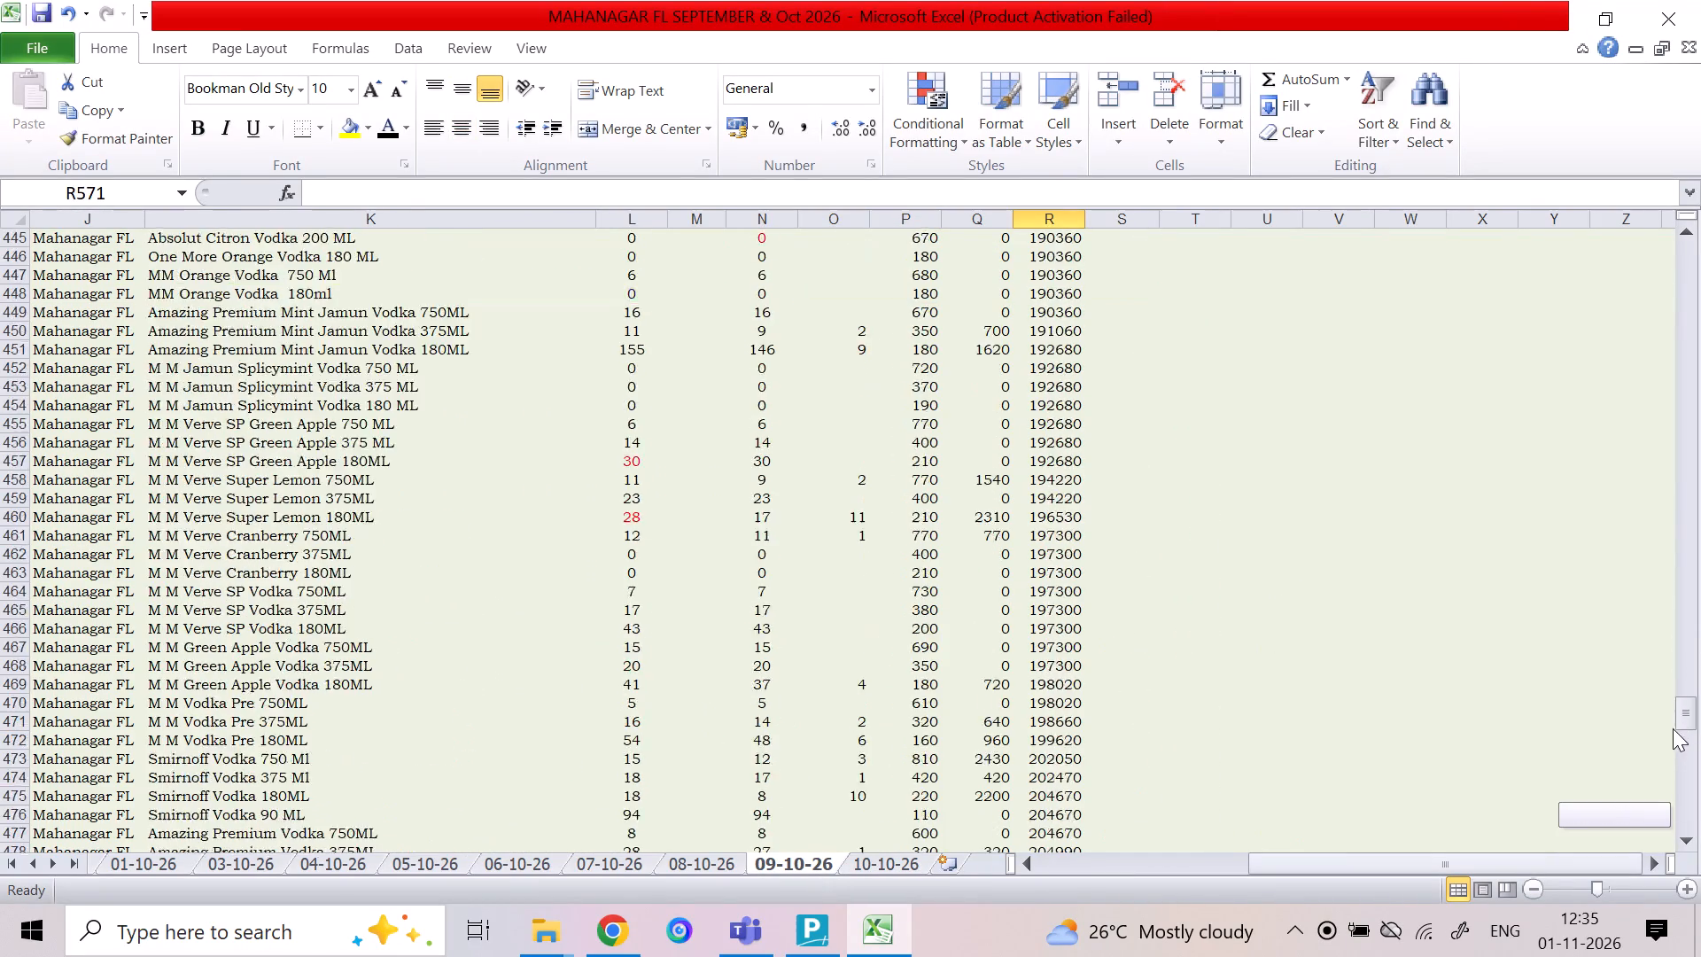
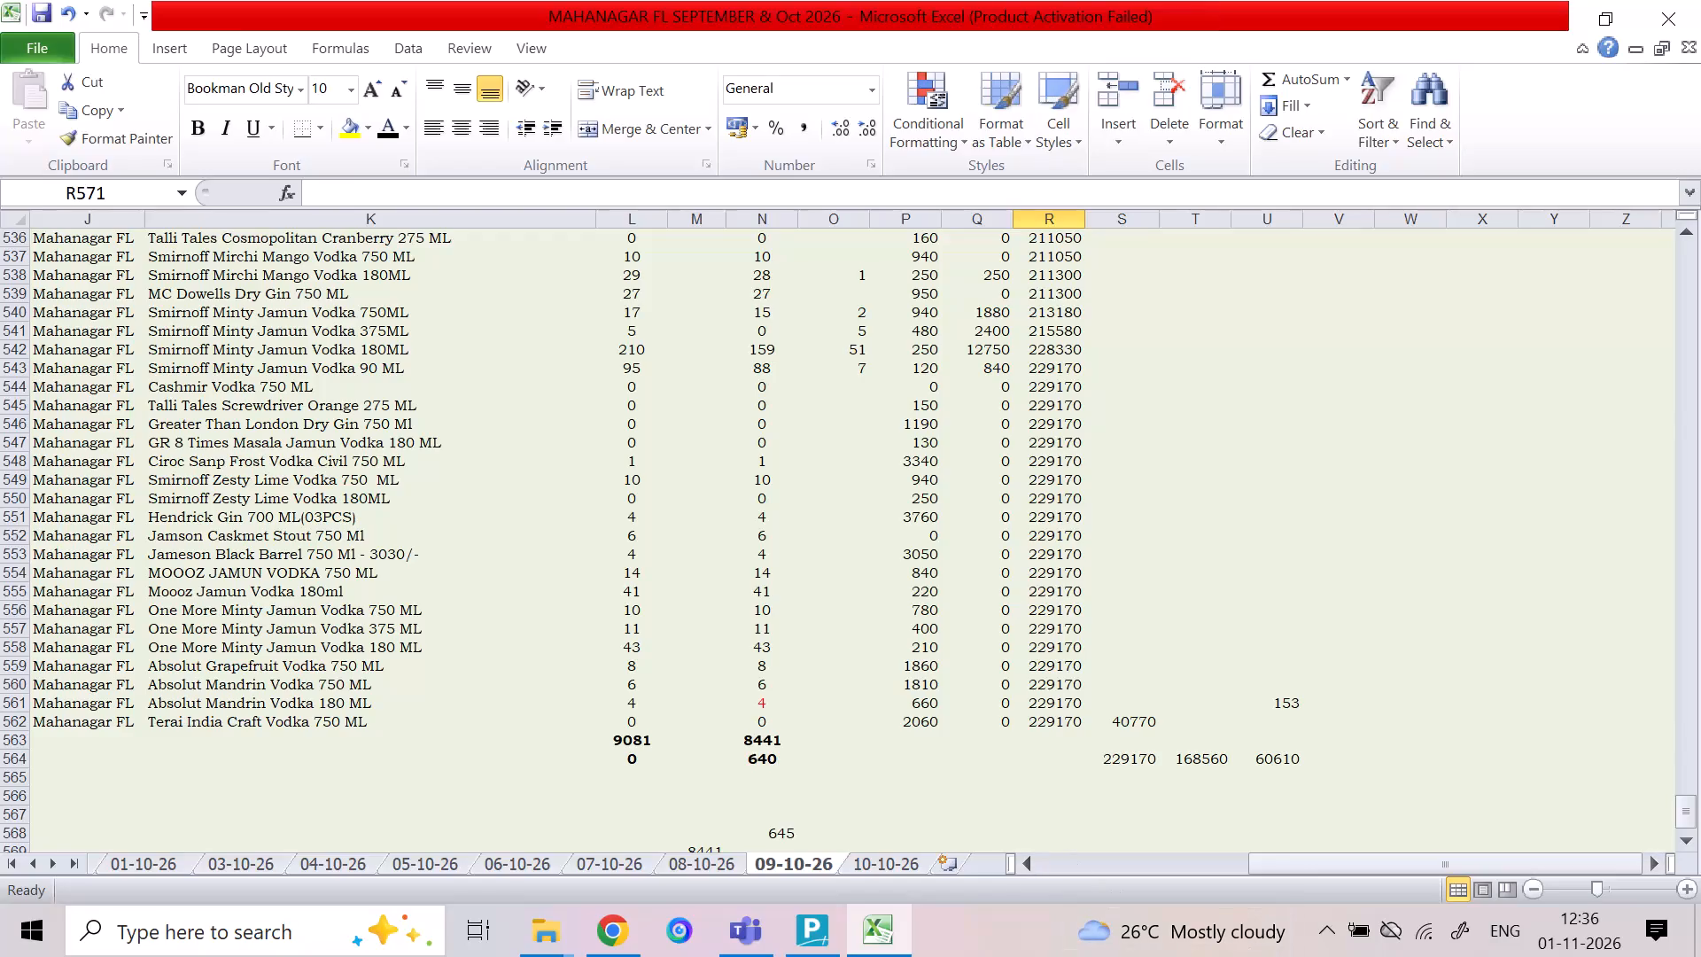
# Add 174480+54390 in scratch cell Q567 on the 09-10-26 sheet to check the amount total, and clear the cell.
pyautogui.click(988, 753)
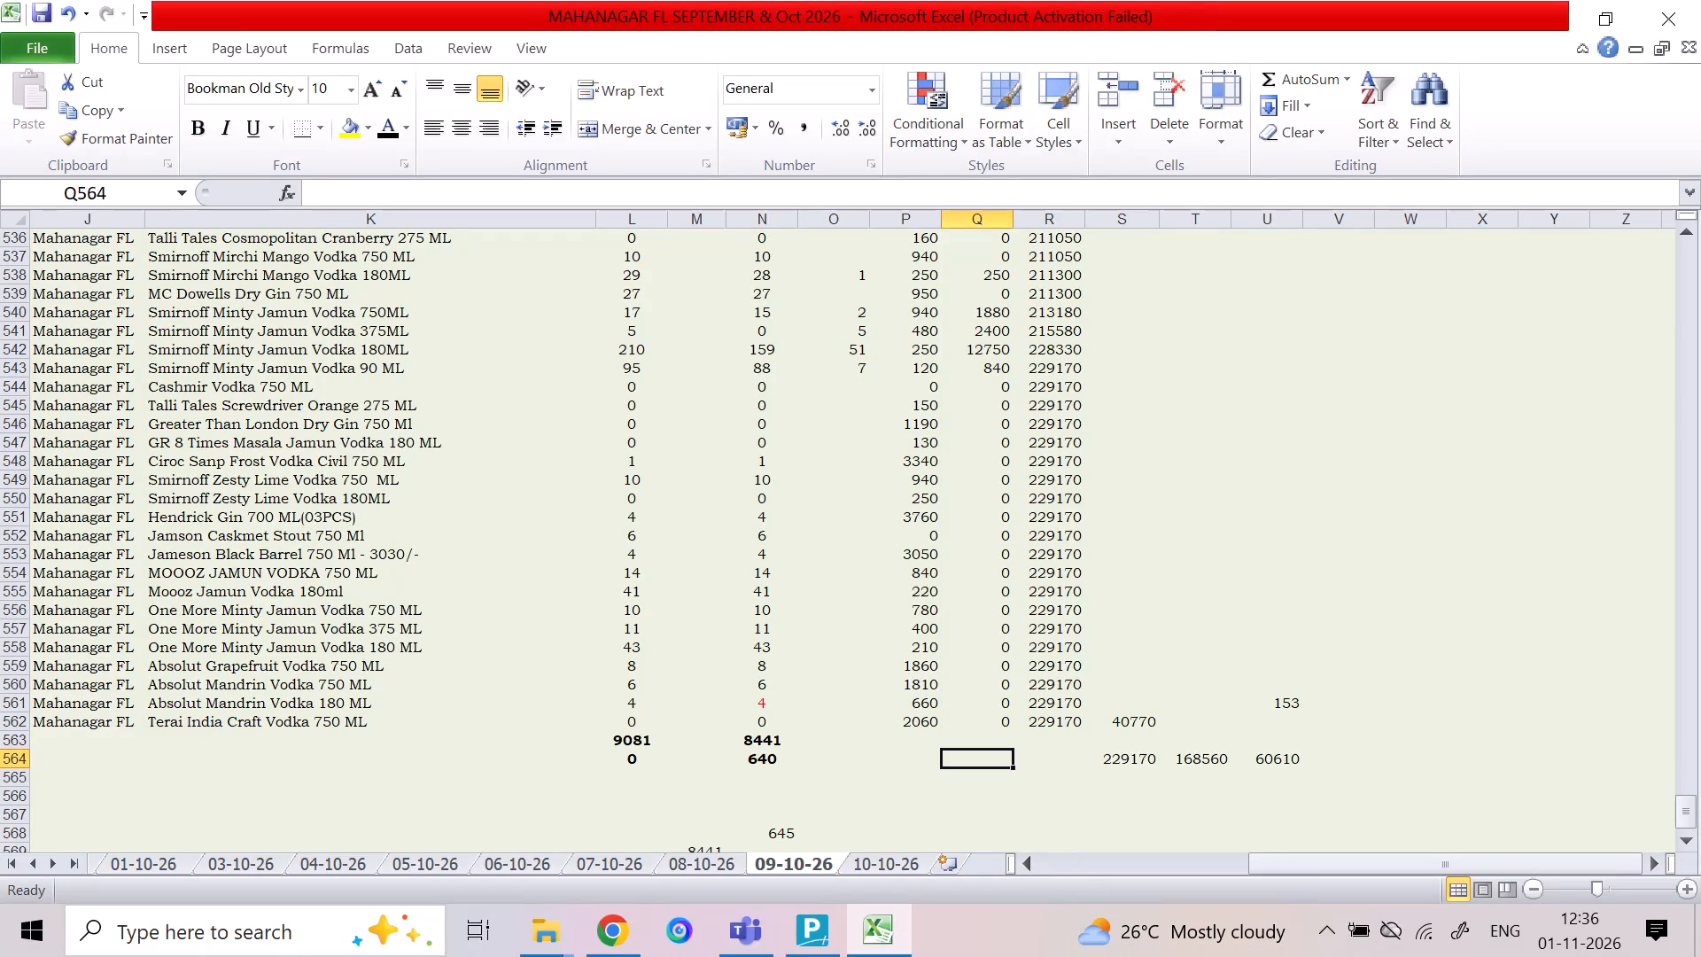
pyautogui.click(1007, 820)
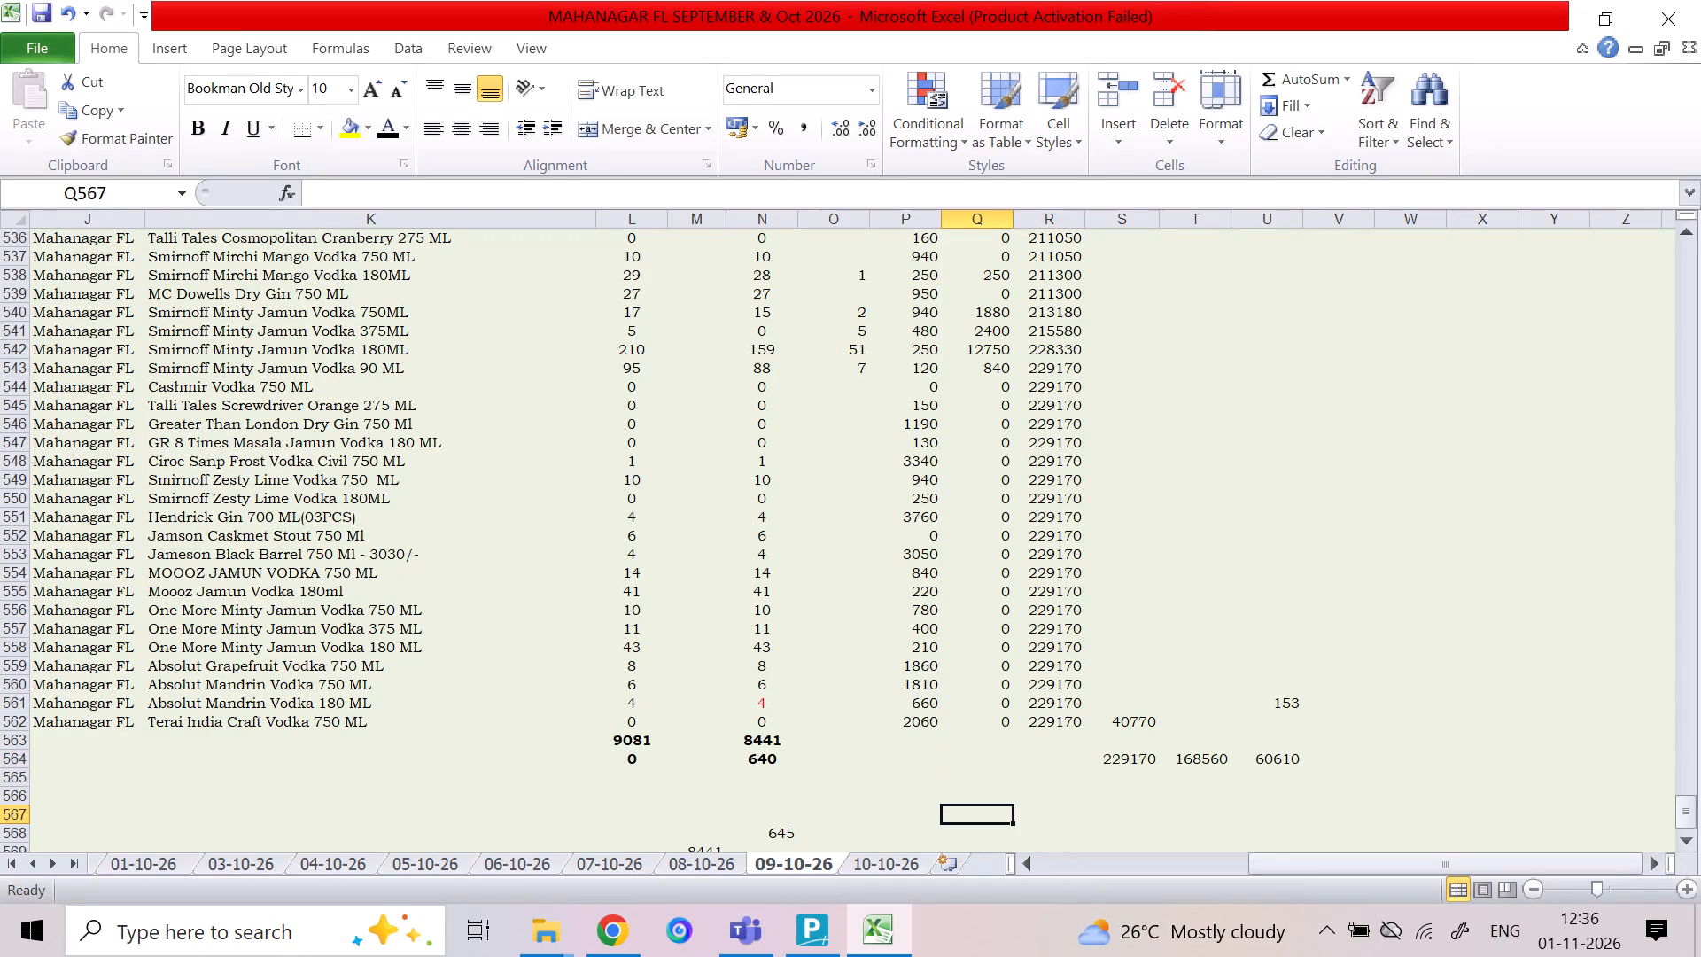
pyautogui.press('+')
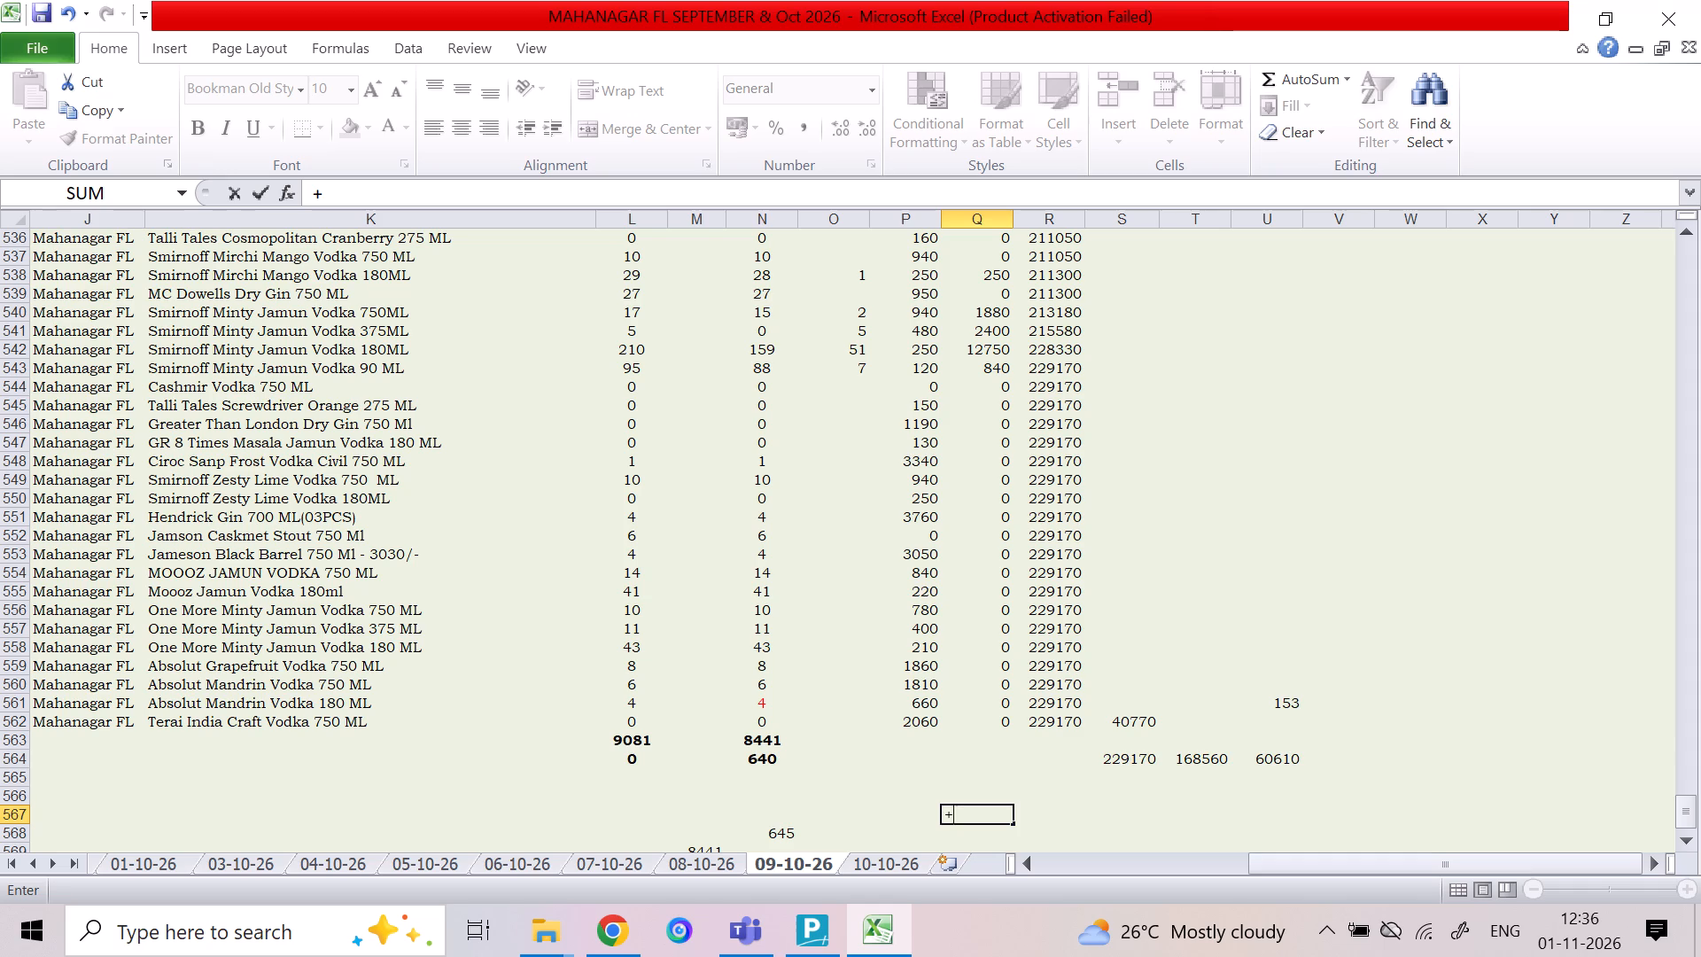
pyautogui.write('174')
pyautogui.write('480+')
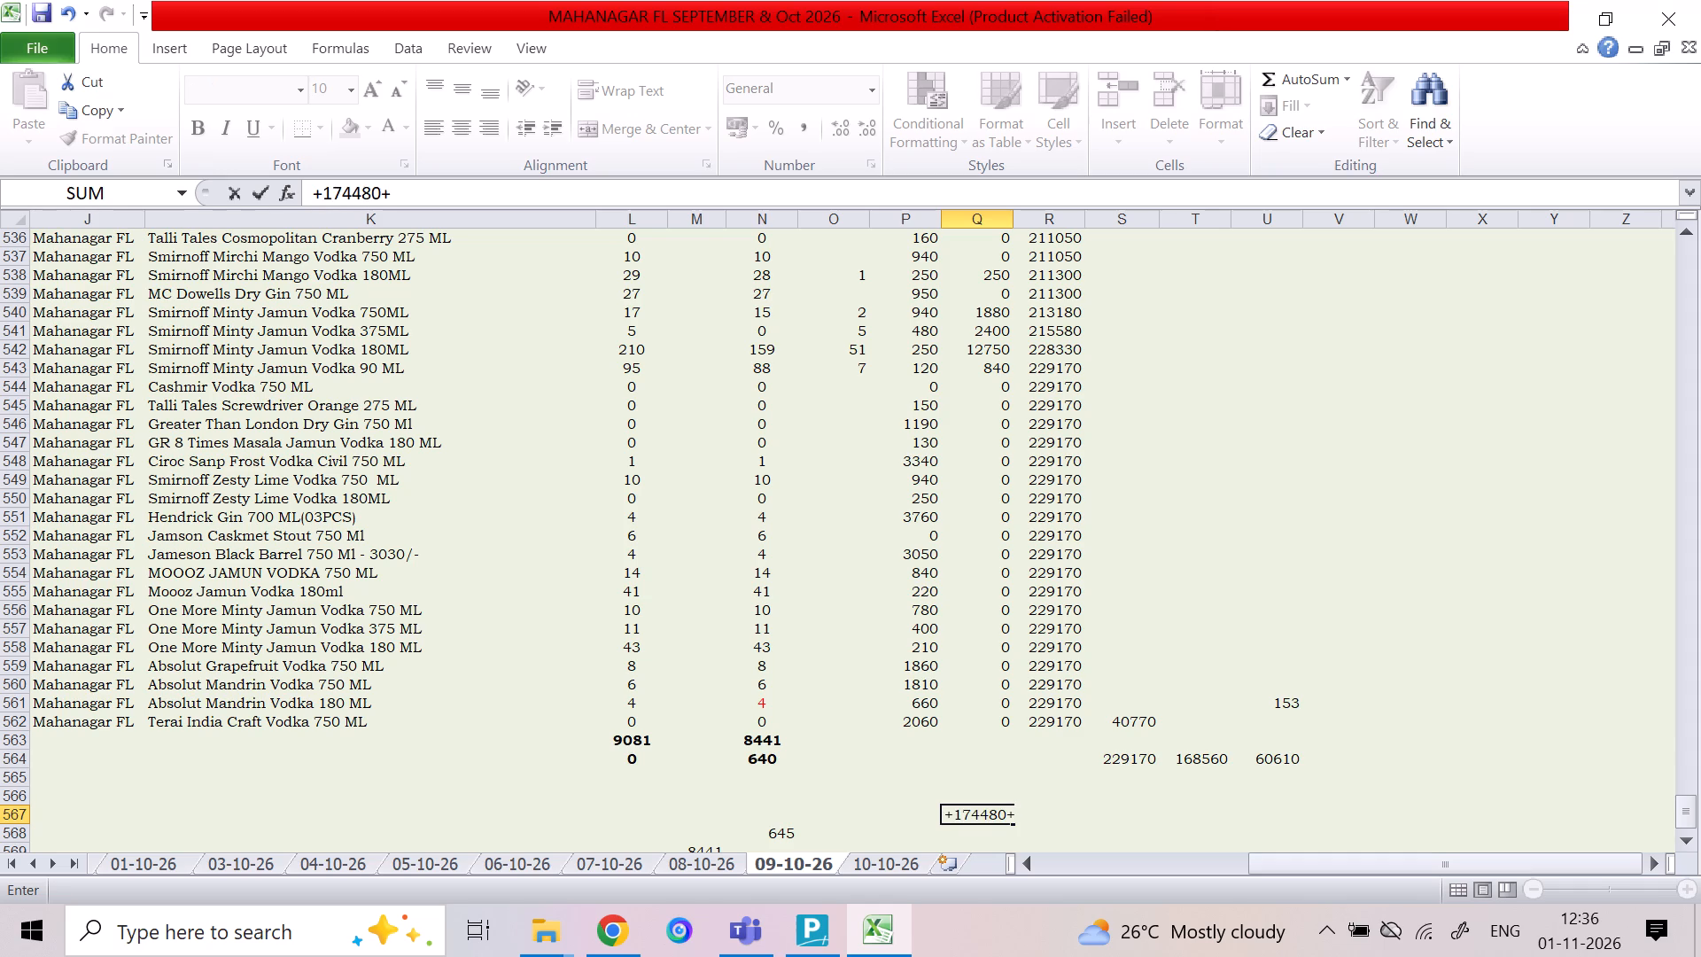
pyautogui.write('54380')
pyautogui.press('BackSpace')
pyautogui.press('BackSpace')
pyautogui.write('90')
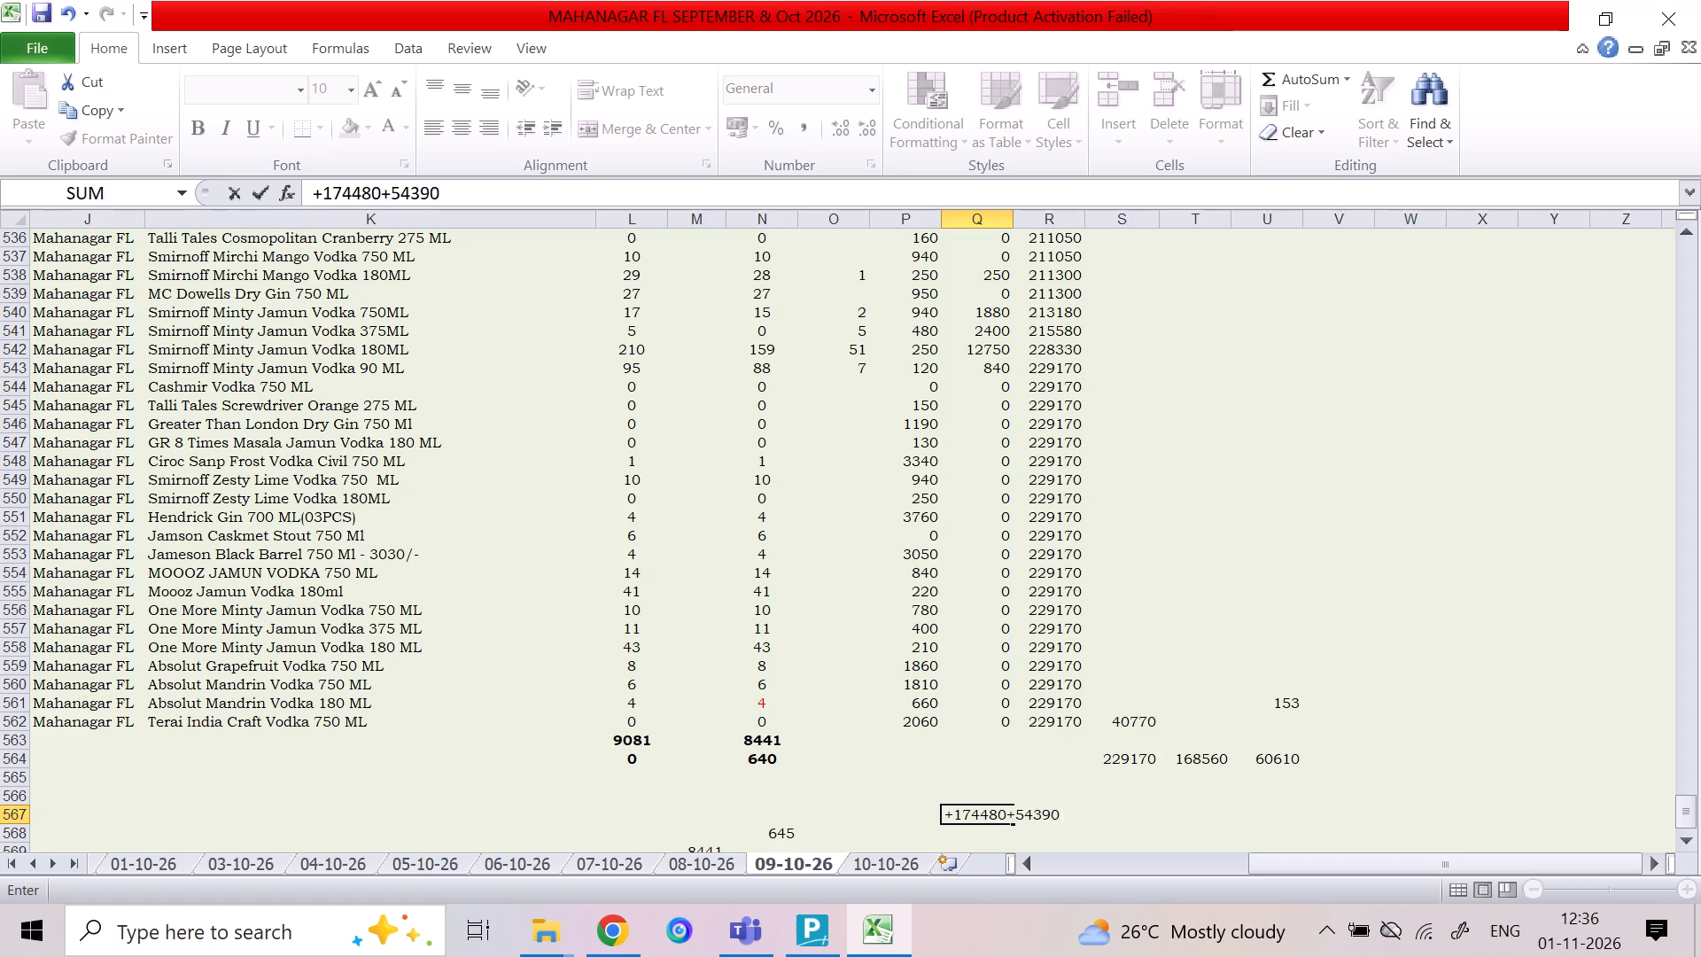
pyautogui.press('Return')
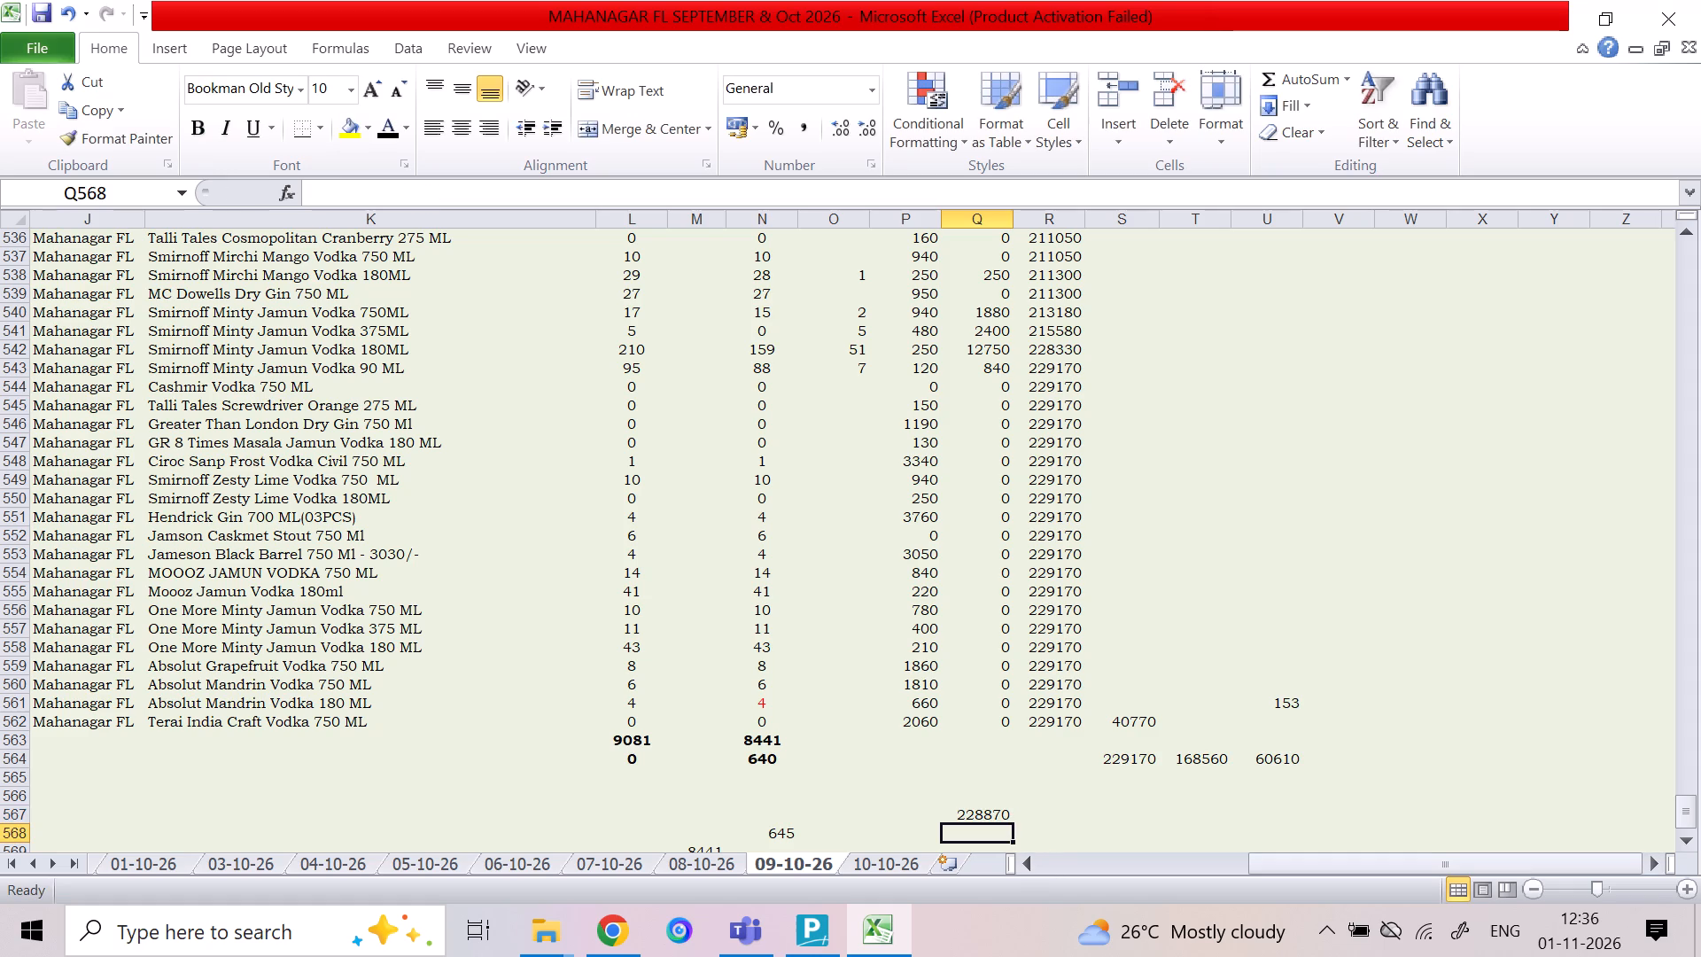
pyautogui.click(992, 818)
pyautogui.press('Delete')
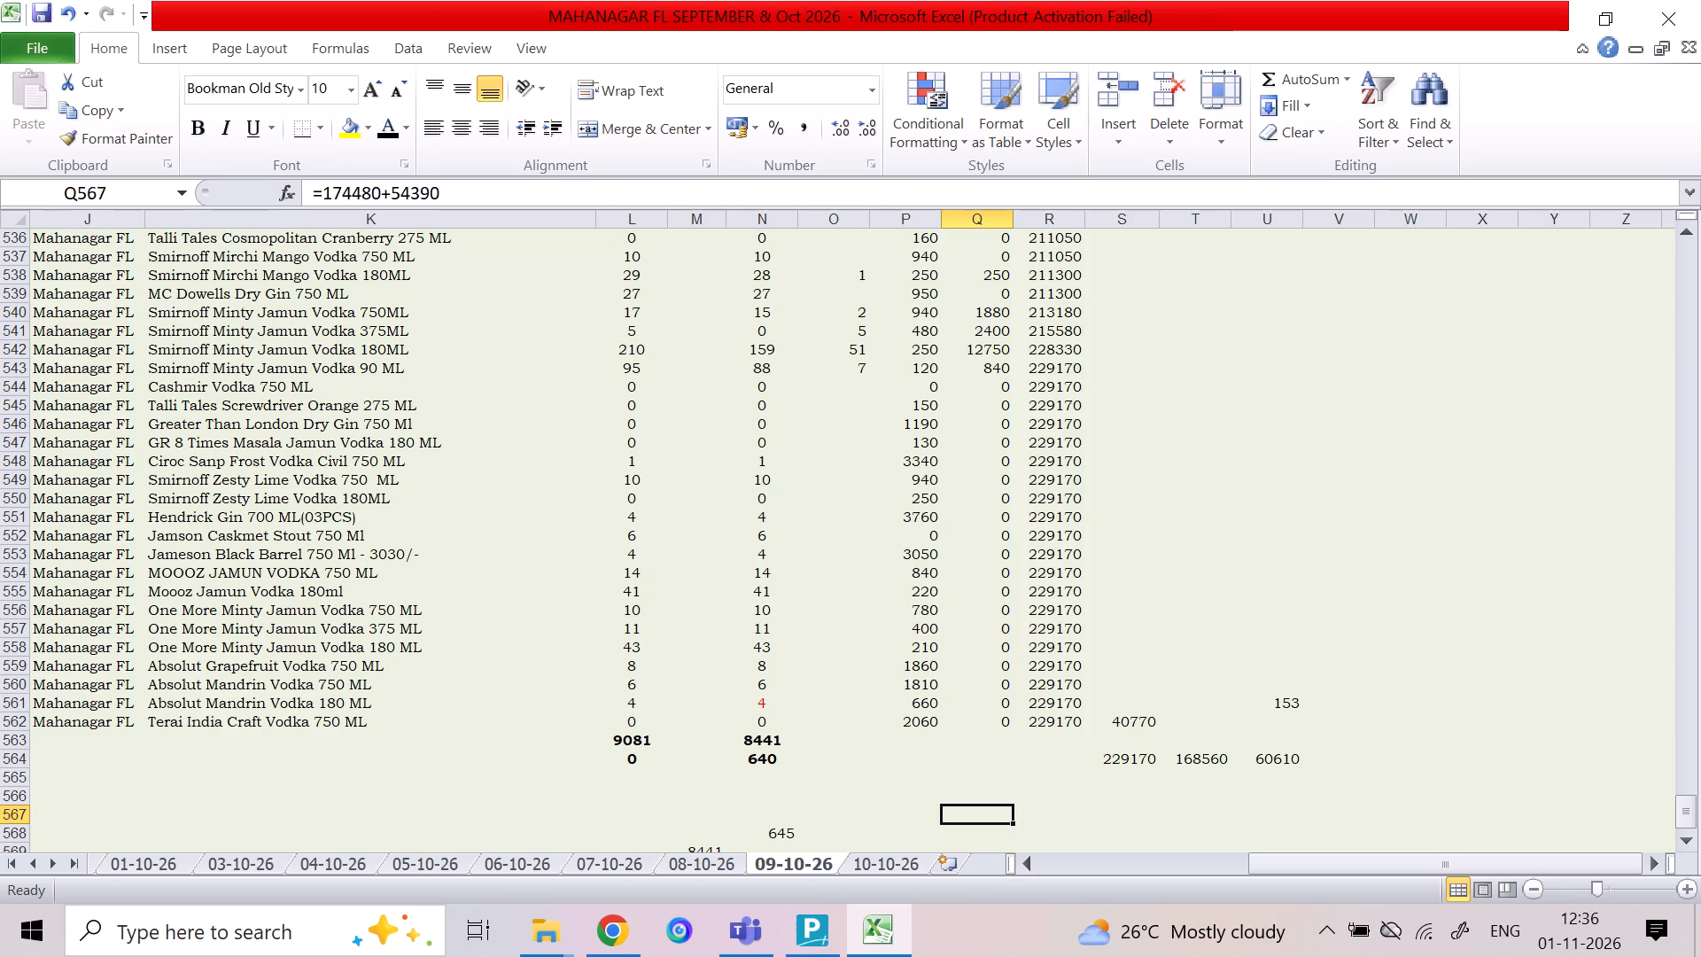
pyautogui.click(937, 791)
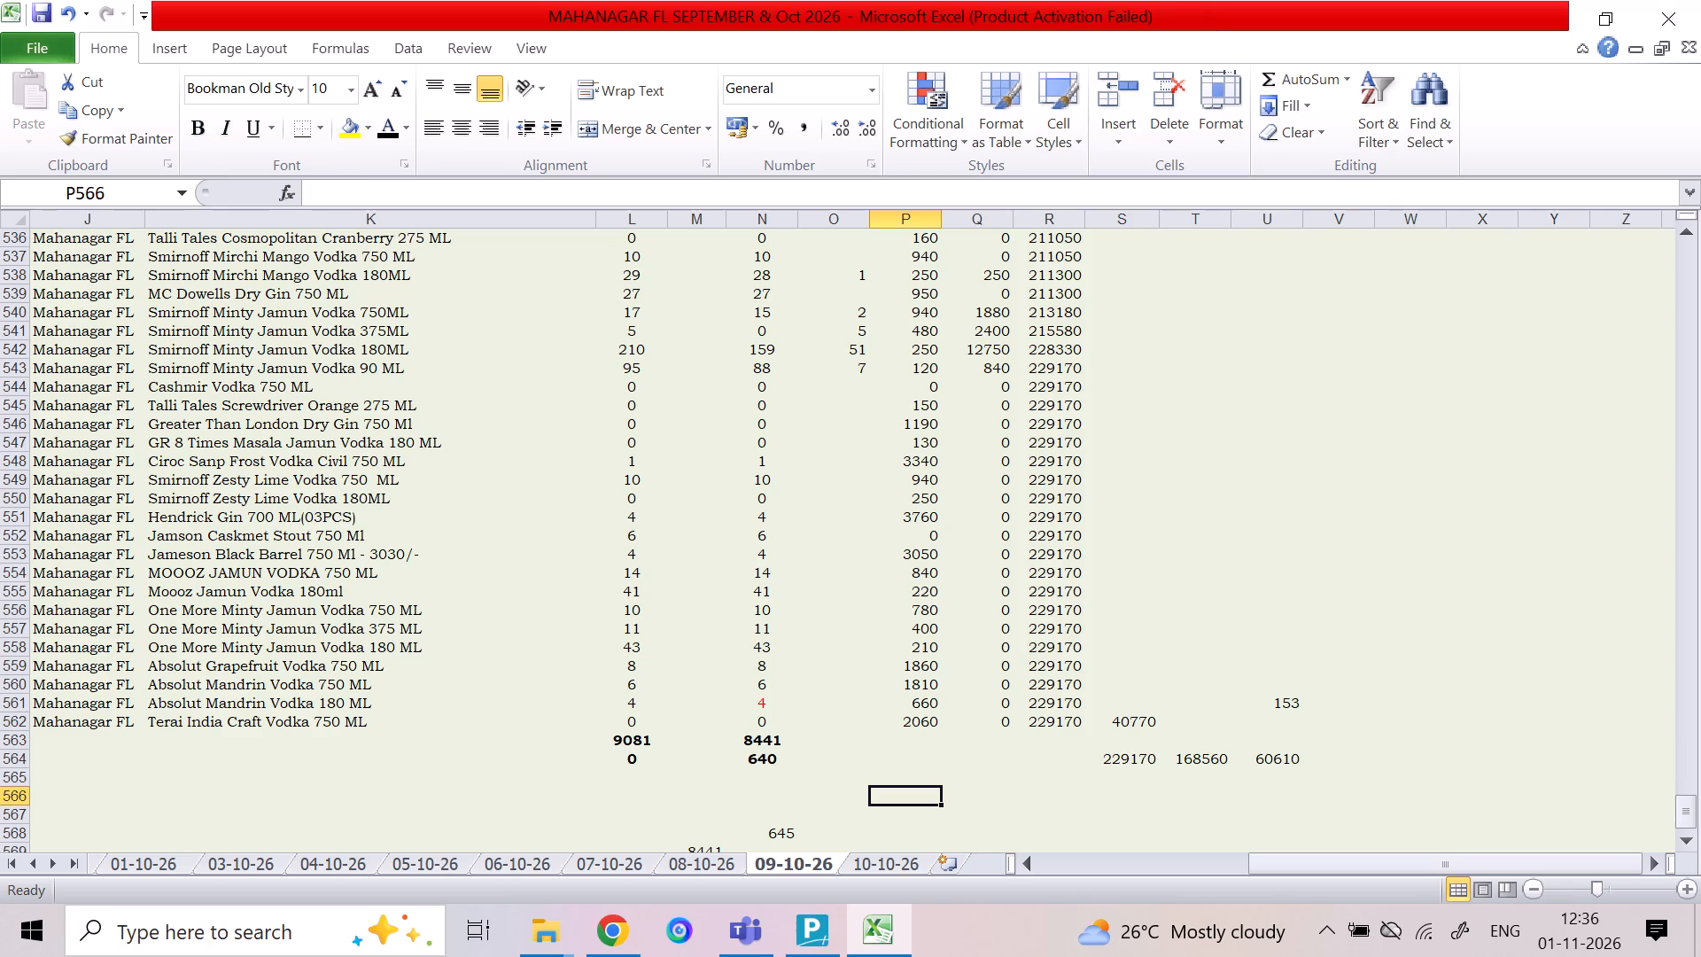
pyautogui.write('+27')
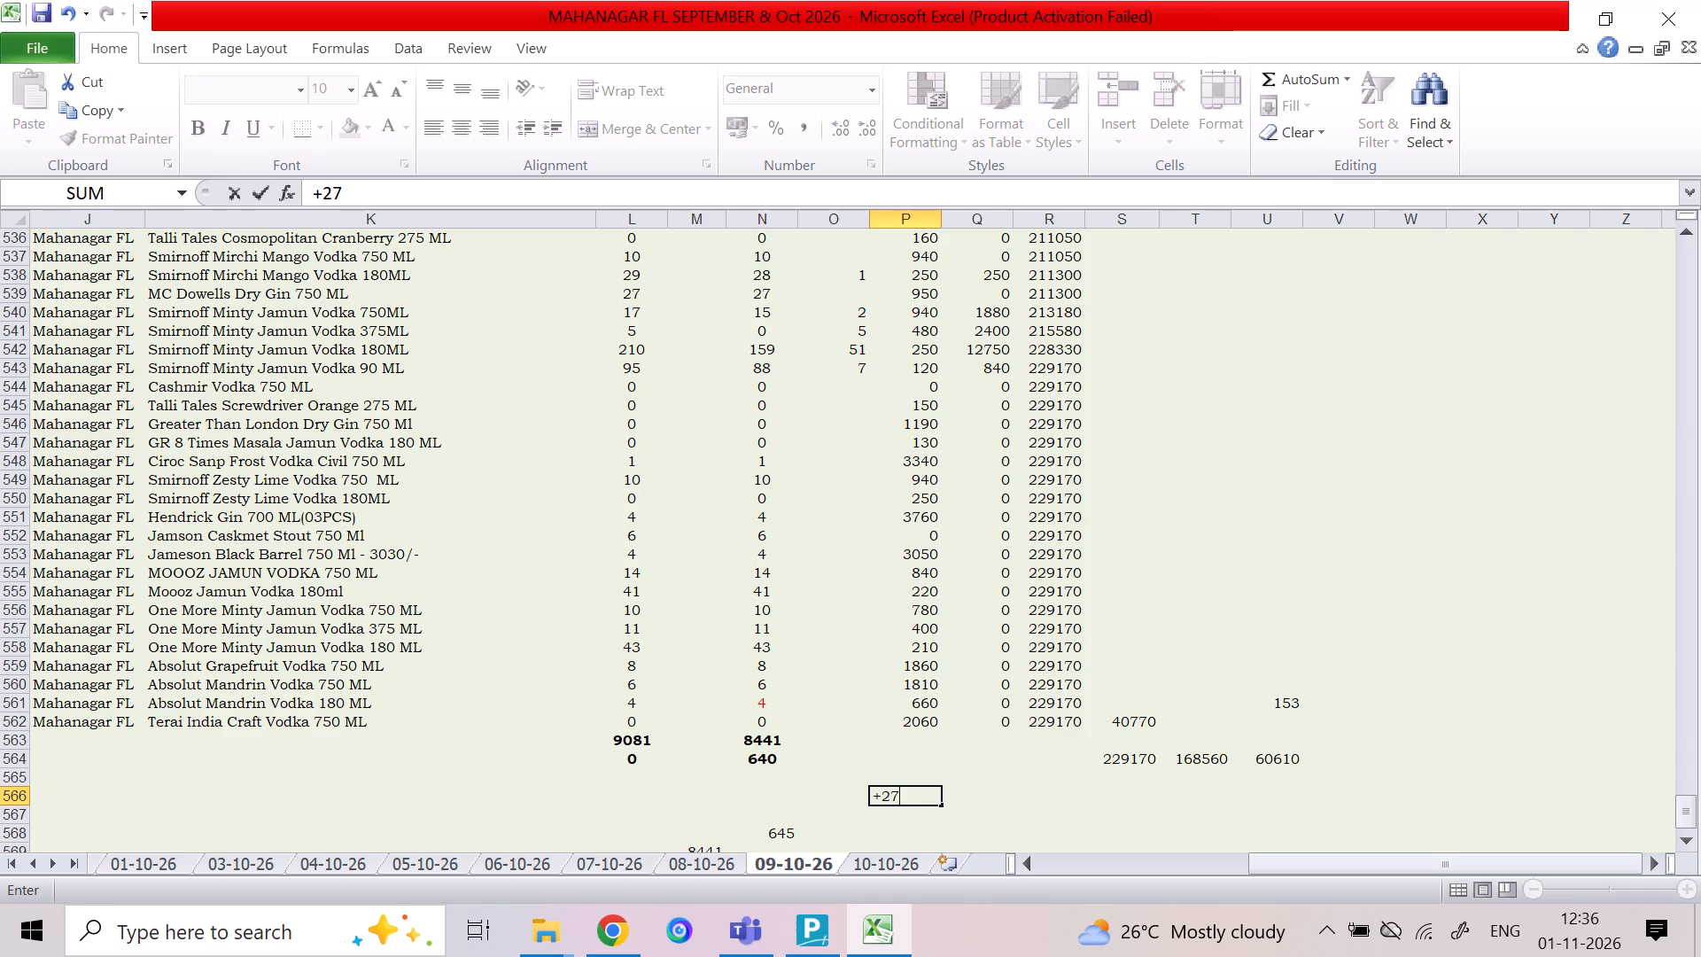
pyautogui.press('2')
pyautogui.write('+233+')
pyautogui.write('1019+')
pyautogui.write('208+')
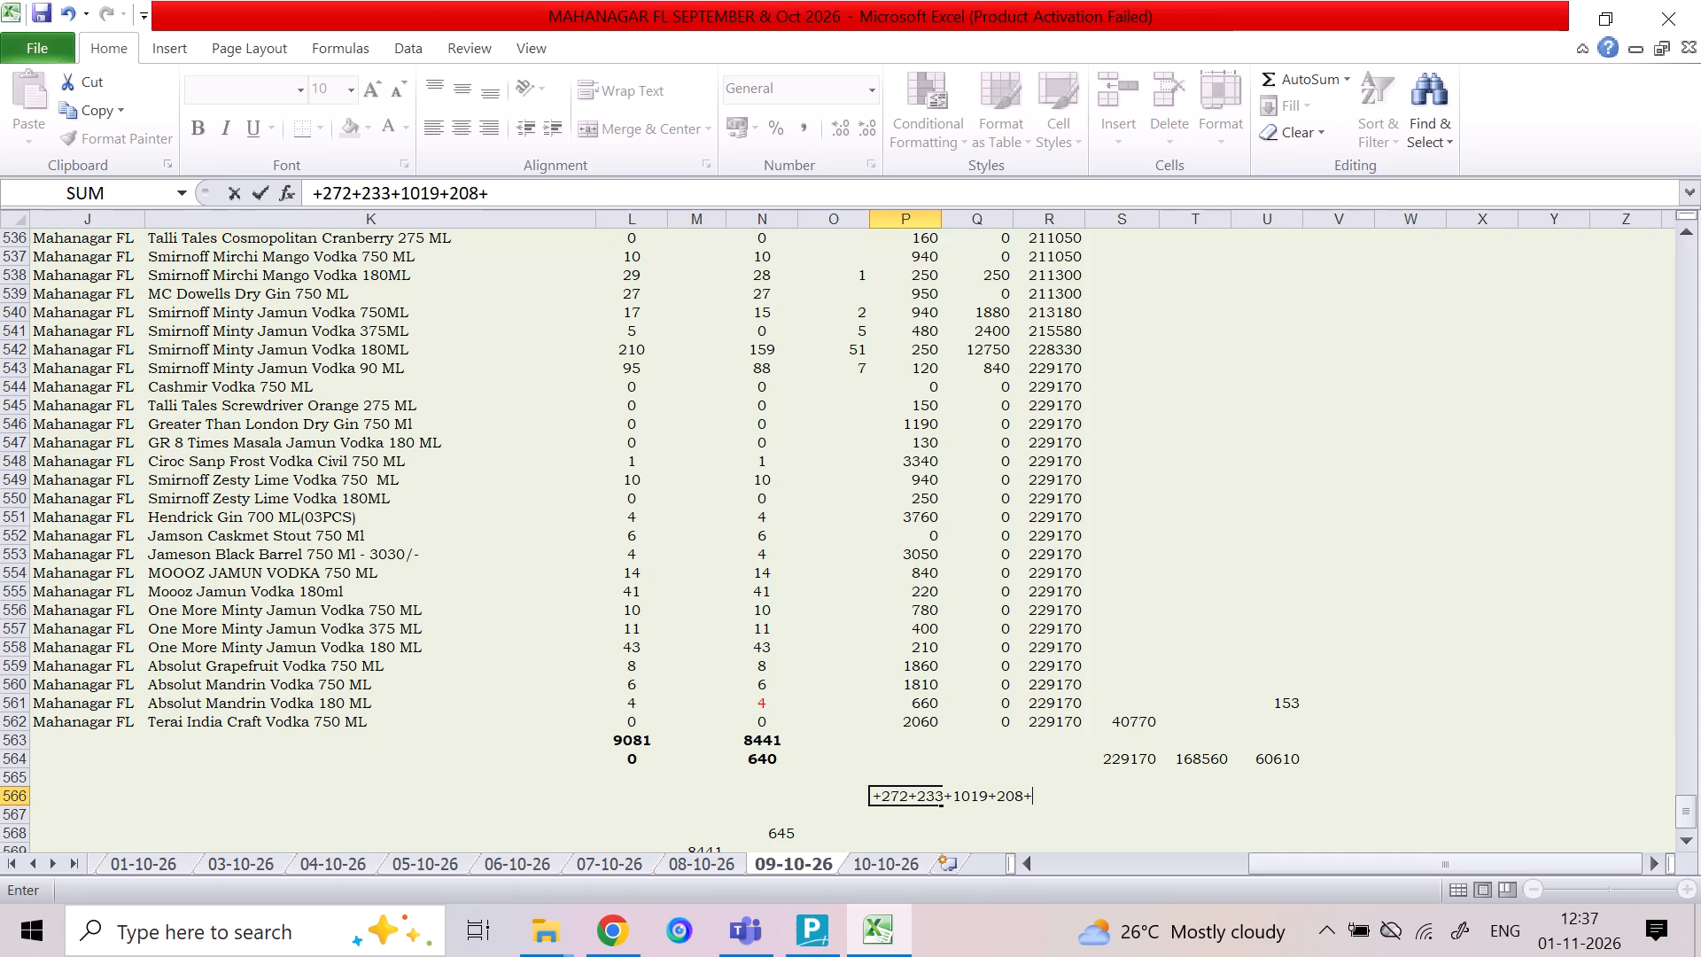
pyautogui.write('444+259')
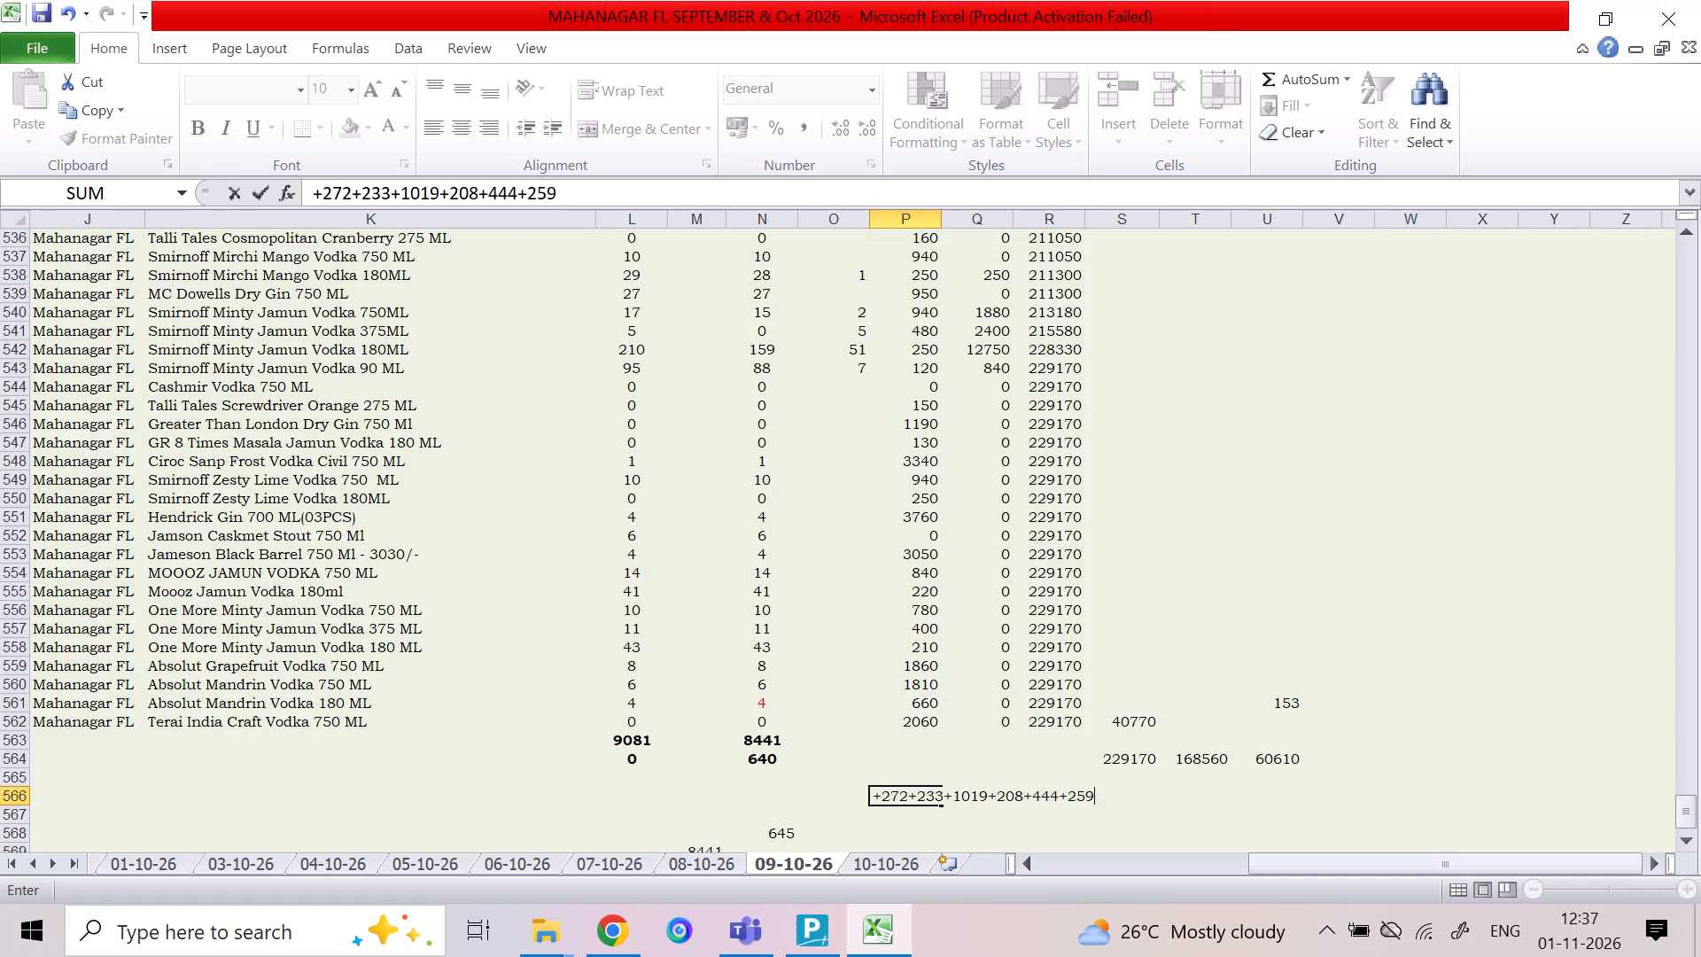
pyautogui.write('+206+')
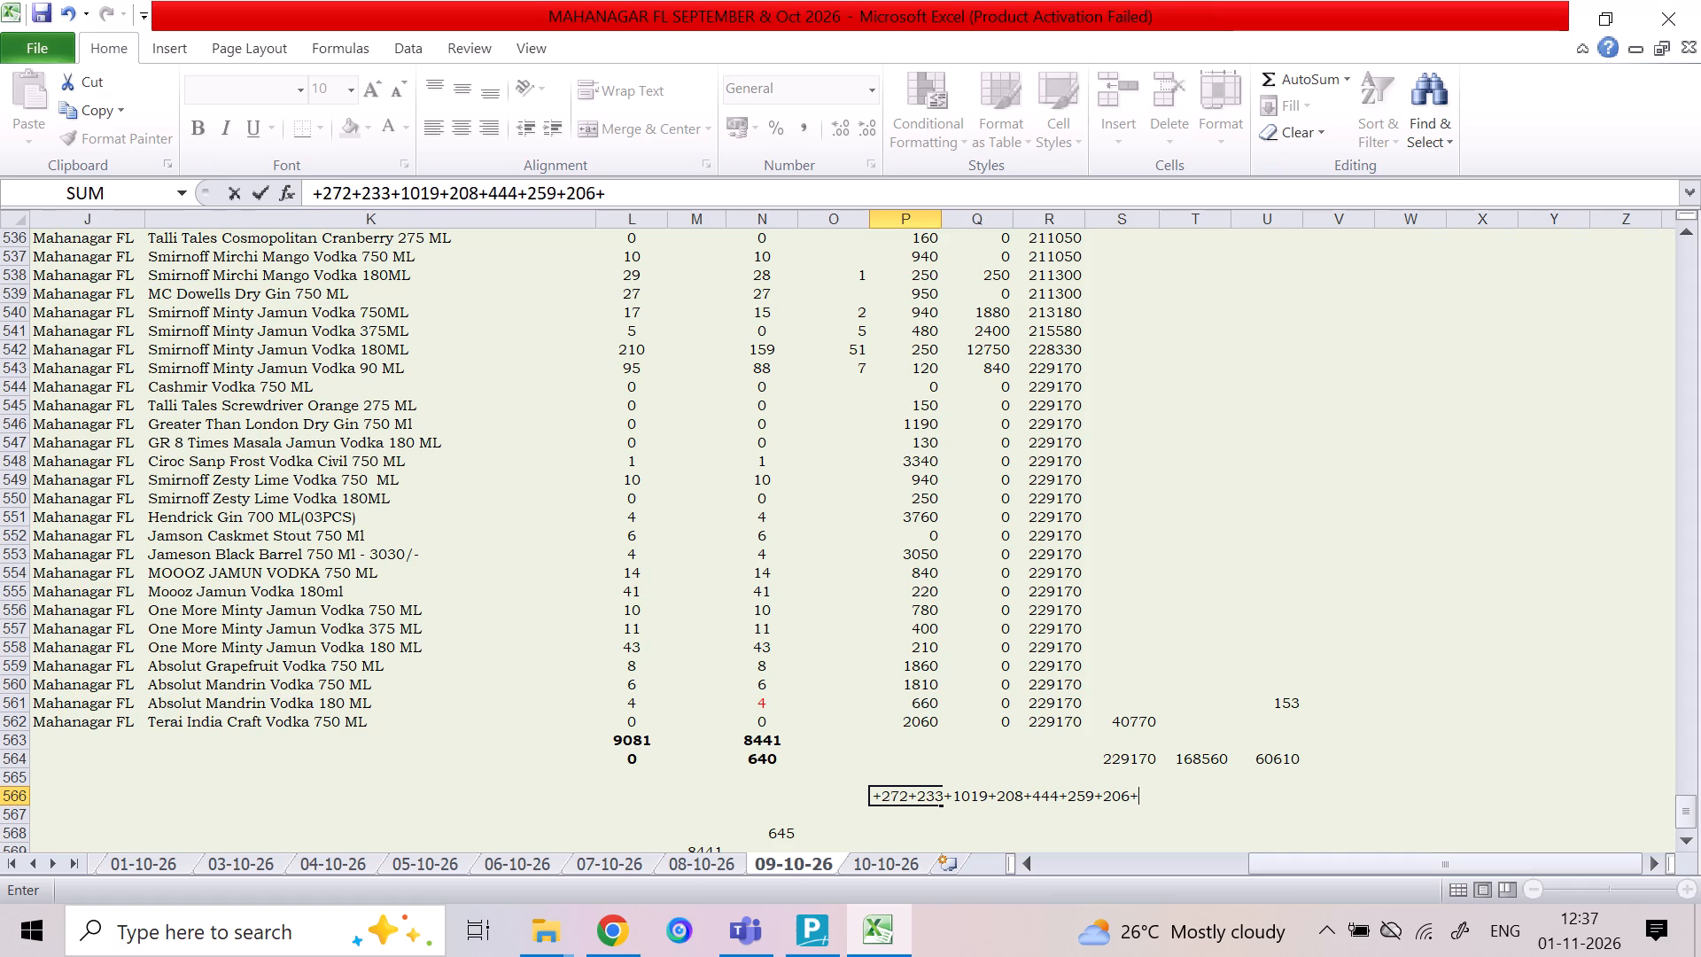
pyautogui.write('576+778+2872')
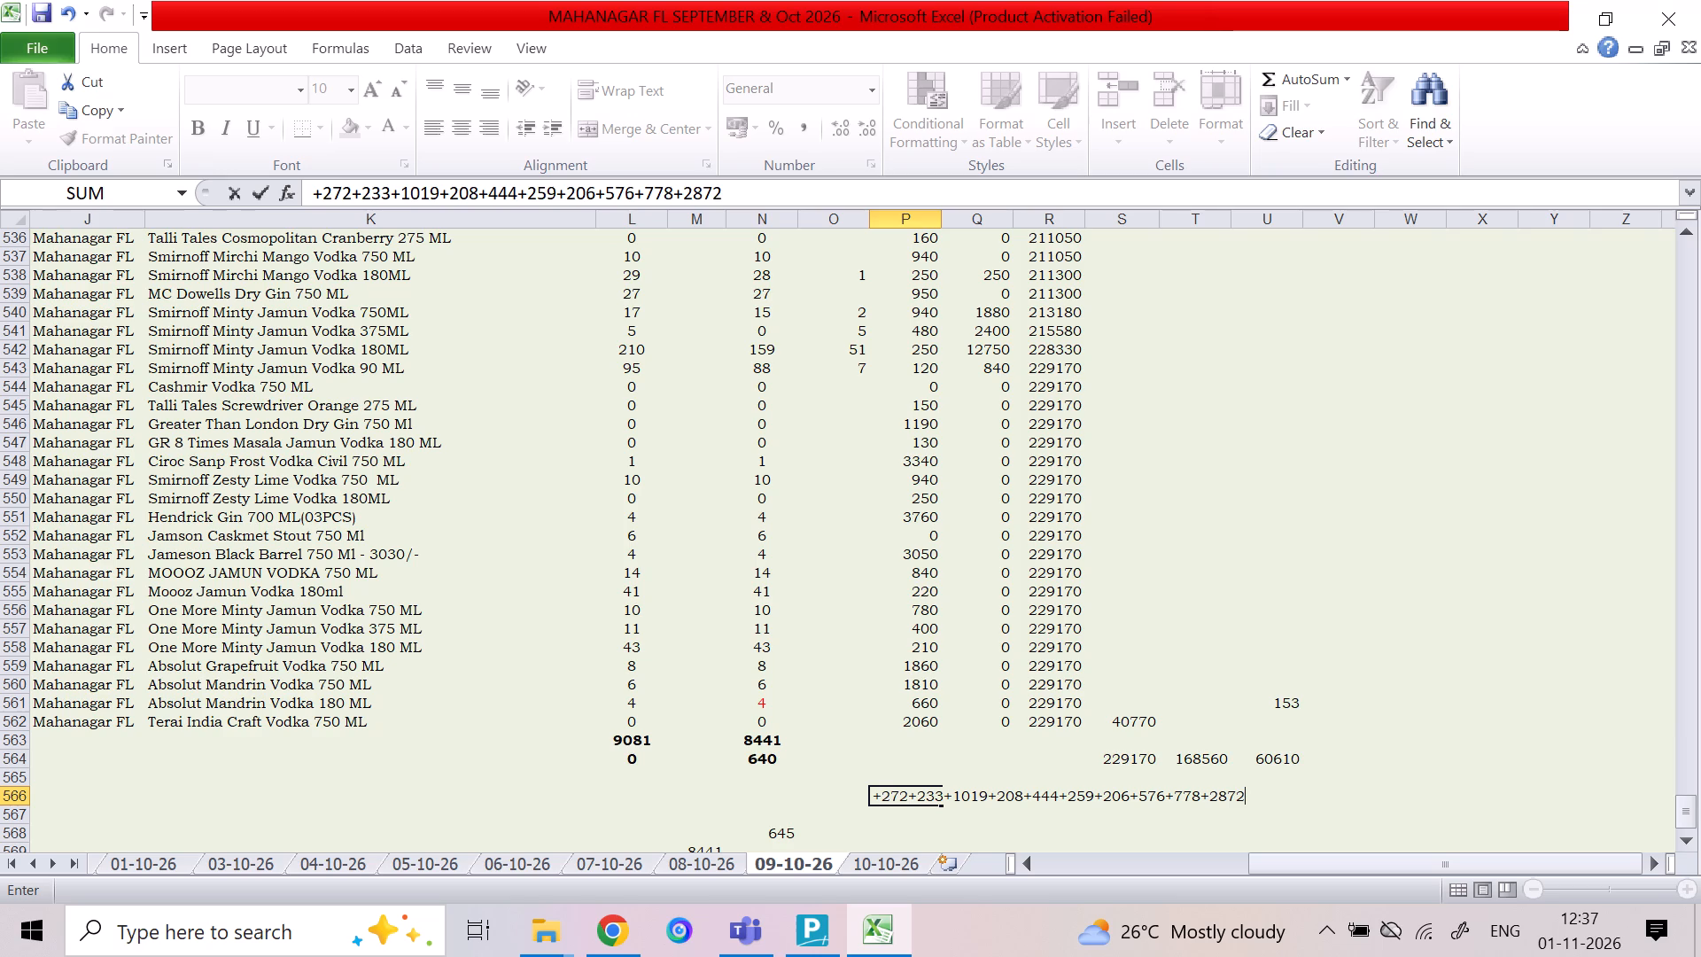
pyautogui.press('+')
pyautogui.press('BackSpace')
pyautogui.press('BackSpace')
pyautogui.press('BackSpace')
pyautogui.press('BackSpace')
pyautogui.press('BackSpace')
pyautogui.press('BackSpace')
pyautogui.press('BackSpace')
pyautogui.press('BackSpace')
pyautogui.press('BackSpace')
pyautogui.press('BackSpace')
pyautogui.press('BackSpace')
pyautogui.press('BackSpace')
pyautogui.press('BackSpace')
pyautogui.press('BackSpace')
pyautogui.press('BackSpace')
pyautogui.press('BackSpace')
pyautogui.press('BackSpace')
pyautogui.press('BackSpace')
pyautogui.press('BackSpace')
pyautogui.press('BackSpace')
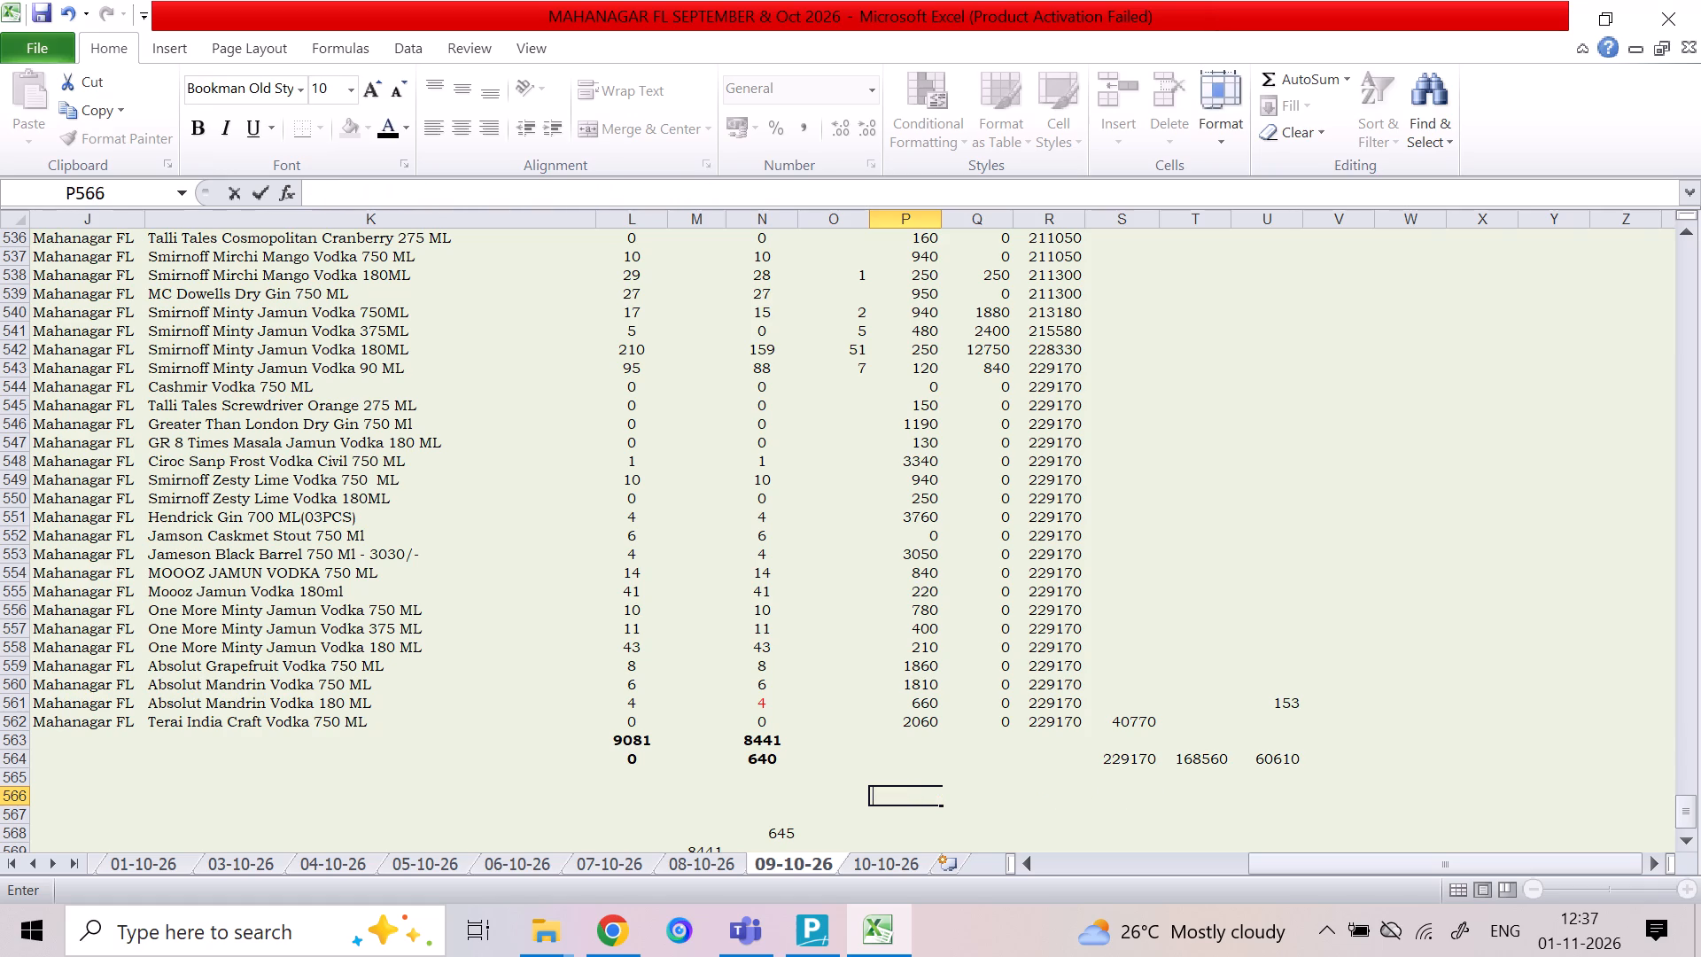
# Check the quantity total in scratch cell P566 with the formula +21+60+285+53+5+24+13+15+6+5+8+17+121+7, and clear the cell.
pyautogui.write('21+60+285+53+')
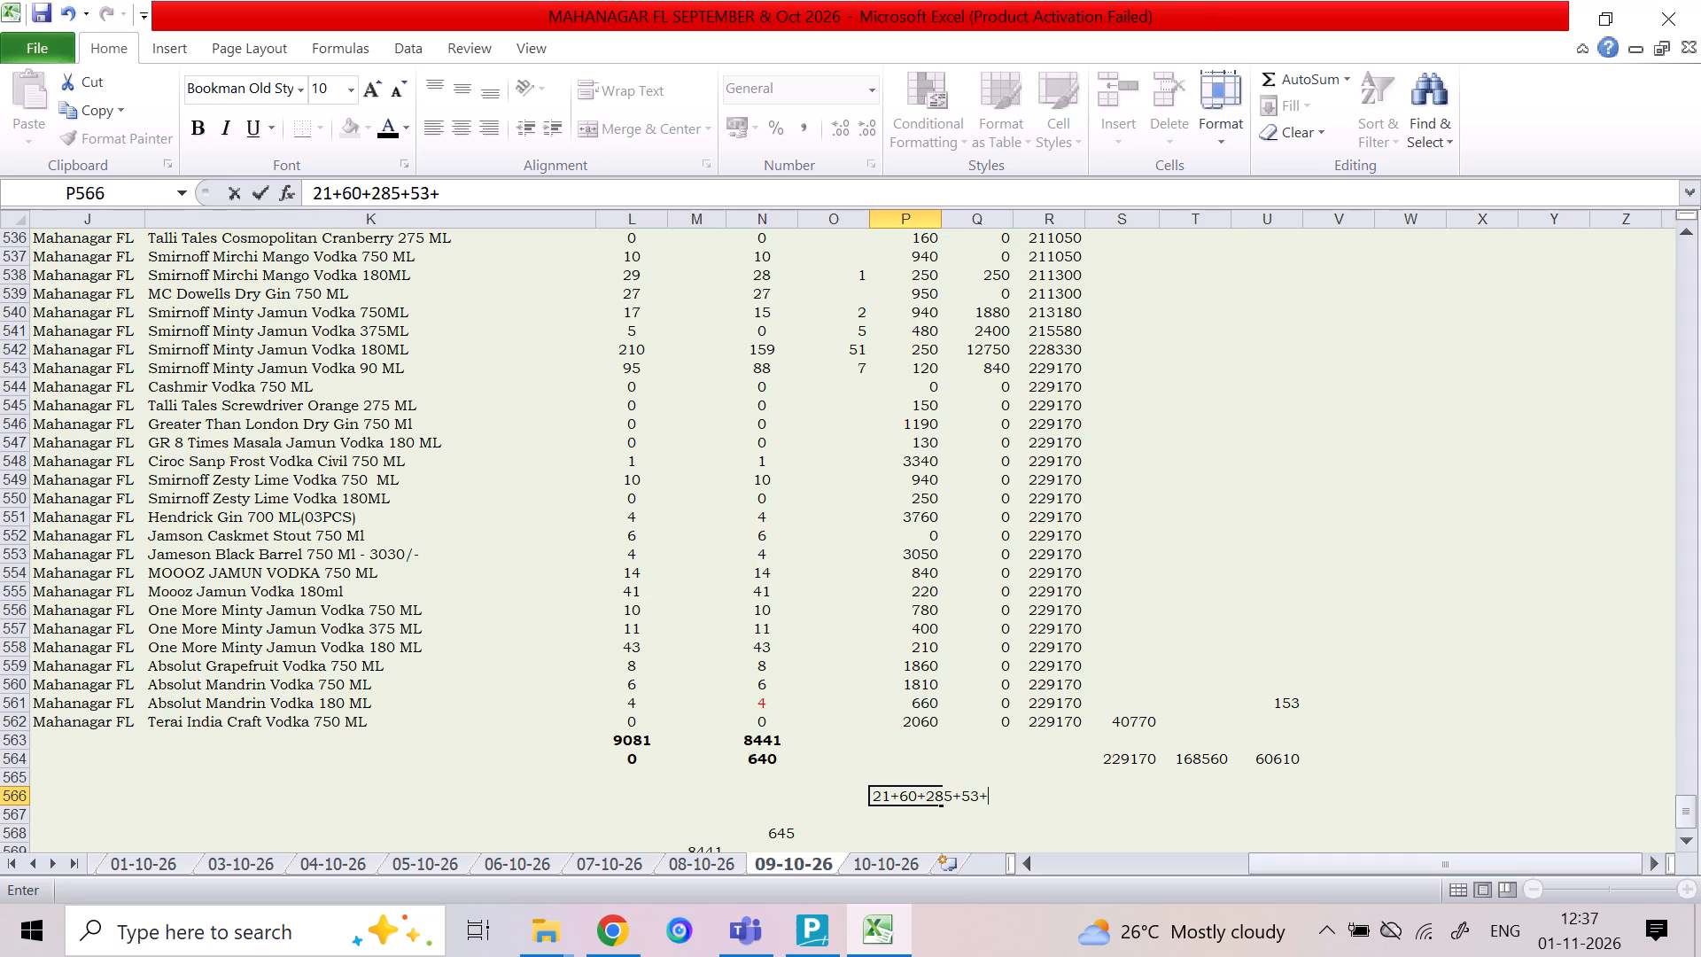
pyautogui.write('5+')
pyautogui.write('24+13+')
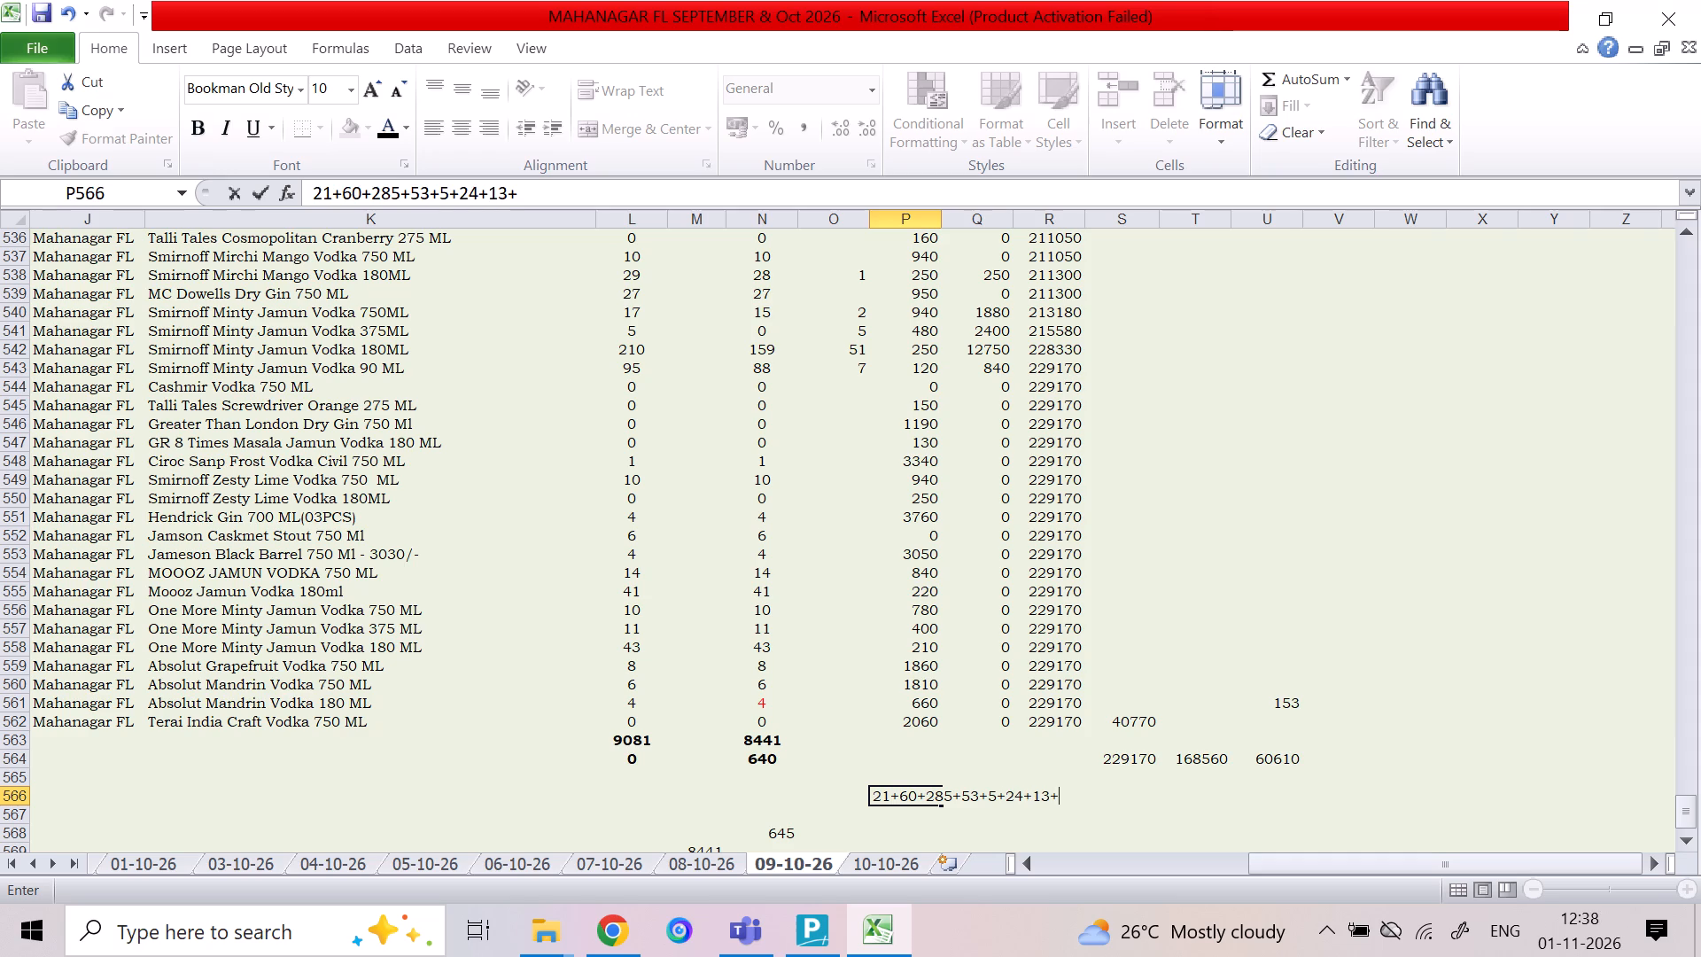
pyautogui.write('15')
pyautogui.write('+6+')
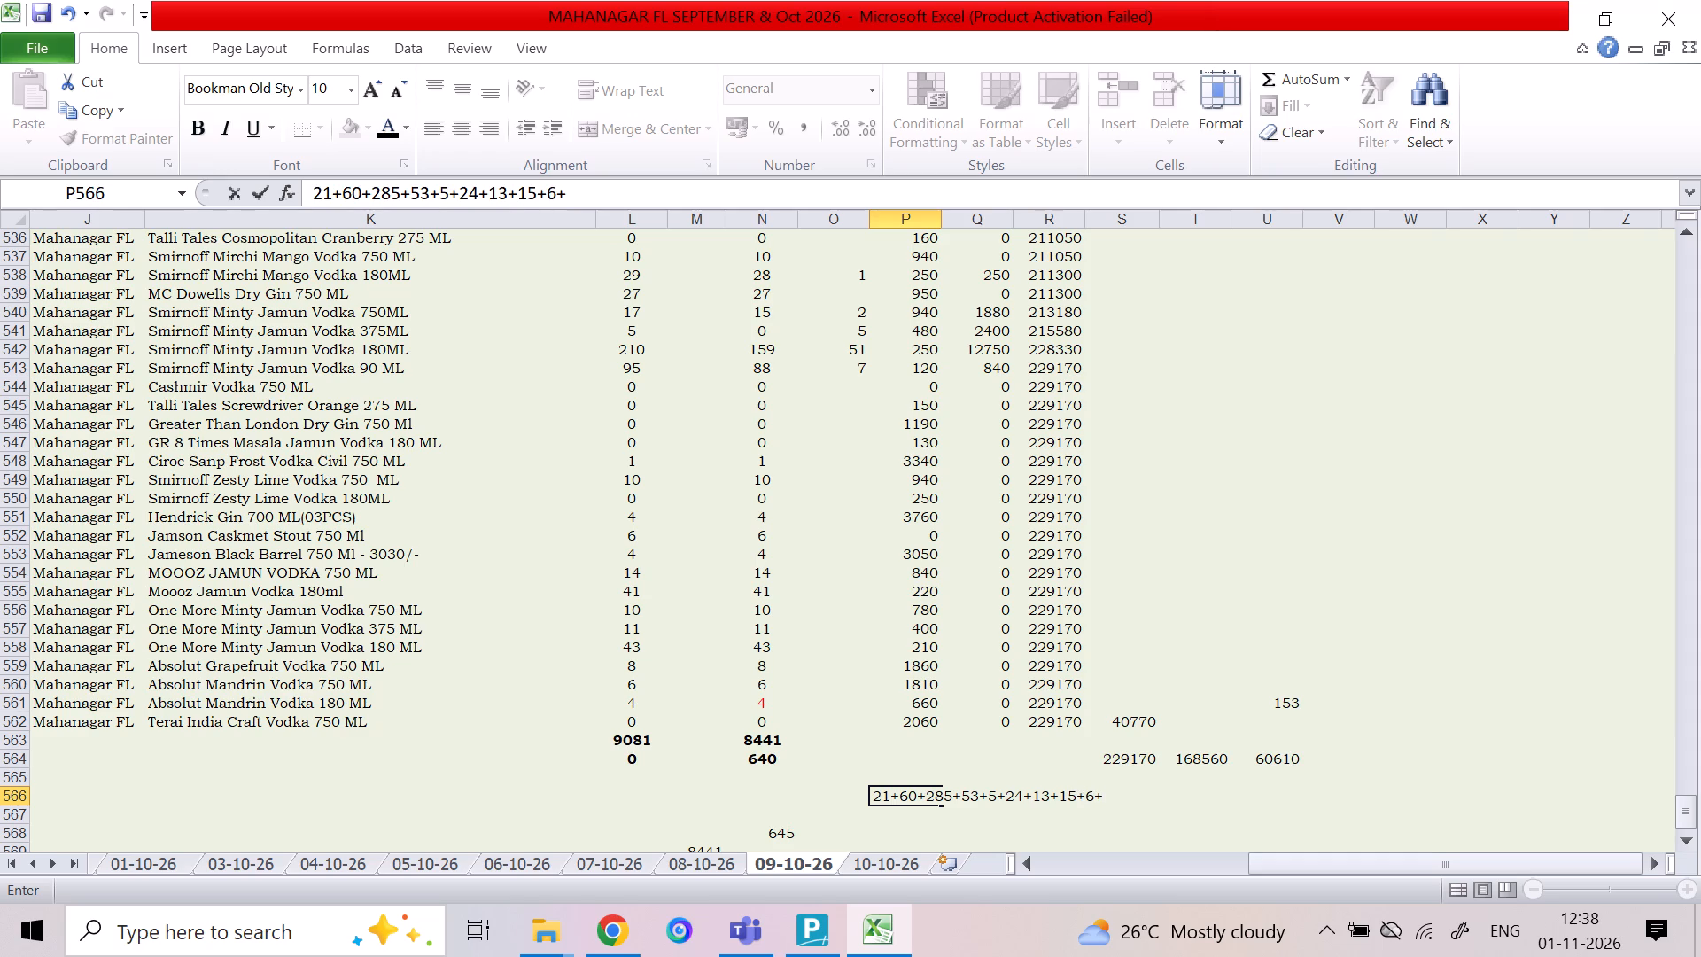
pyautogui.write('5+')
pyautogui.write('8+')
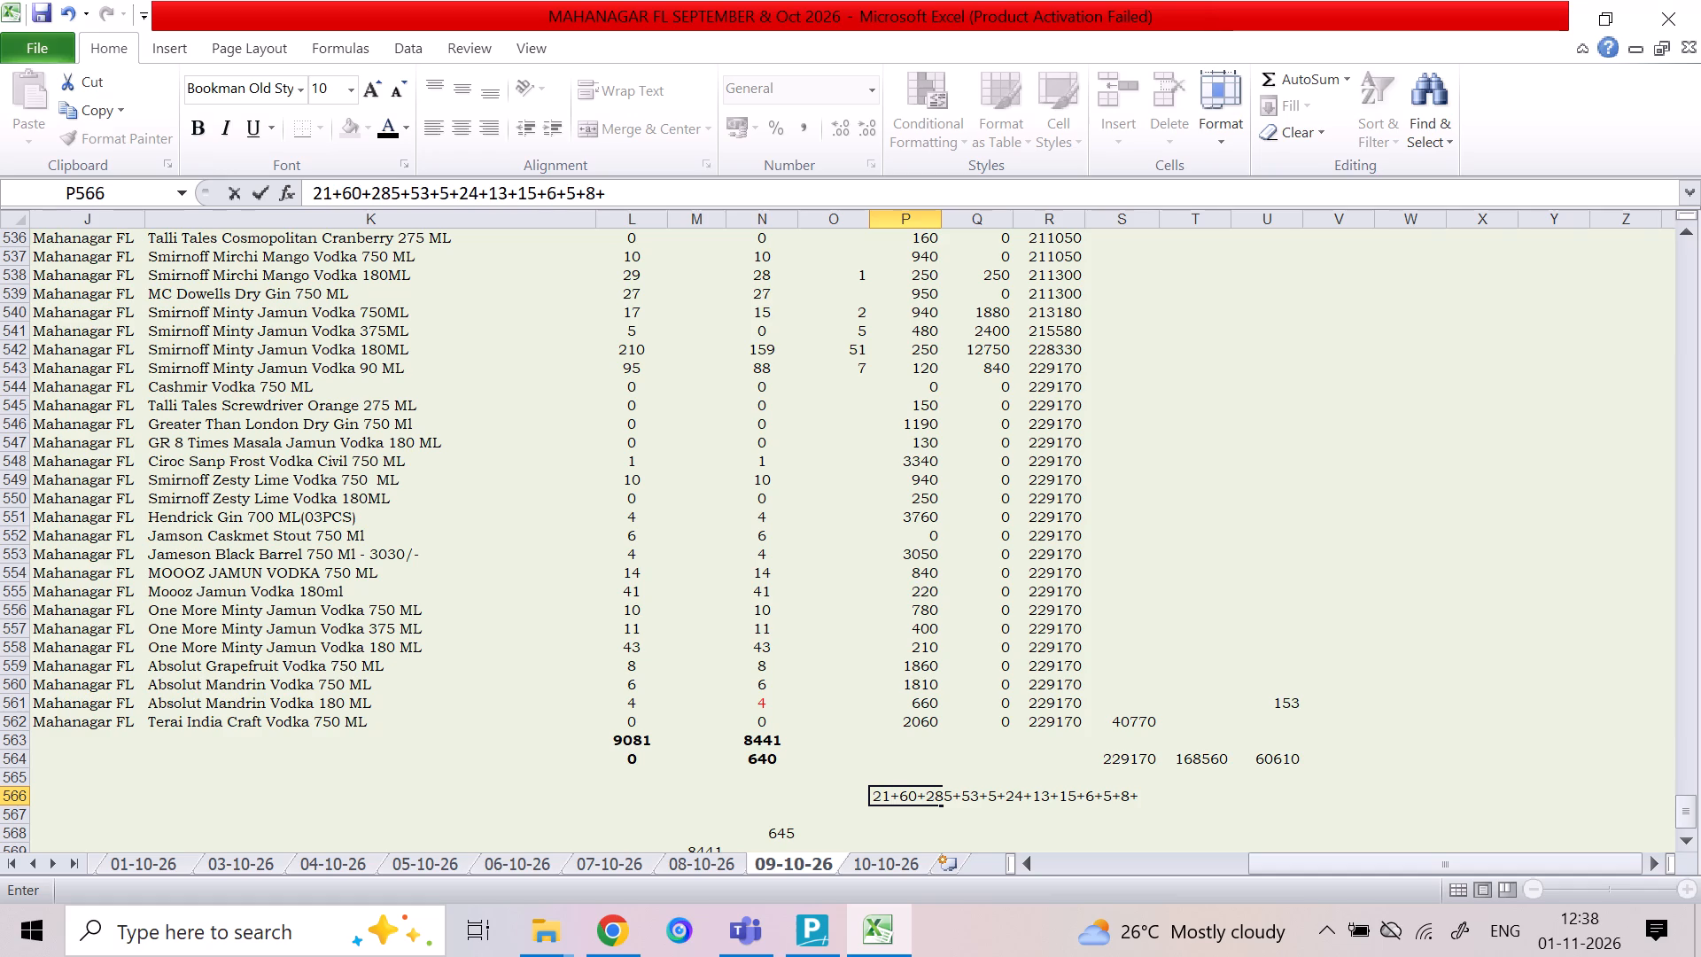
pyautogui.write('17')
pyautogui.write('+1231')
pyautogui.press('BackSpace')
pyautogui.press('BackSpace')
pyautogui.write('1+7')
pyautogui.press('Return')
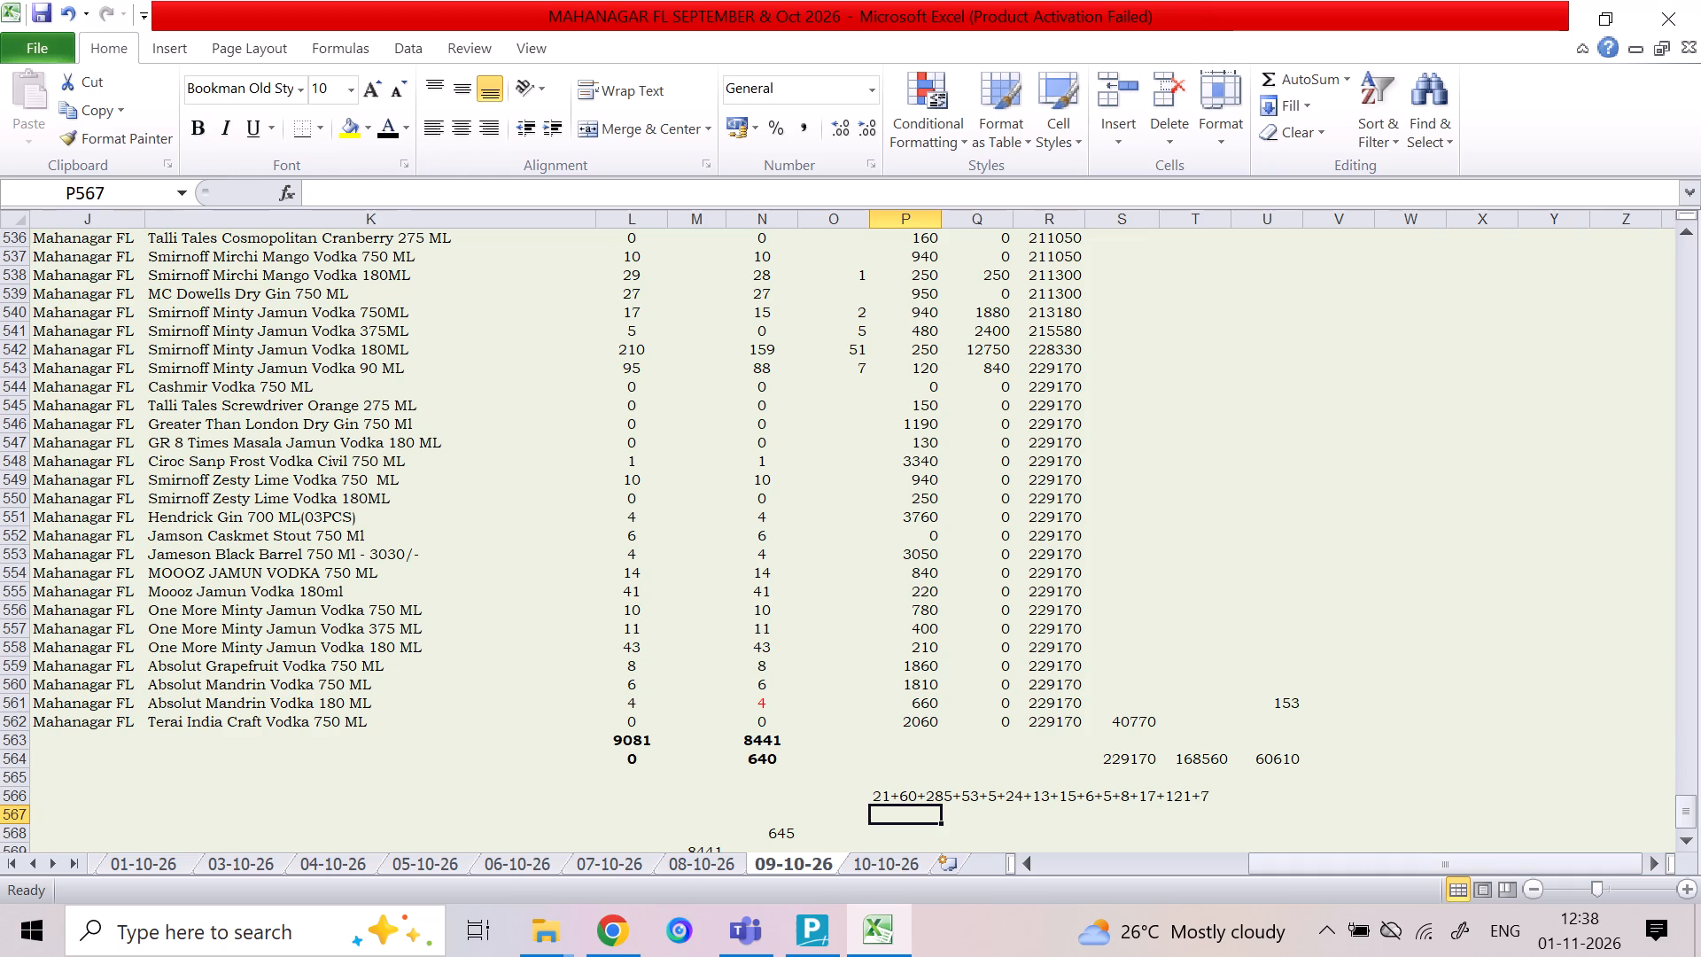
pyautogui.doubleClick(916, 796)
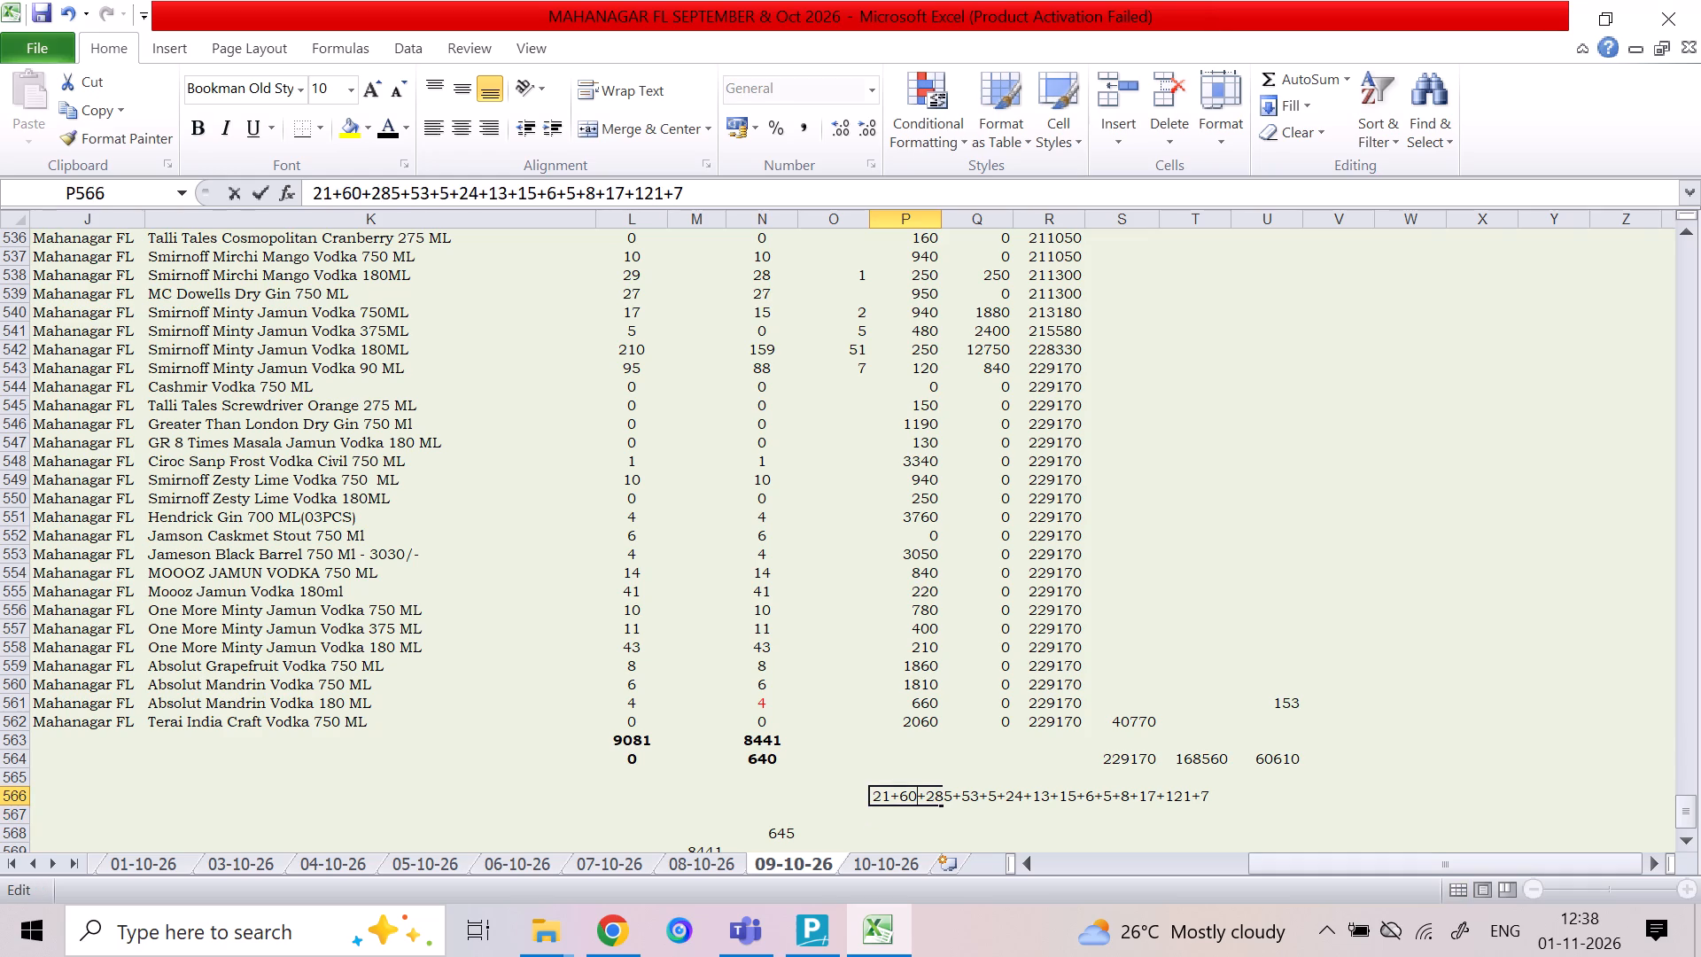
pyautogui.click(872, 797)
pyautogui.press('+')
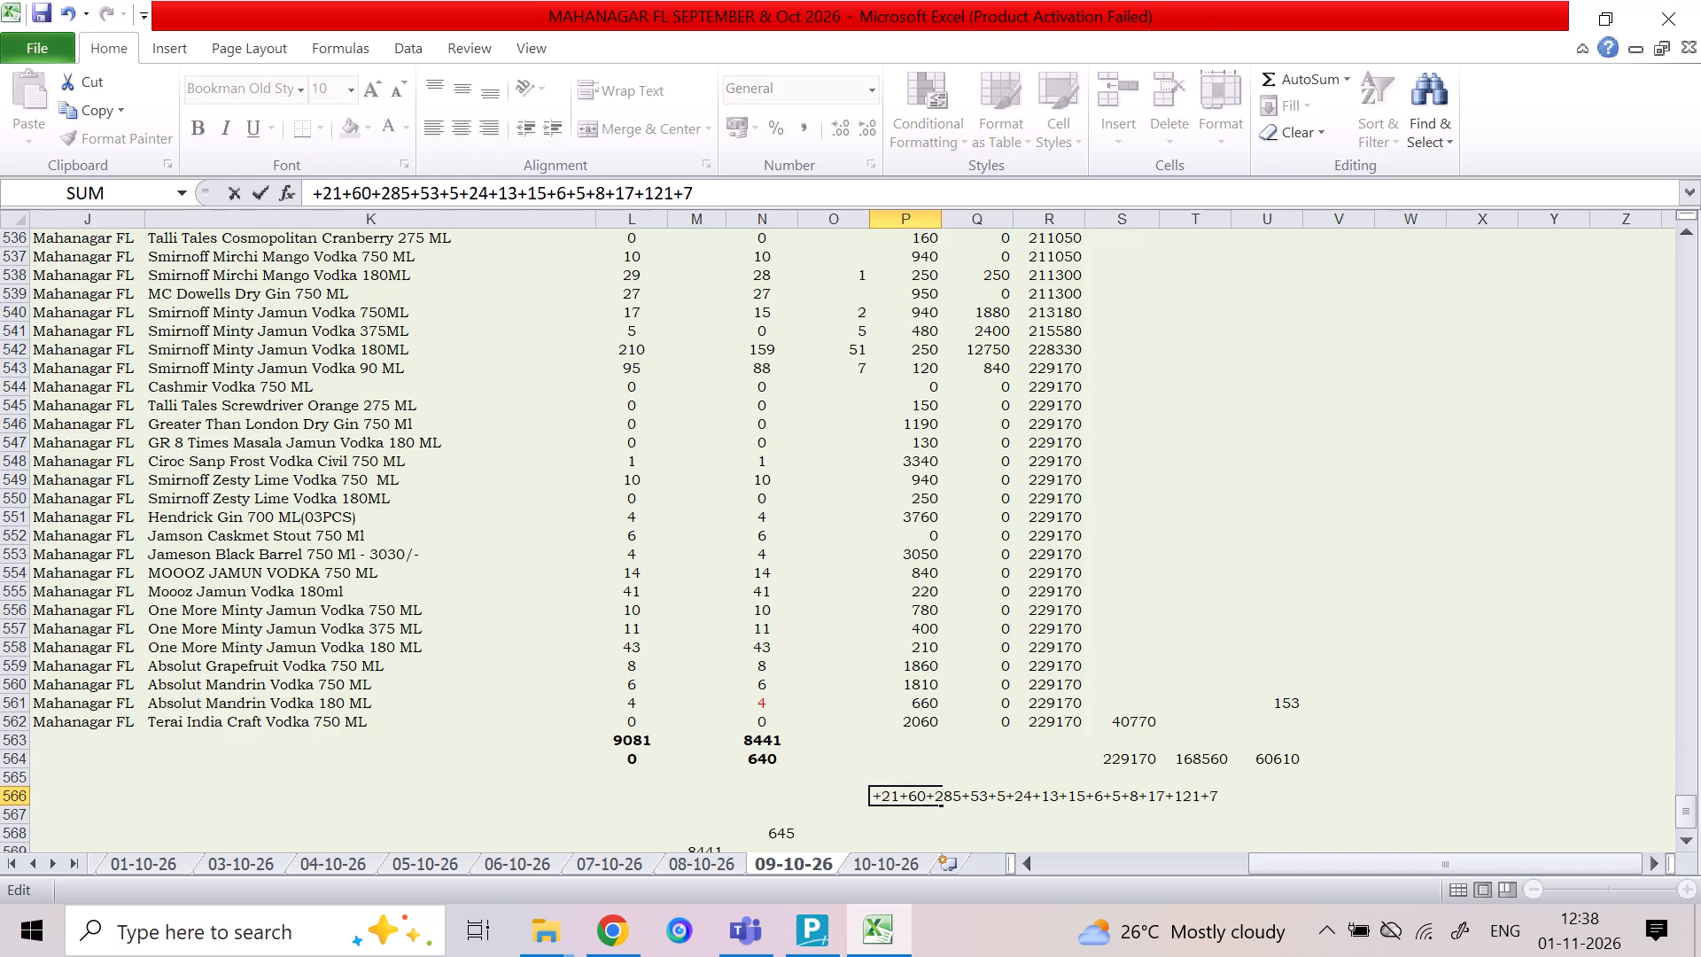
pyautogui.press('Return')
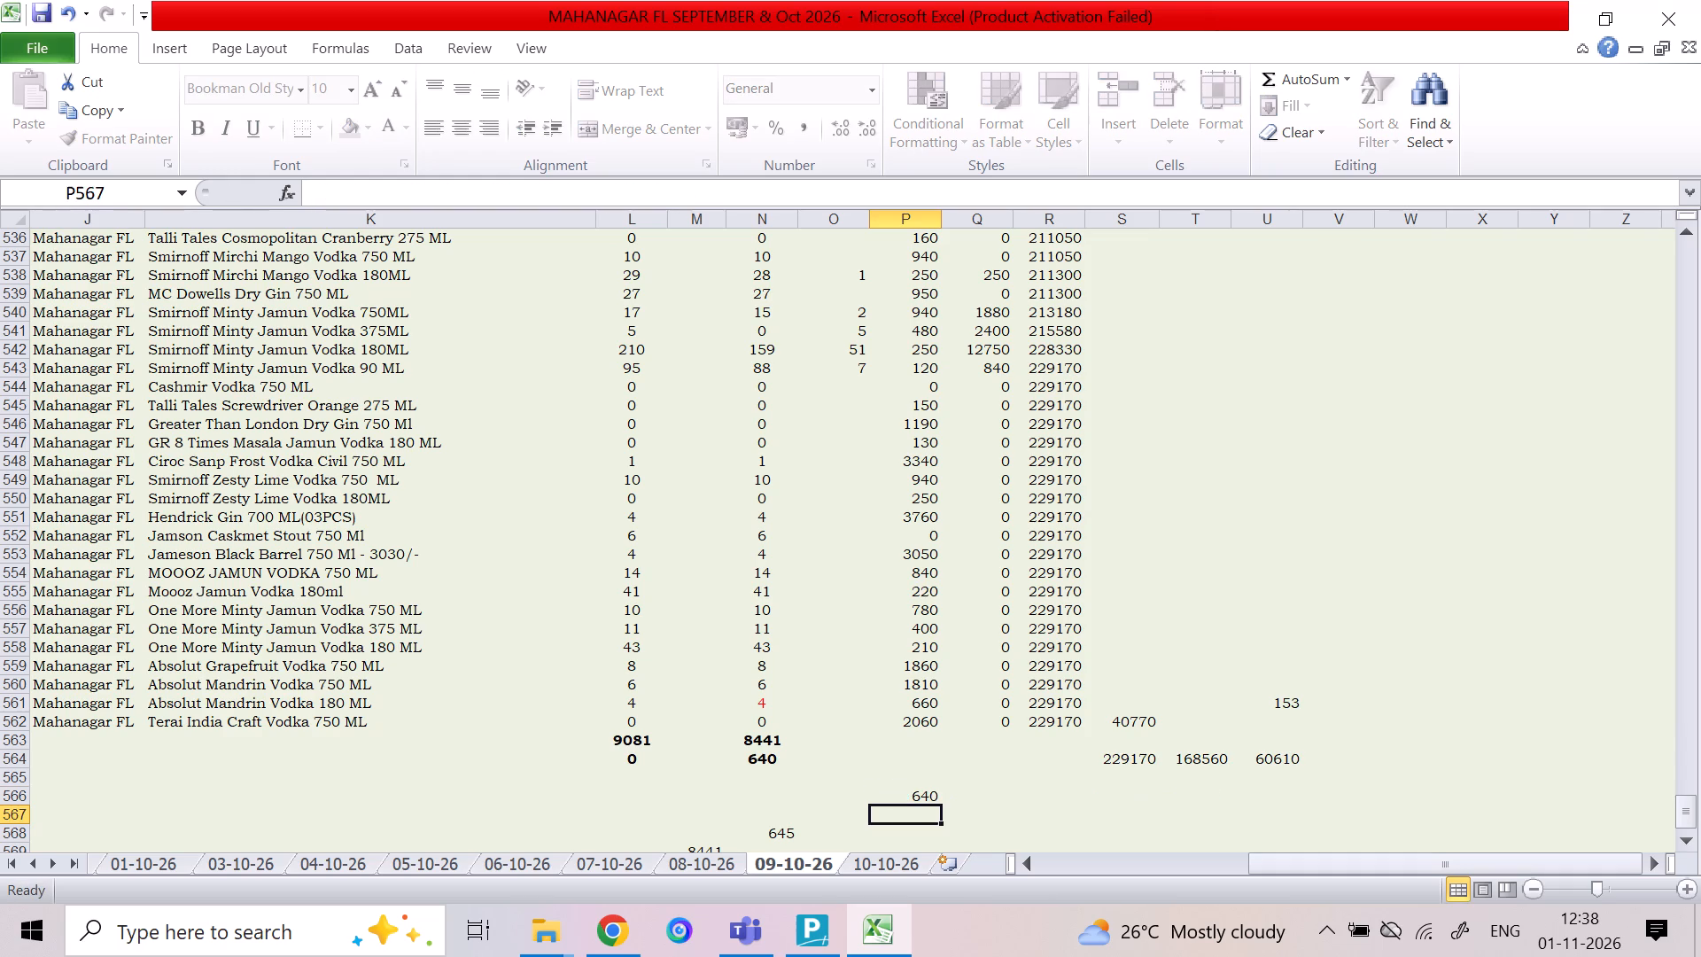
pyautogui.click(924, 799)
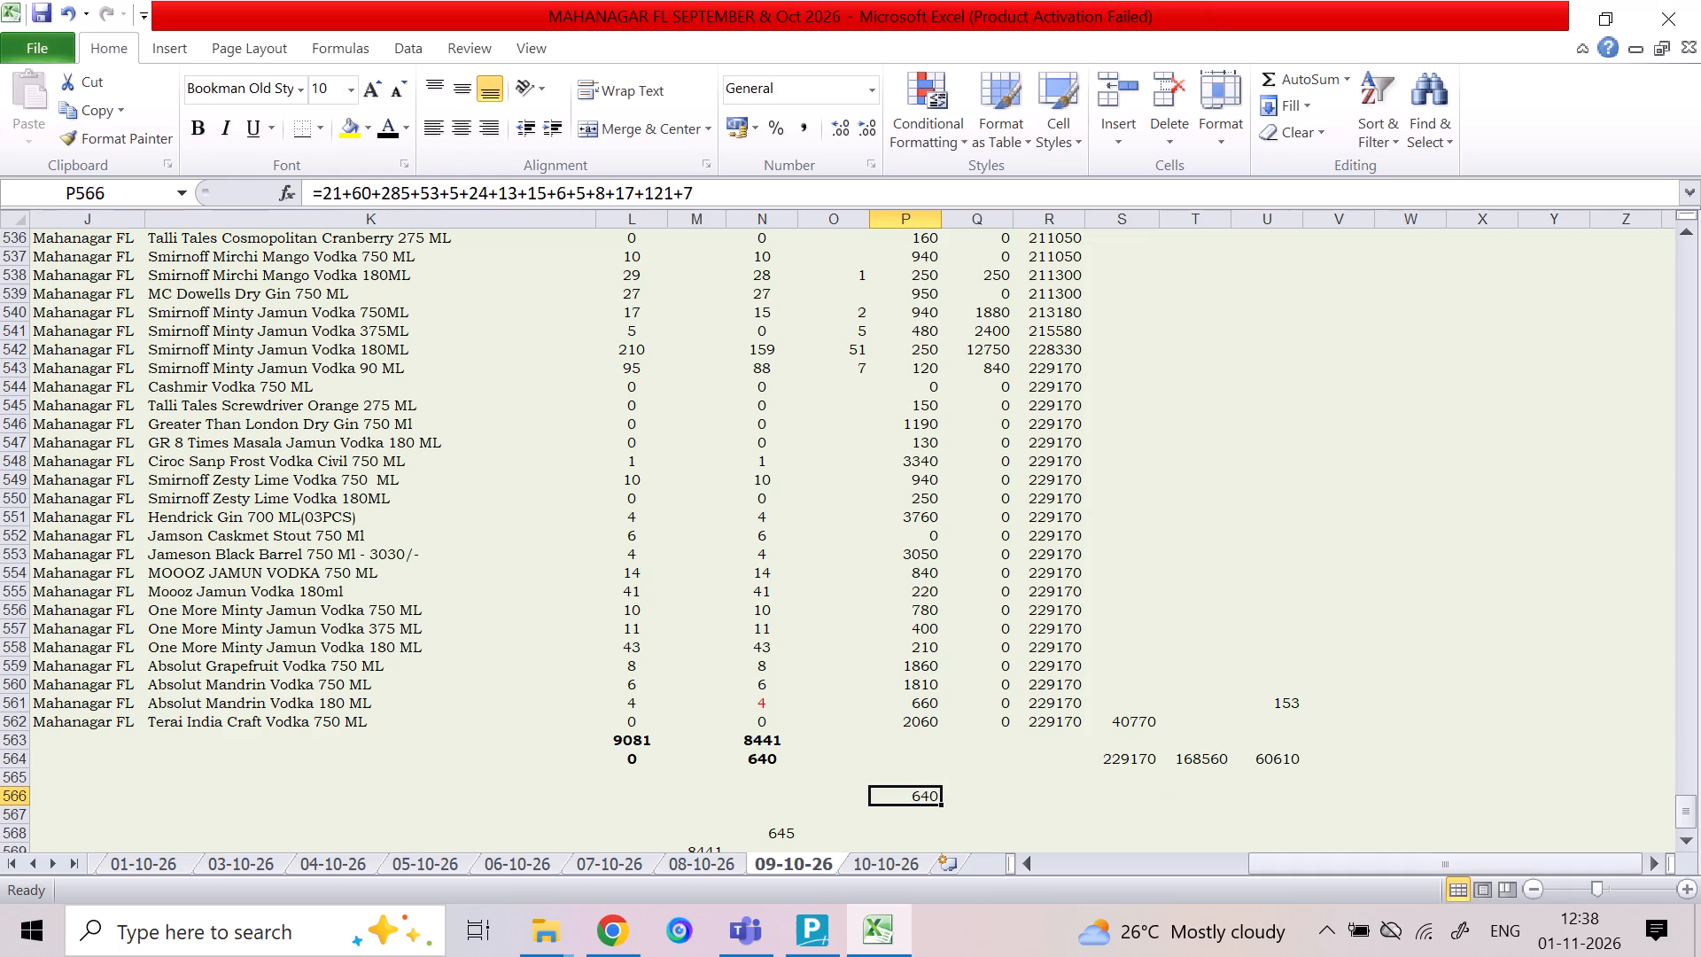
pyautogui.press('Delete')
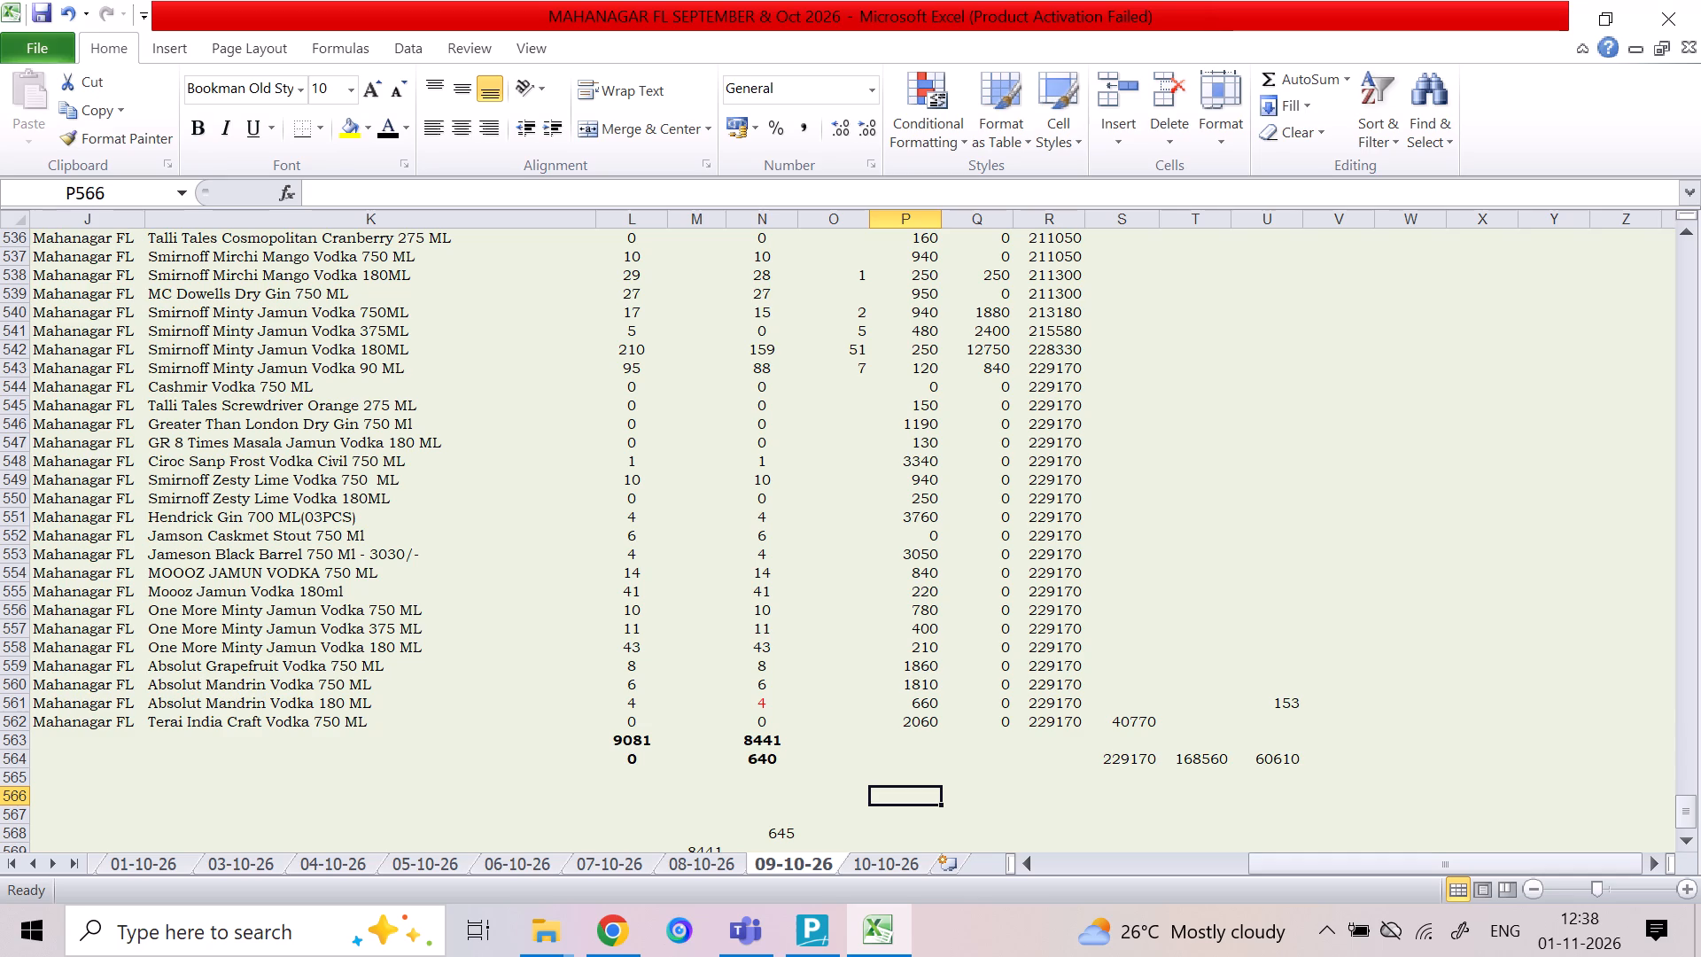
# Look over the sale quantities of the Fratelli and Sula wine rows around row 412 on the 10-10-26 sheet.
pyautogui.click(901, 862)
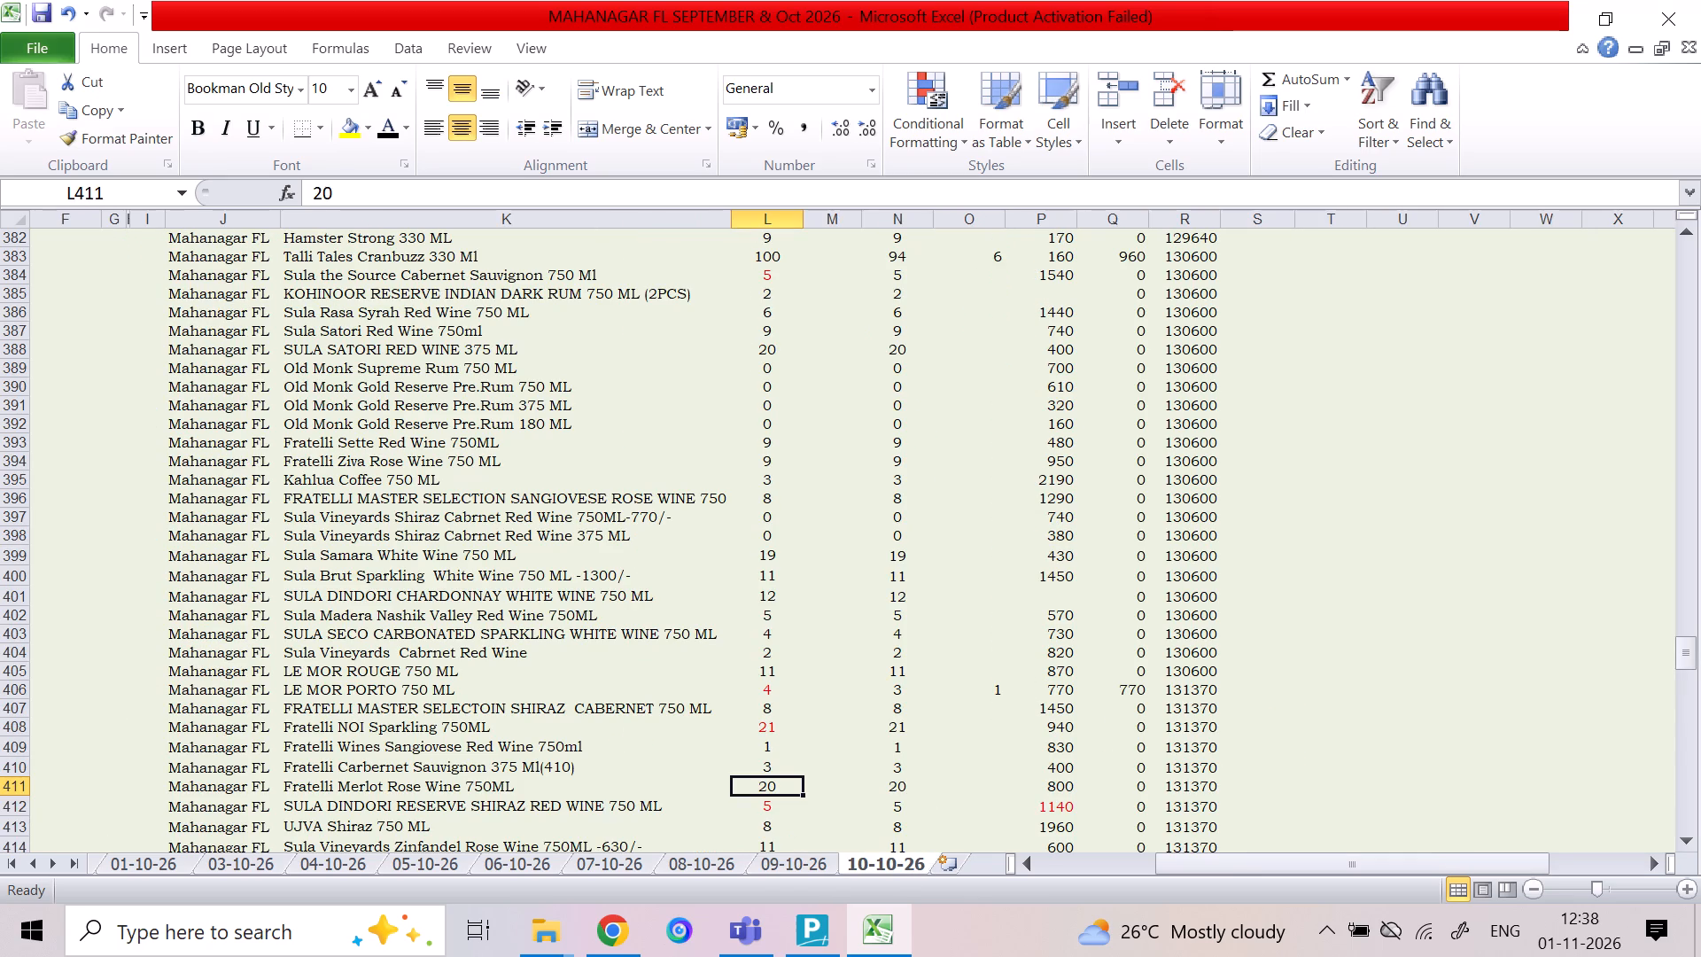
pyautogui.press('Right')
pyautogui.press('Right')
pyautogui.press('Right')
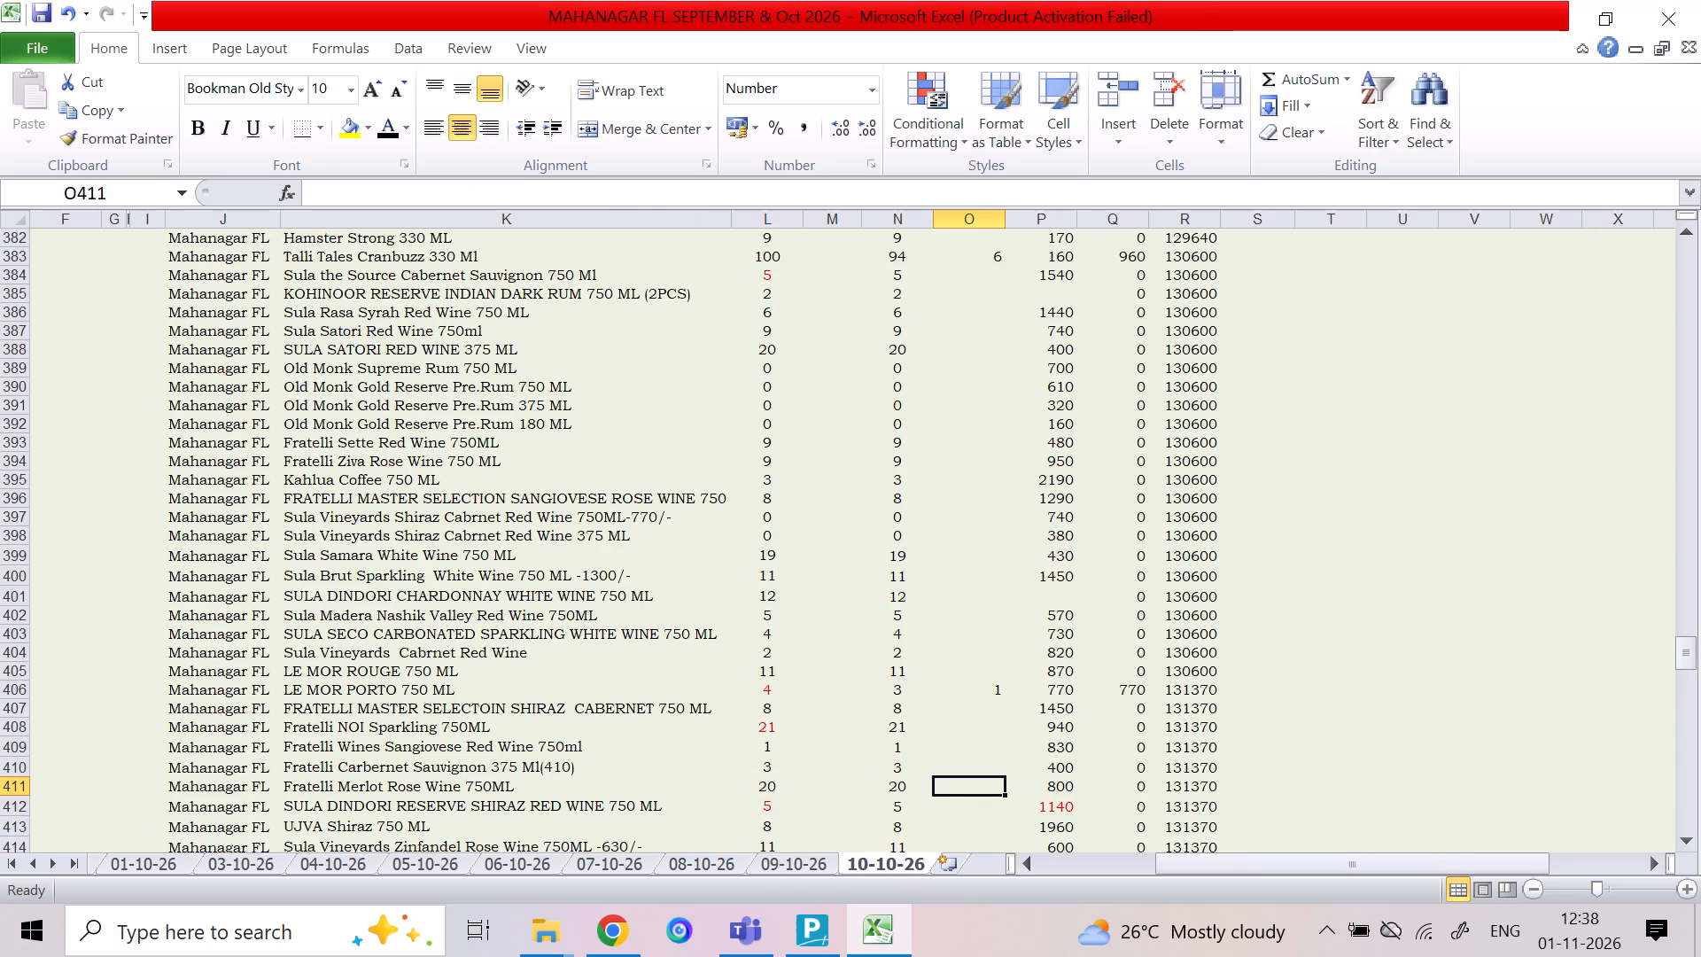
pyautogui.press('Right')
pyautogui.press('Left')
pyautogui.press('Up')
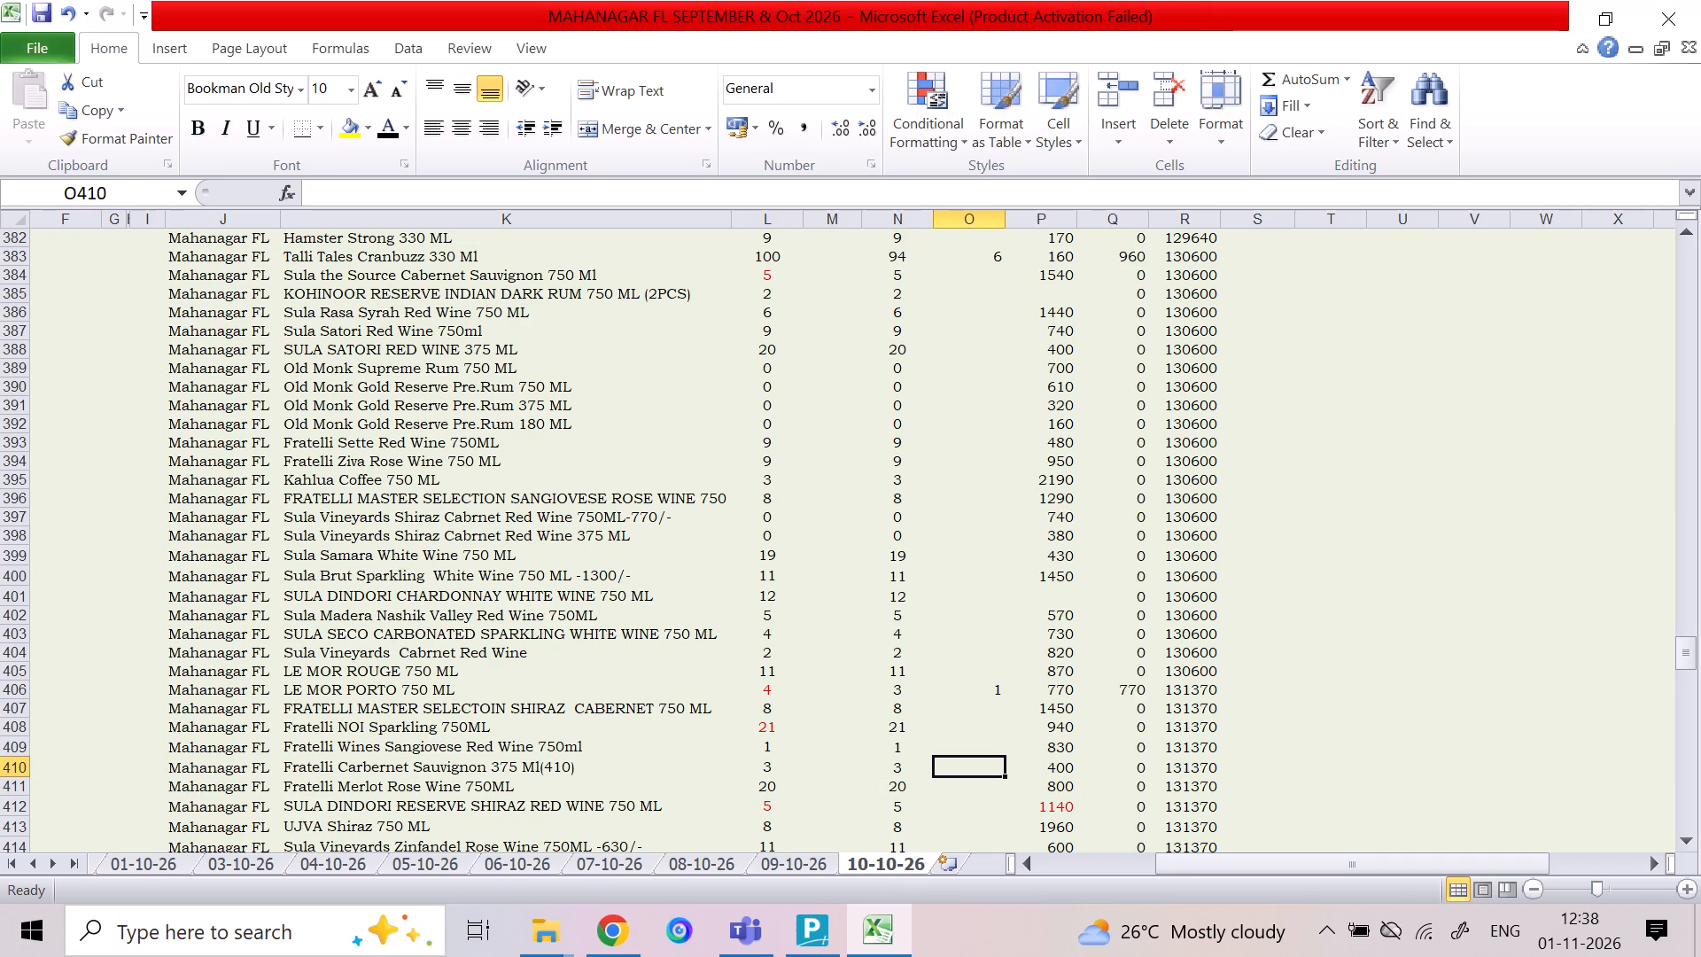
pyautogui.press('Down')
pyautogui.press('Down')
pyautogui.press('Down')
pyautogui.press('Down')
pyautogui.press('Down')
pyautogui.press('Down')
pyautogui.press('Down')
pyautogui.press('Down')
pyautogui.press('Up')
pyautogui.press('Up')
pyautogui.press('Up')
pyautogui.press('Up')
pyautogui.press('Up')
pyautogui.press('Up')
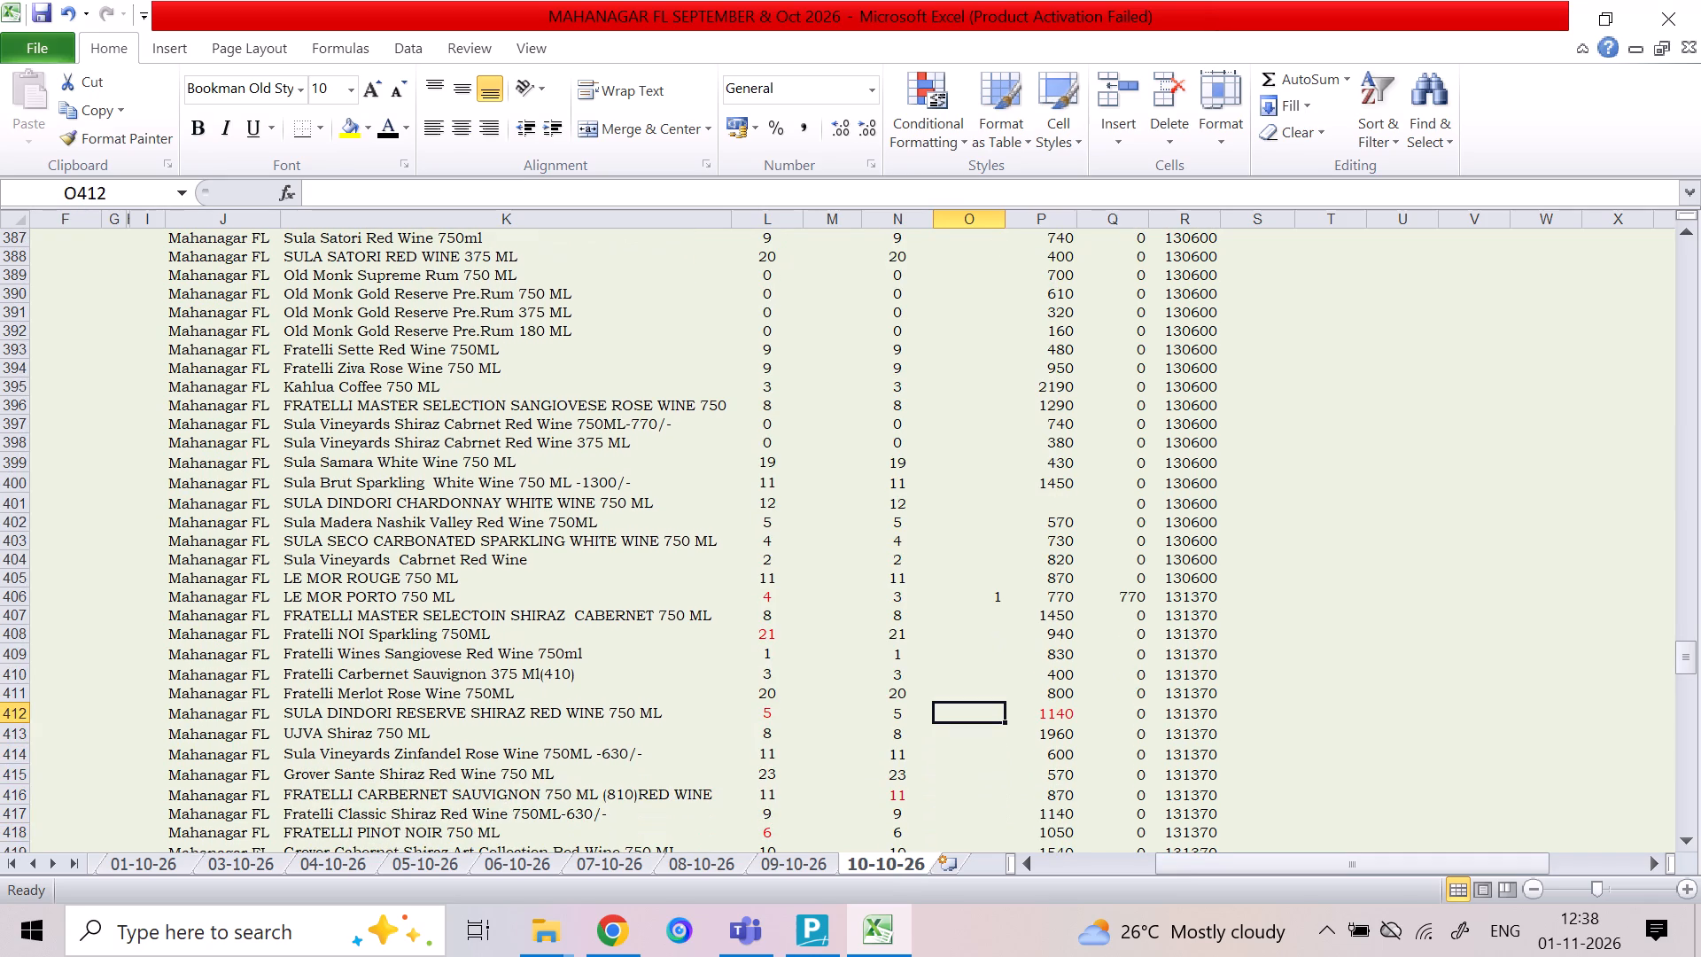
# Search the Rate column, and also the whole 10-10-26 sheet, for the value 1950.
pyautogui.click(1052, 220)
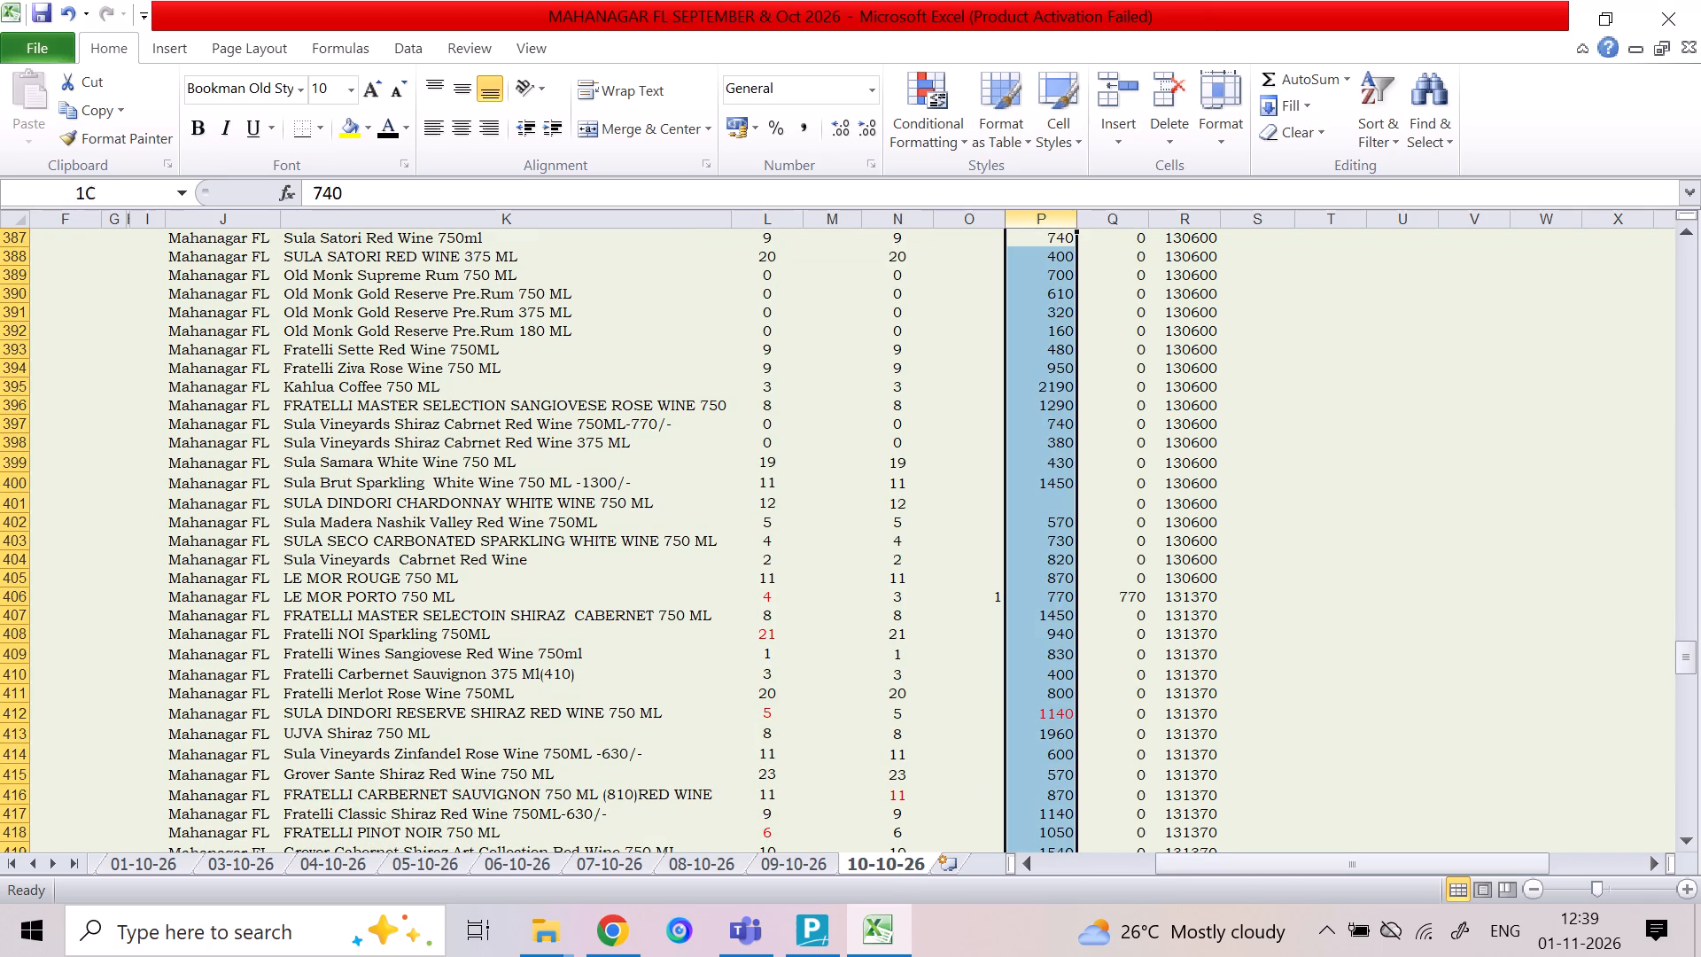
pyautogui.write('at')
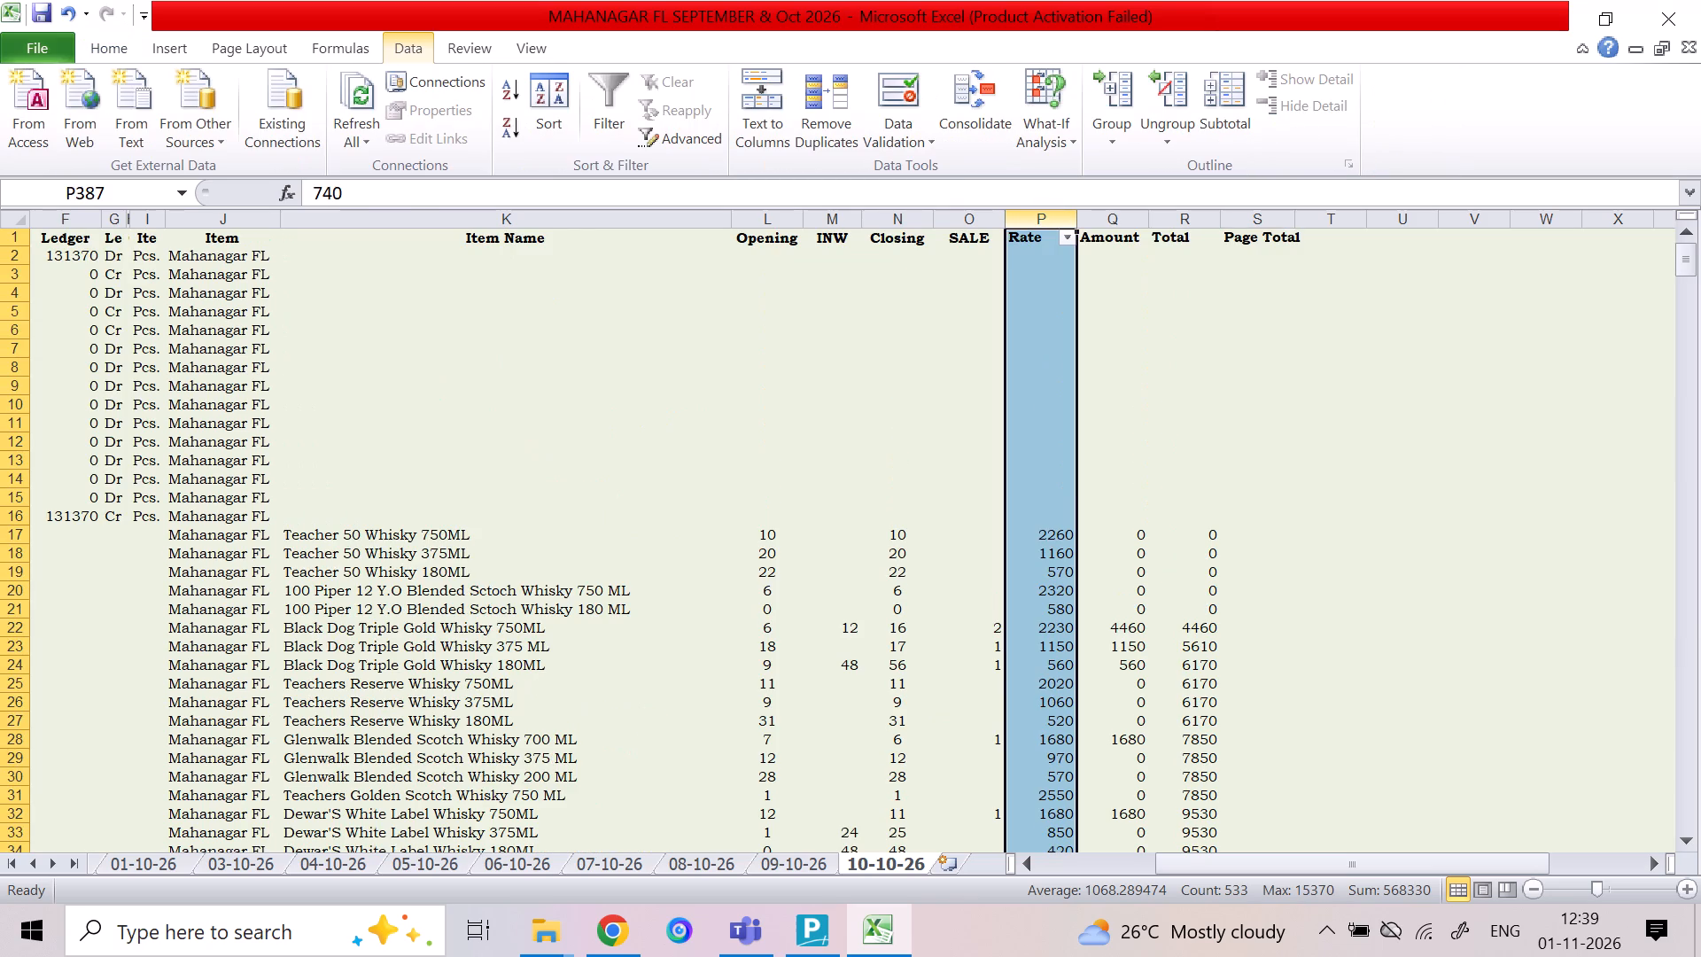
pyautogui.write('at')
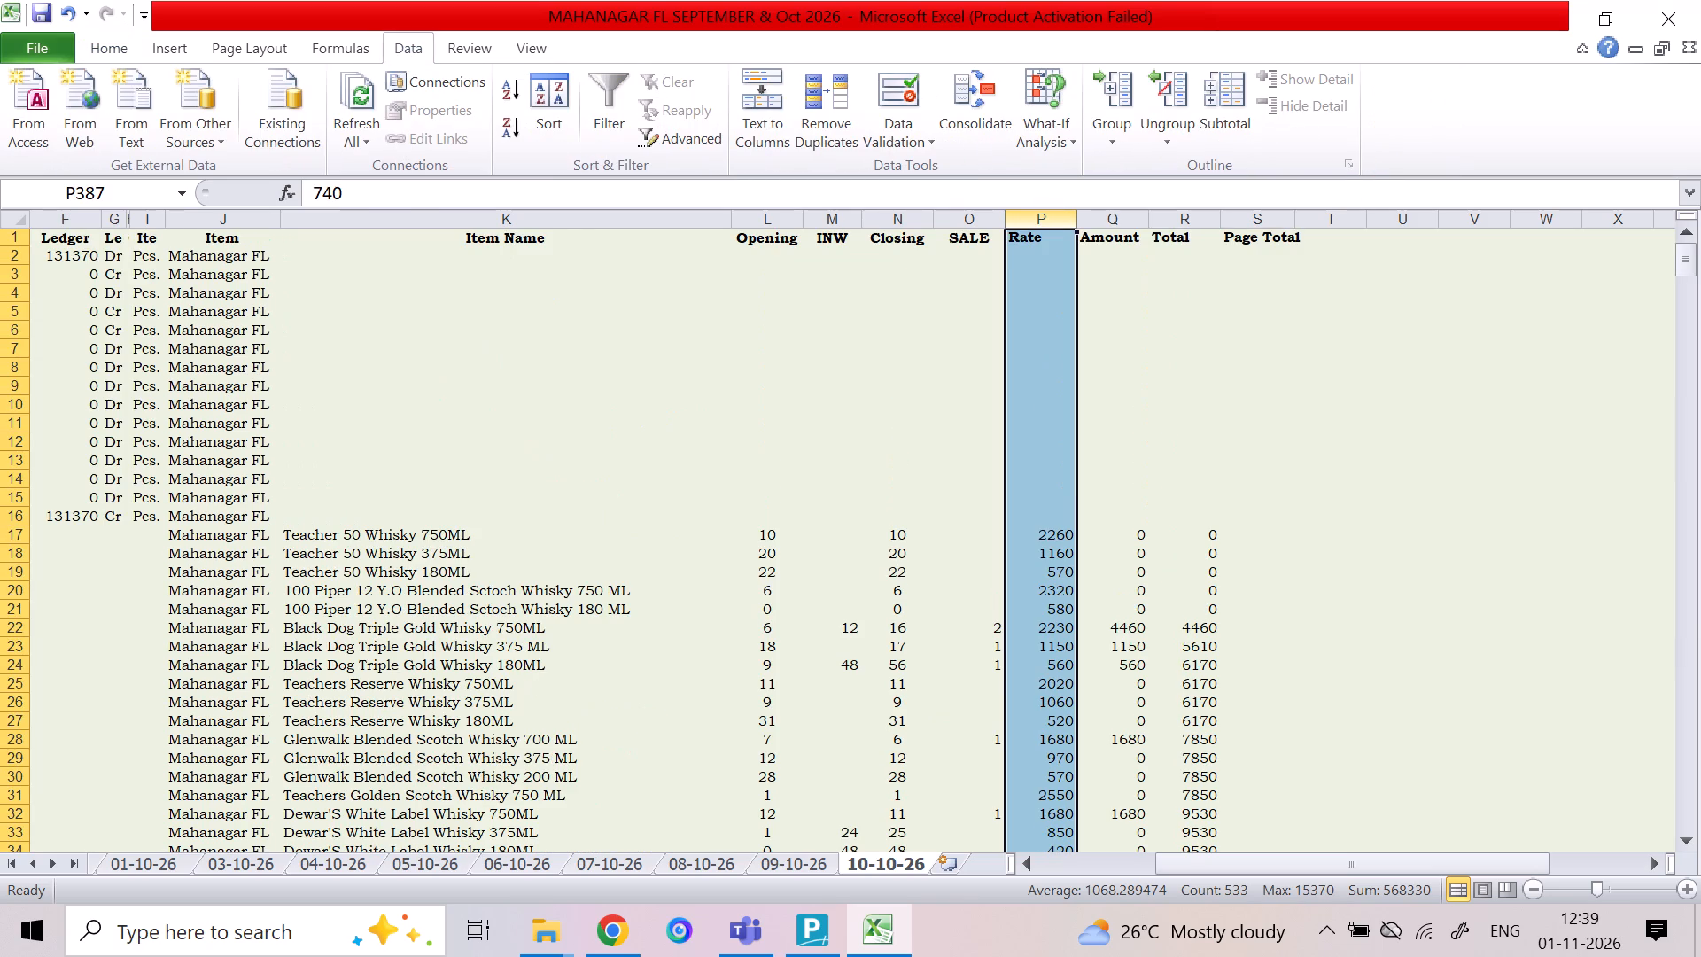
pyautogui.hotkey('ctrl', 'f')
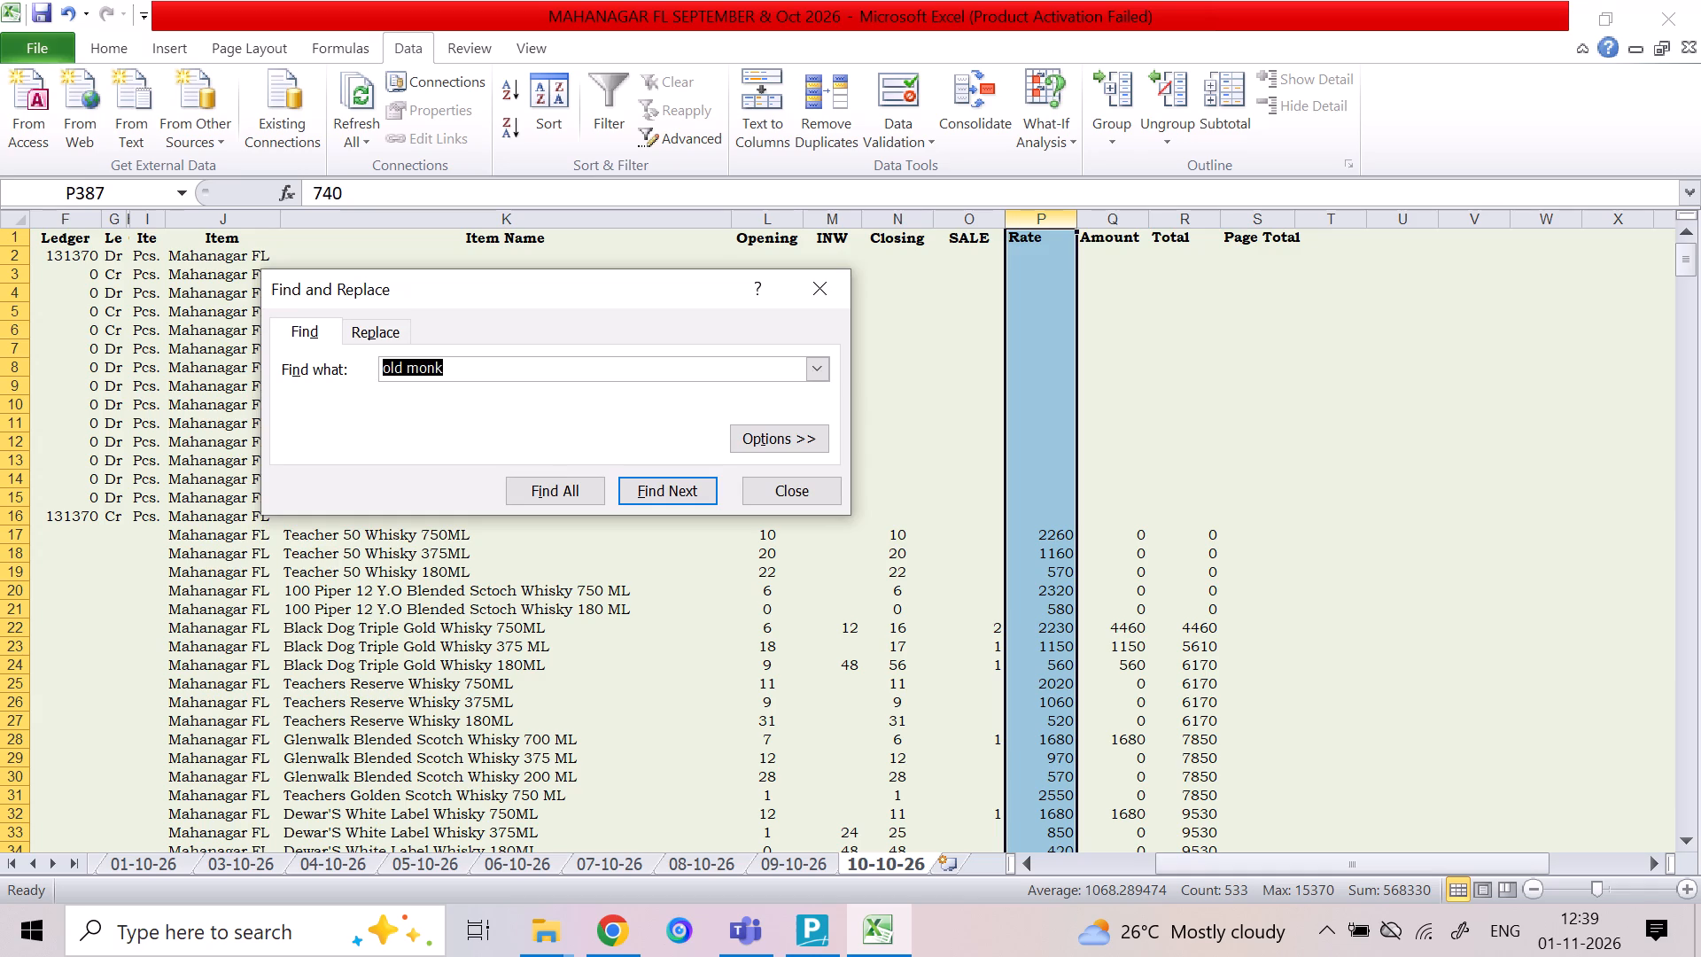
pyautogui.write('1950')
pyautogui.press('Return')
pyautogui.press('Return')
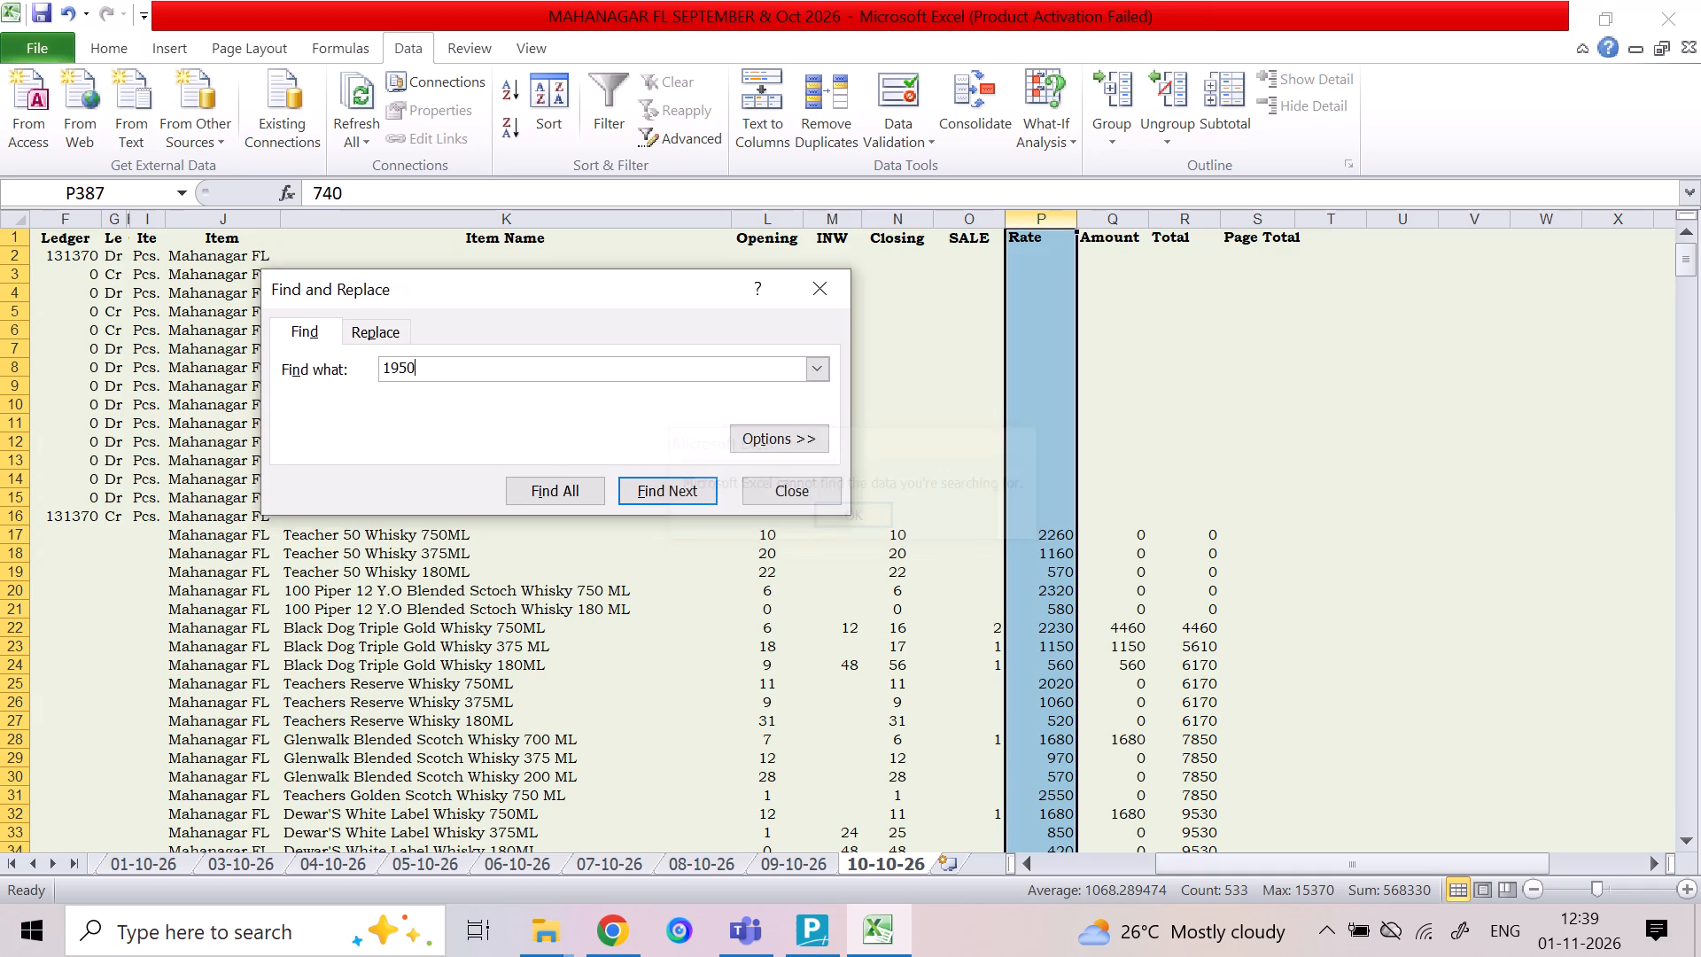
pyautogui.click(705, 488)
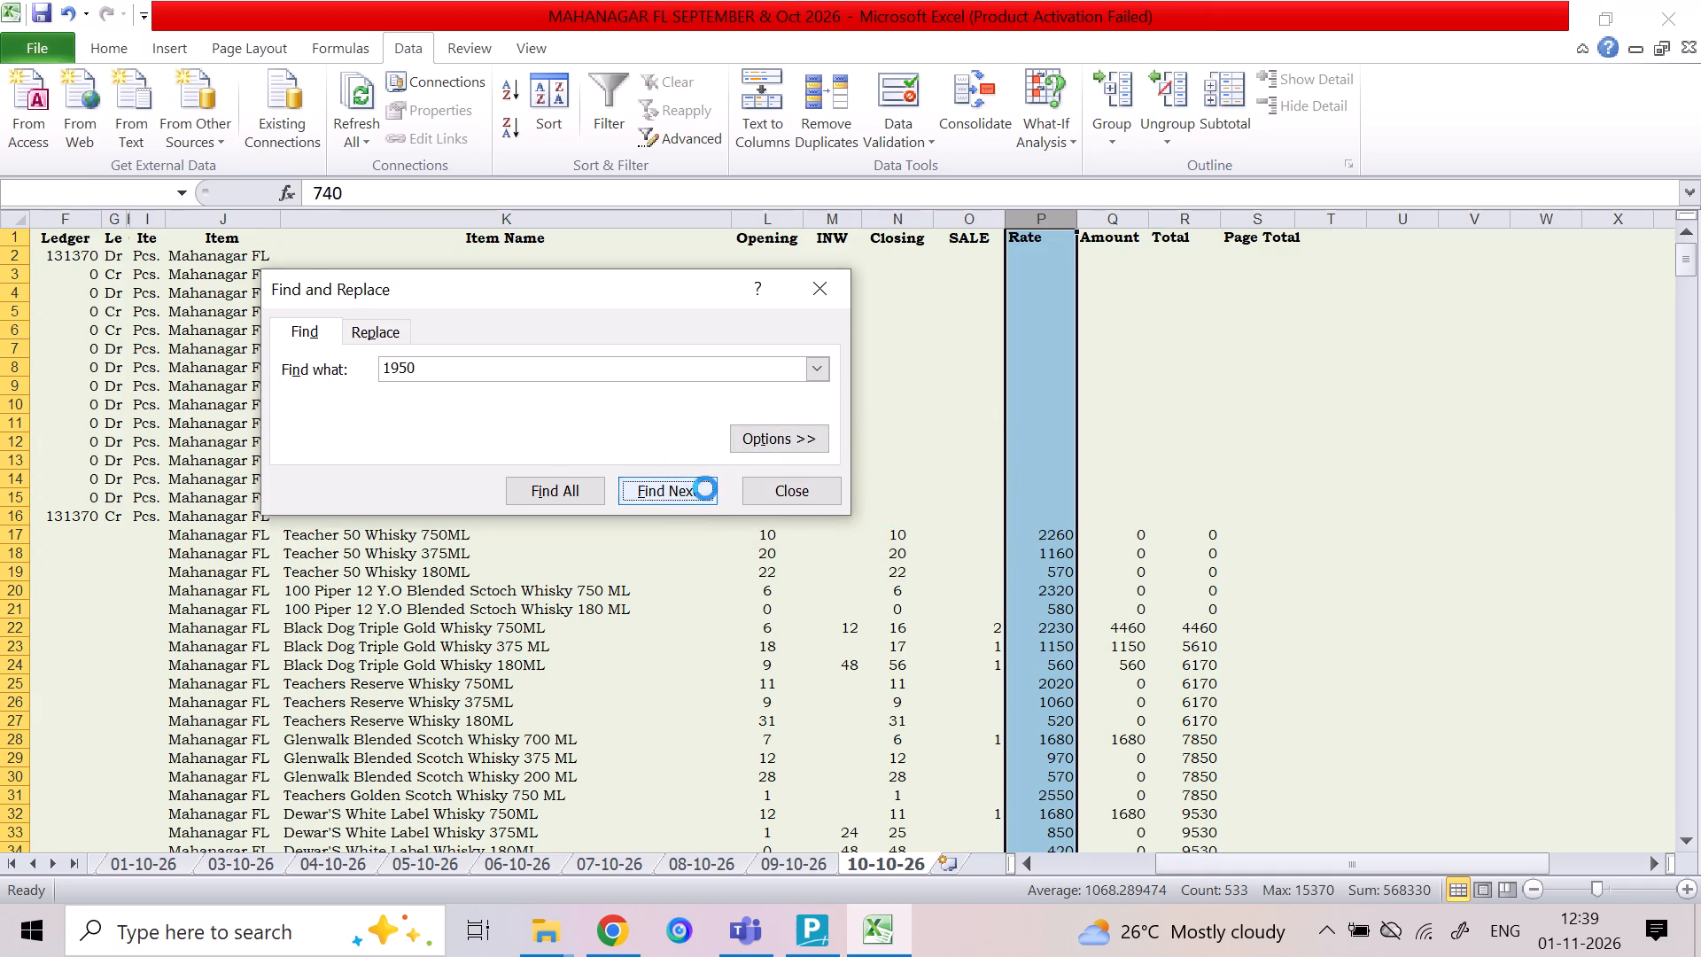
pyautogui.click(862, 522)
pyautogui.click(957, 568)
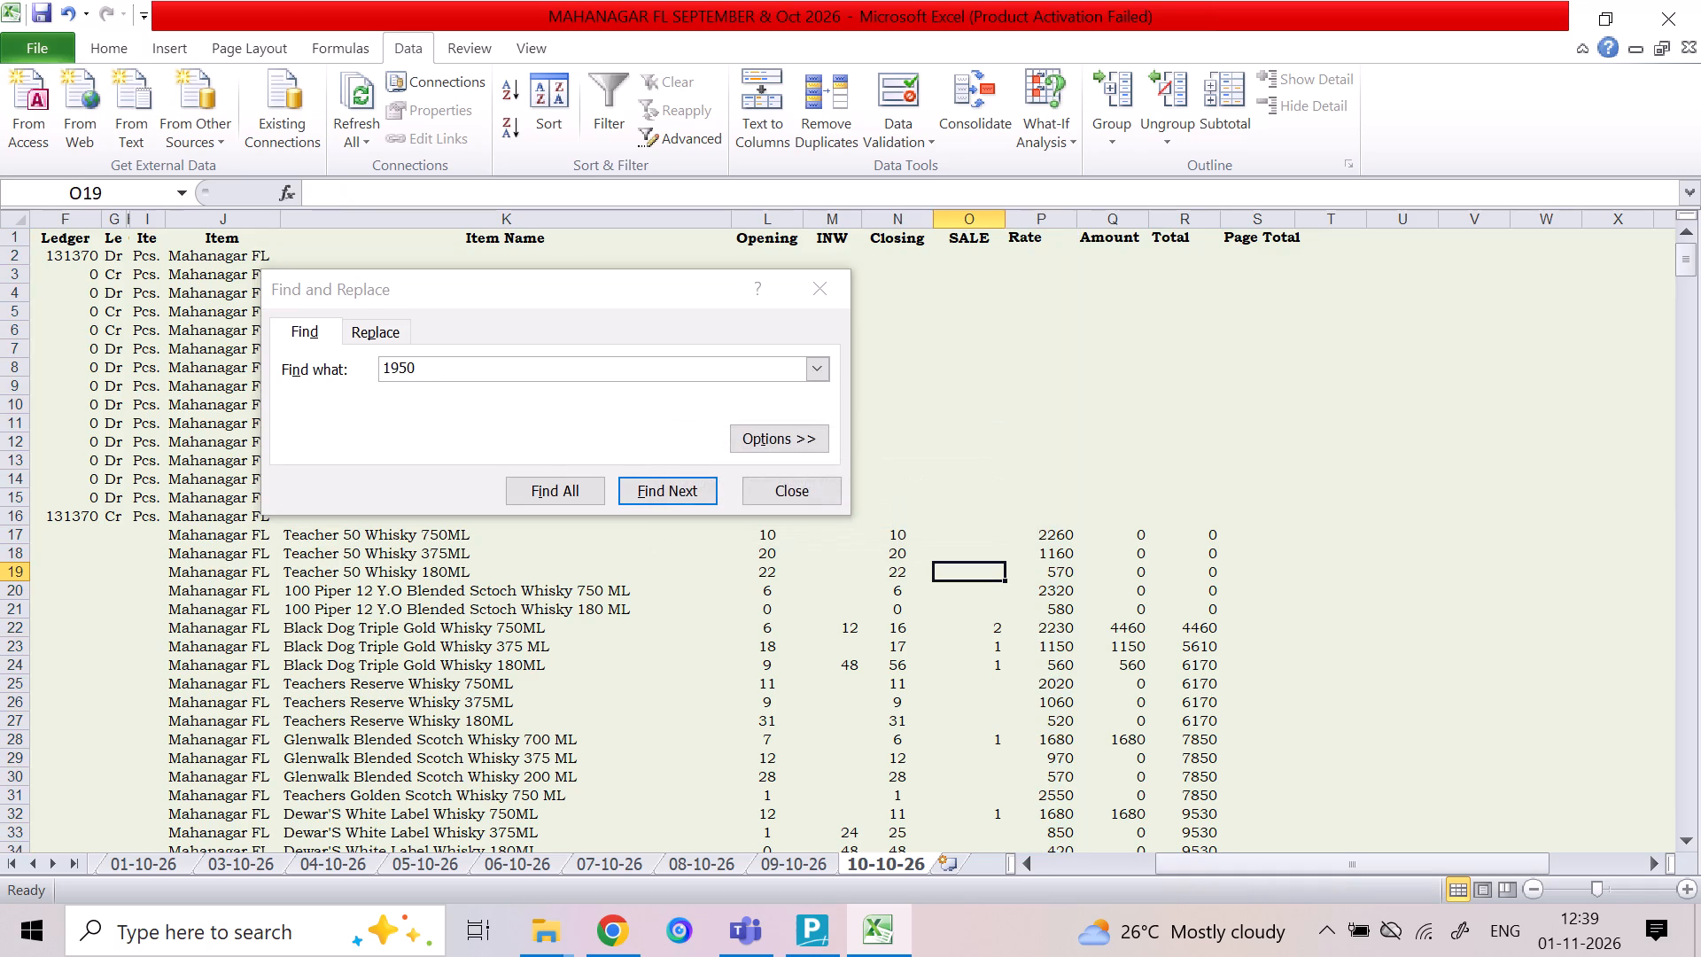
pyautogui.click(654, 484)
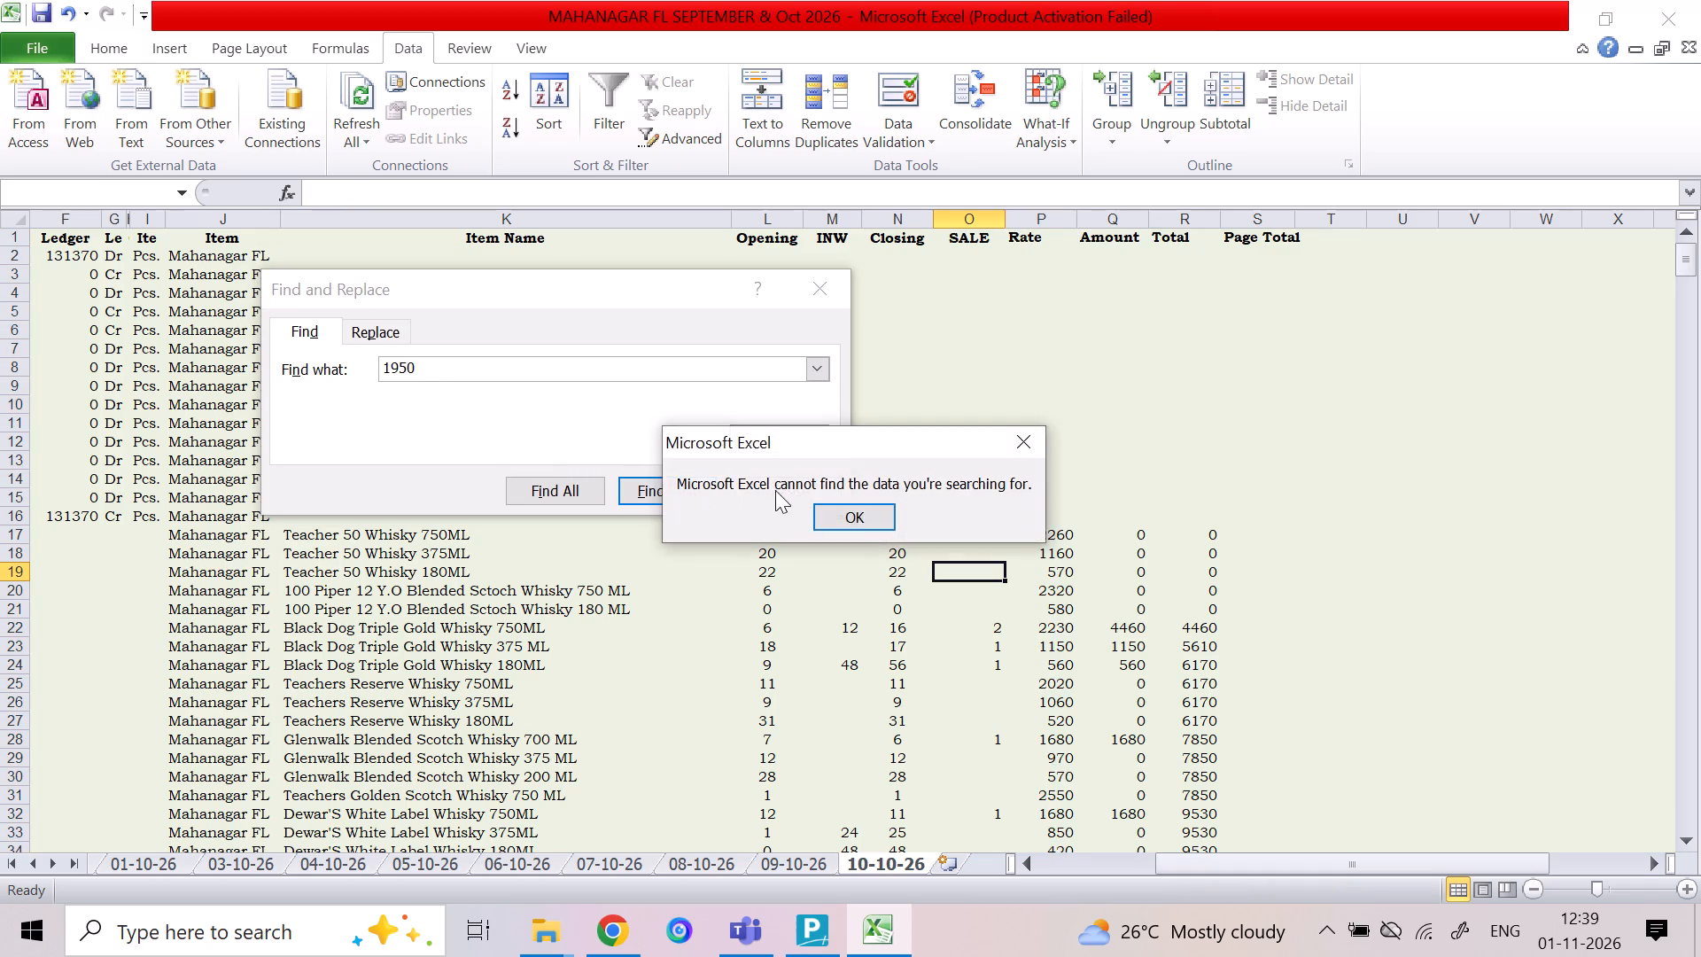
pyautogui.click(851, 510)
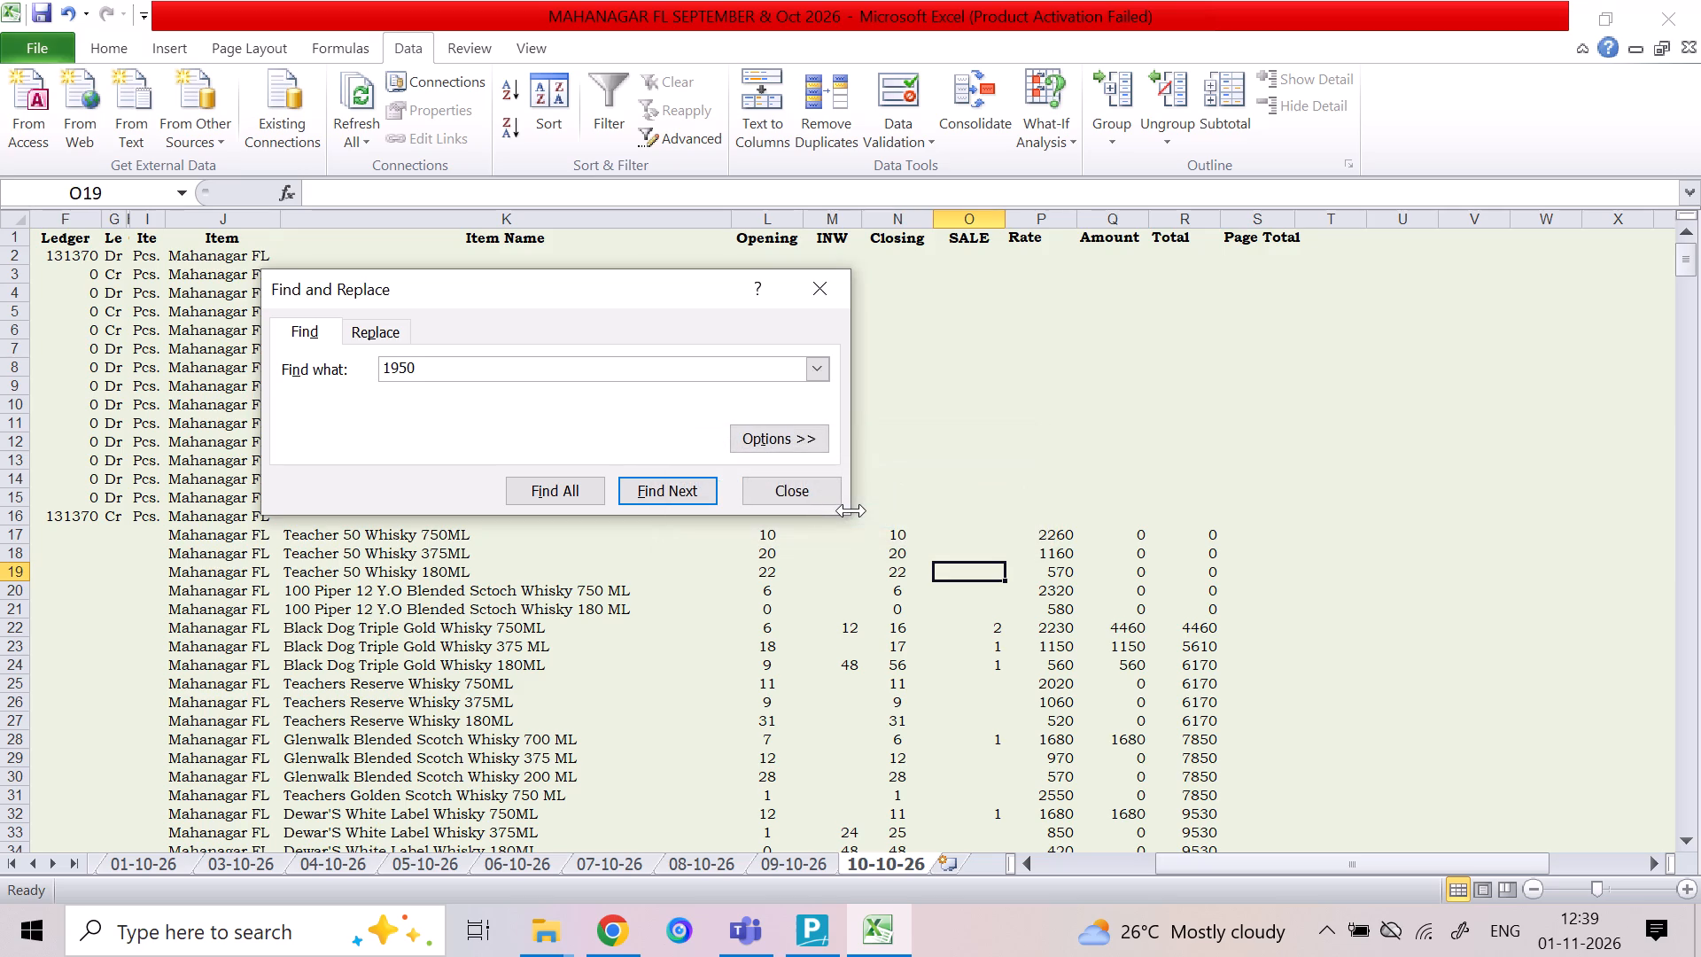
pyautogui.click(805, 479)
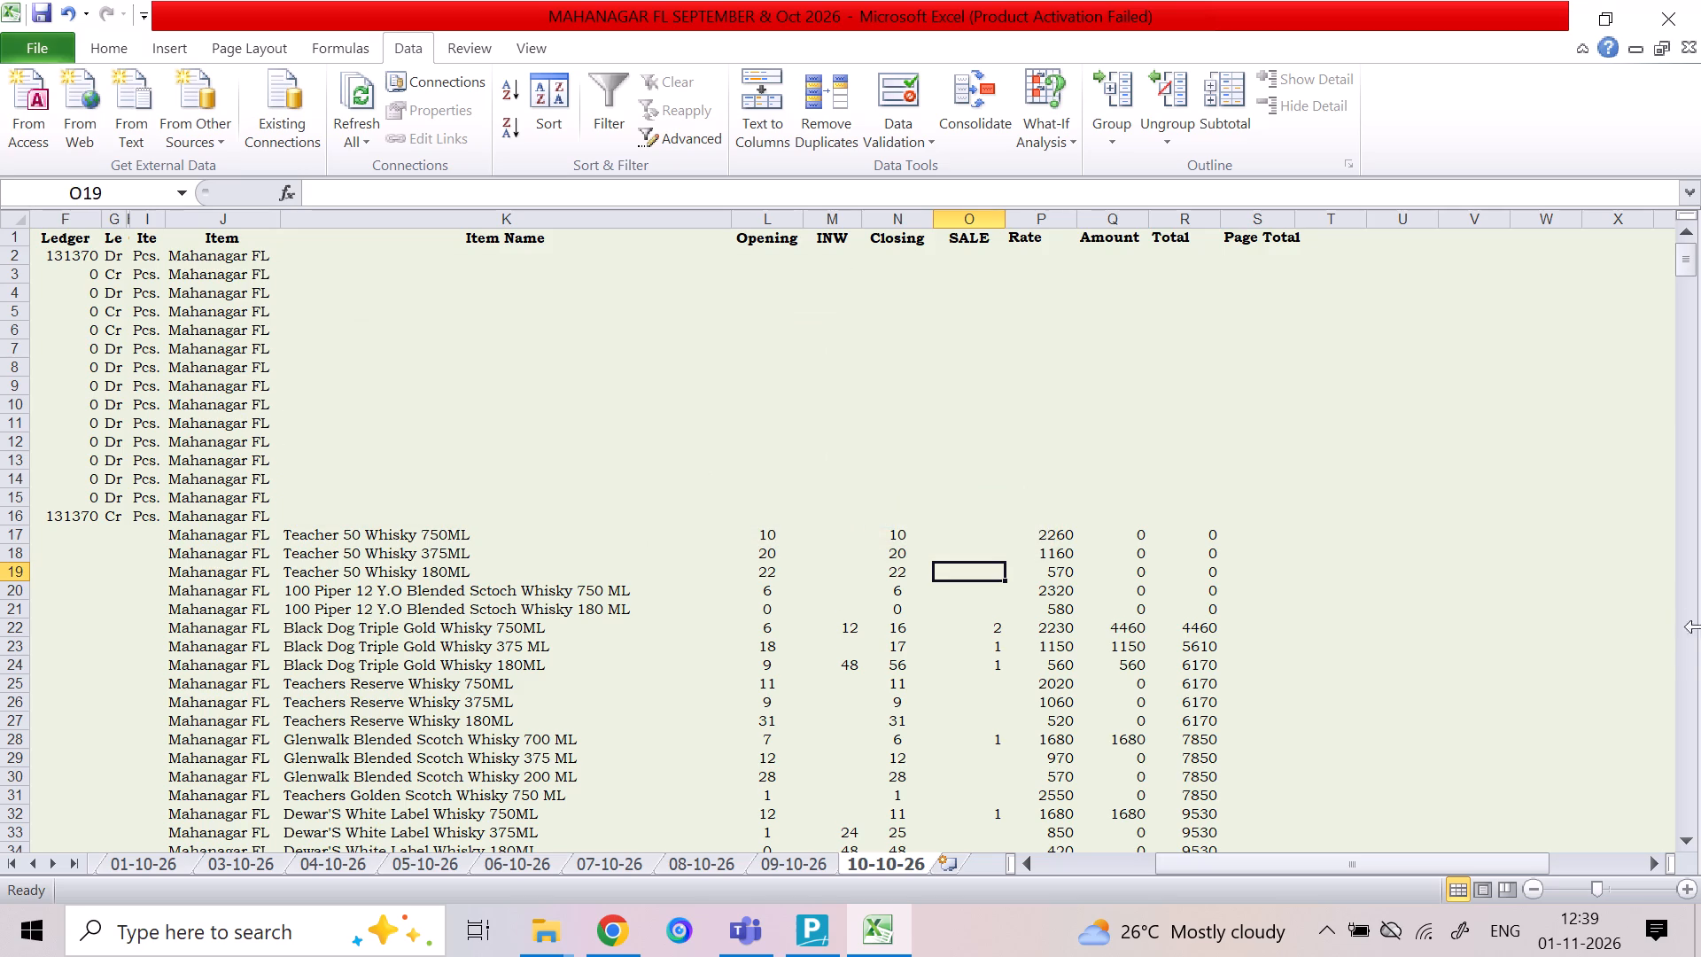
# Examine the rates and quantities of the wine rows from LE MOR PORTO 750 ML down to UJVA Shiraz 750 ML.
pyautogui.moveTo(1684, 270); pyautogui.dragTo(1696, 606)
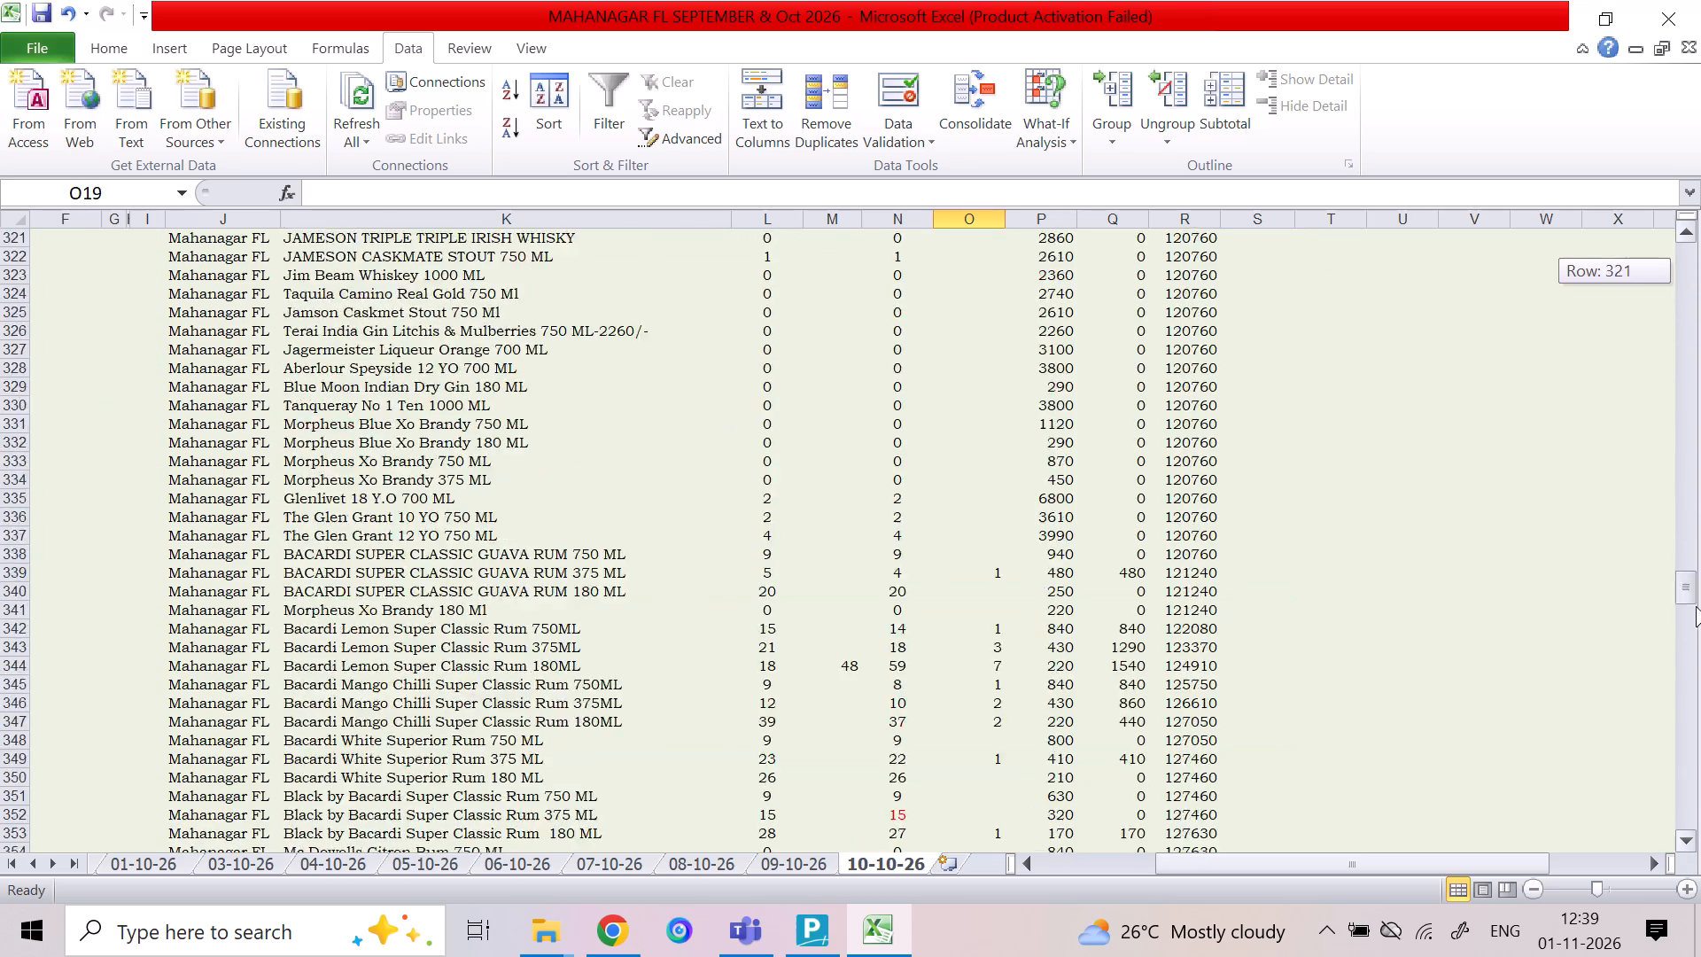
pyautogui.moveTo(1696, 606); pyautogui.dragTo(1685, 657)
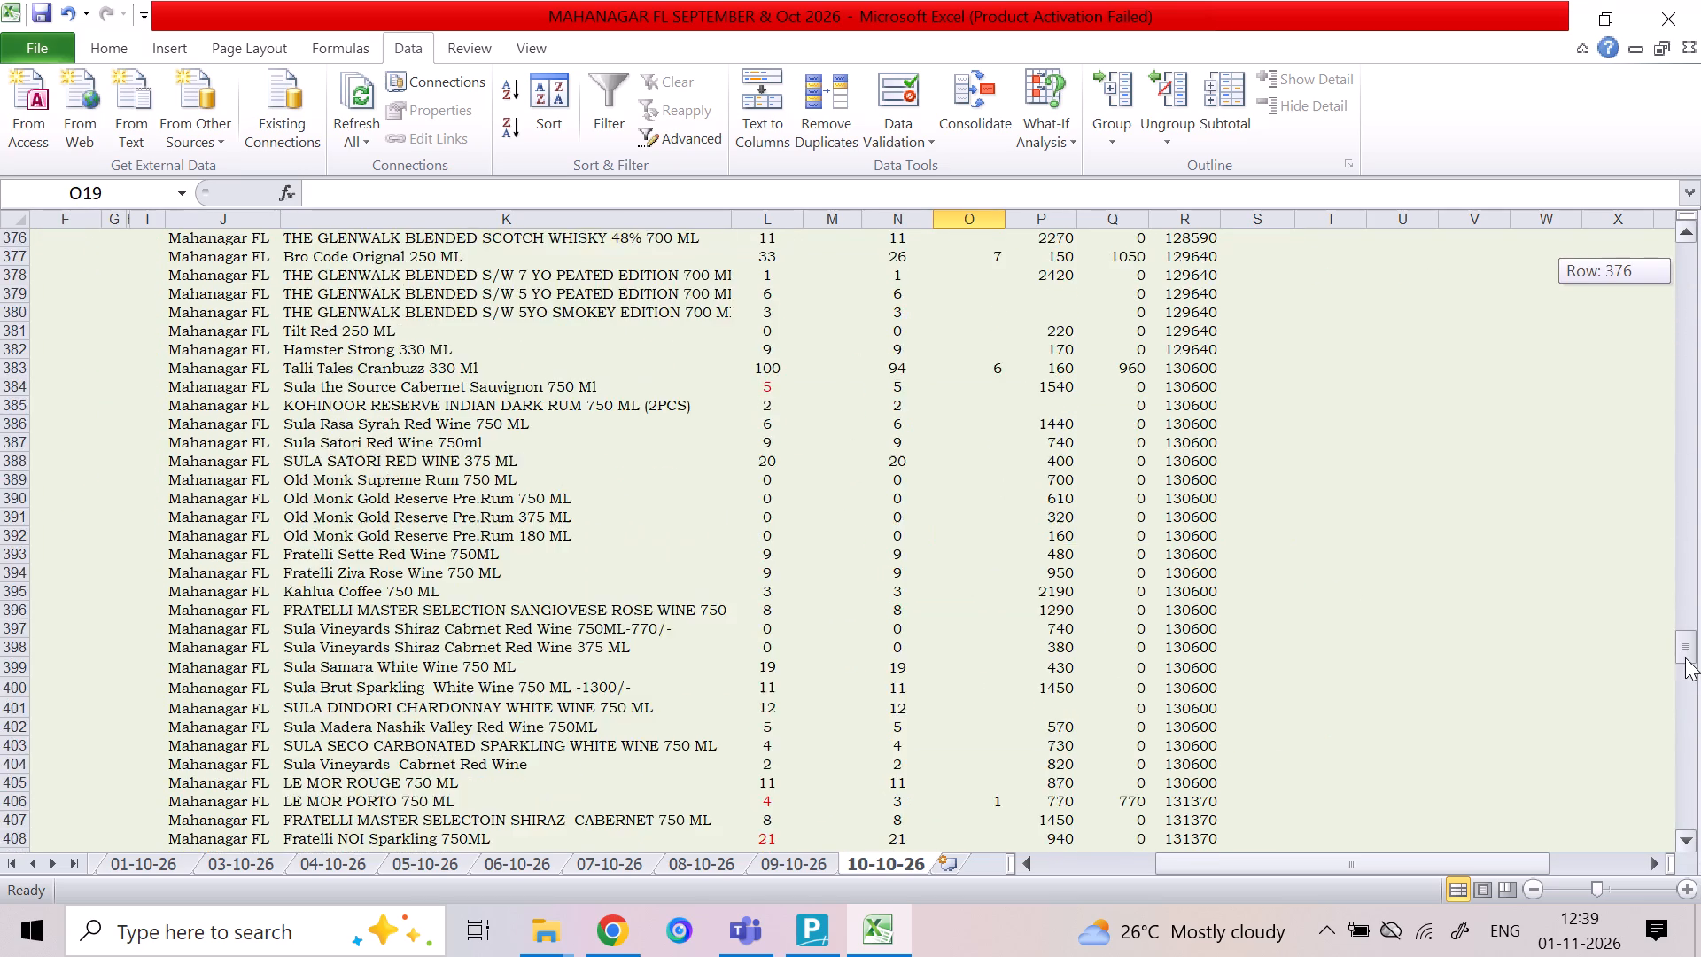
pyautogui.moveTo(1685, 657); pyautogui.dragTo(1687, 671)
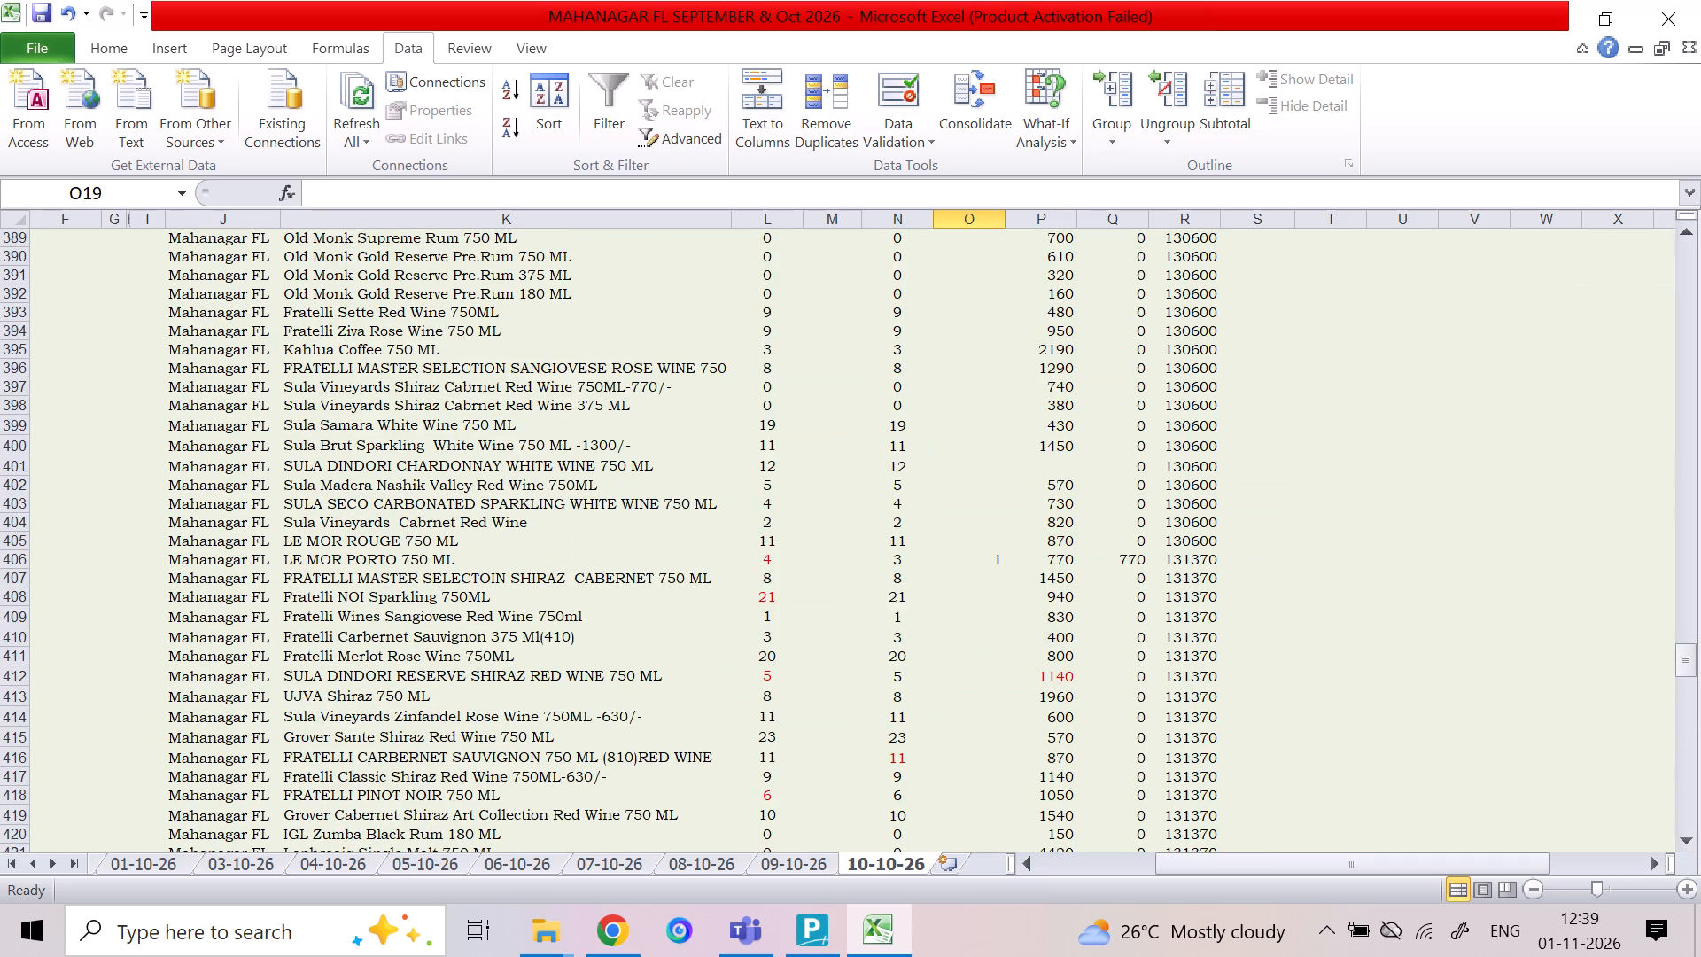
pyautogui.click(1021, 558)
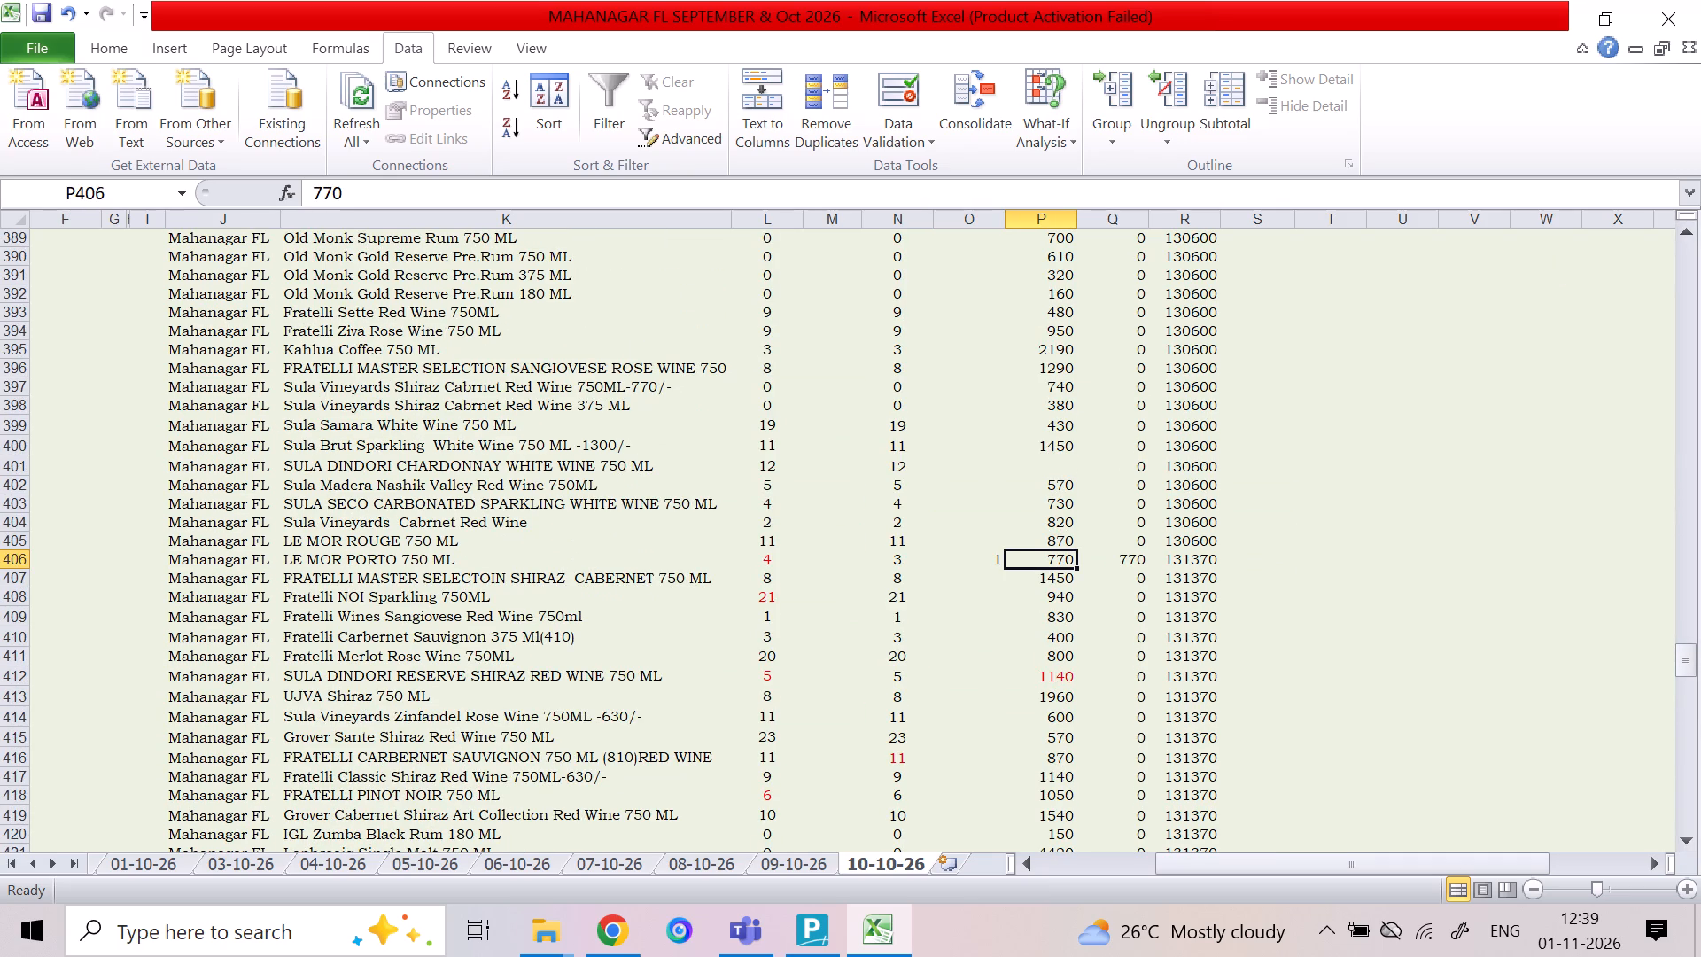
pyautogui.press('Down')
pyautogui.press('Down')
pyautogui.press('Down')
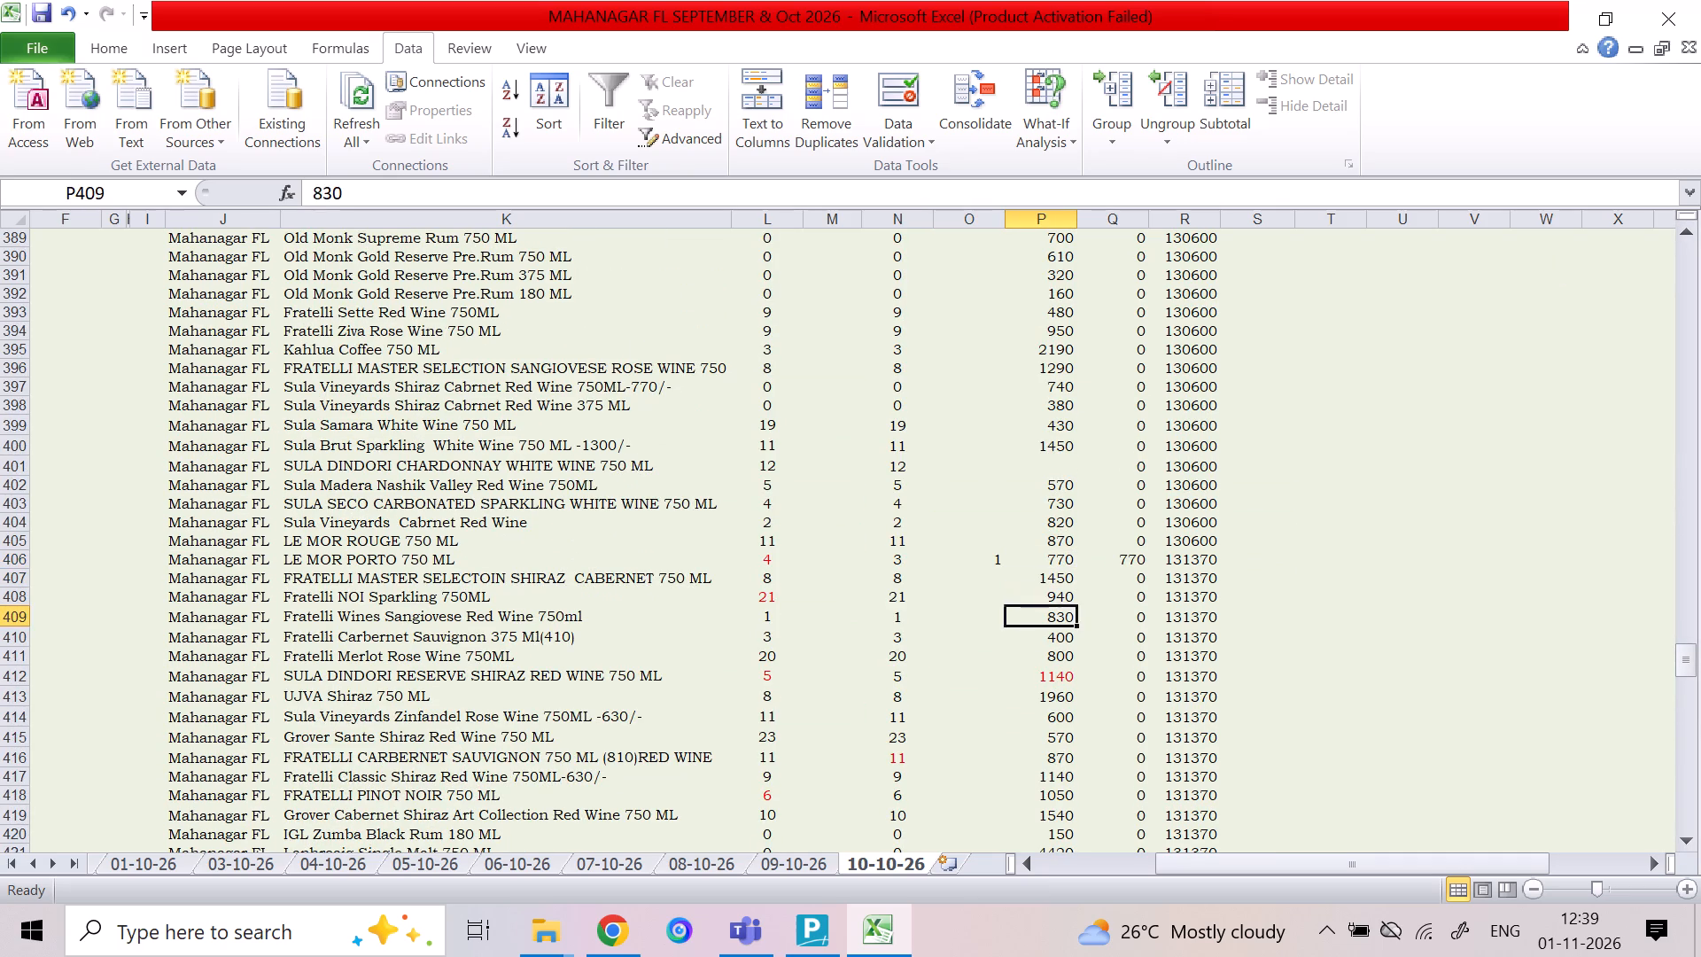
pyautogui.press('Down')
pyautogui.press('Down')
pyautogui.press('Down')
pyautogui.press('Down')
pyautogui.press('Left')
pyautogui.press('Up')
pyautogui.press('Left')
pyautogui.press('Left')
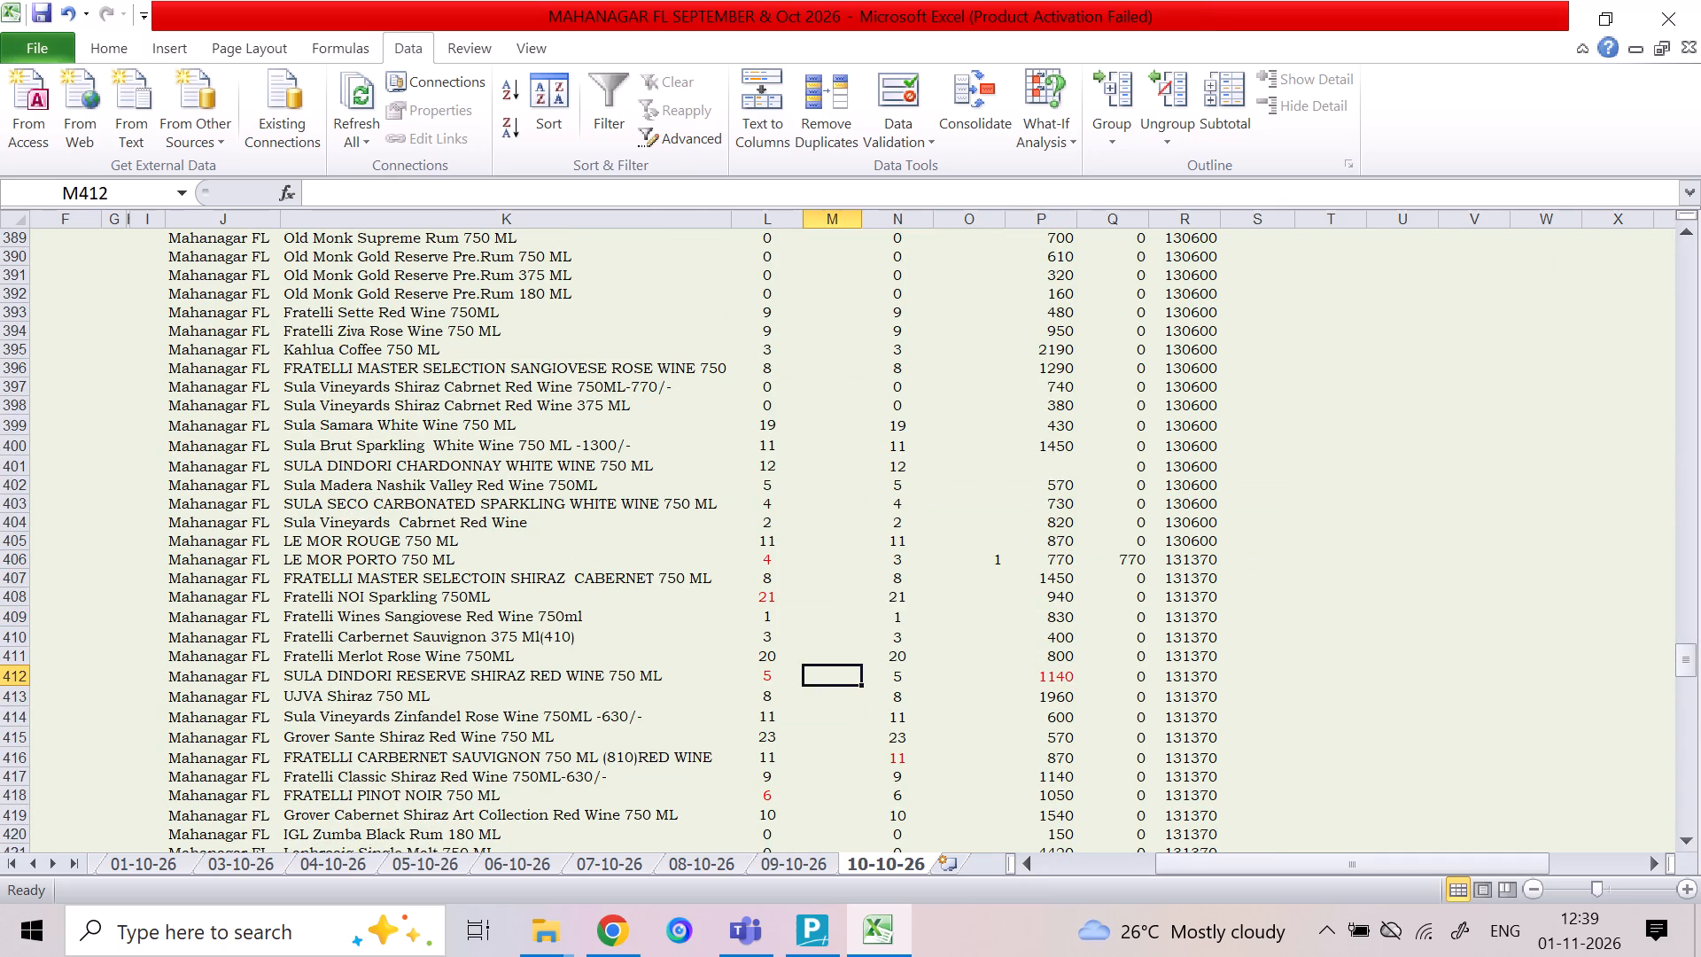
pyautogui.press('Left')
pyautogui.press('Left')
pyautogui.press('Left')
pyautogui.press('Down')
pyautogui.press('Right')
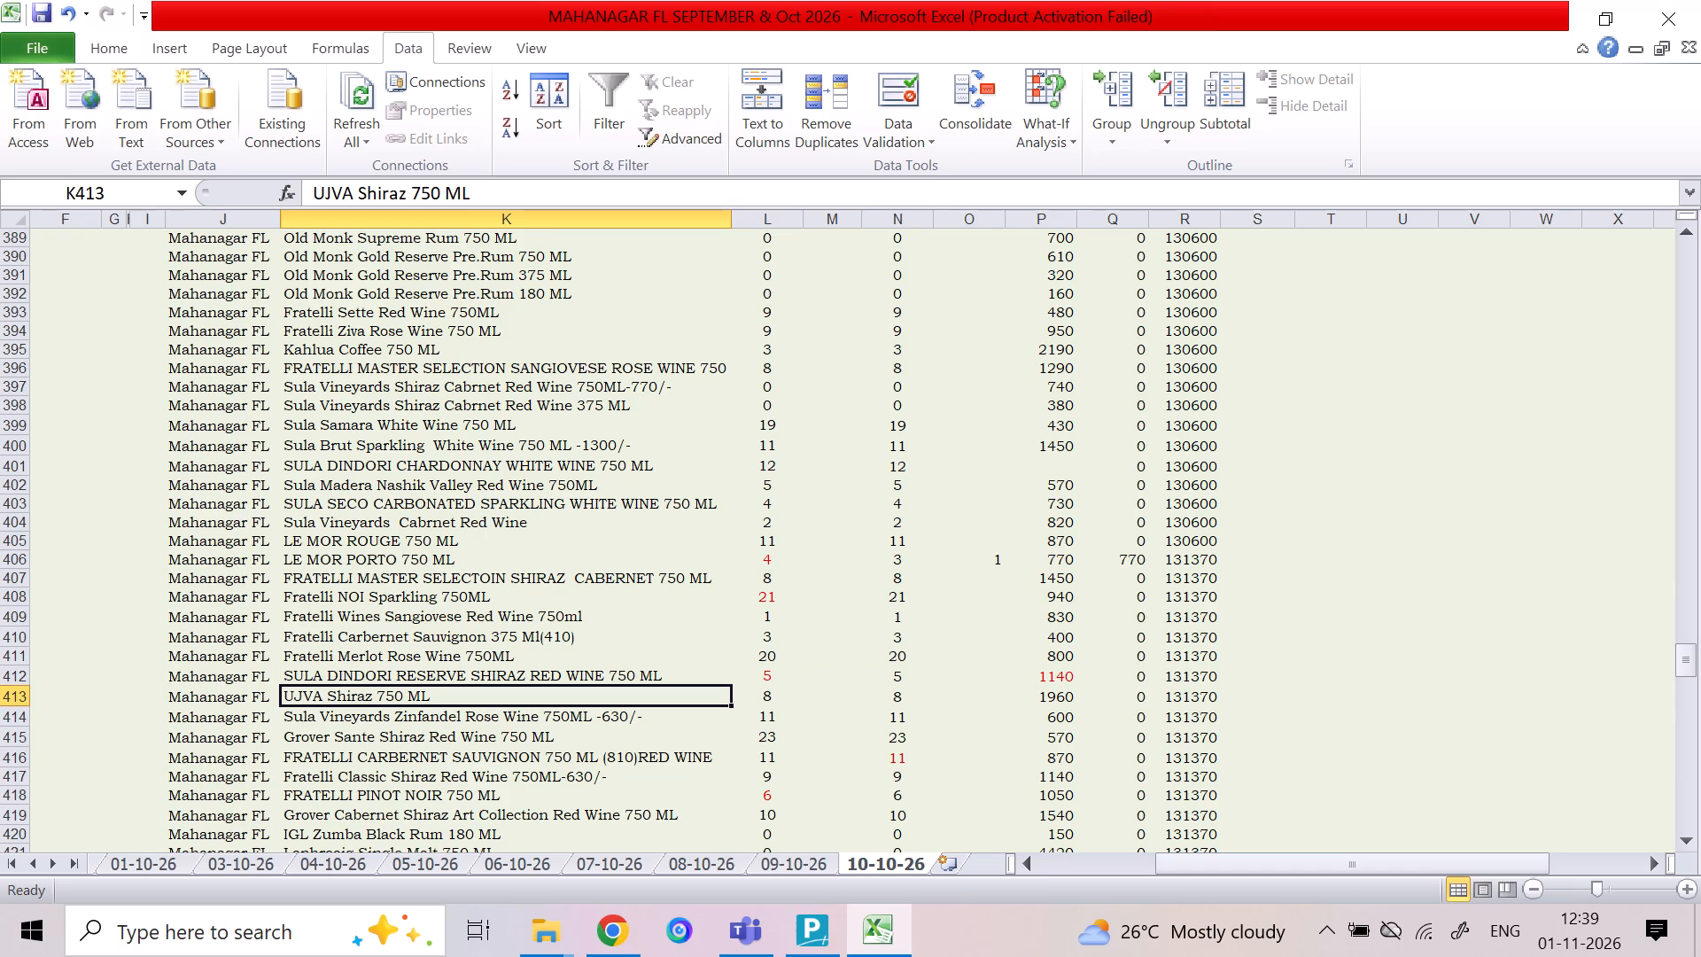
# Review the wine items one by one from Fratelli NOI Sparkling 750ML to Grover Cabernet Shiraz Art Collection Red Wine 750 ML.
pyautogui.click(489, 590)
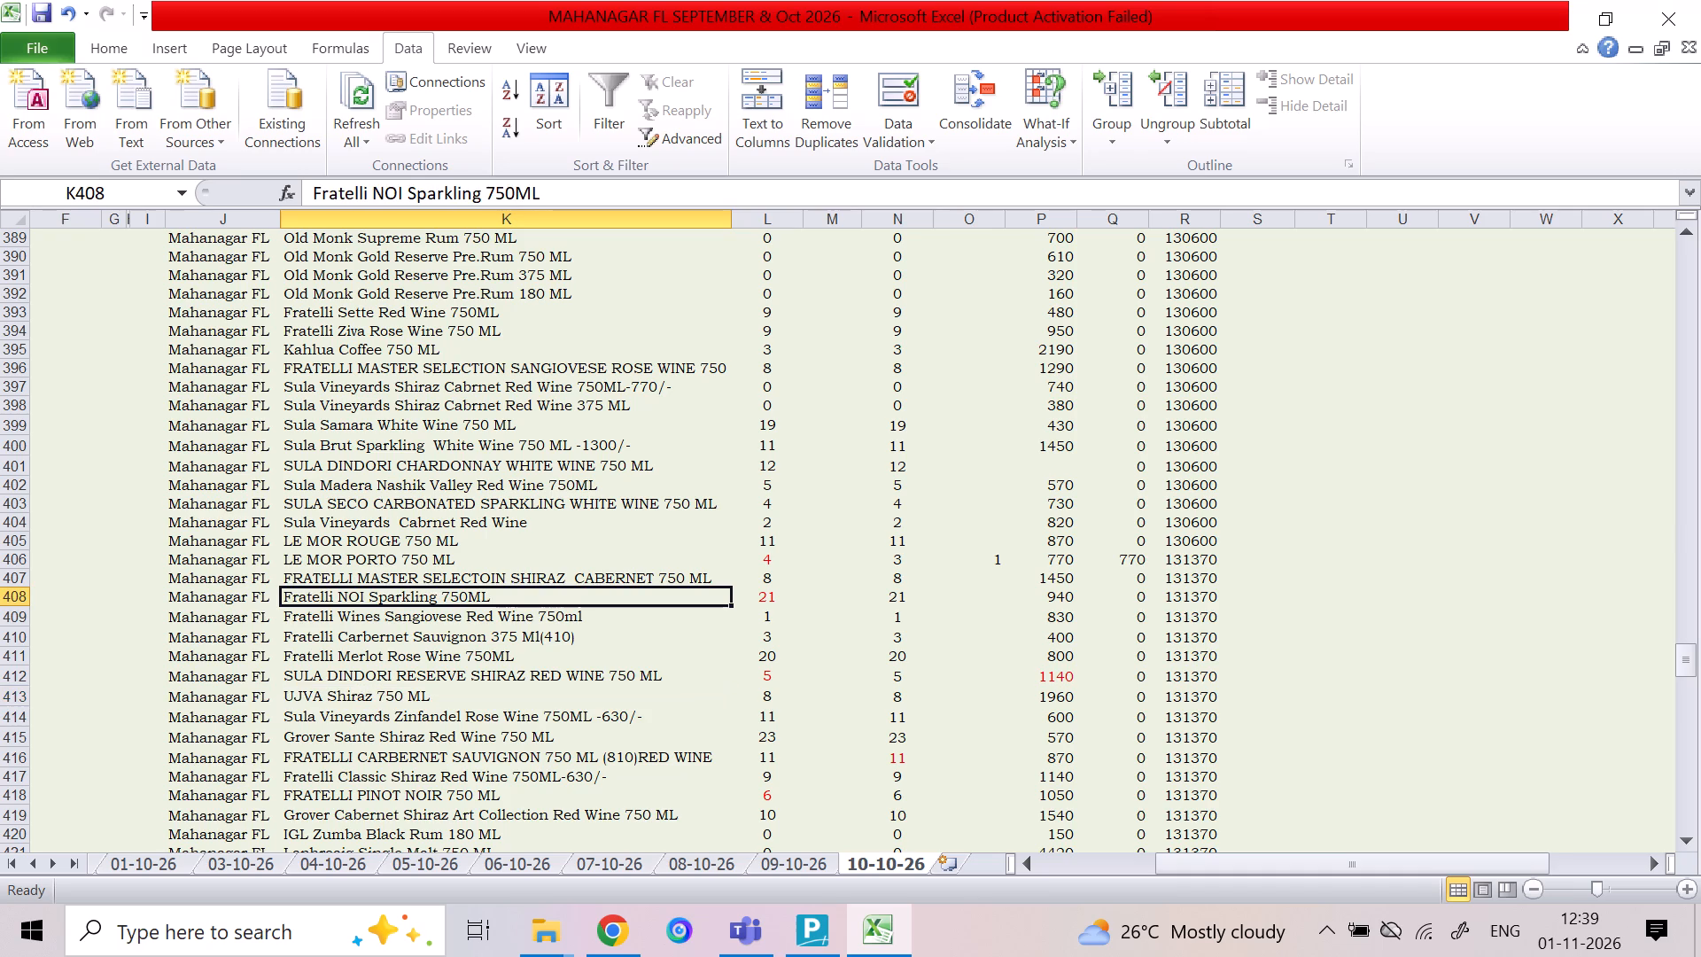
pyautogui.press('Down')
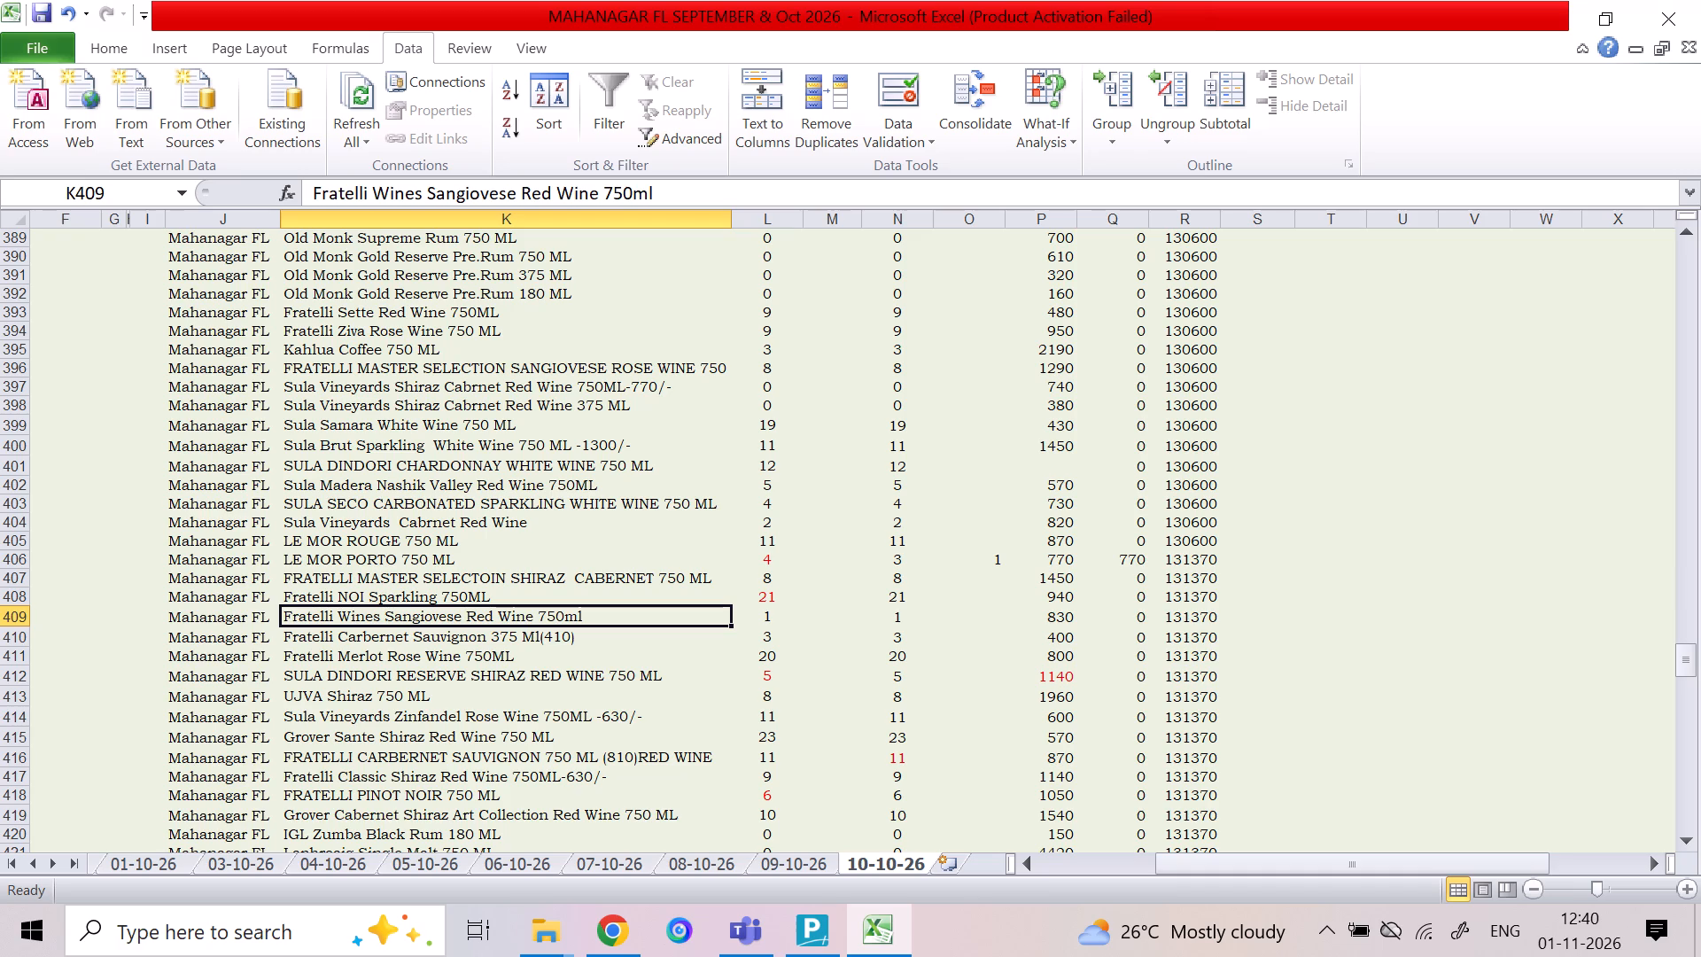
pyautogui.press('Down')
pyautogui.press('Down')
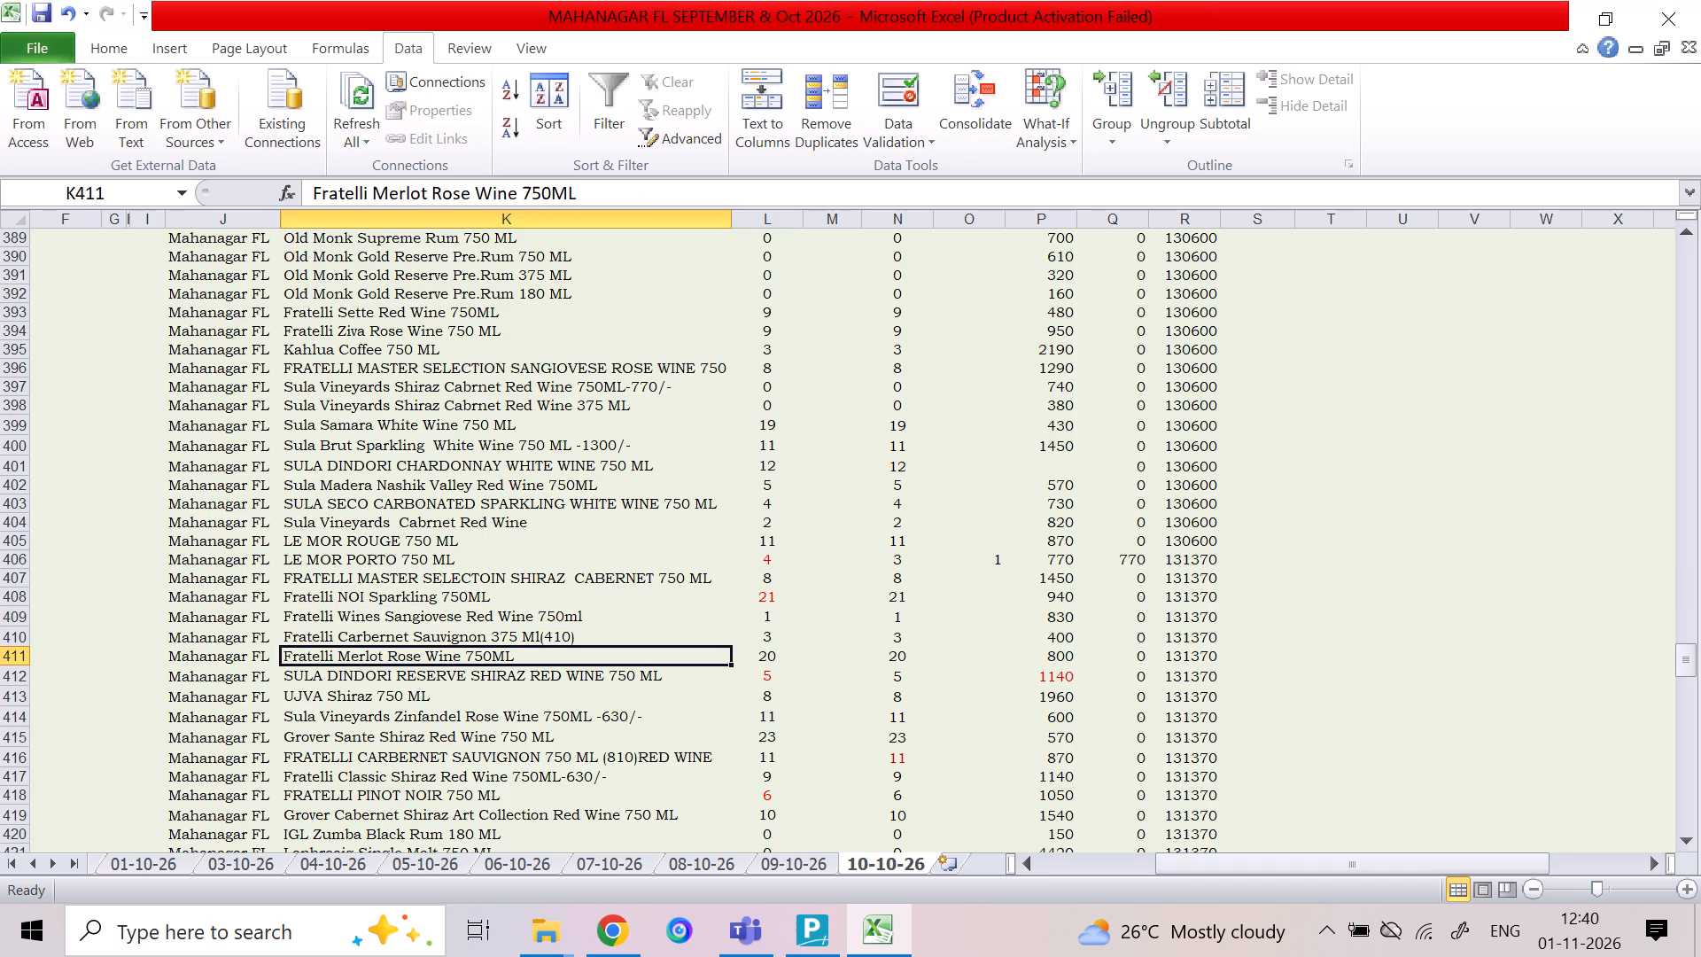
pyautogui.press('Down')
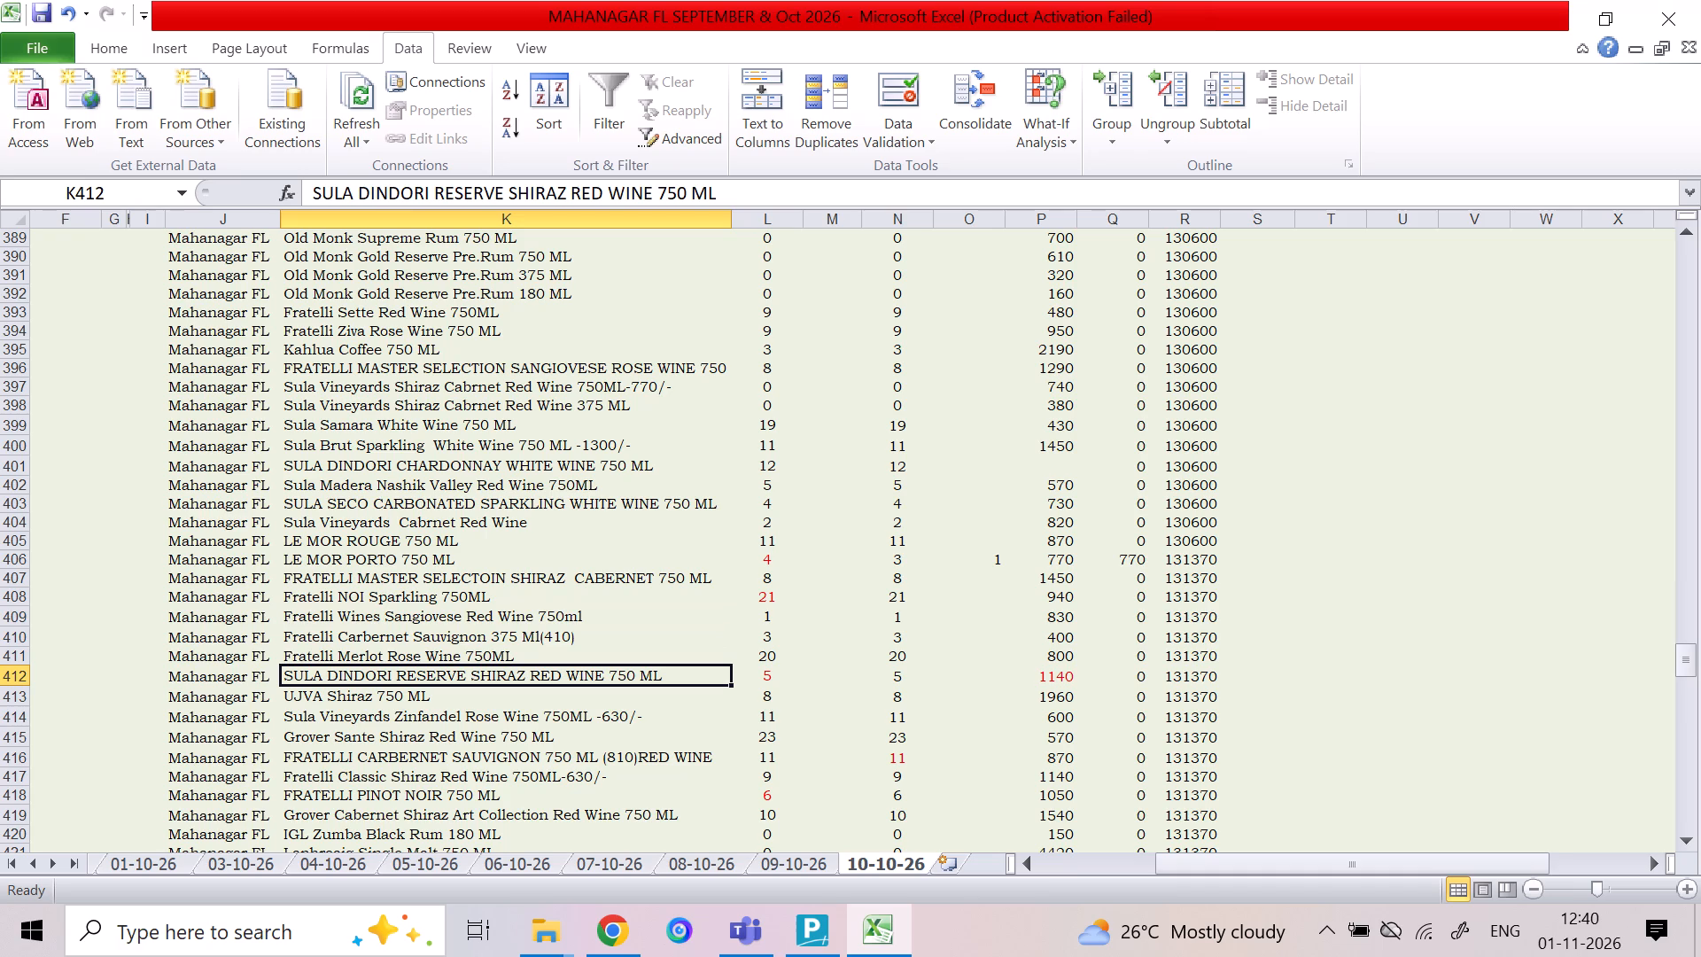
pyautogui.press('Down')
pyautogui.press('Down')
pyautogui.press('Down')
pyautogui.press('Down')
pyautogui.press('Down')
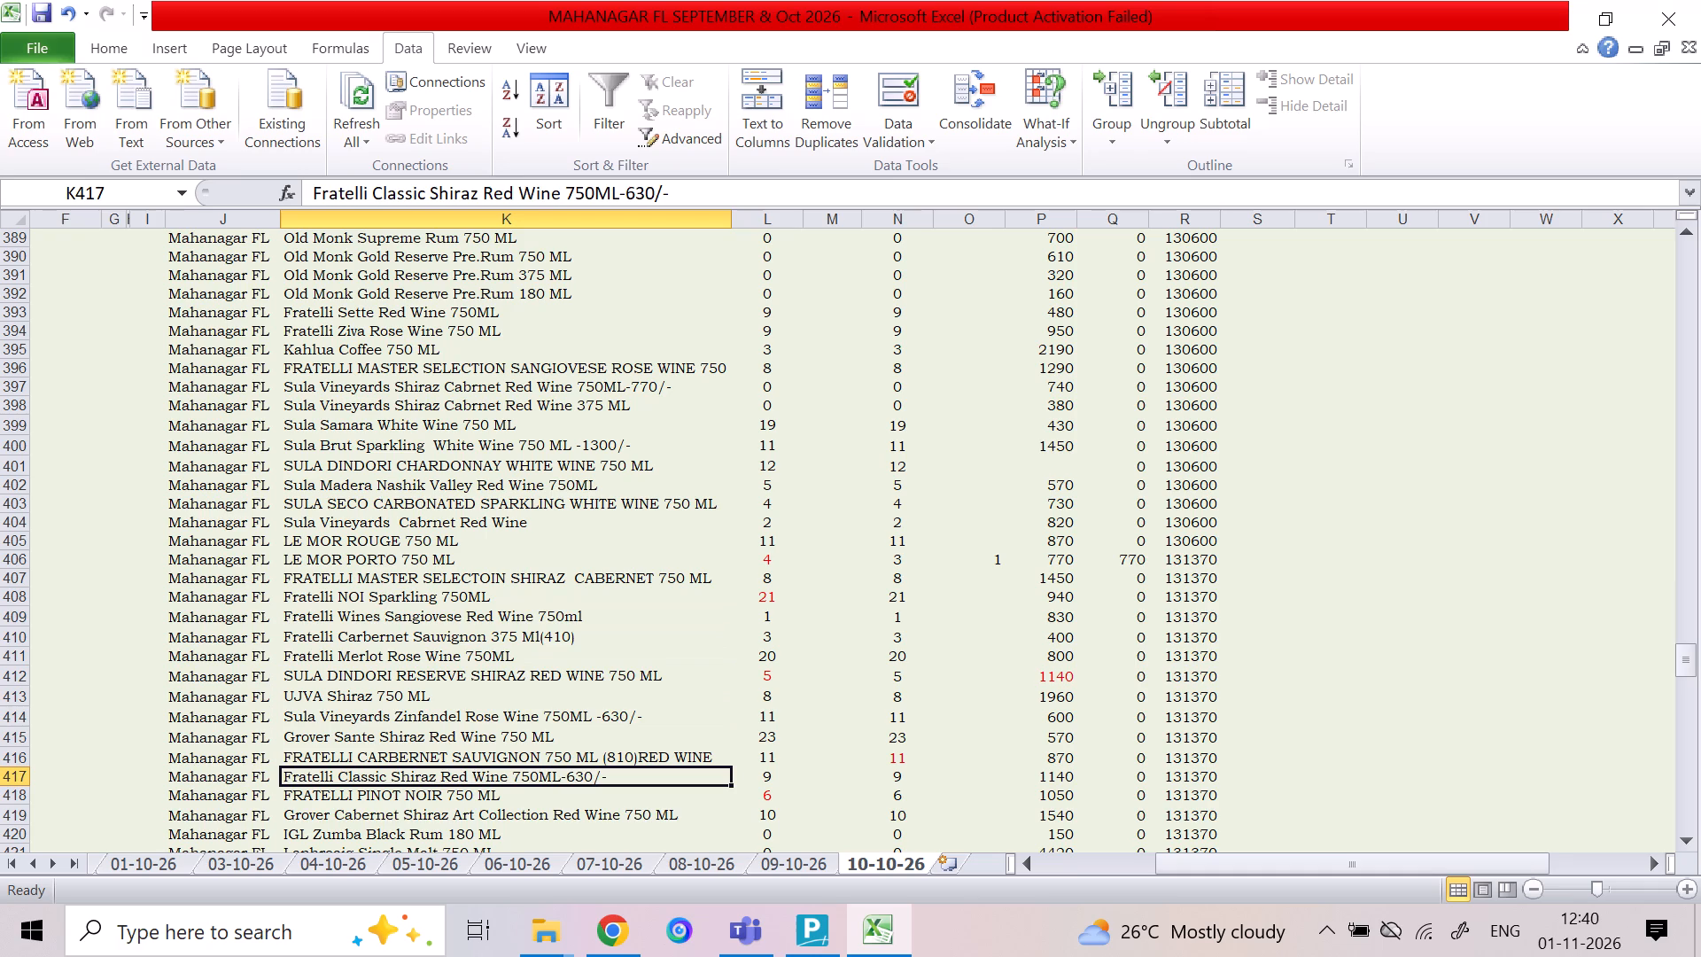
pyautogui.press('Right')
pyautogui.press('Left')
pyautogui.press('Down')
pyautogui.press('Right')
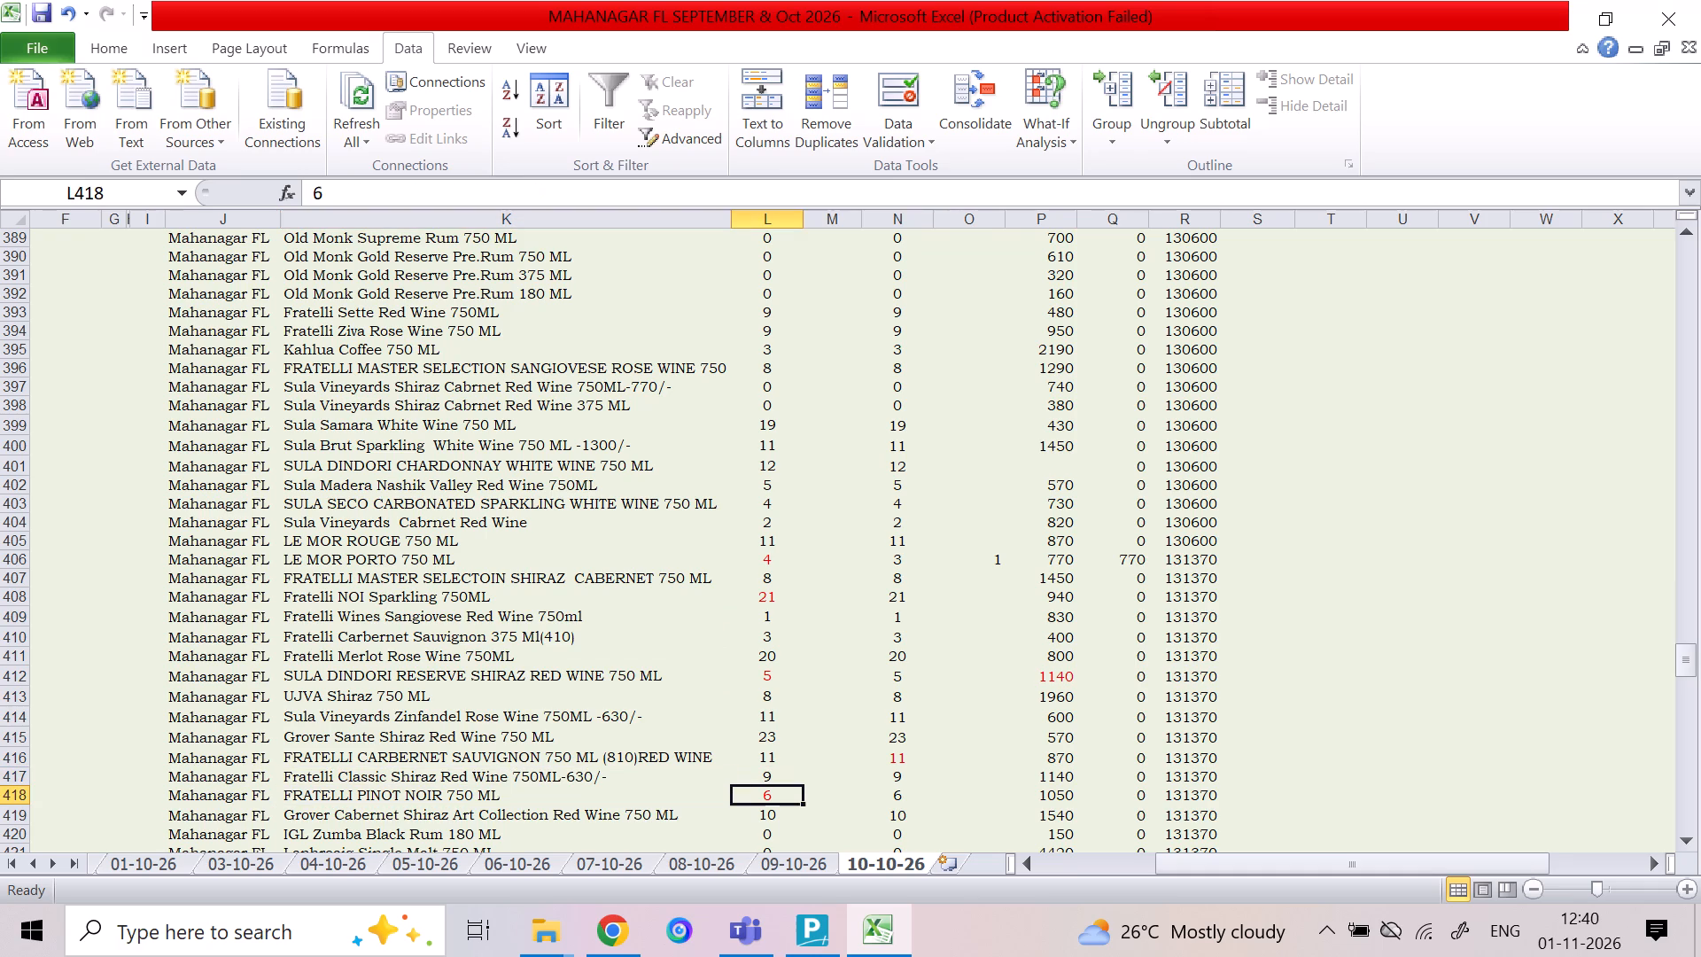
pyautogui.press('Left')
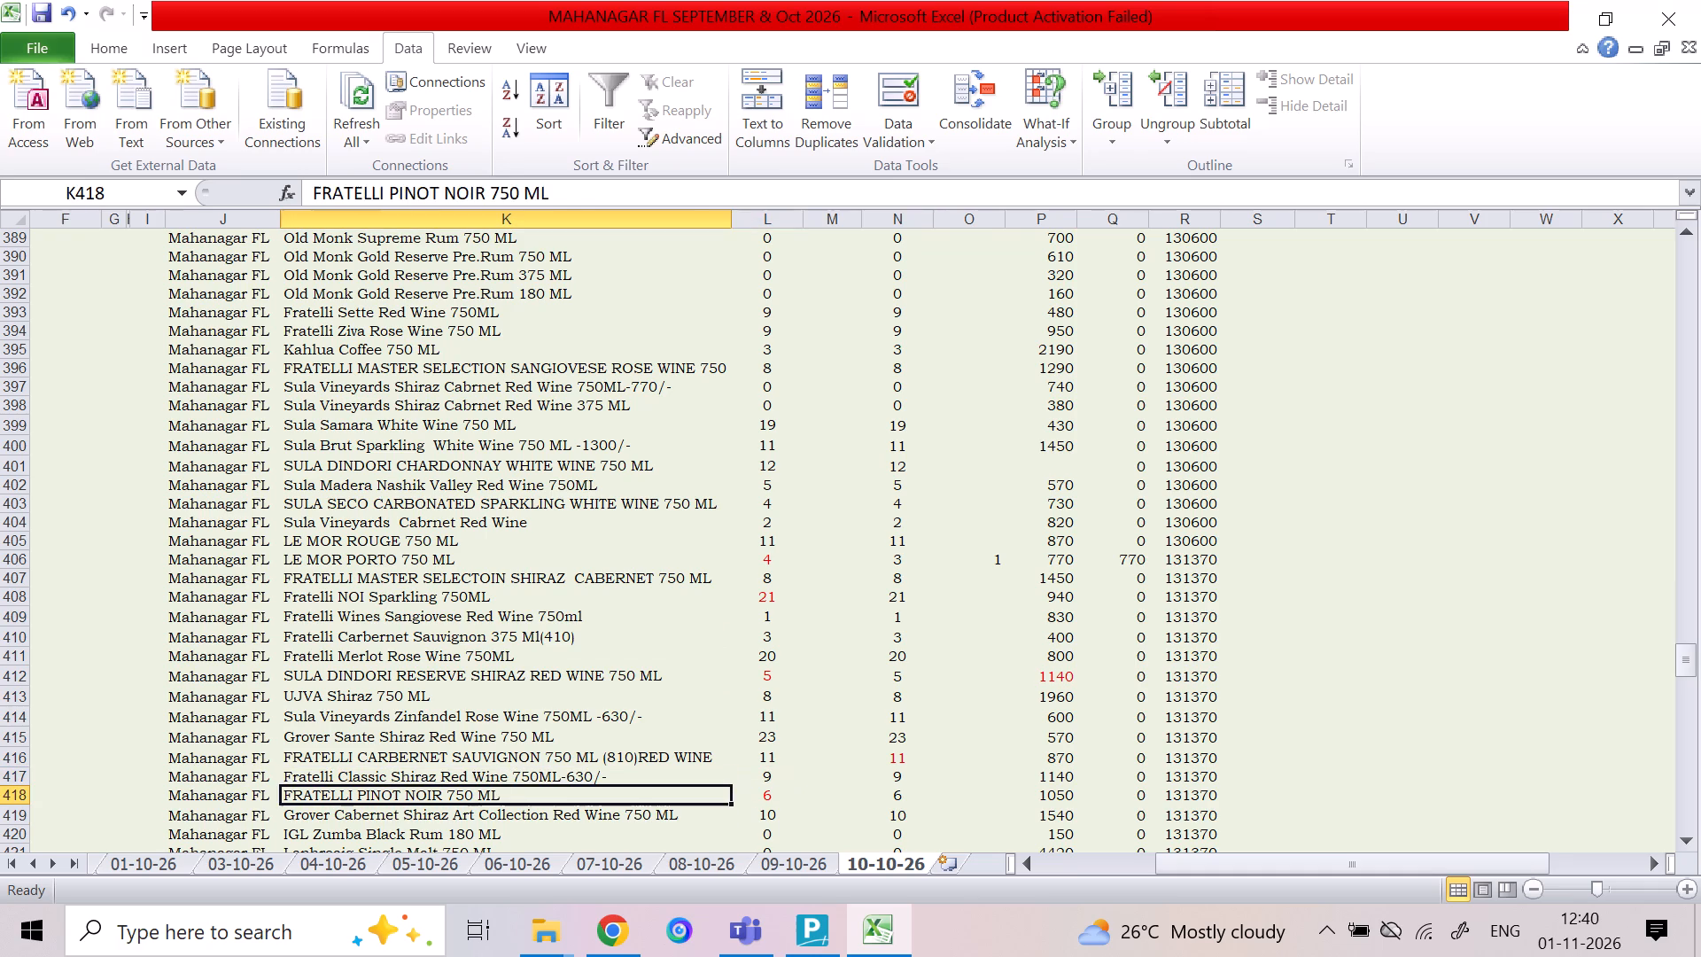
pyautogui.press('Down')
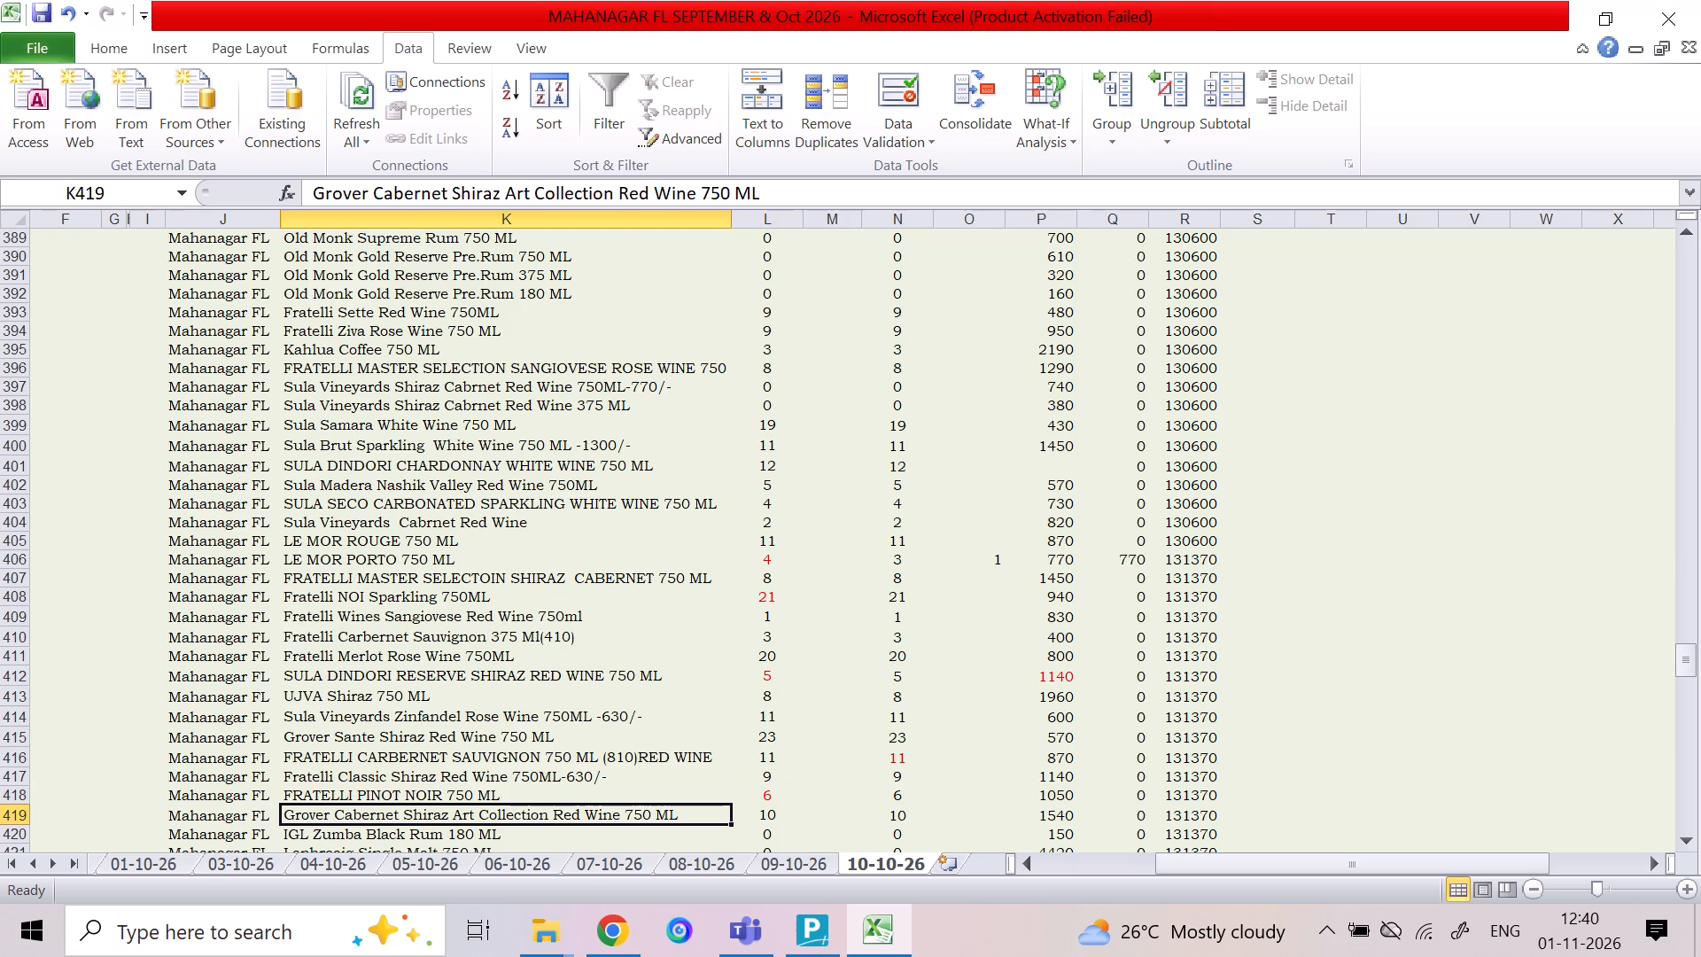
# Check the quantities and rate across the Grover Cabernet Shiraz Art Collection Red Wine 750 ML row.
pyautogui.press('Right')
pyautogui.press('Right')
pyautogui.press('Right')
pyautogui.press('Right')
pyautogui.press('Right')
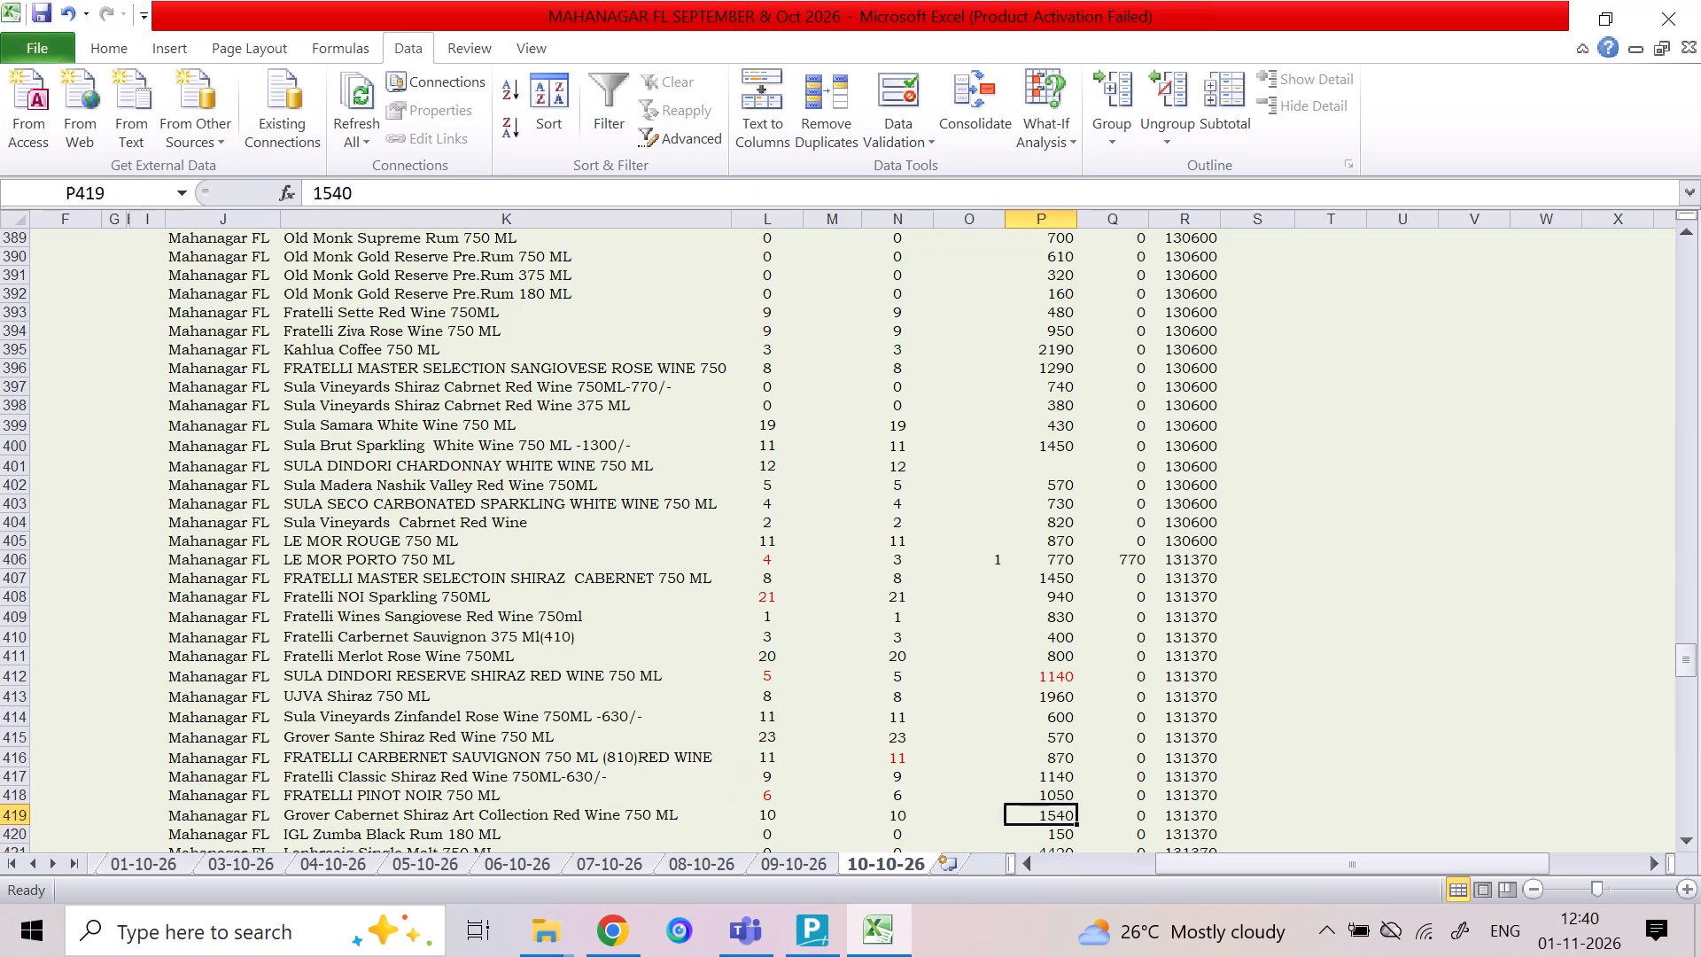
pyautogui.press('Left')
pyautogui.press('Left')
pyautogui.press('Left')
pyautogui.press('Left')
pyautogui.press('Left')
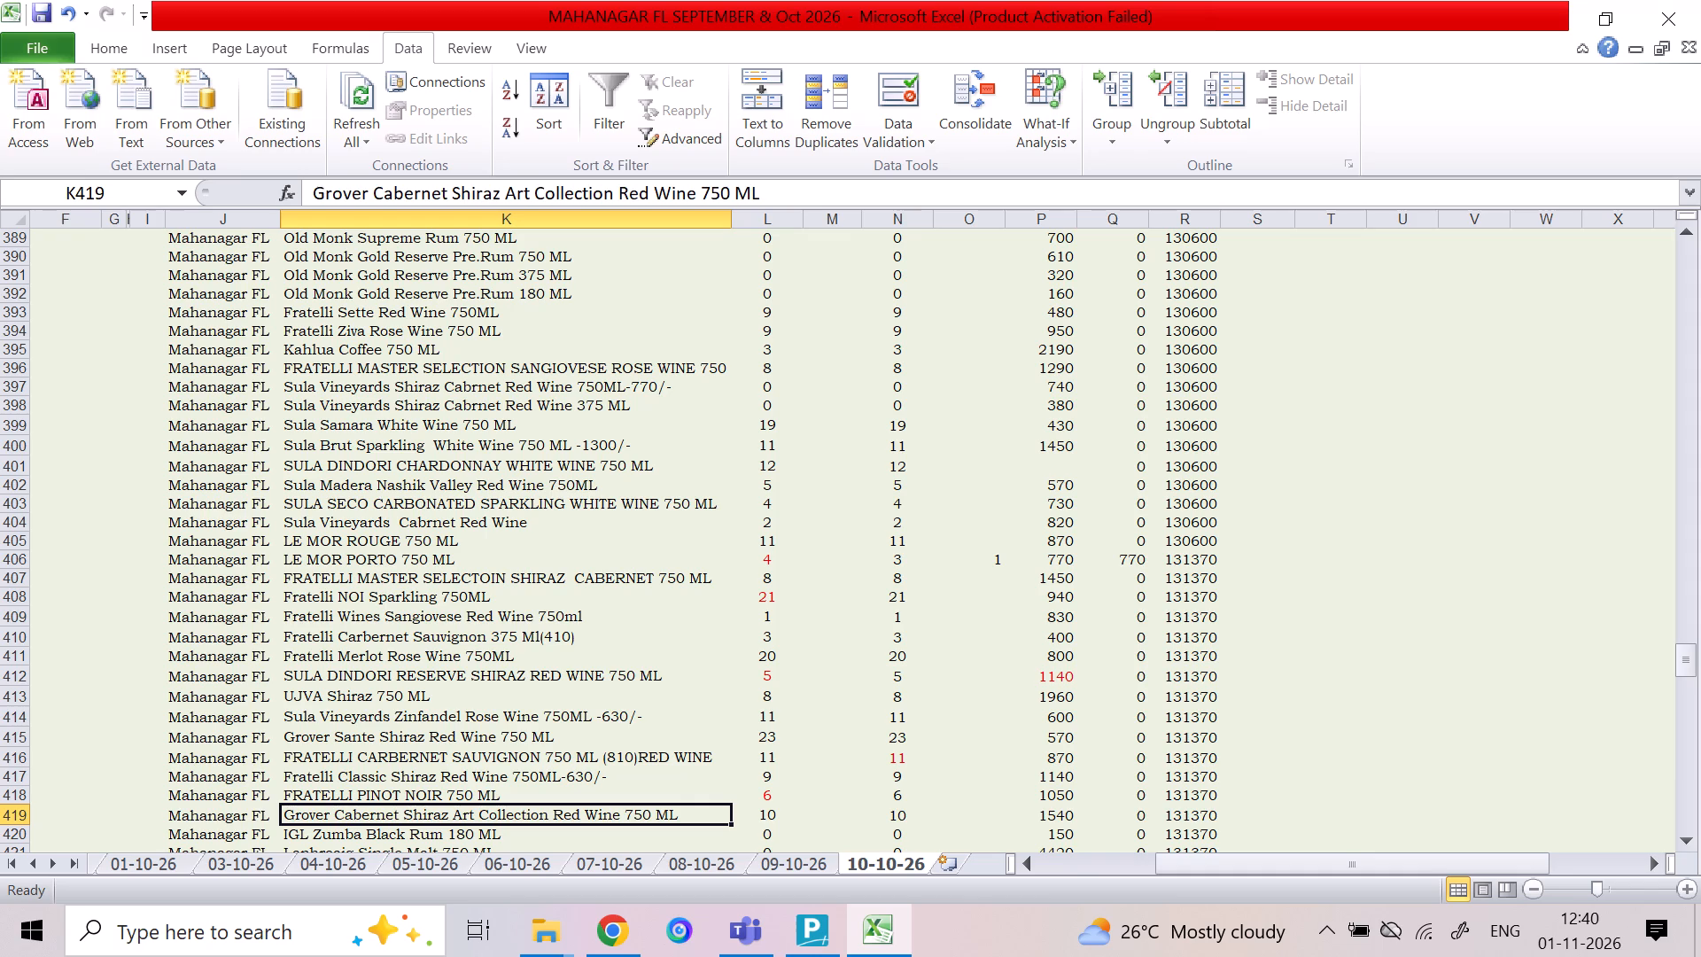
# Look through the items below down to Lion Daddy Rum 180 ML and return to the FRATELLI PINOT NOIR 750 ML row.
pyautogui.press('Down')
pyautogui.press('Down')
pyautogui.press('Down')
pyautogui.press('Down')
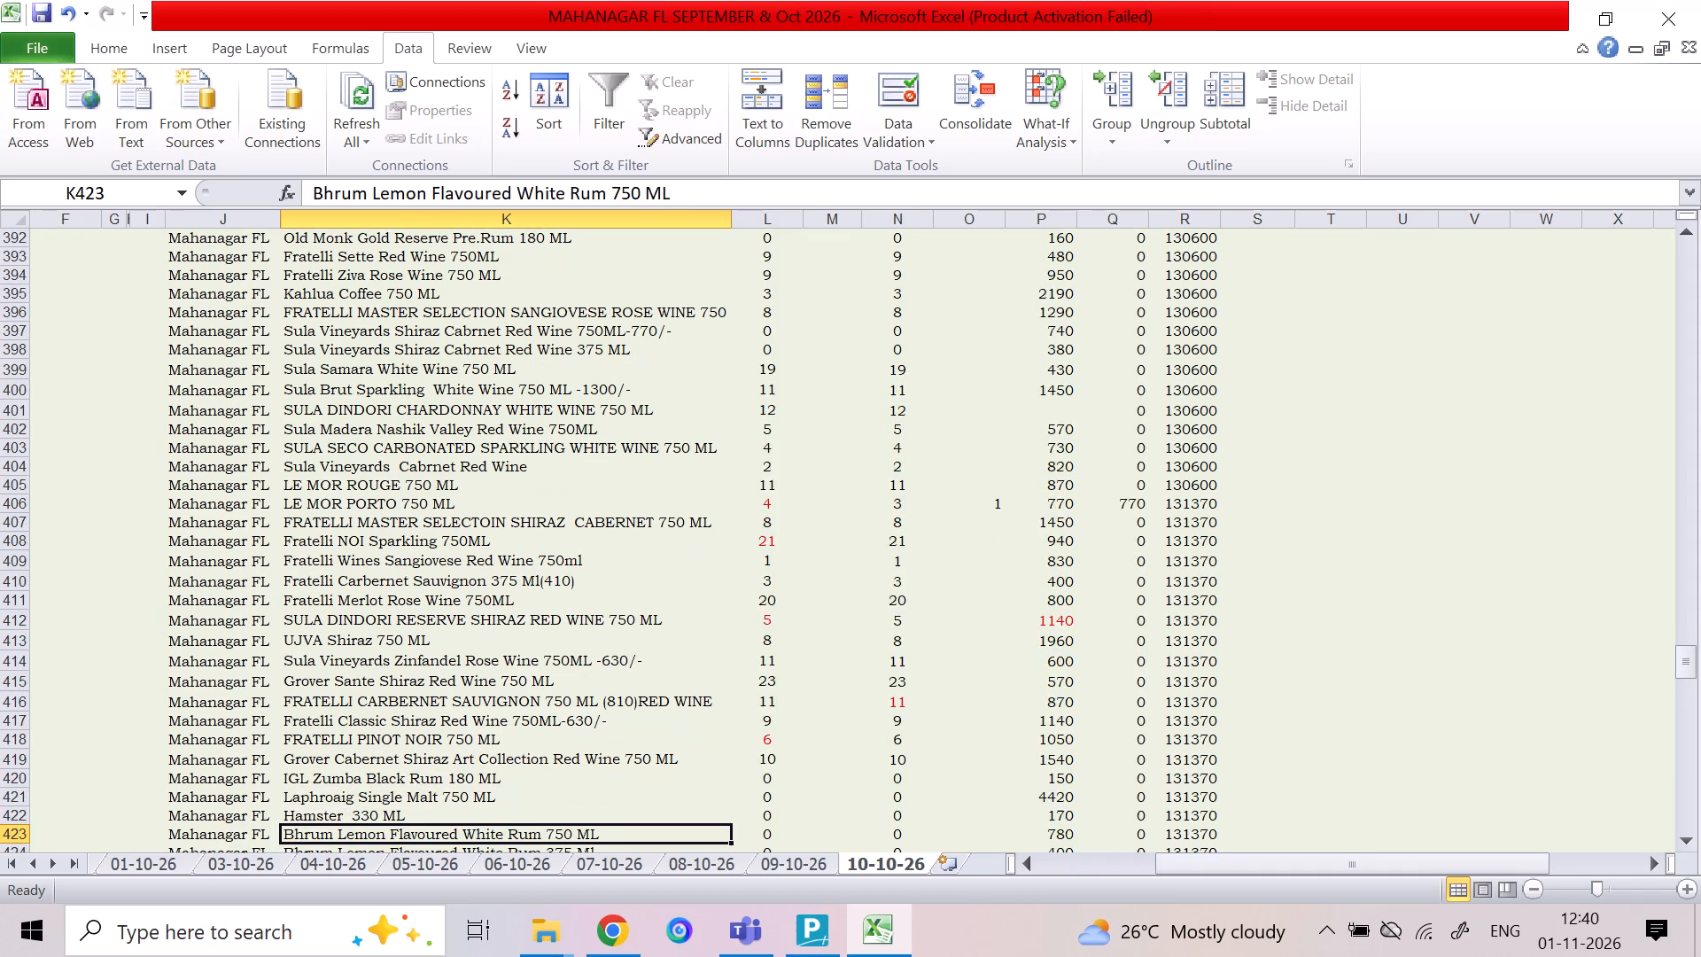
pyautogui.press('Down')
pyautogui.press('Down')
pyautogui.press('Down')
pyautogui.press('Down')
pyautogui.press('Down')
pyautogui.press('Down')
pyautogui.press('Down')
pyautogui.press('Down')
pyautogui.press('Up')
pyautogui.press('Up')
pyautogui.press('Up')
pyautogui.press('Up')
pyautogui.press('Up')
pyautogui.press('Up')
pyautogui.press('Up')
pyautogui.press('Up')
pyautogui.press('Up')
pyautogui.press('Up')
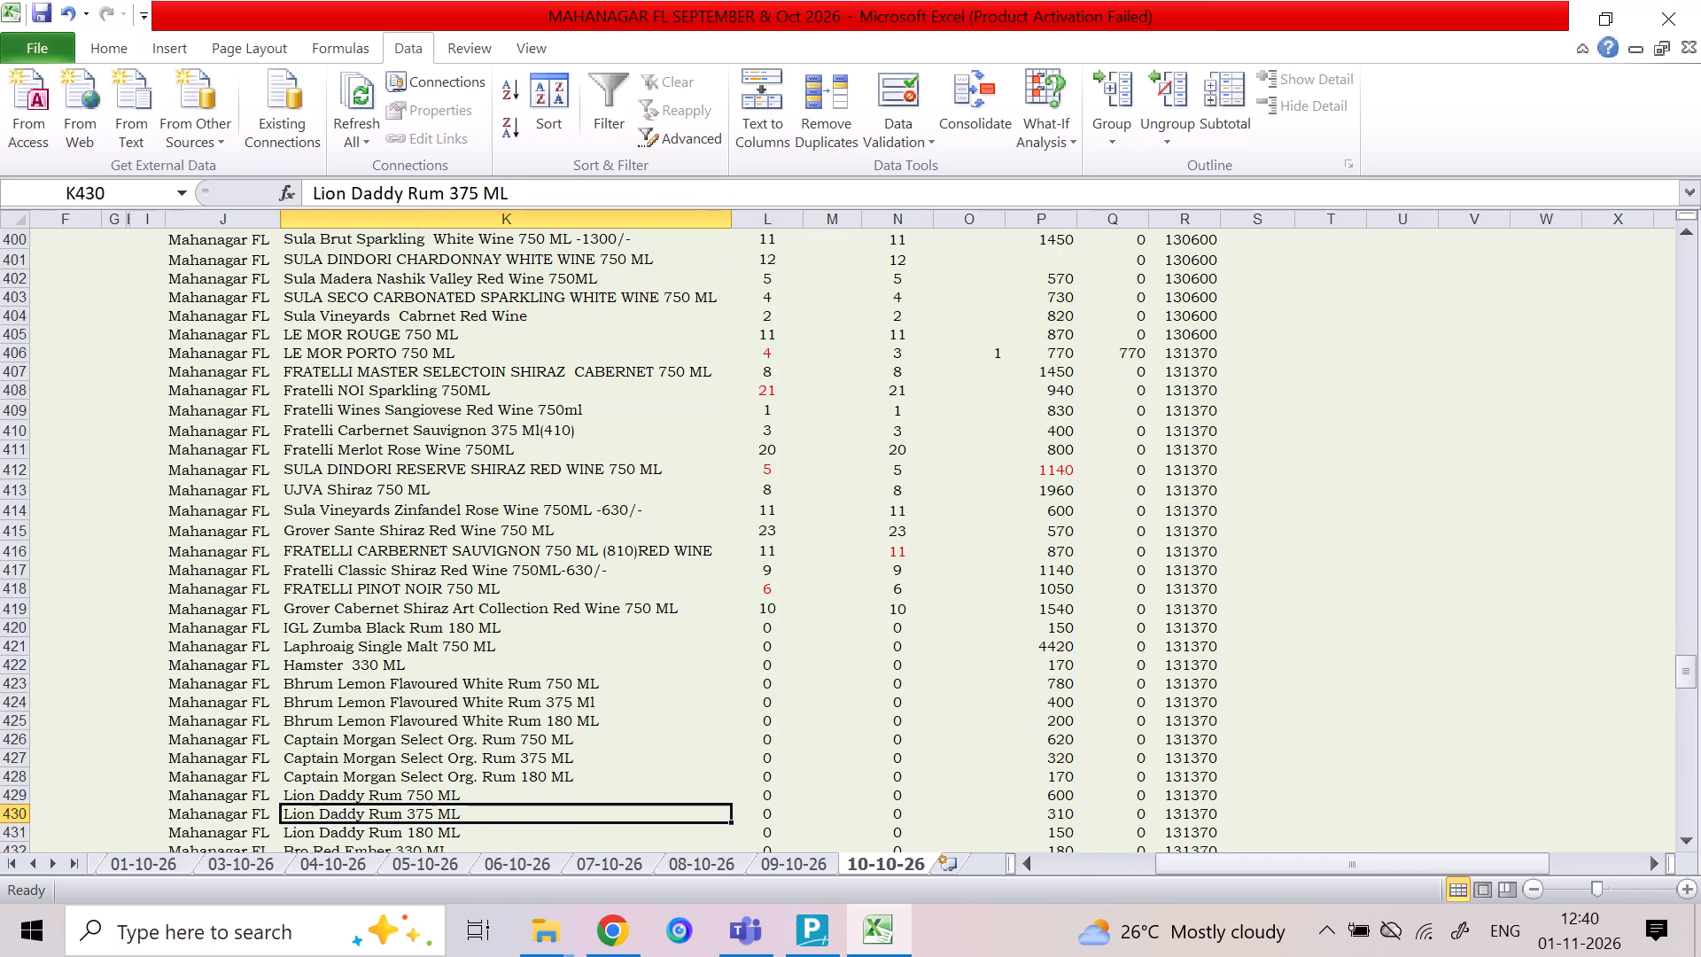
pyautogui.press('Up')
pyautogui.press('Up')
pyautogui.press('Up')
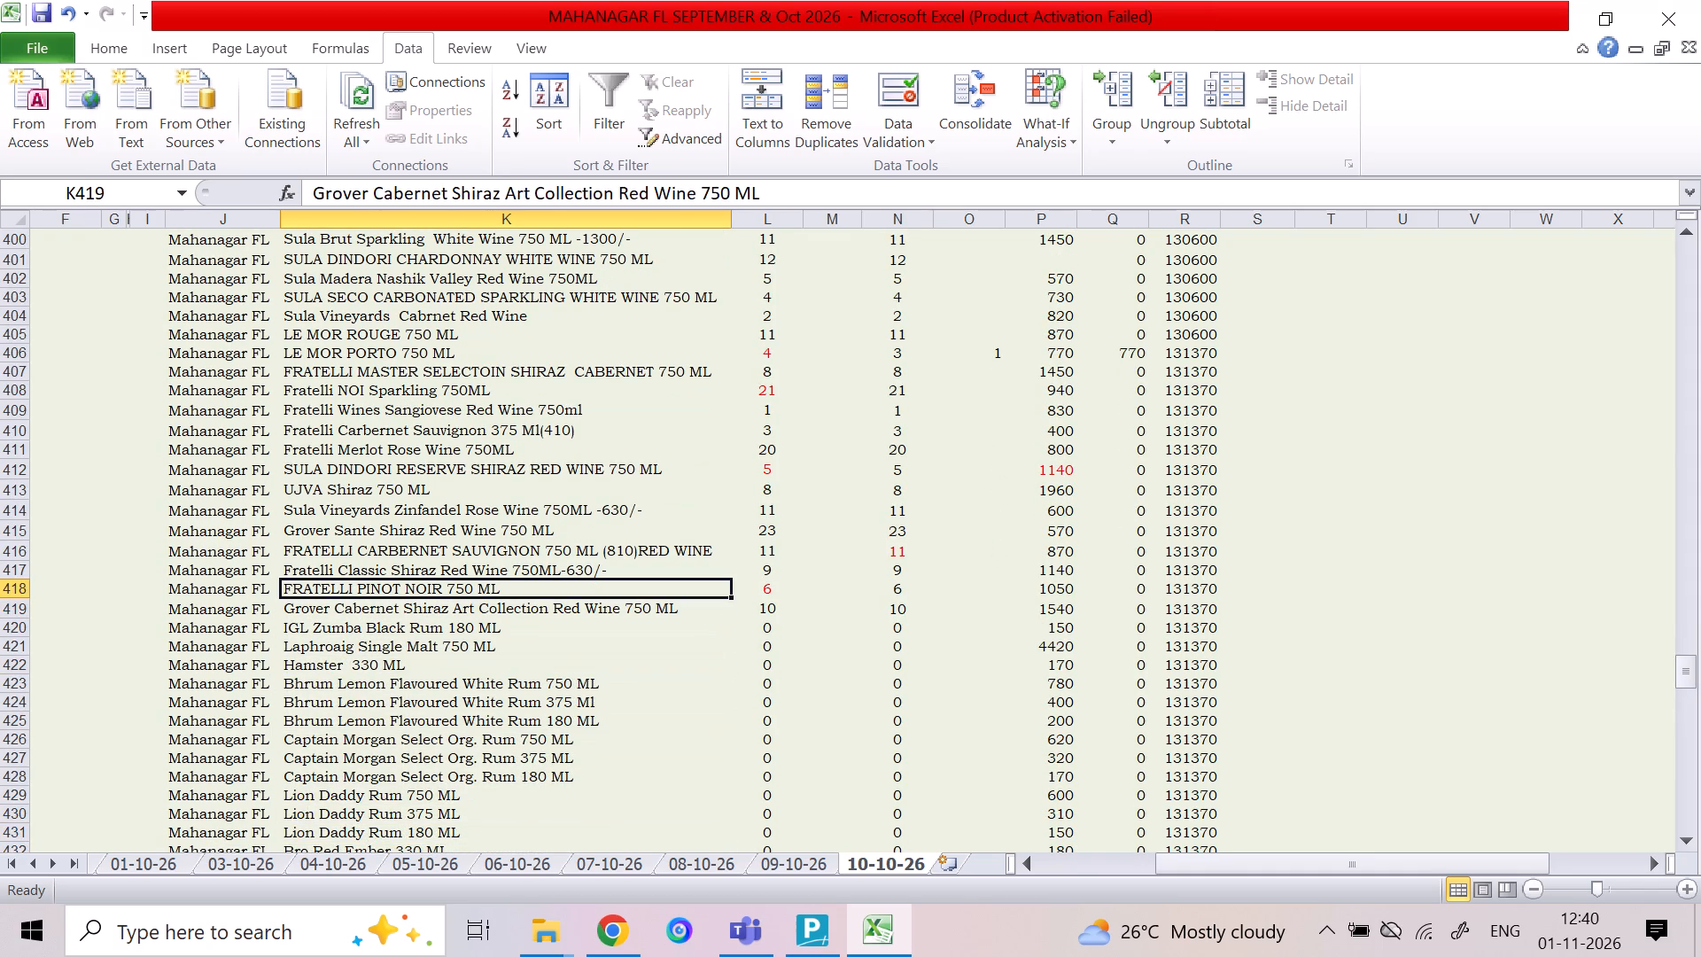
# Review the wine rows from Fratelli Classic Shiraz Red Wine 750ML back up to FRATELLI MASTER SELECTOIN SHIRAZ CABERNET 750 ML.
pyautogui.press('Up')
pyautogui.press('Right')
pyautogui.press('Right')
pyautogui.press('Left')
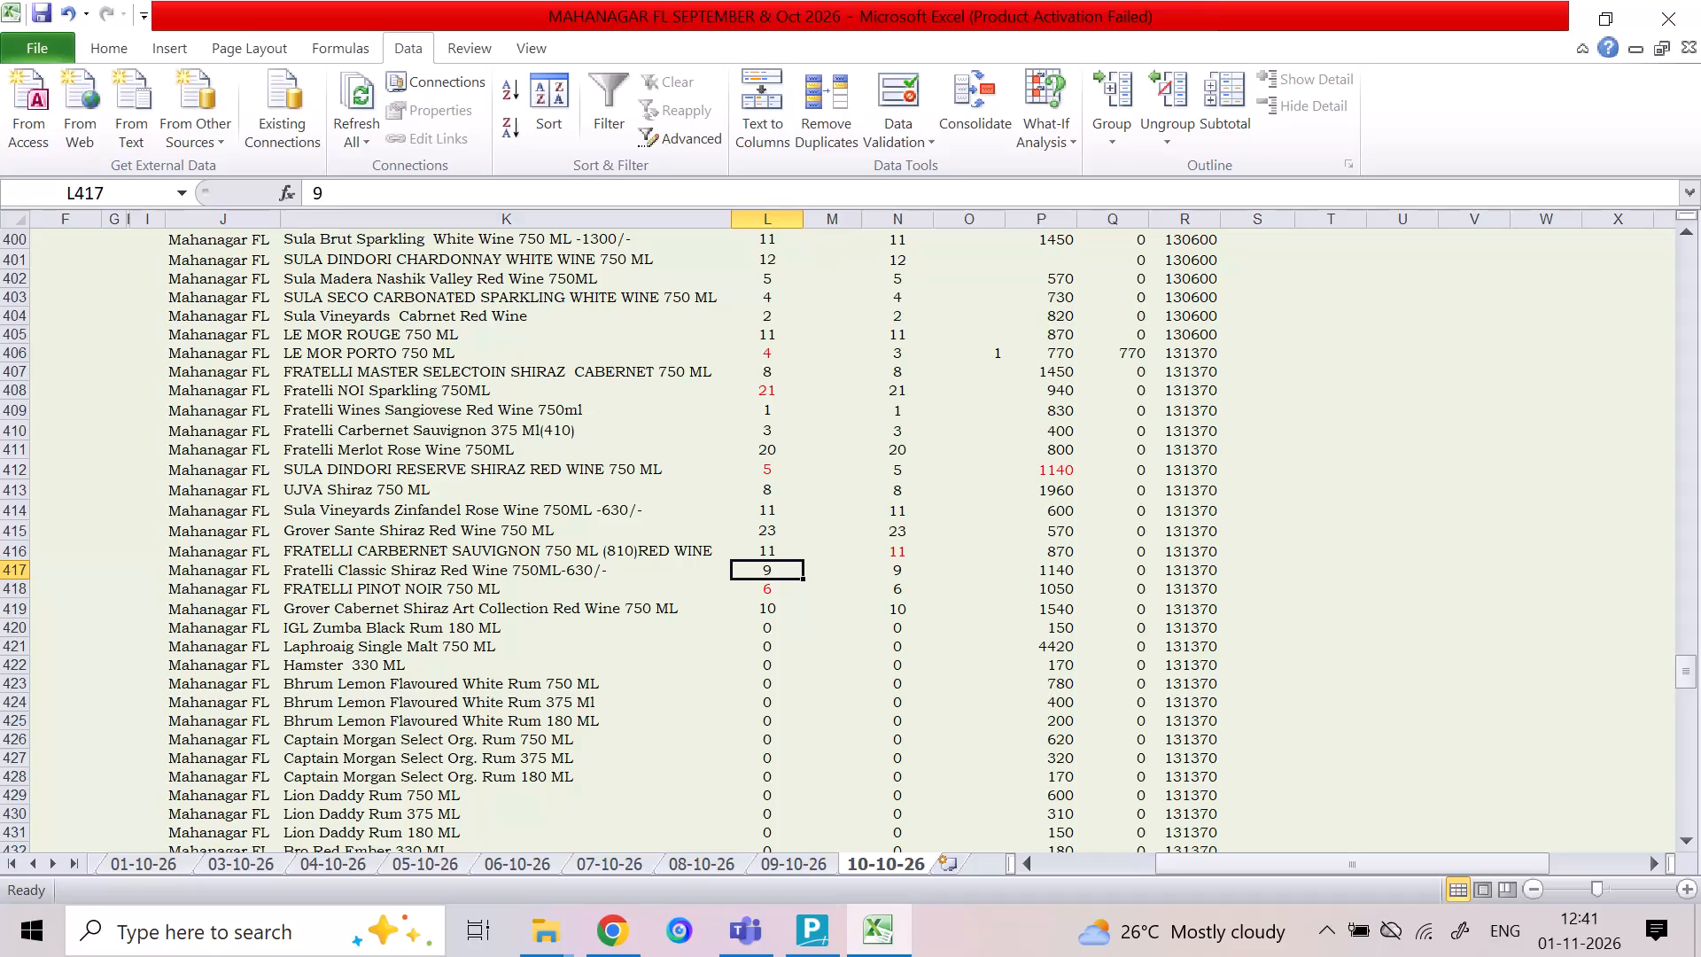
pyautogui.press('Up')
pyautogui.press('Up')
pyautogui.press('Up')
pyautogui.press('Left')
pyautogui.press('Up')
pyautogui.press('Up')
pyautogui.press('Up')
pyautogui.press('Up')
pyautogui.press('Up')
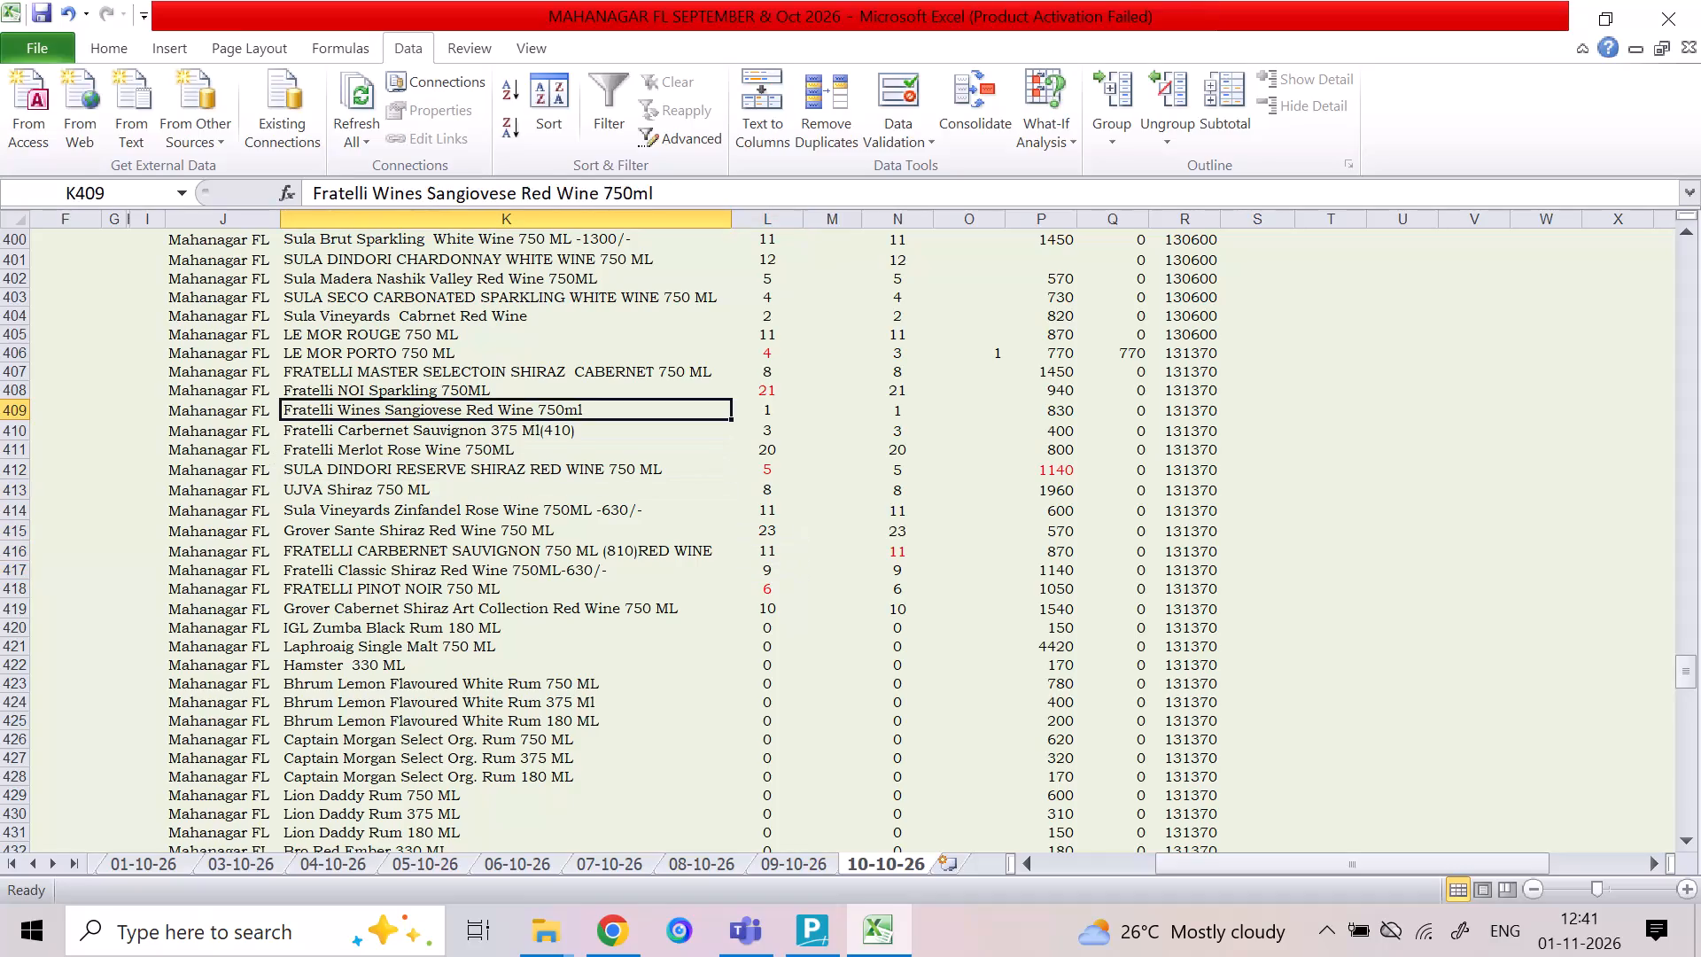
pyautogui.press('Up')
pyautogui.press('Up')
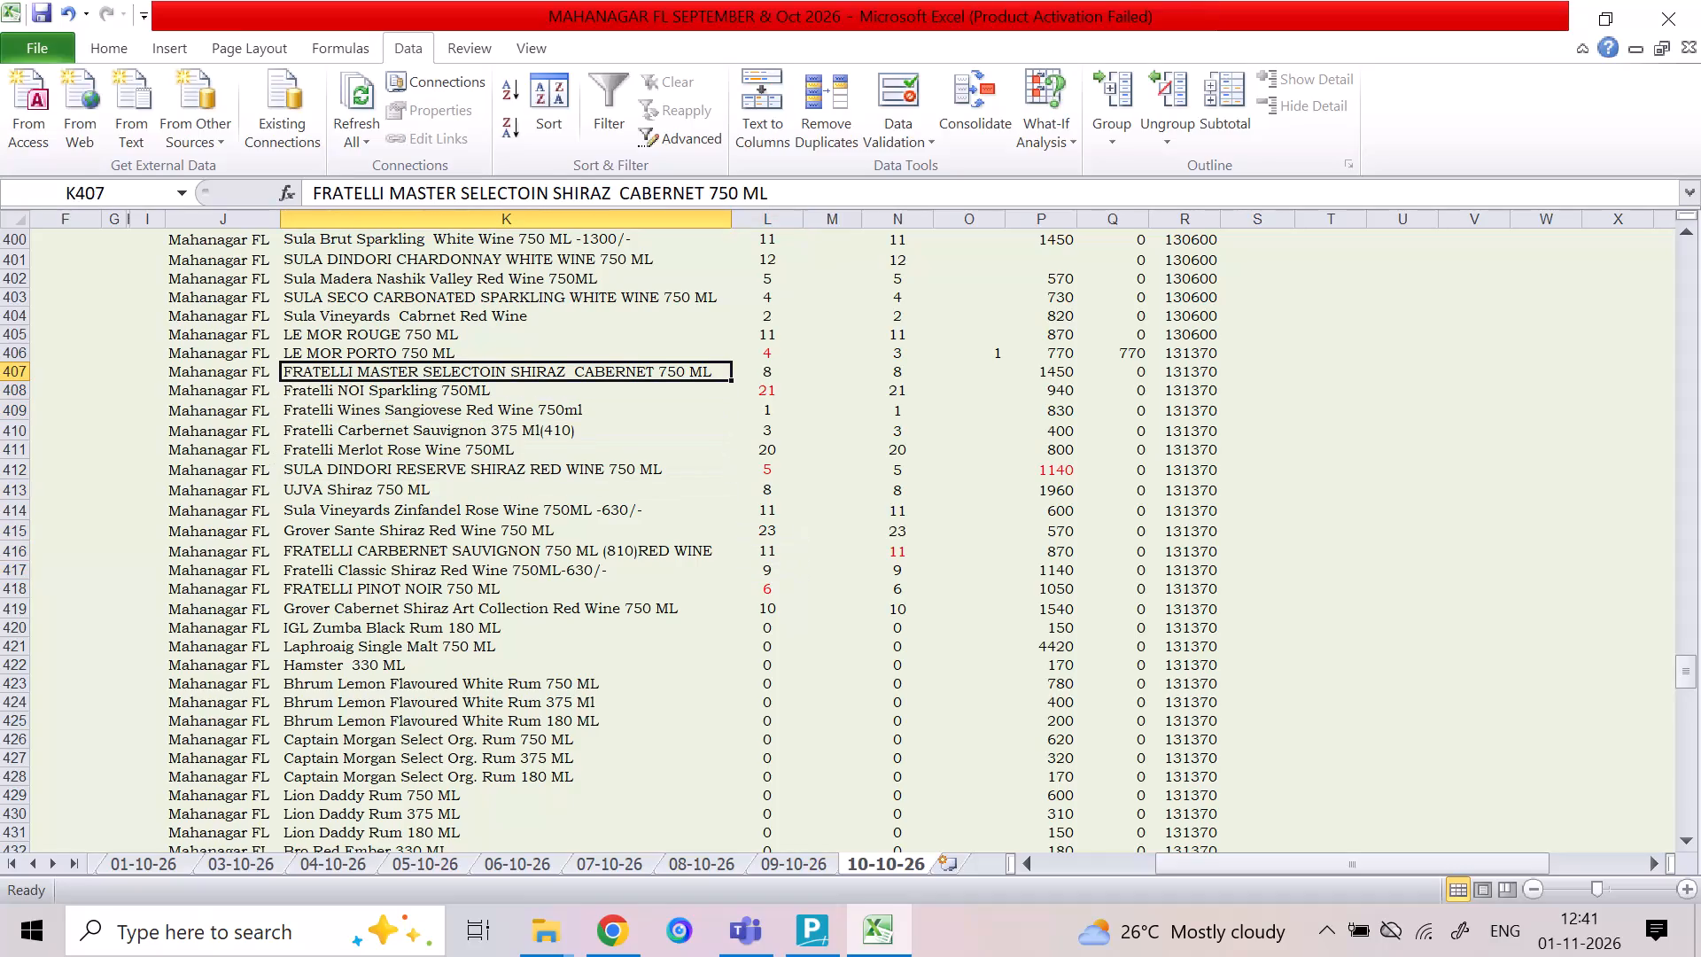
# Check the FRATELLI MASTER SELECTOIN SHIRAZ CABERNET 750 ML row against its neighbour and enter quantity 1 in its column O.
pyautogui.press('Right')
pyautogui.press('Right')
pyautogui.press('Right')
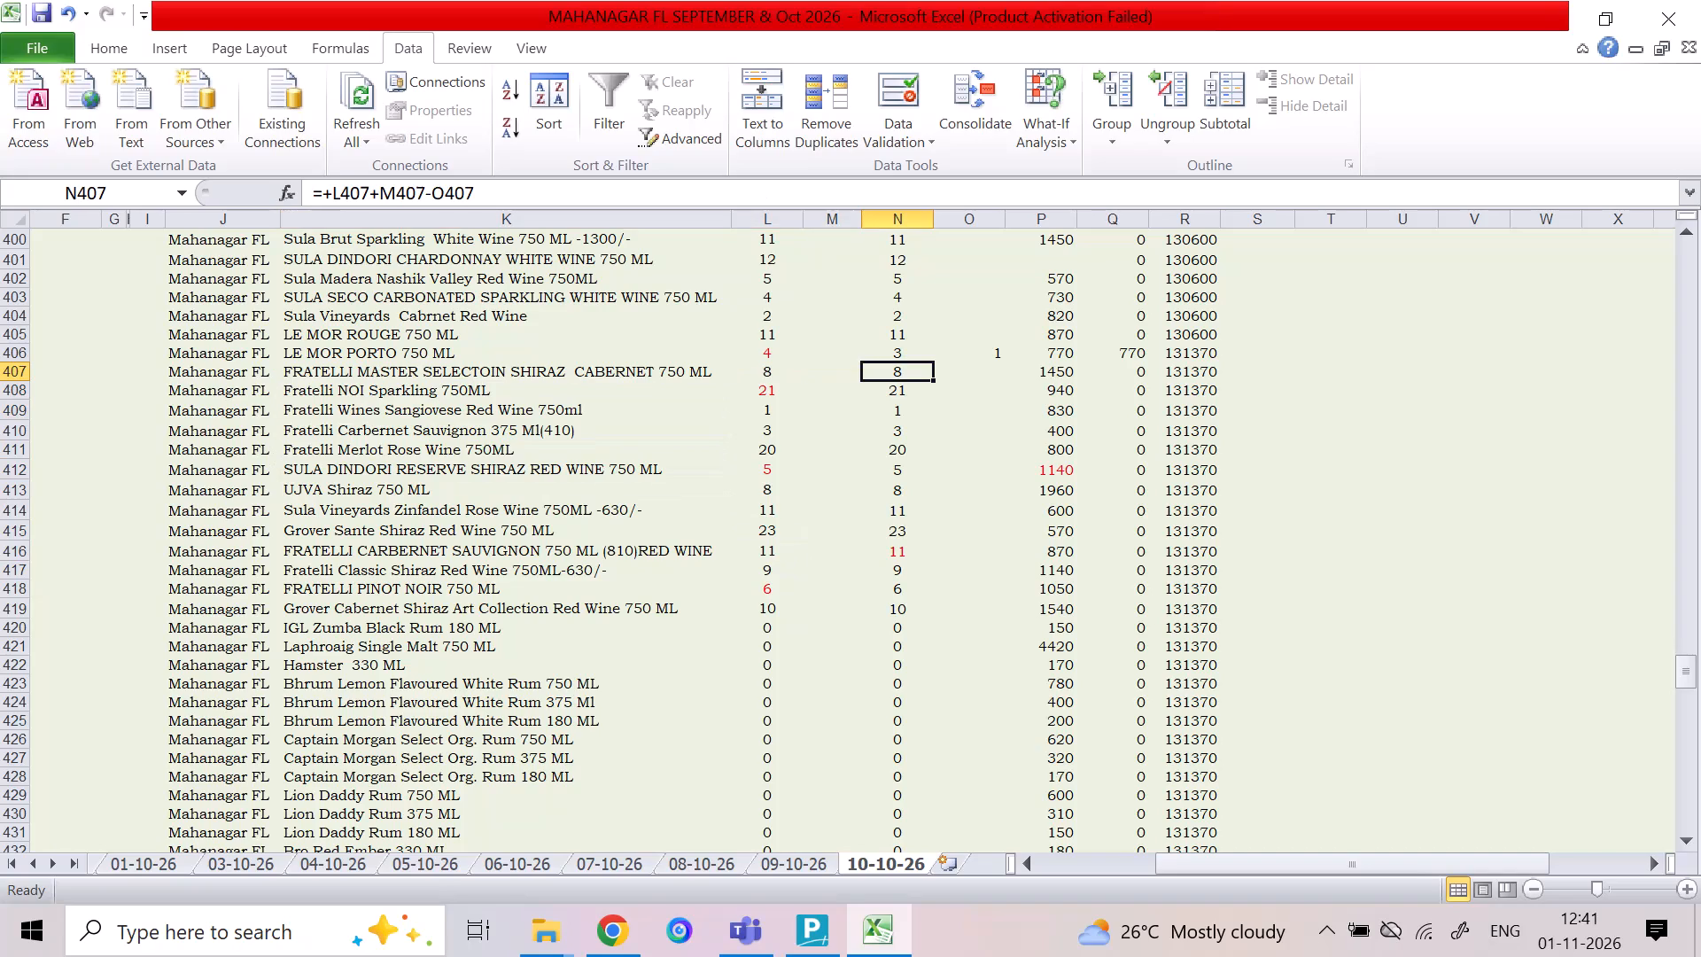
pyautogui.press('Left')
pyautogui.press('Left')
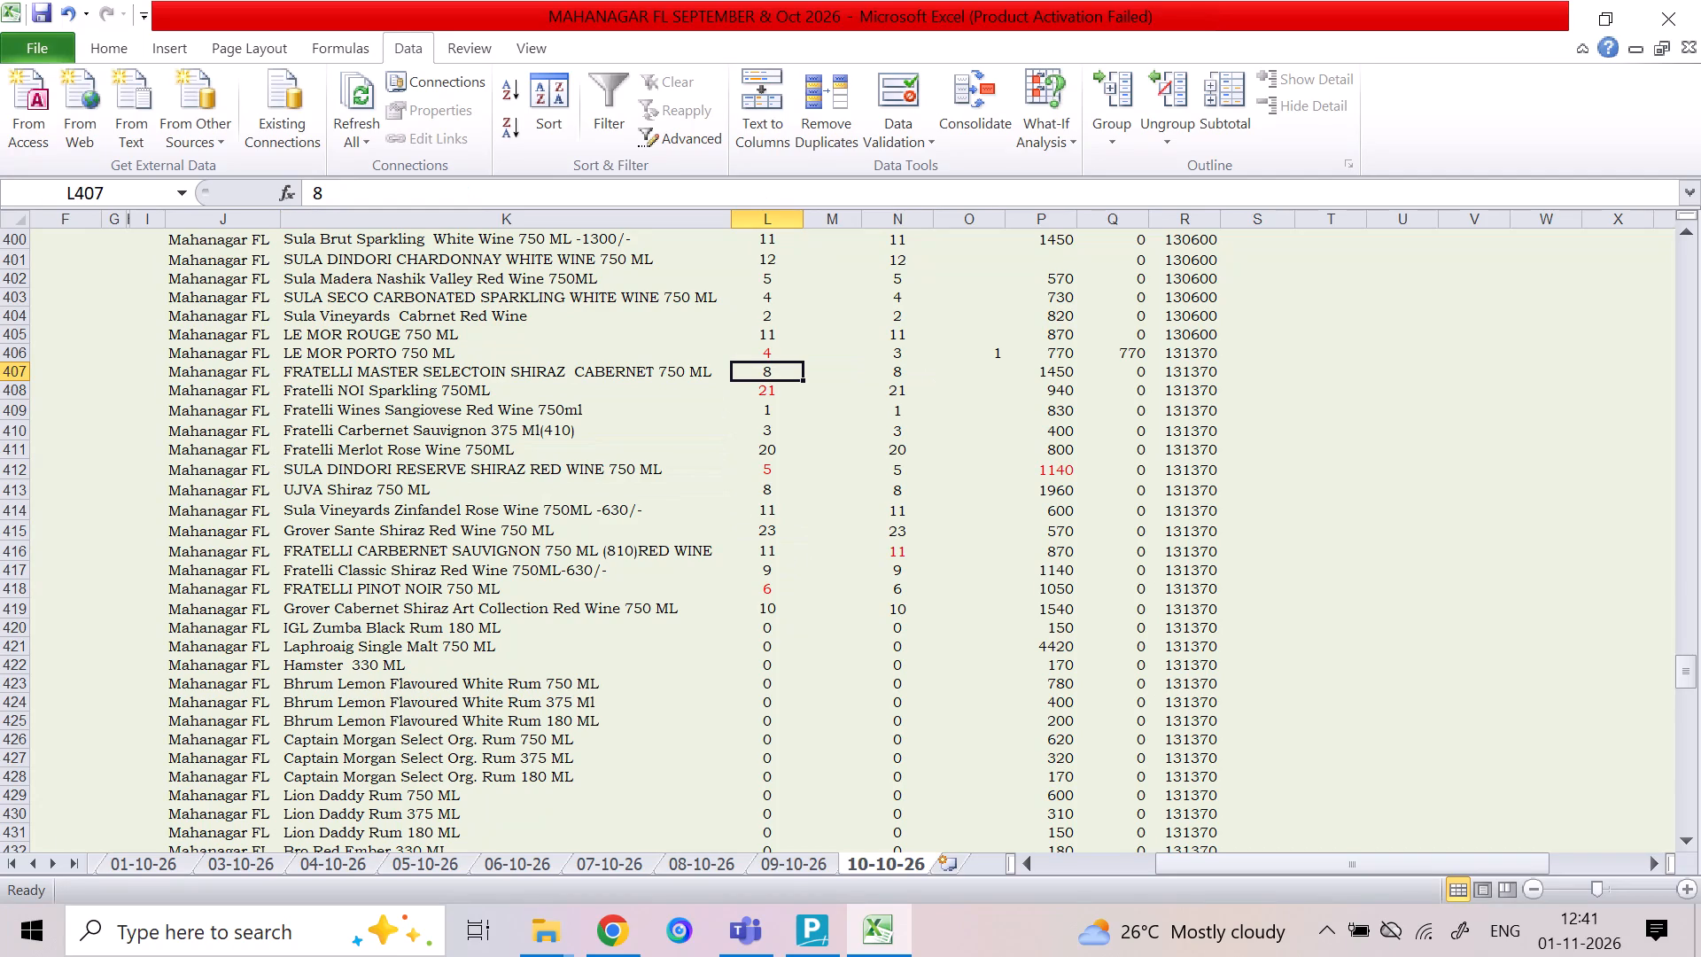
pyautogui.press('Down')
pyautogui.press('Left')
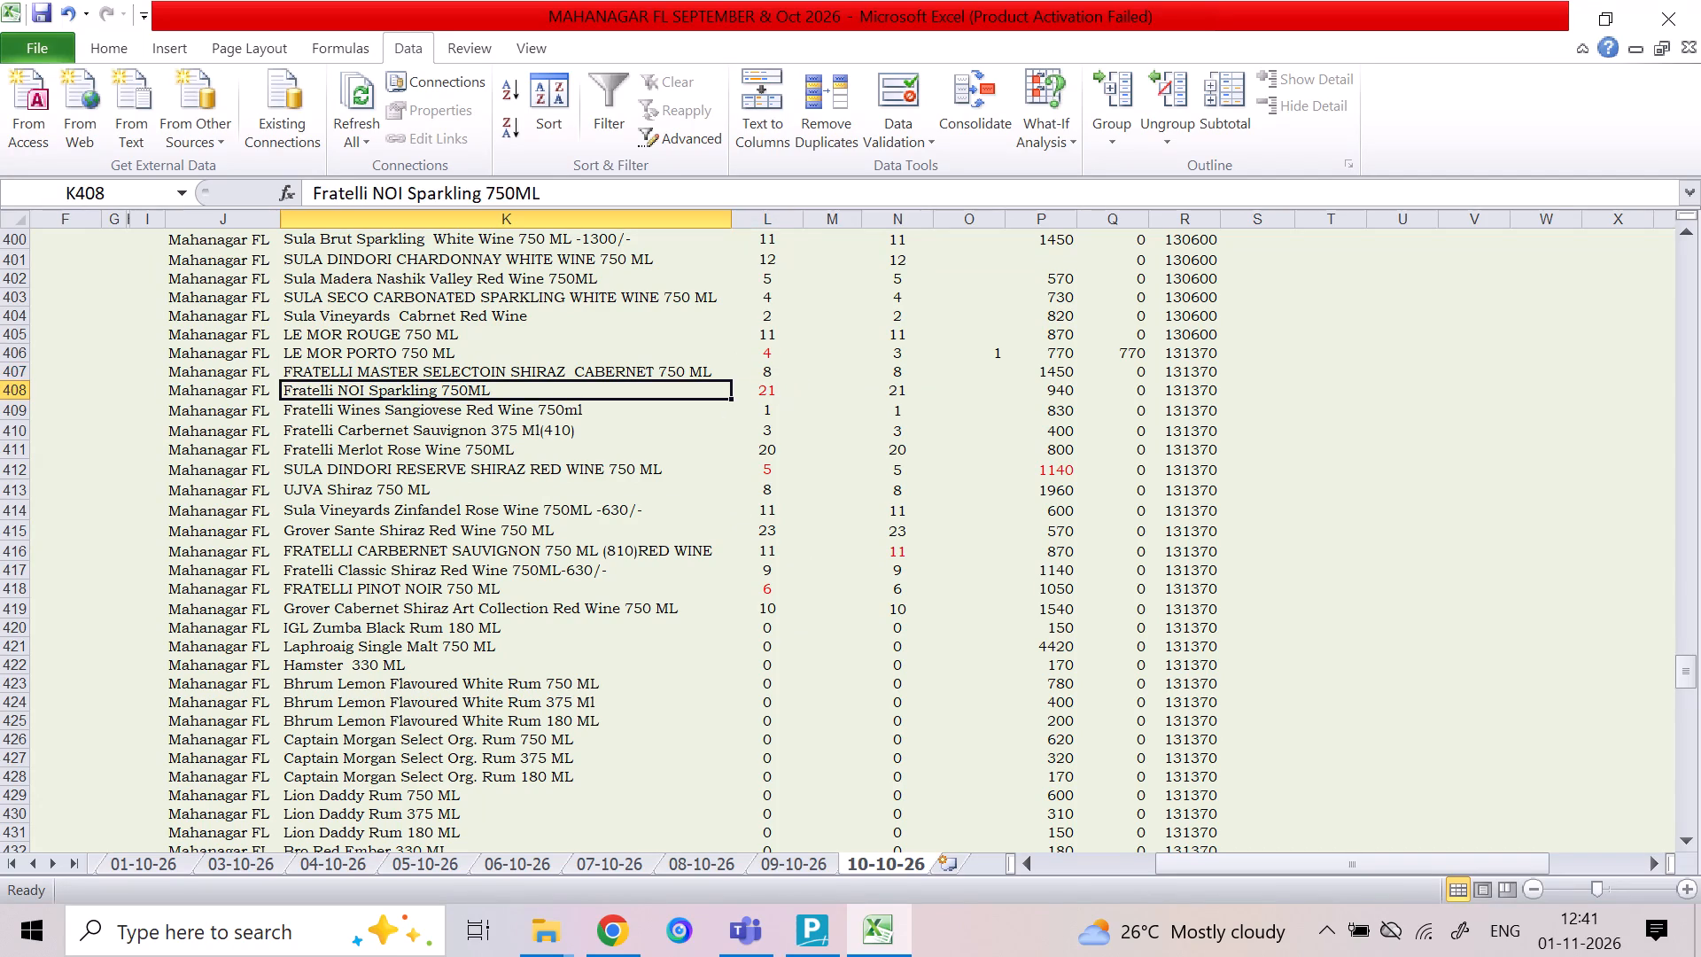
pyautogui.press('Right')
pyautogui.press('Right')
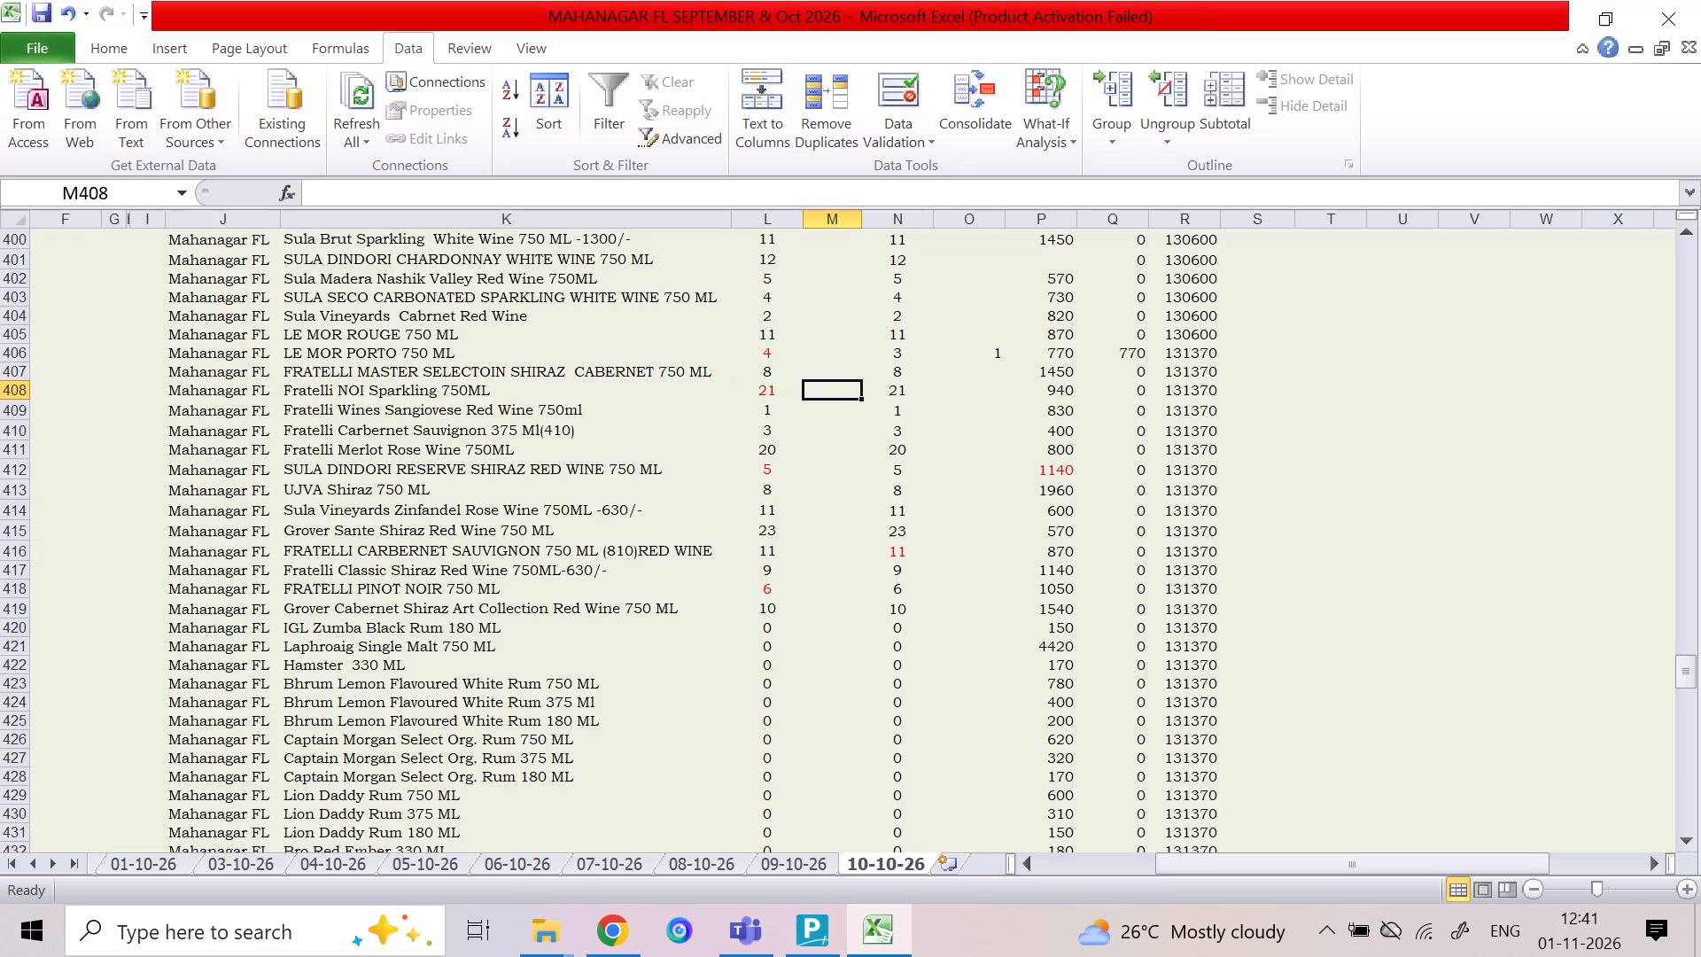
pyautogui.press('Up')
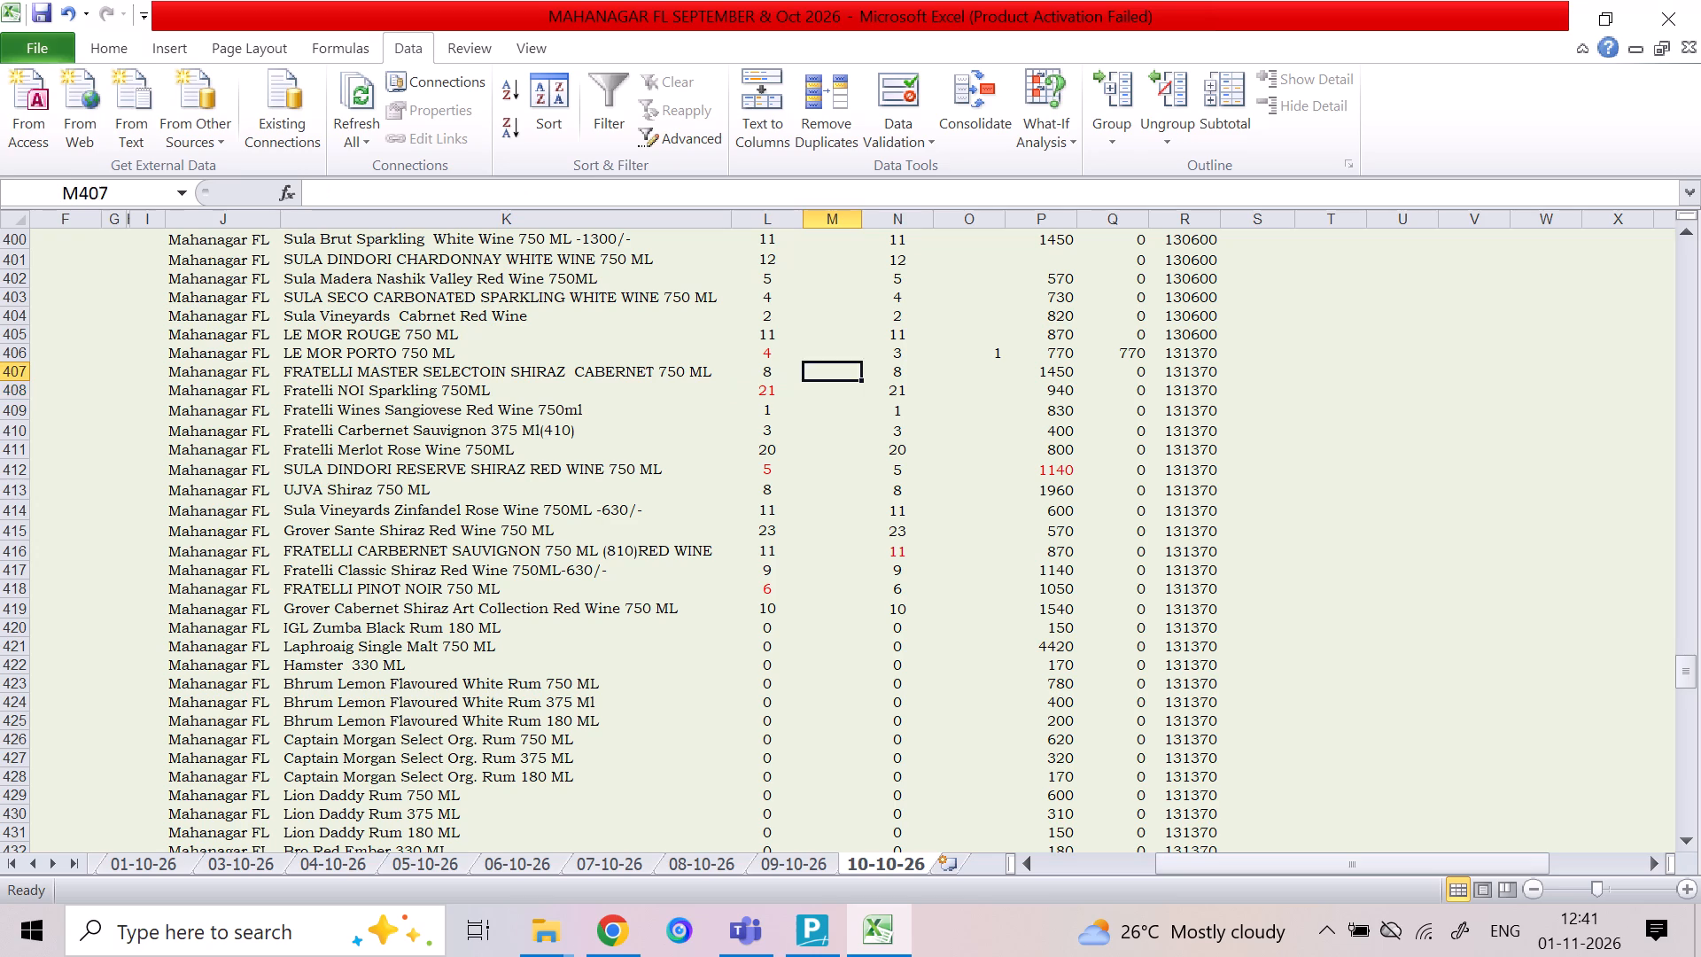
pyautogui.press('Left')
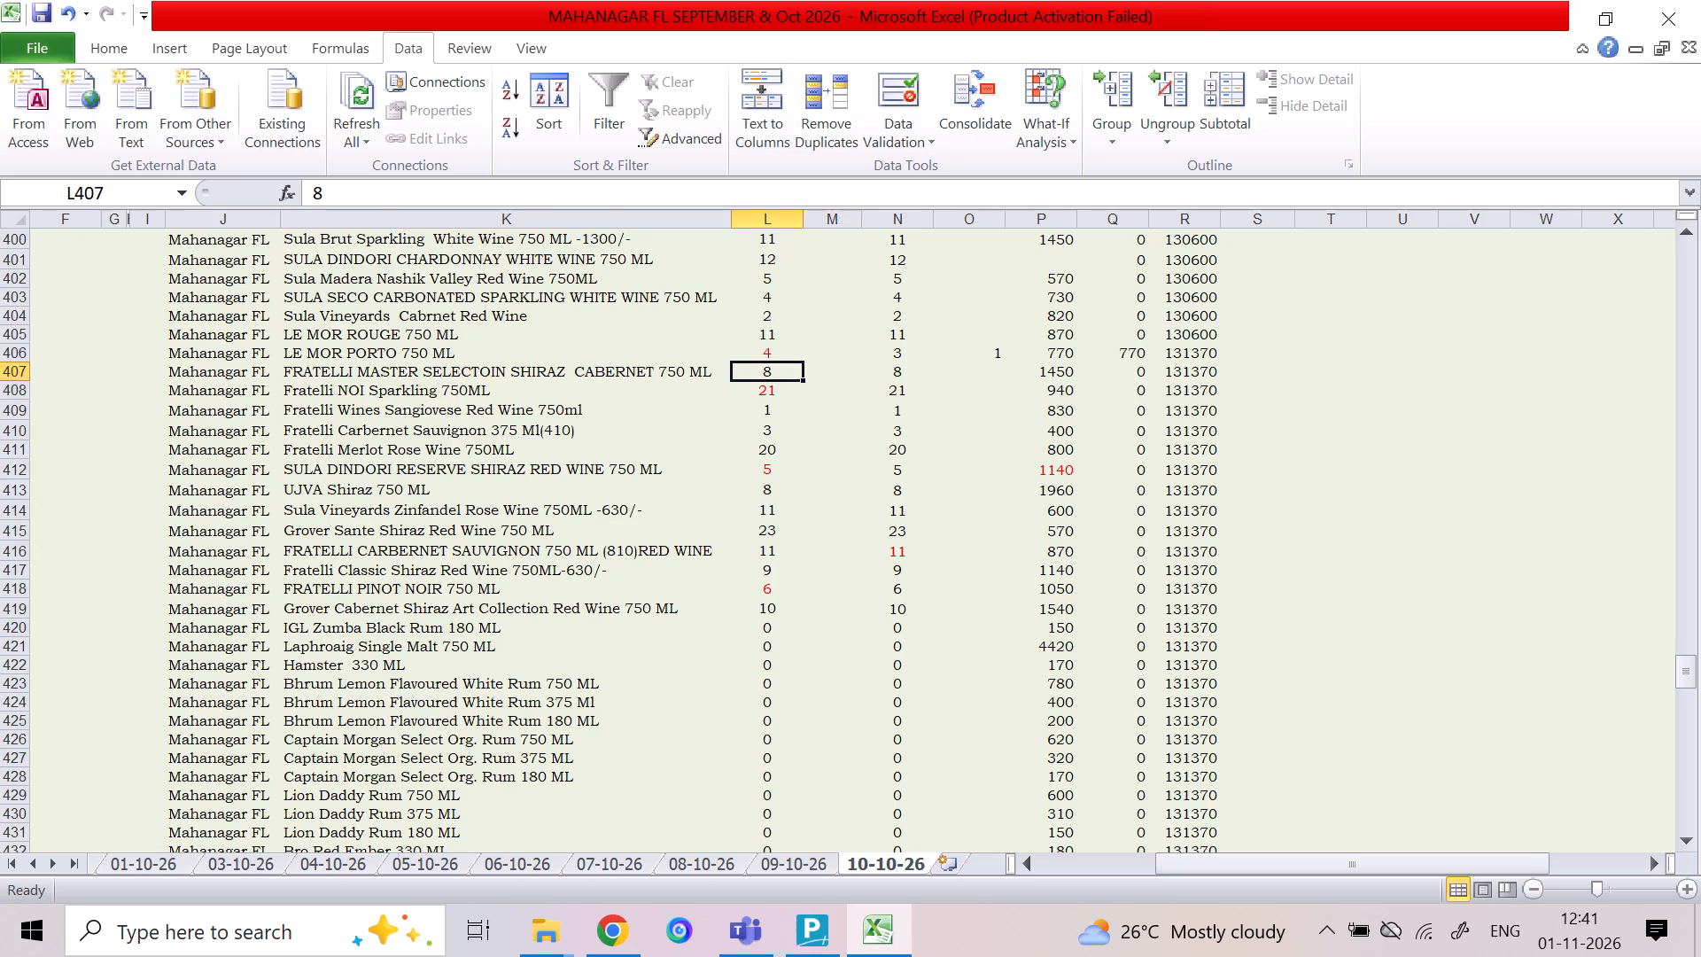
pyautogui.press('Left')
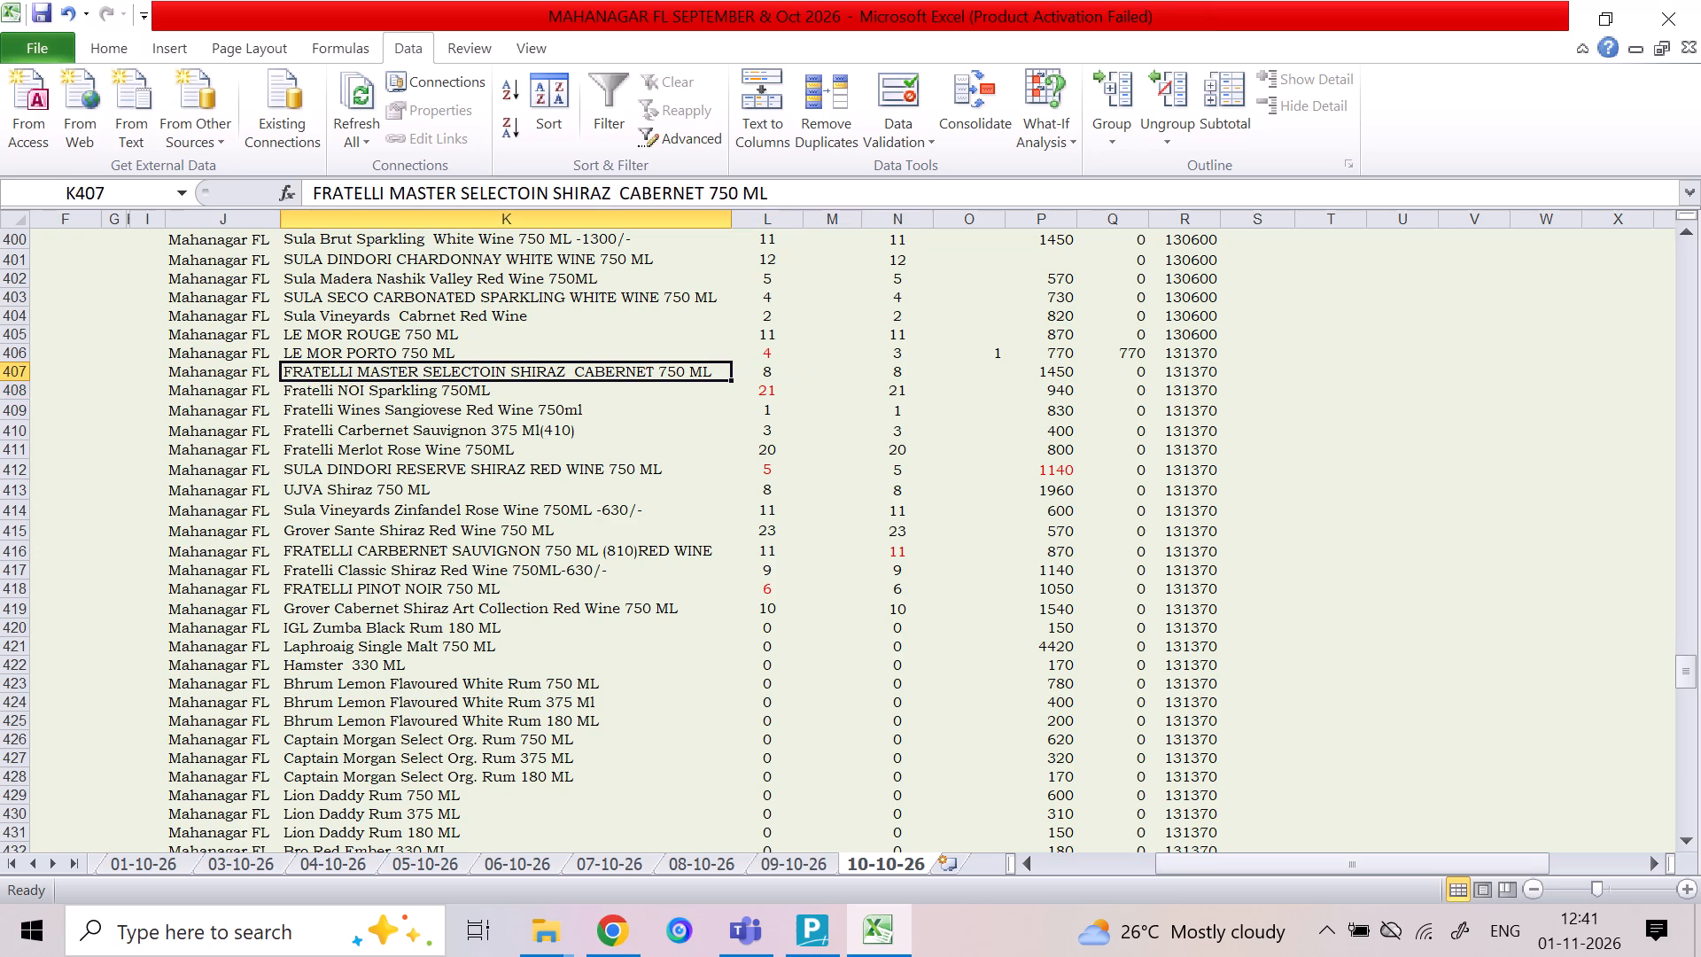
pyautogui.press('Right')
pyautogui.press('Right')
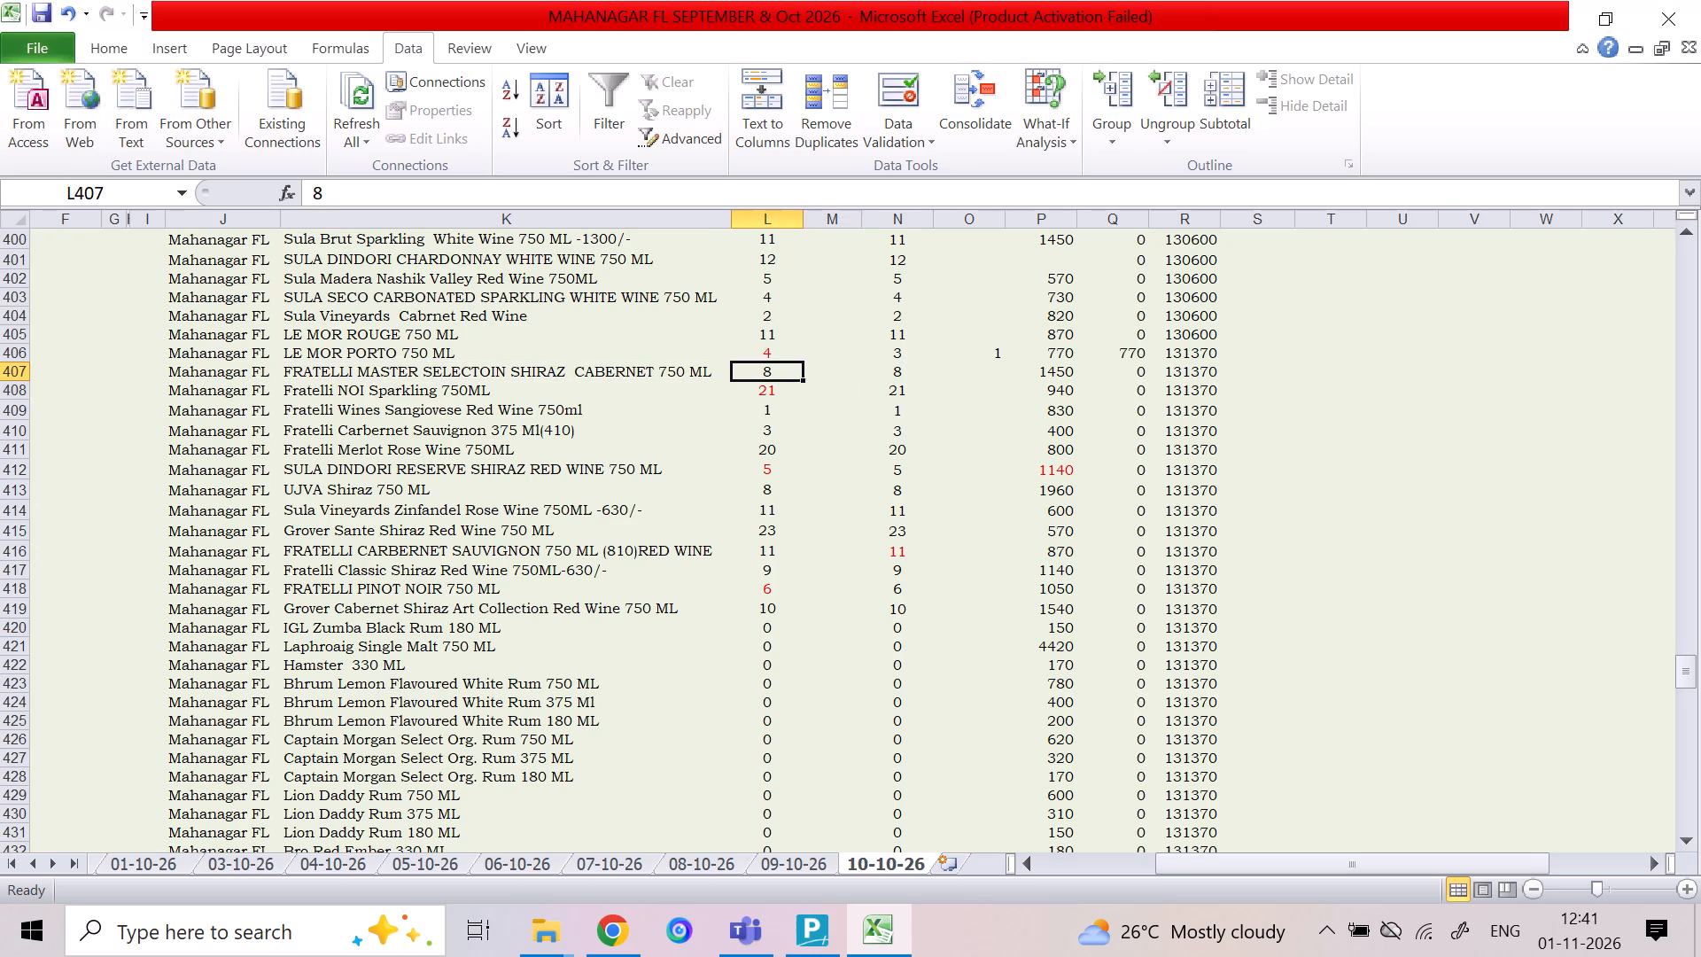
pyautogui.press('Right')
pyautogui.press('Right')
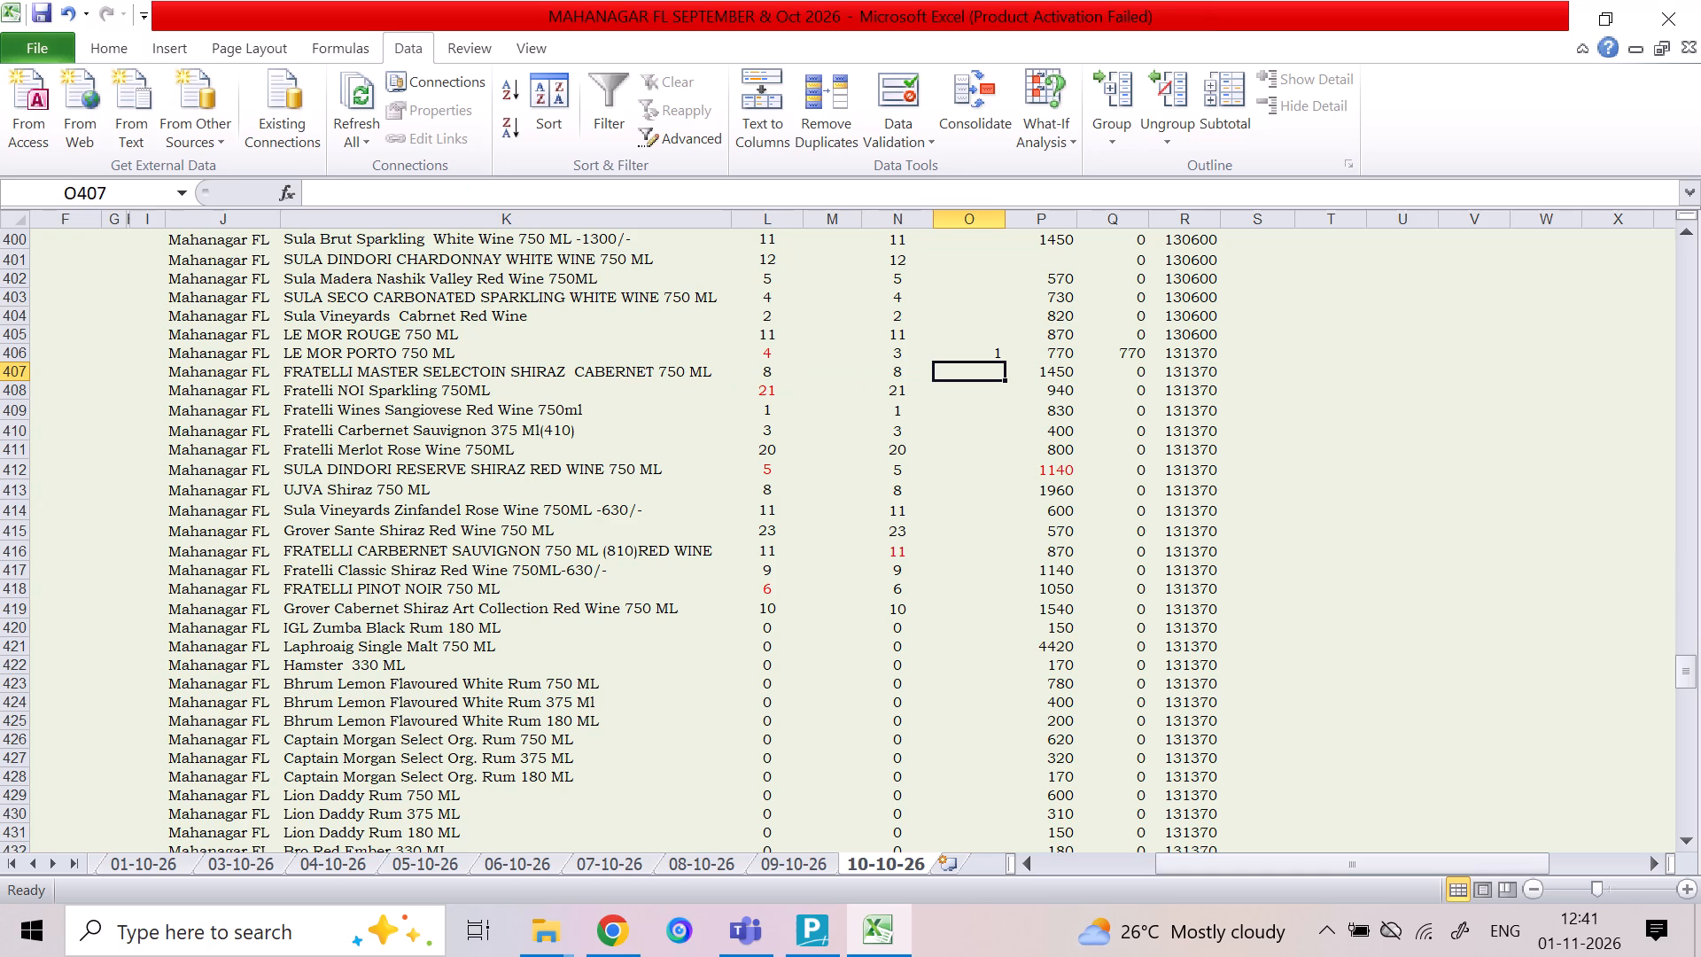
pyautogui.press('1')
pyautogui.press('Down')
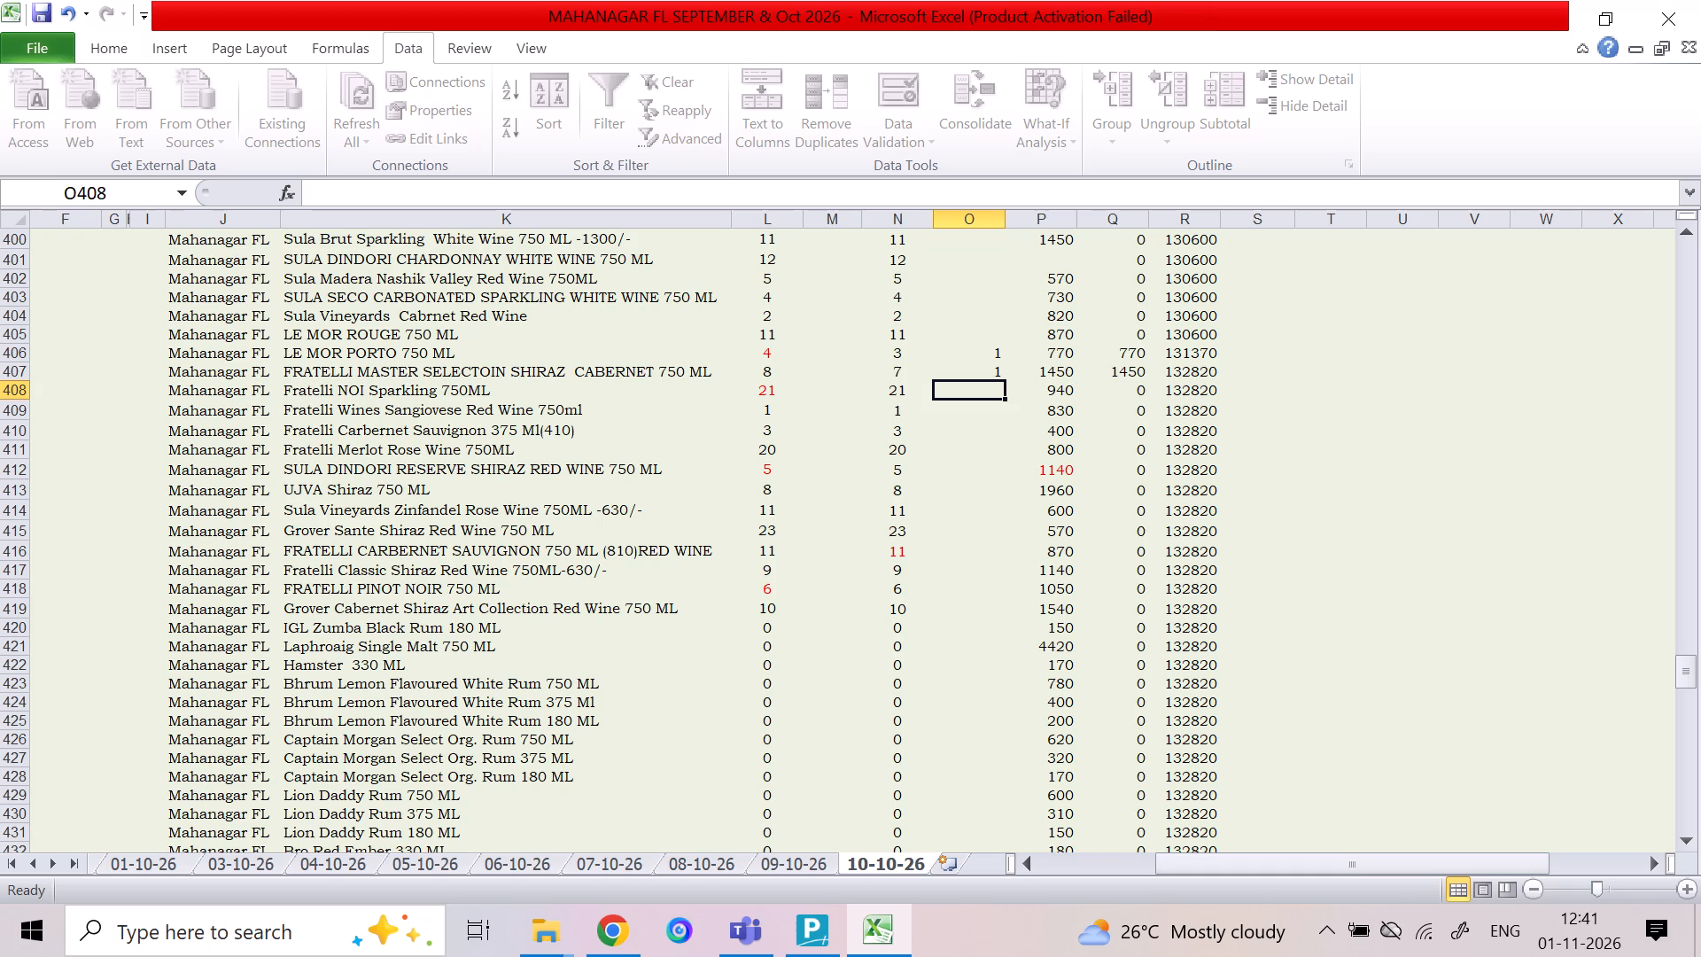
# Enter quantity 1 in column O for Fratelli Carbernet Sauvignon 375 Ml(410).
pyautogui.press('Down')
pyautogui.press('Down')
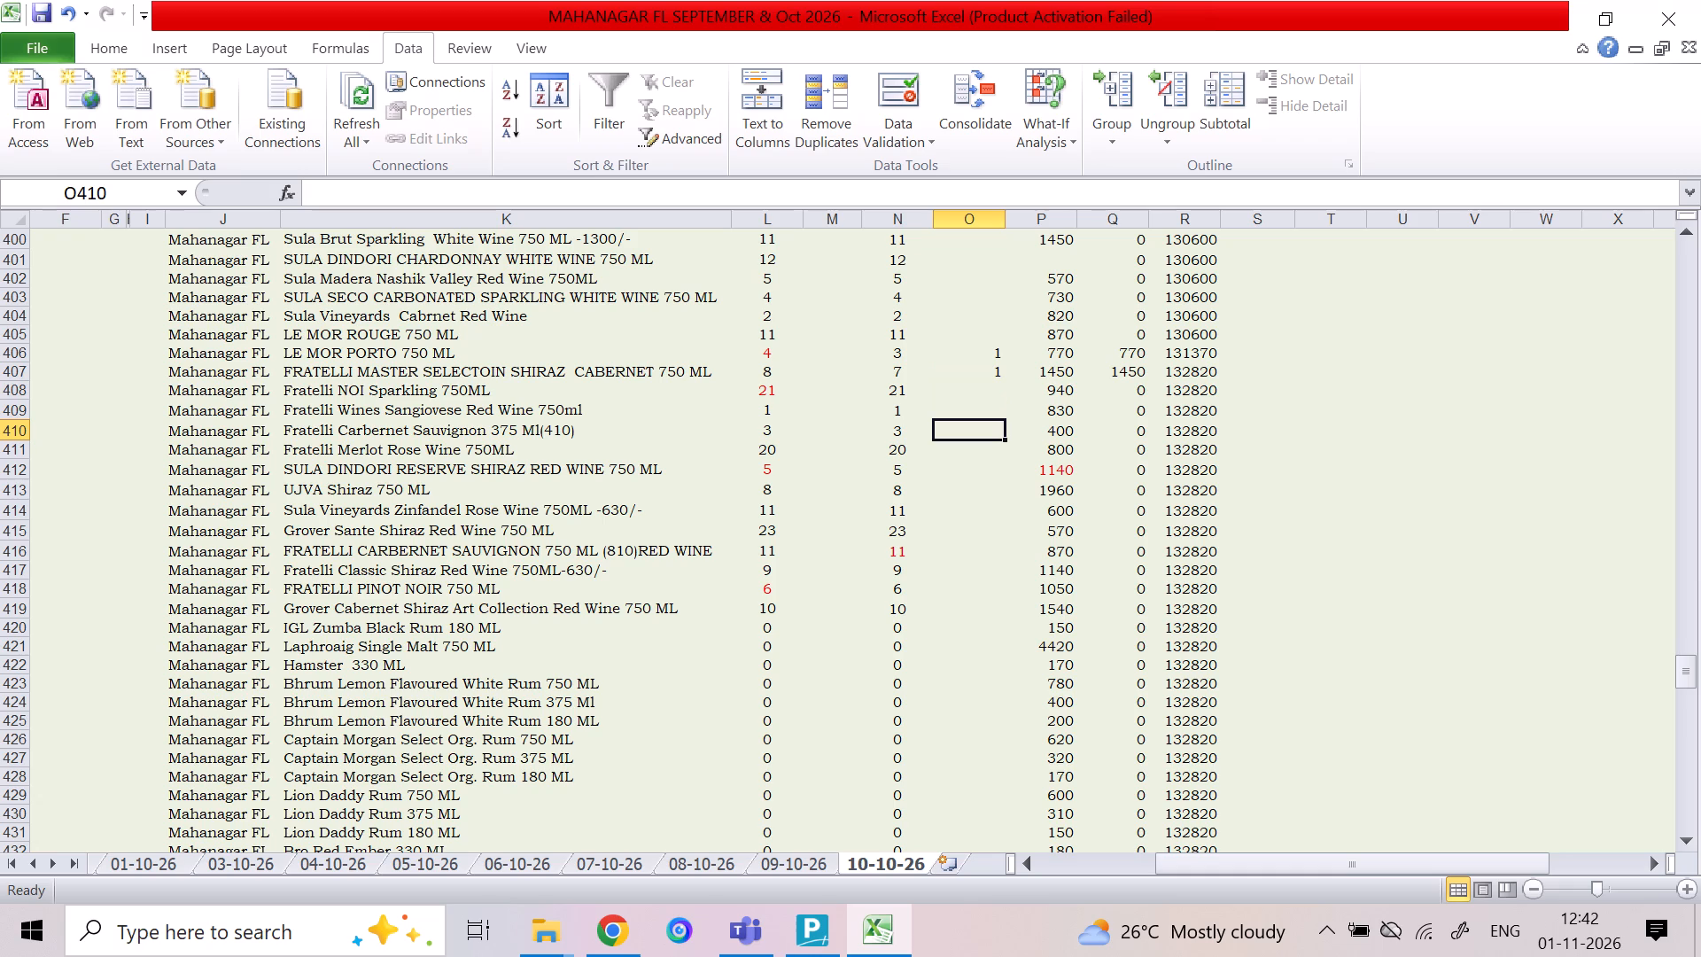
pyautogui.press('Left')
pyautogui.press('Right')
pyautogui.press('Left')
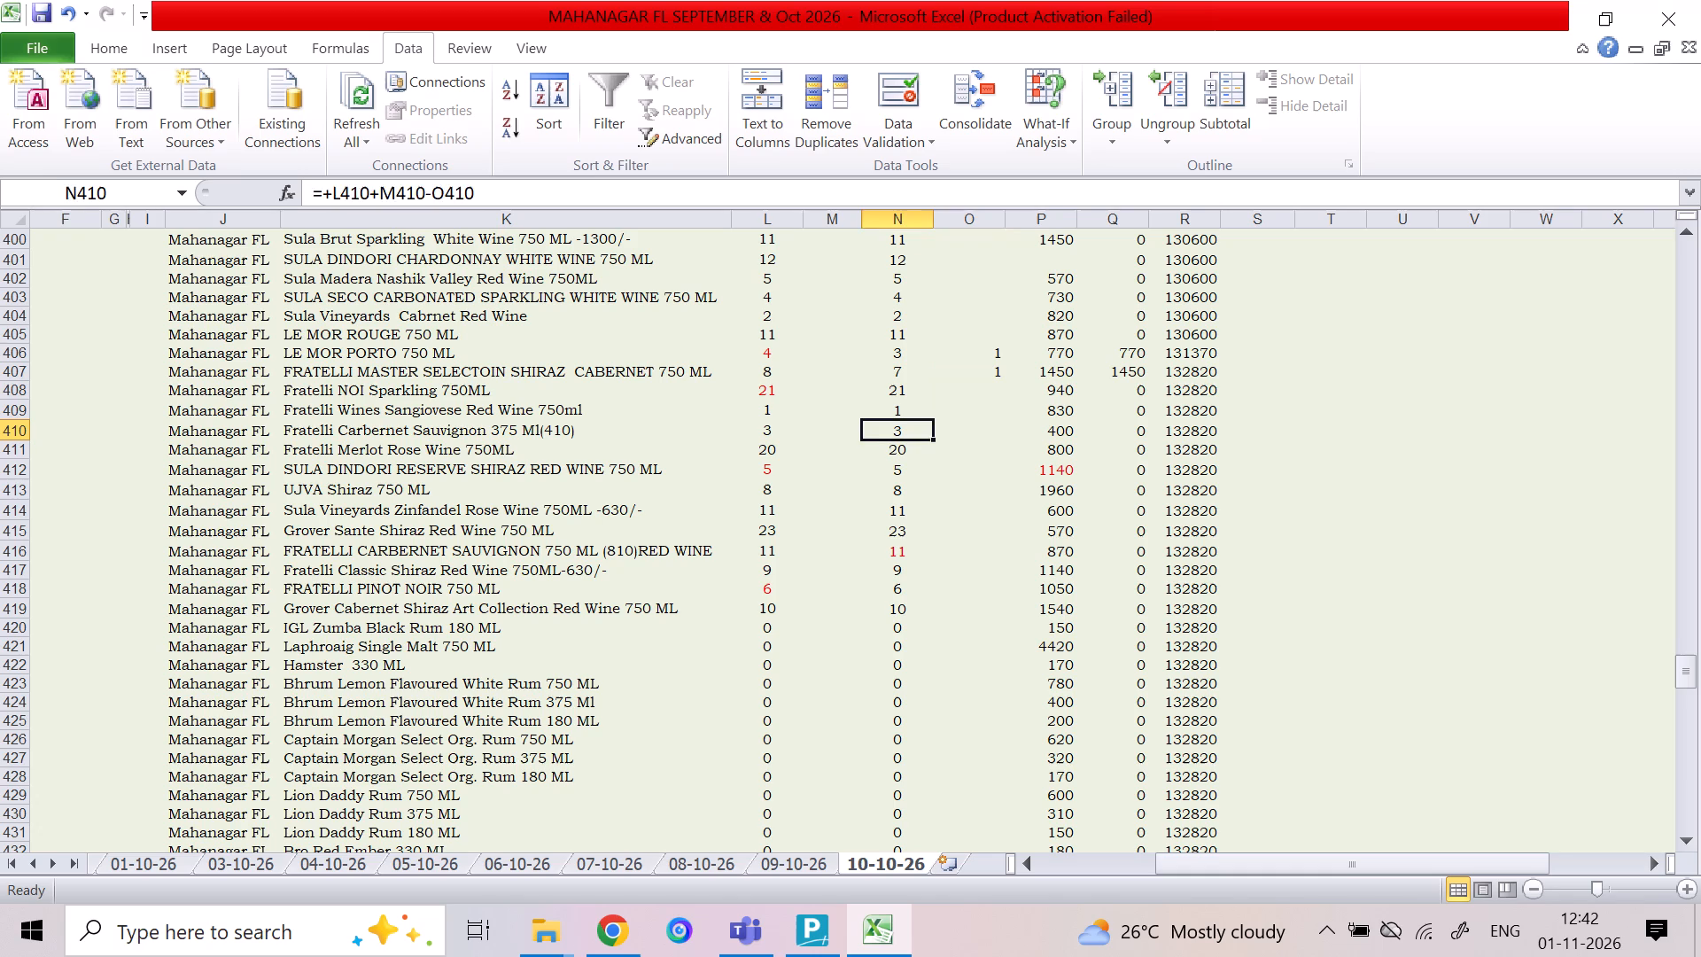
pyautogui.press('Left')
pyautogui.press('Left')
pyautogui.press('Left')
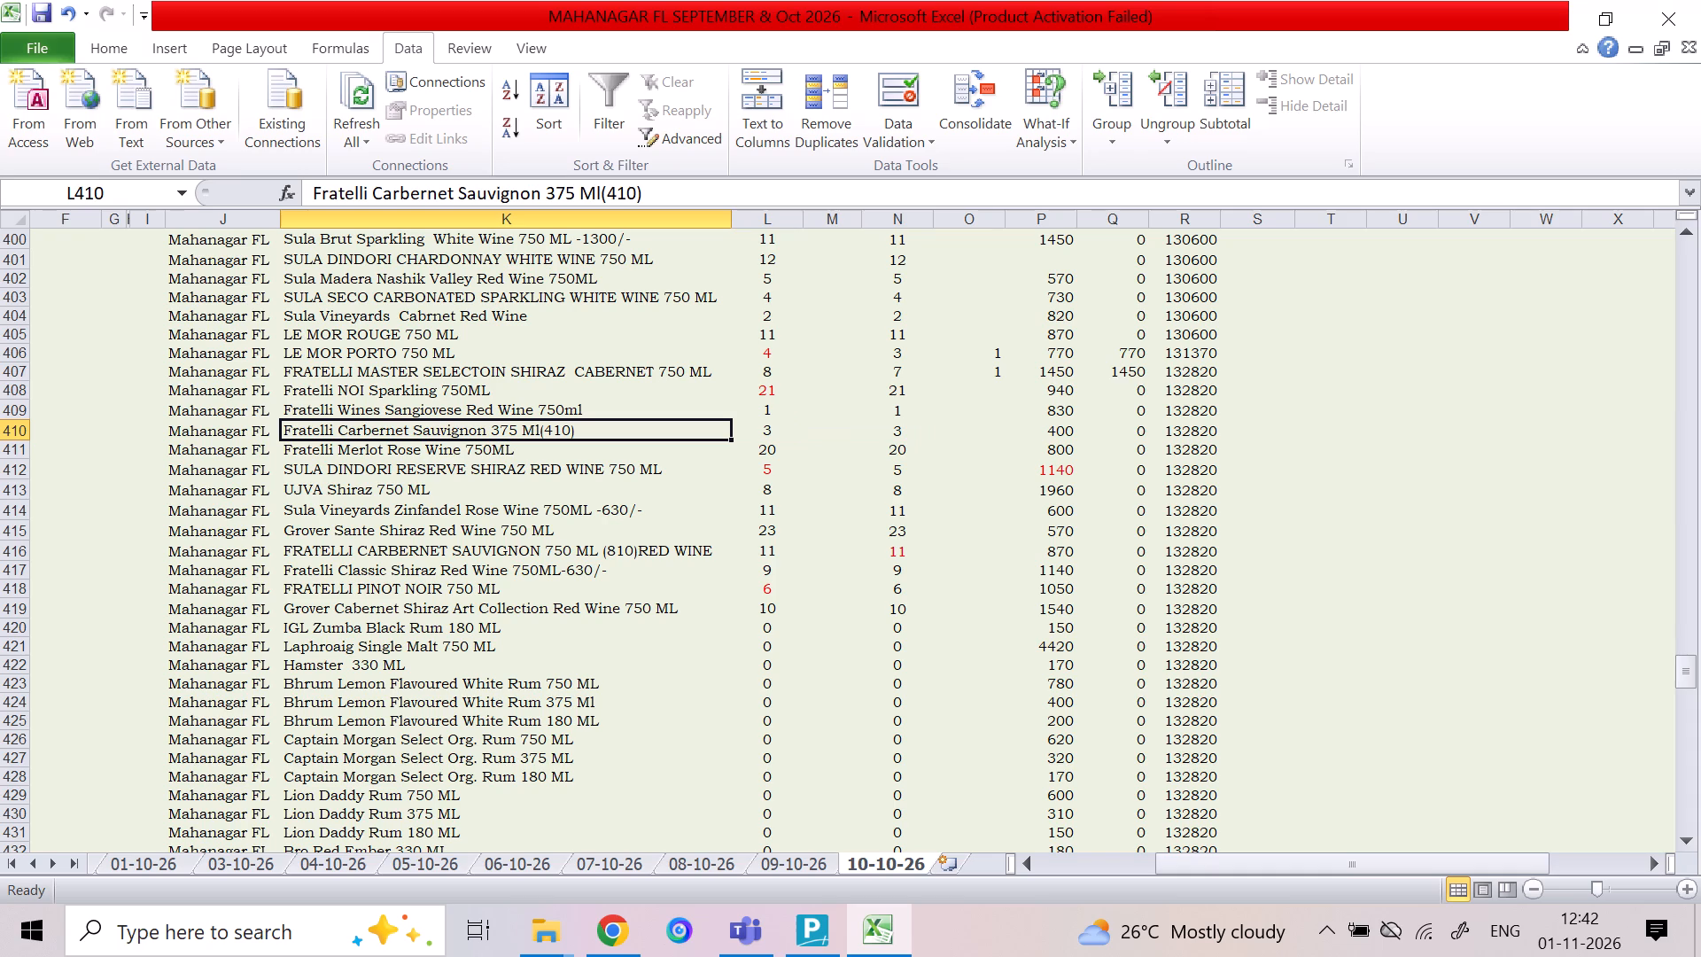
pyautogui.press('Right')
pyautogui.press('Right')
pyautogui.press('Right')
pyautogui.press('Right')
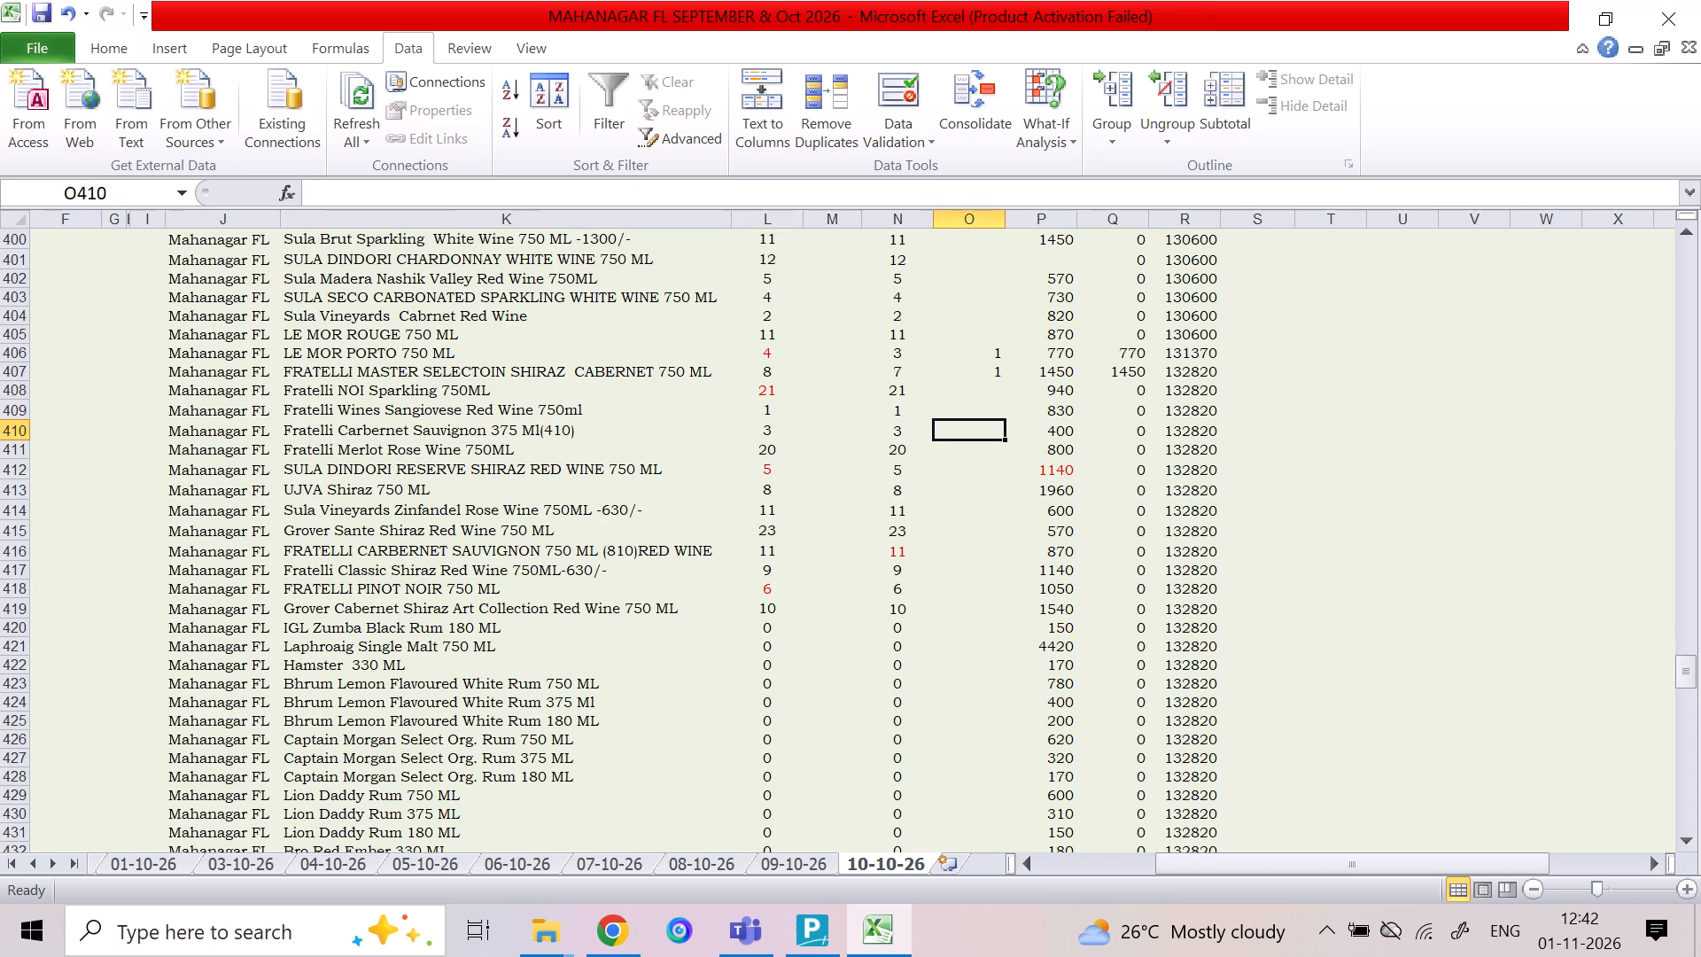
pyautogui.press('1')
pyautogui.press('Down')
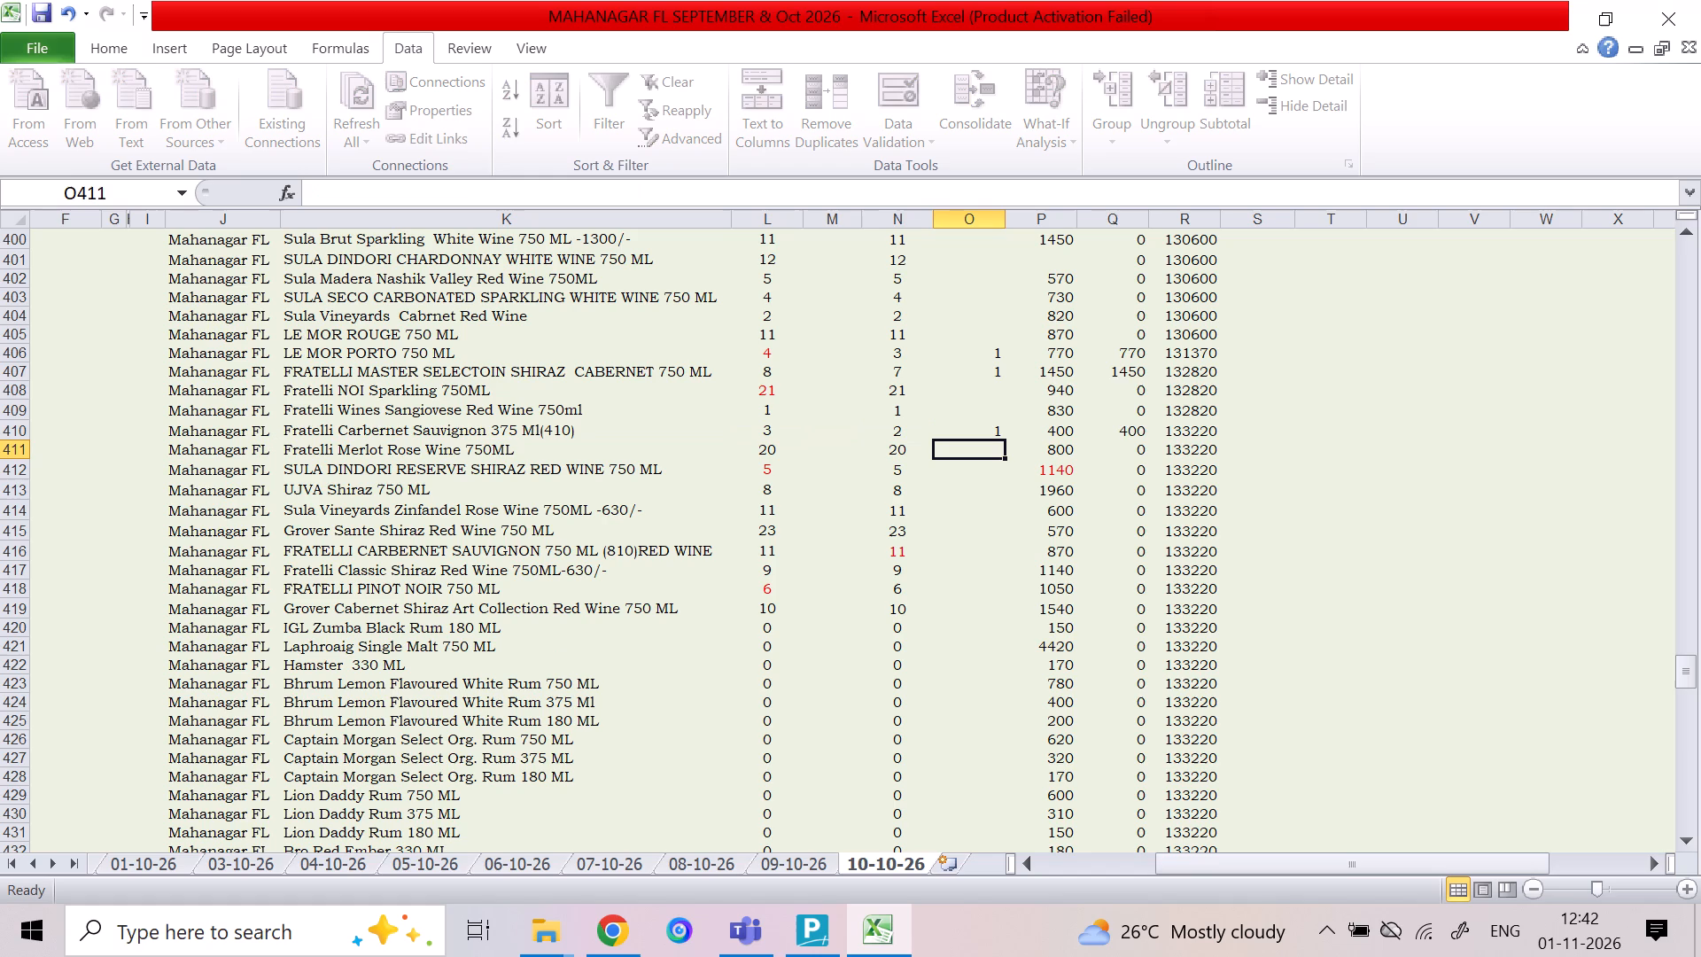
# Examine the column O quantities and balances between Fratelli Merlot Rose Wine 750ML and Fratelli Classic Shiraz Red Wine 750ML.
pyautogui.press('Down')
pyautogui.press('Down')
pyautogui.press('Down')
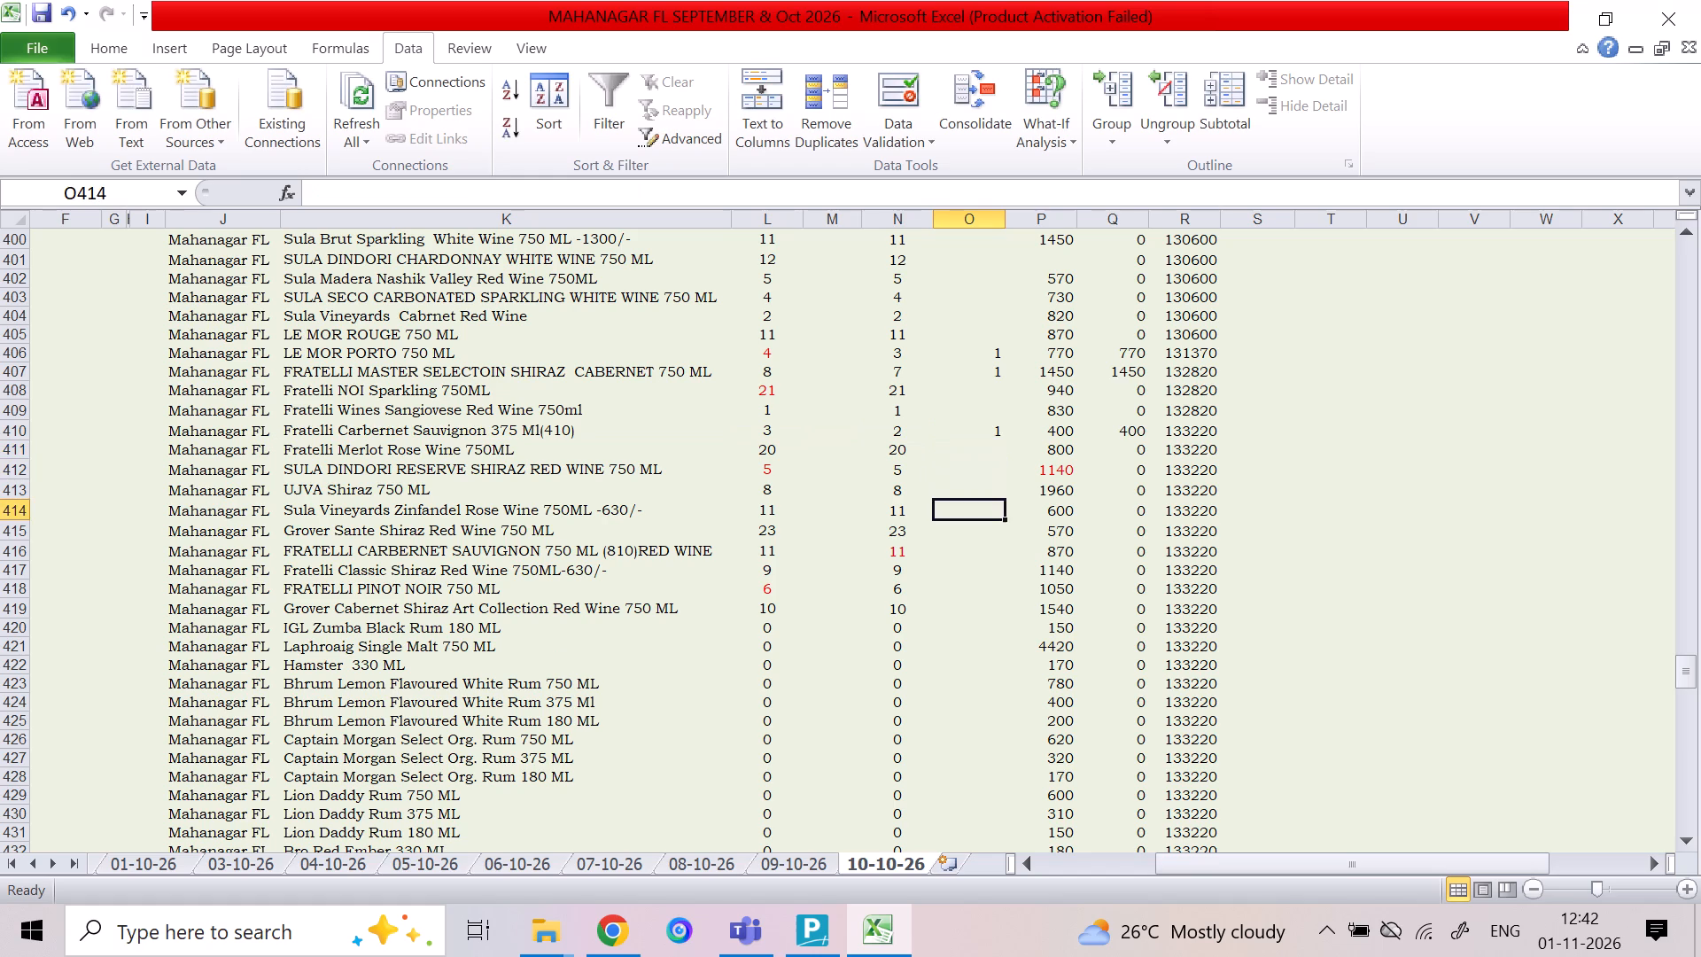
pyautogui.press('Down')
pyautogui.press('Down')
pyautogui.press('Down')
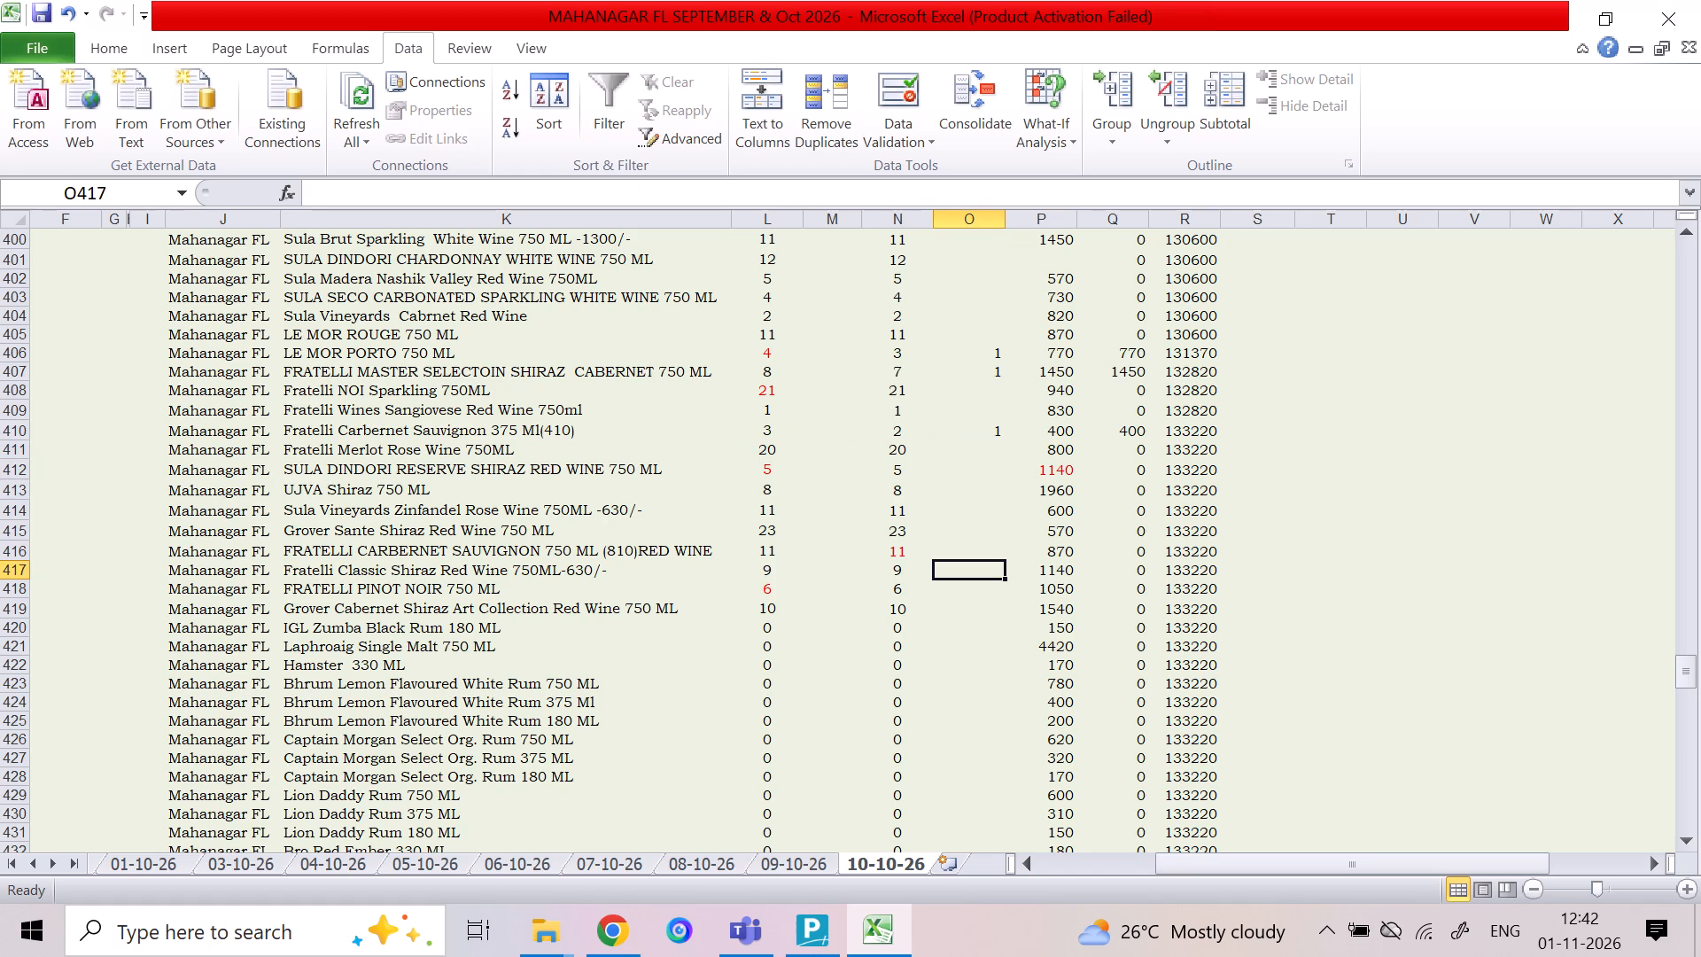
pyautogui.press('Up')
pyautogui.press('Up')
pyautogui.press('Up')
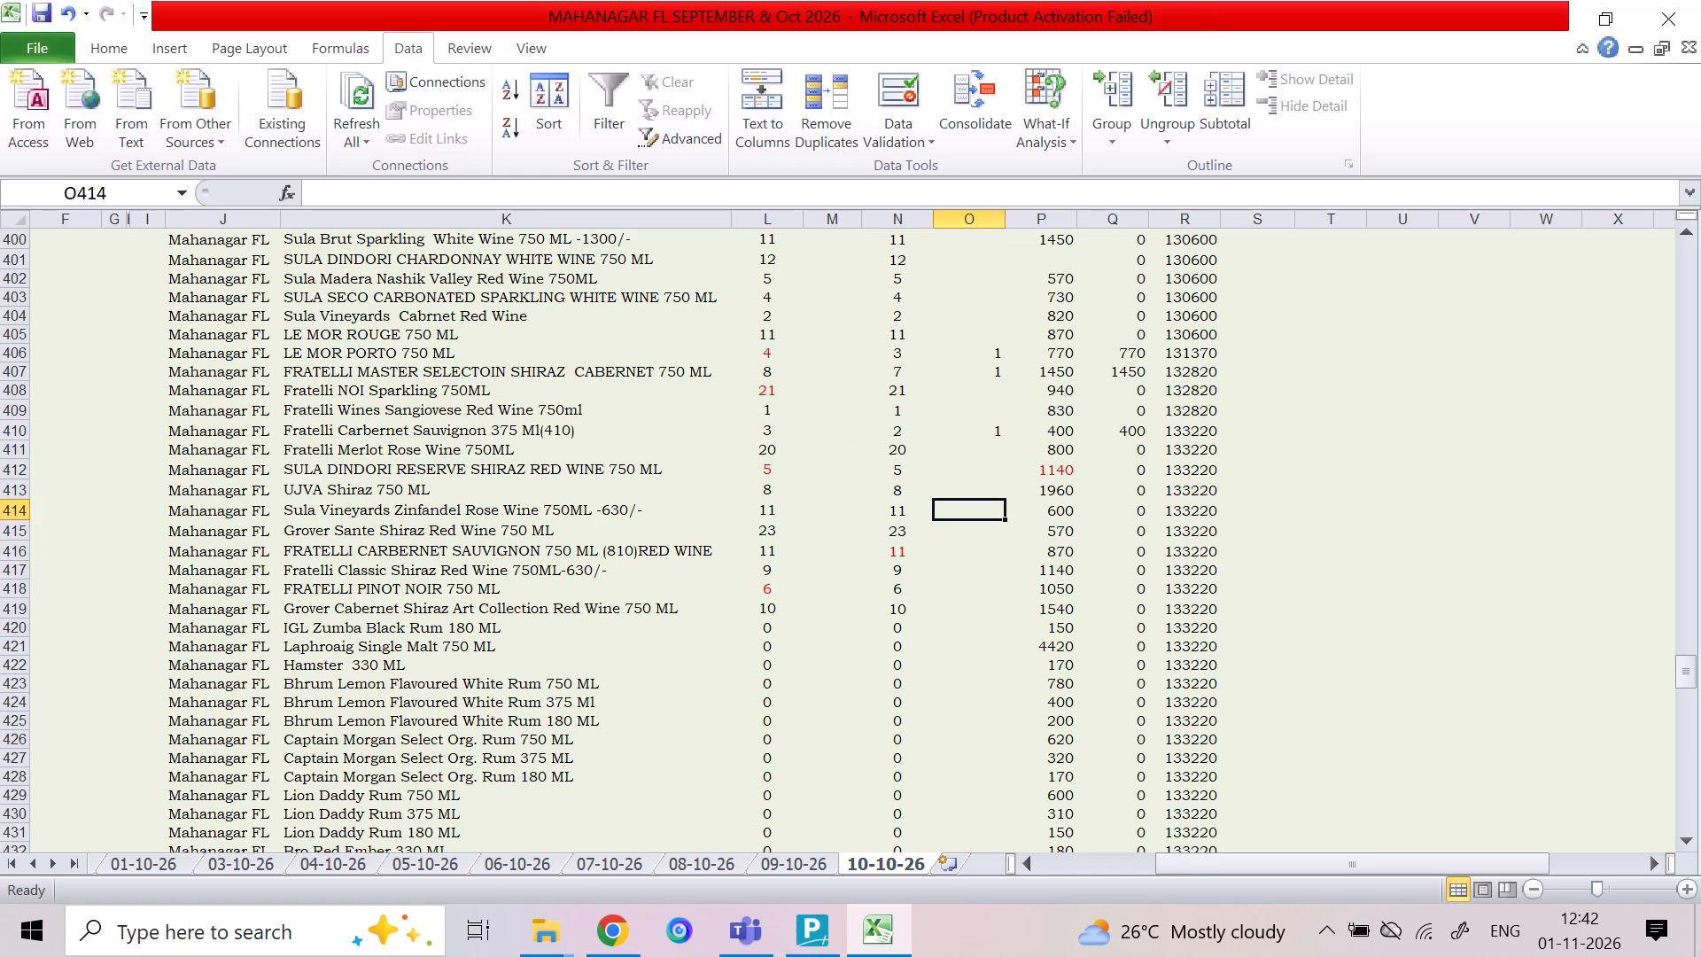
pyautogui.press('Down')
pyautogui.press('Down')
pyautogui.press('Down')
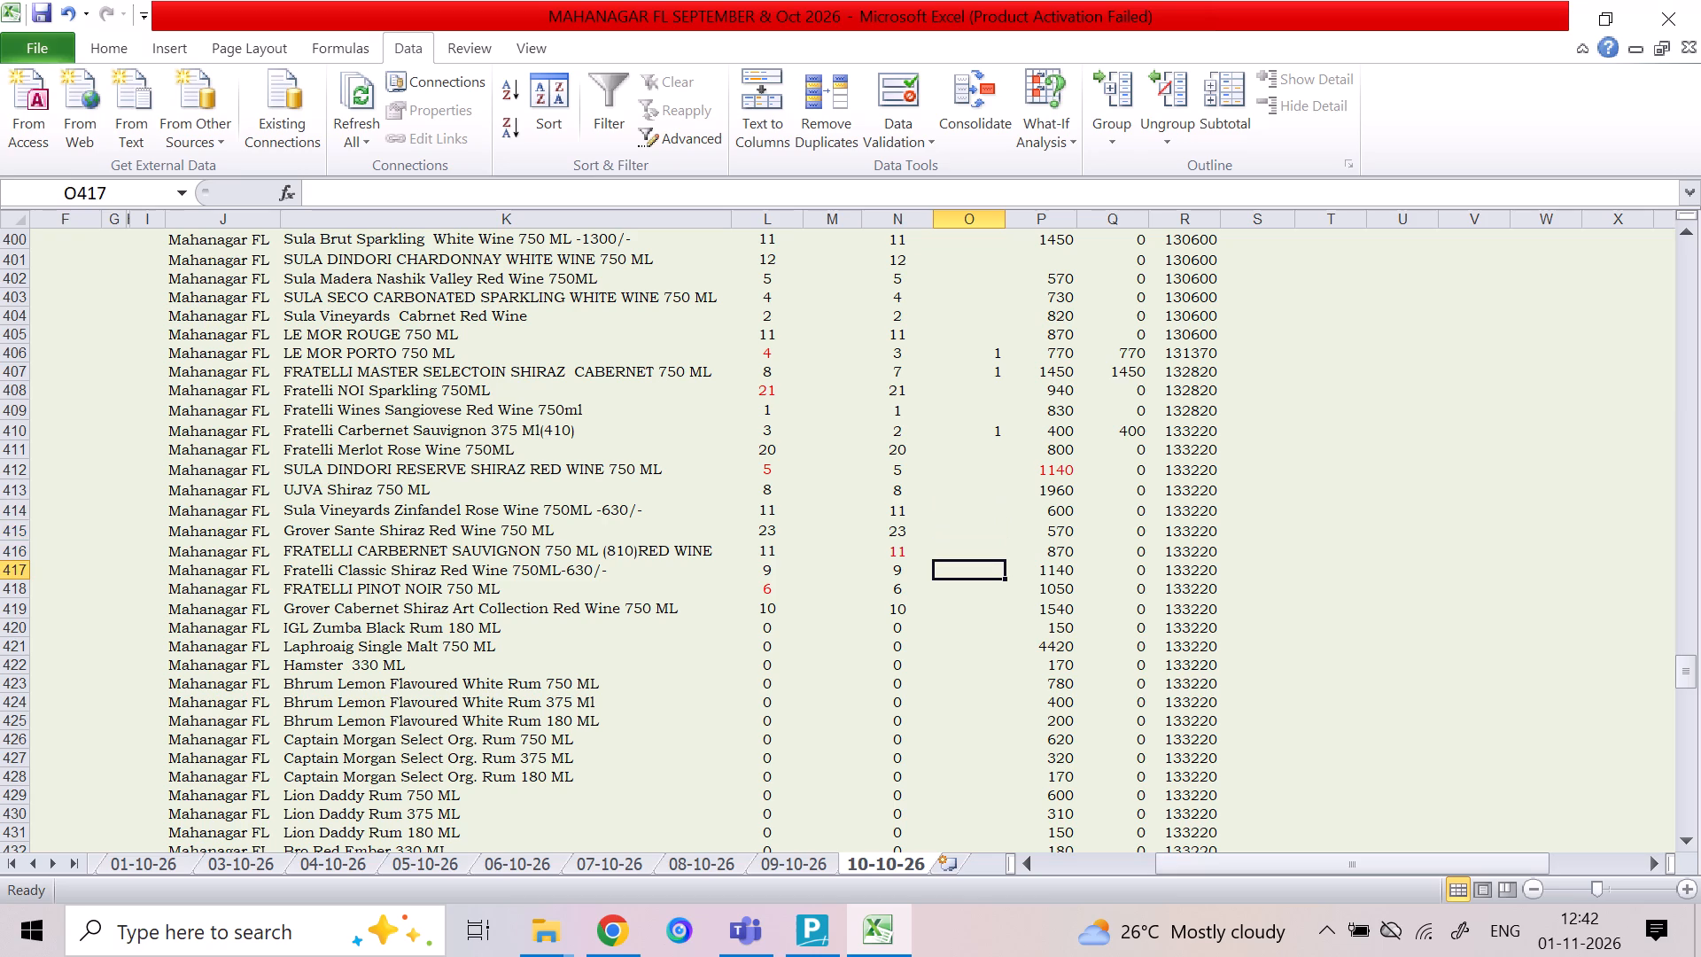
# Look through the remaining rum and wine rows down to Sula Samara Red Wine 750 Ml and back to Jacob's Creek Shiraz.
pyautogui.press('Down')
pyautogui.press('Down')
pyautogui.press('Down')
pyautogui.press('Down')
pyautogui.press('Down')
pyautogui.press('Down')
pyautogui.press('Down')
pyautogui.press('Down')
pyautogui.press('Down')
pyautogui.press('Down')
pyautogui.press('Down')
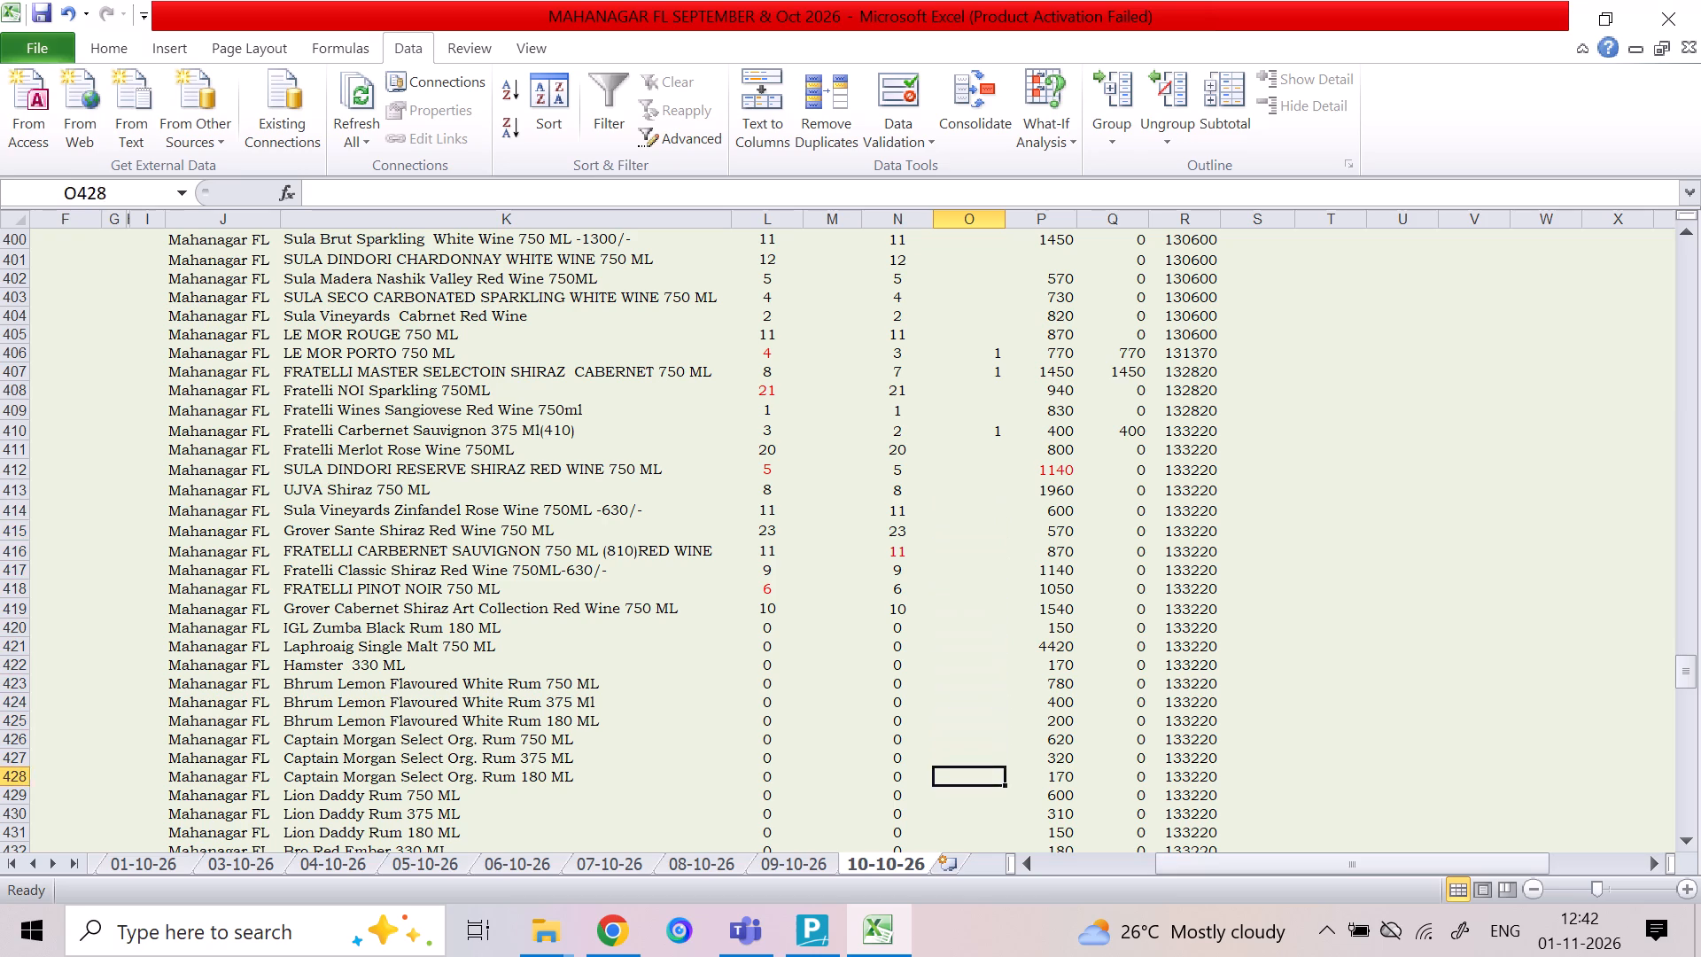
pyautogui.press('Down')
pyautogui.press('Down')
pyautogui.press('Down')
pyautogui.press('Down')
pyautogui.press('Down')
pyautogui.press('Down')
pyautogui.press('Down')
pyautogui.press('Down')
pyautogui.press('Down')
pyautogui.press('Down')
pyautogui.press('Up')
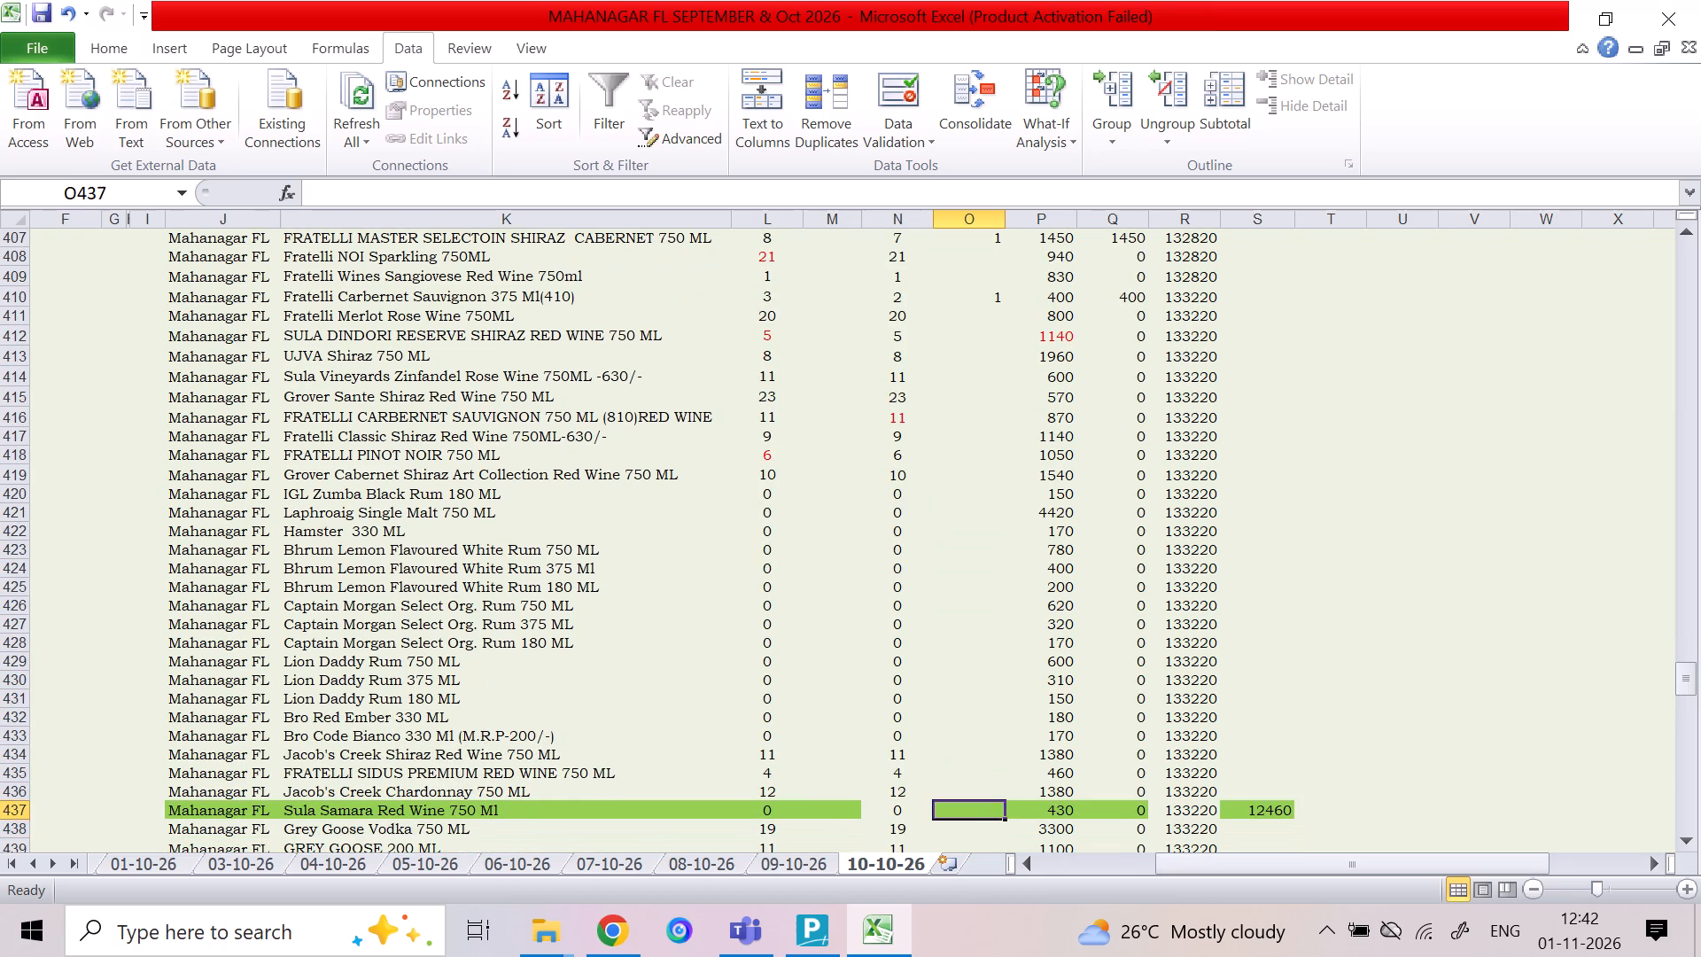
pyautogui.press('Up')
pyautogui.press('Up')
pyautogui.press('Up')
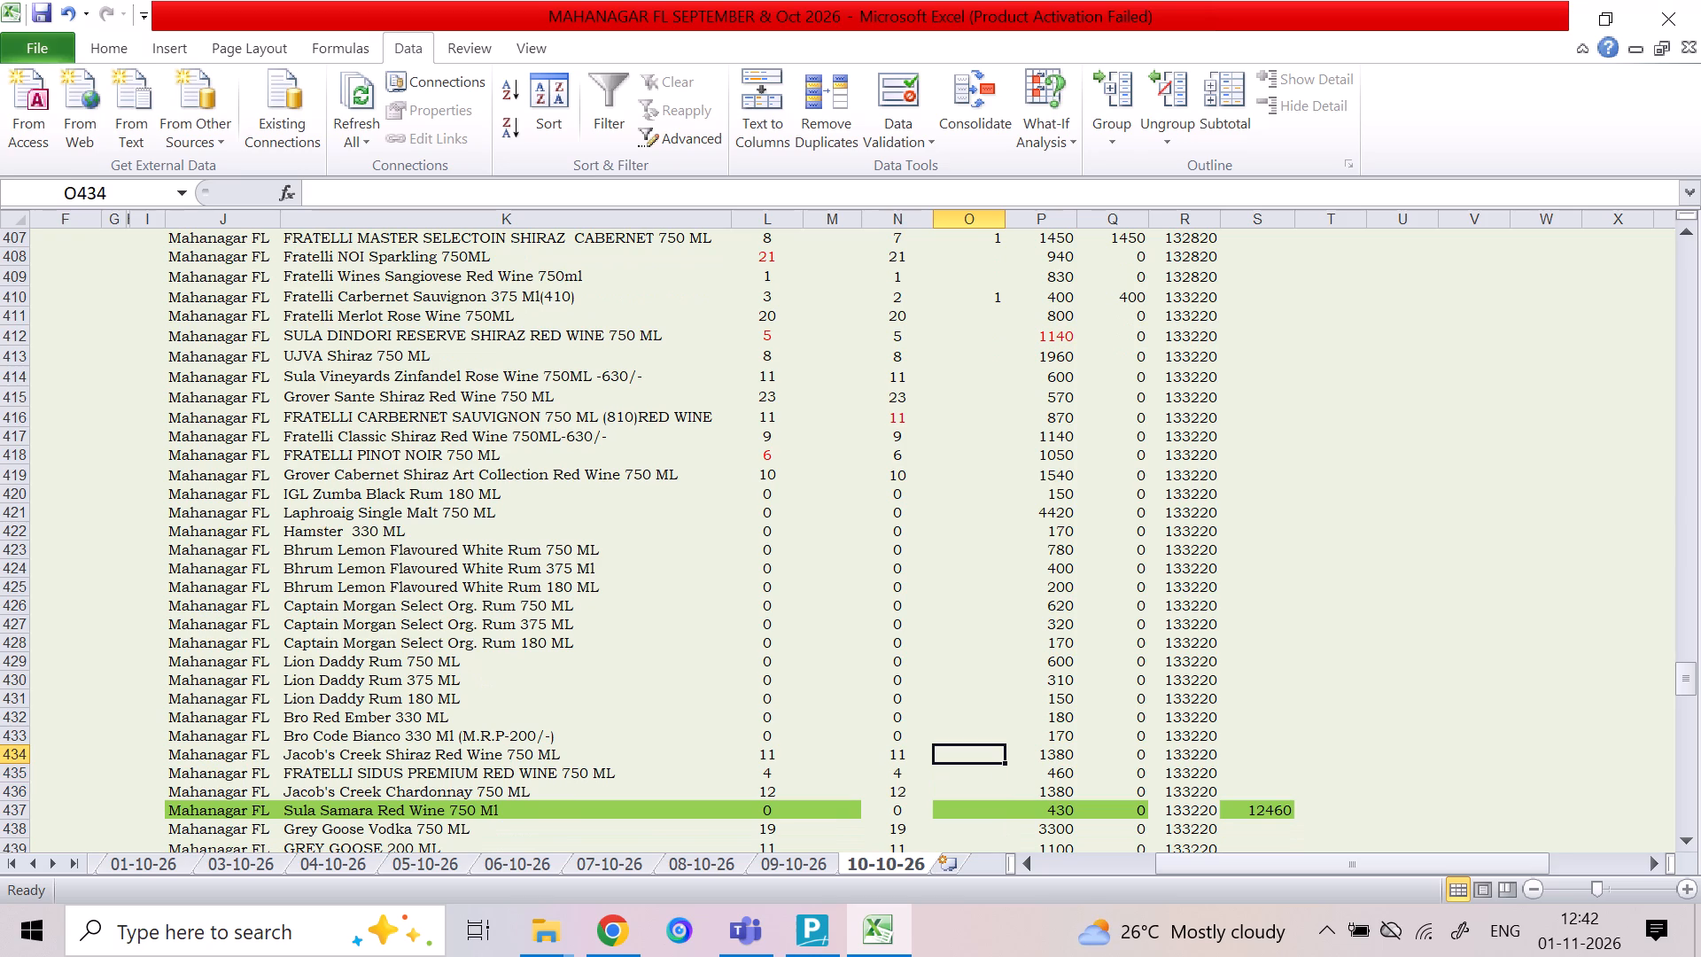
# Return to the UJVA Shiraz 750 ML row and enter quantity 1 in its column O.
pyautogui.press('Up')
pyautogui.press('Left')
pyautogui.press('Up')
pyautogui.press('Up')
pyautogui.press('Up')
pyautogui.press('Up')
pyautogui.press('Up')
pyautogui.press('Up')
pyautogui.press('Up')
pyautogui.press('Up')
pyautogui.press('Up')
pyautogui.press('Up')
pyautogui.press('Up')
pyautogui.press('Up')
pyautogui.press('Up')
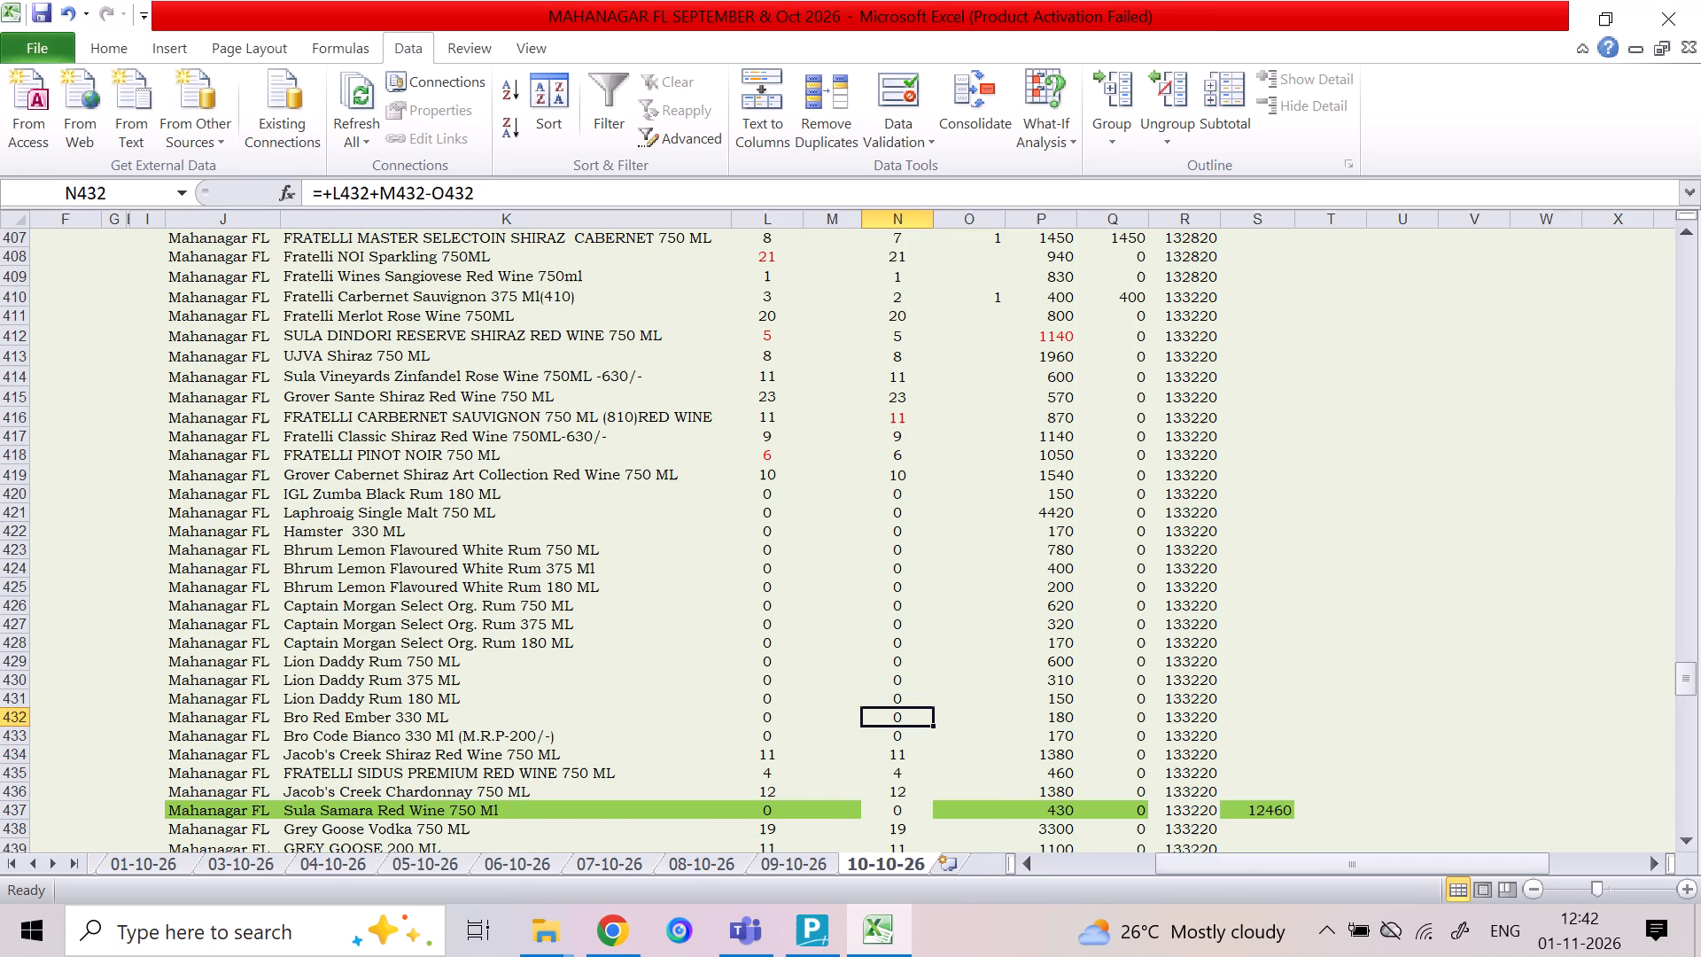
pyautogui.press('Left')
pyautogui.press('Up')
pyautogui.press('Left')
pyautogui.press('Up')
pyautogui.press('Left')
pyautogui.press('Up')
pyautogui.press('Left')
pyautogui.press('Up')
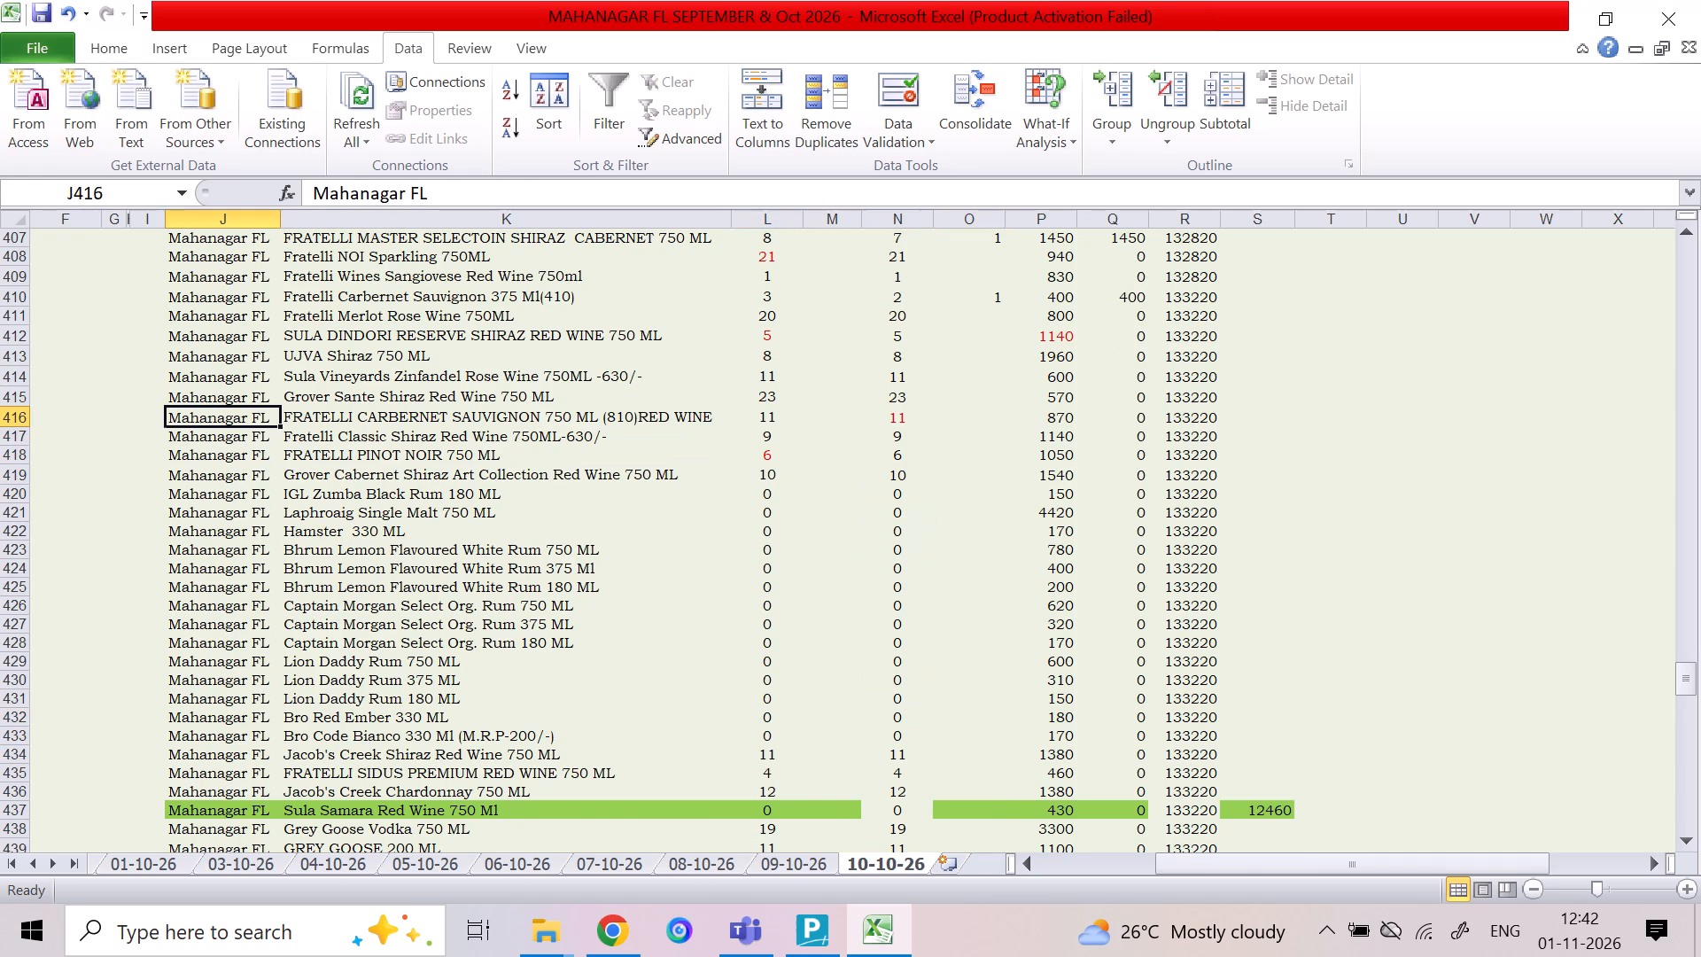
pyautogui.press('Up')
pyautogui.press('Up')
pyautogui.press('Right')
pyautogui.press('Up')
pyautogui.press('Right')
pyautogui.press('Right')
pyautogui.press('Right')
pyautogui.press('Right')
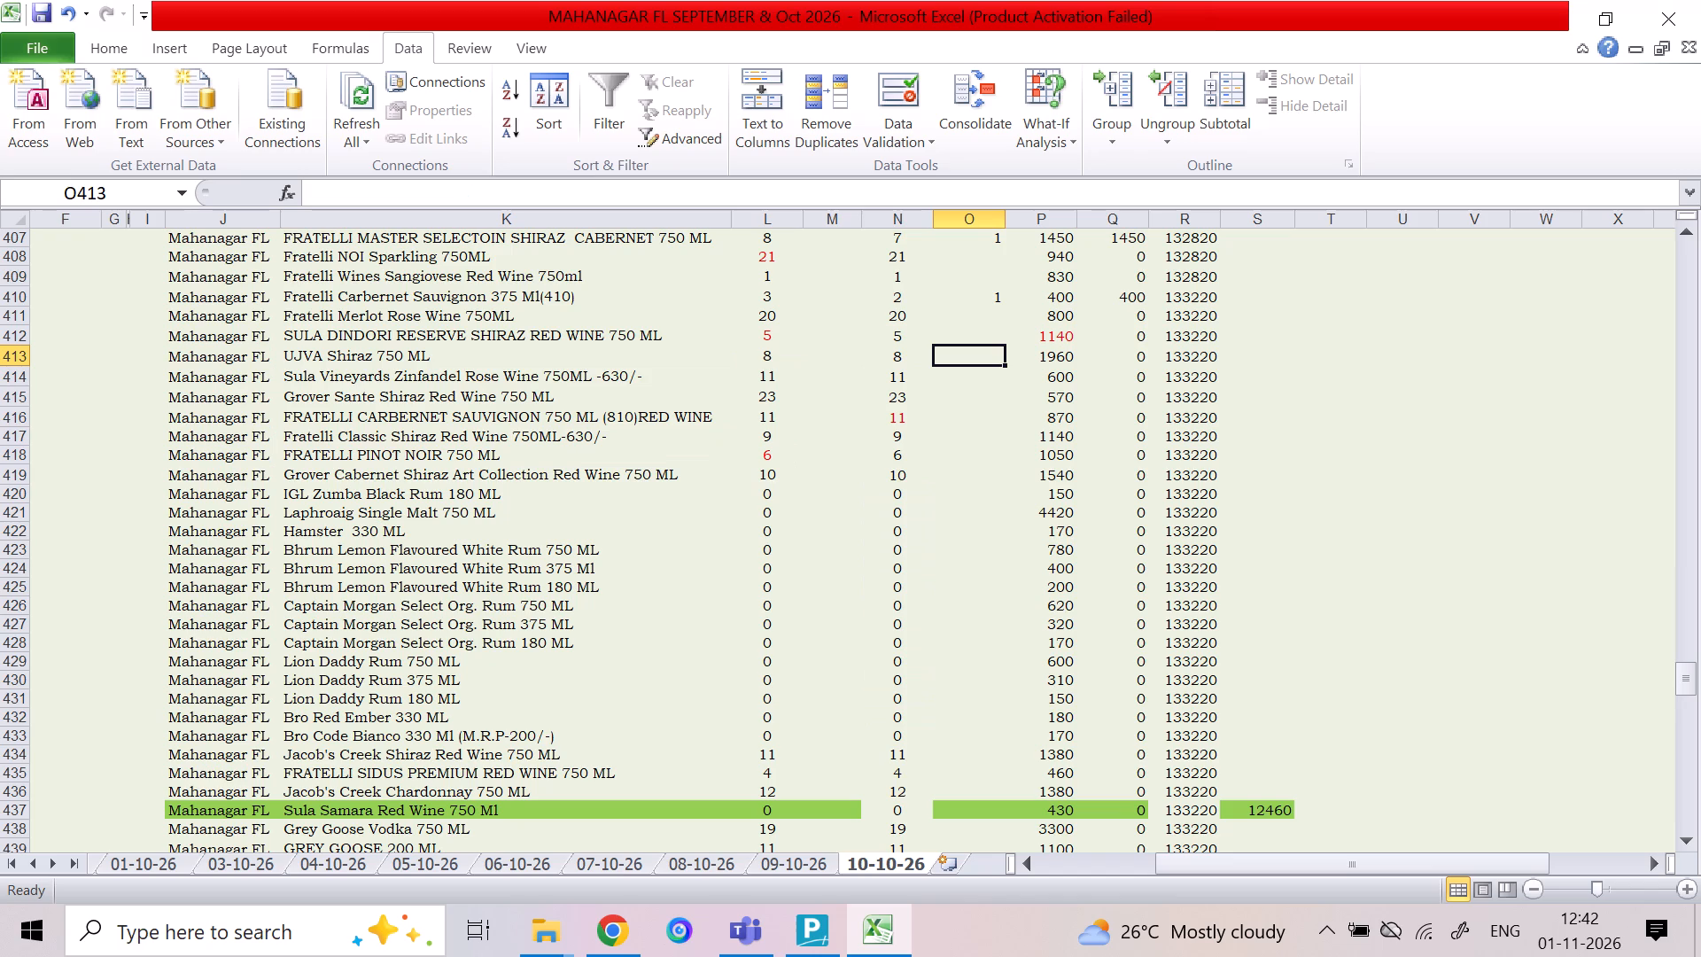
pyautogui.press('1')
pyautogui.press('Down')
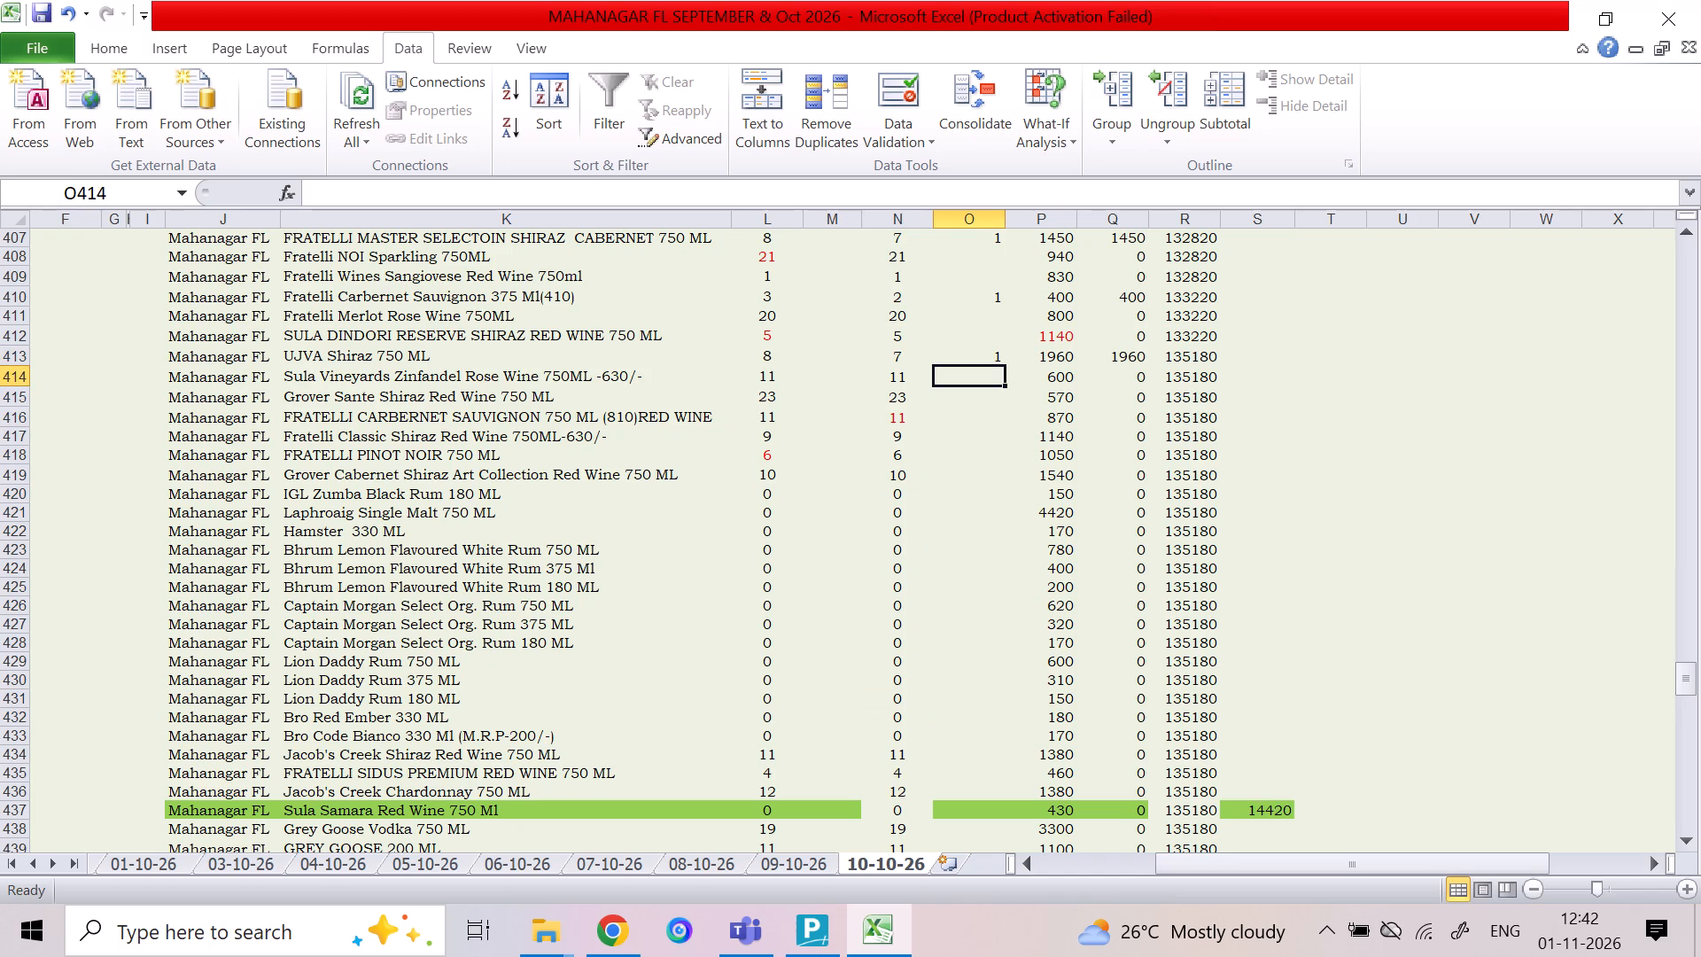
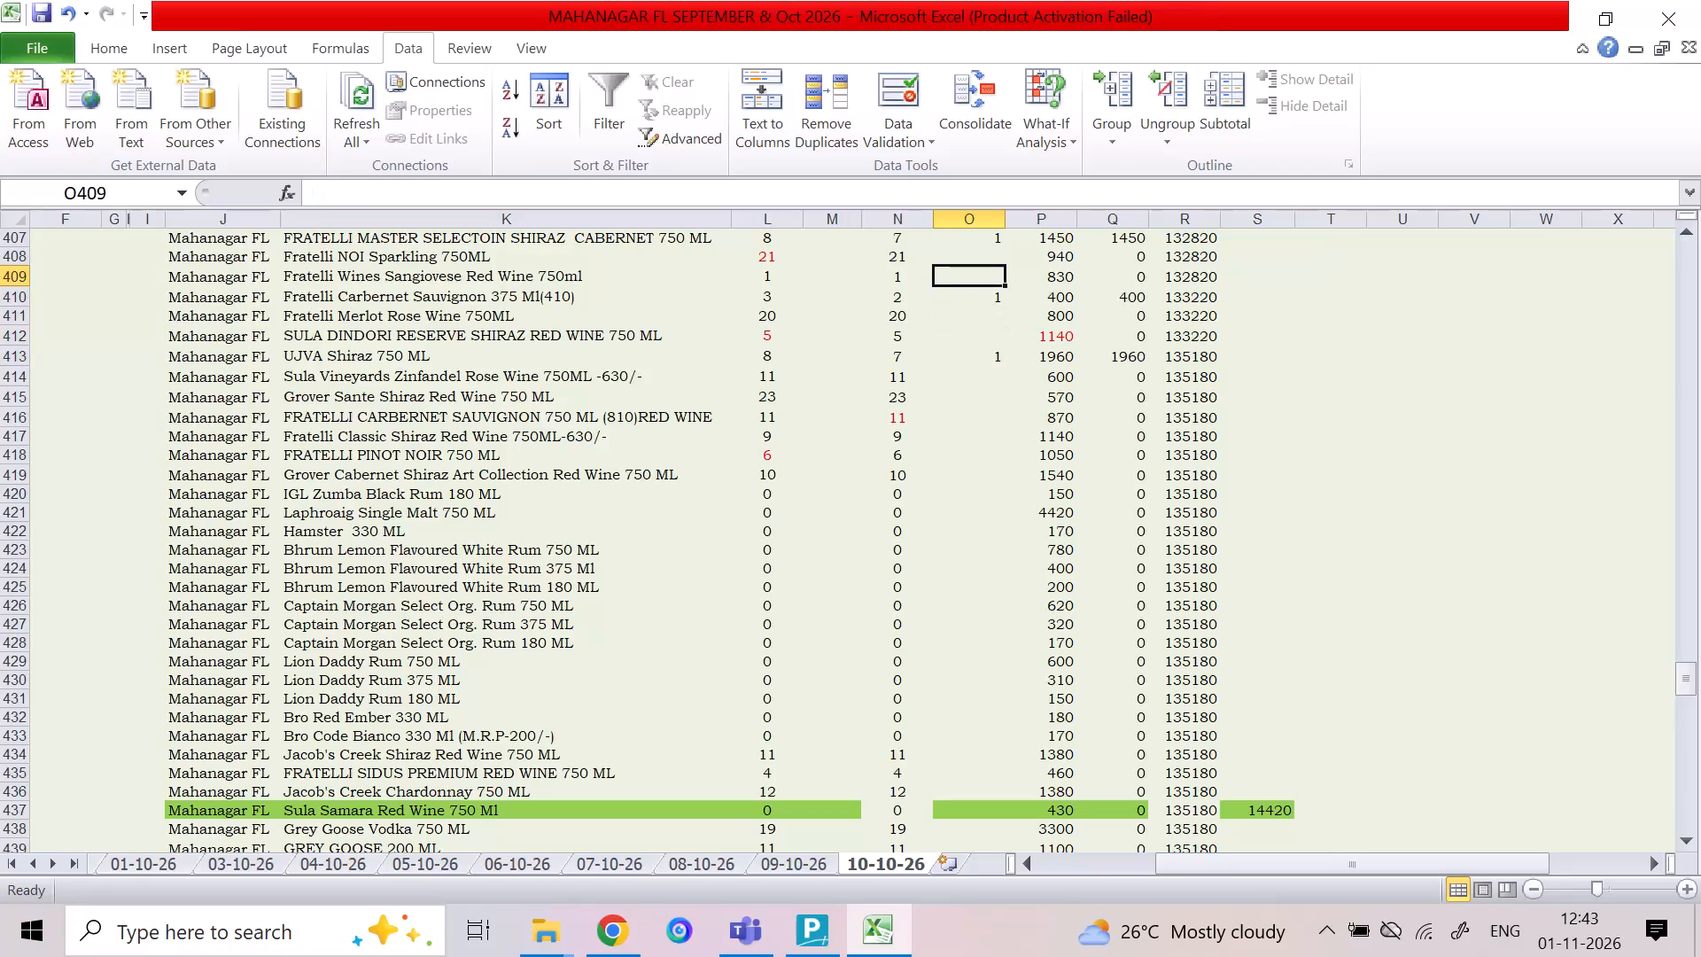
# Review the column O quantities from Fratelli Wines Sangiovese Red Wine 750ml back up to Old Monk Gold Reserve Pre.Rum 180 ML.
pyautogui.press('Up')
pyautogui.press('Up')
pyautogui.press('Up')
pyautogui.press('Up')
pyautogui.press('Up')
pyautogui.press('Up')
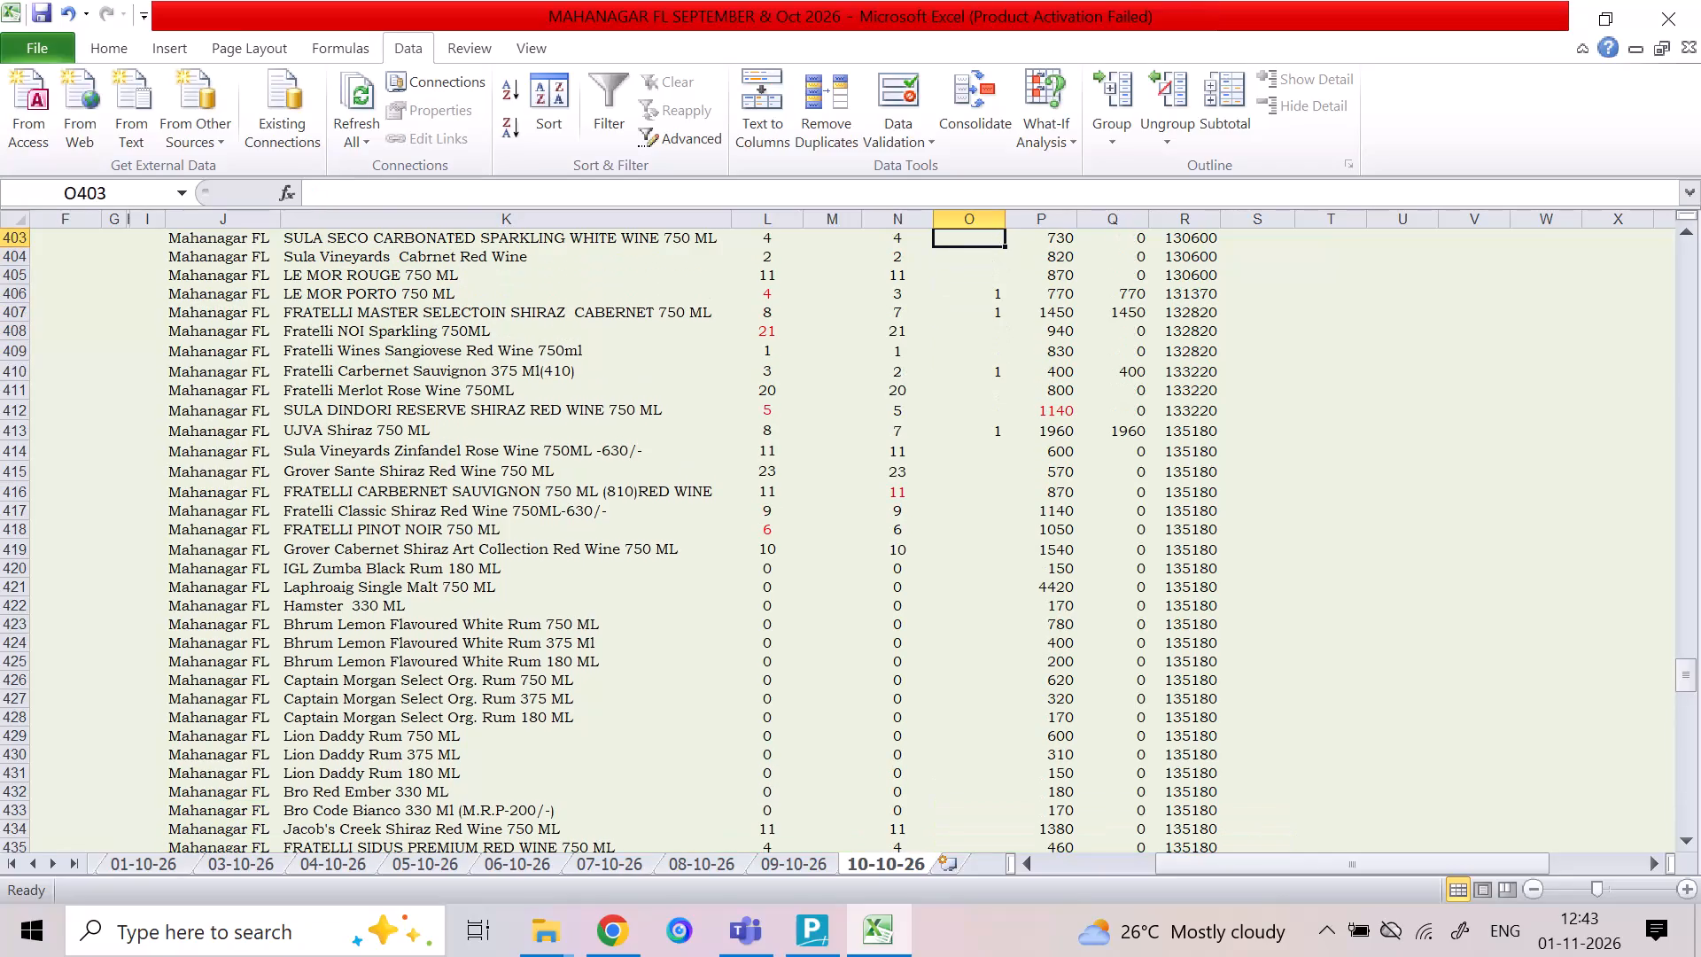
pyautogui.press('Up')
pyautogui.press('Up')
pyautogui.press('Up')
pyautogui.press('Up')
pyautogui.press('Up')
pyautogui.press('Up')
pyautogui.press('Up')
pyautogui.press('Up')
pyautogui.press('Up')
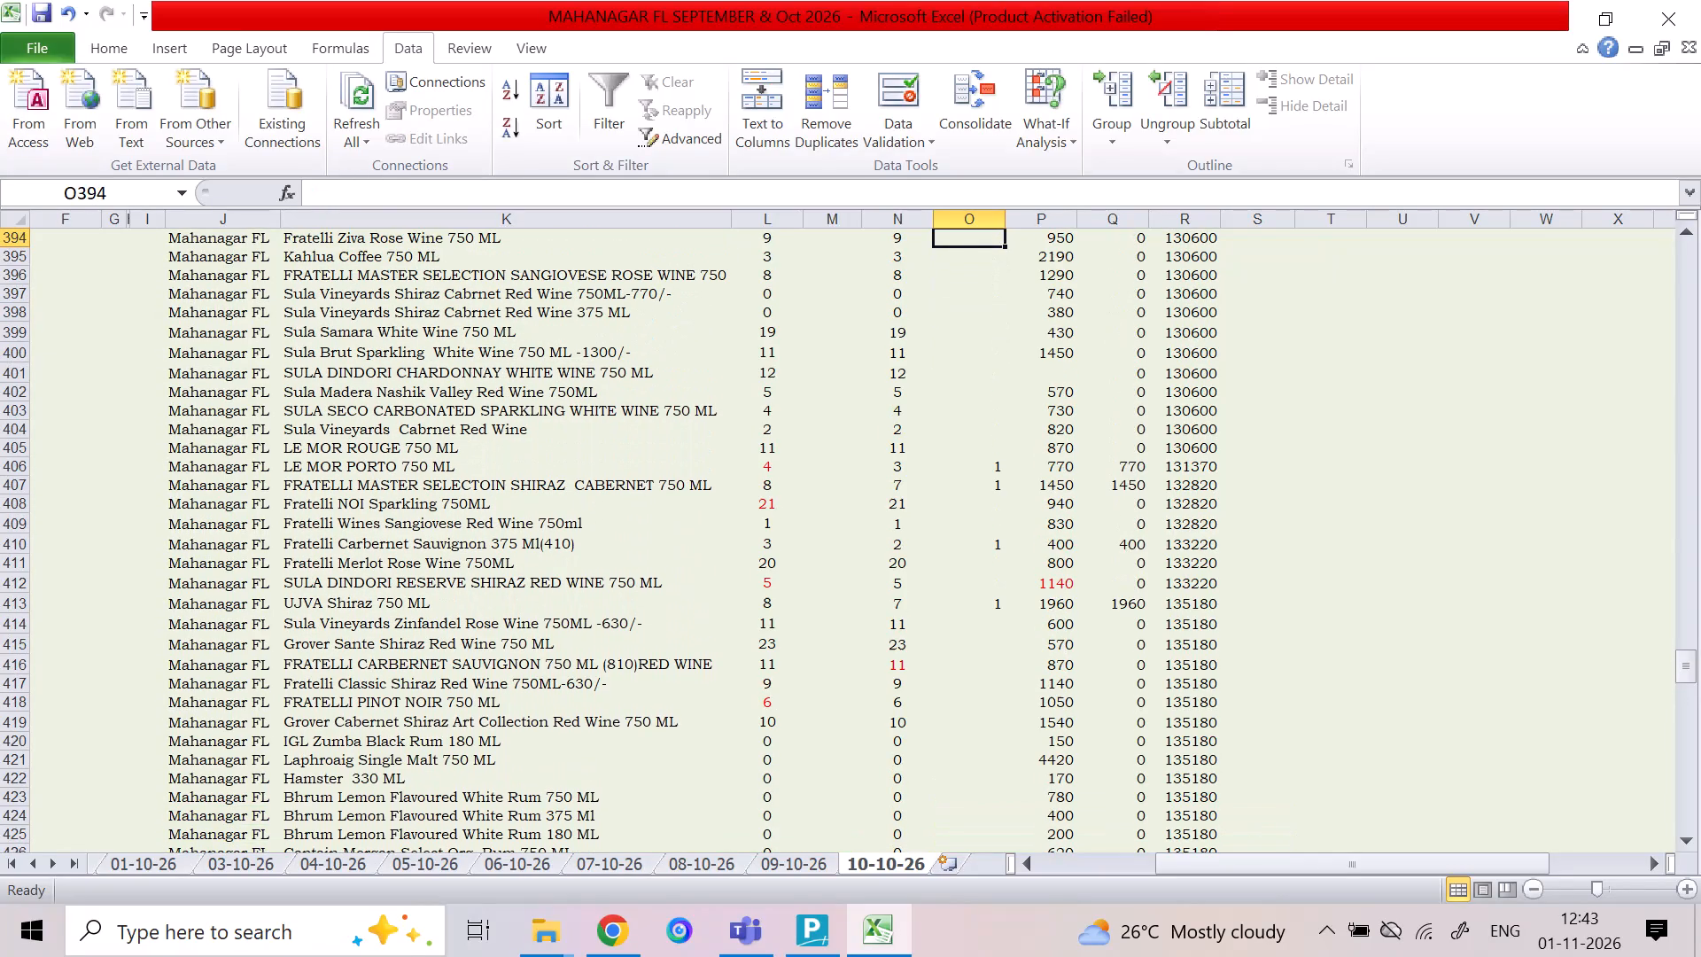
pyautogui.press('Up')
pyautogui.press('Up')
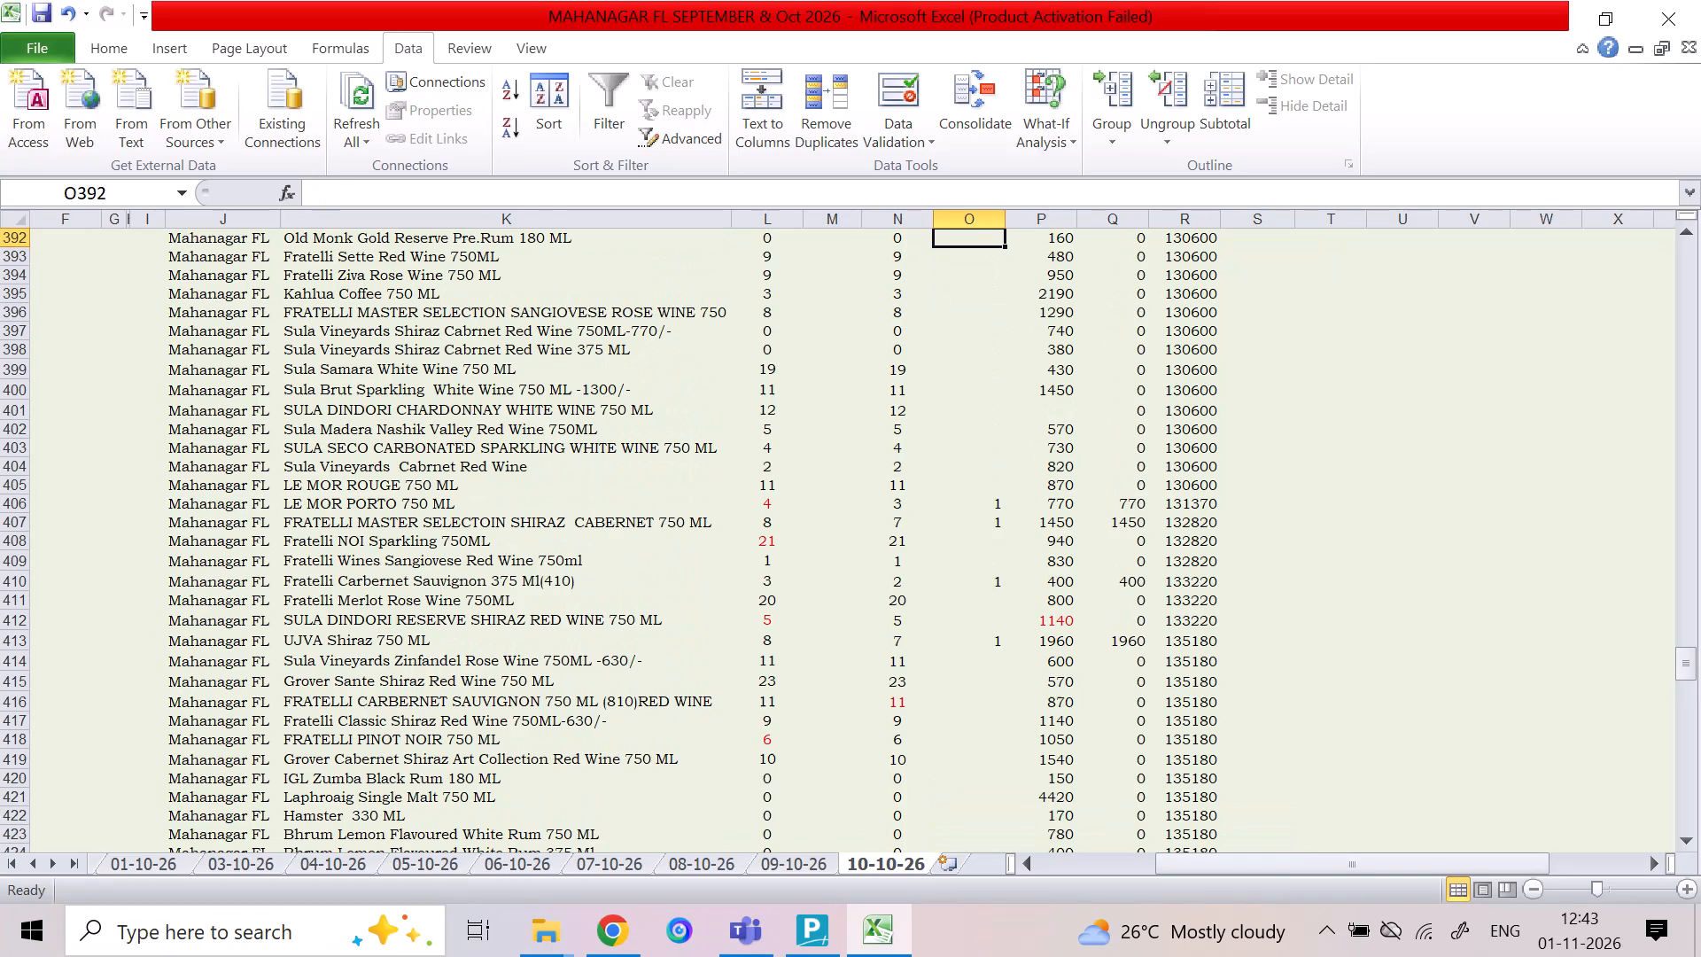
# Examine the item names and stock from Fratelli Sette Red Wine 750ML to Fratelli Master Selection Sangiovese Rose Wine 750 ML.
pyautogui.press('Down')
pyautogui.press('Left')
pyautogui.press('Down')
pyautogui.press('Left')
pyautogui.press('Left')
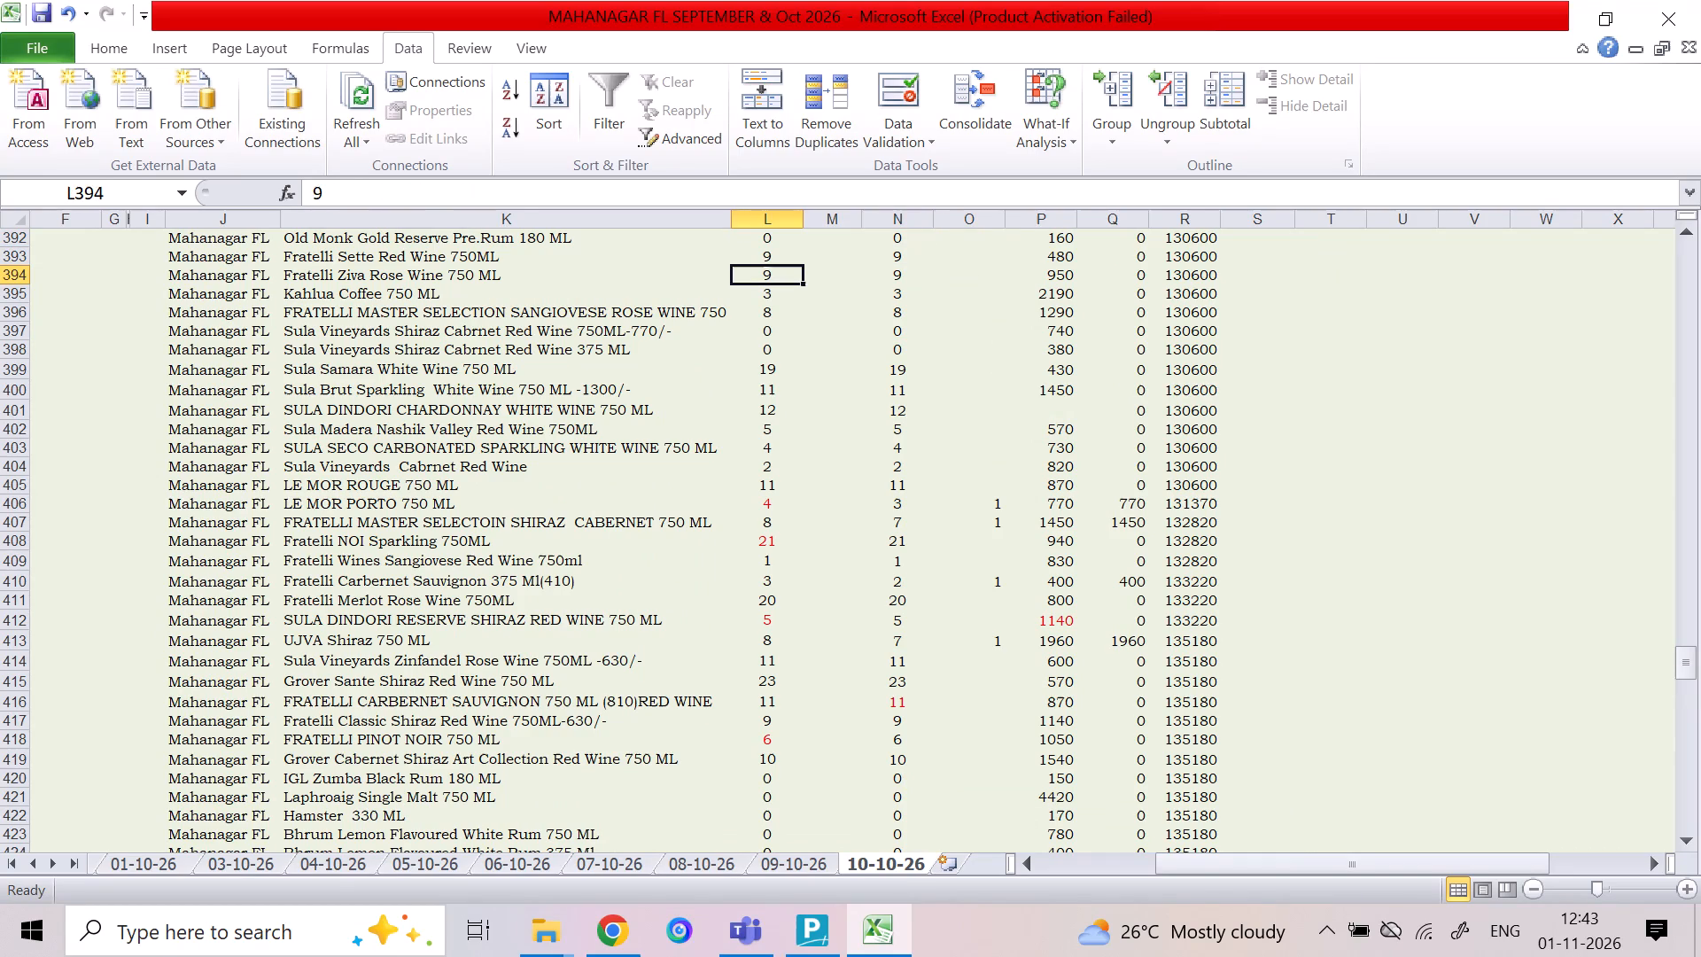
pyautogui.press('Left')
pyautogui.press('Left')
pyautogui.press('Right')
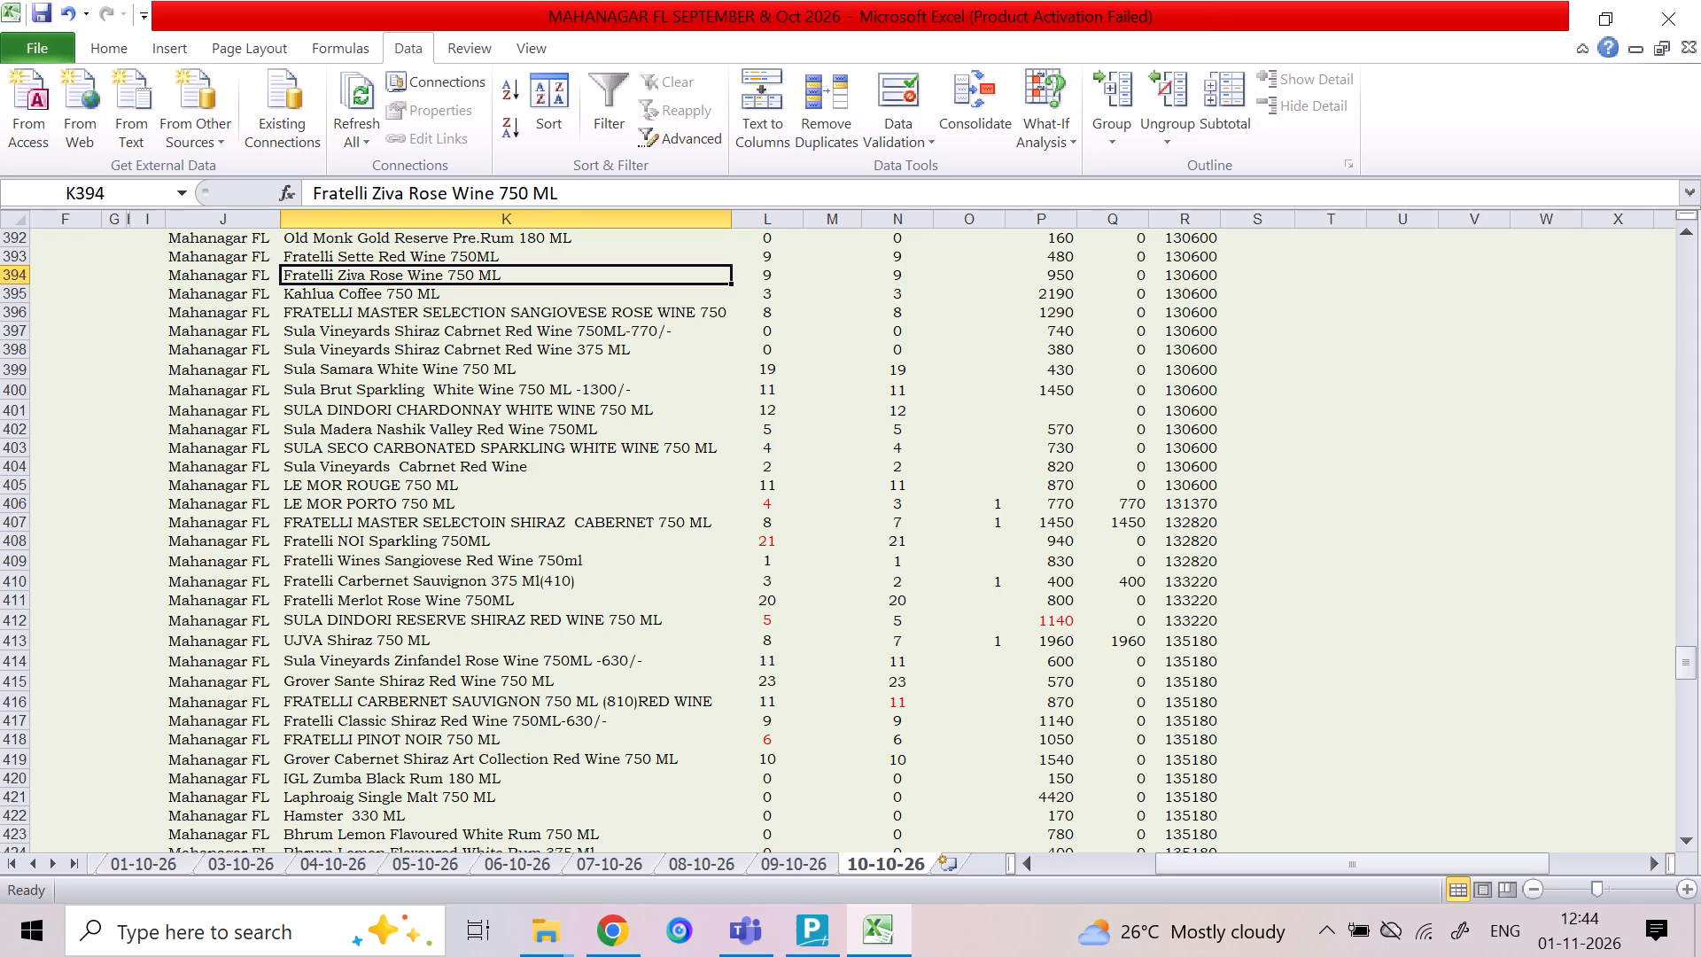
pyautogui.press('Down')
pyautogui.press('Down')
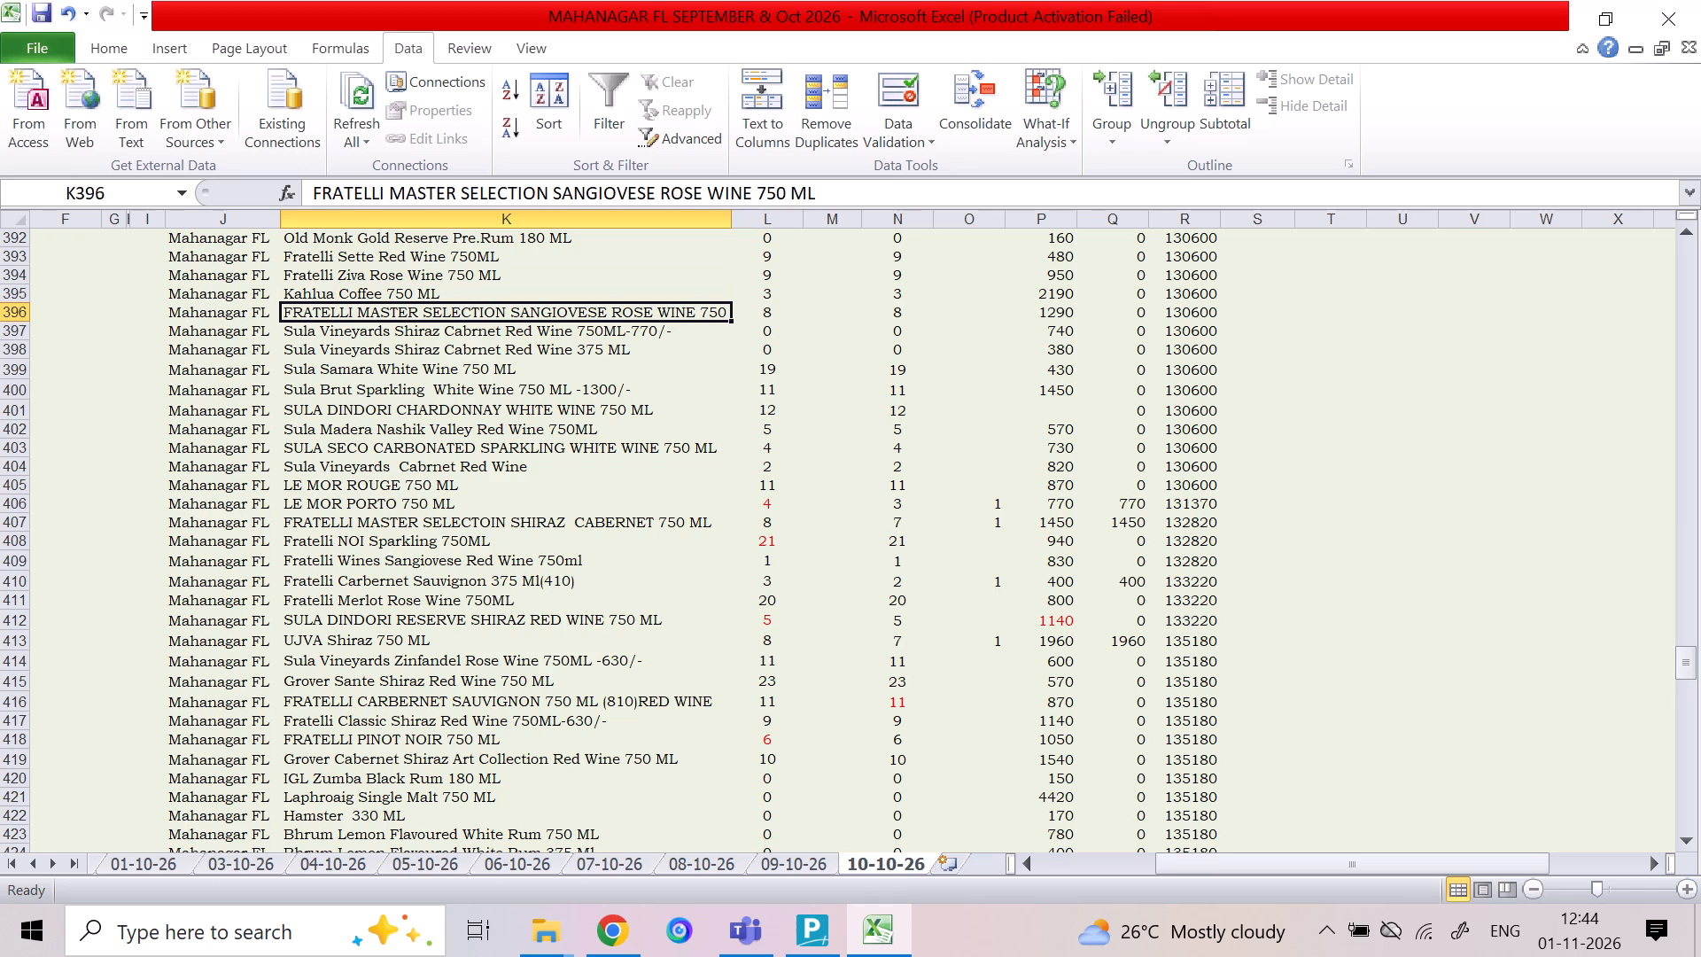
# Look back up through the wine, whisky and rum item names as far as Casco Viejo Silver 750 ML.
pyautogui.press('Up')
pyautogui.press('Up')
pyautogui.press('Up')
pyautogui.press('Up')
pyautogui.press('Up')
pyautogui.press('Up')
pyautogui.press('Up')
pyautogui.press('Up')
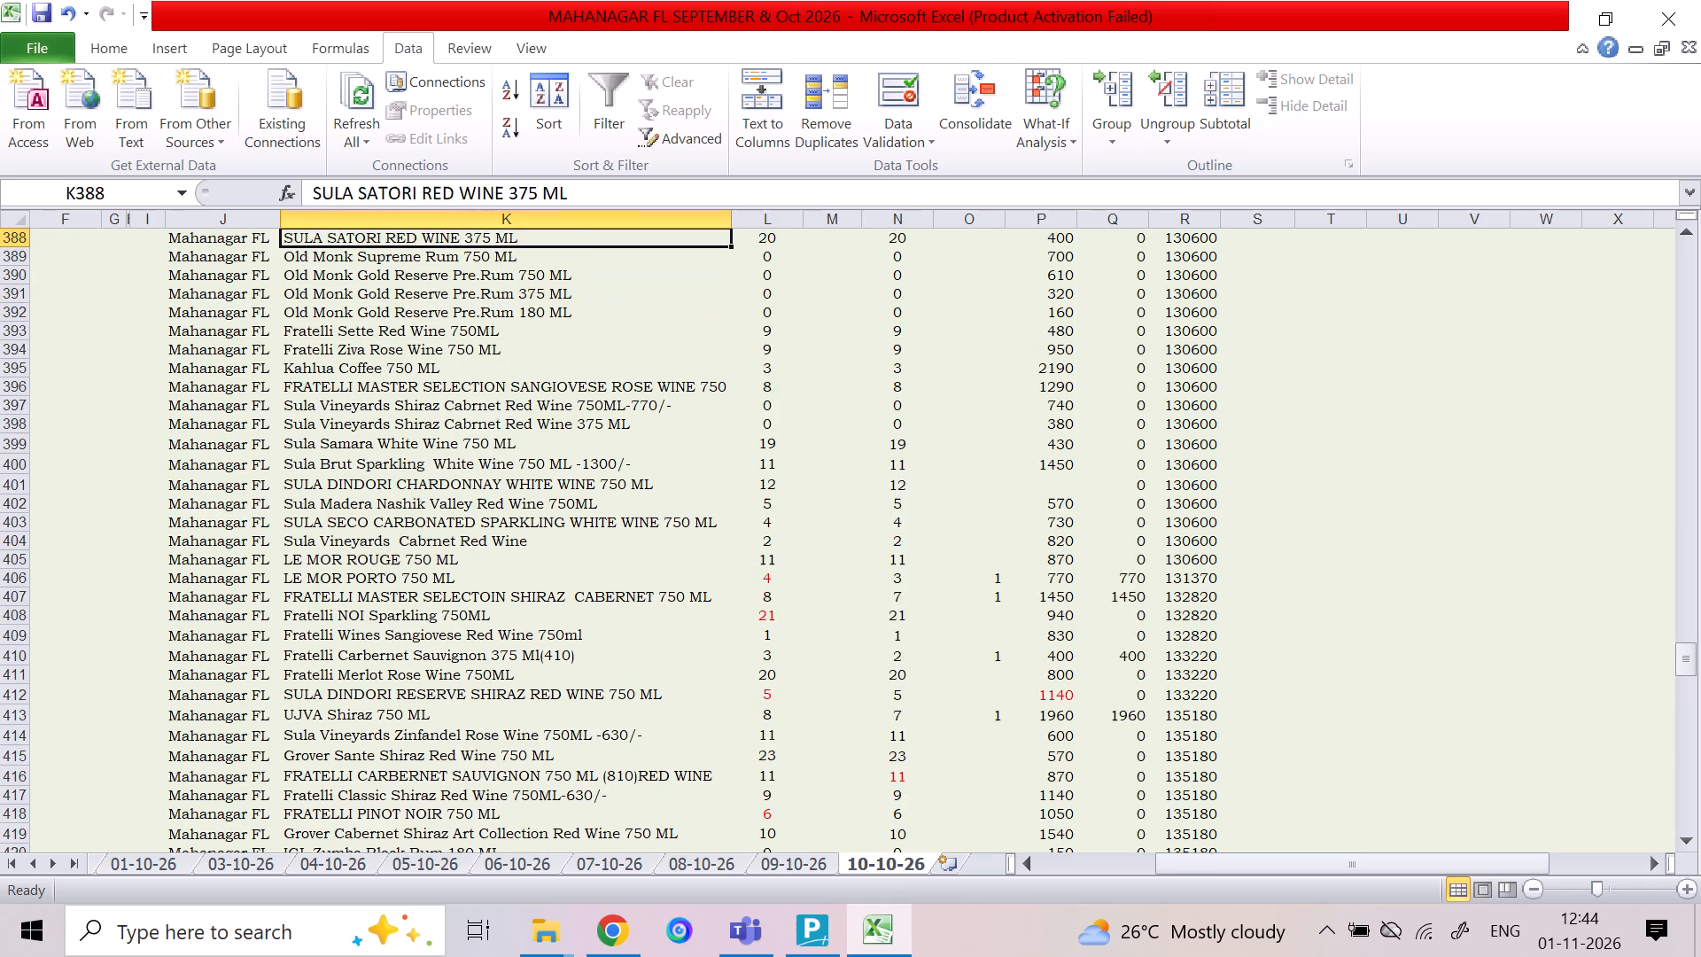
pyautogui.press('Up')
pyautogui.press('Up')
pyautogui.press('Up')
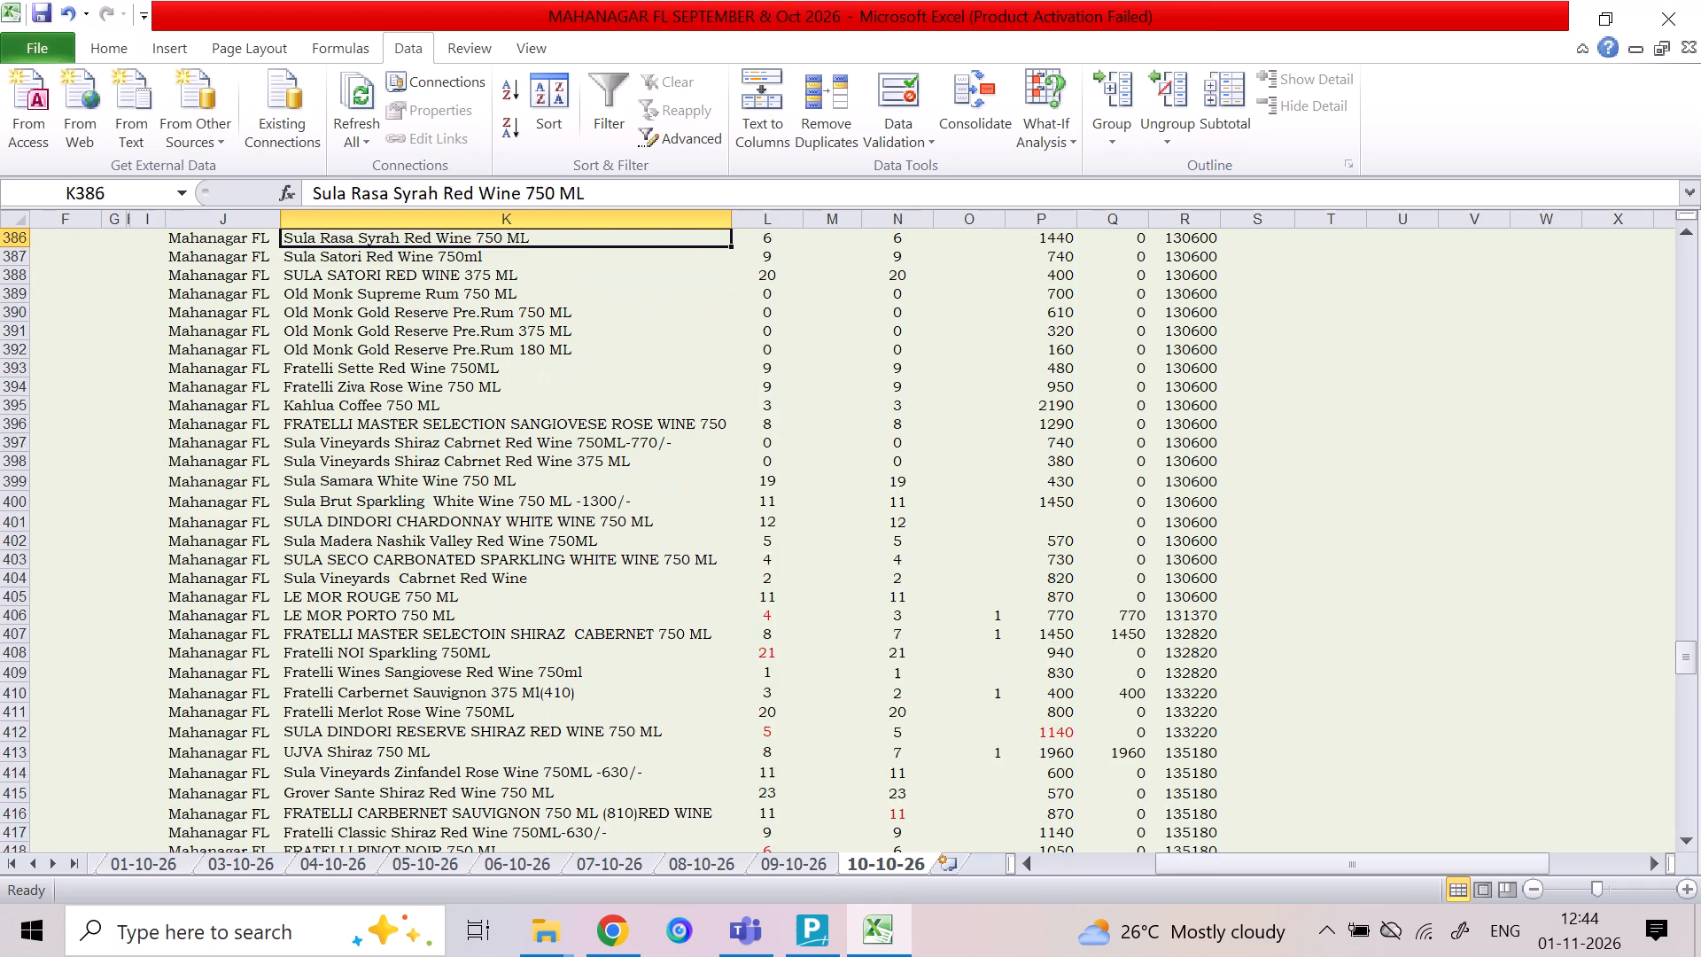
pyautogui.press('Up')
pyautogui.press('Up')
pyautogui.press('Up')
pyautogui.press('Up')
pyautogui.press('Up')
pyautogui.press('Up')
pyautogui.press('Up')
pyautogui.press('Up')
pyautogui.press('Up')
pyautogui.press('Up')
pyautogui.press('Up')
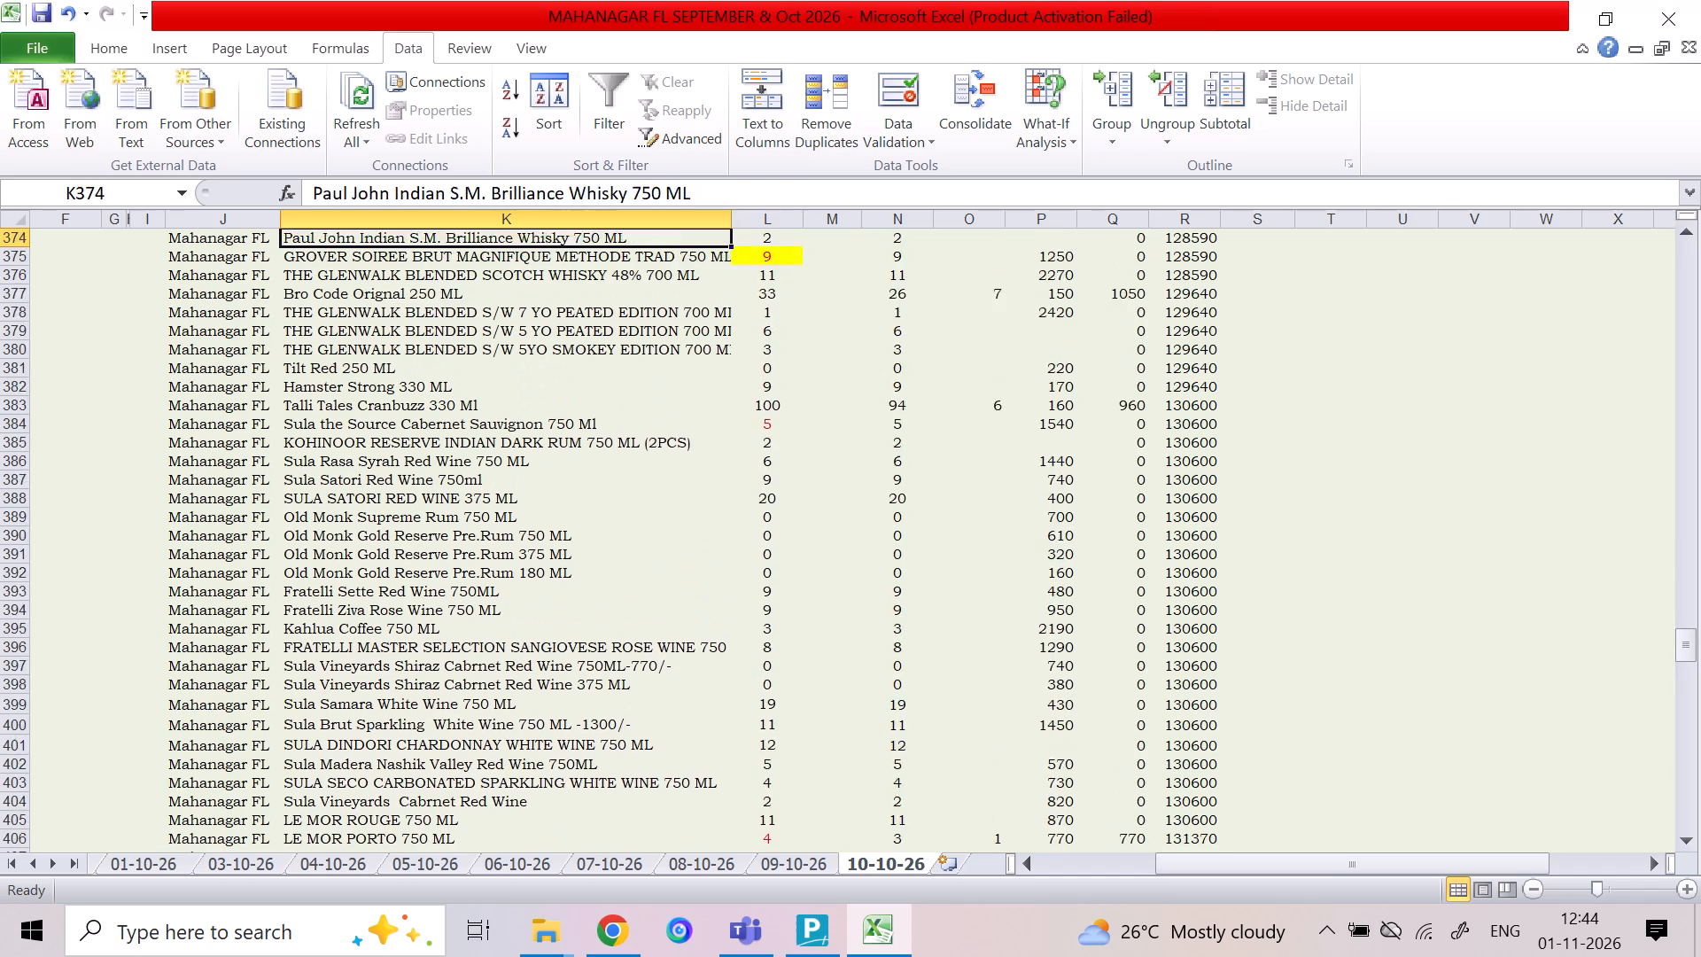
pyautogui.press('Up')
pyautogui.press('Up')
pyautogui.press('Up')
pyautogui.press('Down')
pyautogui.press('Up')
pyautogui.press('Up')
pyautogui.press('Up')
pyautogui.press('Up')
pyautogui.press('Up')
pyautogui.press('Up')
pyautogui.press('Up')
pyautogui.press('Up')
pyautogui.press('Up')
pyautogui.press('Up')
pyautogui.press('Up')
pyautogui.press('Up')
pyautogui.press('Up')
pyautogui.press('Up')
pyautogui.press('Up')
pyautogui.press('Up')
pyautogui.press('Up')
pyautogui.press('Up')
pyautogui.press('Up')
pyautogui.press('Up')
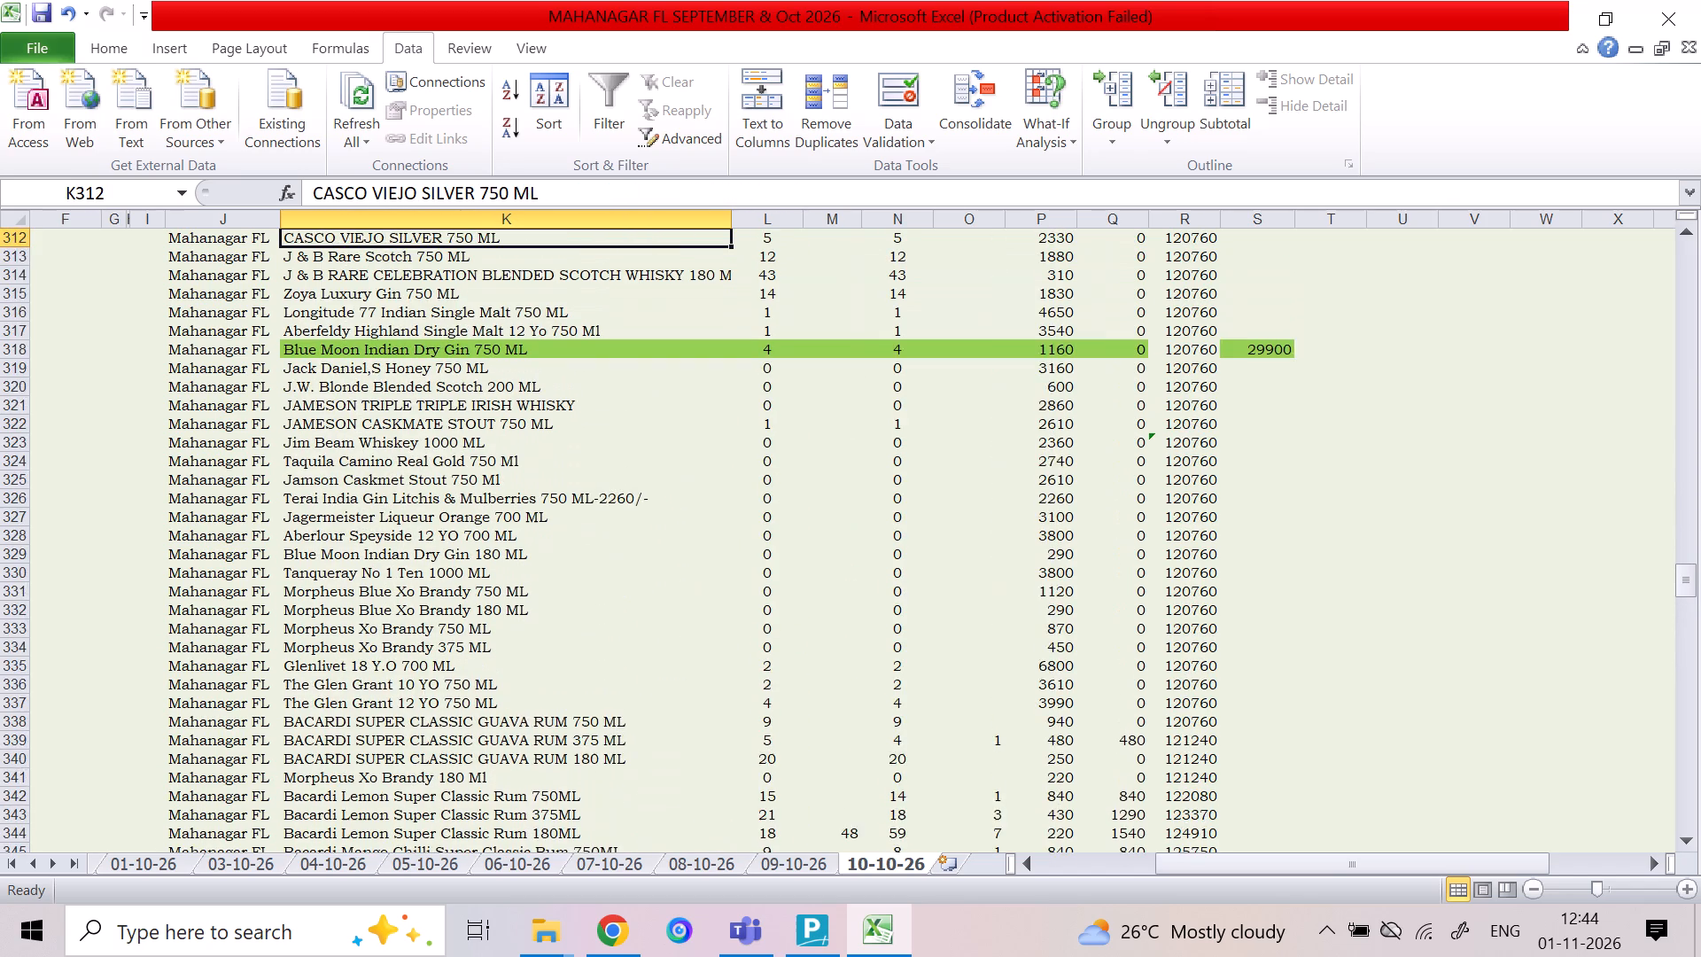
# Look down through the item names from Casco Viejo Silver 750 ML past the Bacardi and Old Monk rums to the Fratelli and Sula wines.
pyautogui.press('Down')
pyautogui.press('Down')
pyautogui.press('Down')
pyautogui.press('Down')
pyautogui.press('Down')
pyautogui.press('Down')
pyautogui.press('Down')
pyautogui.press('Down')
pyautogui.press('Down')
pyautogui.press('Down')
pyautogui.press('Down')
pyautogui.press('Down')
pyautogui.press('Down')
pyautogui.press('Down')
pyautogui.press('Down')
pyautogui.press('Down')
pyautogui.press('Down')
pyautogui.press('Down')
pyautogui.press('Down')
pyautogui.press('Down')
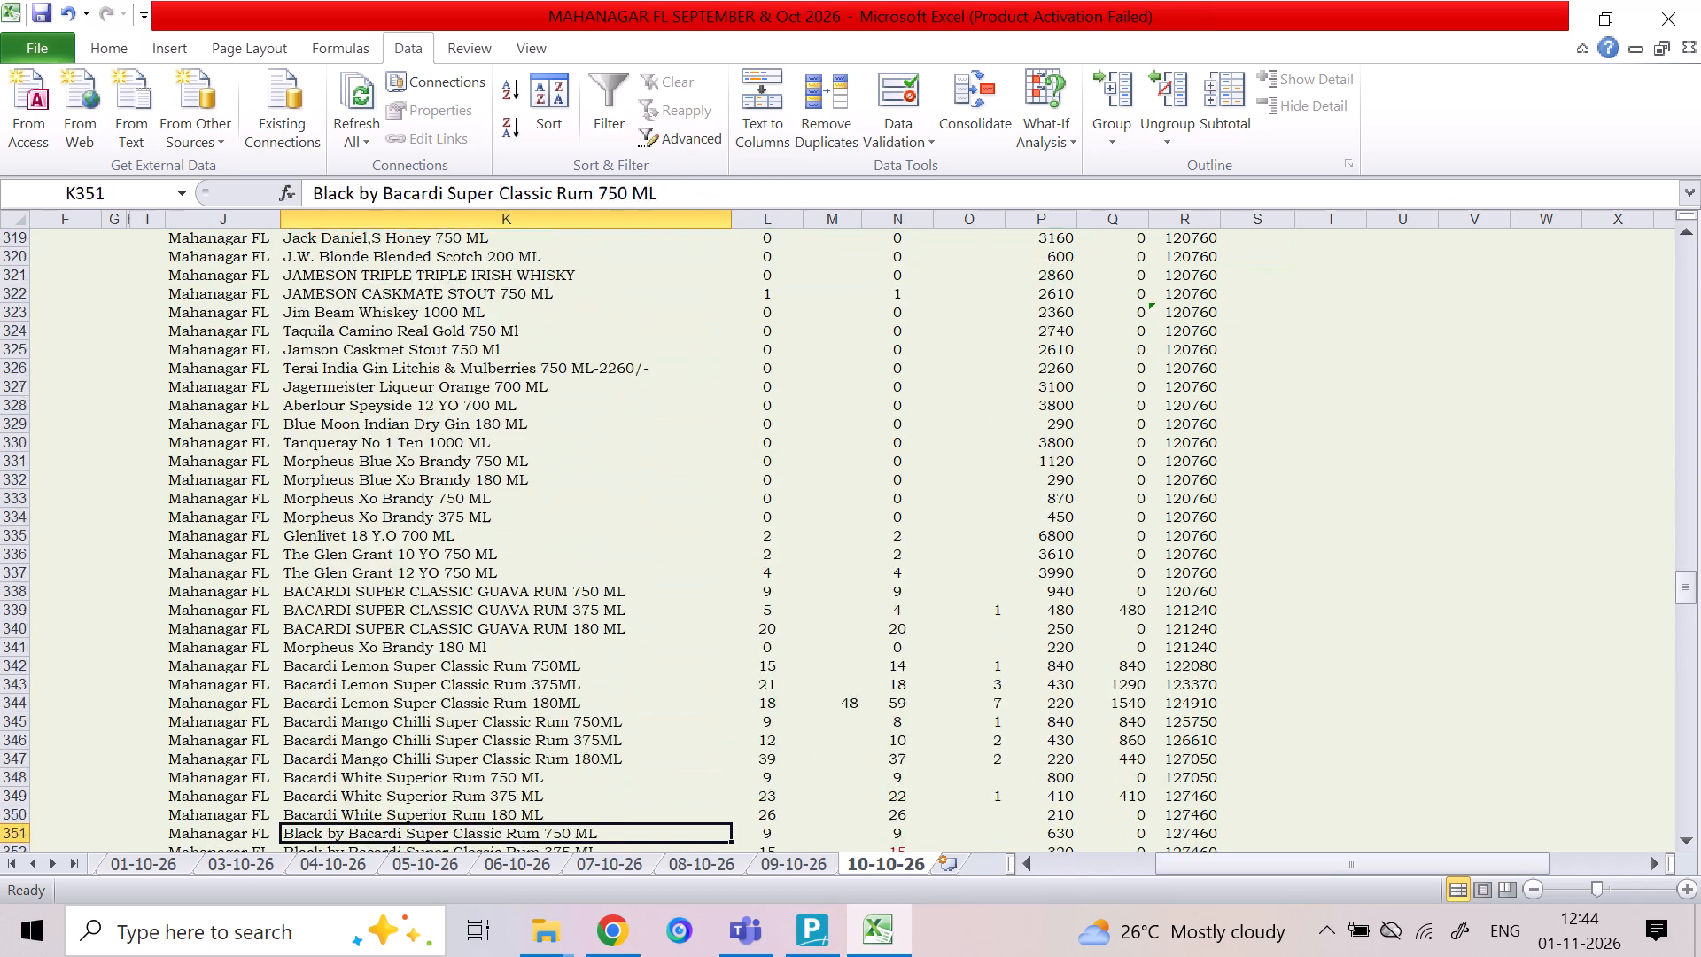
pyautogui.press('Down')
pyautogui.press('Down')
pyautogui.press('Down')
pyautogui.press('Down')
pyautogui.press('Down')
pyautogui.press('Down')
pyautogui.press('Down')
pyautogui.press('Down')
pyautogui.press('Down')
pyautogui.press('Down')
pyautogui.press('Down')
pyautogui.press('Down')
pyautogui.press('Down')
pyautogui.press('Down')
pyautogui.press('Down')
pyautogui.press('Down')
pyautogui.press('Down')
pyautogui.press('Down')
pyautogui.press('Down')
pyautogui.press('Down')
pyautogui.press('Down')
pyautogui.press('Down')
pyautogui.press('Down')
pyautogui.press('Down')
pyautogui.press('Down')
pyautogui.press('Down')
pyautogui.press('Down')
pyautogui.press('Down')
pyautogui.press('Down')
pyautogui.press('Down')
pyautogui.press('Down')
pyautogui.press('Down')
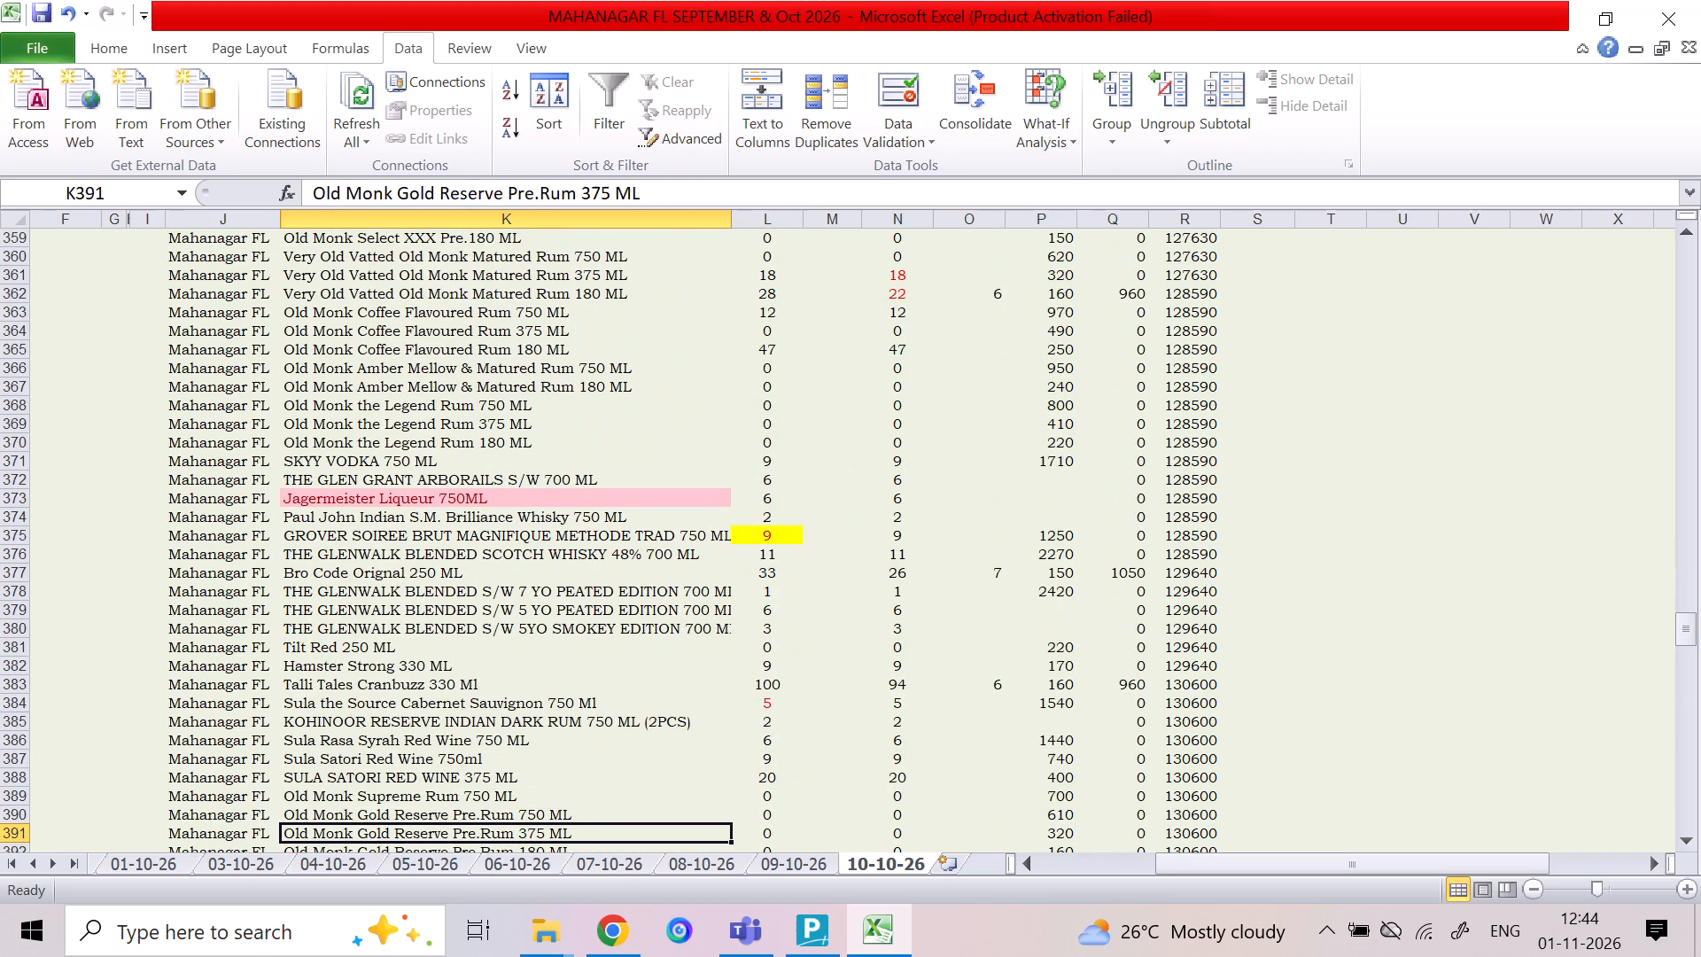
pyautogui.press('Down')
pyautogui.press('Down')
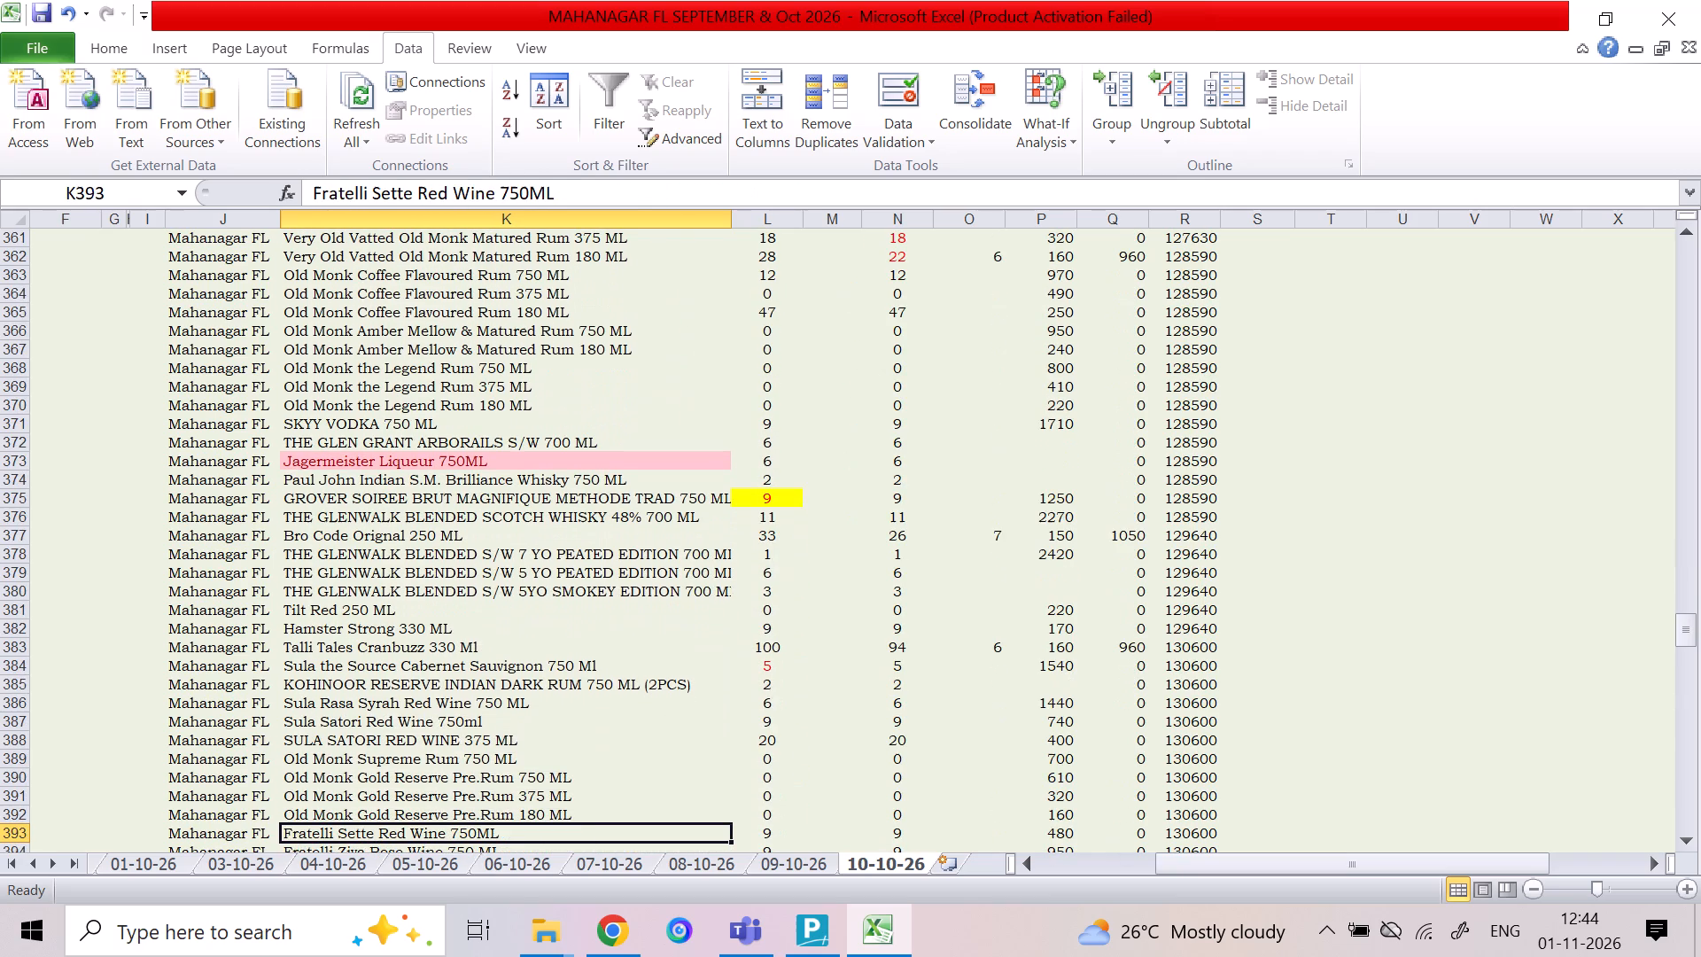
pyautogui.press('Down')
pyautogui.press('Down')
pyautogui.press('Down')
pyautogui.press('Down')
pyautogui.press('Down')
pyautogui.press('Down')
pyautogui.press('Down')
pyautogui.press('Down')
pyautogui.press('Down')
pyautogui.press('Down')
pyautogui.press('Down')
pyautogui.press('Down')
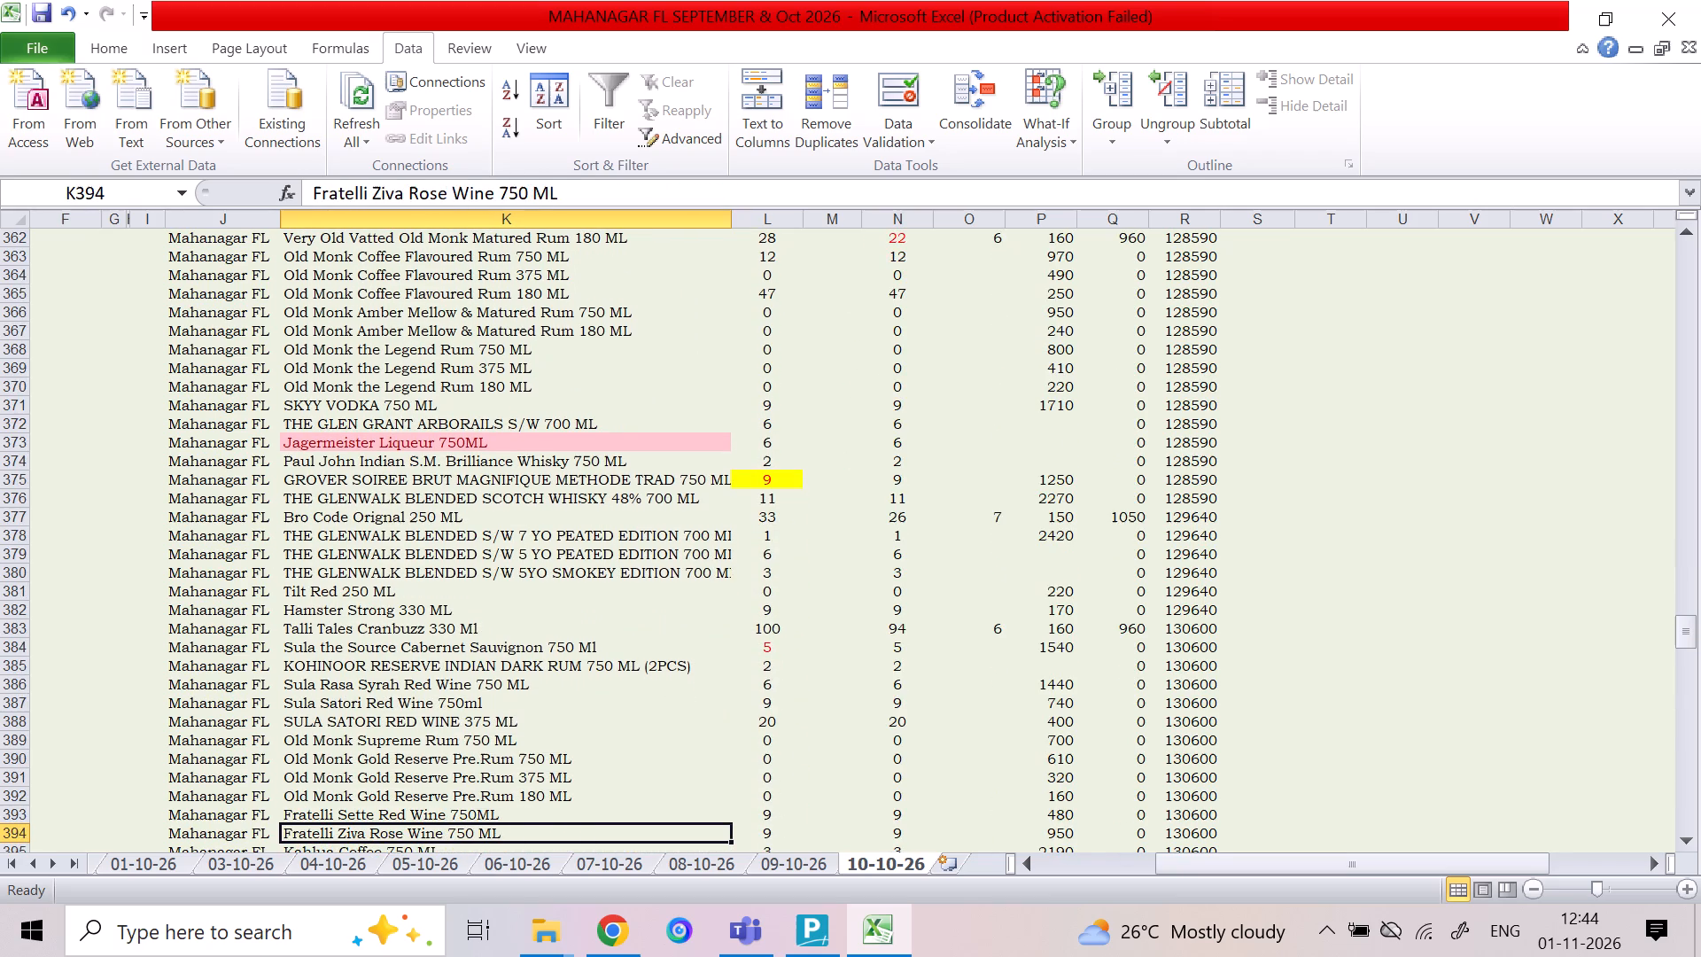
# Recheck the rows from Fratelli Sette Red Wine 750ML to Fratelli Master Selection Sangiovese Rose Wine 750 ML.
pyautogui.press('Up')
pyautogui.press('Up')
pyautogui.press('Up')
pyautogui.press('Up')
pyautogui.press('Up')
pyautogui.press('Up')
pyautogui.press('Up')
pyautogui.press('Up')
pyautogui.press('Up')
pyautogui.press('Up')
pyautogui.press('Up')
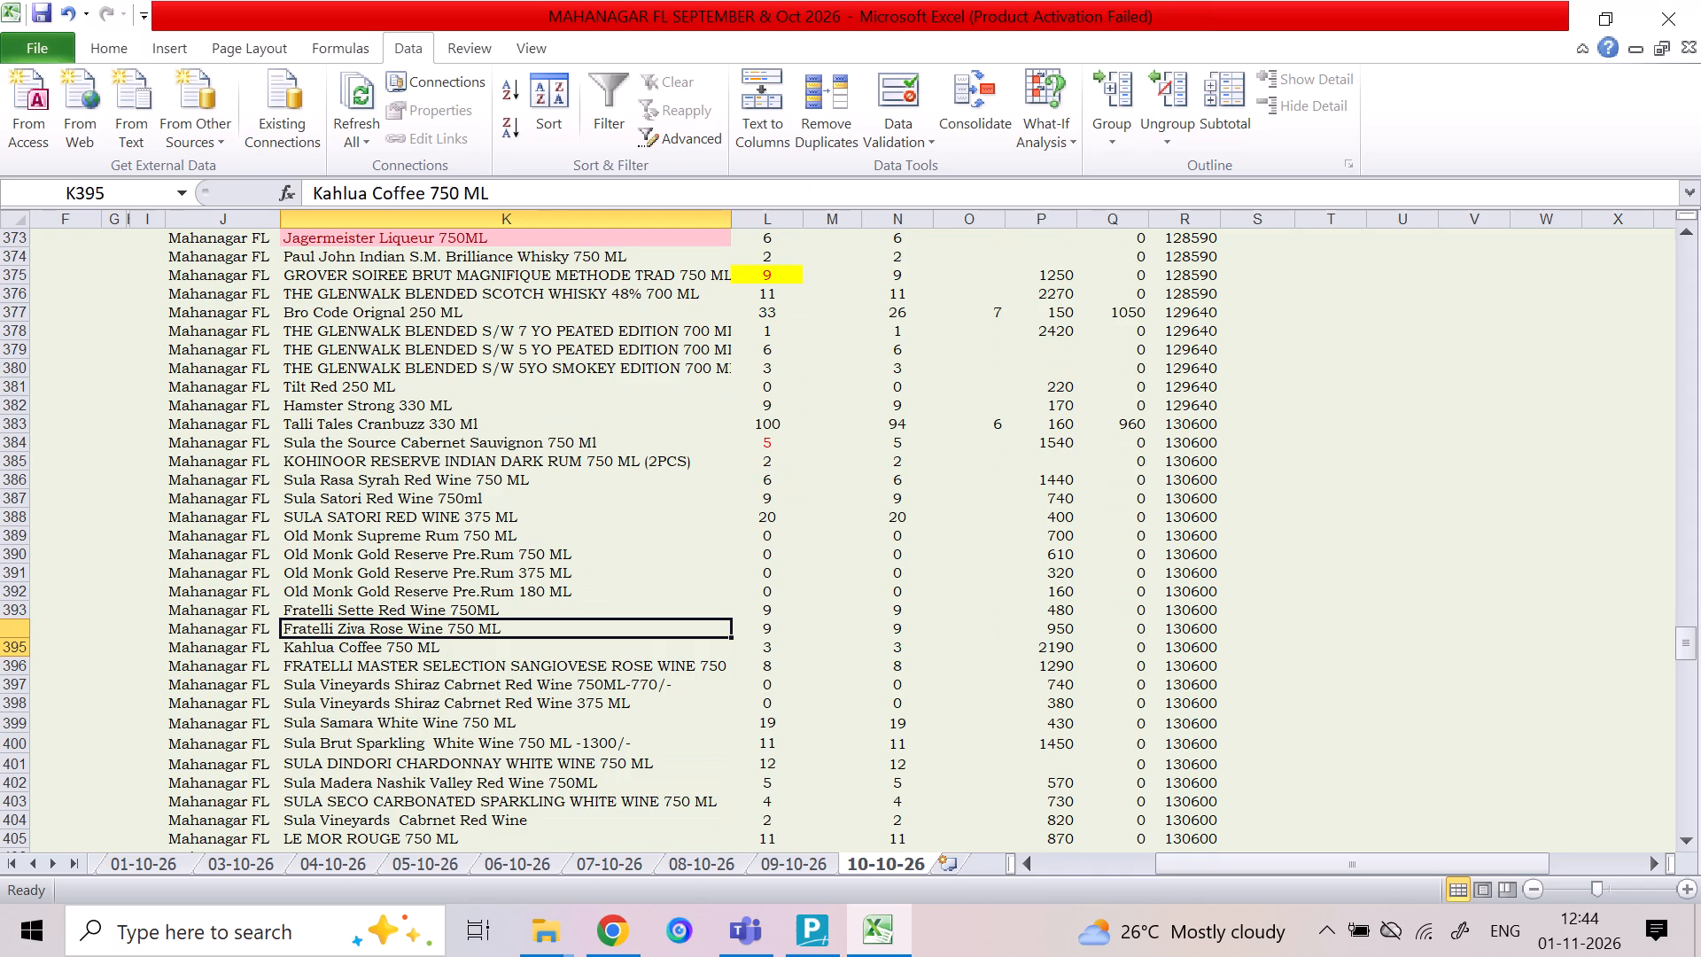
pyautogui.press('Up')
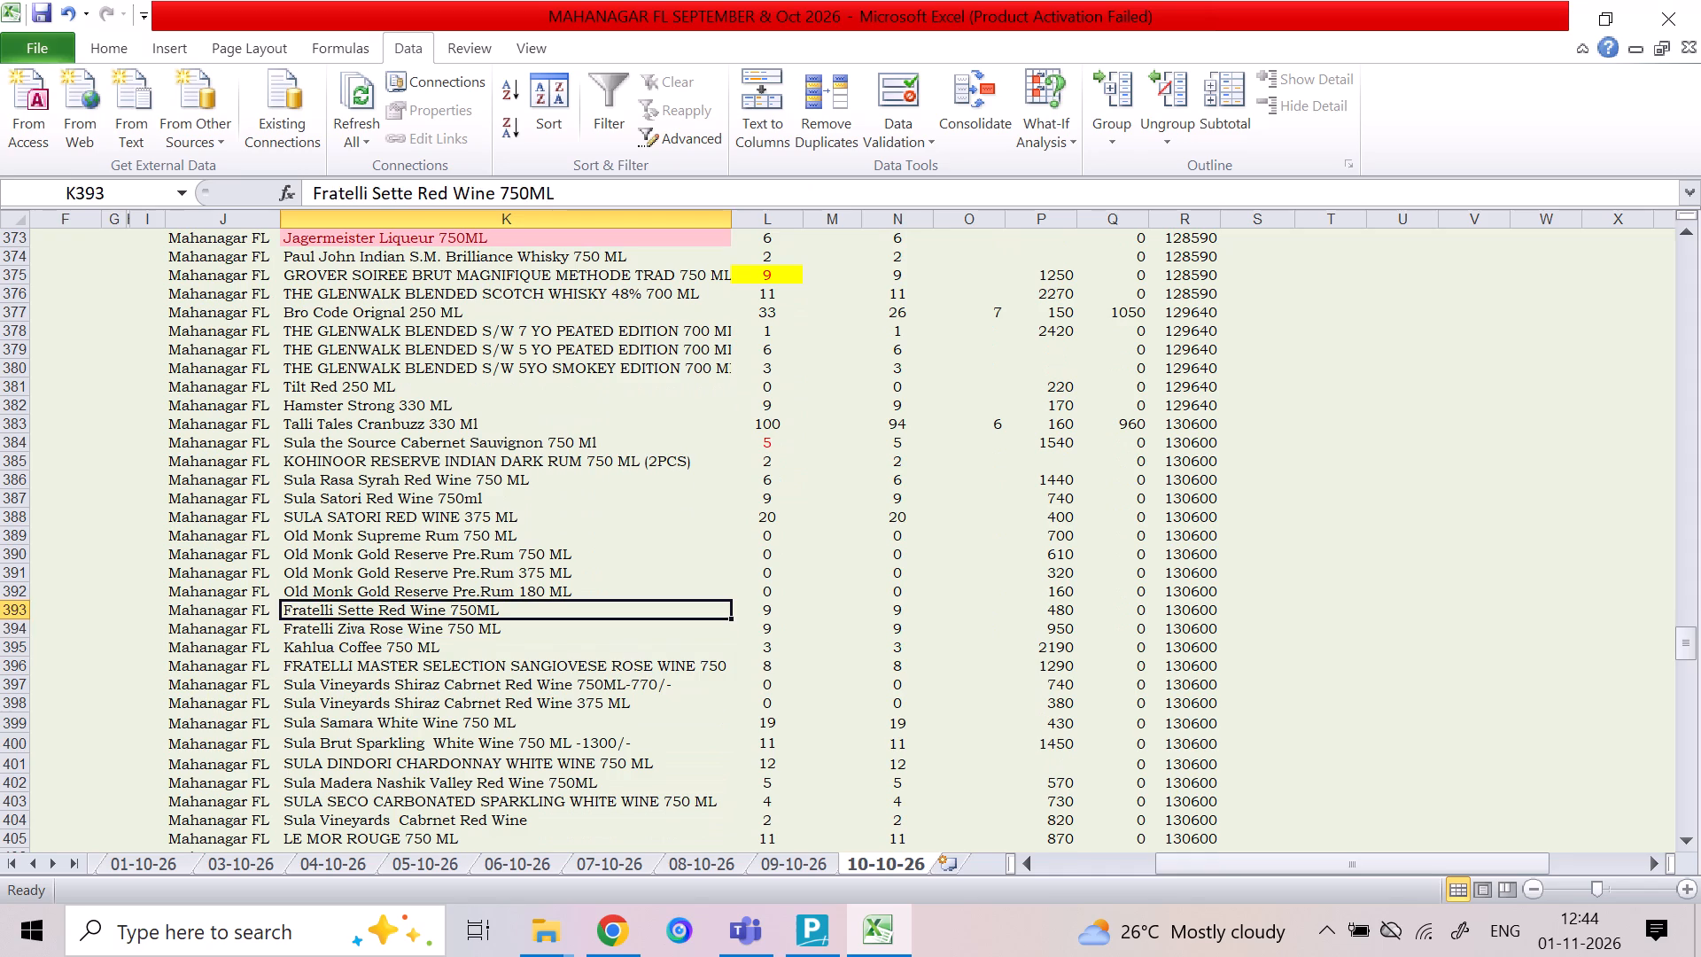
pyautogui.press('Down')
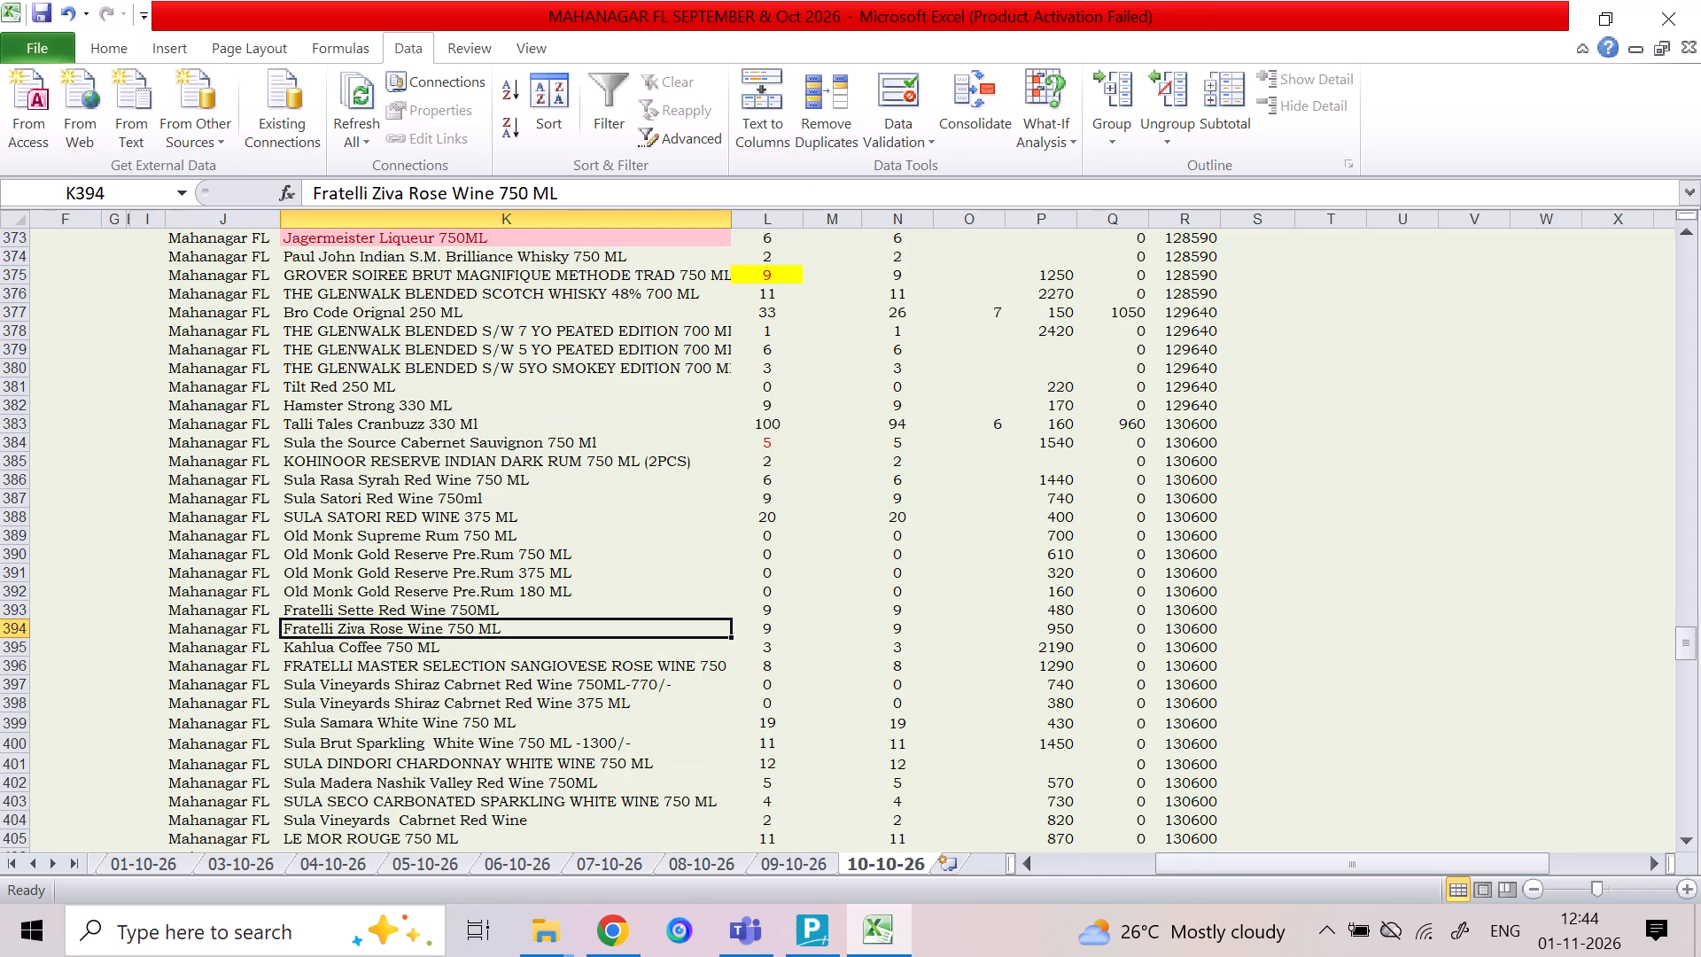
pyautogui.press('Down')
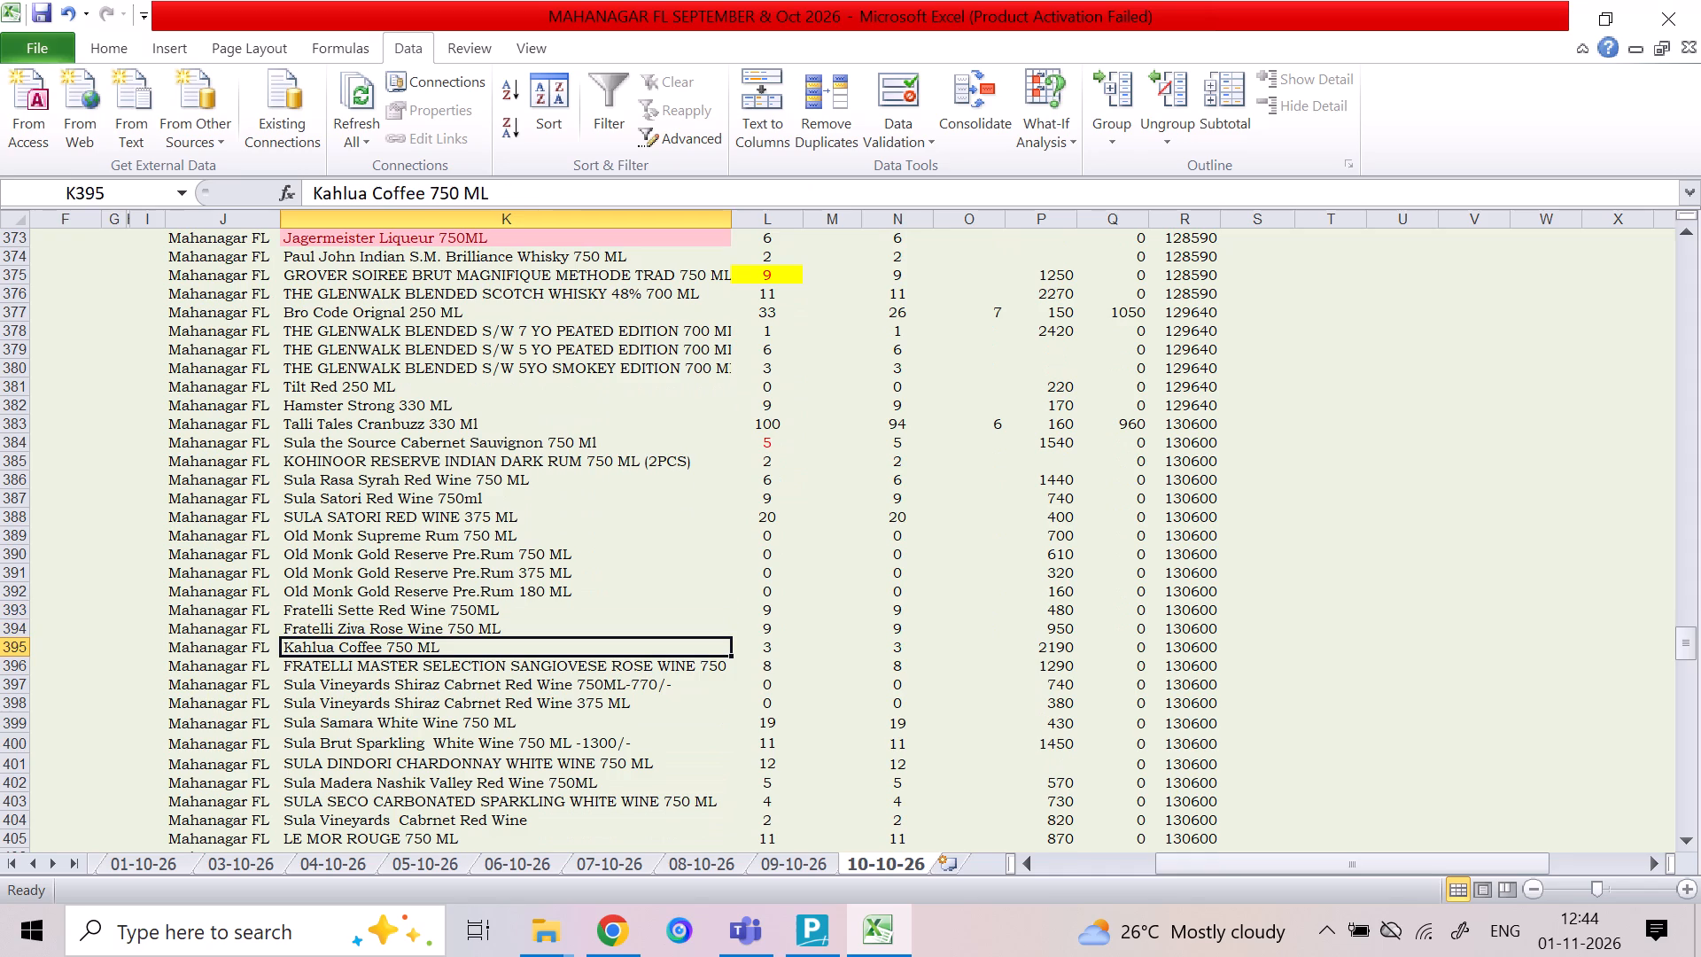
pyautogui.press('Down')
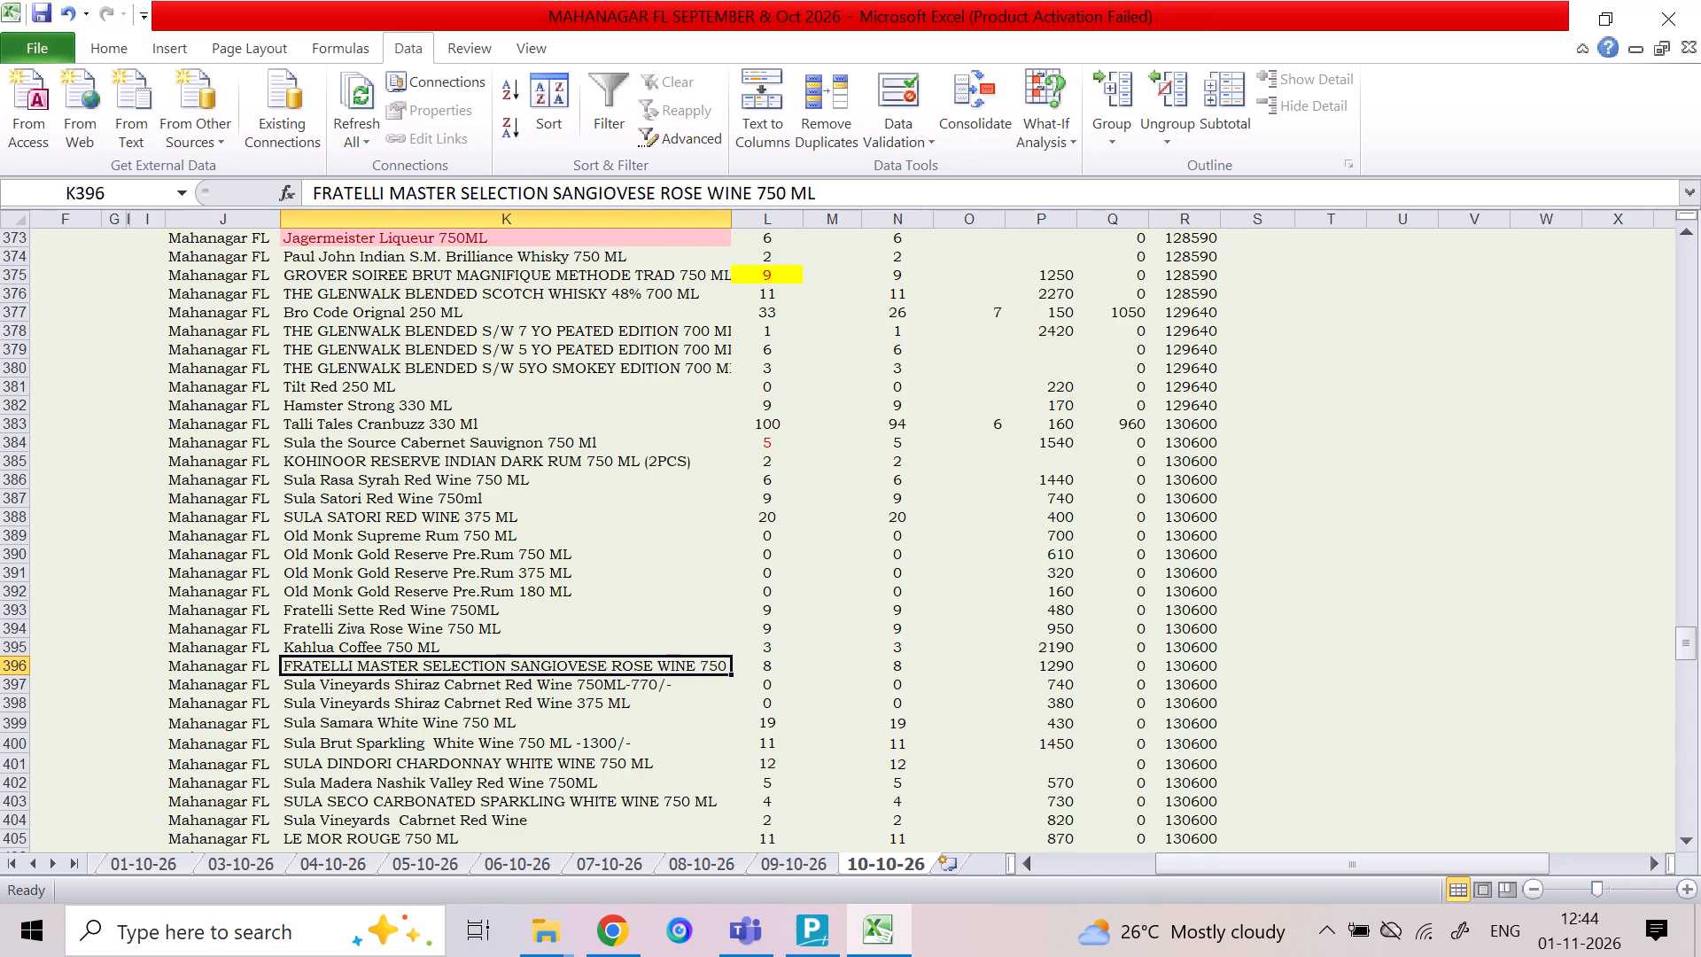
# Examine the wine rows from Sula Vineyards Shiraz Cabrnet Red Wine 750ML to Fratelli Wines Sangiovese Red Wine 750ml.
pyautogui.press('Down')
pyautogui.press('Down')
pyautogui.press('Down')
pyautogui.press('Down')
pyautogui.press('Down')
pyautogui.press('Down')
pyautogui.press('Down')
pyautogui.press('Down')
pyautogui.press('Down')
pyautogui.press('Down')
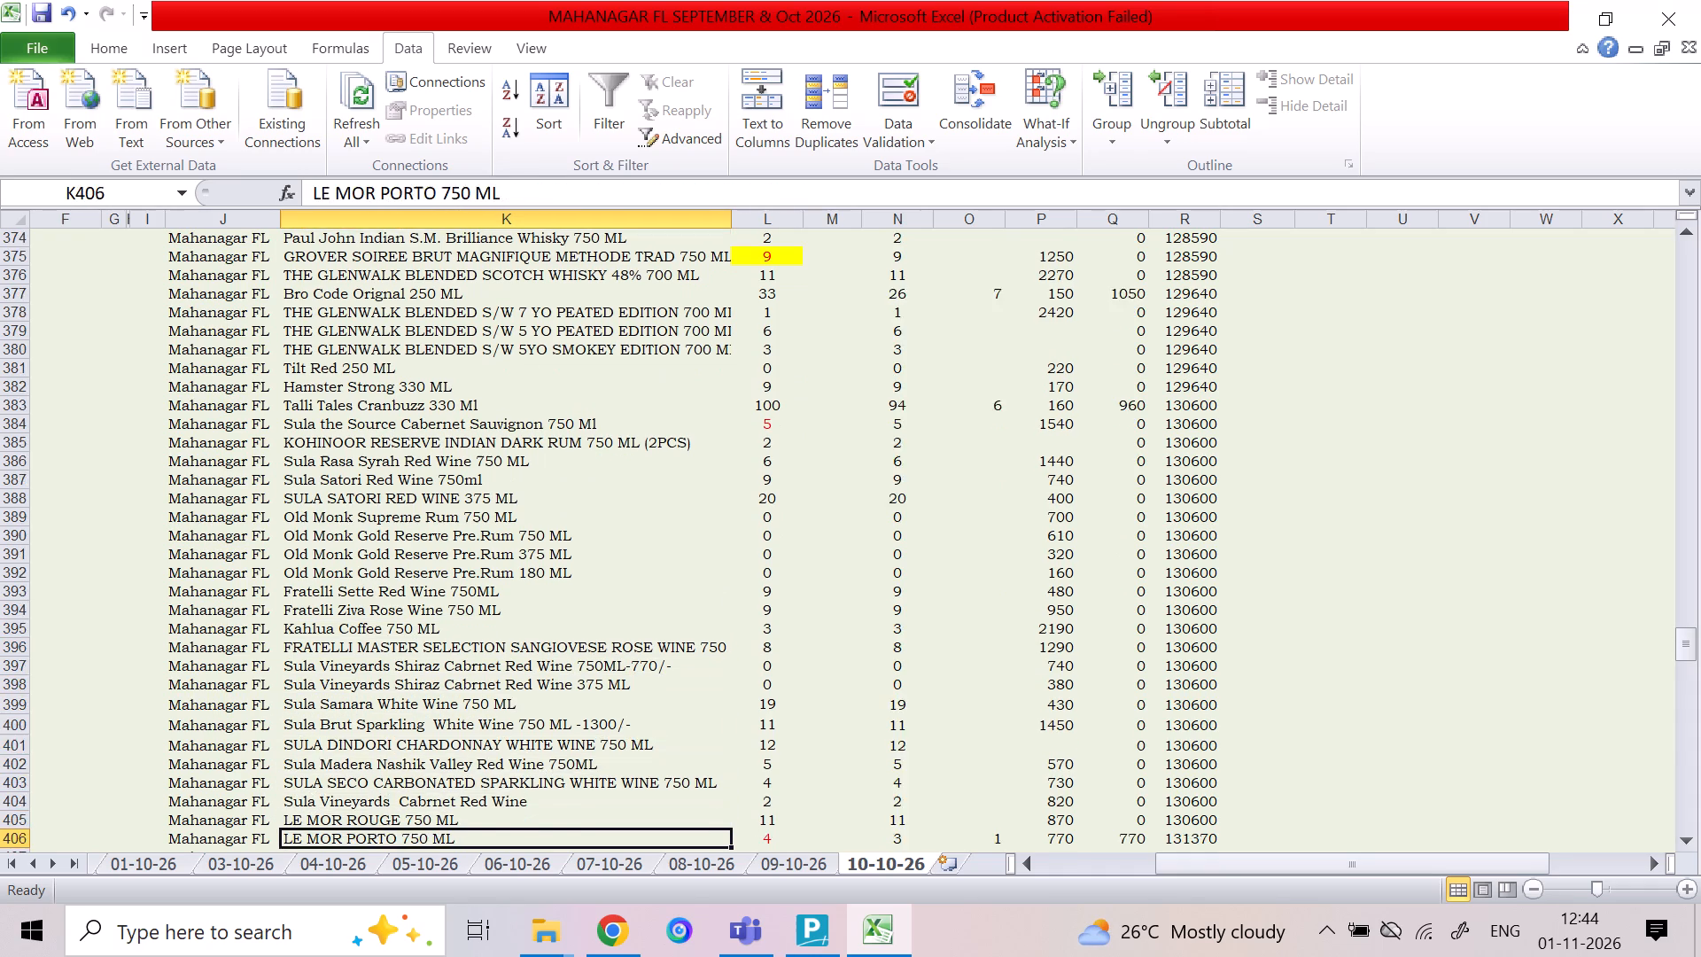
pyautogui.press('Down')
pyautogui.press('Down')
pyautogui.press('Down')
pyautogui.press('Up')
pyautogui.press('Up')
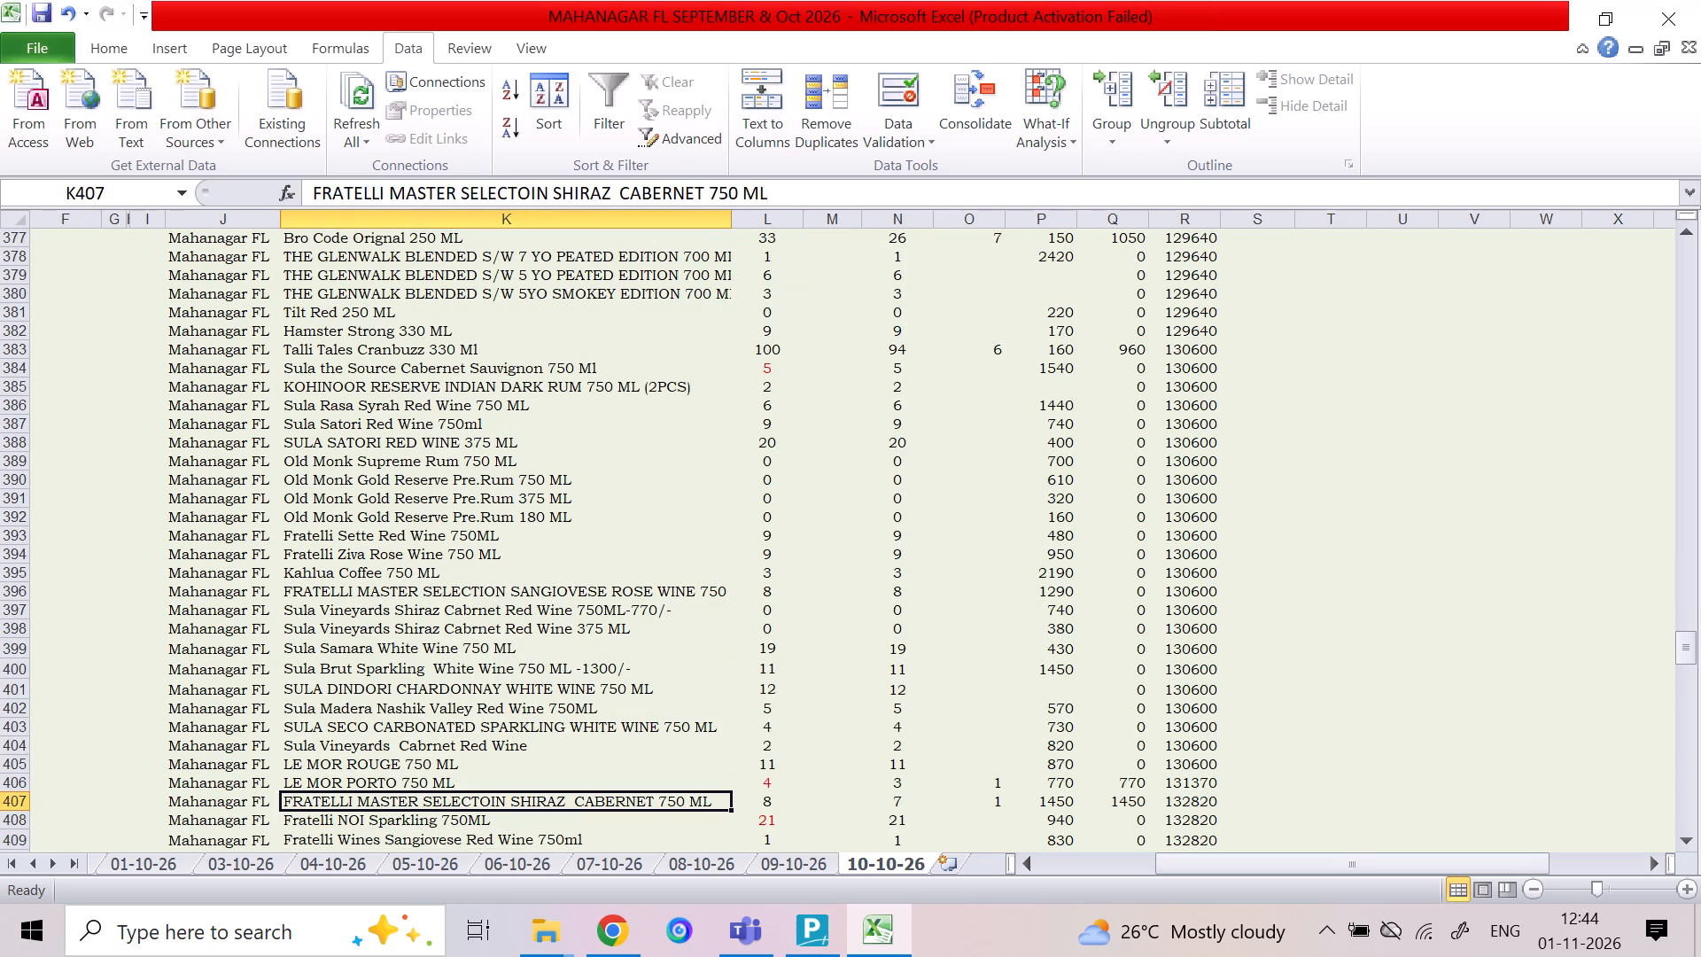
# Examine the wine rows from Fratelli NOI Sparkling 750ML to Grover Cabernet Shiraz Art Collection Red Wine 750 ML.
pyautogui.press('Down')
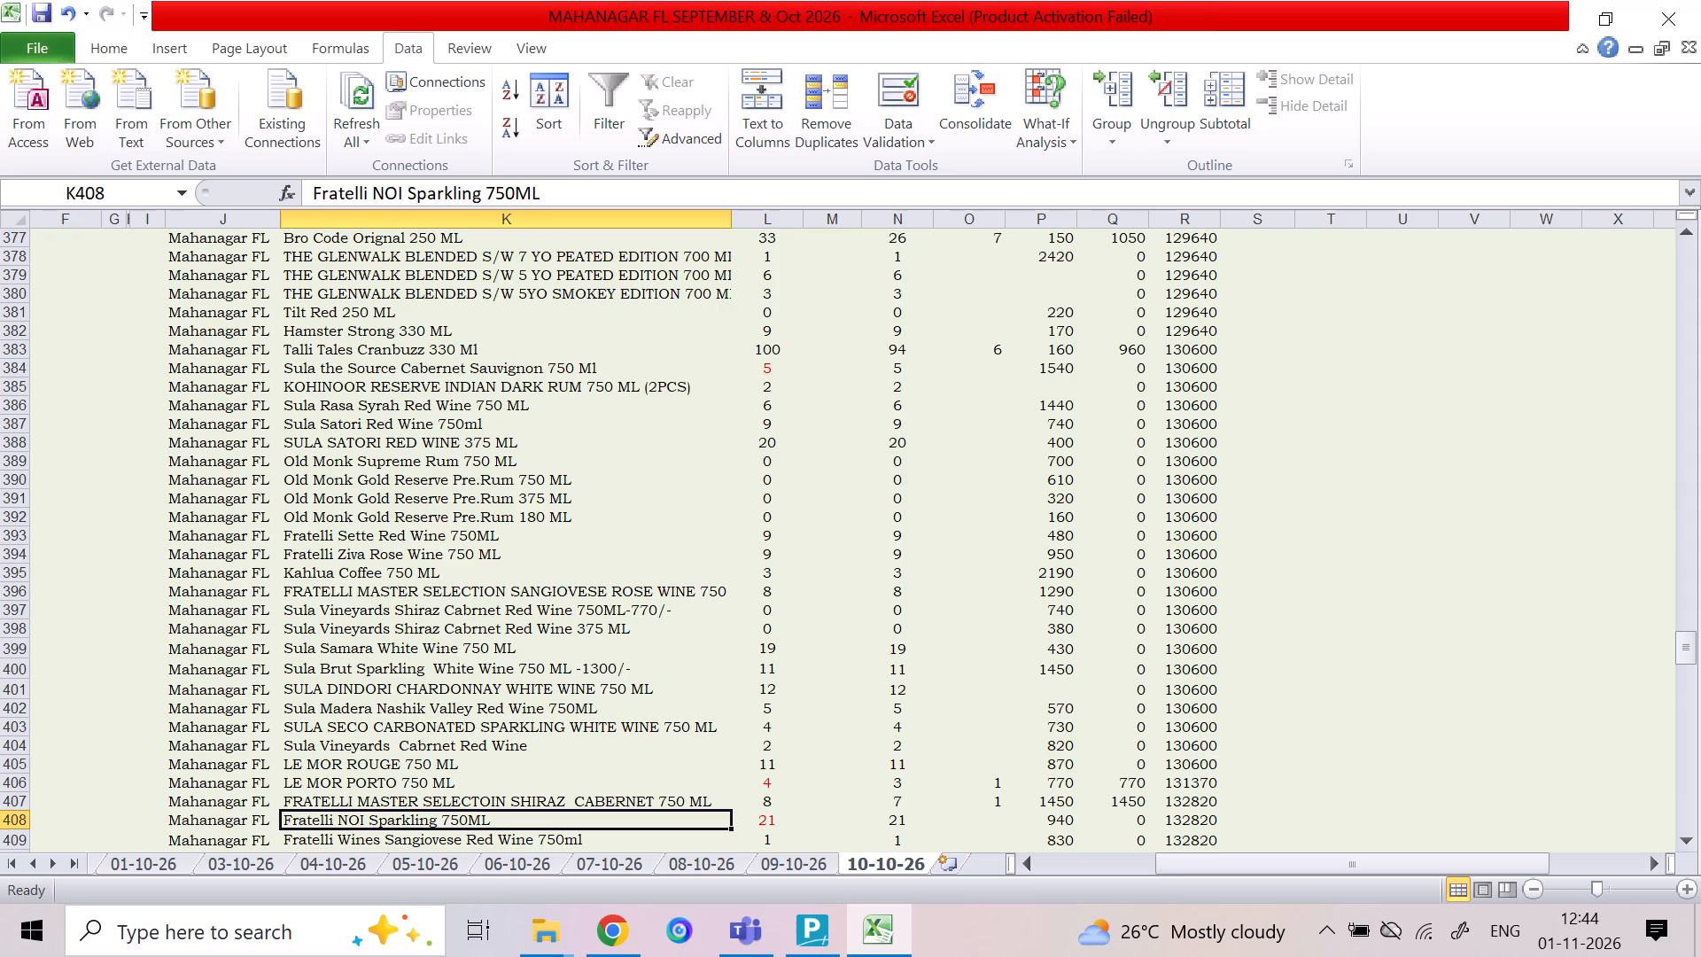
pyautogui.press('Down')
pyautogui.press('Down')
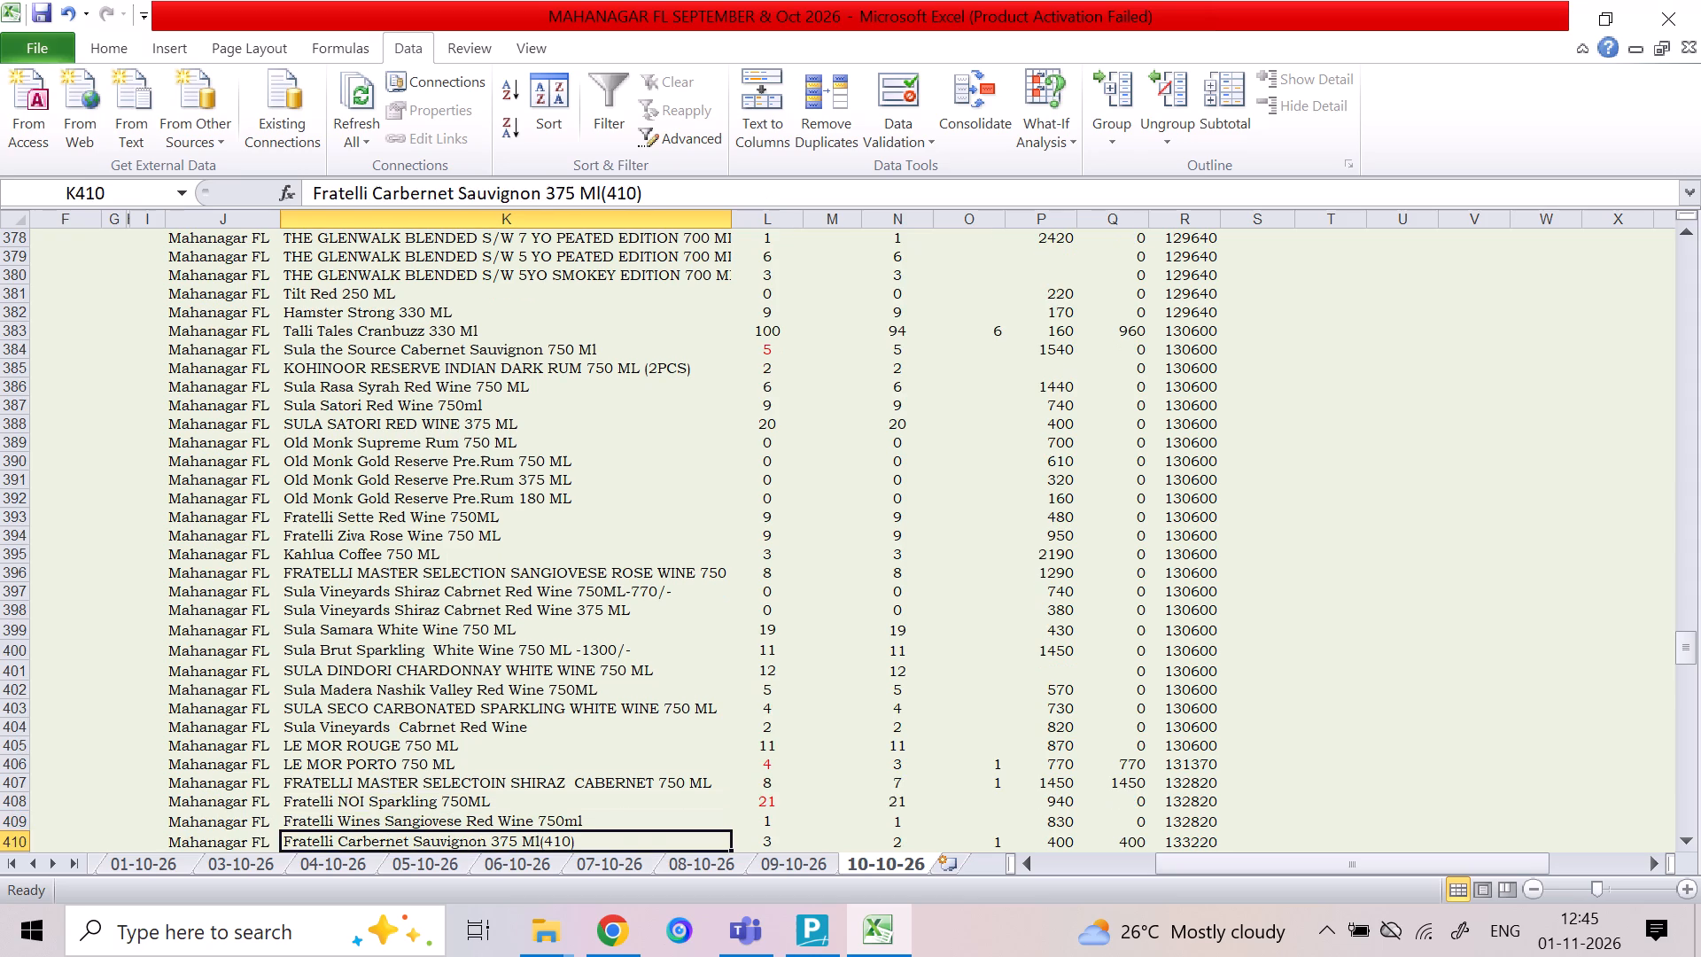
pyautogui.press('Up')
pyautogui.press('Down')
pyautogui.press('Down')
pyautogui.press('Down')
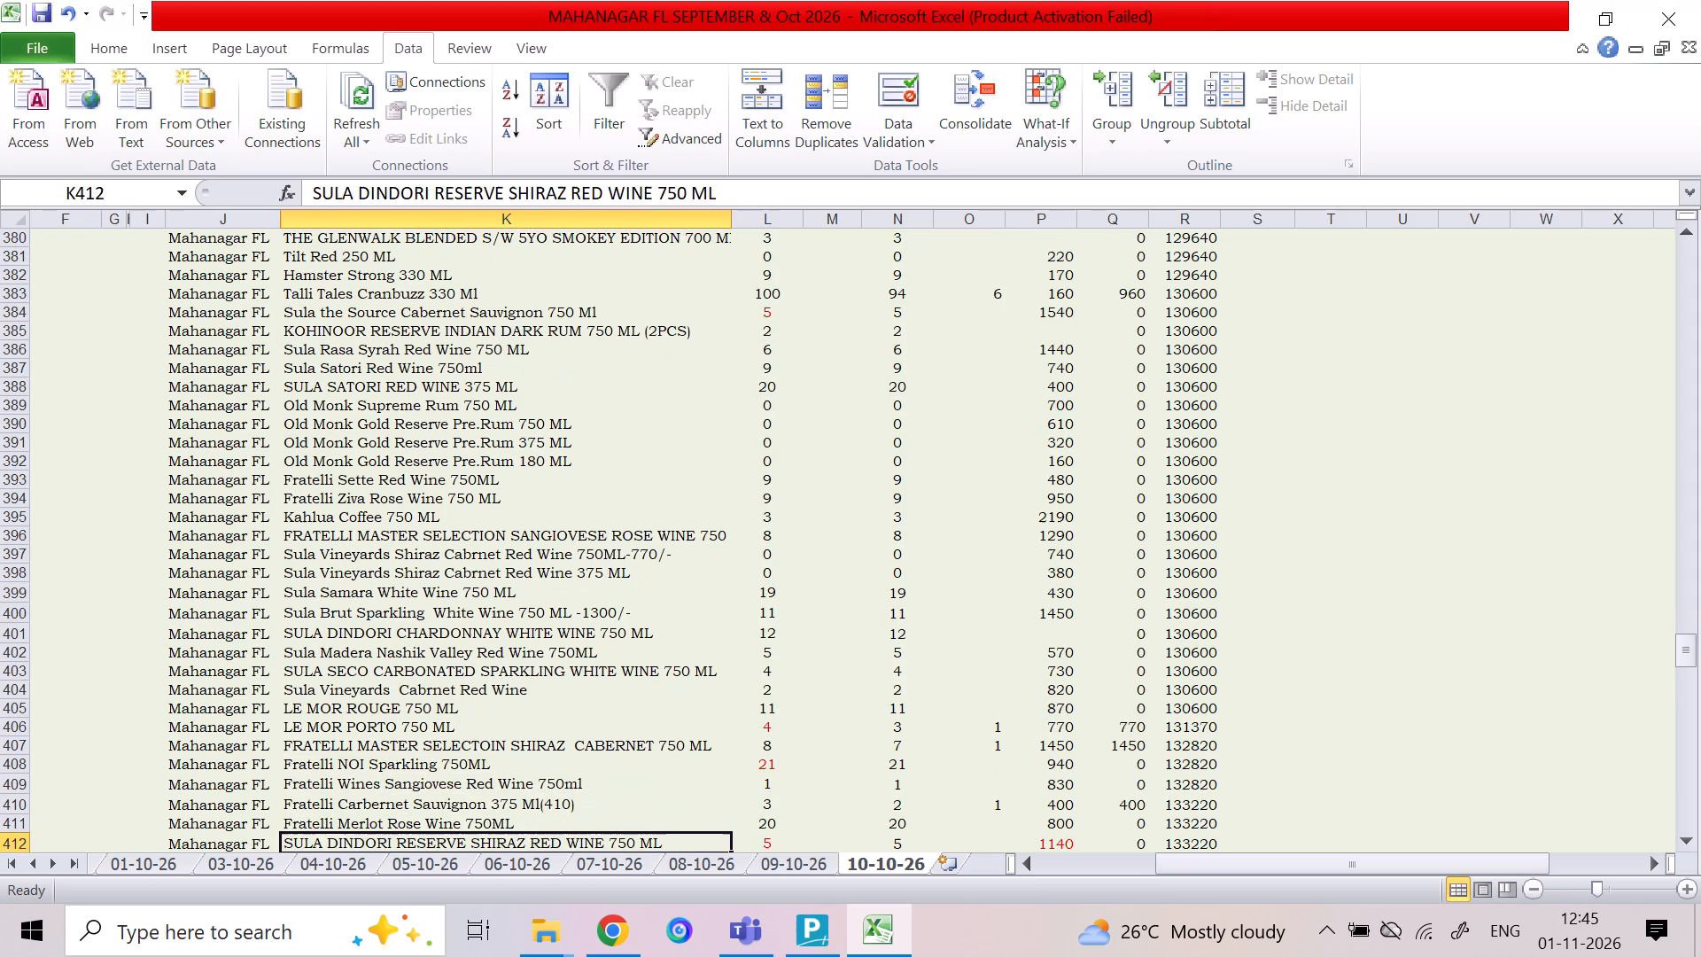
pyautogui.press('Down')
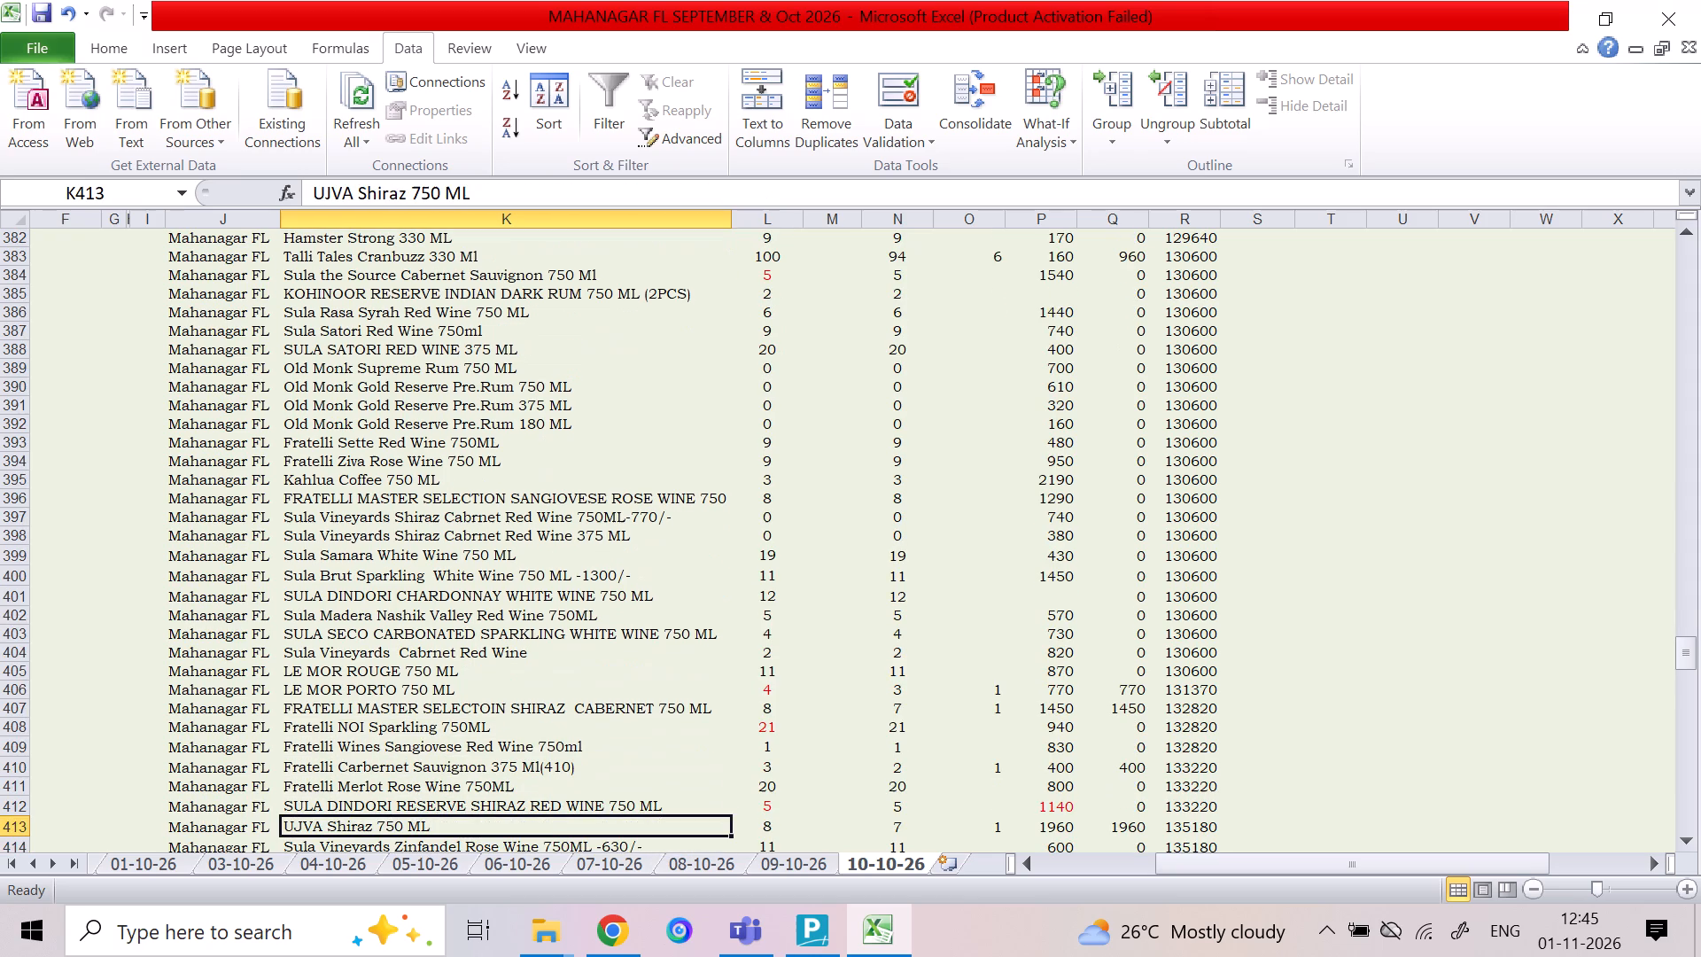
pyautogui.press('Down')
pyautogui.press('Down')
pyautogui.press('Down')
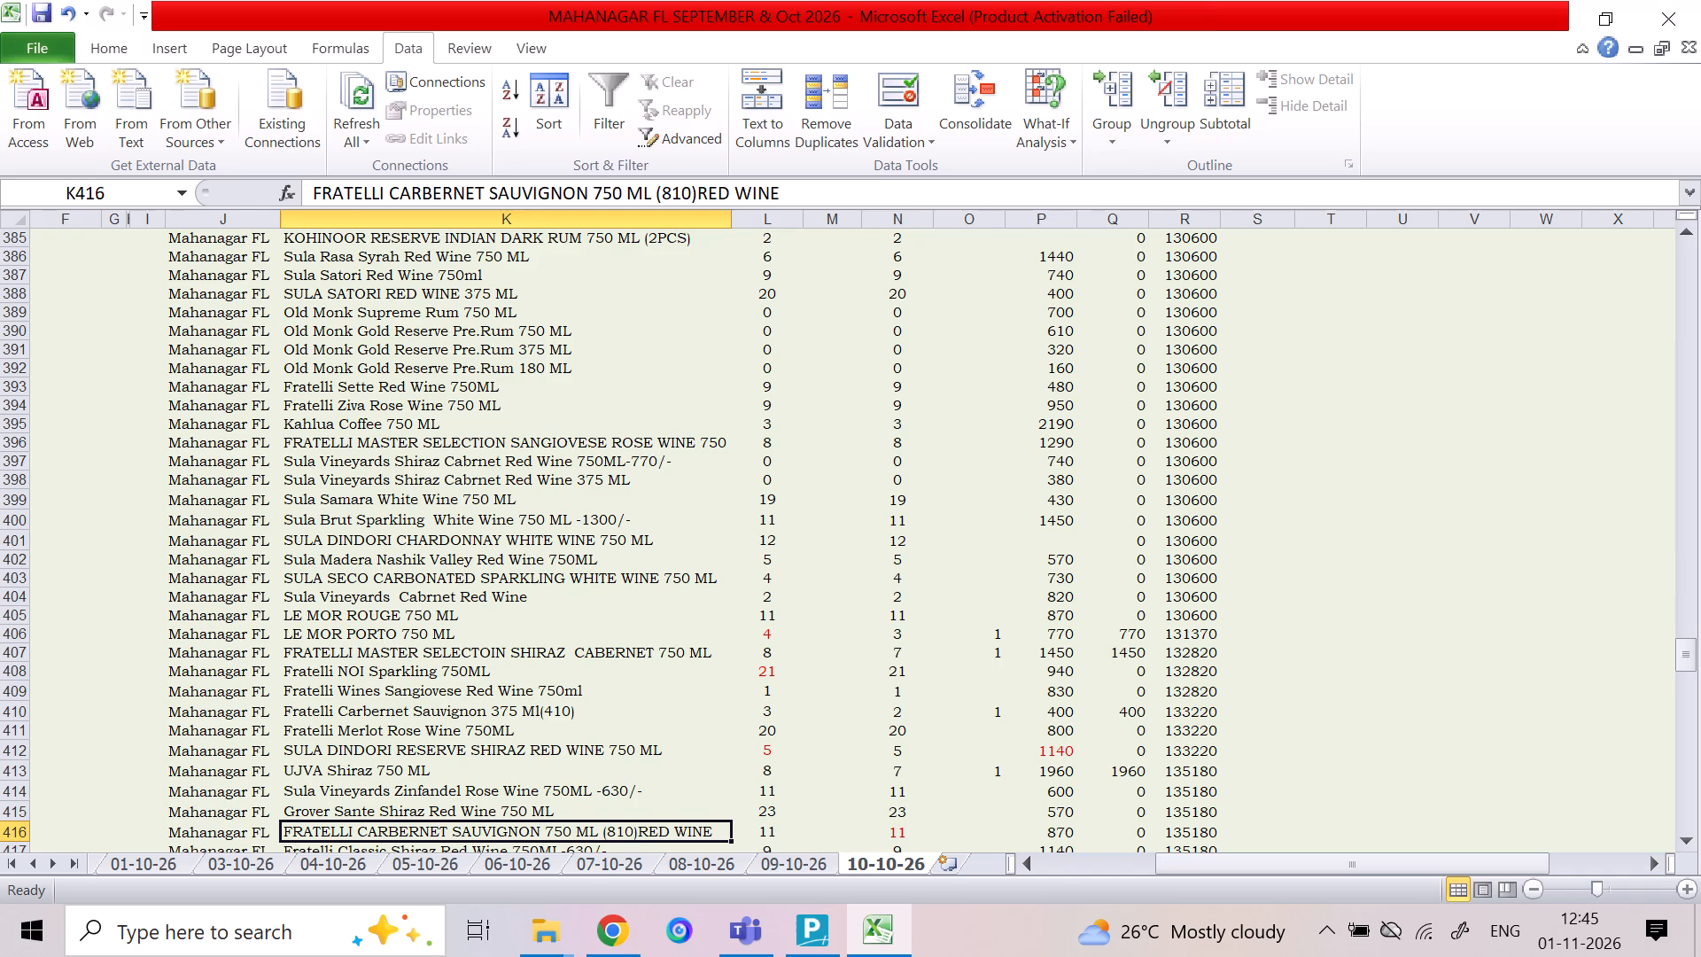
pyautogui.press('Down')
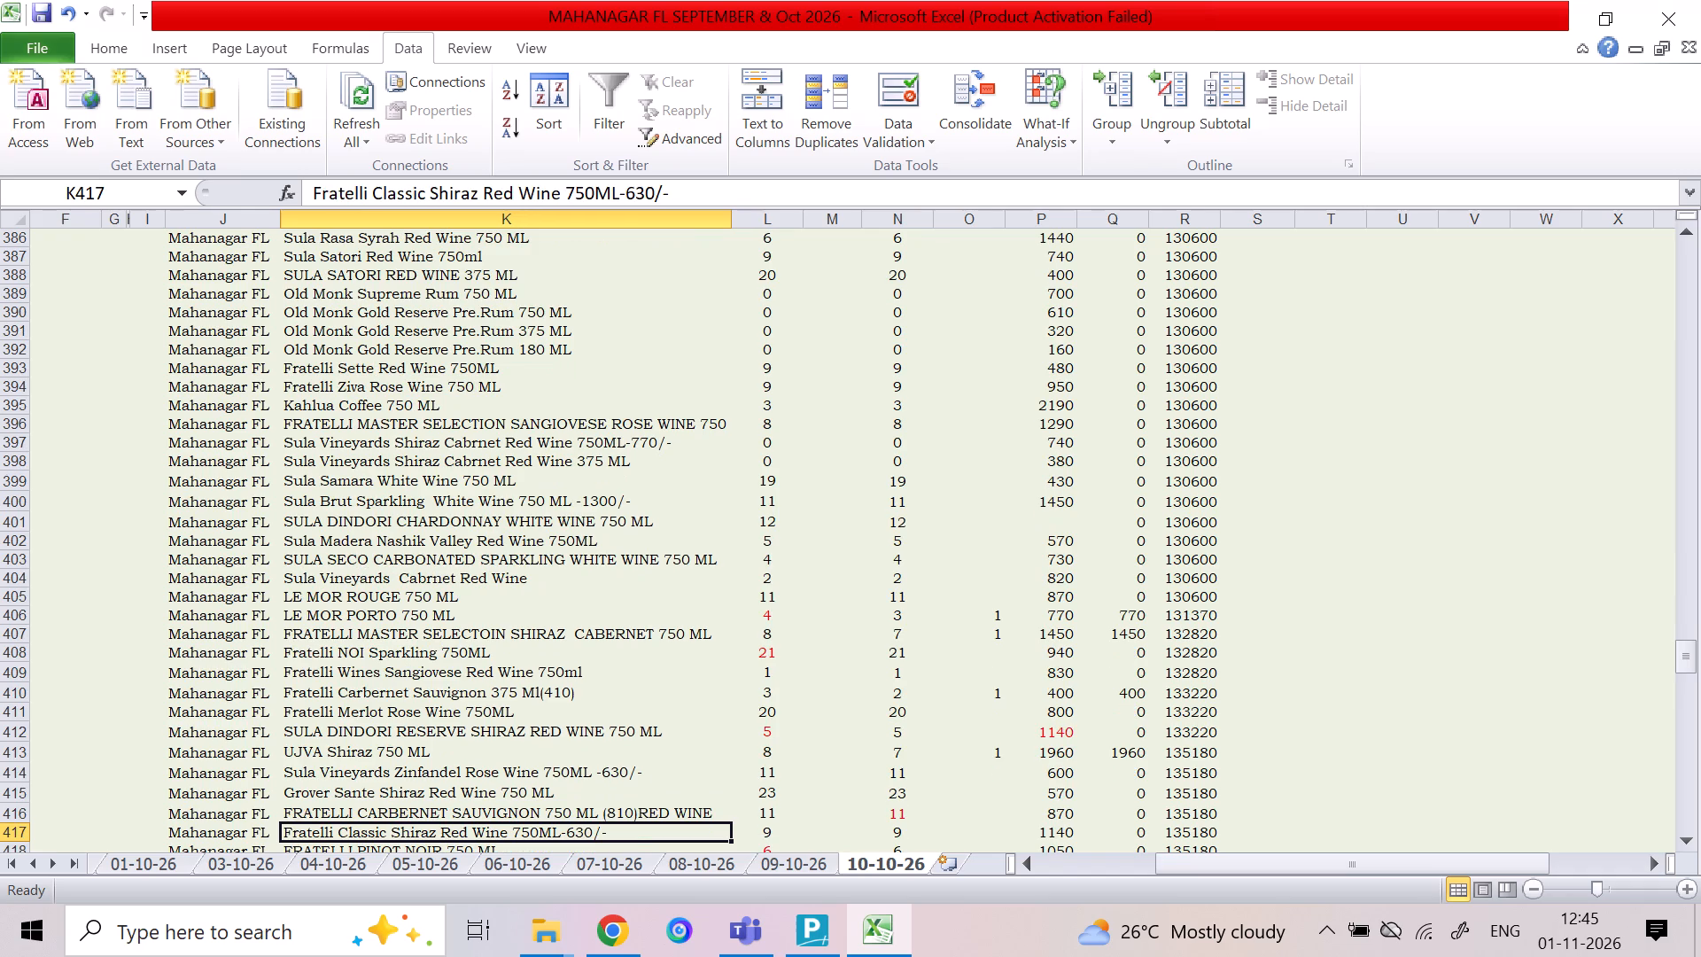
pyautogui.press('Down')
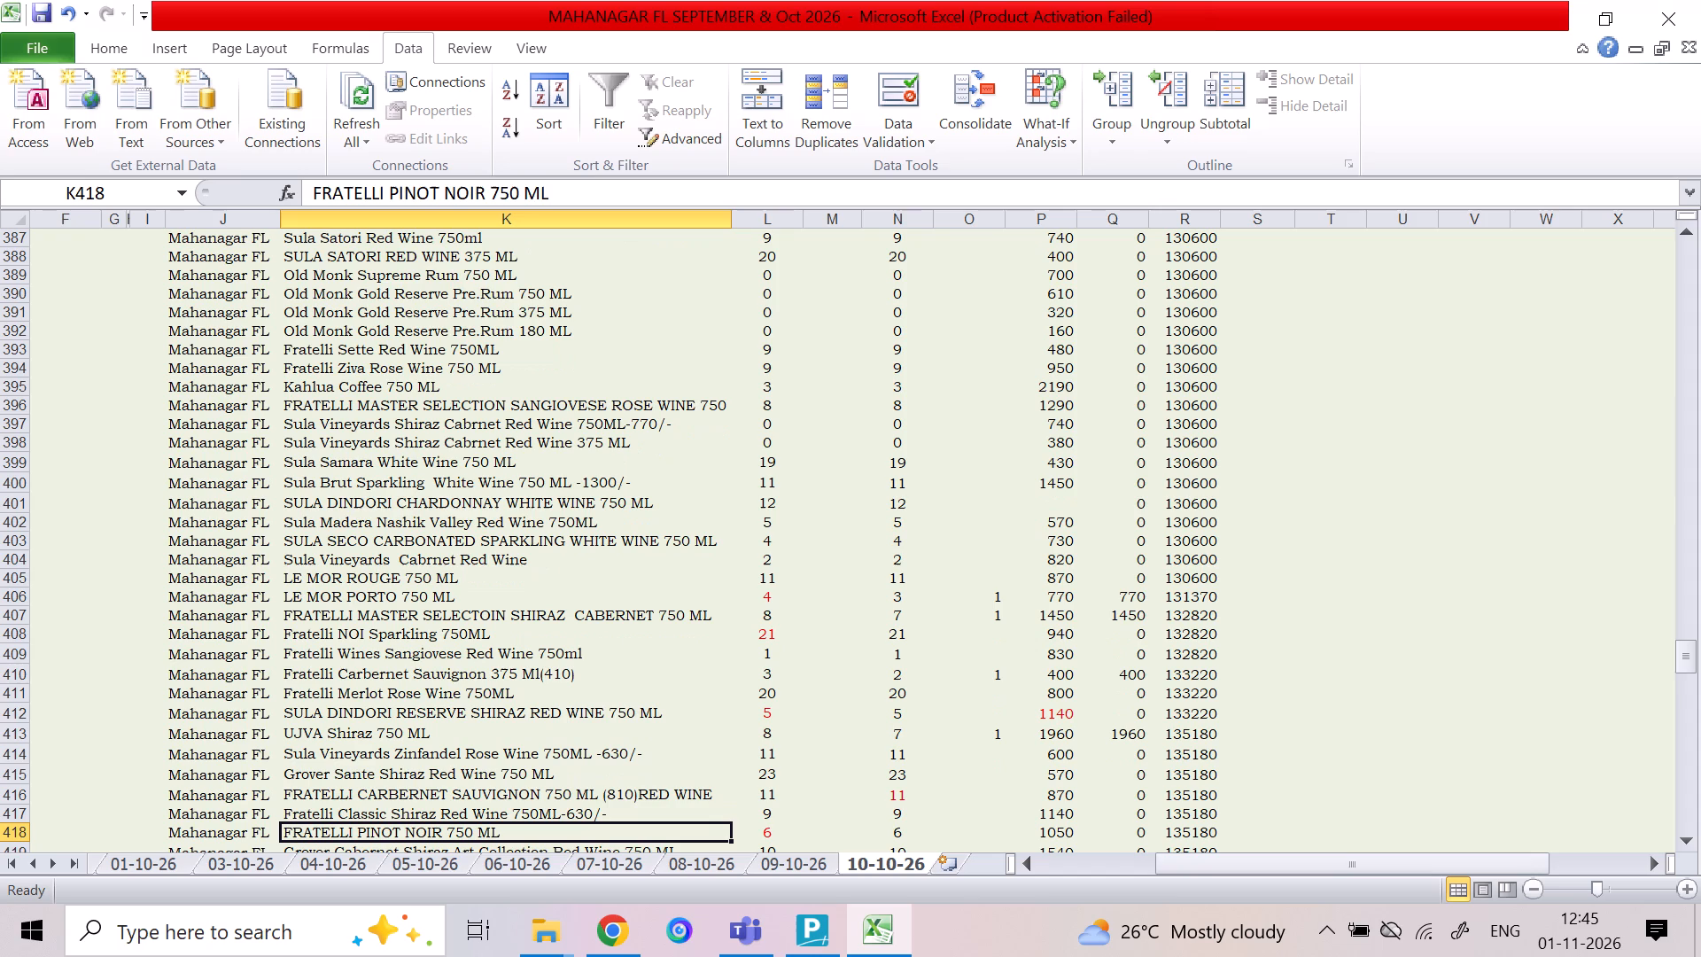
pyautogui.press('Down')
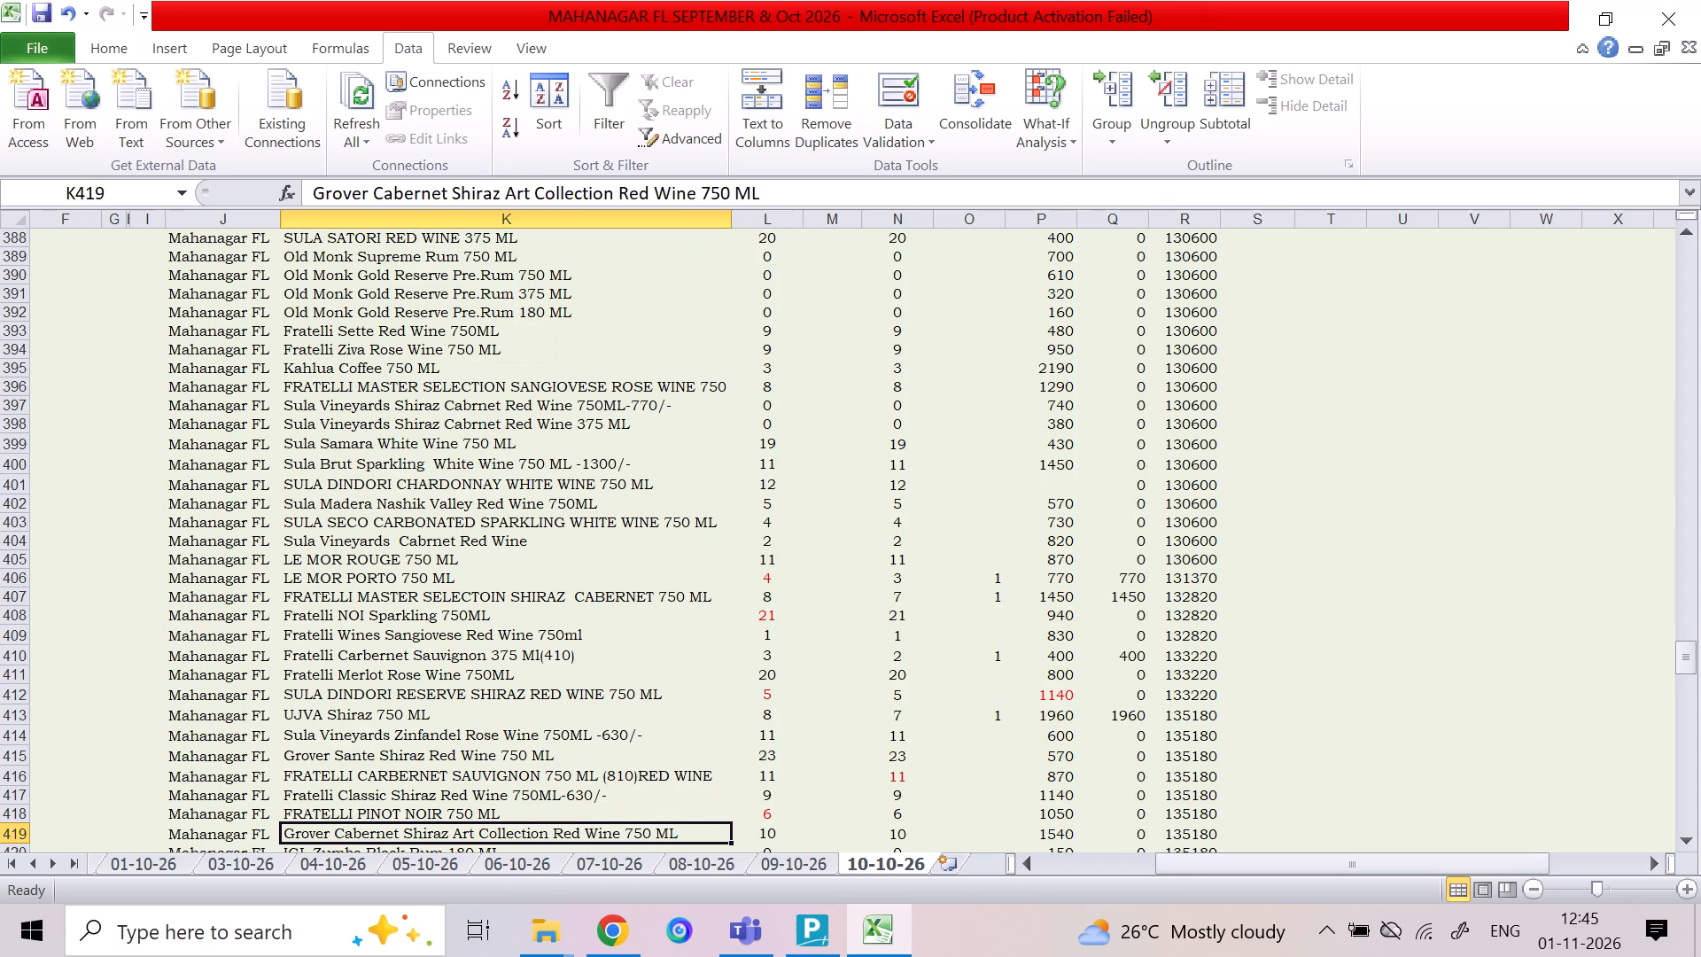
# Look through the item rows from IGL Zumba Black Rum 180 ML to Sula Samara Red Wine 750 Ml.
pyautogui.press('Down')
pyautogui.press('Up')
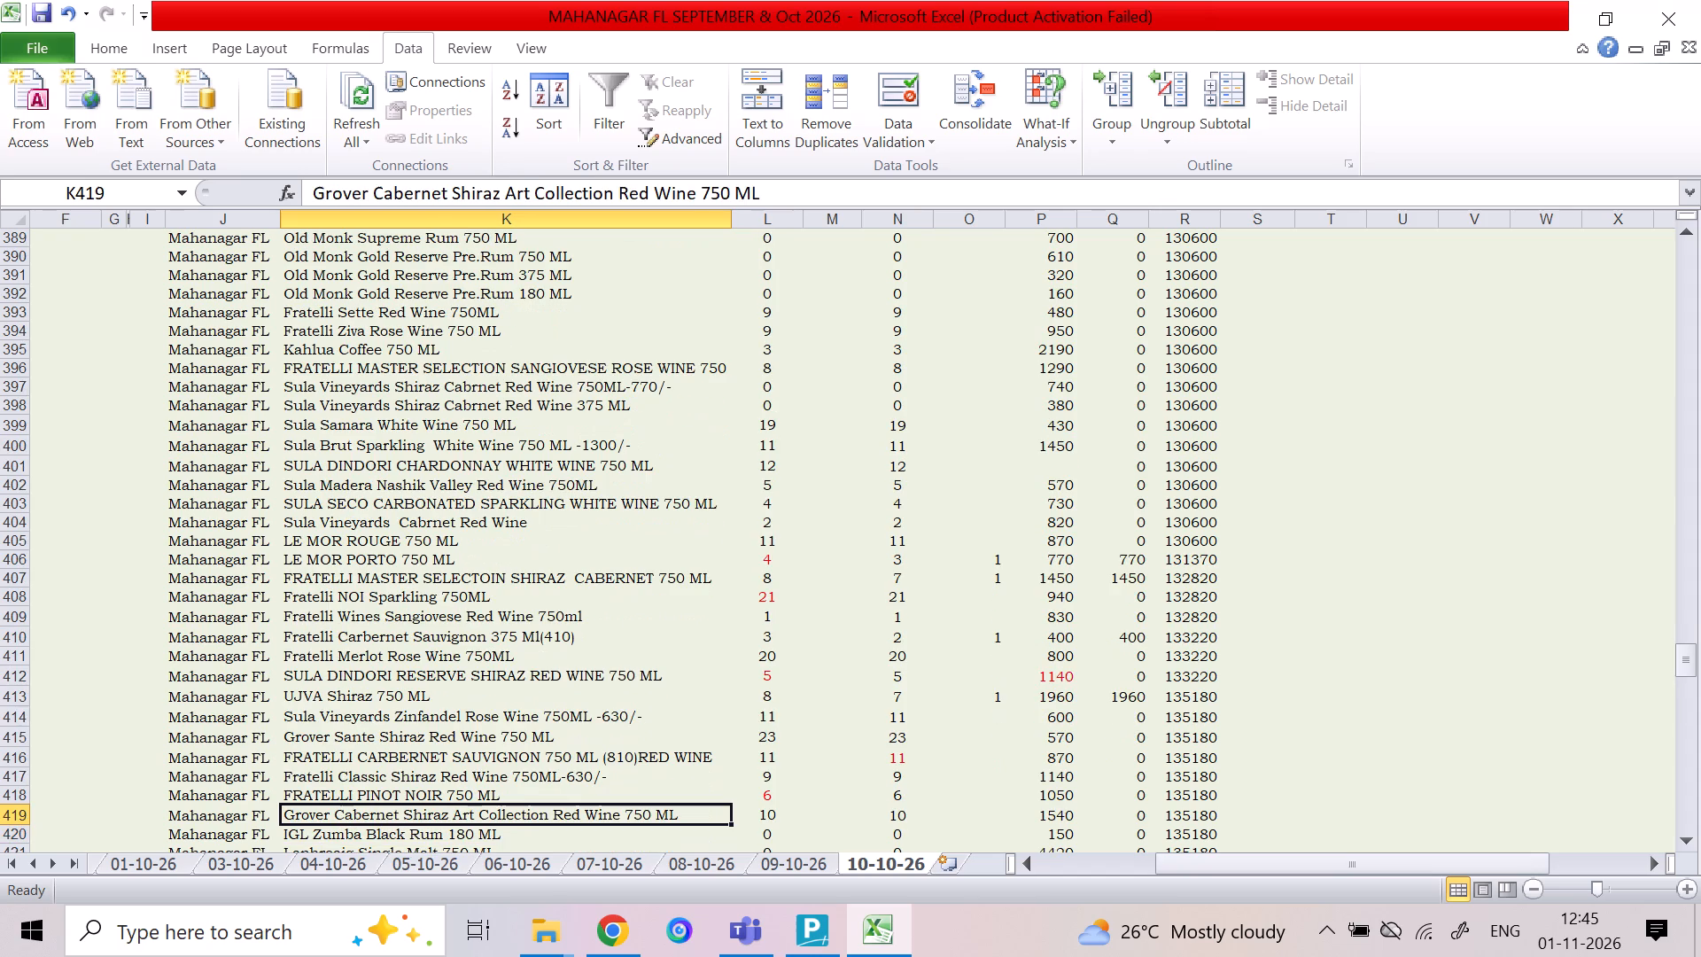
pyautogui.press('Down')
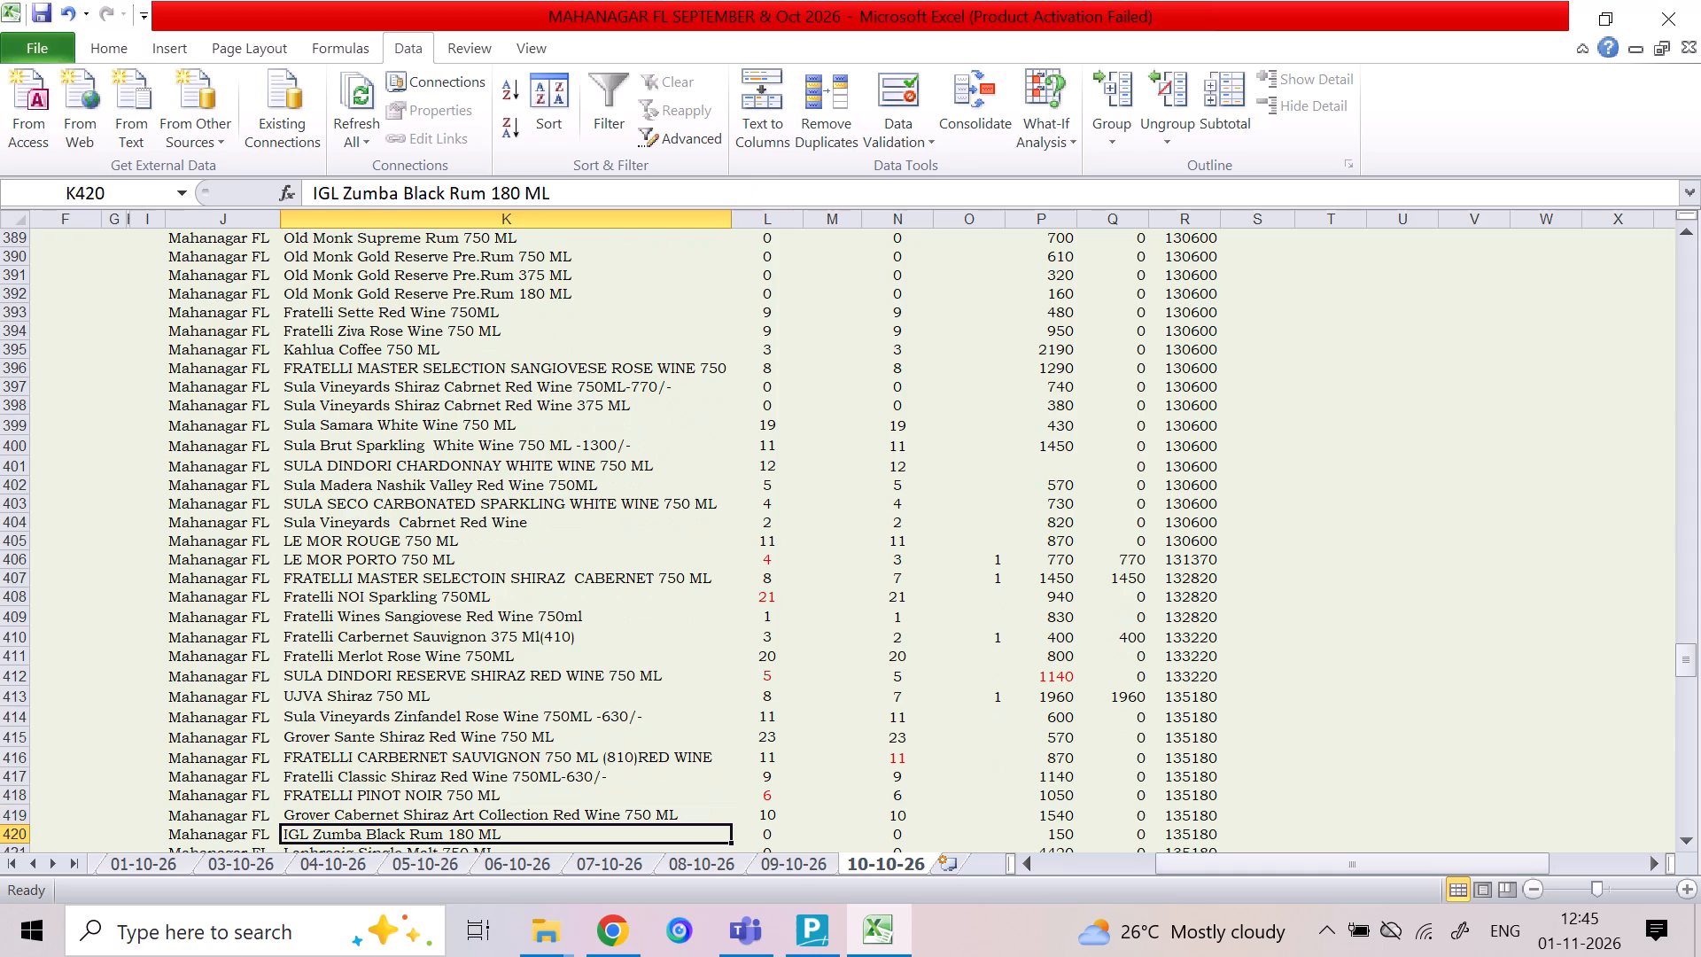
pyautogui.press('Down')
pyautogui.press('Down')
pyautogui.press('Down')
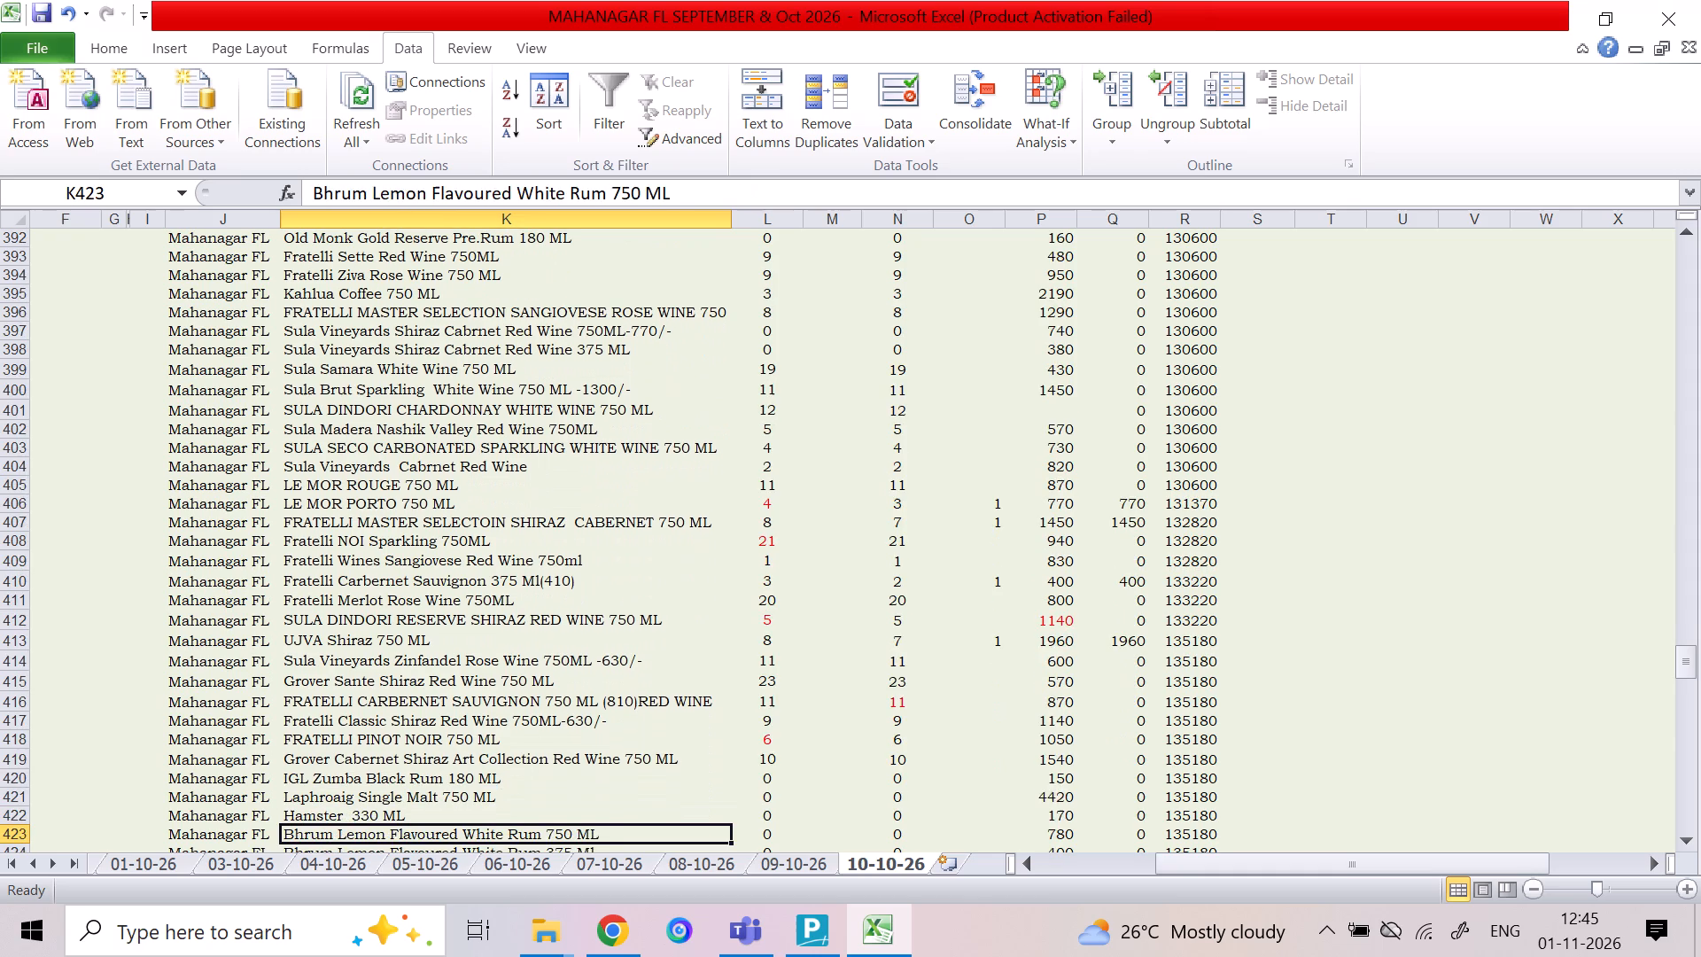
pyautogui.press('Down')
pyautogui.press('Down')
pyautogui.press('Down')
pyautogui.press('Down')
pyautogui.press('Down')
pyautogui.press('Down')
pyautogui.press('Down')
pyautogui.press('Down')
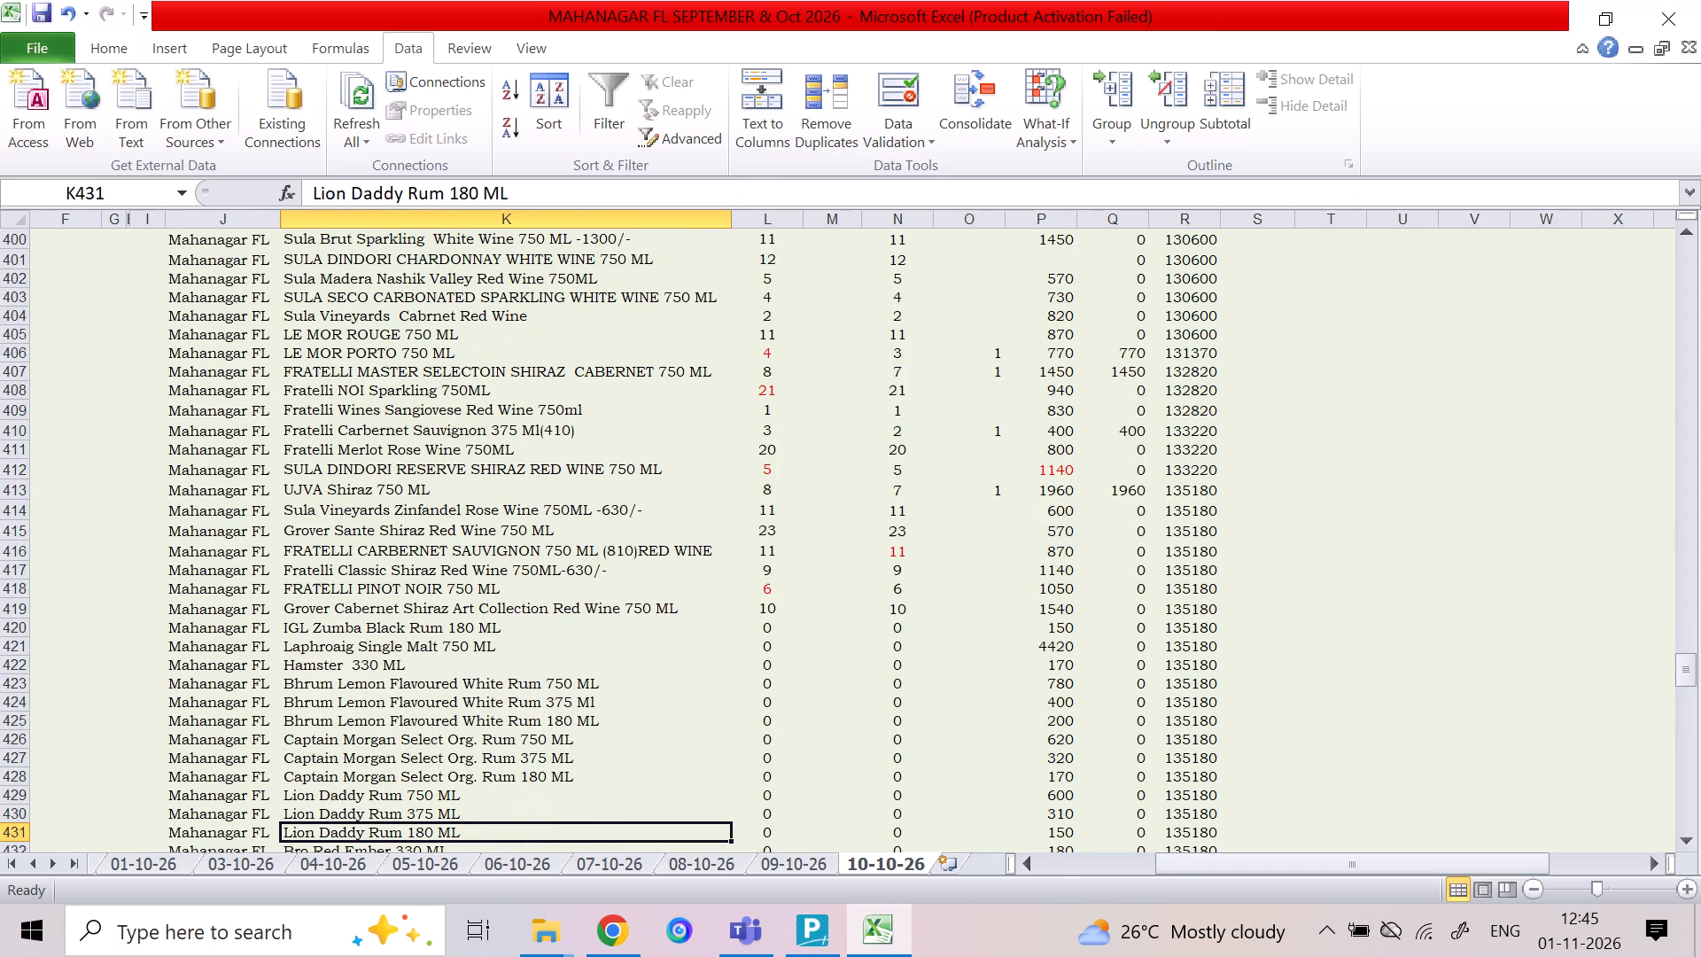
pyautogui.press('Down')
pyautogui.press('Down')
pyautogui.press('Down')
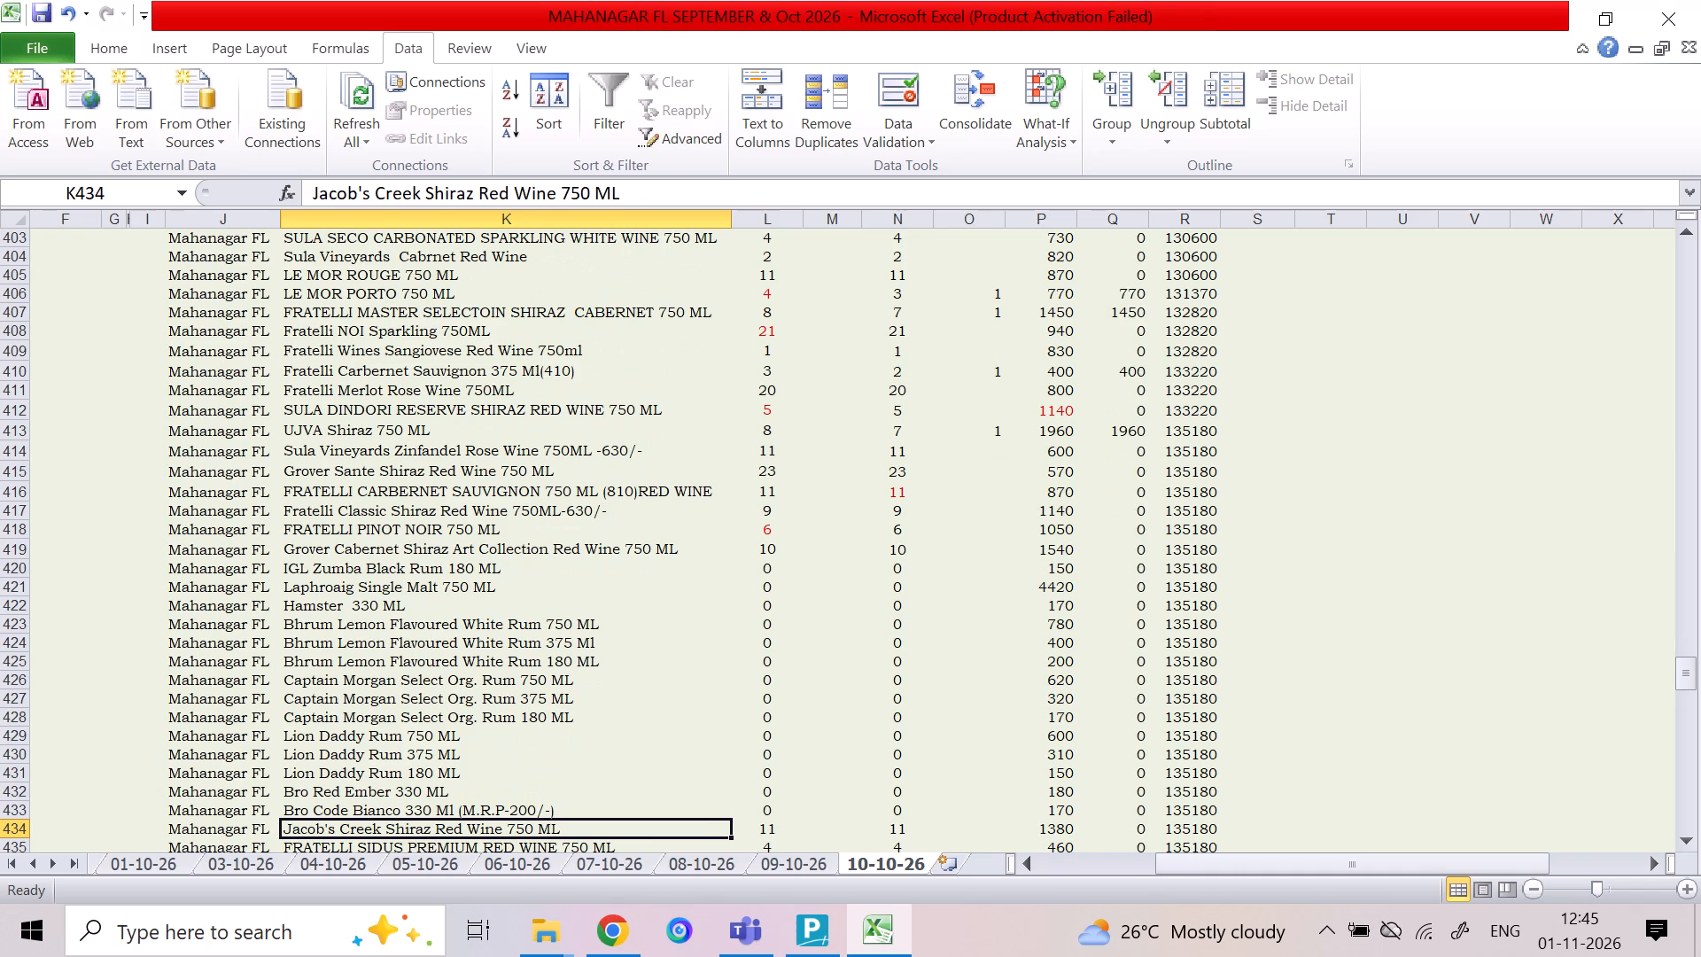
pyautogui.press('Down')
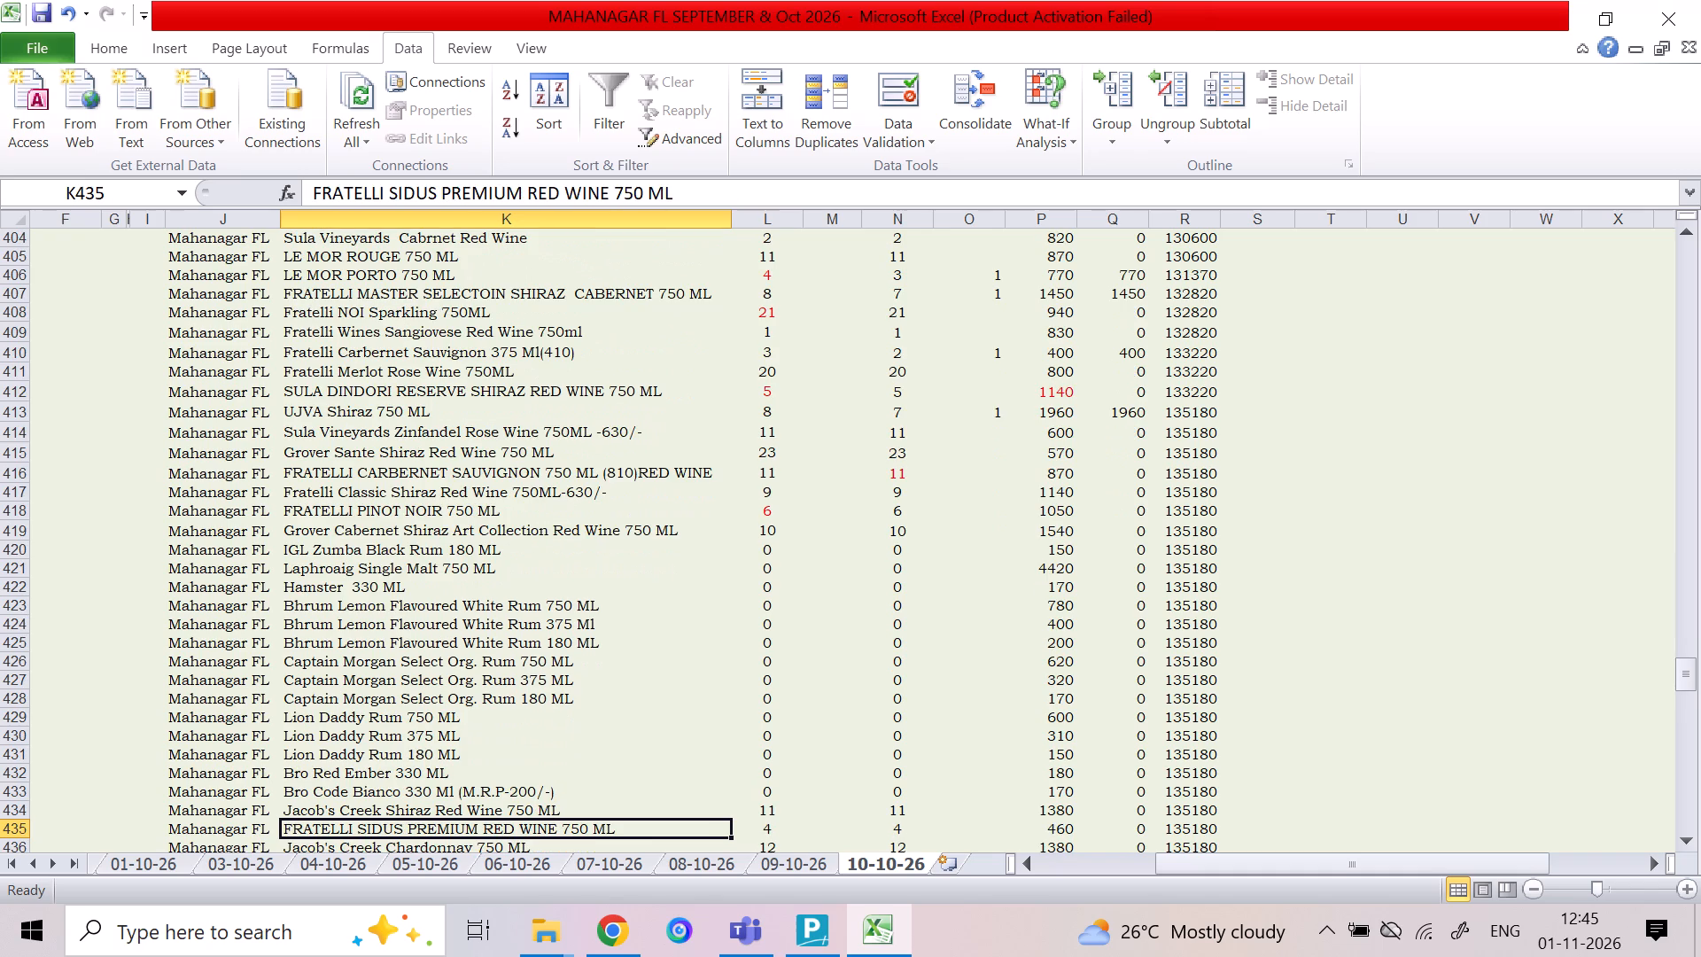
pyautogui.press('Down')
pyautogui.press('Down')
# Enter a sold quantity of 1 for Fratelli Classic Shiraz Red Wine 750ML in column O.
pyautogui.press('Up')
pyautogui.press('Up')
pyautogui.press('Up')
pyautogui.press('Up')
pyautogui.press('Up')
pyautogui.press('Up')
pyautogui.press('Up')
pyautogui.press('Up')
pyautogui.press('Up')
pyautogui.press('Up')
pyautogui.press('Up')
pyautogui.press('Up')
pyautogui.press('Up')
pyautogui.press('Up')
pyautogui.press('Up')
pyautogui.press('Up')
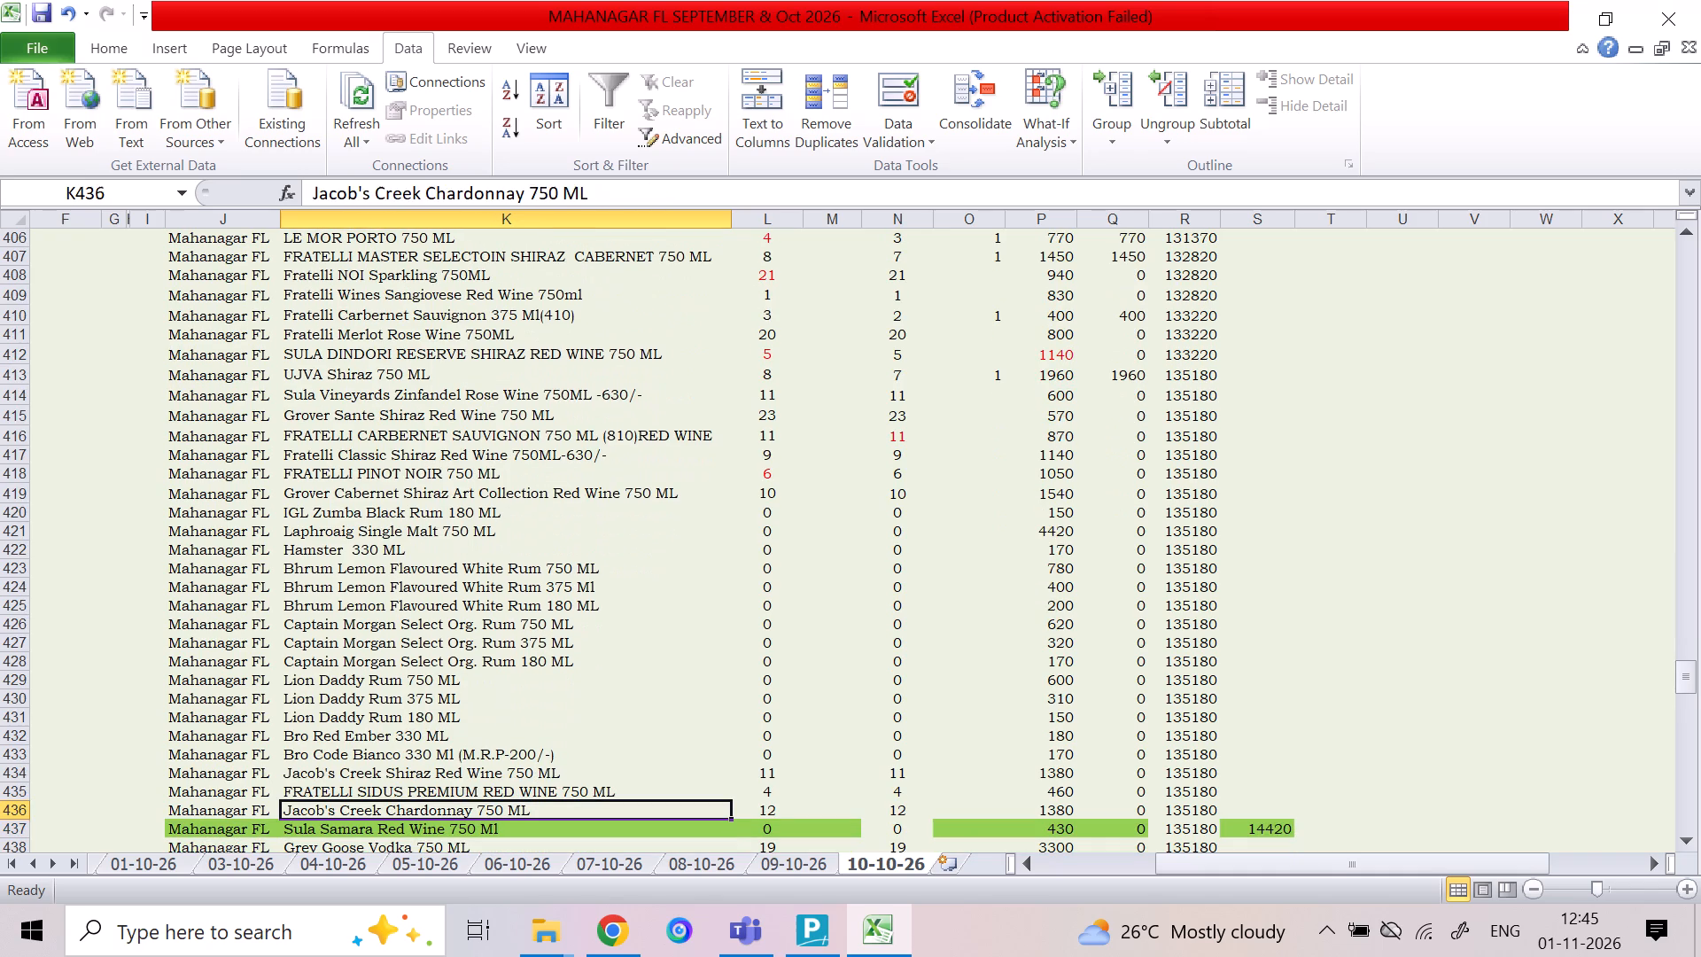
pyautogui.press('Up')
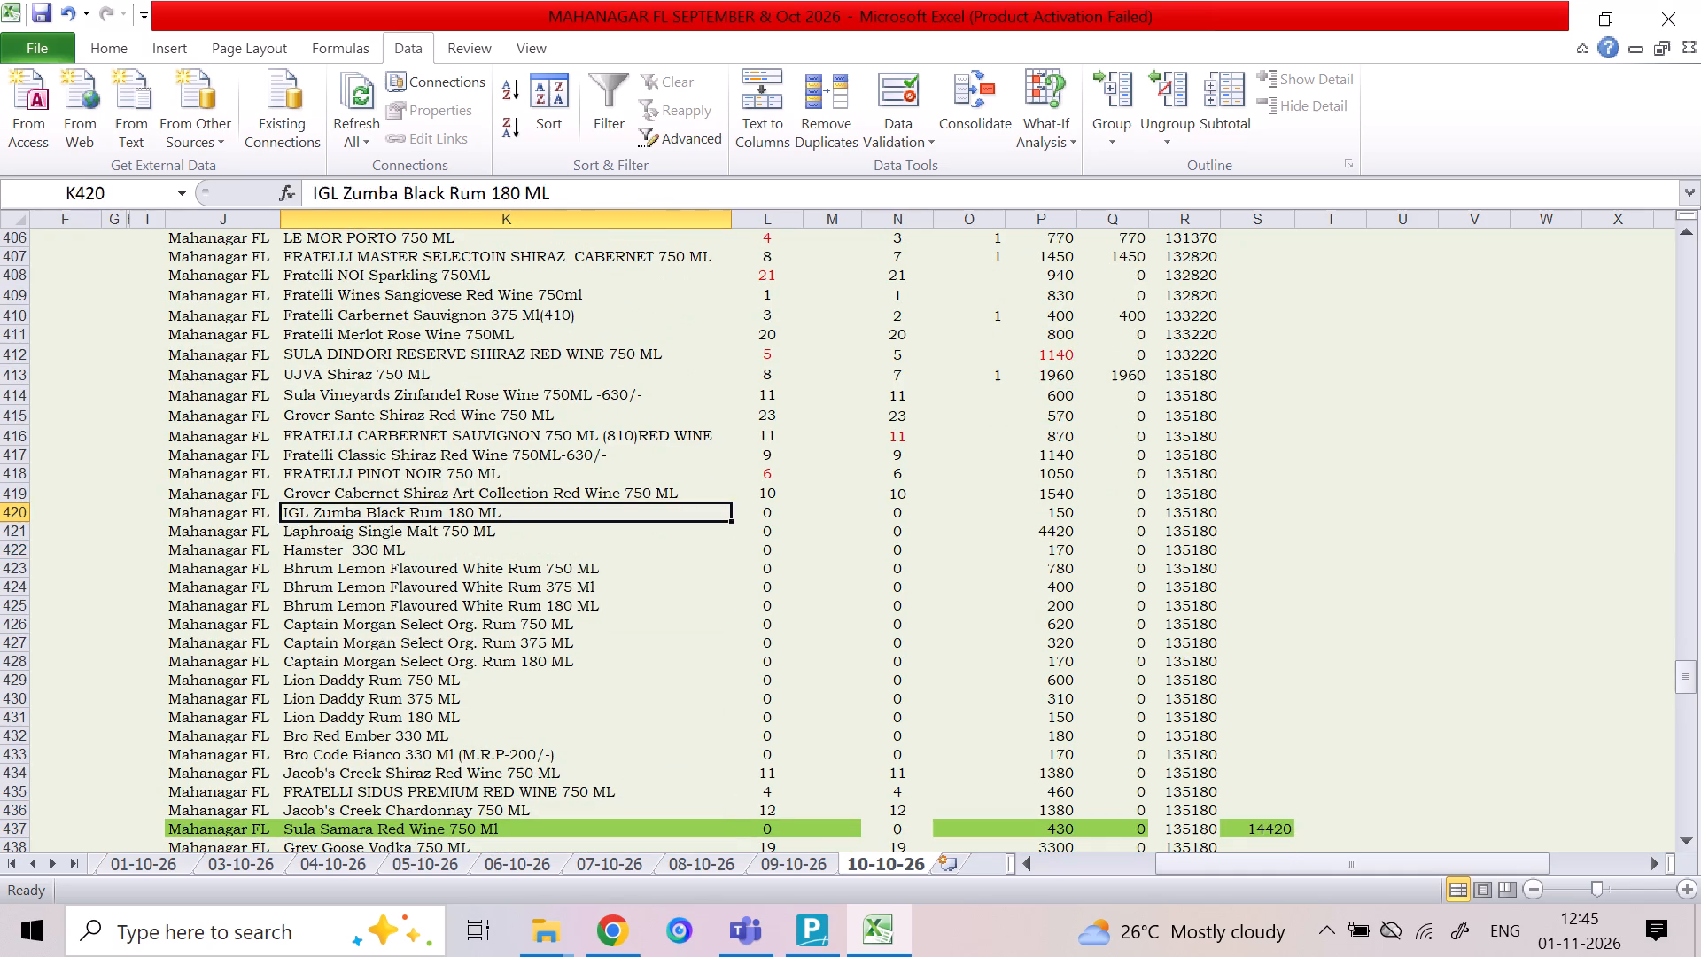
pyautogui.press('Up')
pyautogui.press('Up')
pyautogui.press('Up')
pyautogui.press('Right')
pyautogui.press('Right')
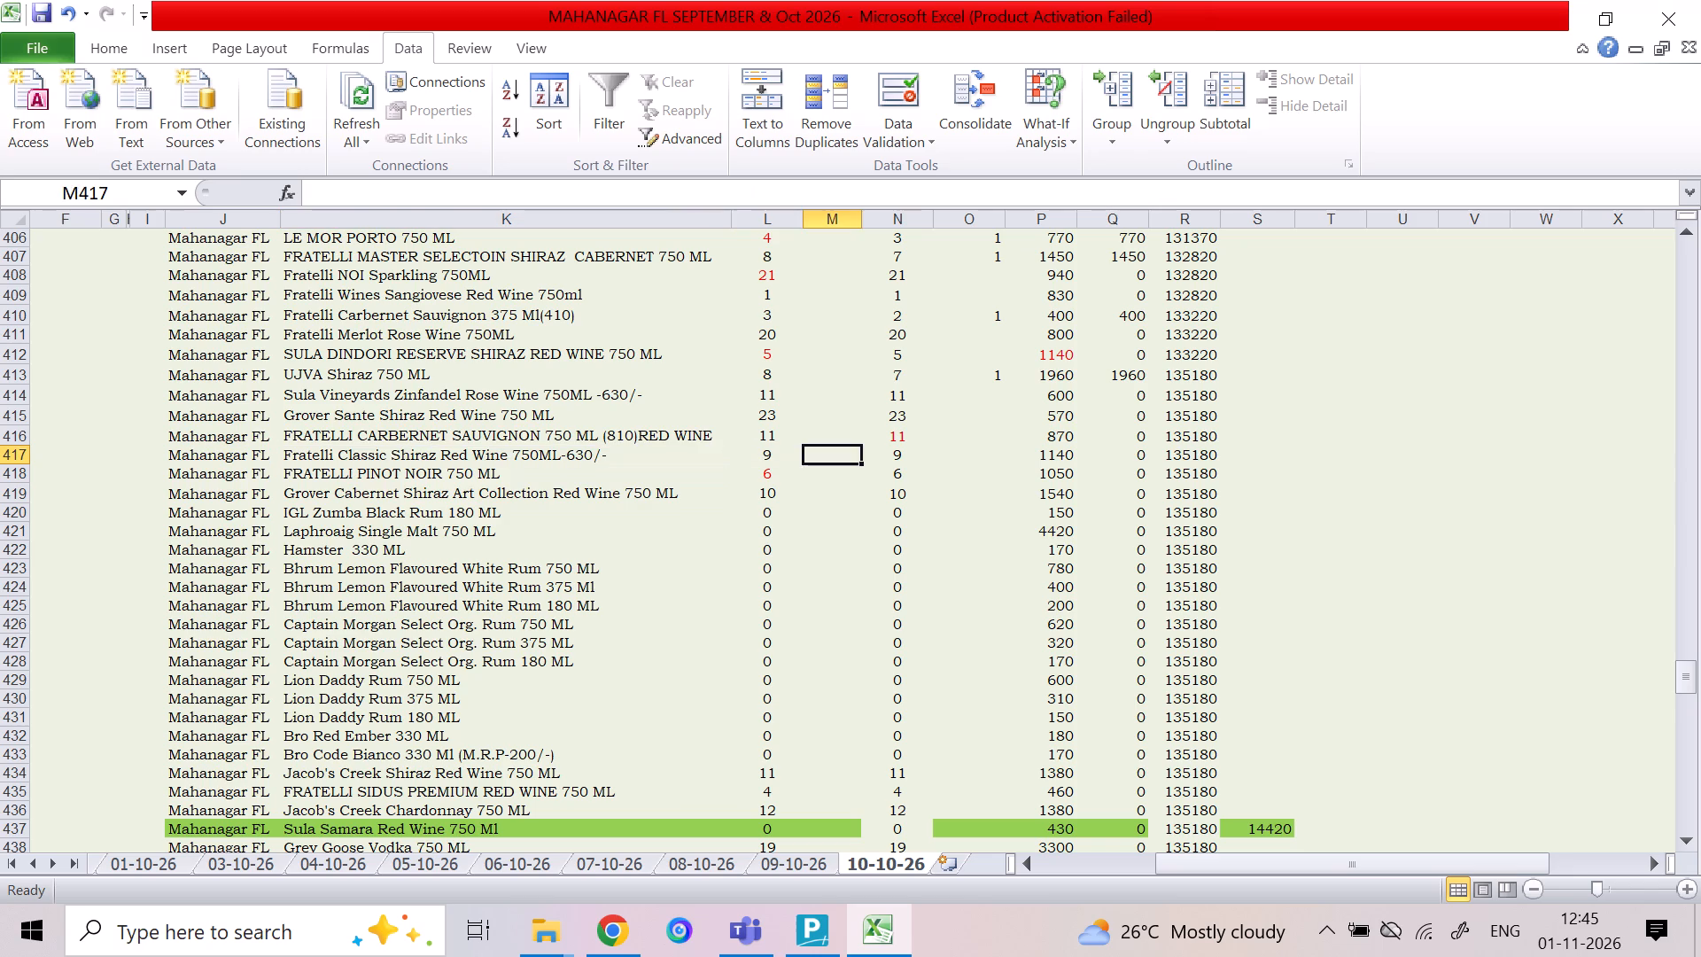
pyautogui.press('Right')
pyautogui.press('Right')
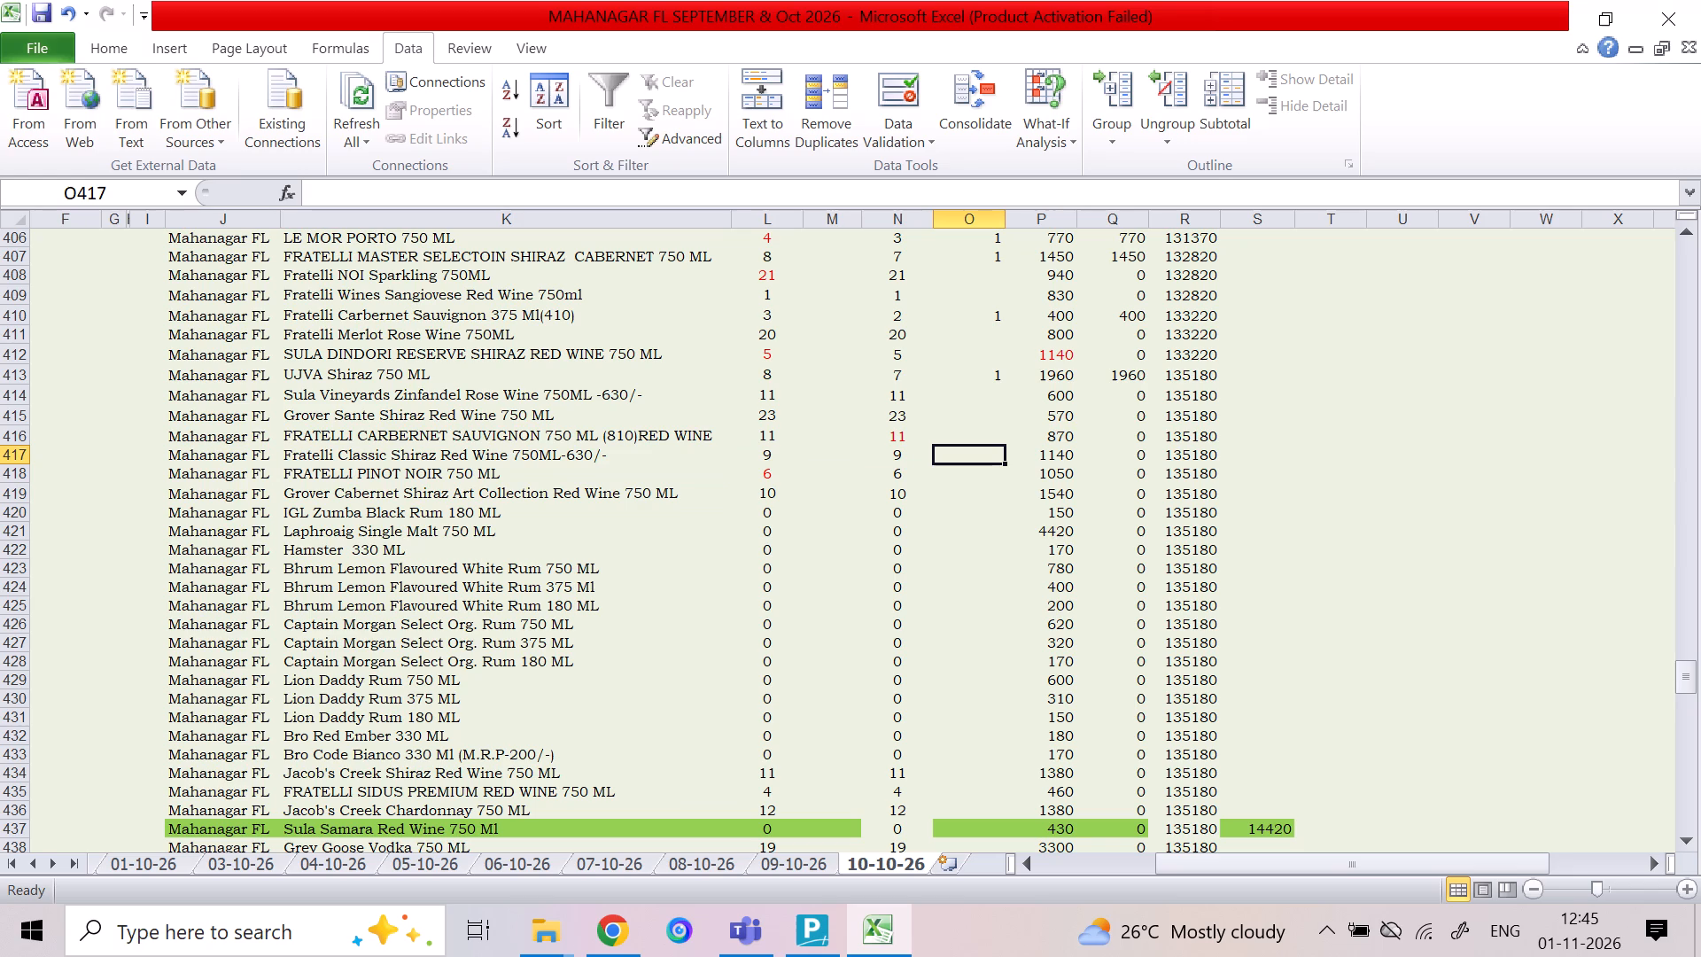
pyautogui.press('1')
pyautogui.press('Down')
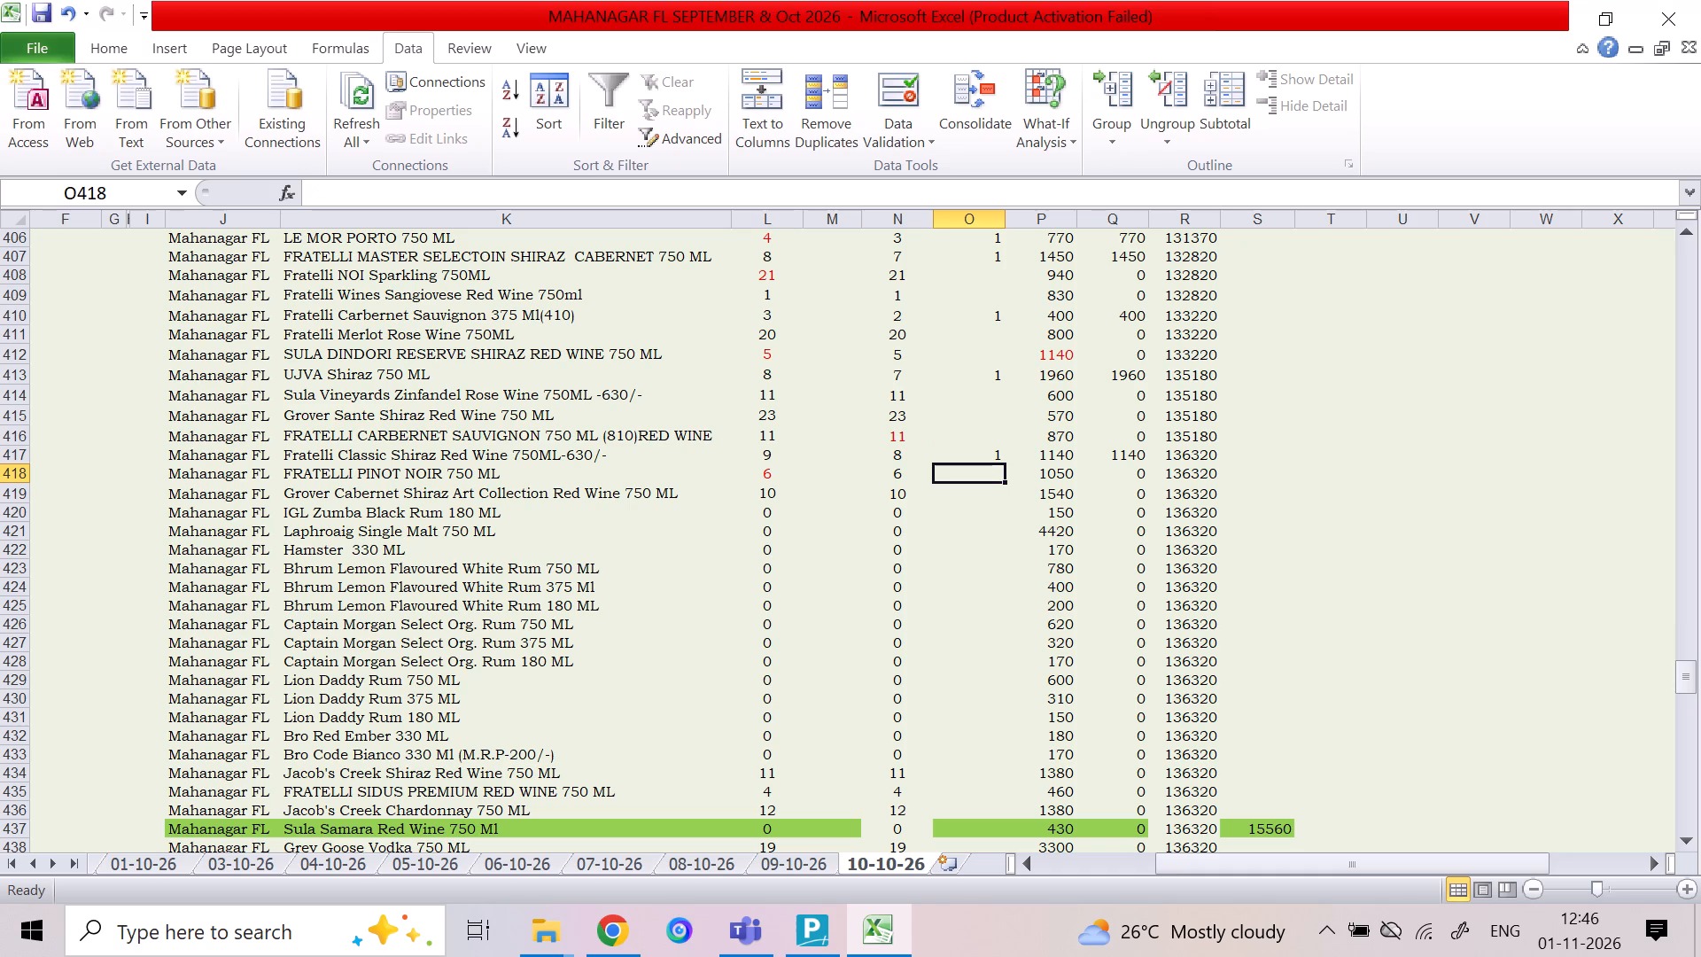
# Go down the column O quantities from Fratelli Pinot Noir 750 ML to Lion Daddy Rum 180 ML.
pyautogui.press('Down')
pyautogui.press('Down')
pyautogui.press('Down')
pyautogui.press('Down')
pyautogui.press('Down')
pyautogui.press('Down')
pyautogui.press('Down')
pyautogui.press('Down')
pyautogui.press('Down')
pyautogui.press('Down')
pyautogui.press('Down')
pyautogui.press('Down')
pyautogui.press('Down')
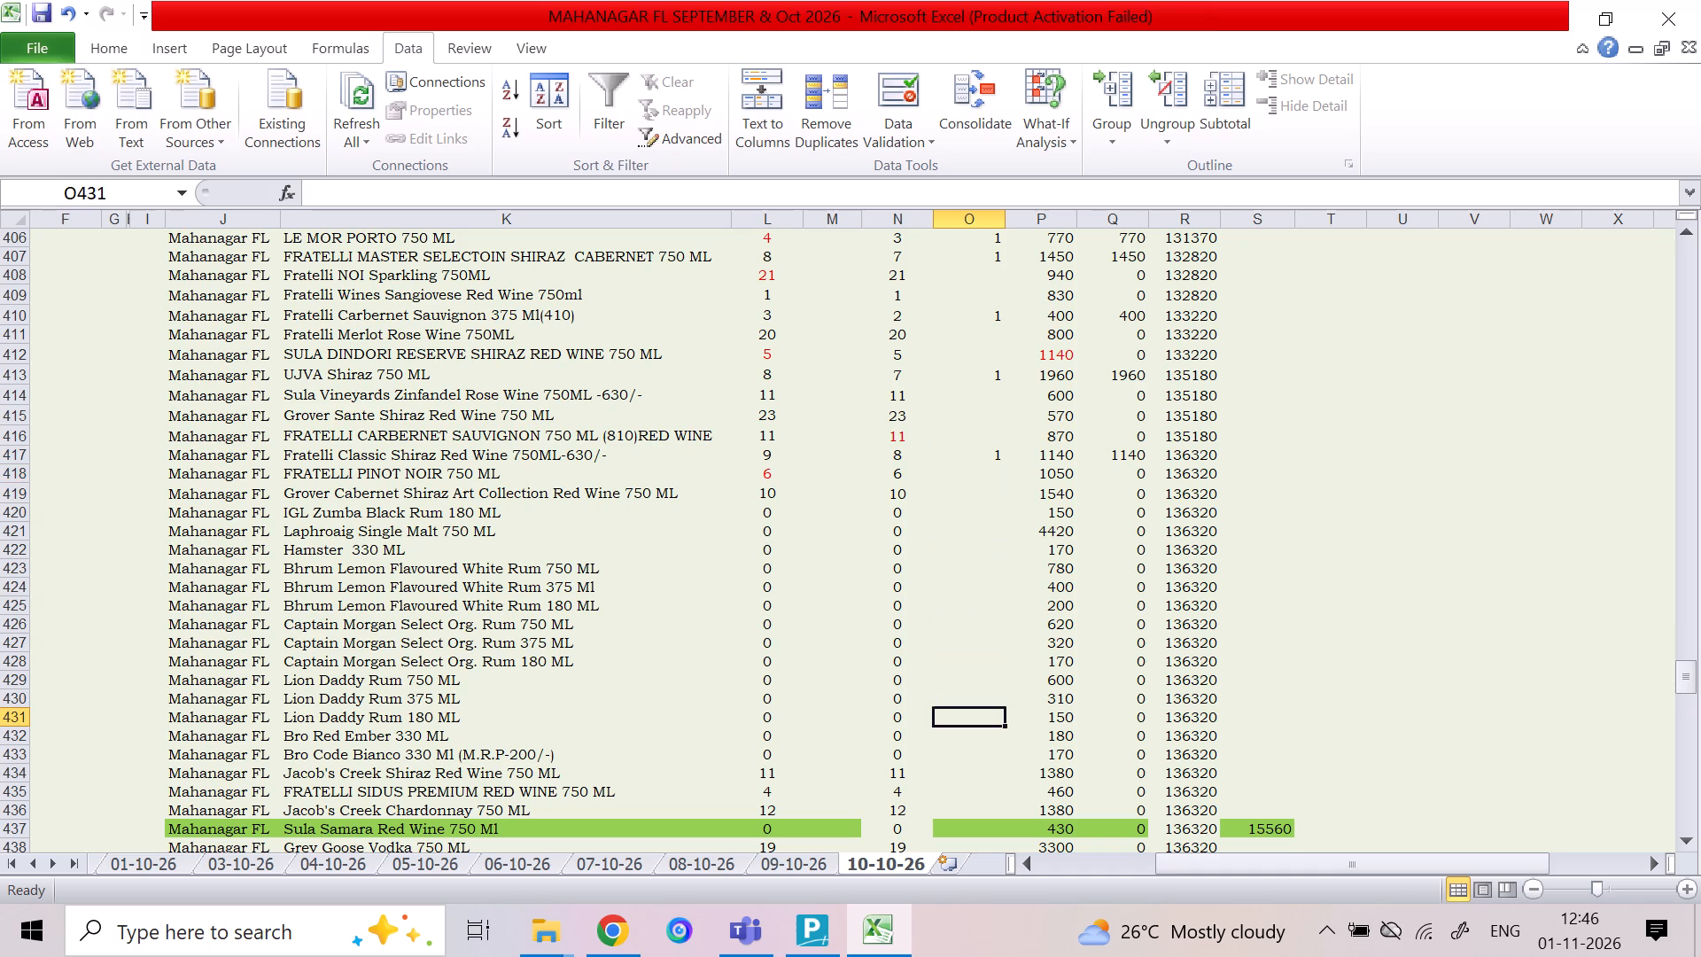
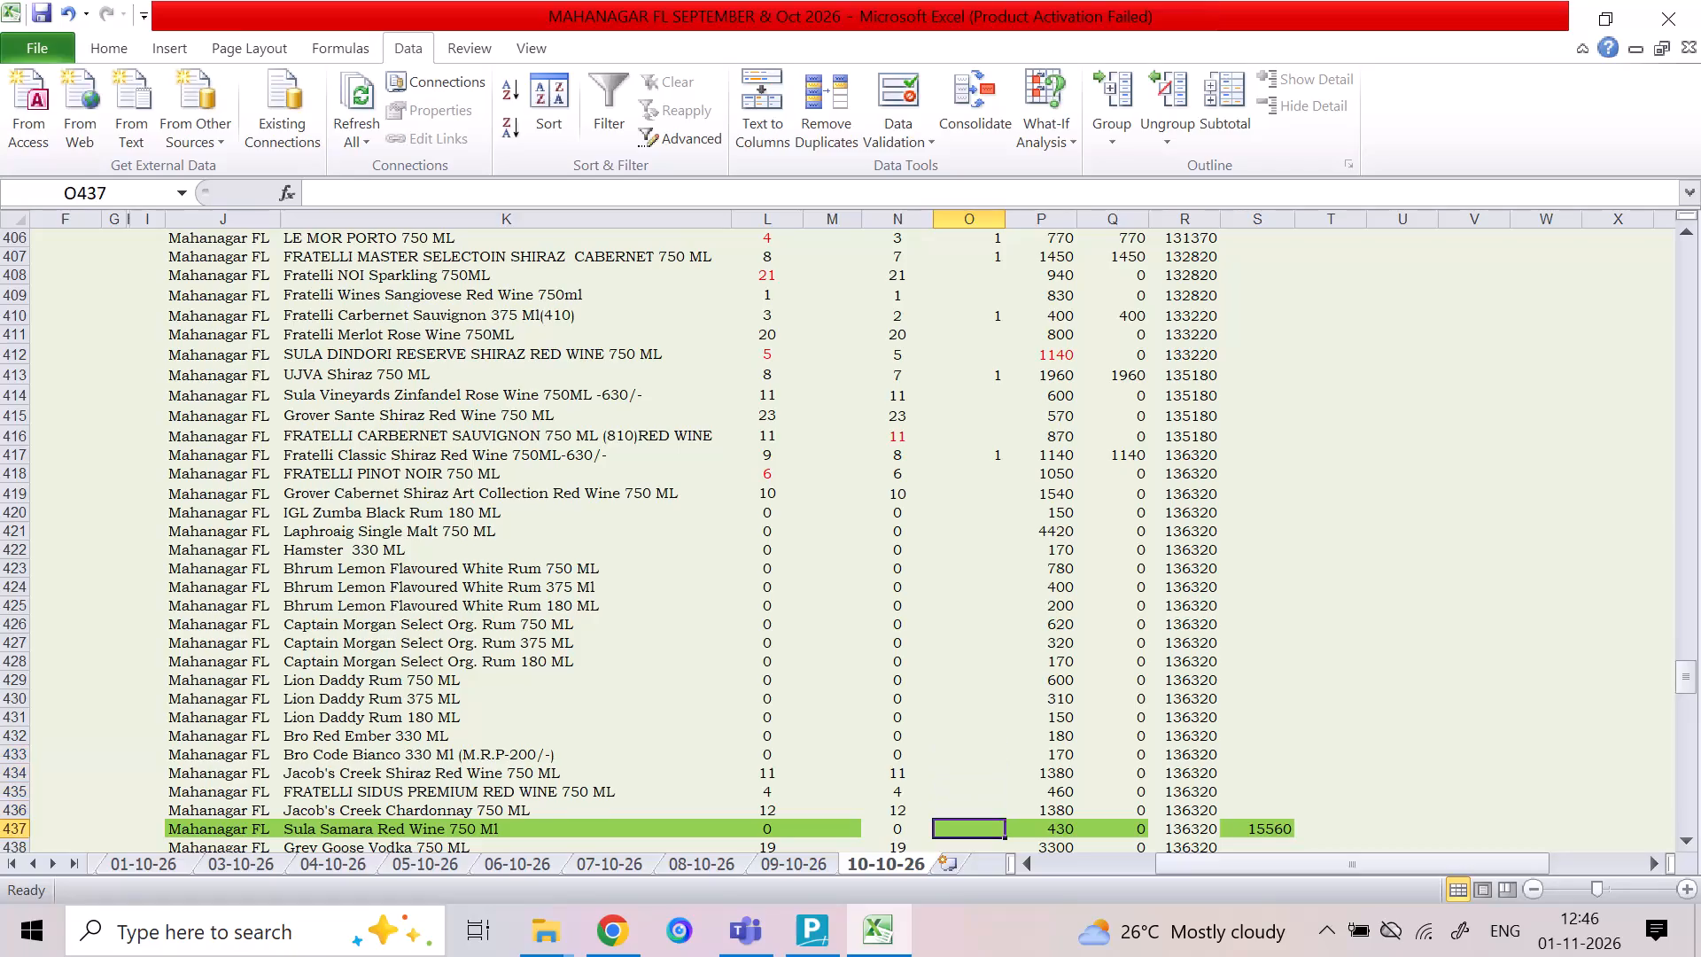
# Look through the vodka rows from Grey Goose Vodka 750 ML to Absolut Citron Vodka 750 ML.
pyautogui.press('Down')
pyautogui.press('Down')
pyautogui.press('Down')
pyautogui.press('Down')
pyautogui.press('Down')
pyautogui.press('Down')
pyautogui.press('Down')
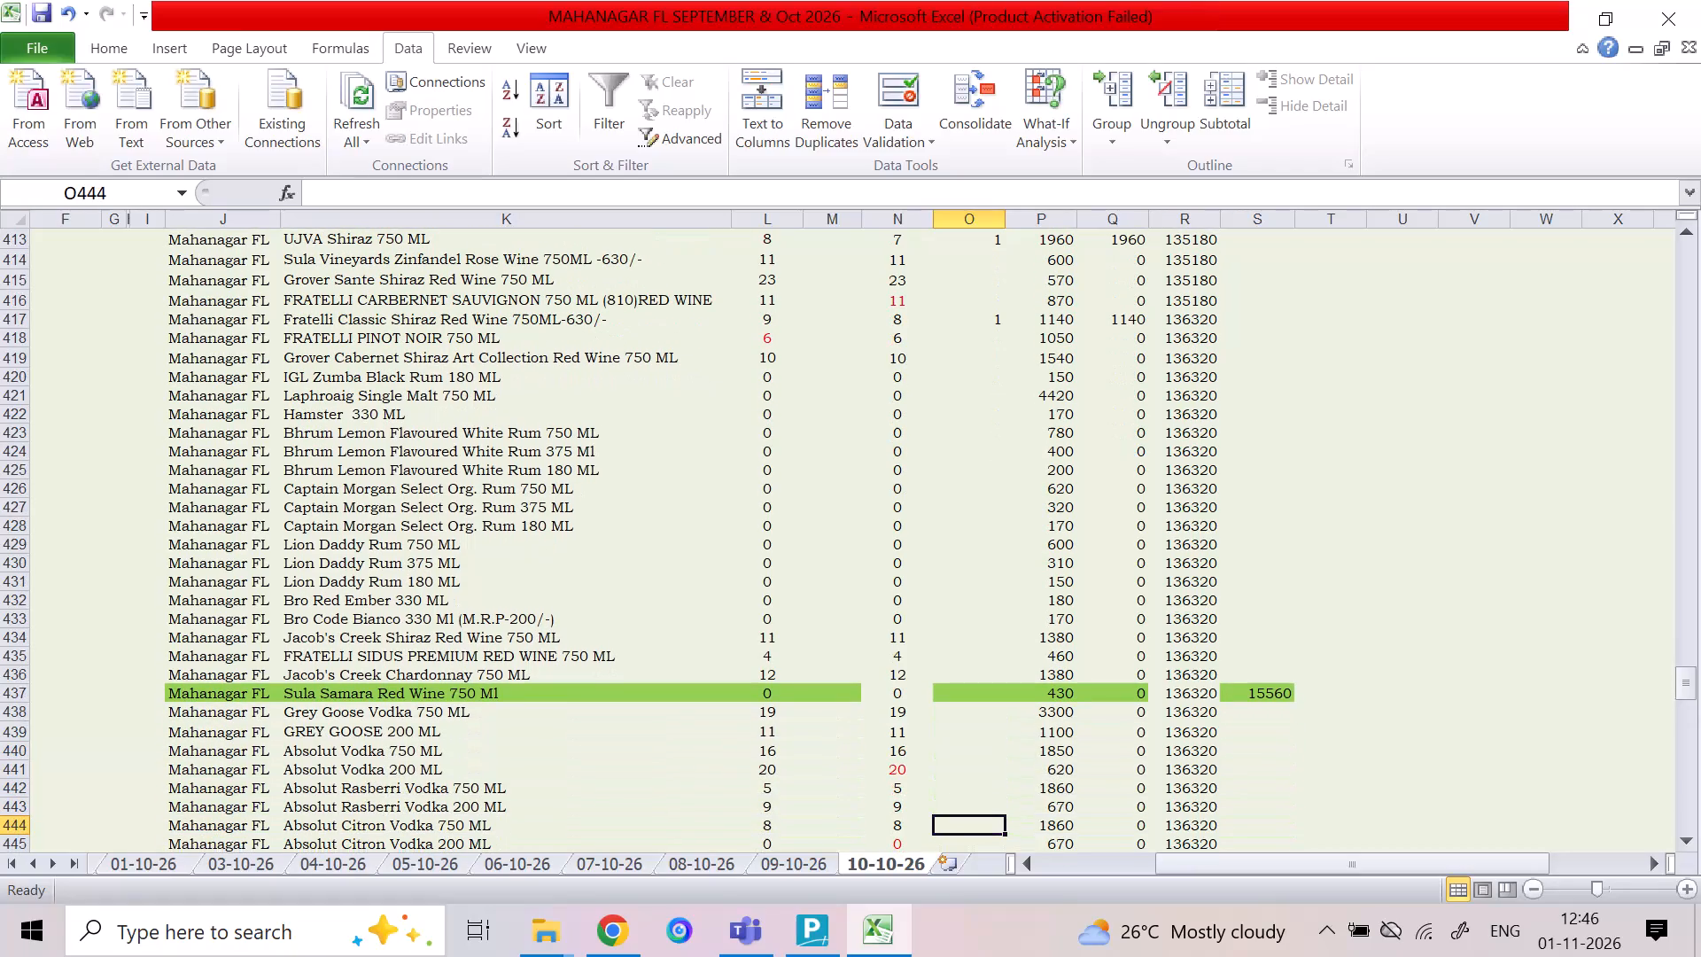
pyautogui.press('Up')
pyautogui.press('Up')
pyautogui.press('Up')
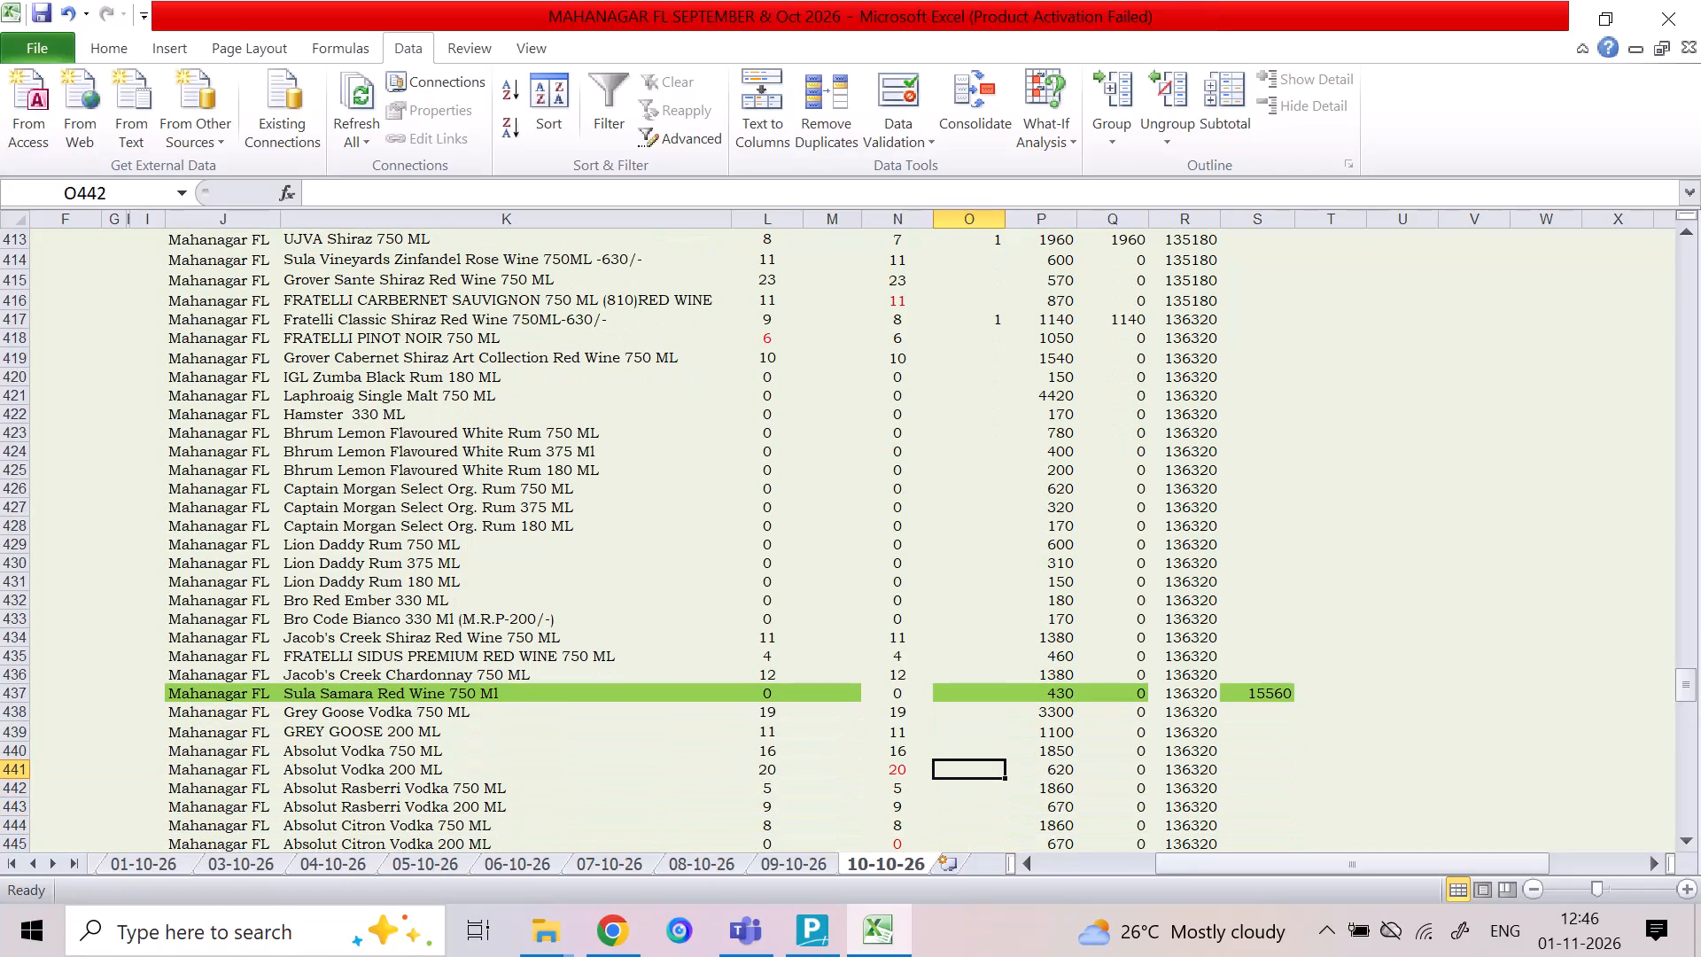
pyautogui.press('Up')
pyautogui.press('Up')
pyautogui.press('Left')
pyautogui.press('Up')
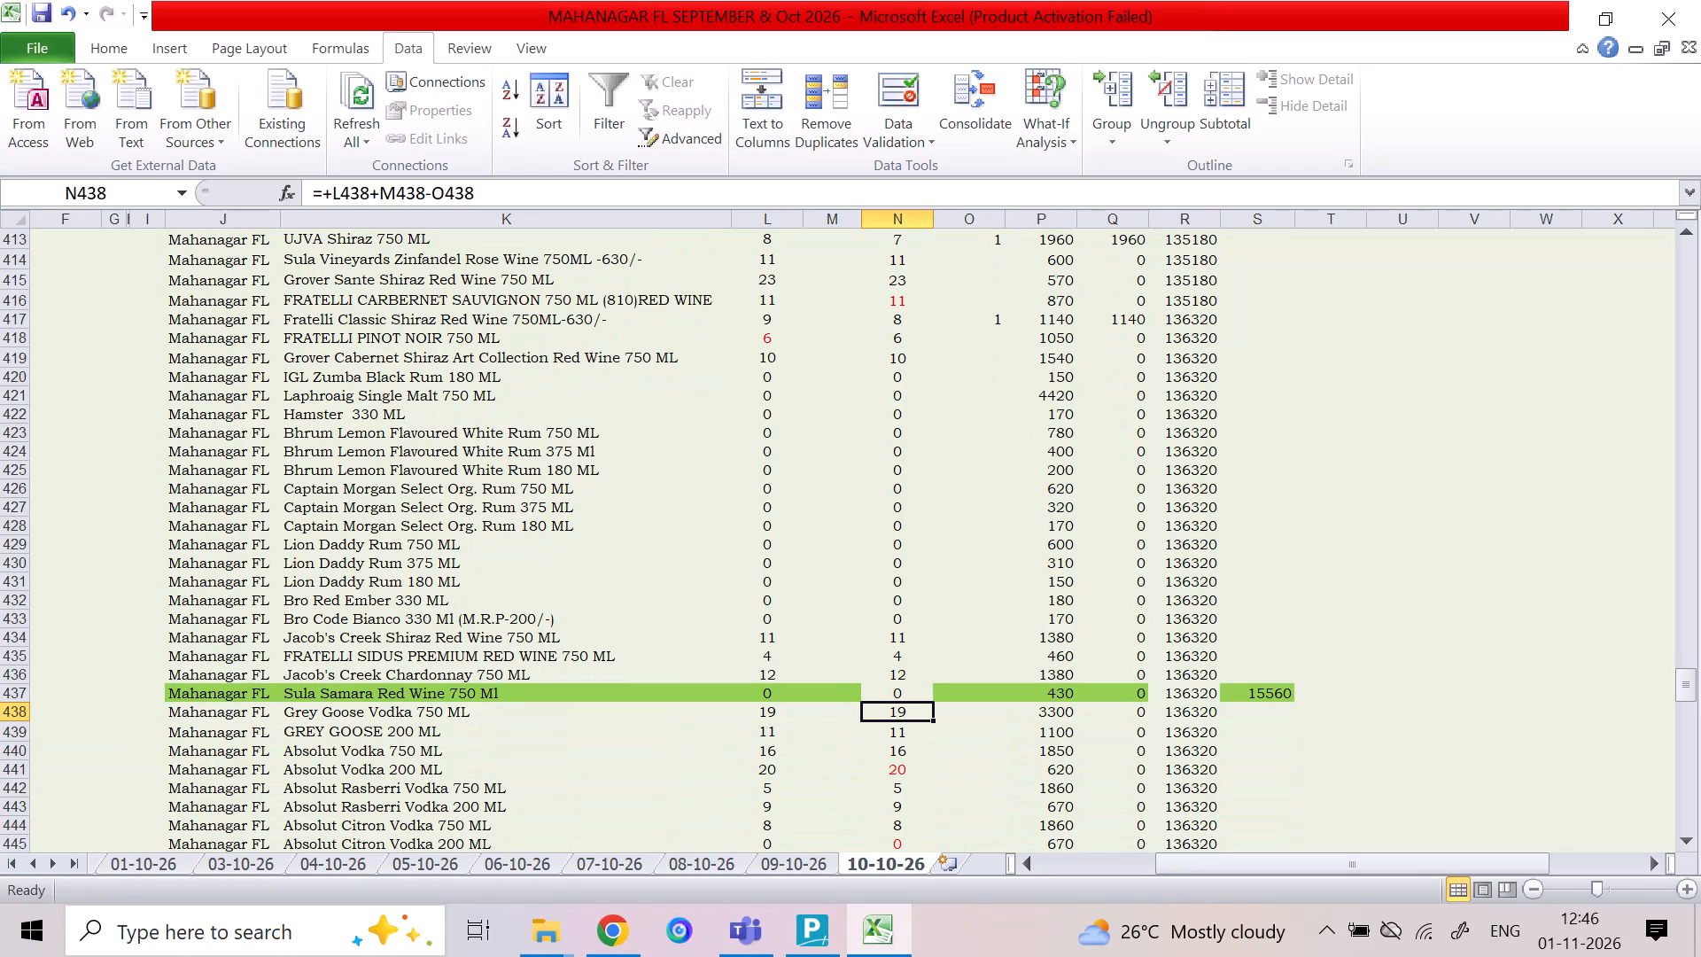
# Enter sold quantities of 1 for Absolut Vodka 750 ML, 2 for Absolut Vodka 200 ML and 3 for Absolut Rasberri Vodka 200 ML.
pyautogui.press('Down')
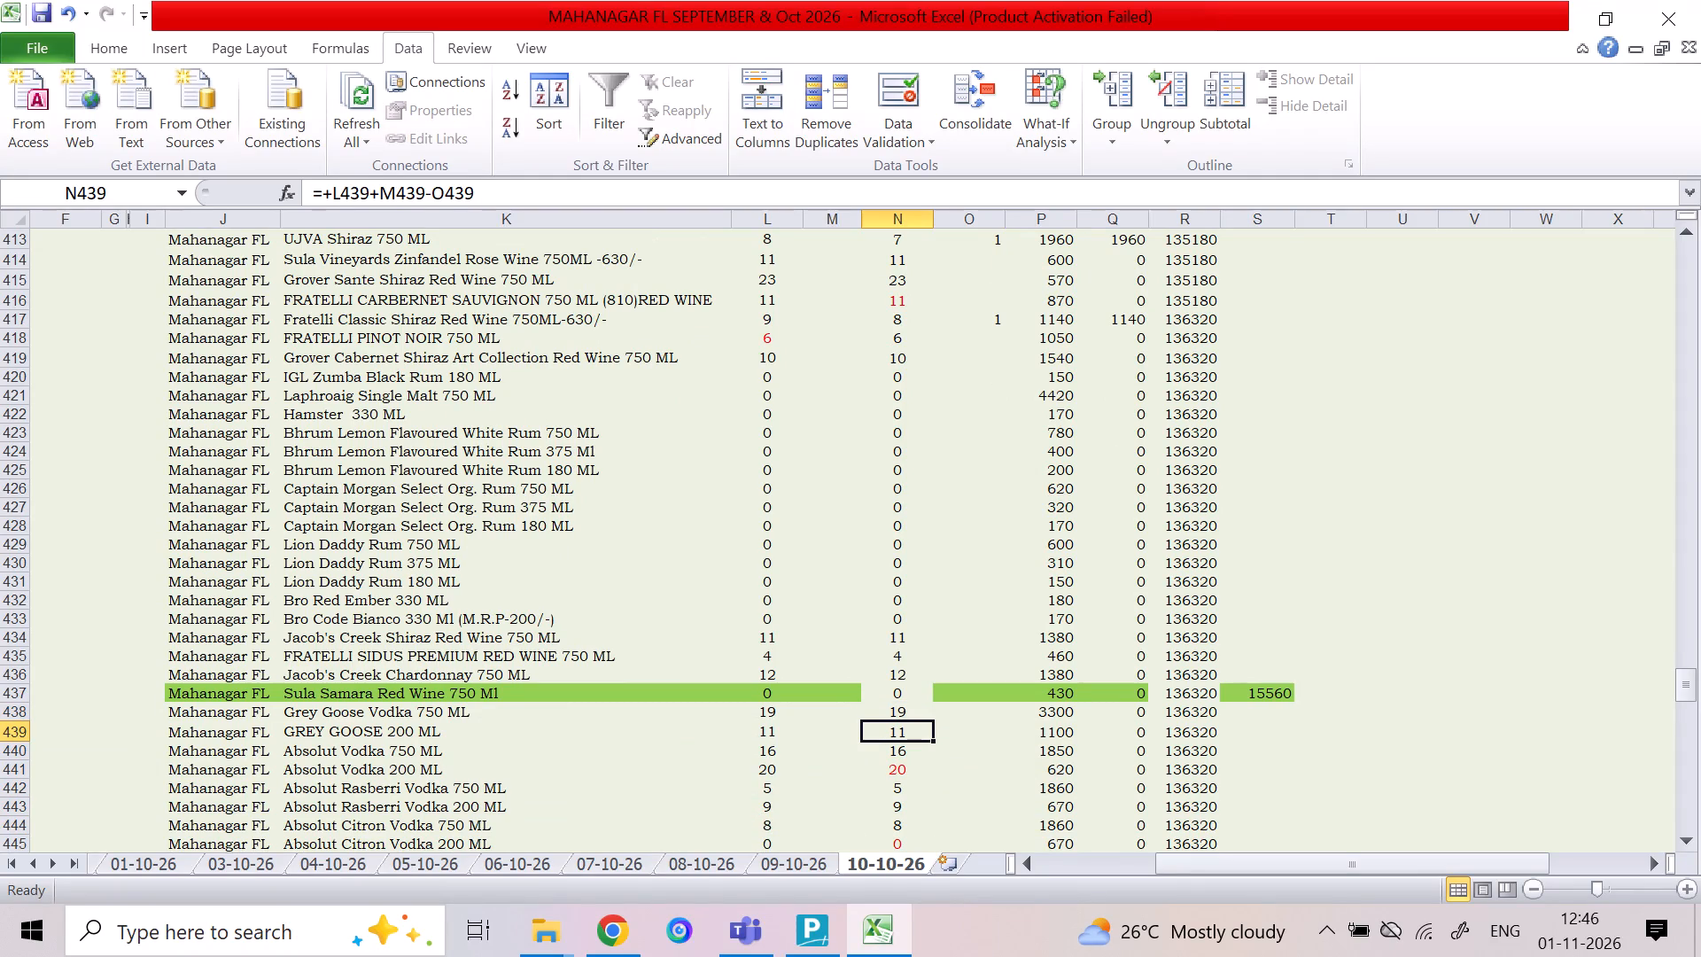
pyautogui.press('Down')
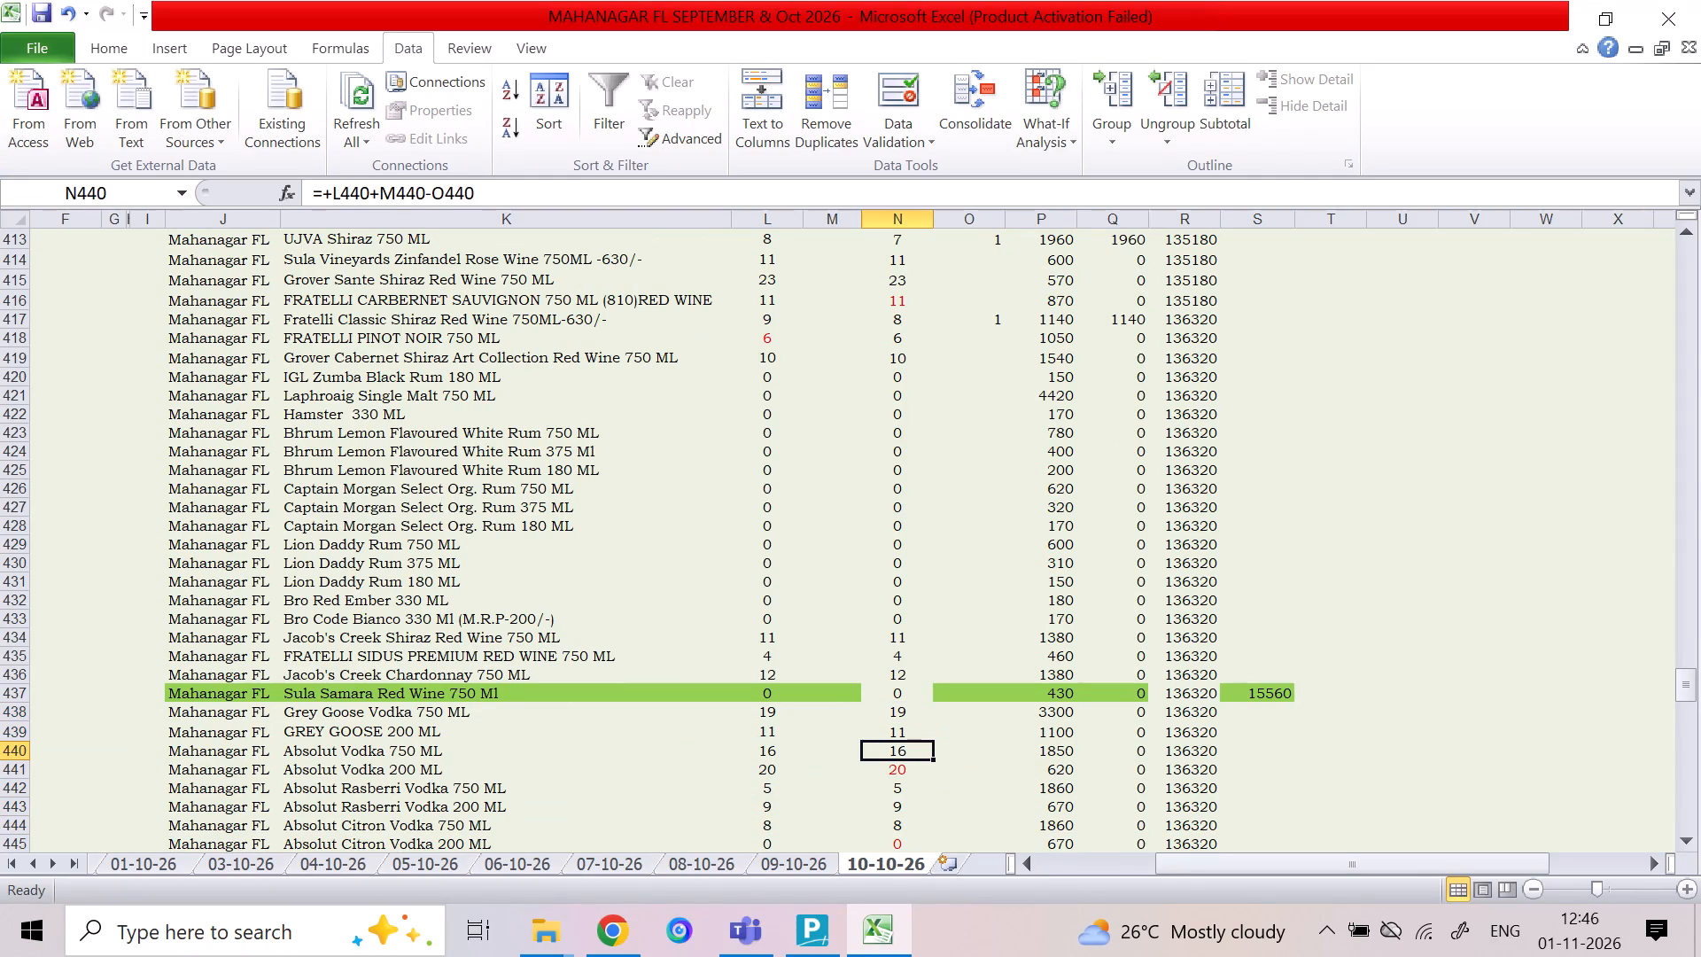
pyautogui.press('Right')
pyautogui.press('1')
pyautogui.press('Down')
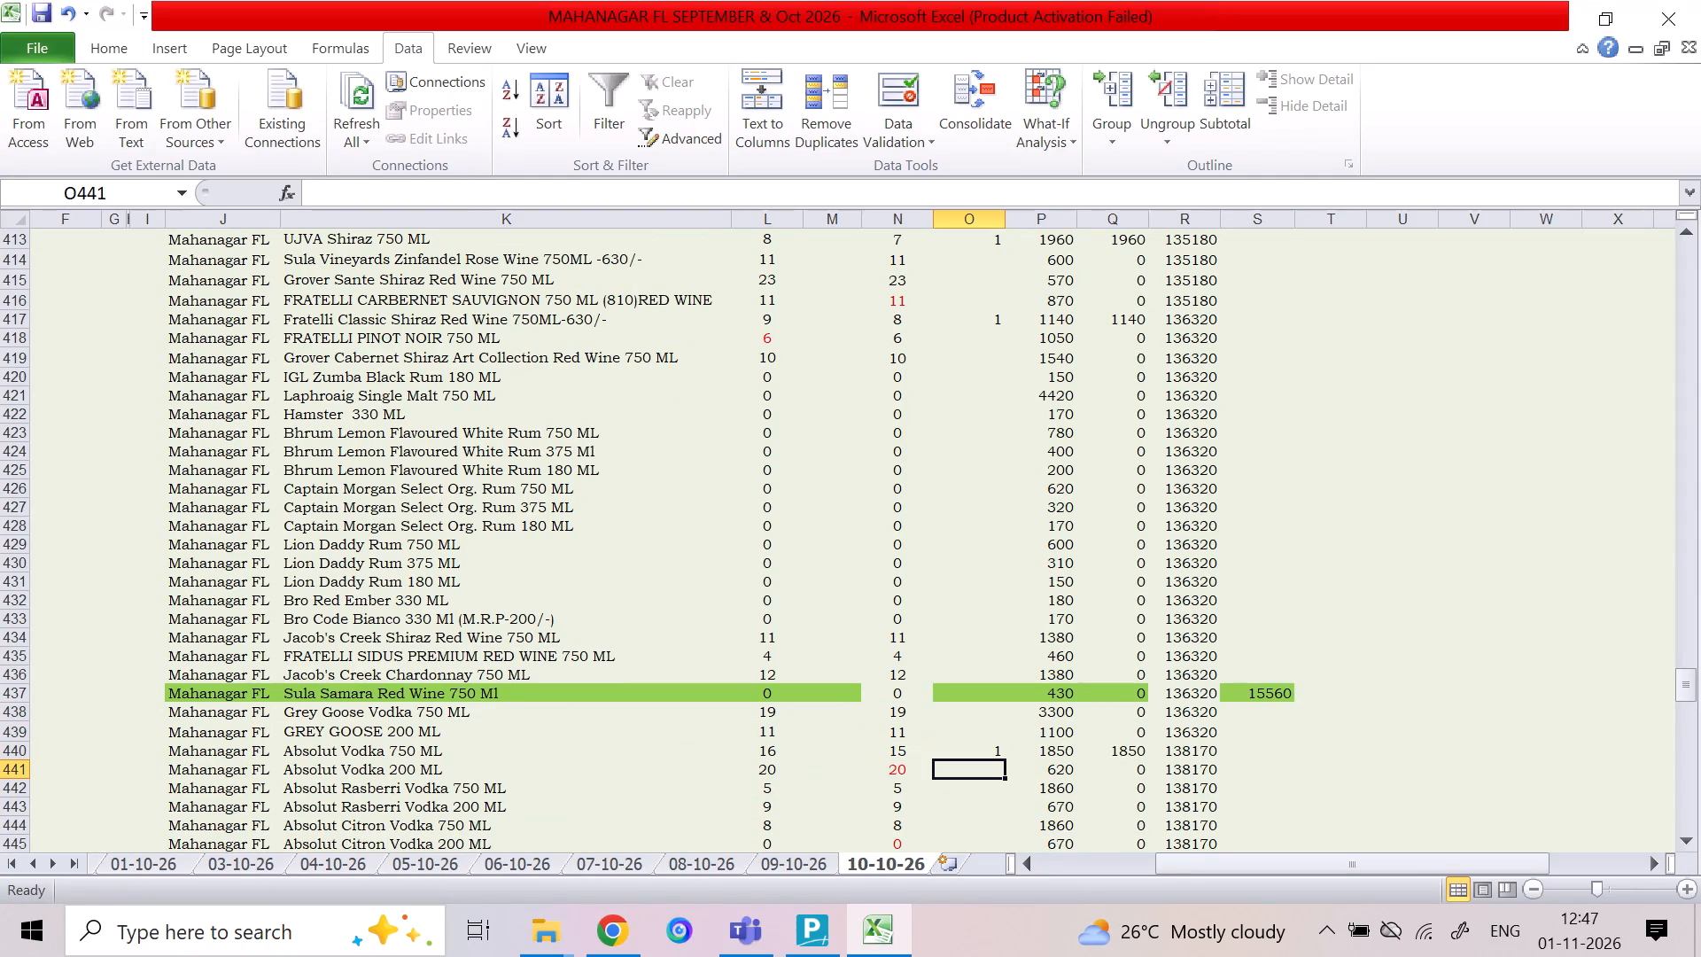
pyautogui.press('2')
pyautogui.press('Down')
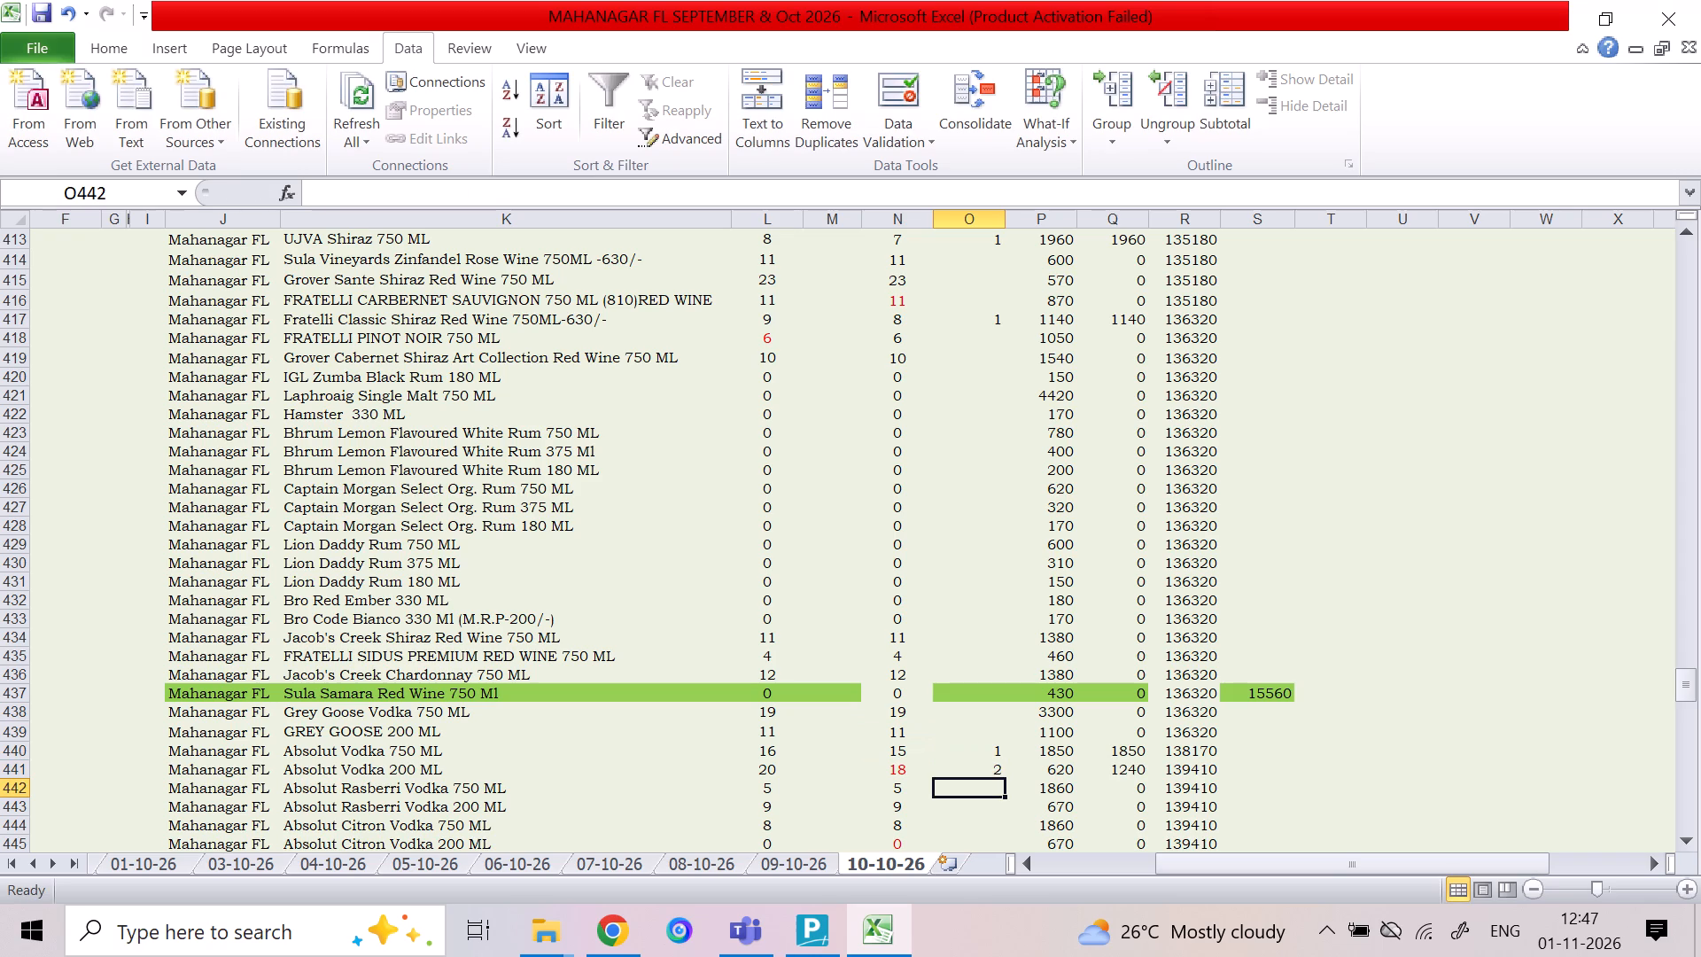
pyautogui.press('Down')
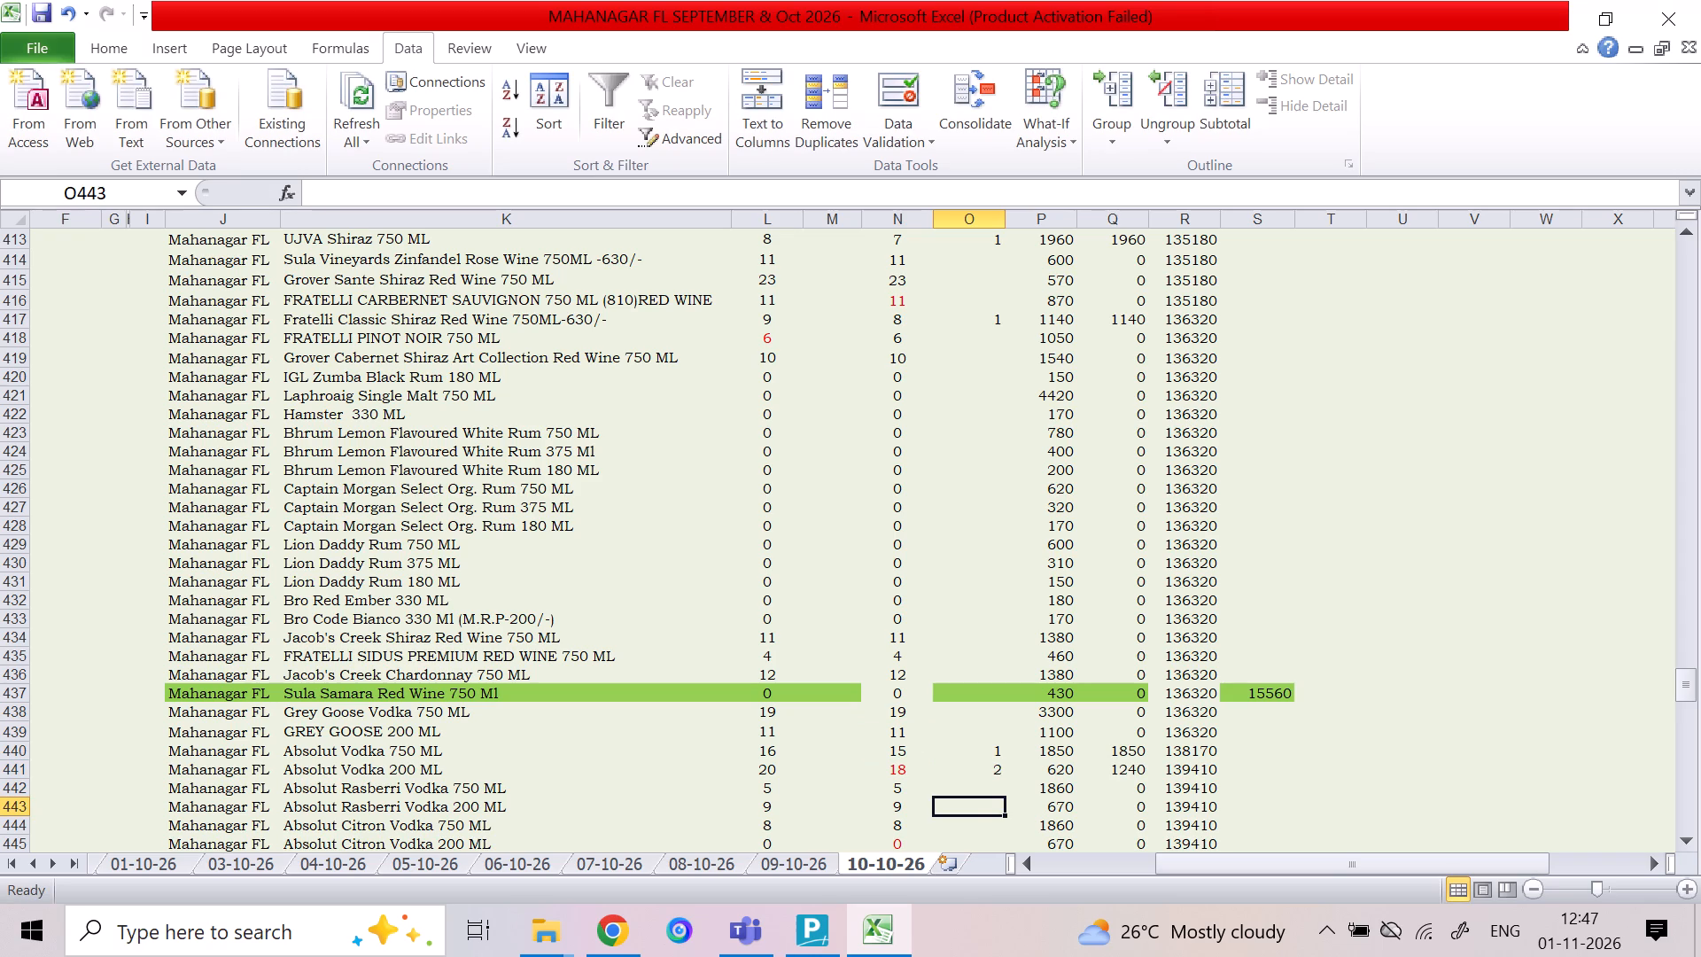
pyautogui.press('3')
pyautogui.press('Down')
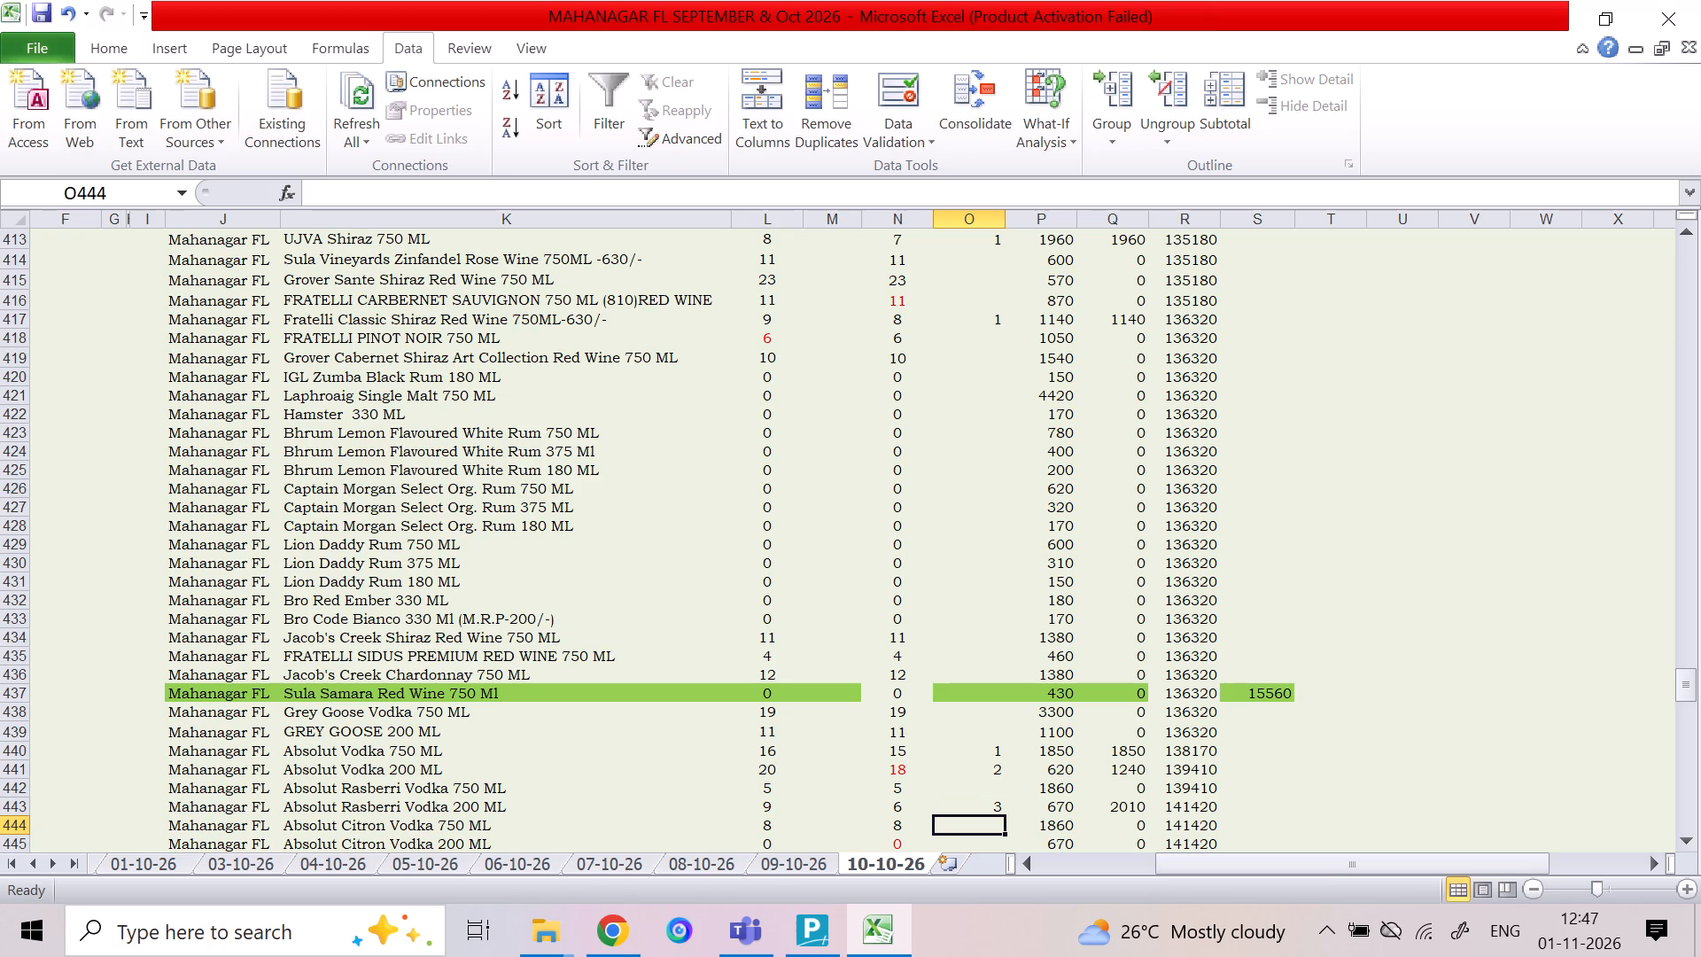
# Enter a quantity of 24 in column M for Amazing Premium Mint Jamun Vodka 375ML.
pyautogui.press('Down')
pyautogui.press('Down')
pyautogui.press('Down')
pyautogui.press('Down')
pyautogui.press('Down')
pyautogui.press('Up')
pyautogui.press('Up')
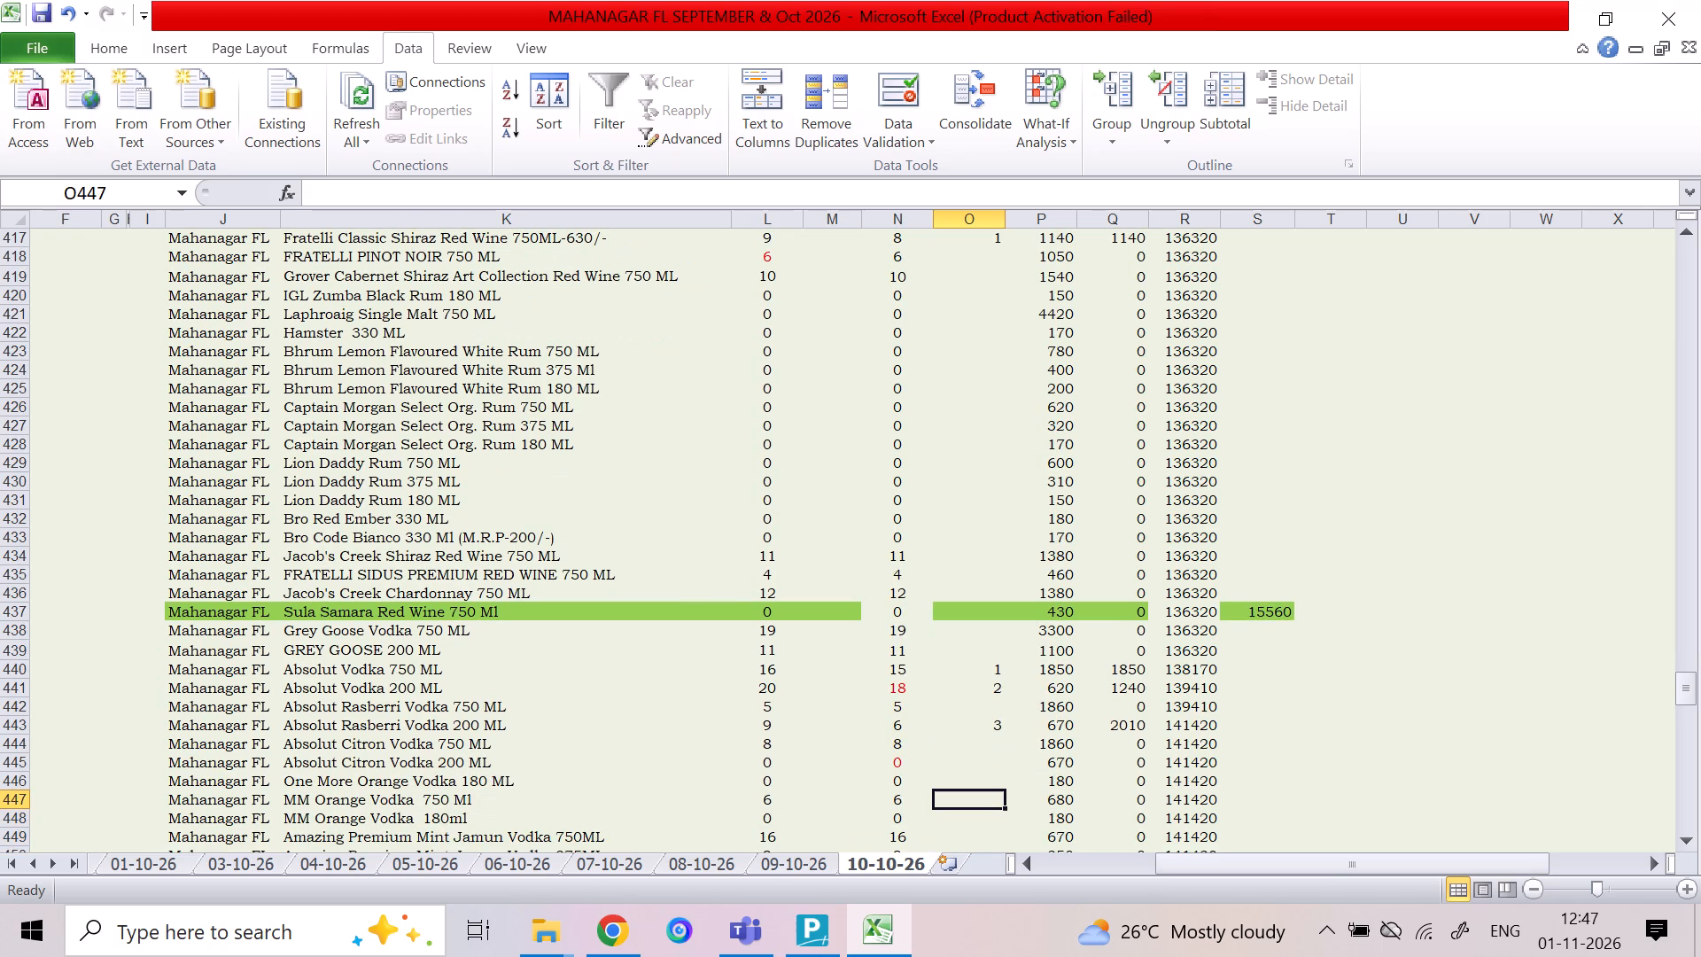
pyautogui.press('Down')
pyautogui.press('Down')
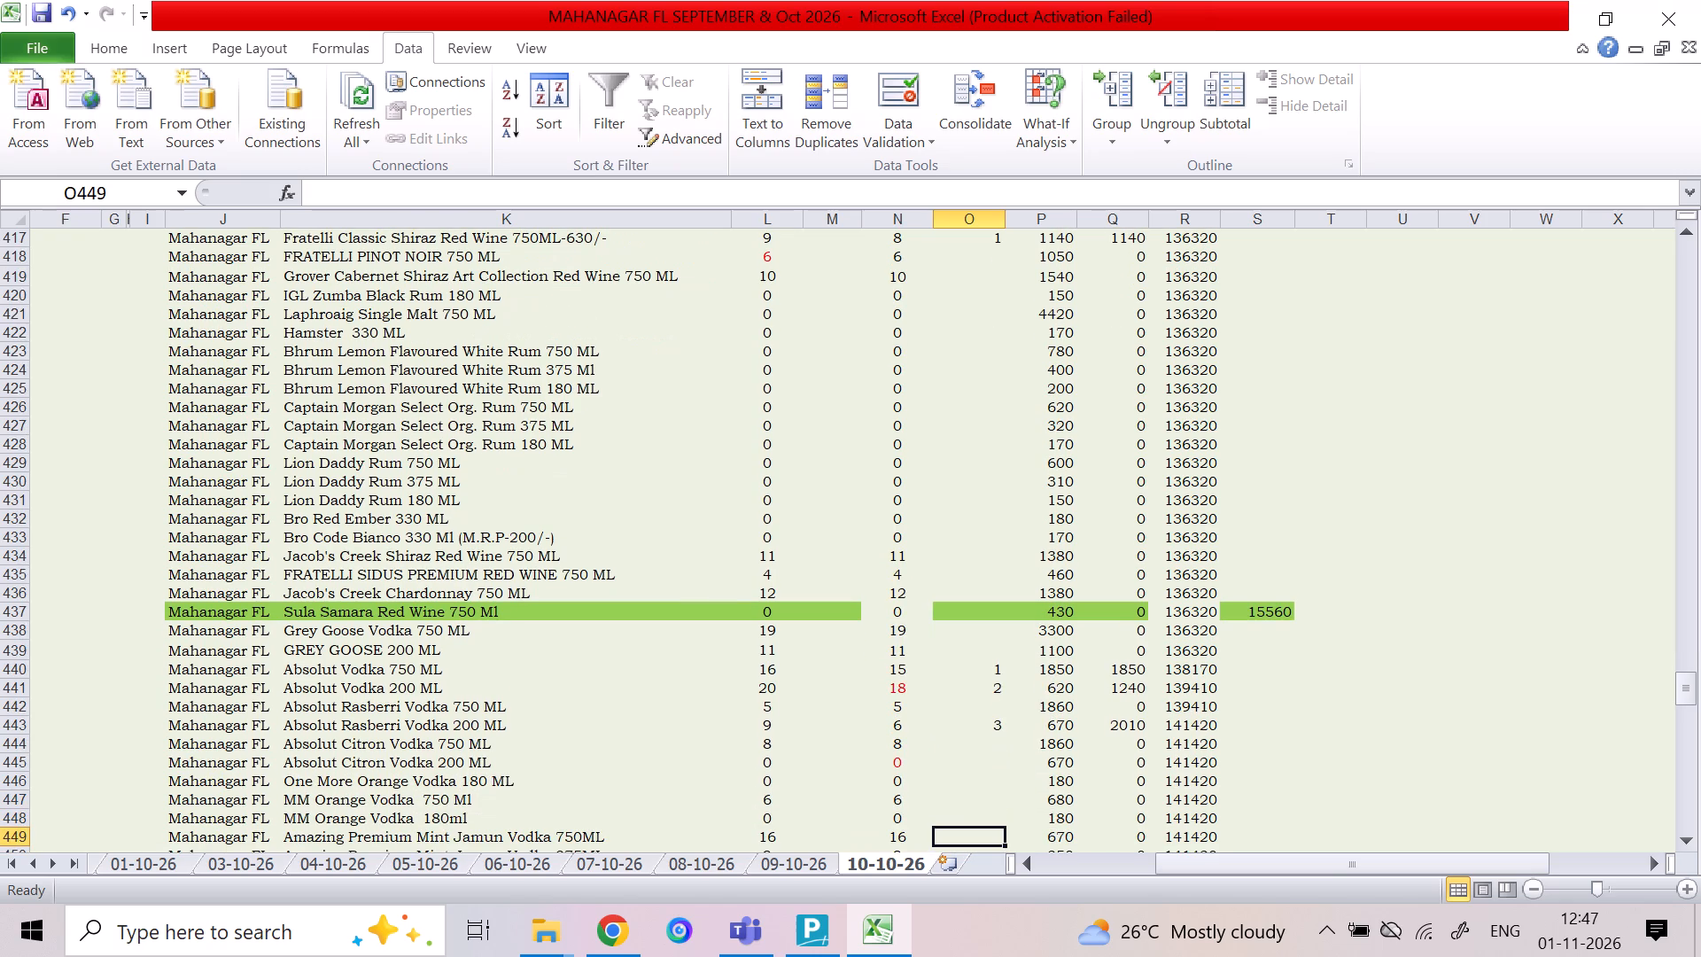
pyautogui.press('Down')
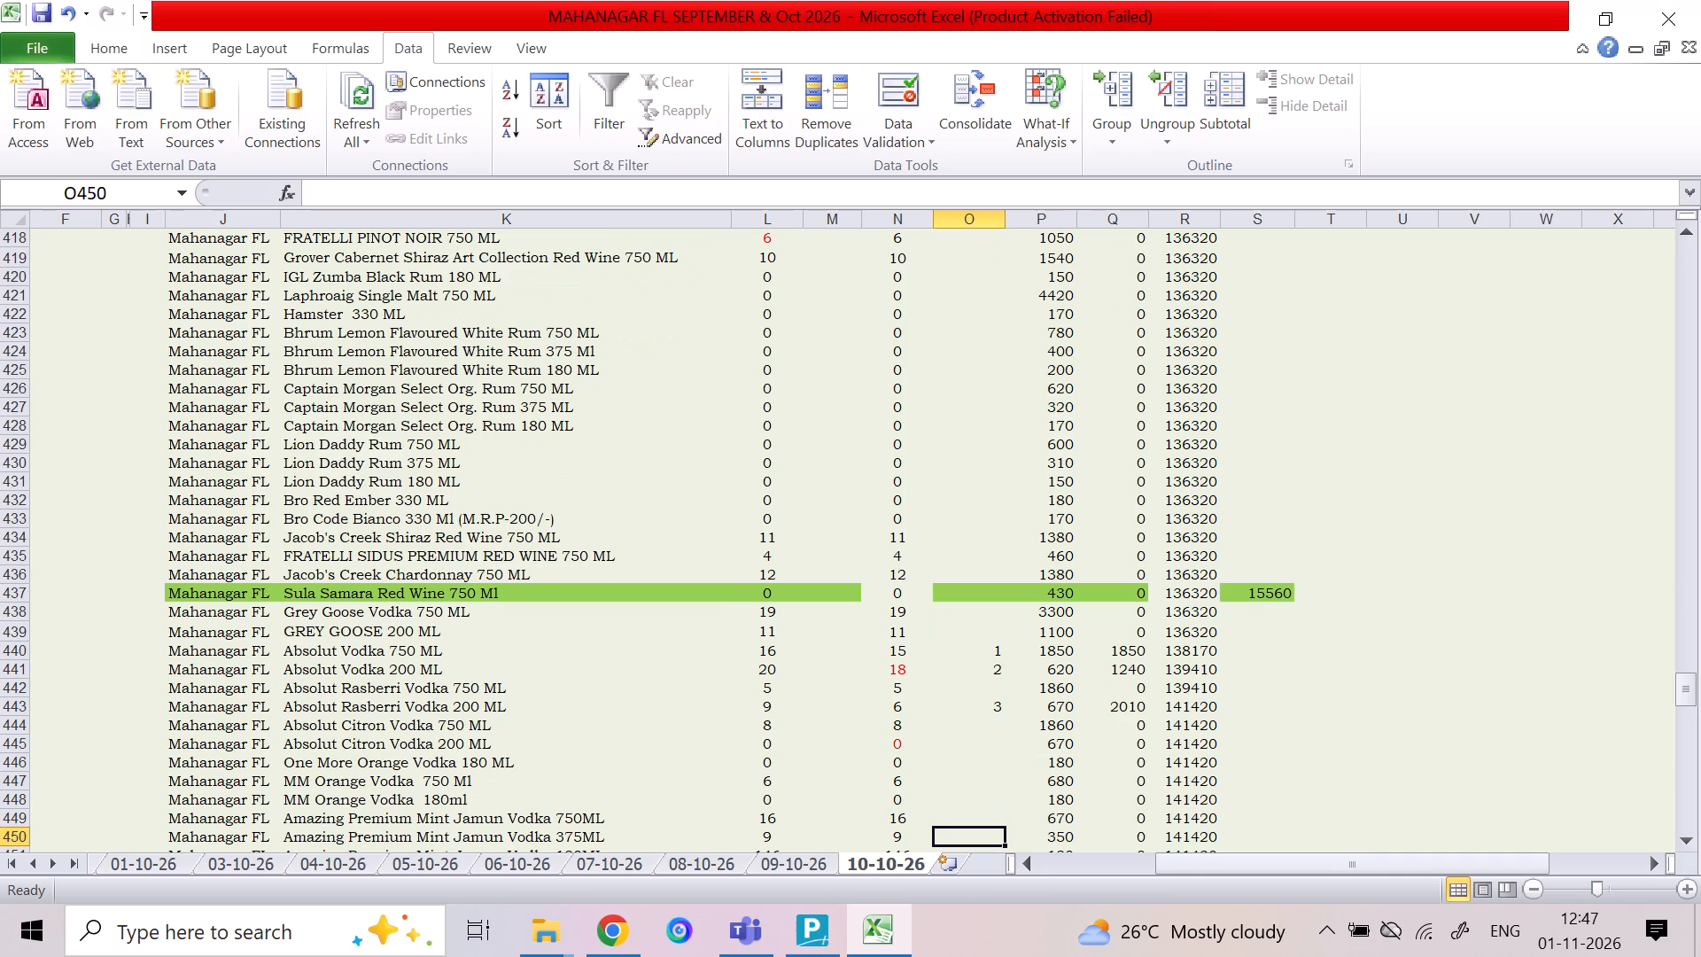
pyautogui.press('Left')
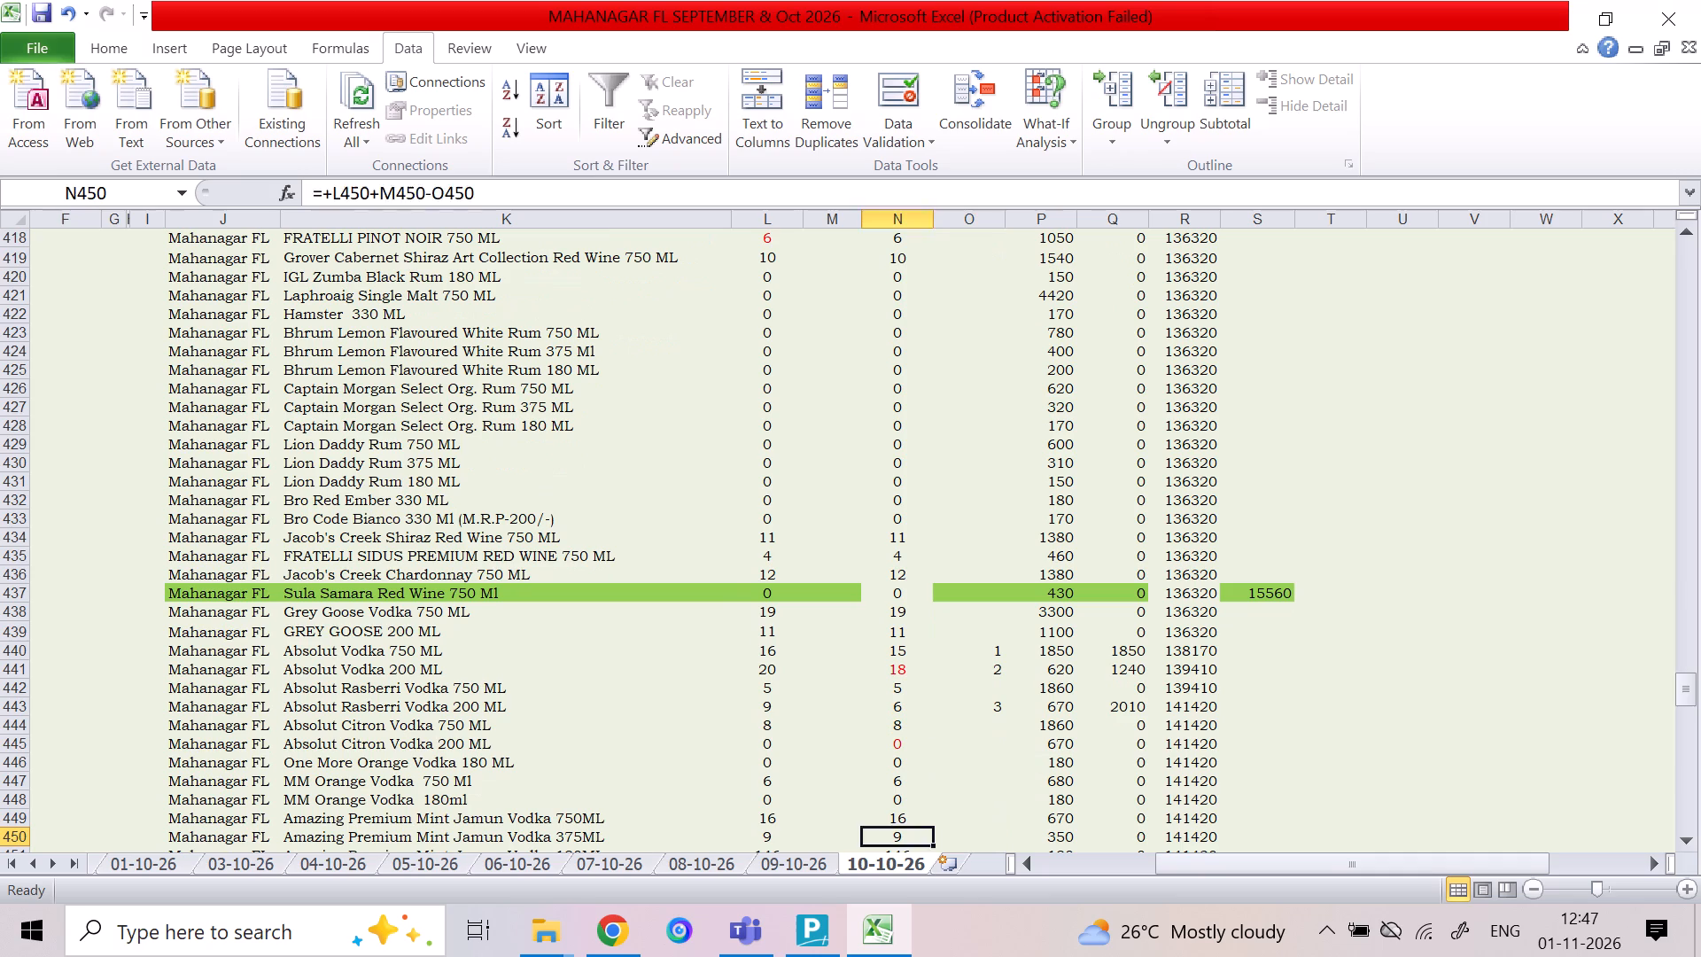
pyautogui.press('Left')
pyautogui.press('2')
pyautogui.press('4')
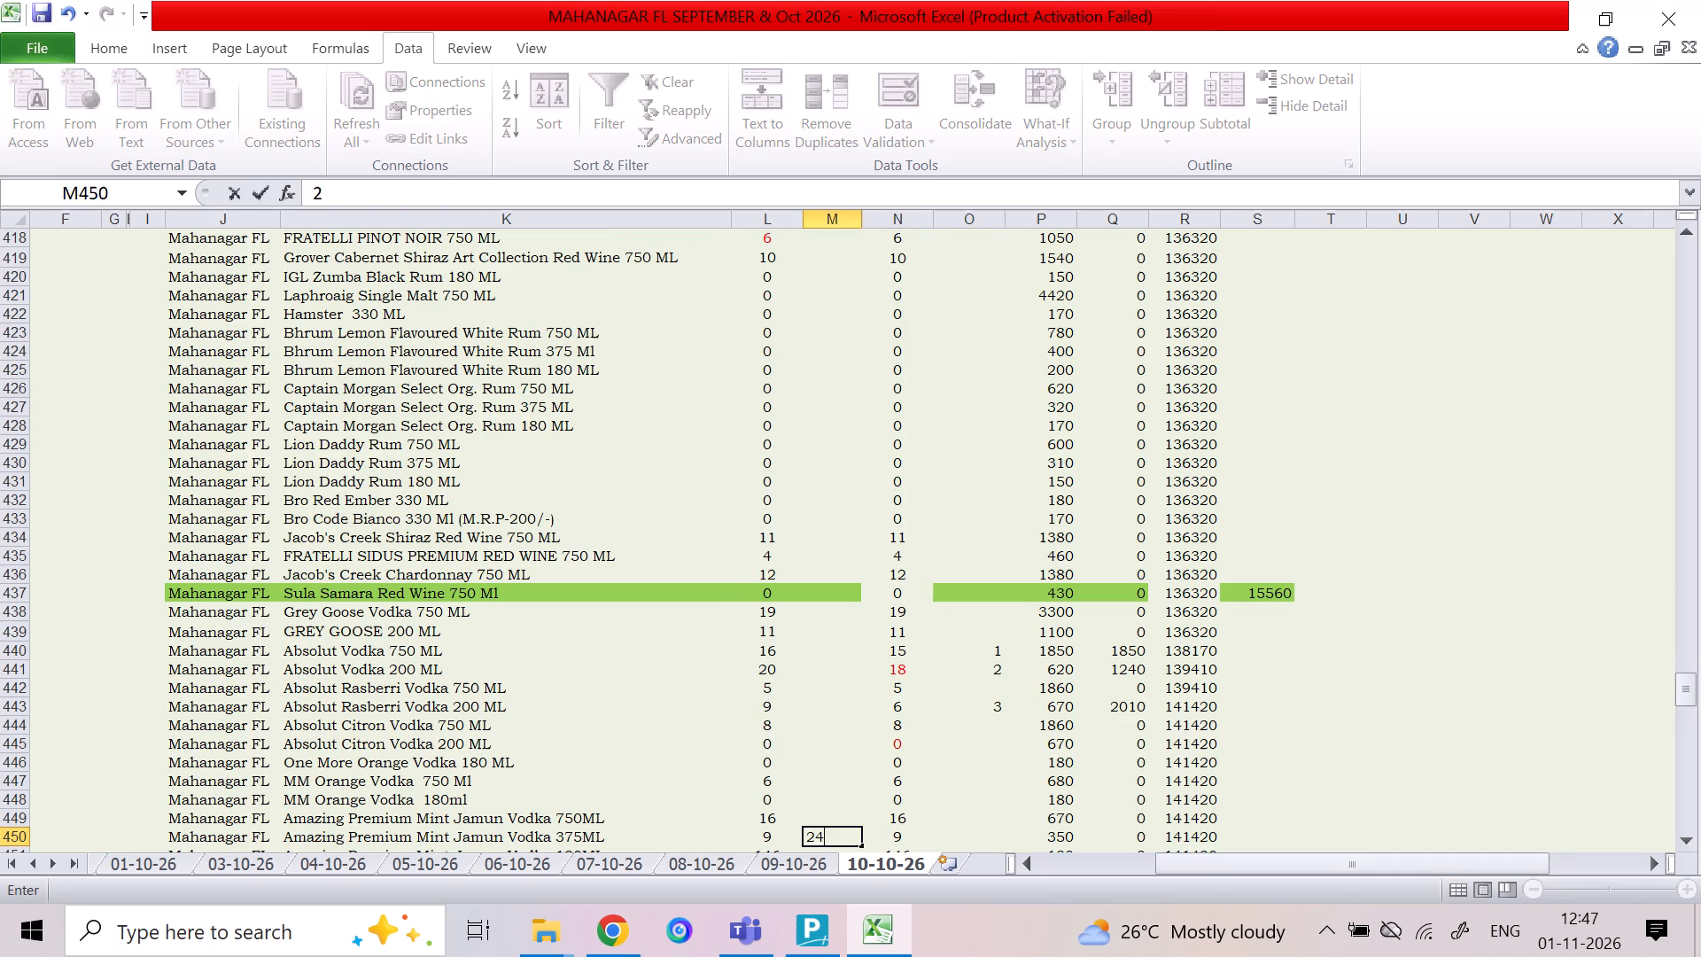
pyautogui.press('Down')
# Enter sold quantities in column O of 5 for Amazing Premium Mint Jamun Vodka 375ML and 14 for the 180ML row.
pyautogui.press('Right')
pyautogui.press('Up')
pyautogui.press('Right')
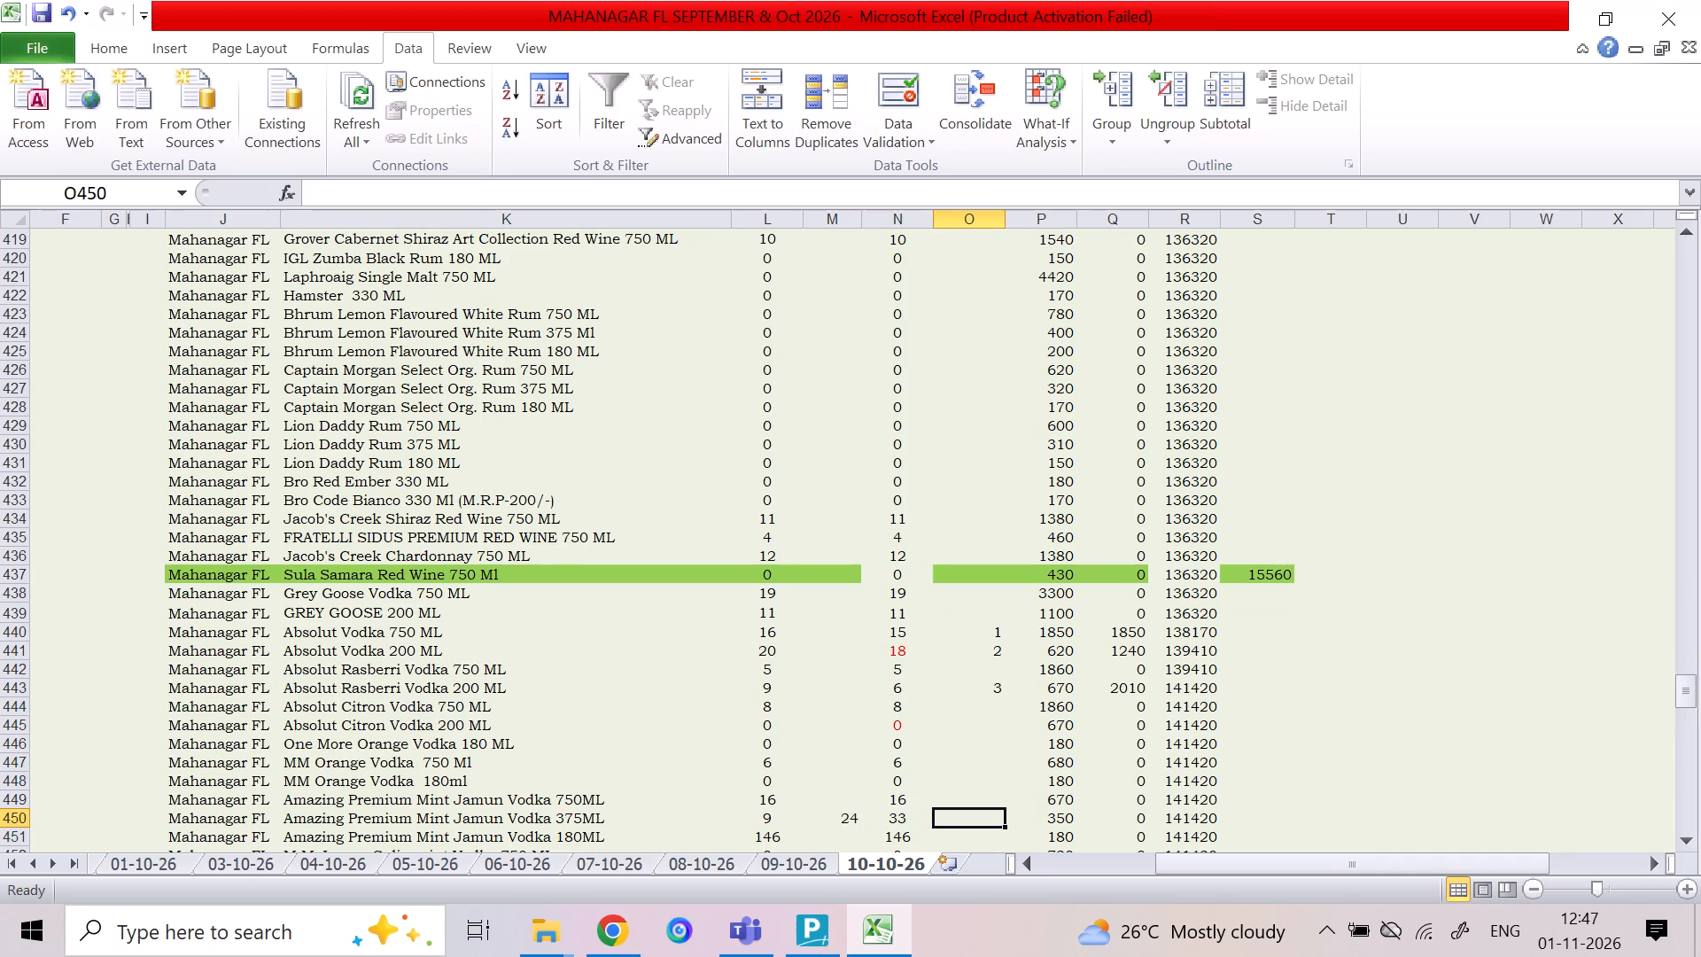
pyautogui.press('5')
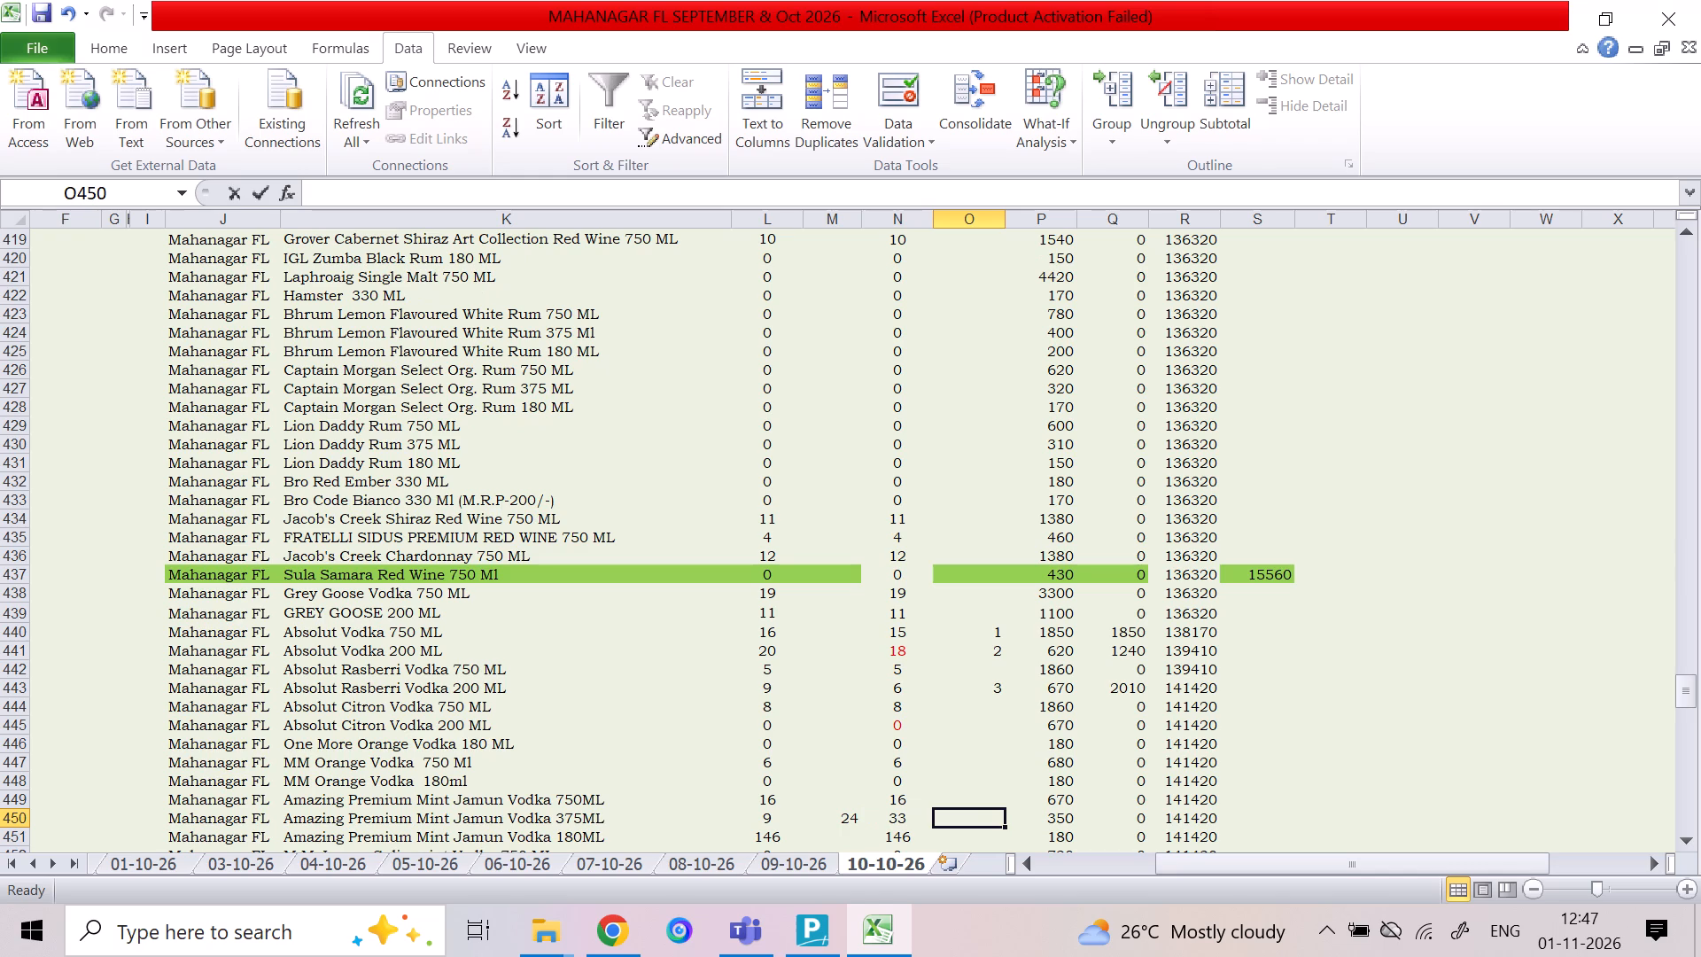
pyautogui.press('Down')
pyautogui.write('14')
pyautogui.press('Down')
pyautogui.press('Up')
pyautogui.press('Left')
pyautogui.press('Left')
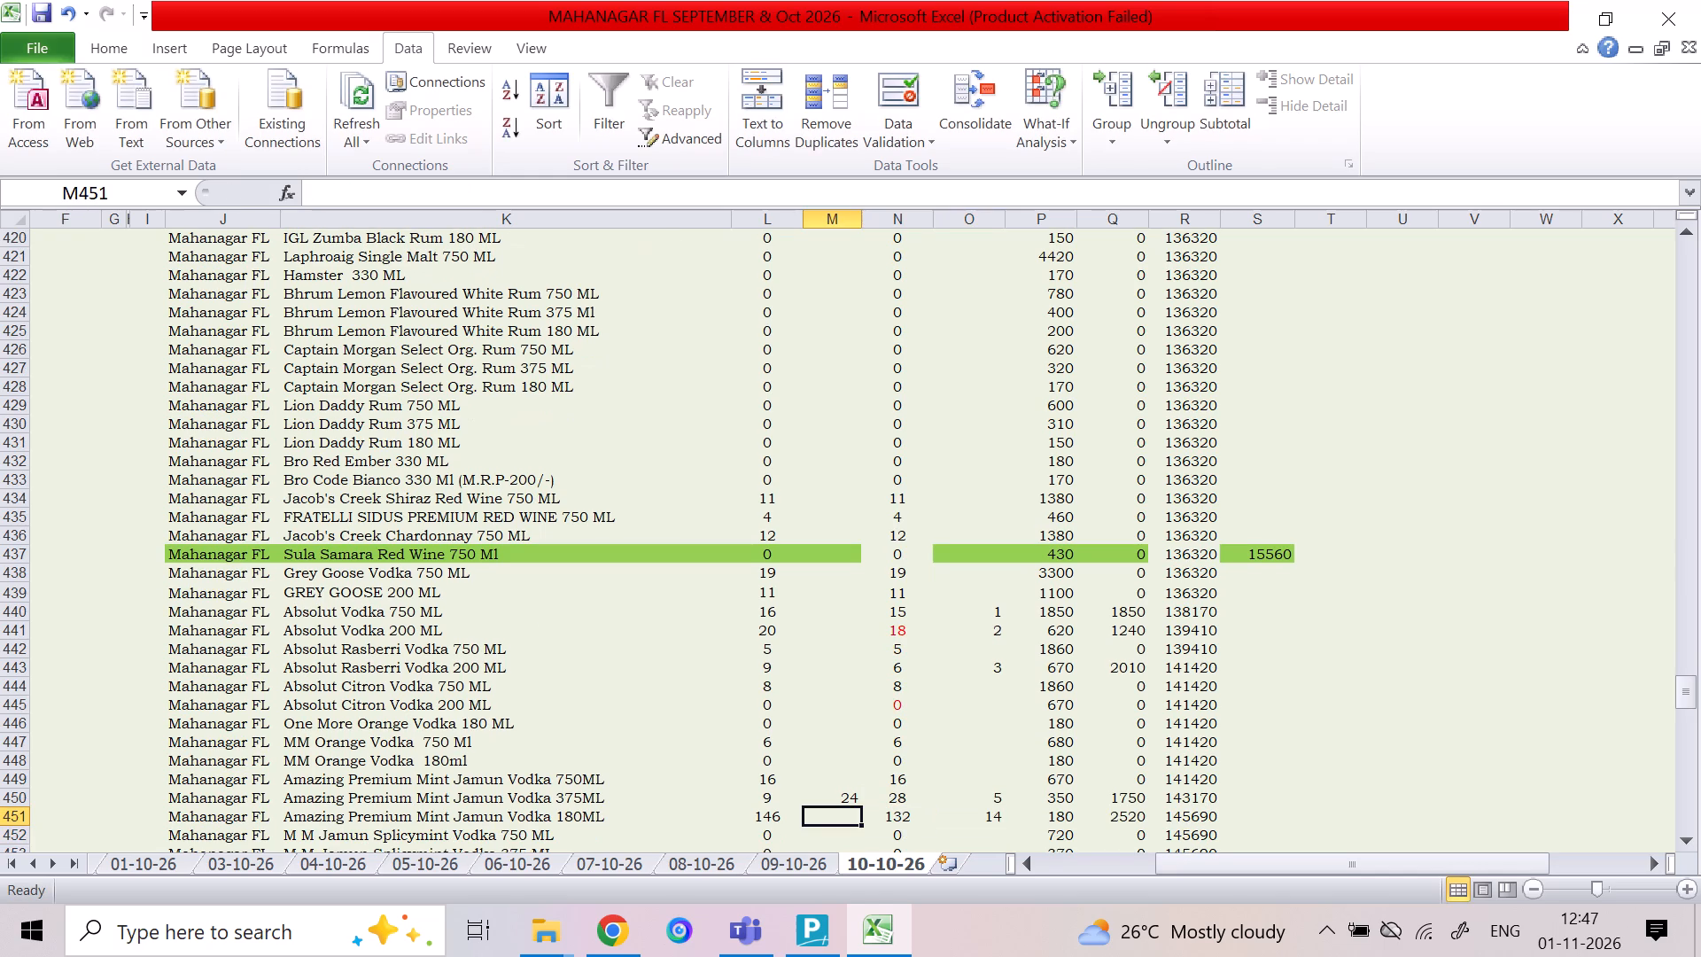
pyautogui.press('Right')
pyautogui.press('Right')
# For M M Verve Super Lemon 180ML, enter 48 in column M and a sold quantity of 6 in column O.
pyautogui.press('Down')
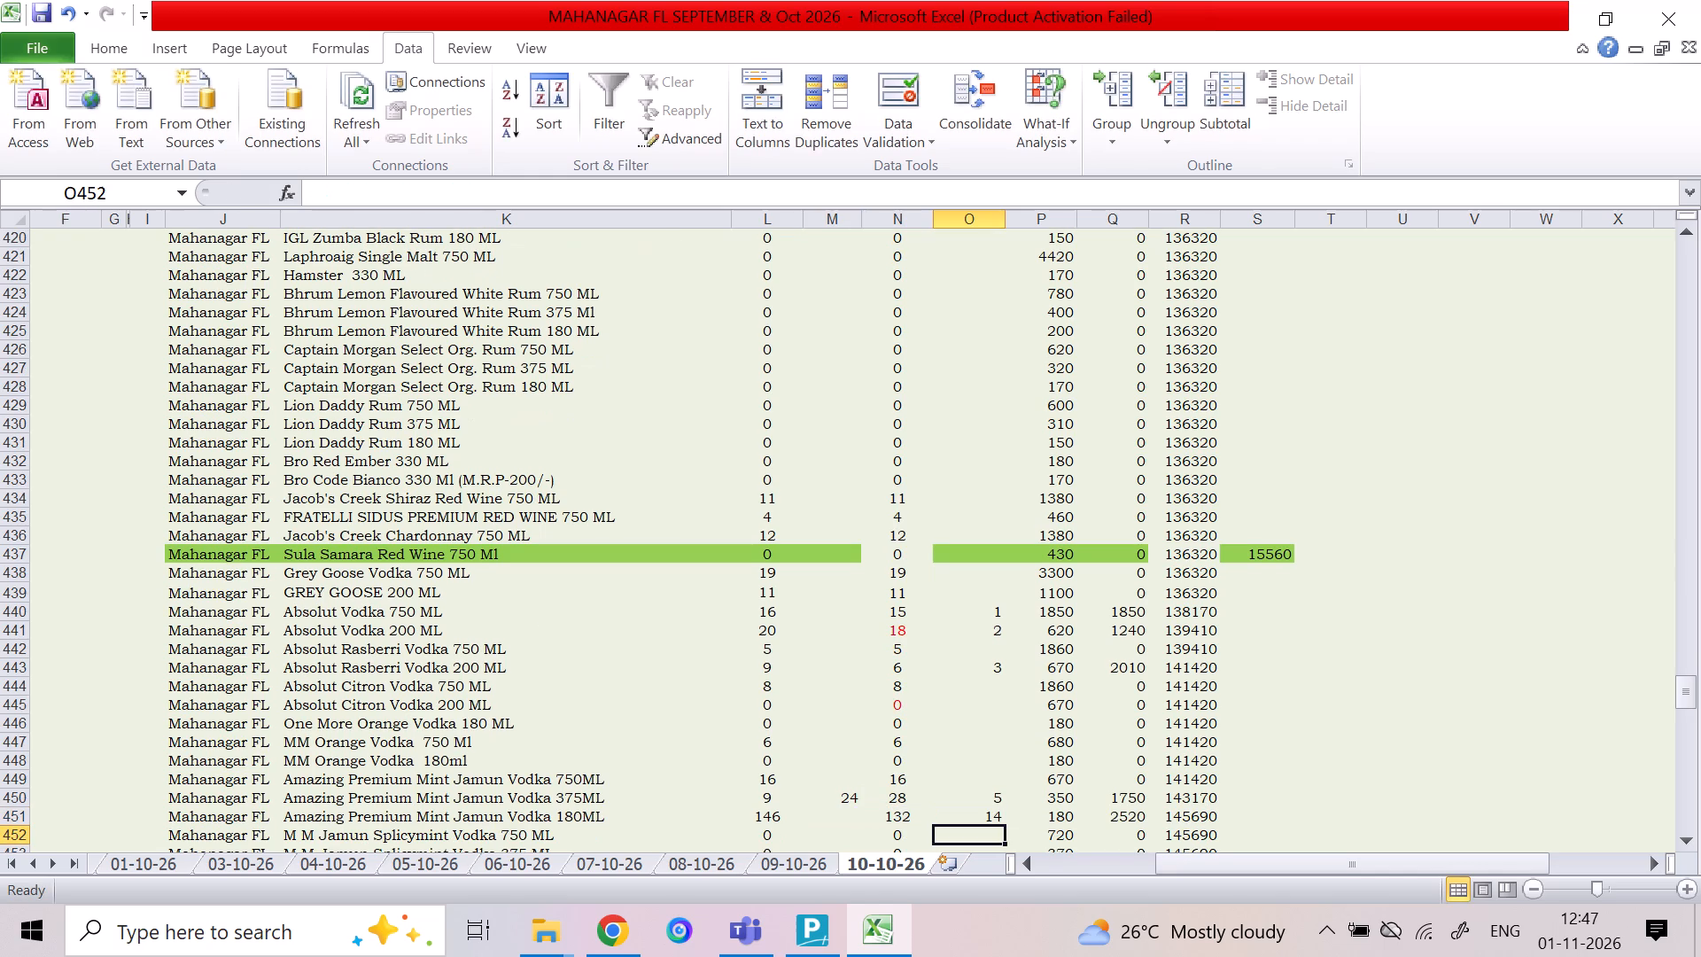
pyautogui.press('Down')
pyautogui.press('Down')
pyautogui.press('Down')
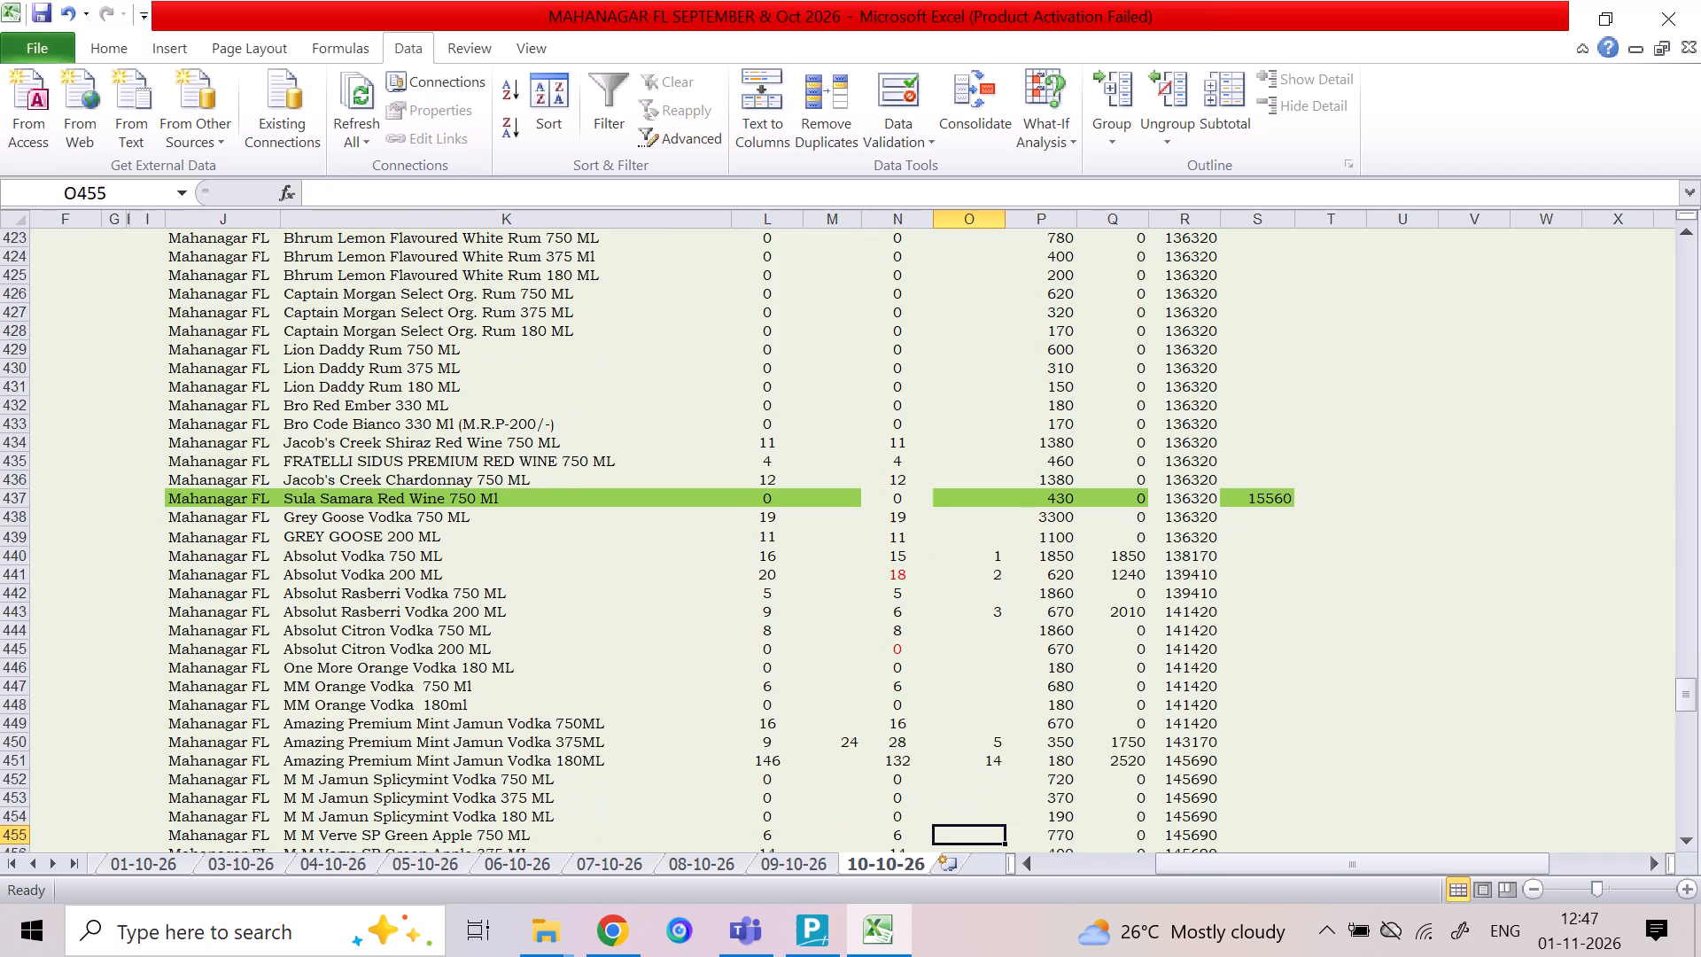
pyautogui.press('Down')
pyautogui.press('Up')
pyautogui.press('Down')
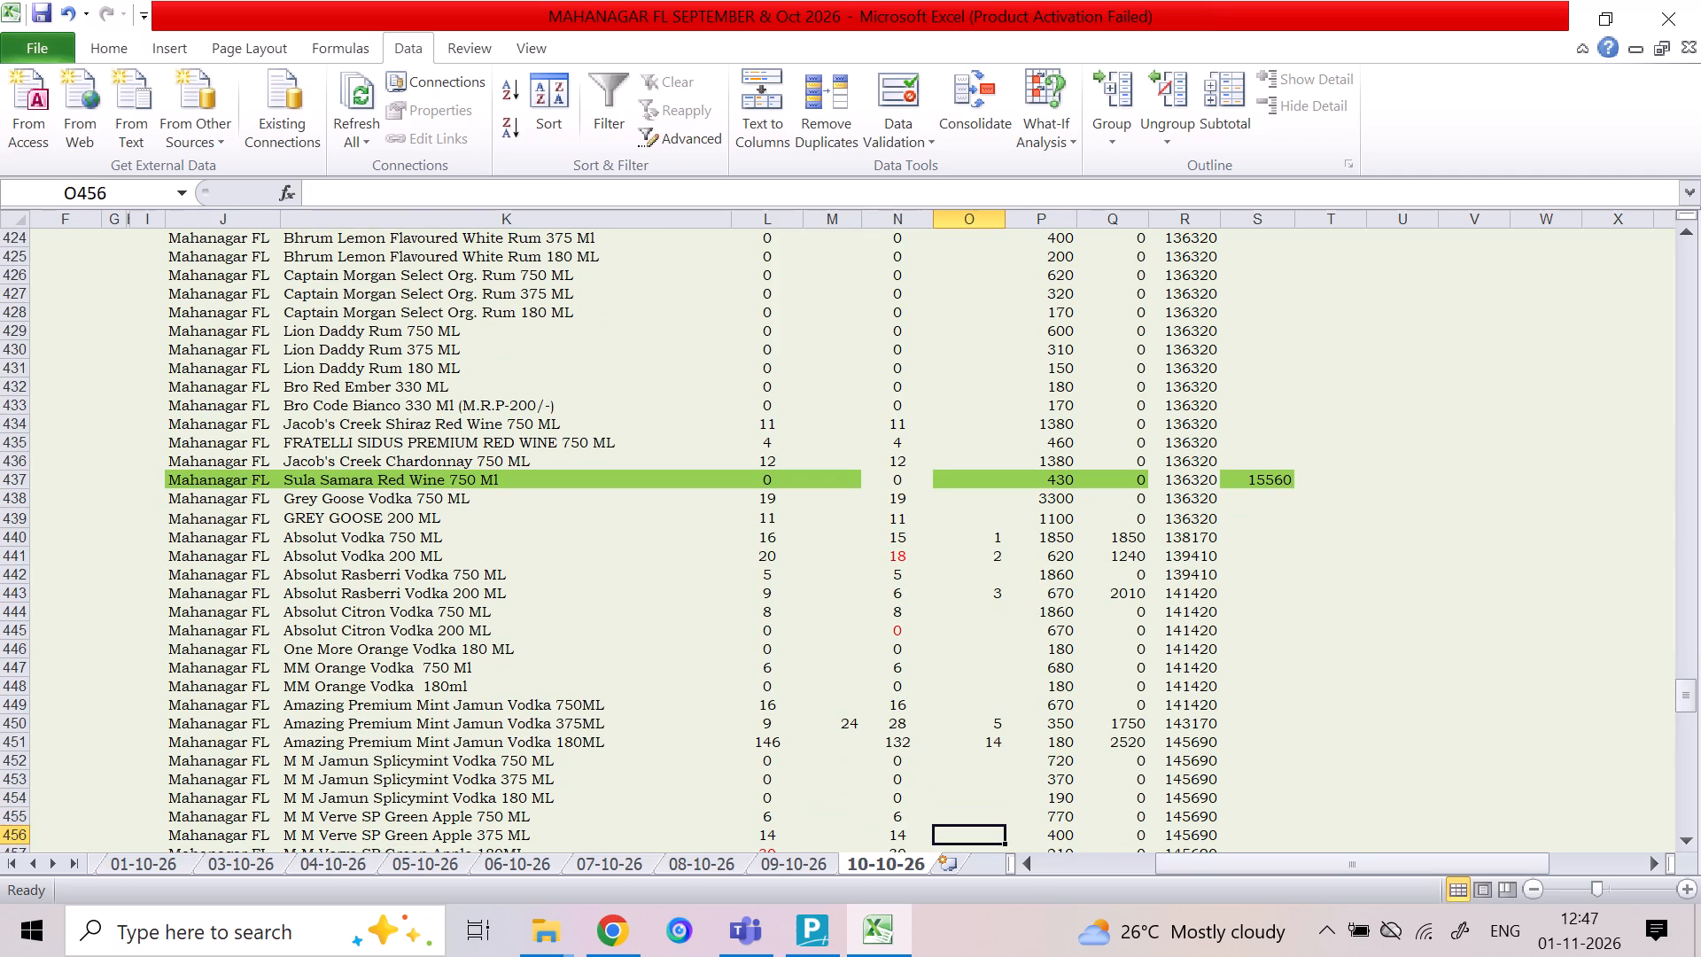
pyautogui.press('Down')
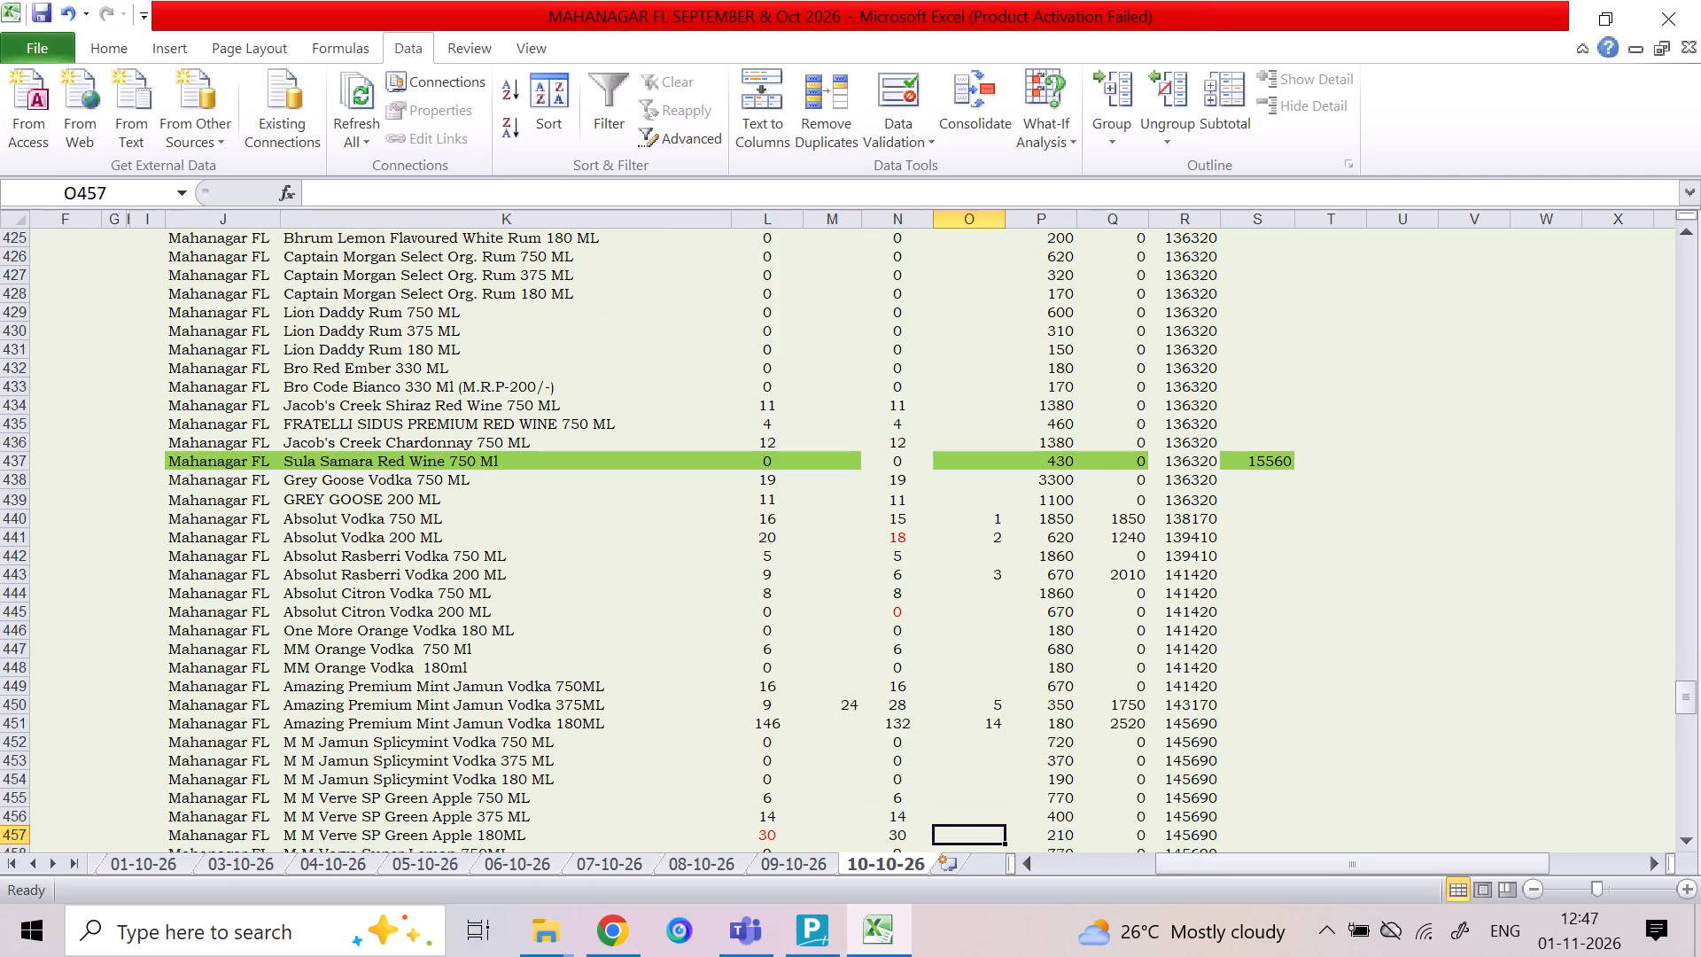
pyautogui.press('Down')
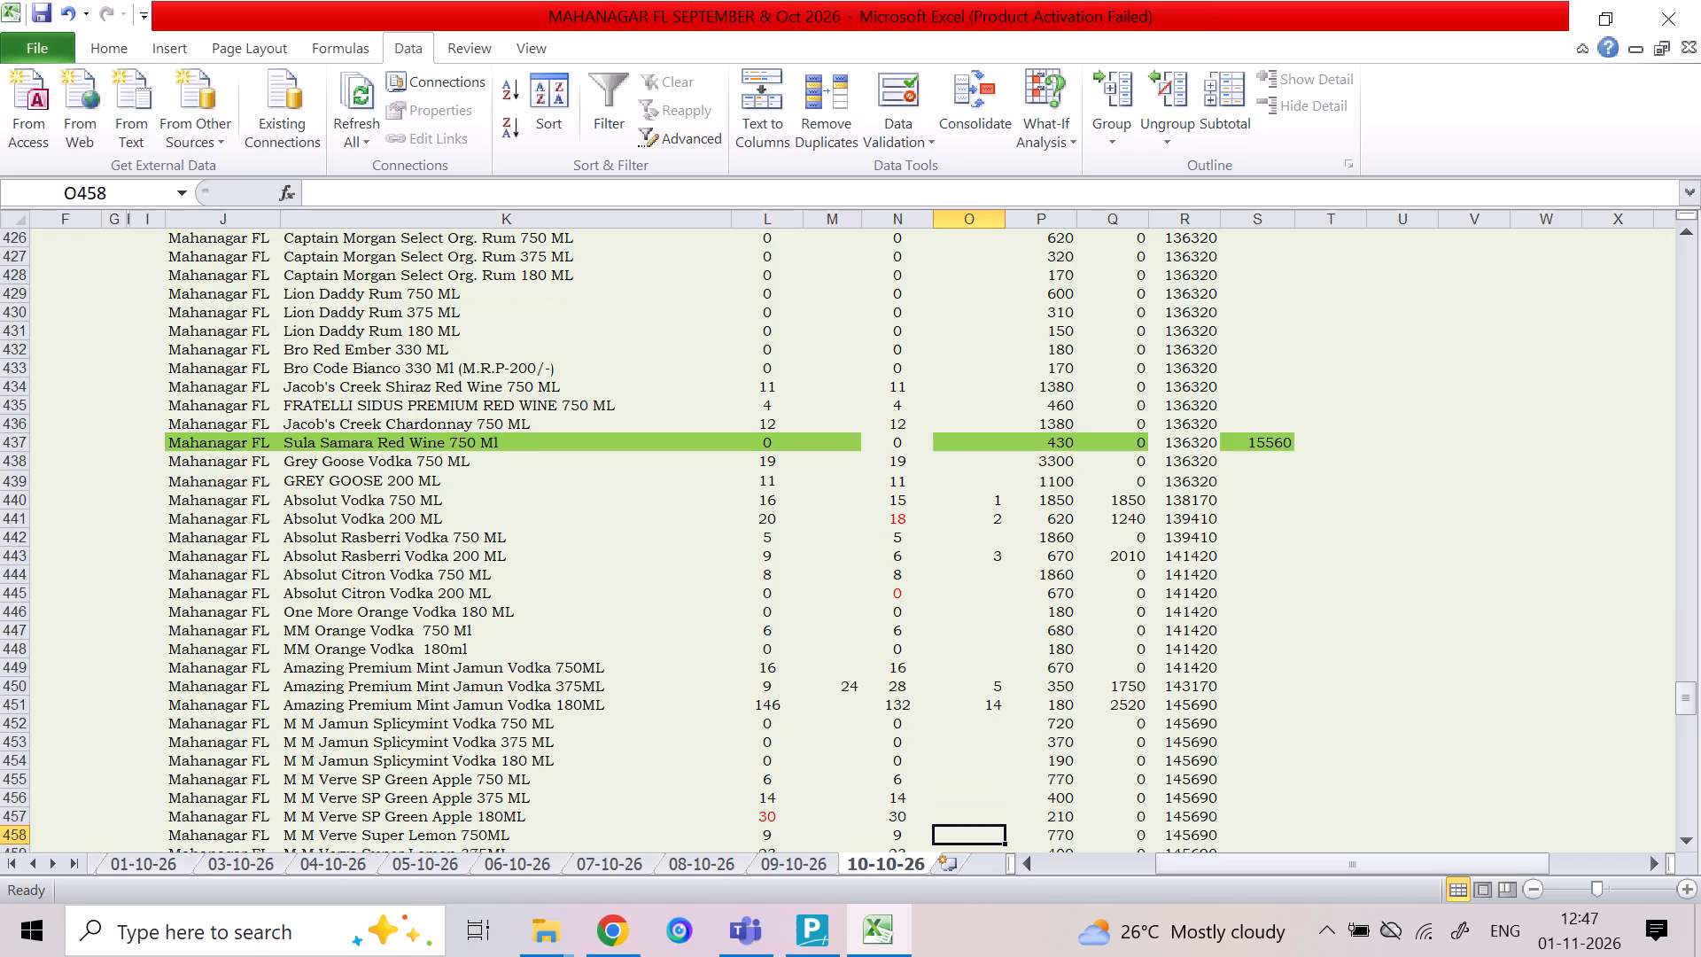
pyautogui.press('Down')
pyautogui.press('Down')
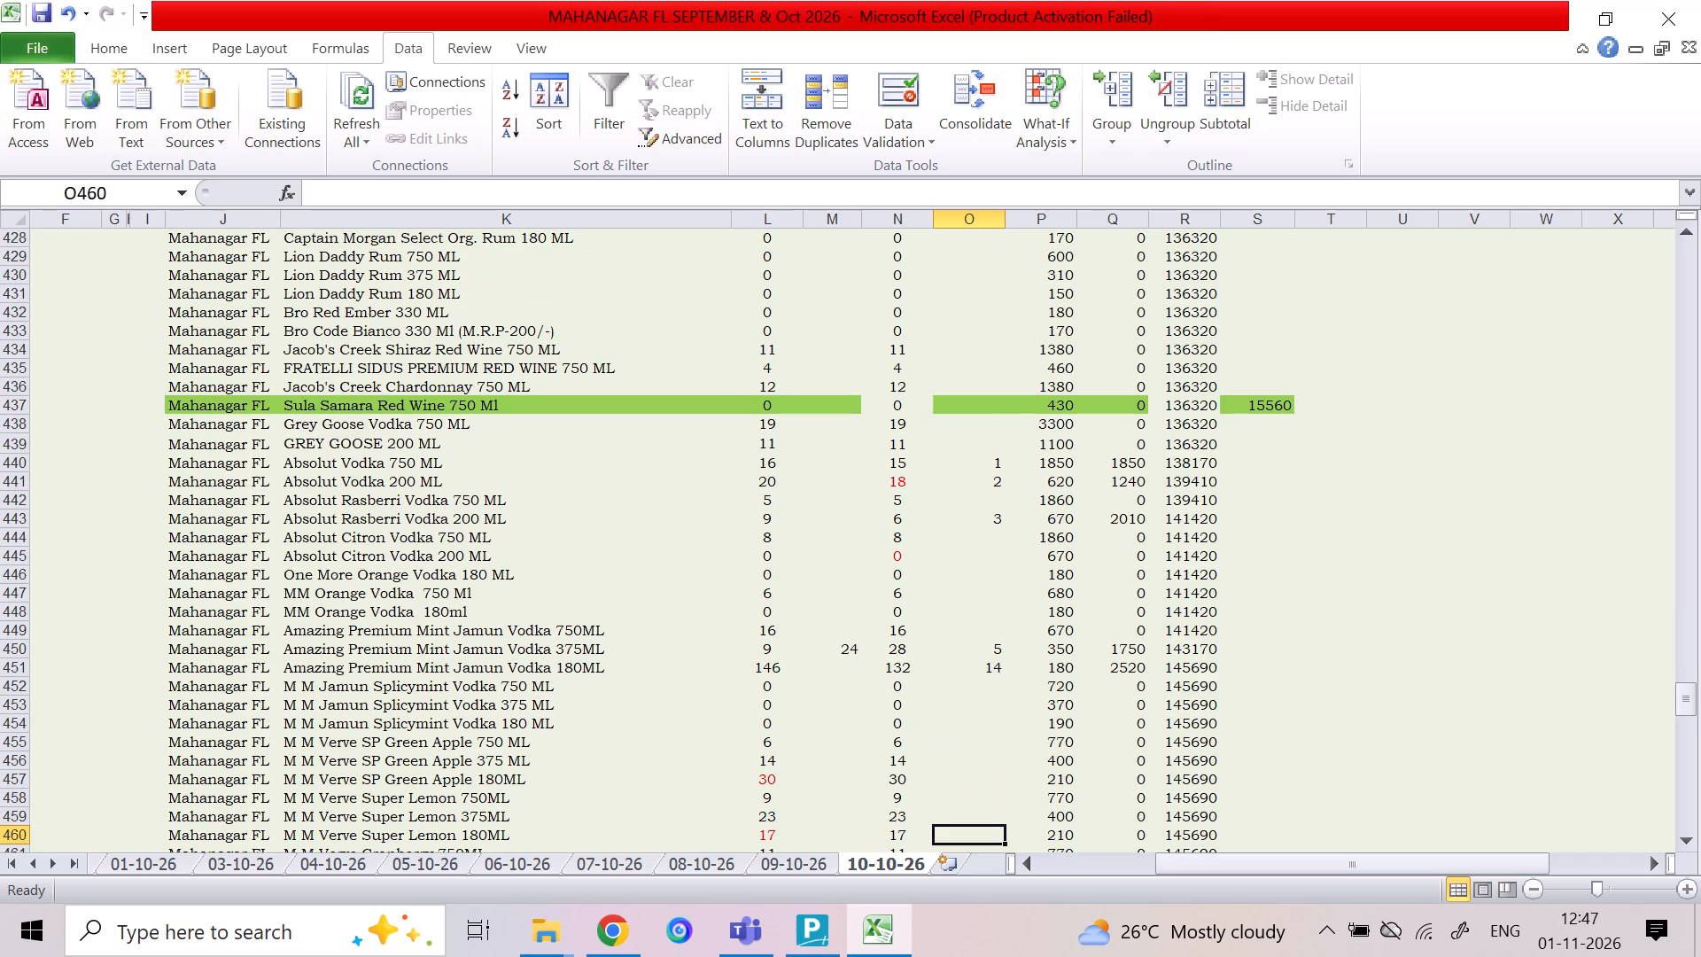
pyautogui.press('Left')
pyautogui.press('Left')
pyautogui.write('48')
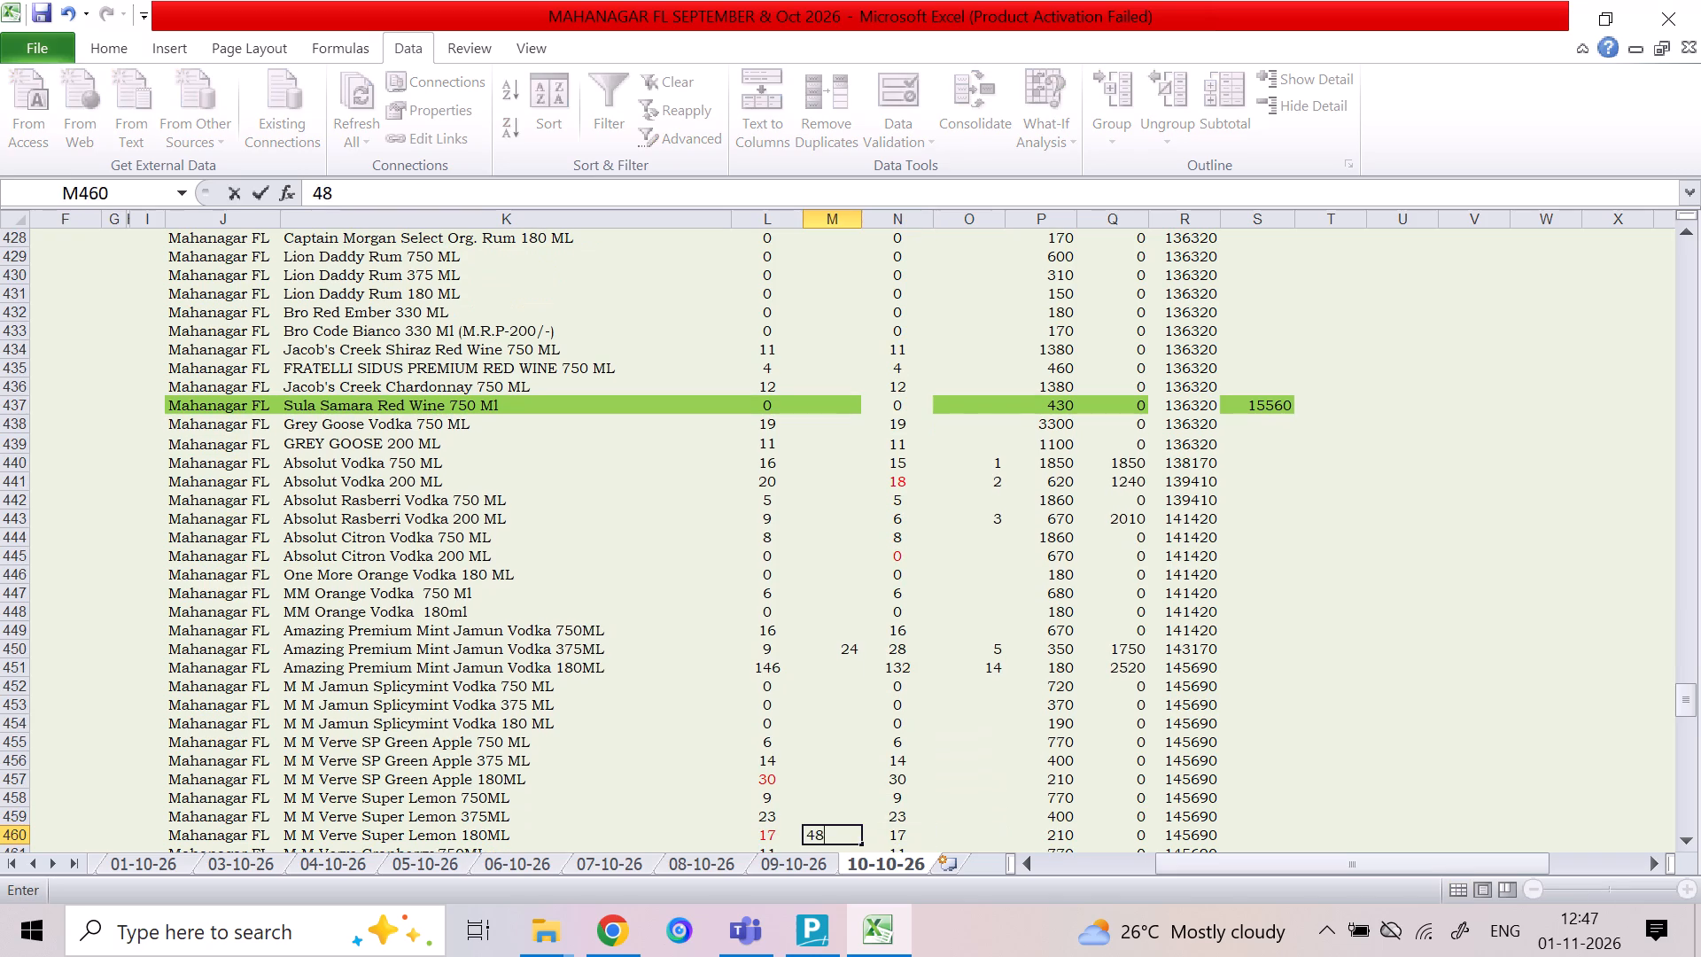
pyautogui.press('Right')
pyautogui.press('Right')
pyautogui.press('6')
pyautogui.press('Down')
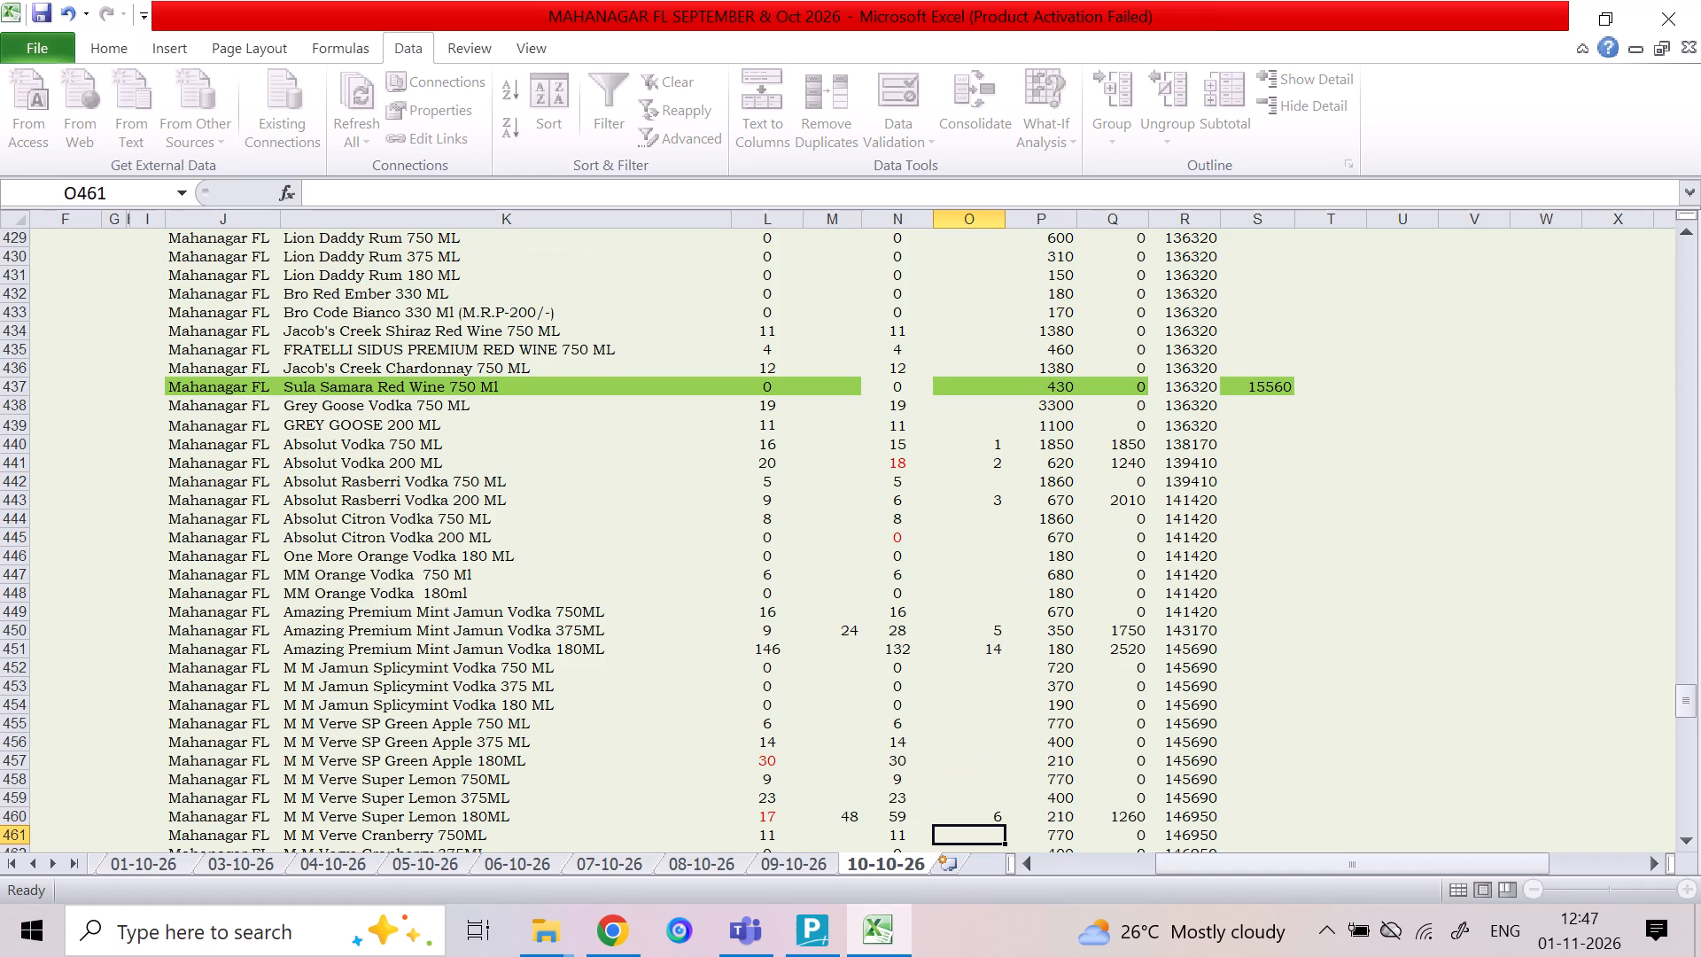
# Enter column M quantities of 24 for M M Verve Cranberry 375ML and 48 for M M Verve Cranberry 180ML.
pyautogui.press('Down')
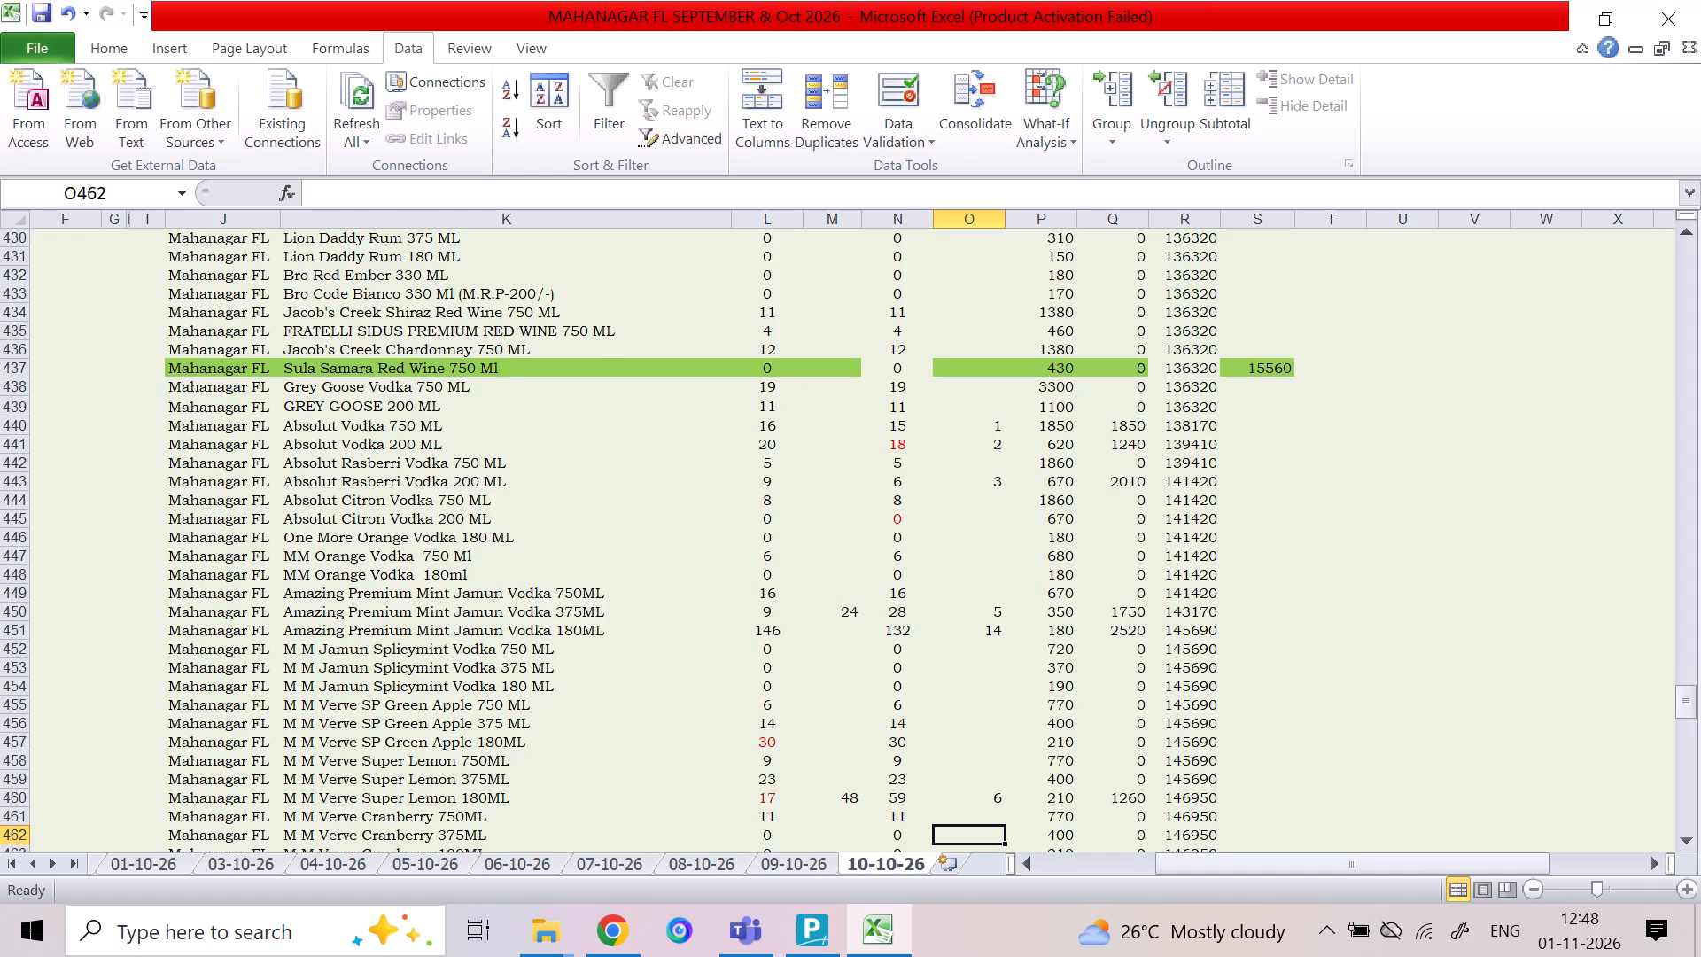
pyautogui.press('Left')
pyautogui.press('Left')
pyautogui.write('24')
pyautogui.press('Down')
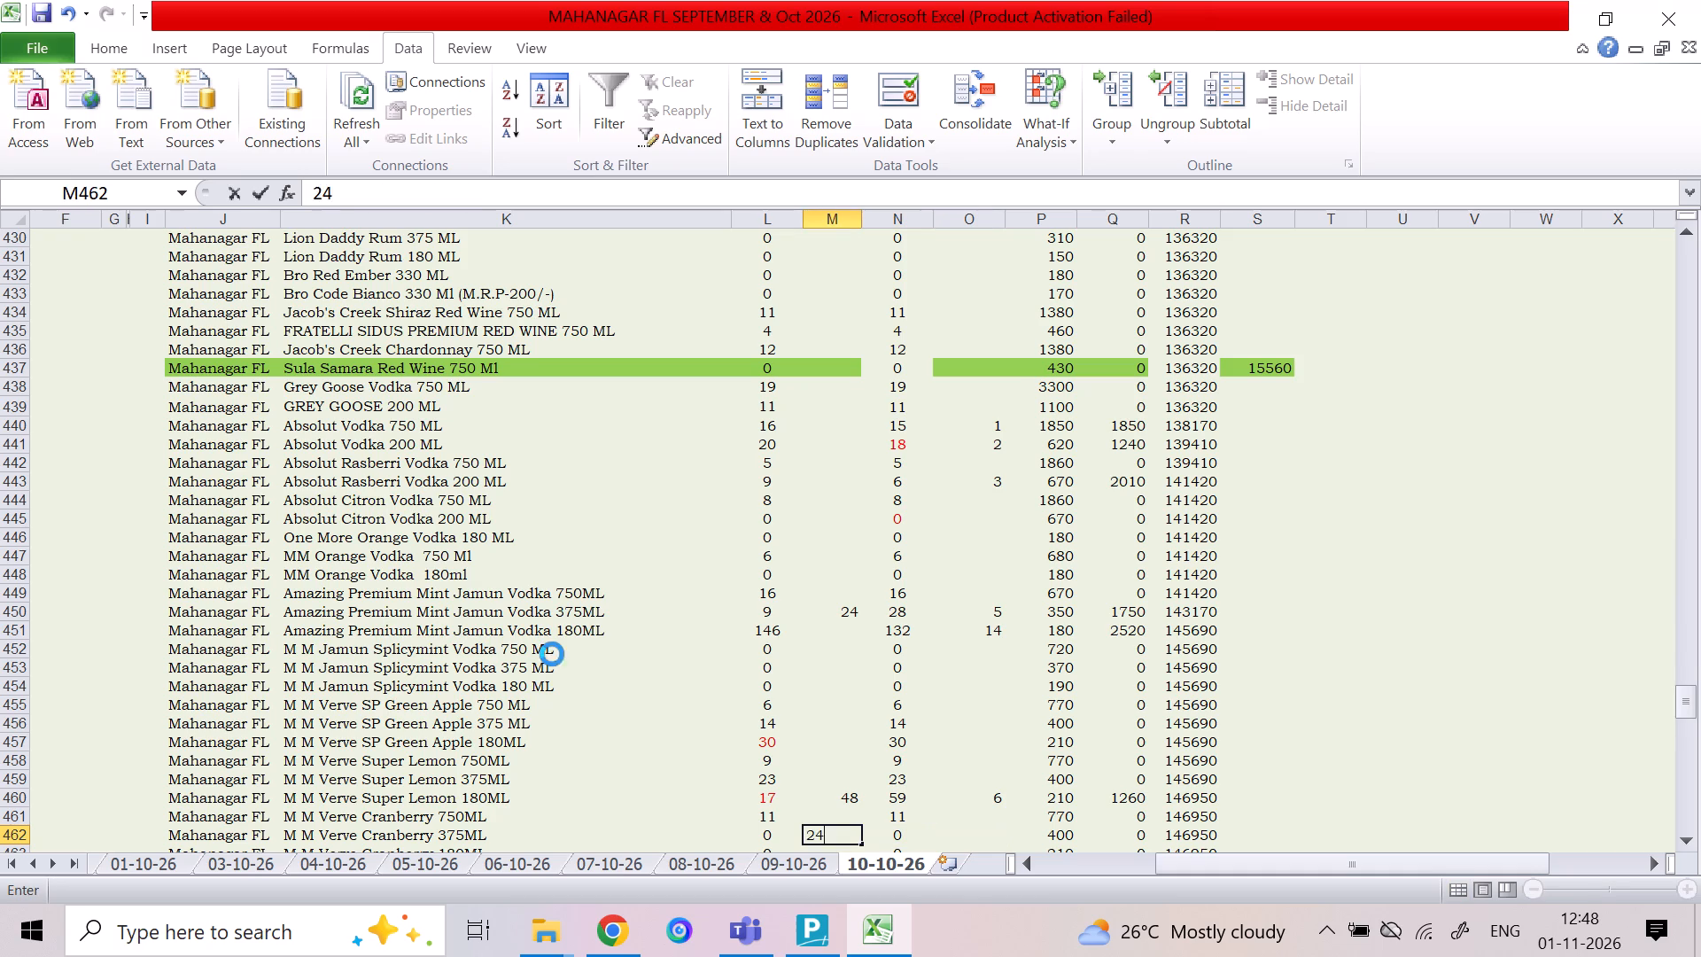
pyautogui.write('48')
pyautogui.press('Right')
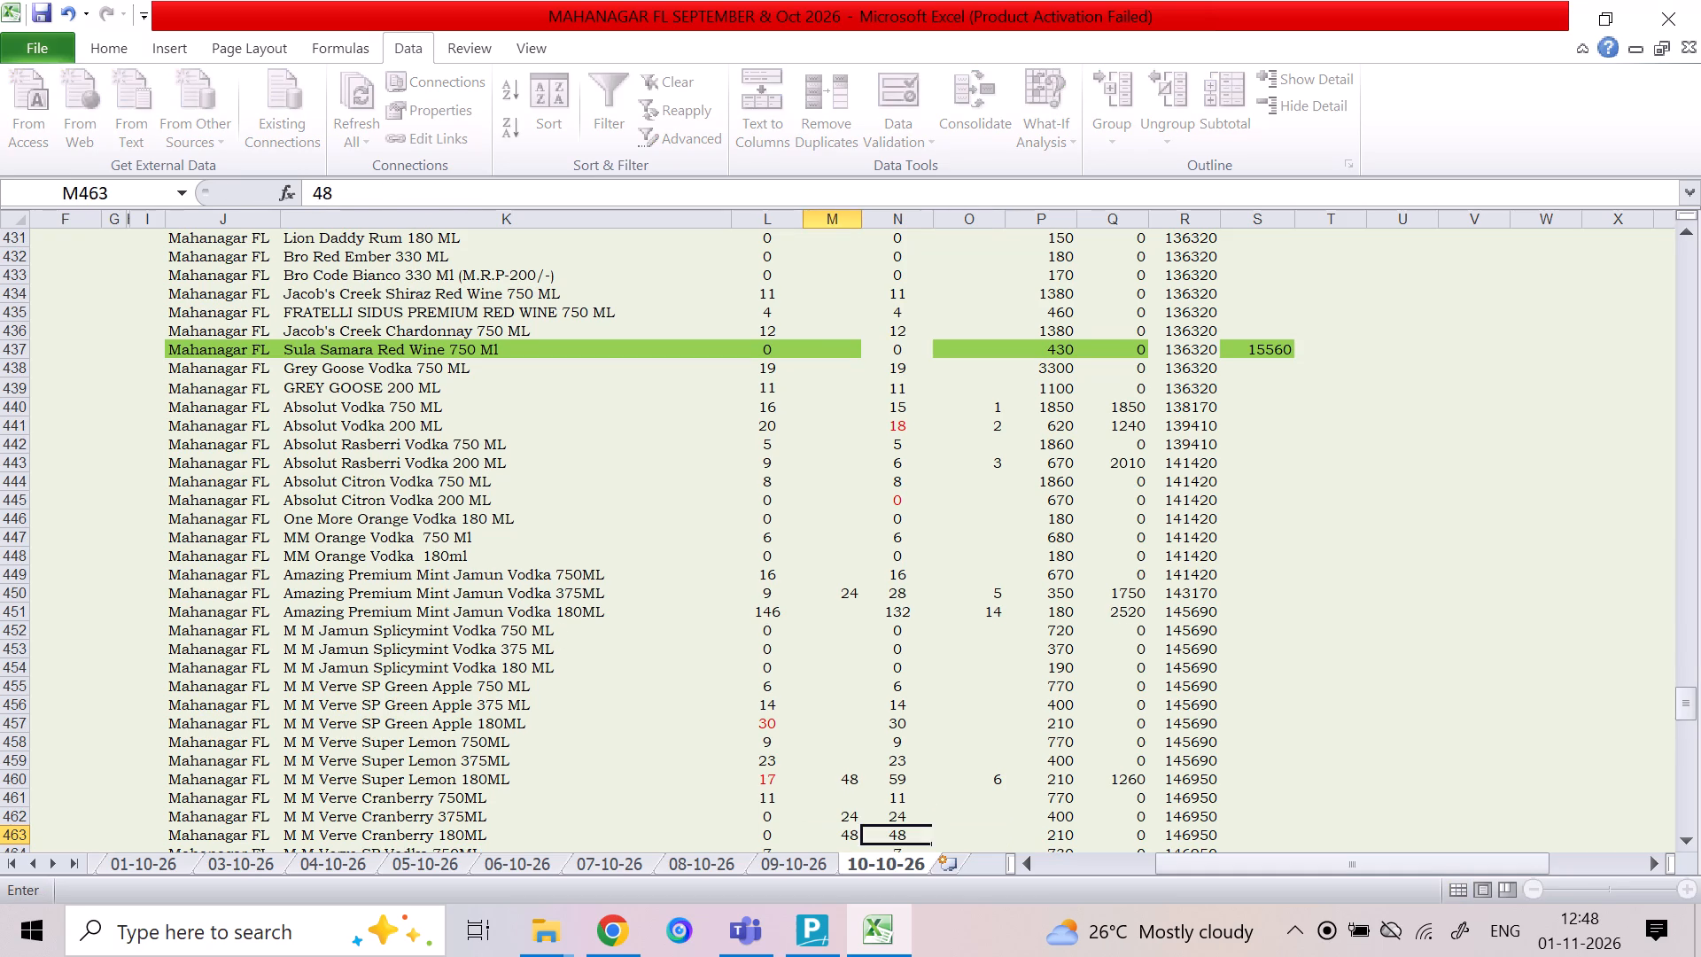
# Enter sold quantities in column O of 1 for M M Verve Cranberry 180ML and 2 for M M Verve SP Vodka 180ML.
pyautogui.press('Up')
pyautogui.press('Right')
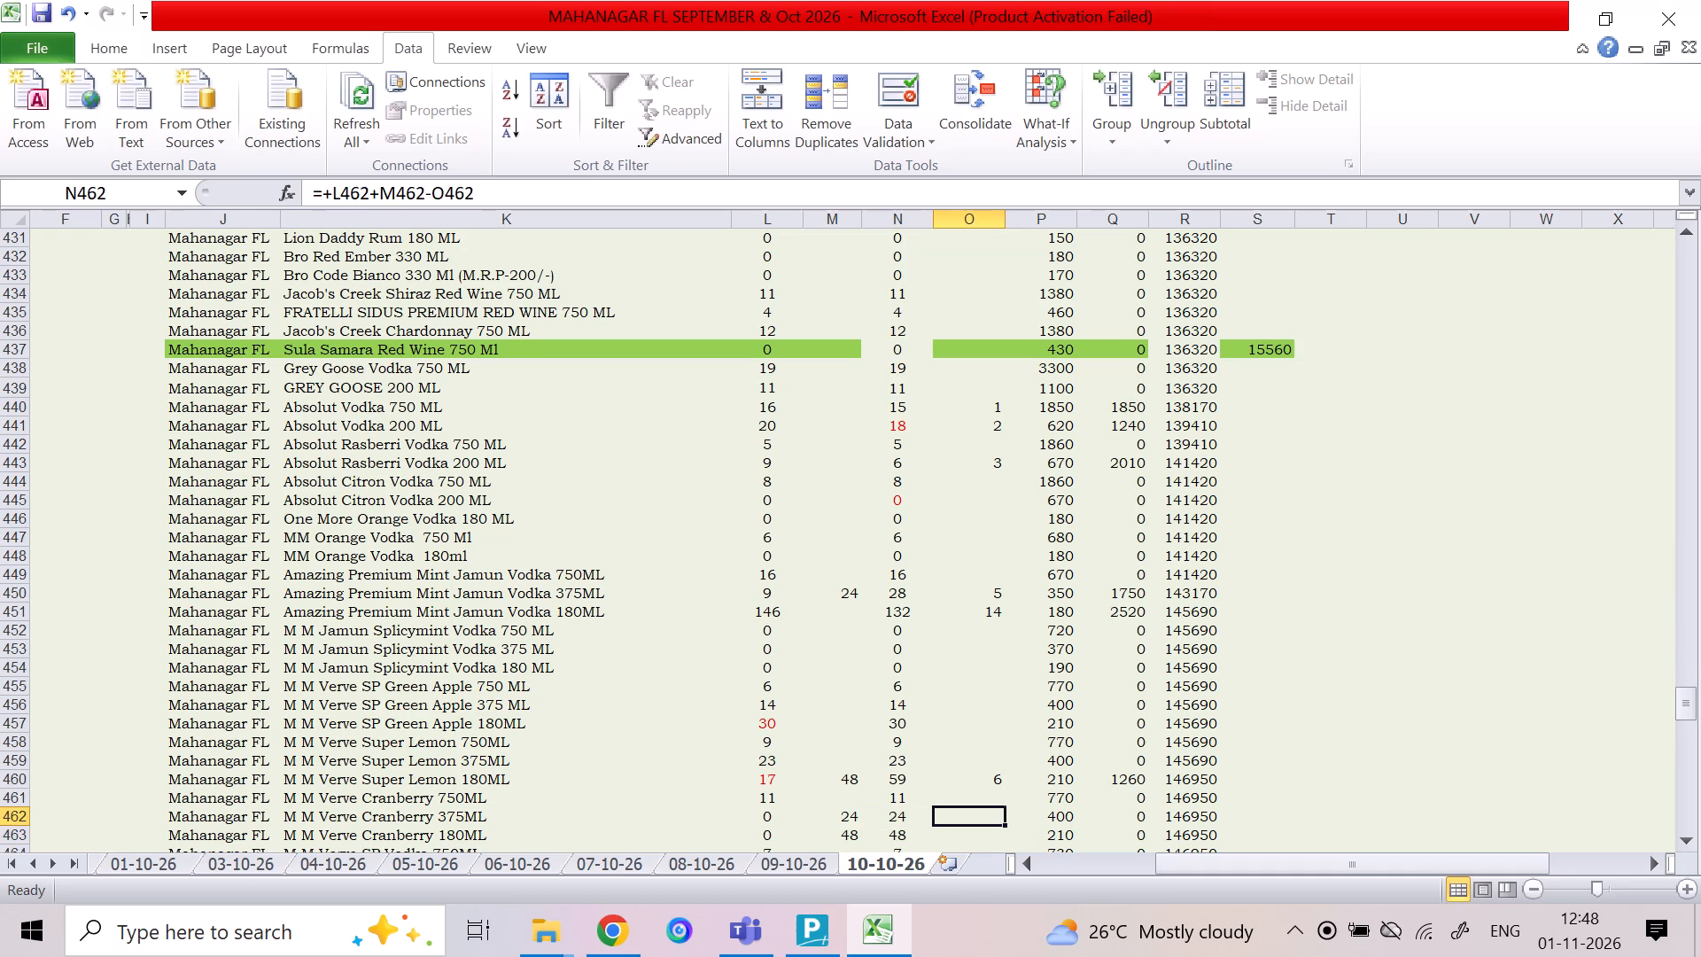
pyautogui.press('Down')
pyautogui.press('1')
pyautogui.press('Down')
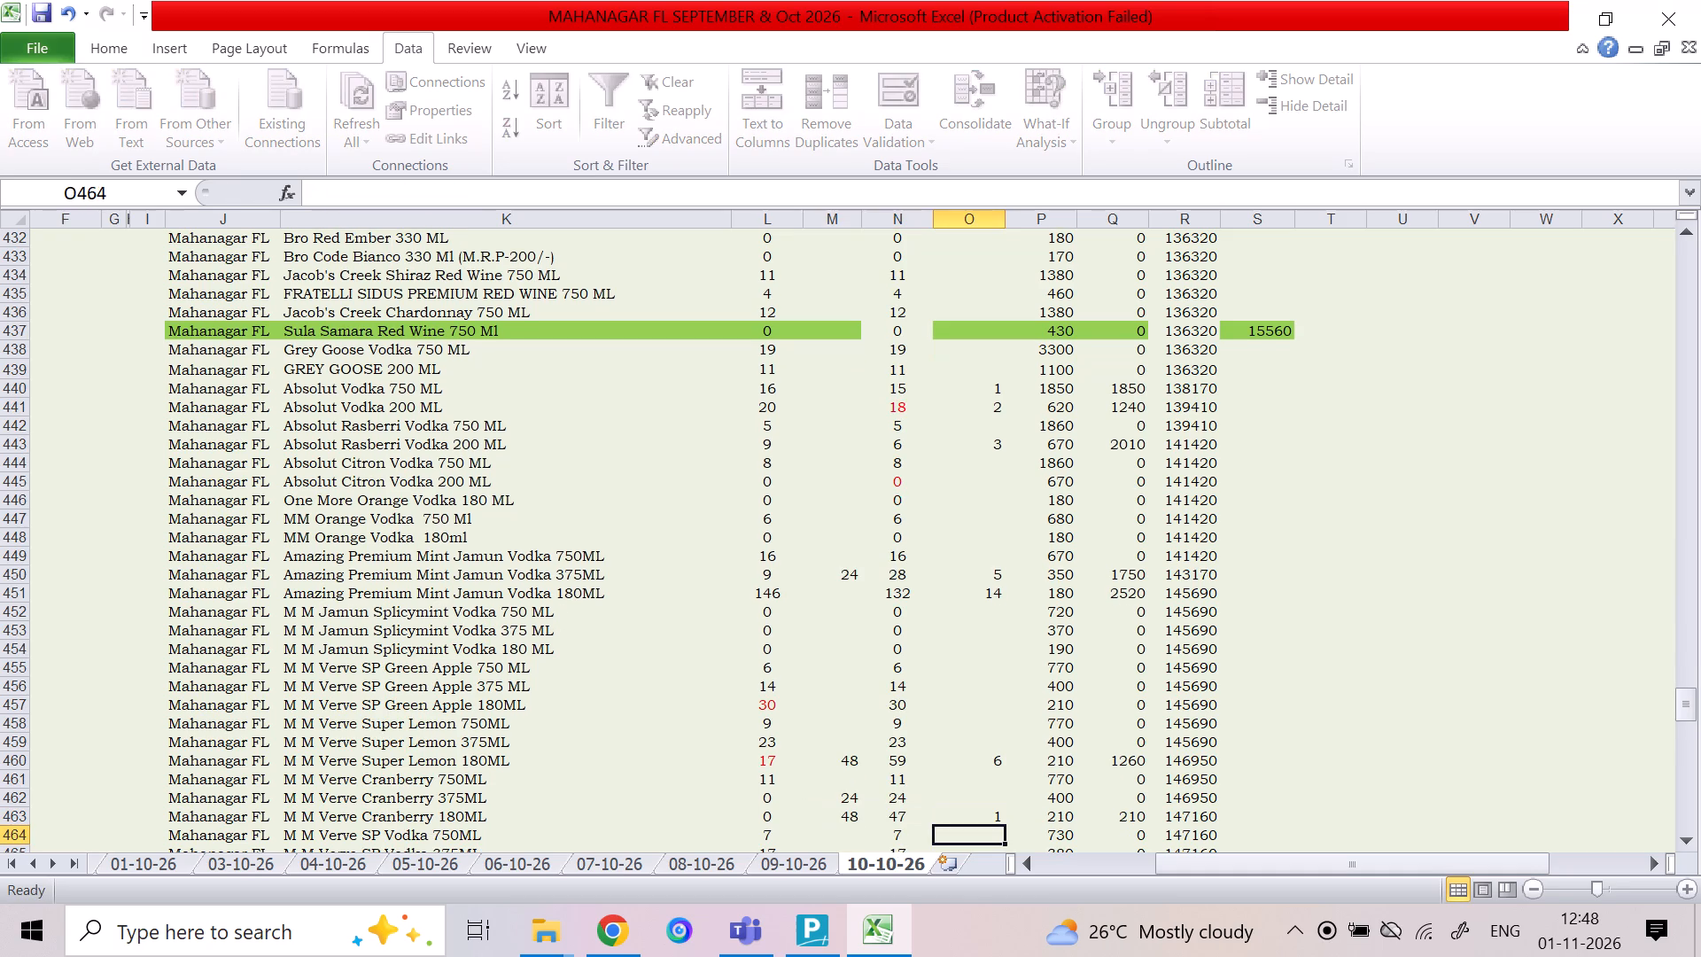
pyautogui.press('Down')
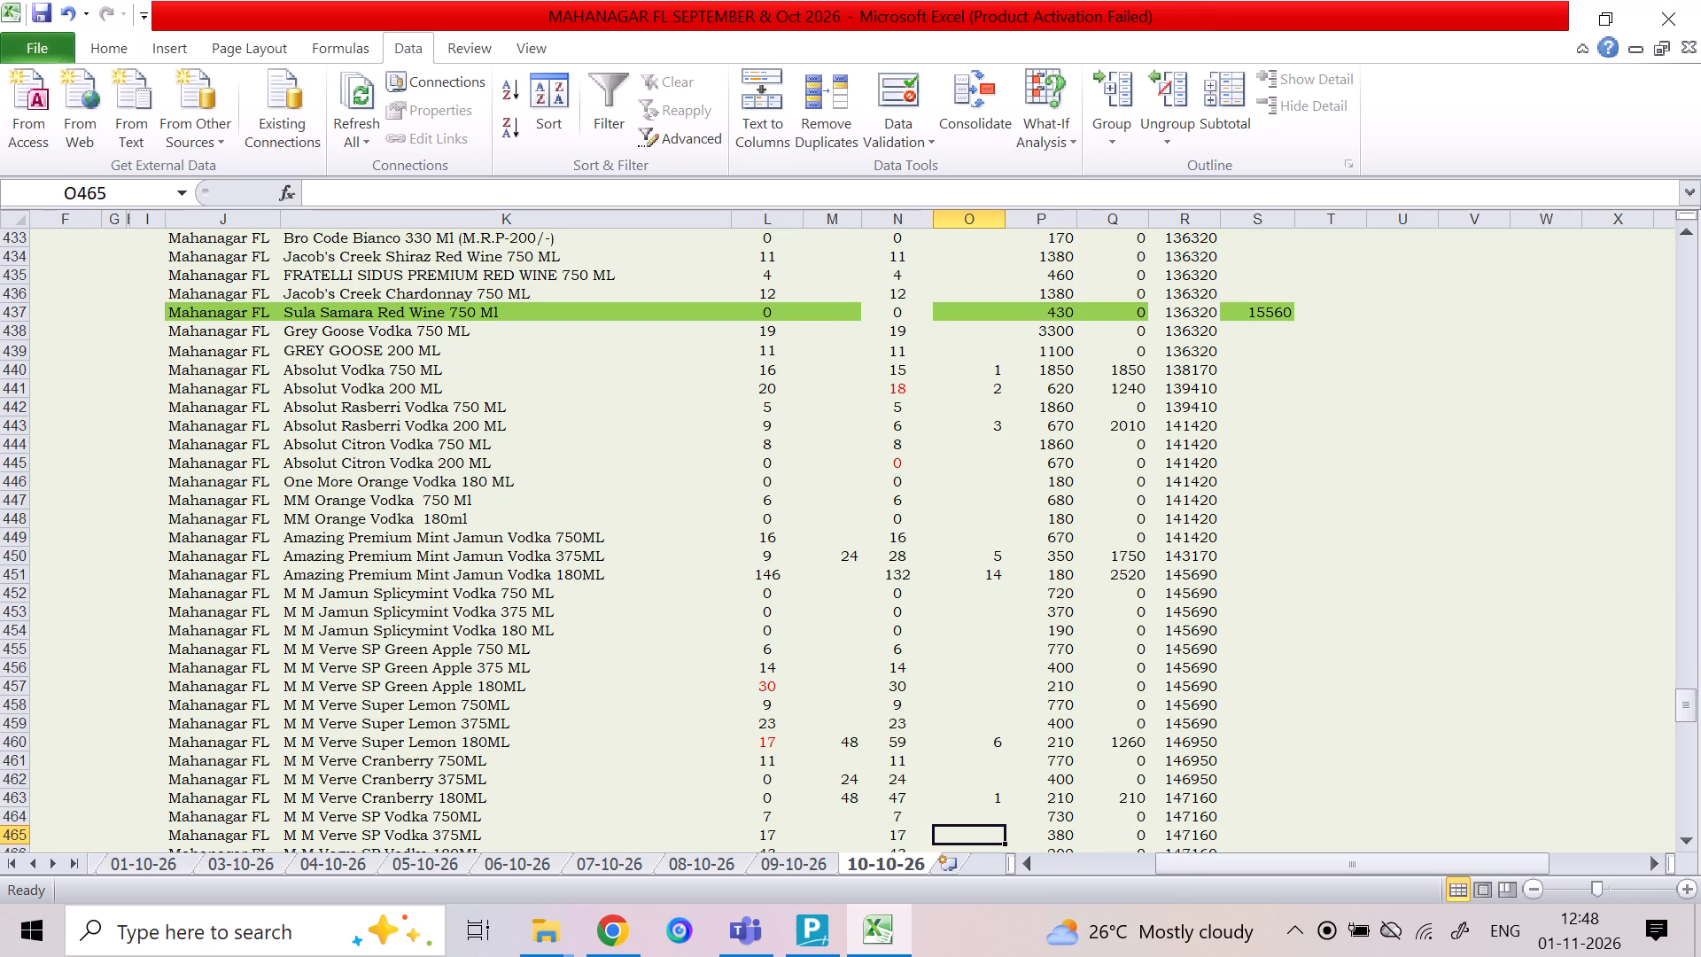
pyautogui.press('Down')
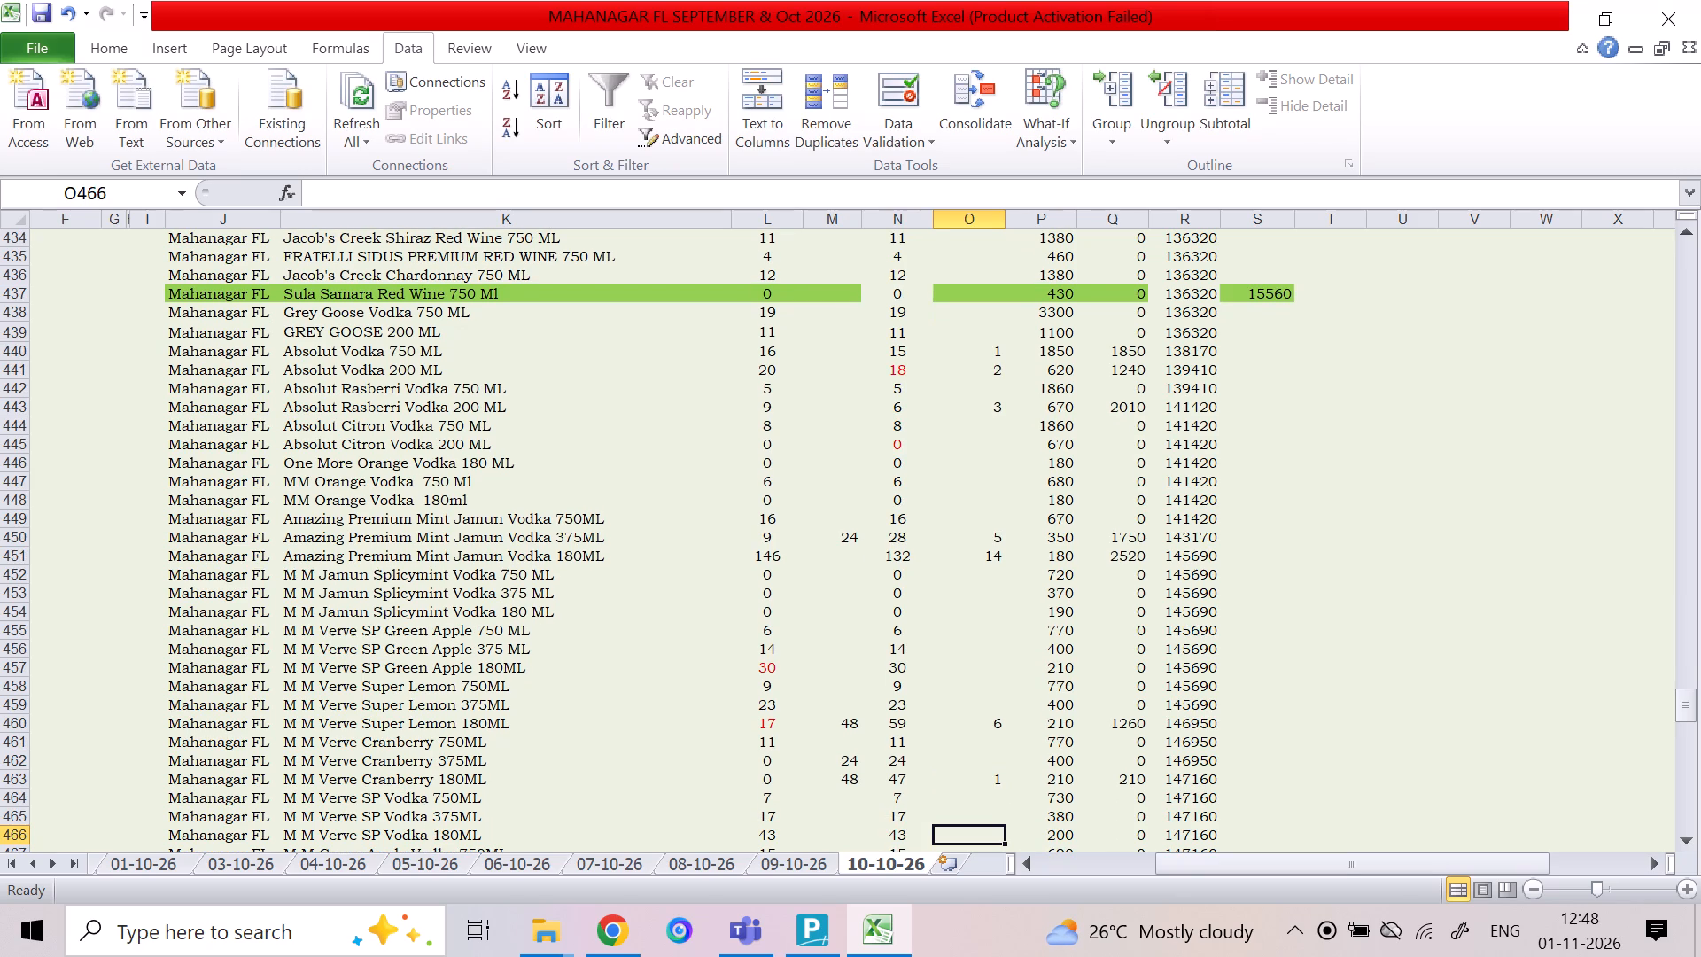
pyautogui.press('2')
pyautogui.press('Down')
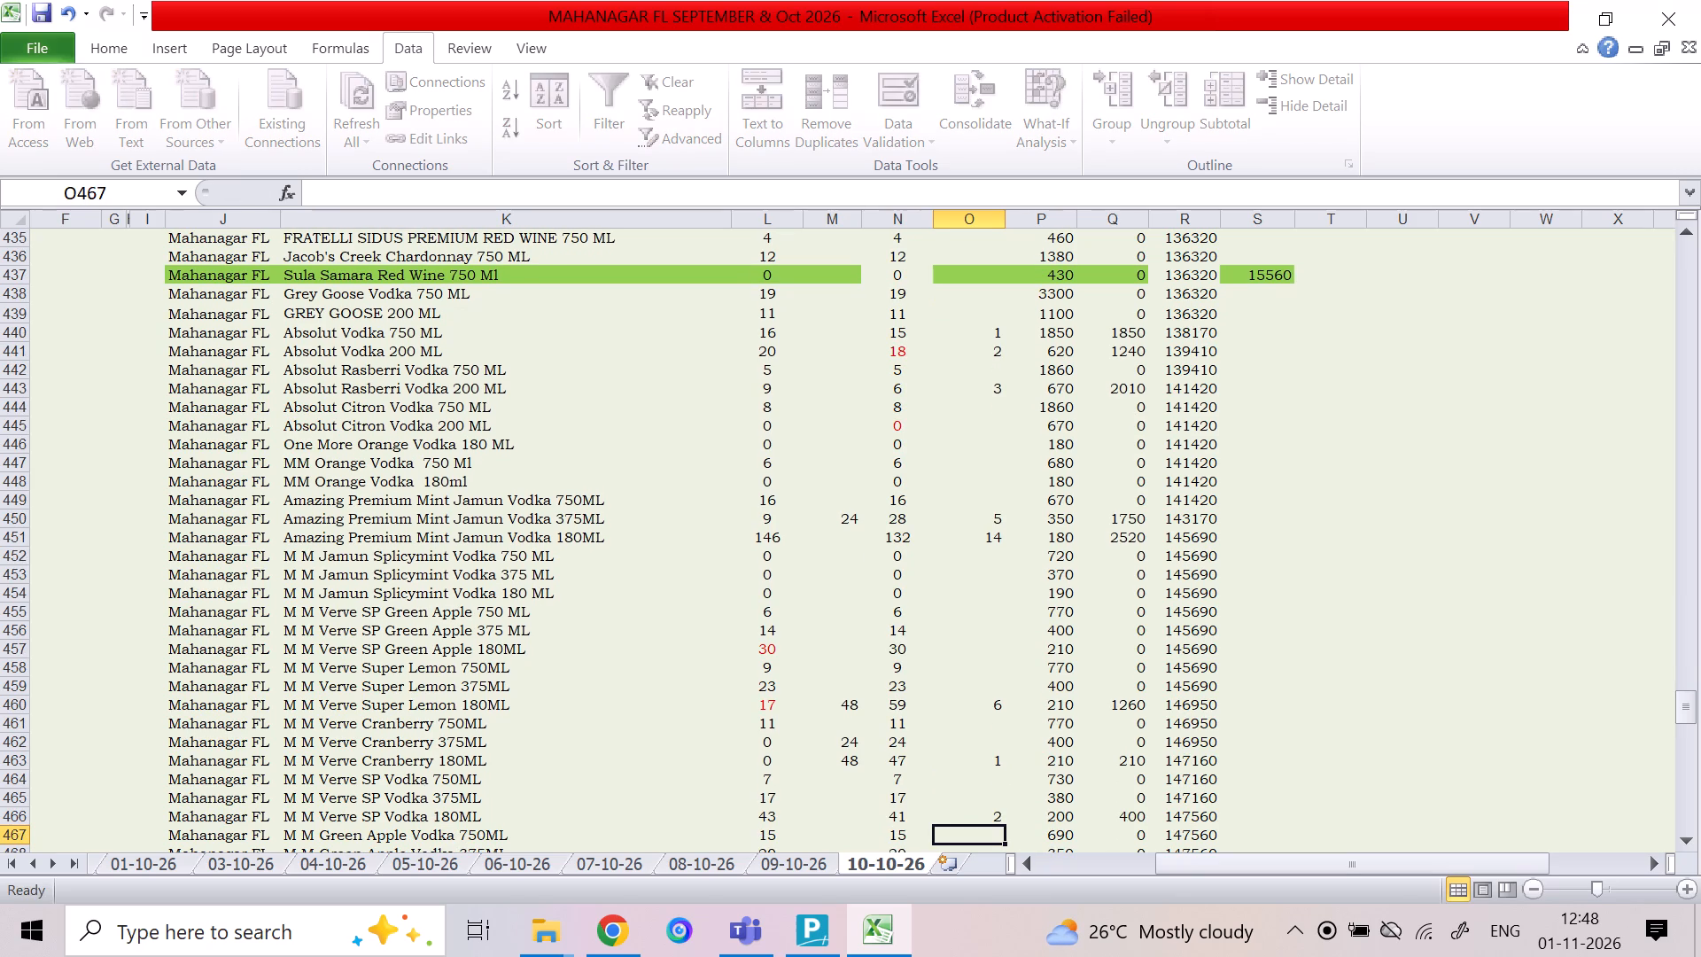
# Enter sold quantities in column O of 2 for M M Green Apple Vodka 180ML and 1 for M M Vodka Pre 375ML.
pyautogui.press('Down')
pyautogui.press('Down')
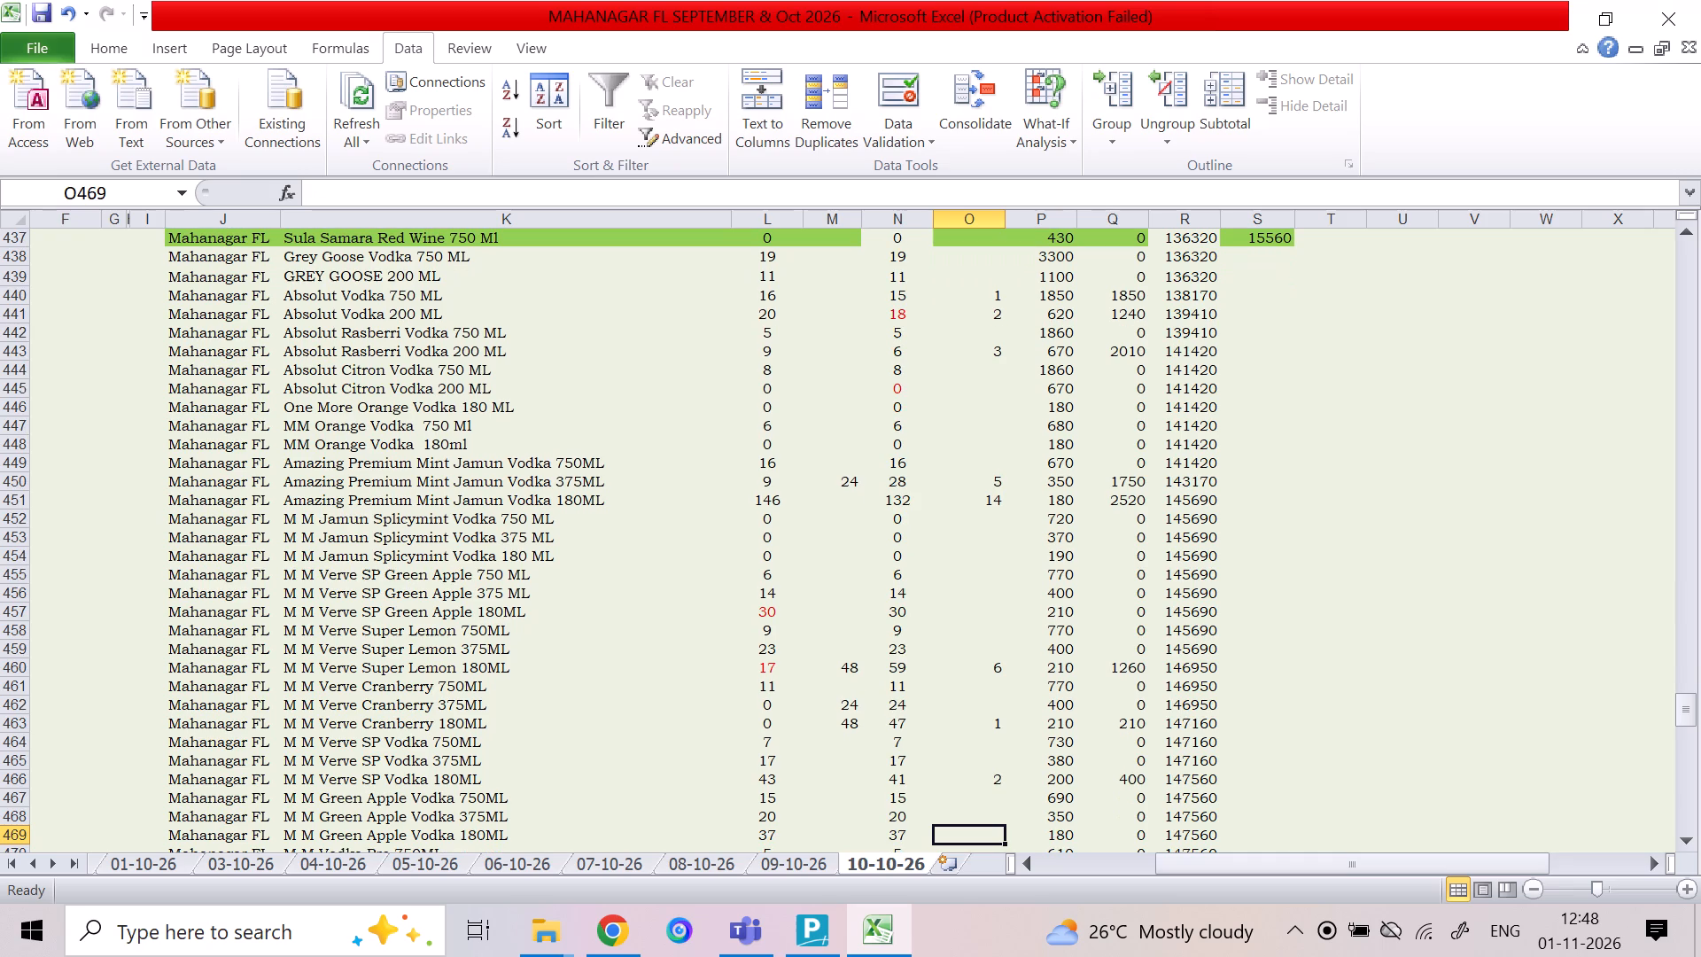
pyautogui.press('2')
pyautogui.press('Down')
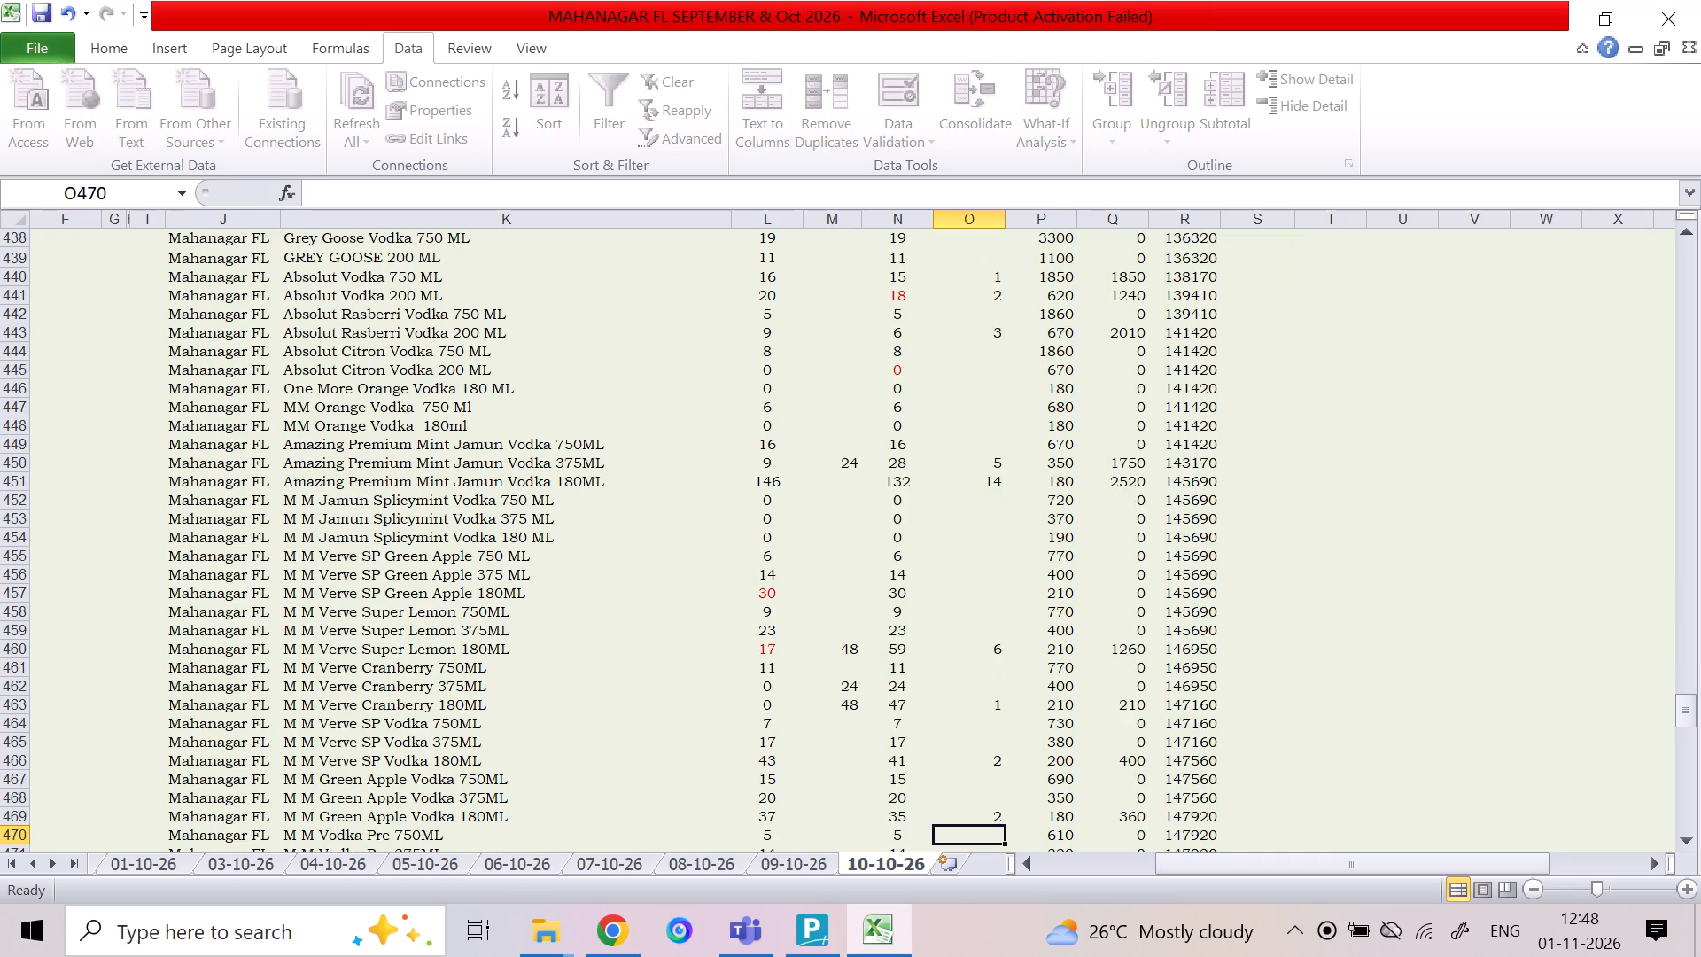
pyautogui.press('Down')
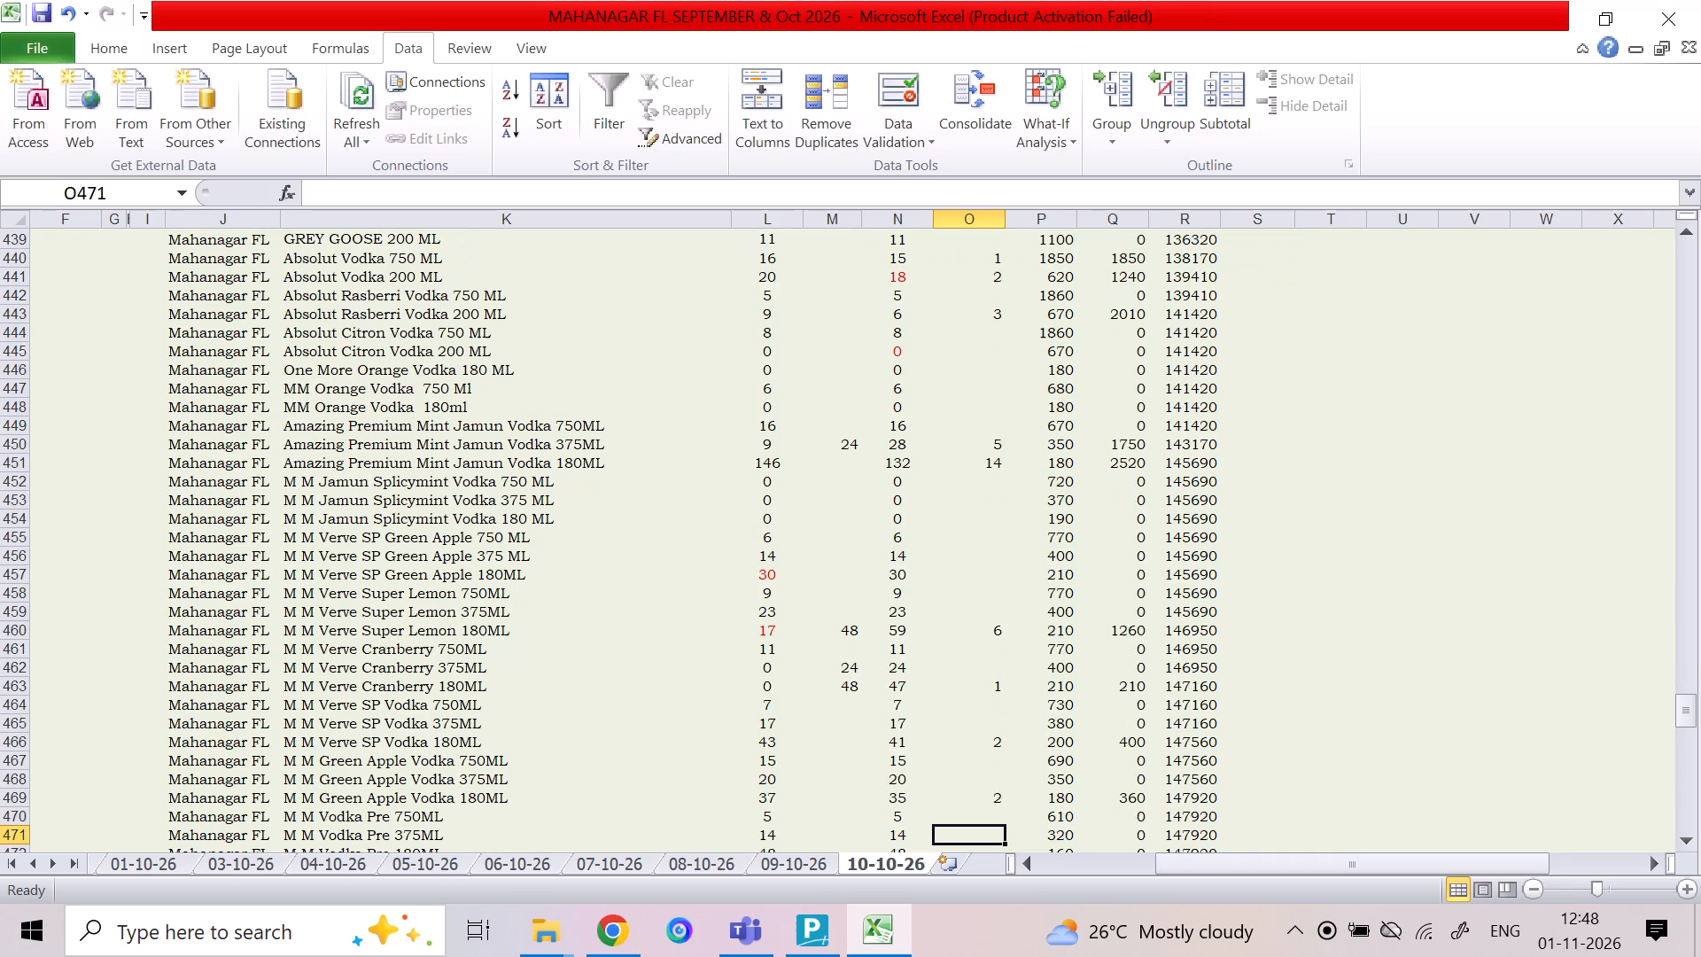
pyautogui.press('1')
pyautogui.press('Down')
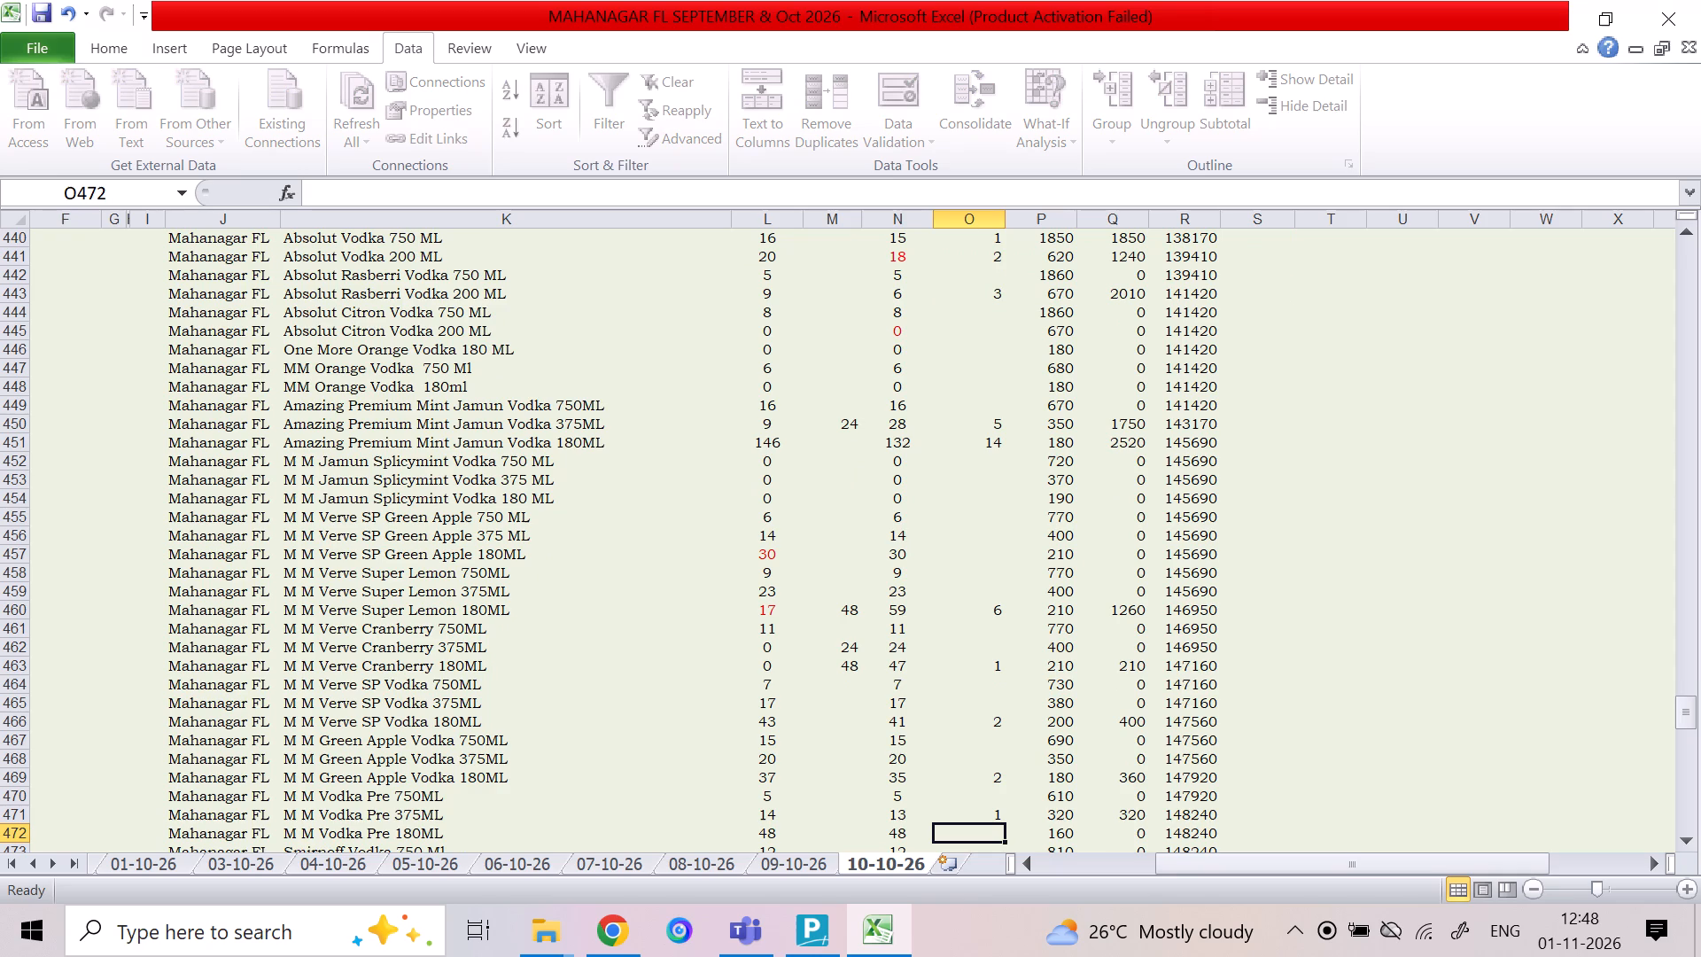
# For Smirnoff Vodka 750 Ml, enter 12 in column M and a sold quantity of 3 in column O.
pyautogui.press('Down')
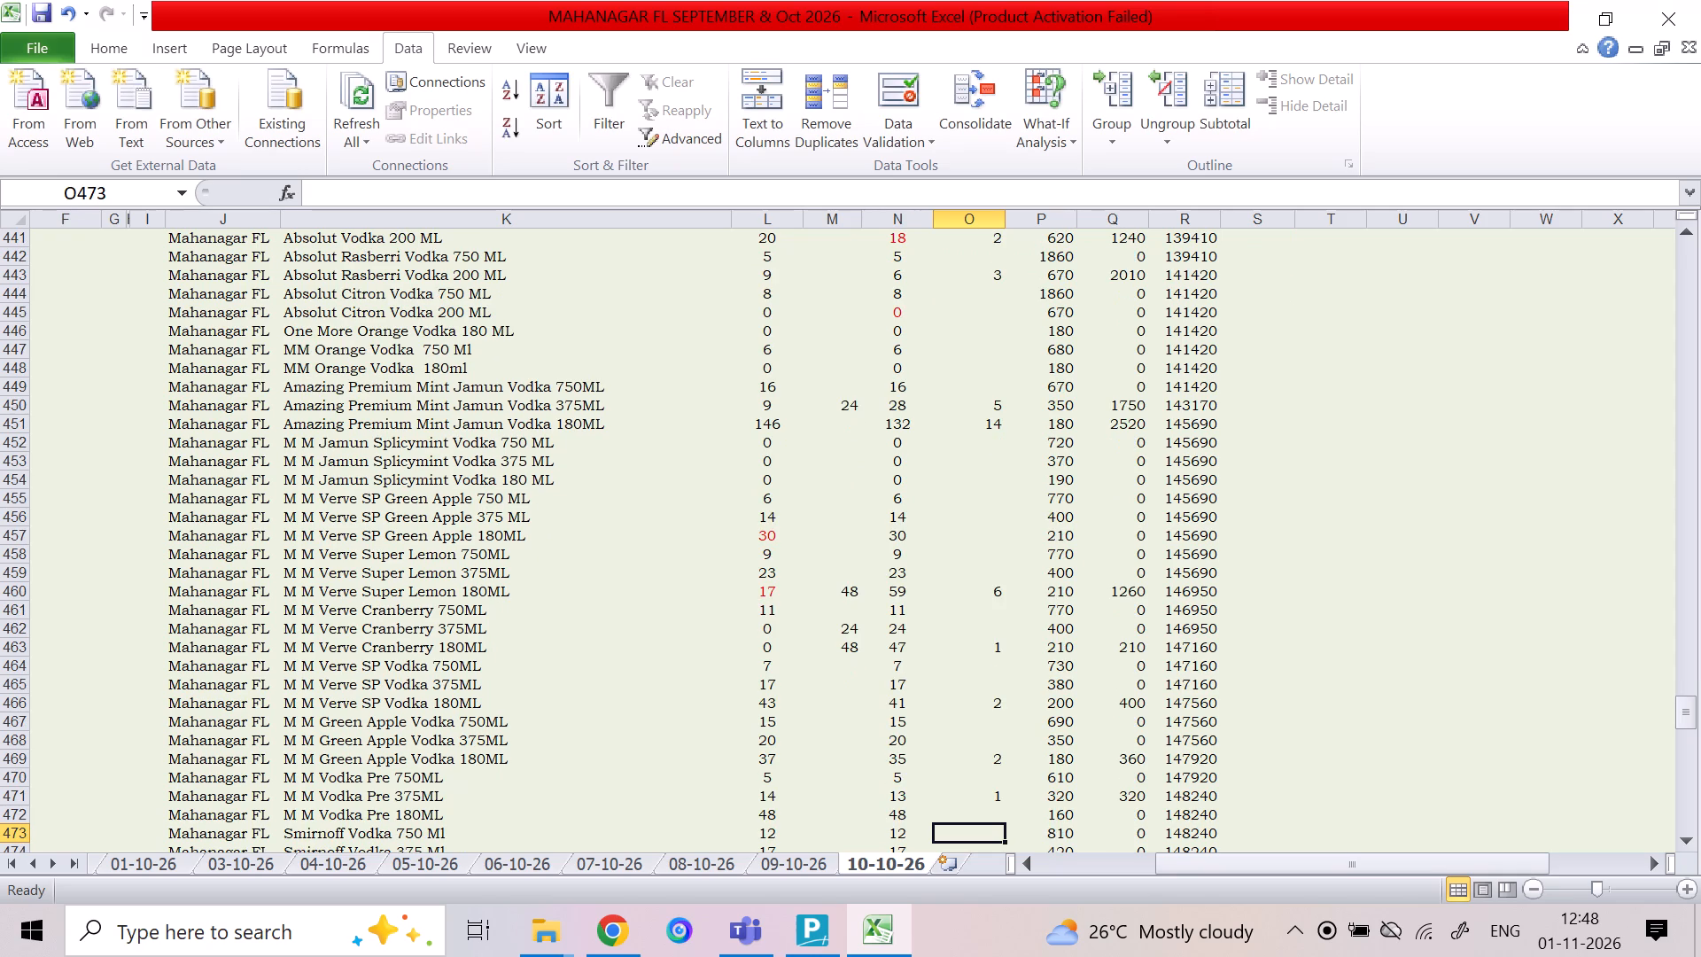
pyautogui.press('Left')
pyautogui.press('Left')
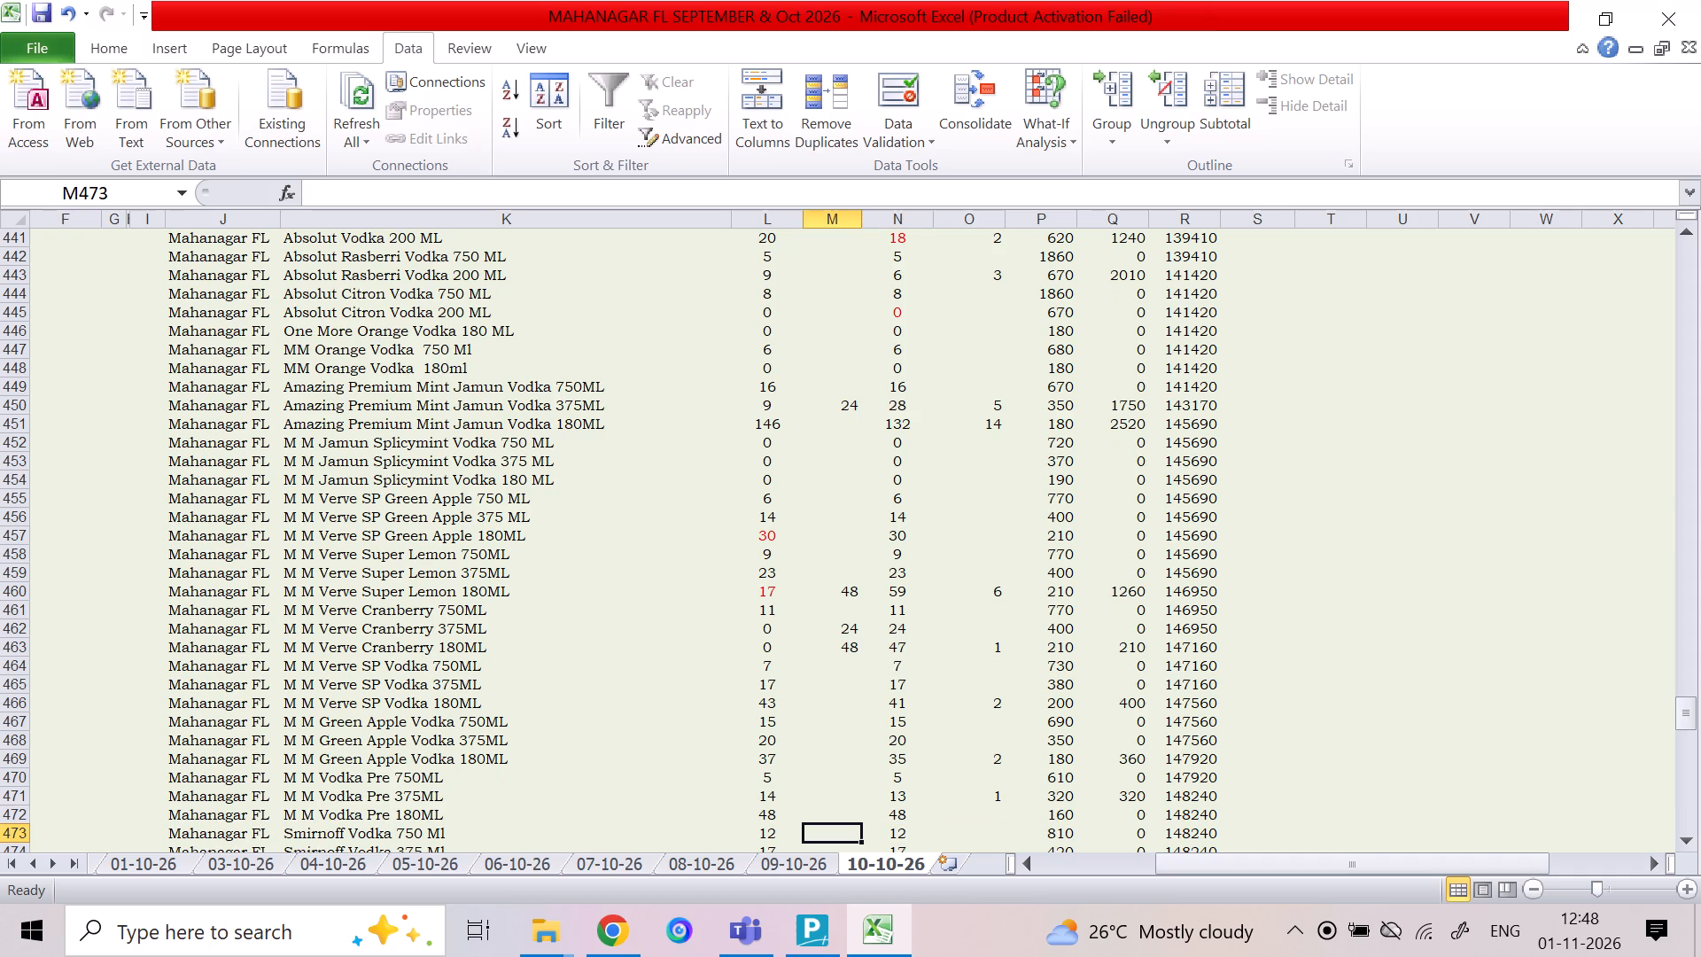
pyautogui.write('12')
pyautogui.press('Right')
pyautogui.press('Right')
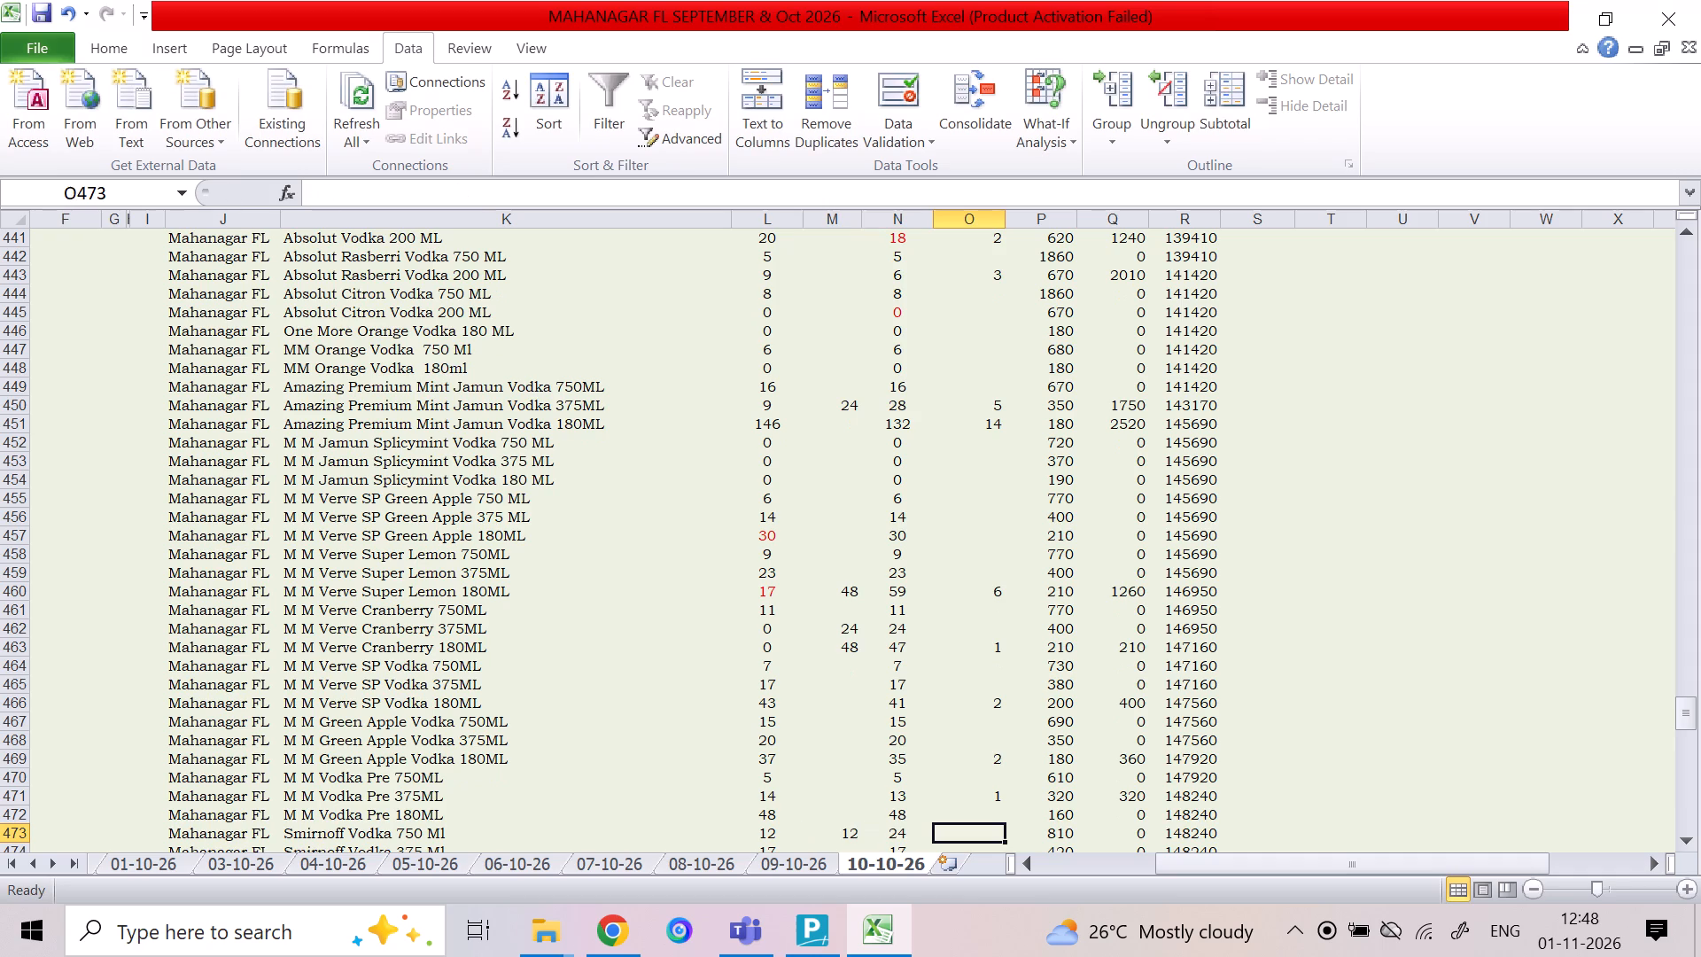
pyautogui.press('3')
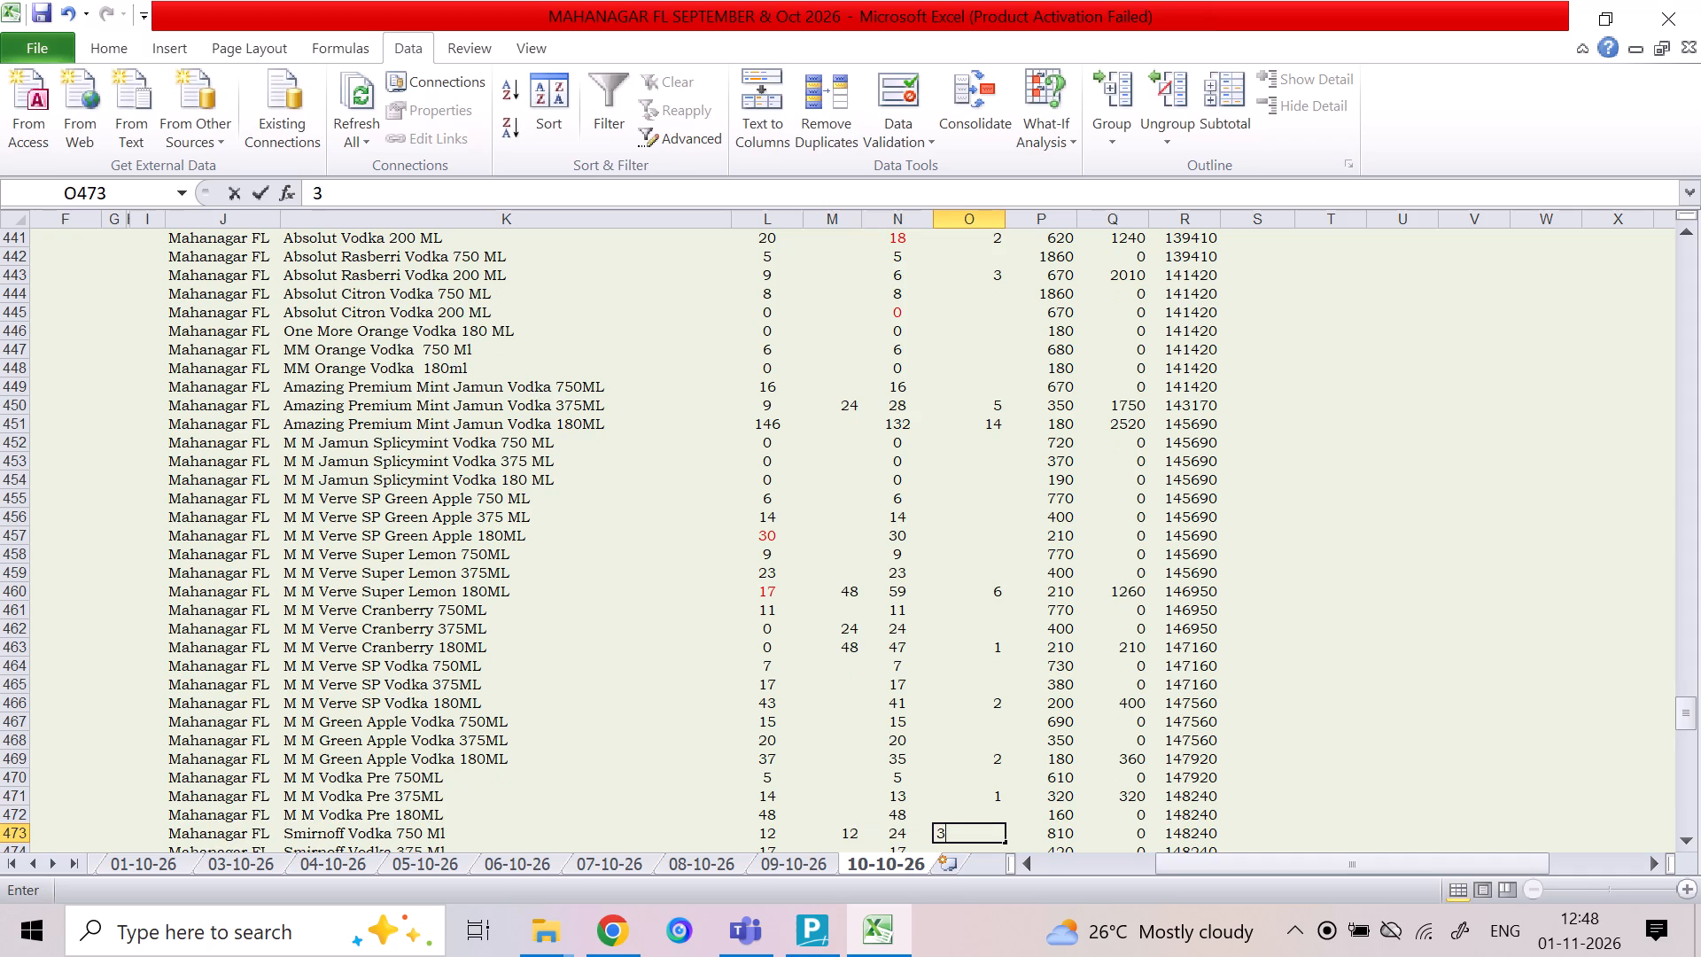
pyautogui.press('Down')
# For Smirnoff Vodka 180ML, enter 48 in column M and a sold quantity of 6 in column O.
pyautogui.press('Down')
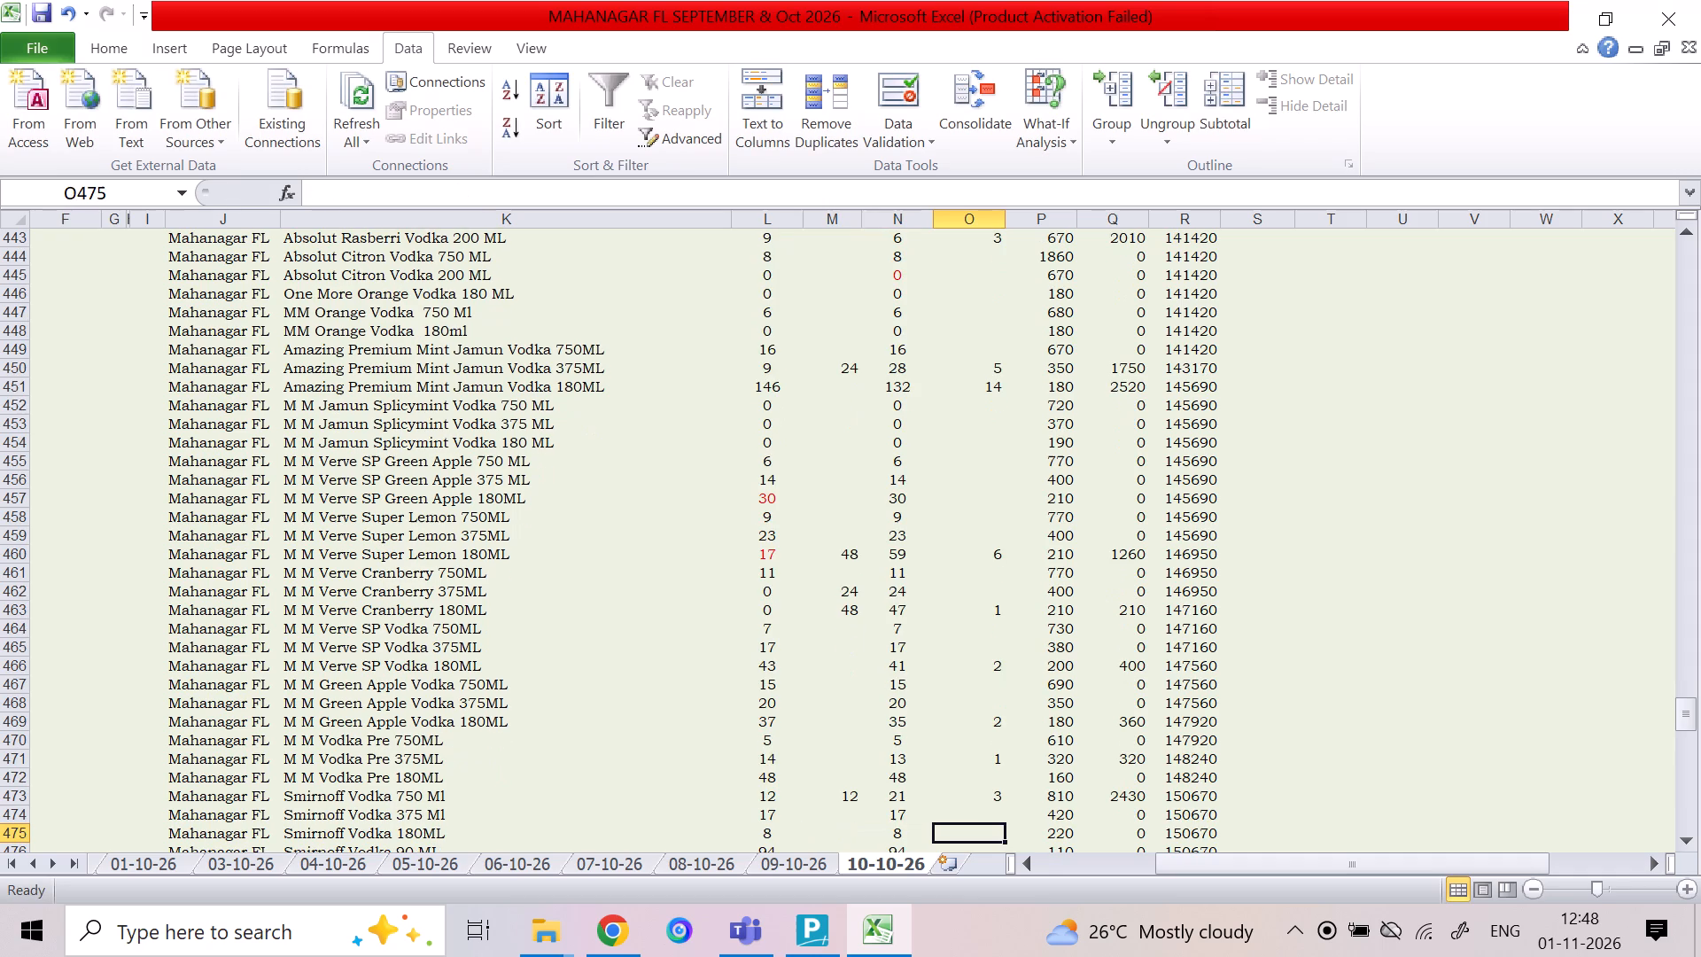
pyautogui.press('Left')
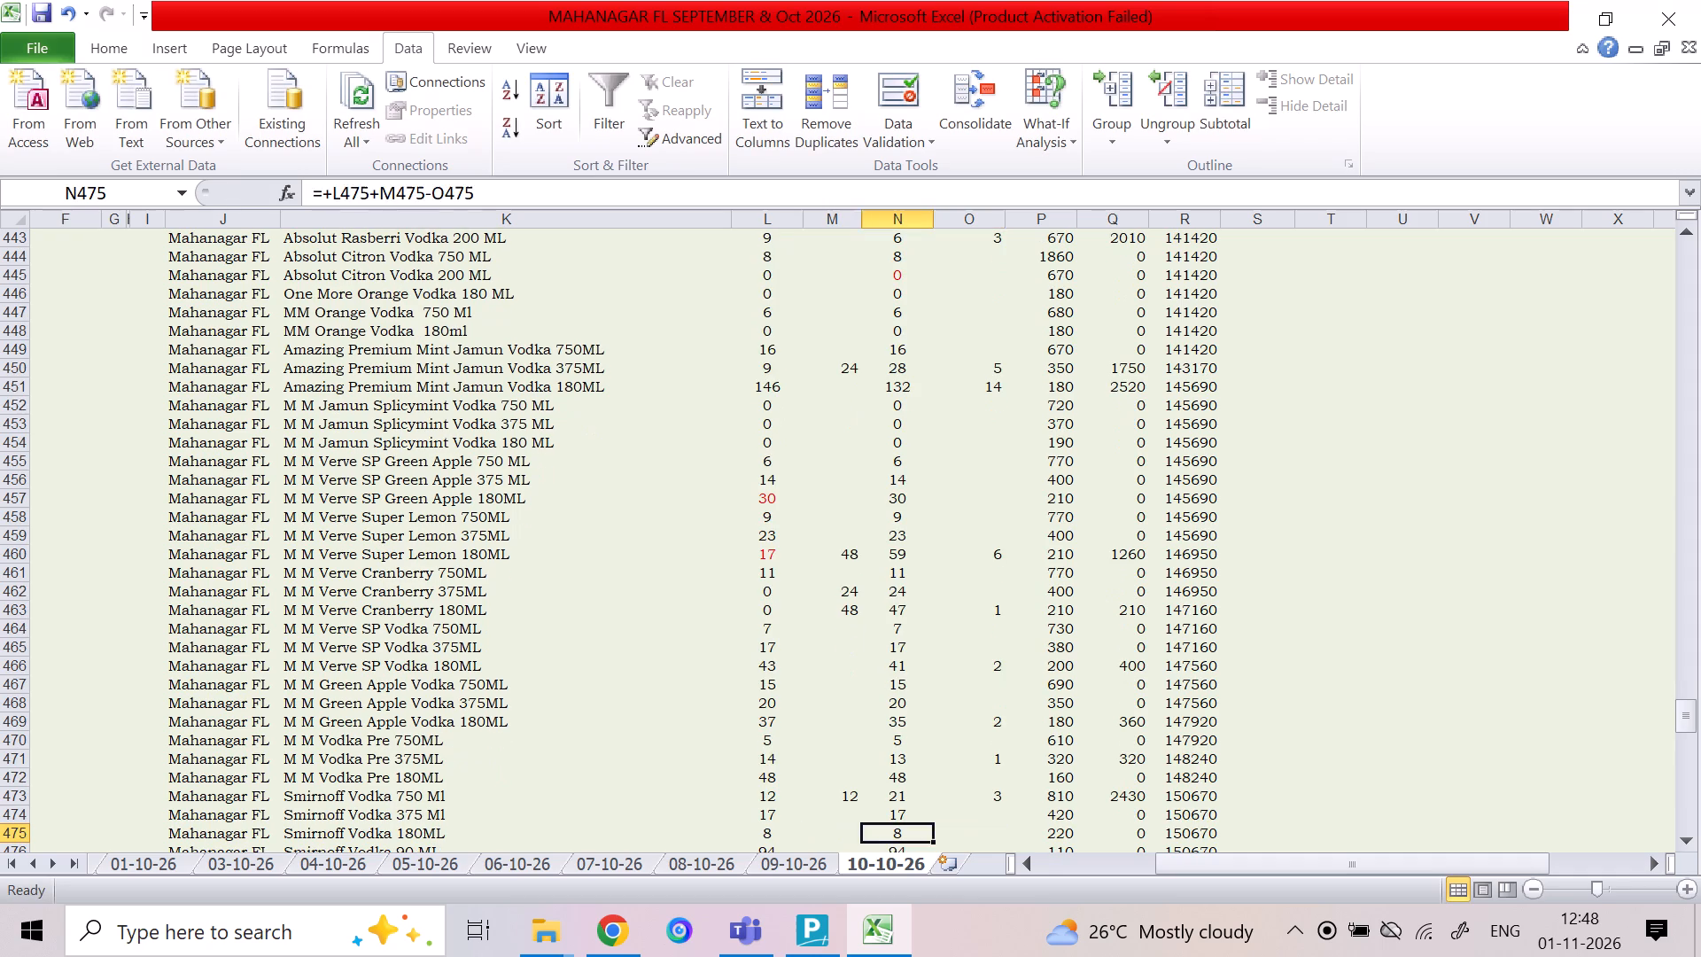
pyautogui.press('Left')
pyautogui.write('48')
pyautogui.press('Right')
pyautogui.press('Right')
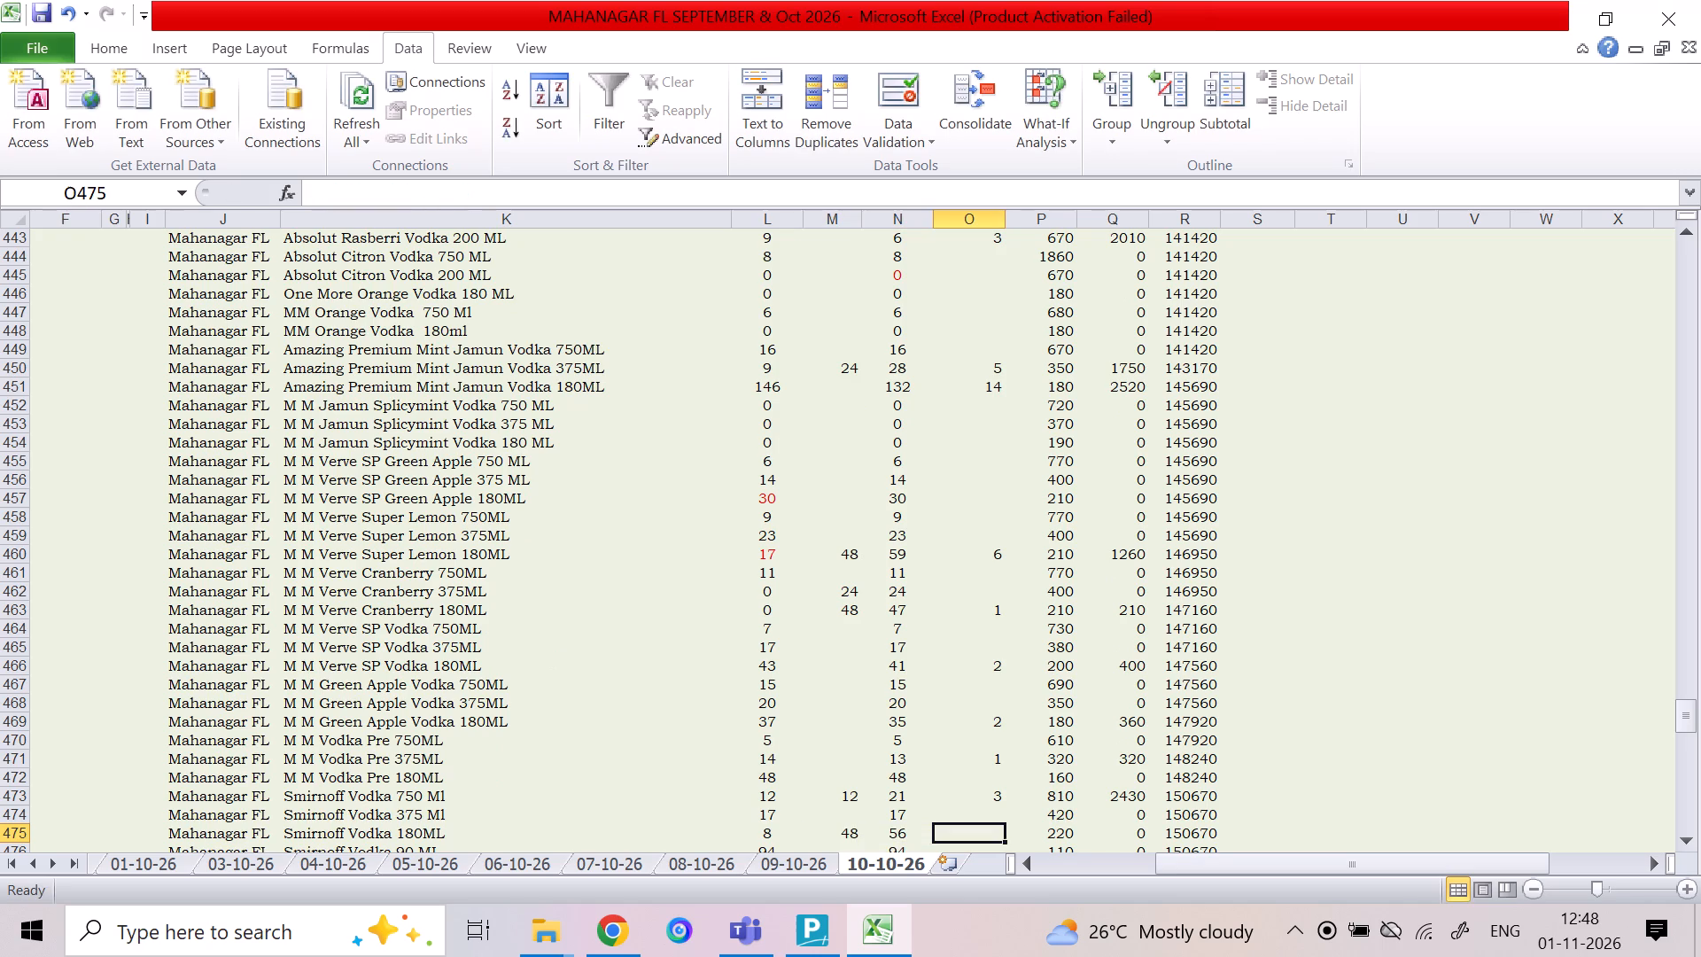
pyautogui.press('6')
pyautogui.press('Right')
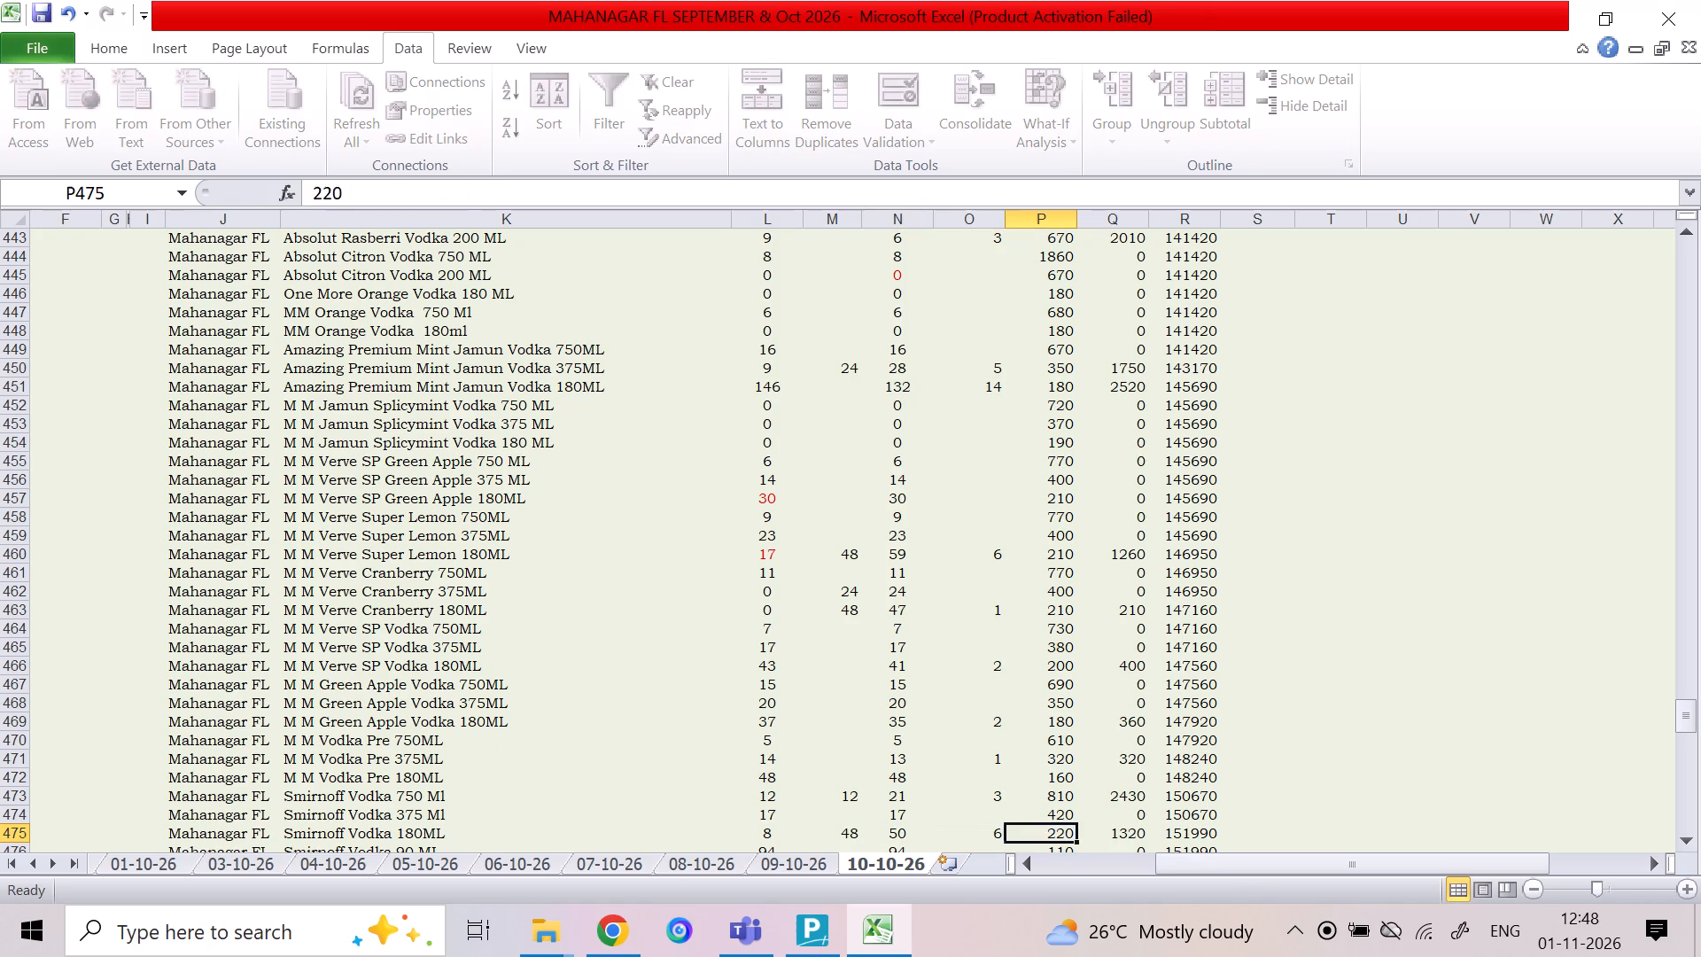
pyautogui.press('Left')
# Enter sold quantities in column O of 1 for Amazing Premium Vodka 375ML and 8 for Amazing Premium Vodka 180ML.
pyautogui.press('Down')
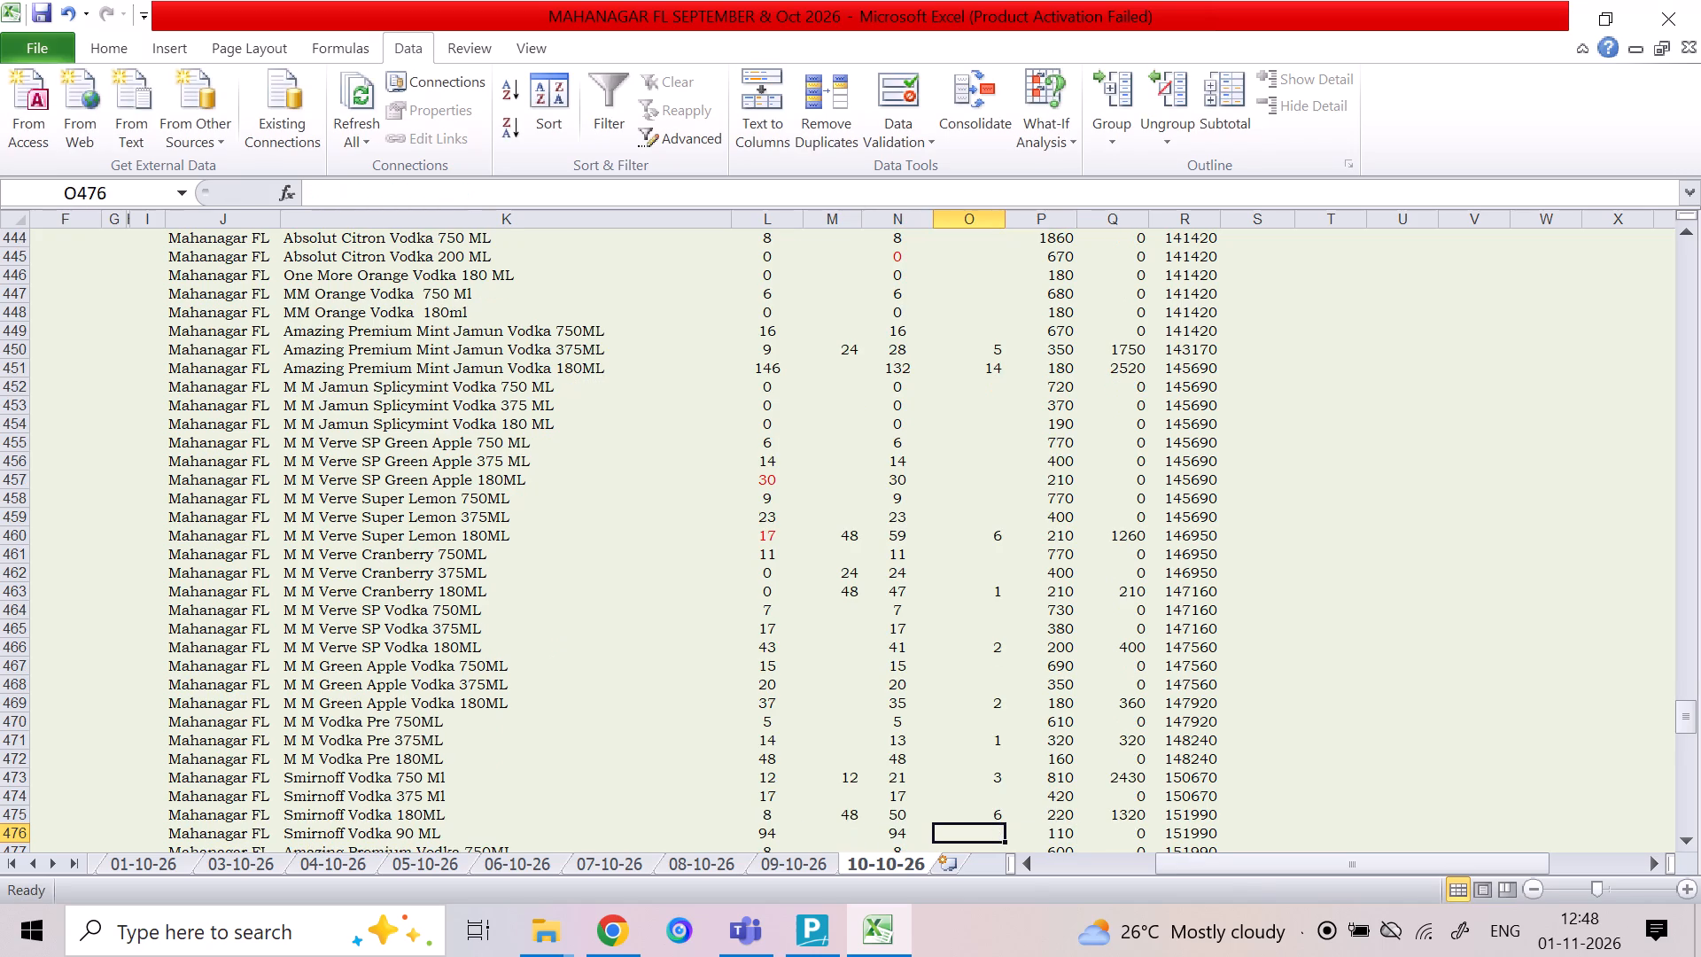
pyautogui.press('Down')
pyautogui.press('Up')
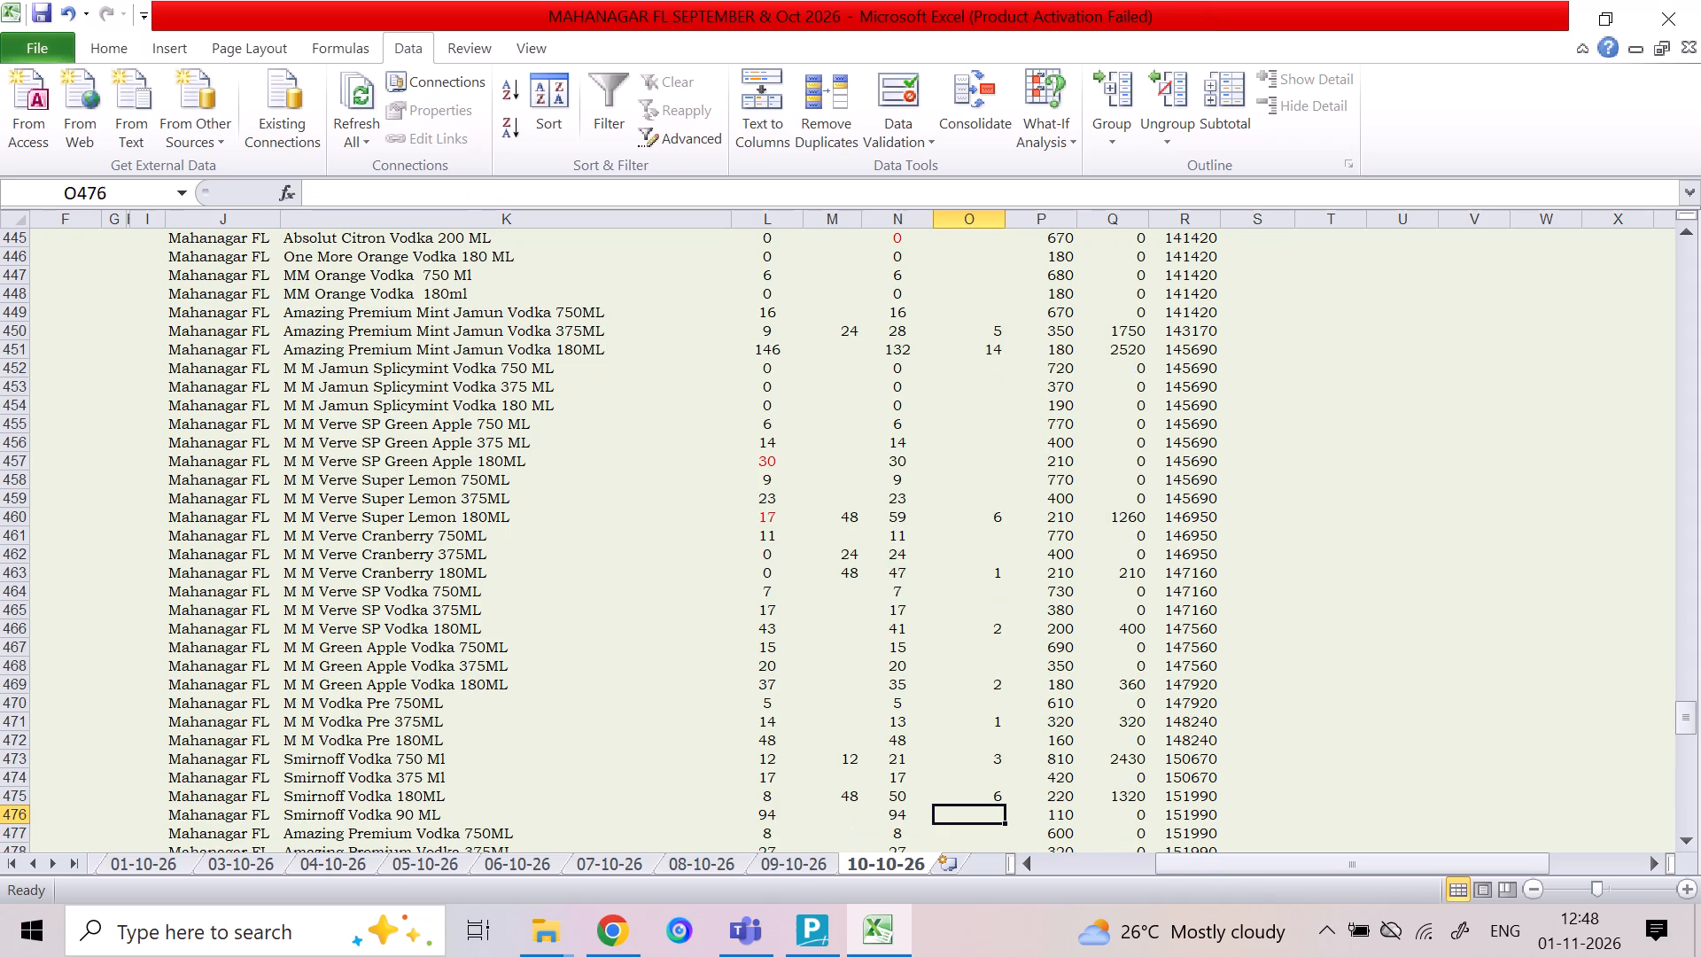
pyautogui.press('Down')
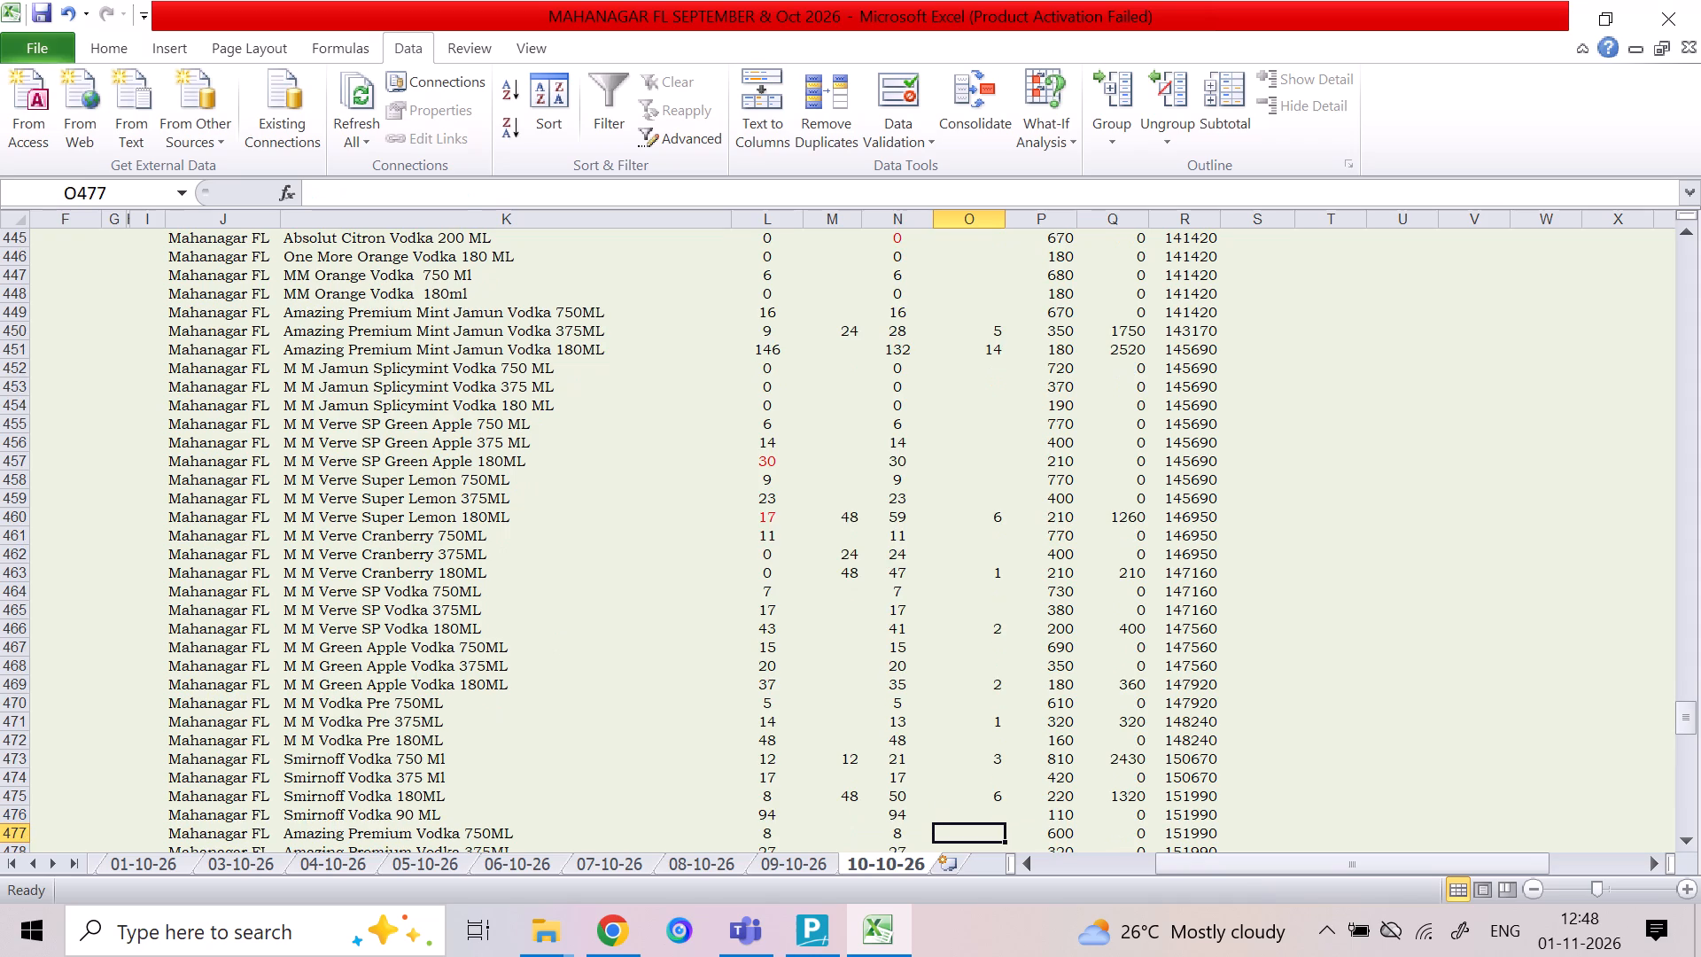
pyautogui.press('Down')
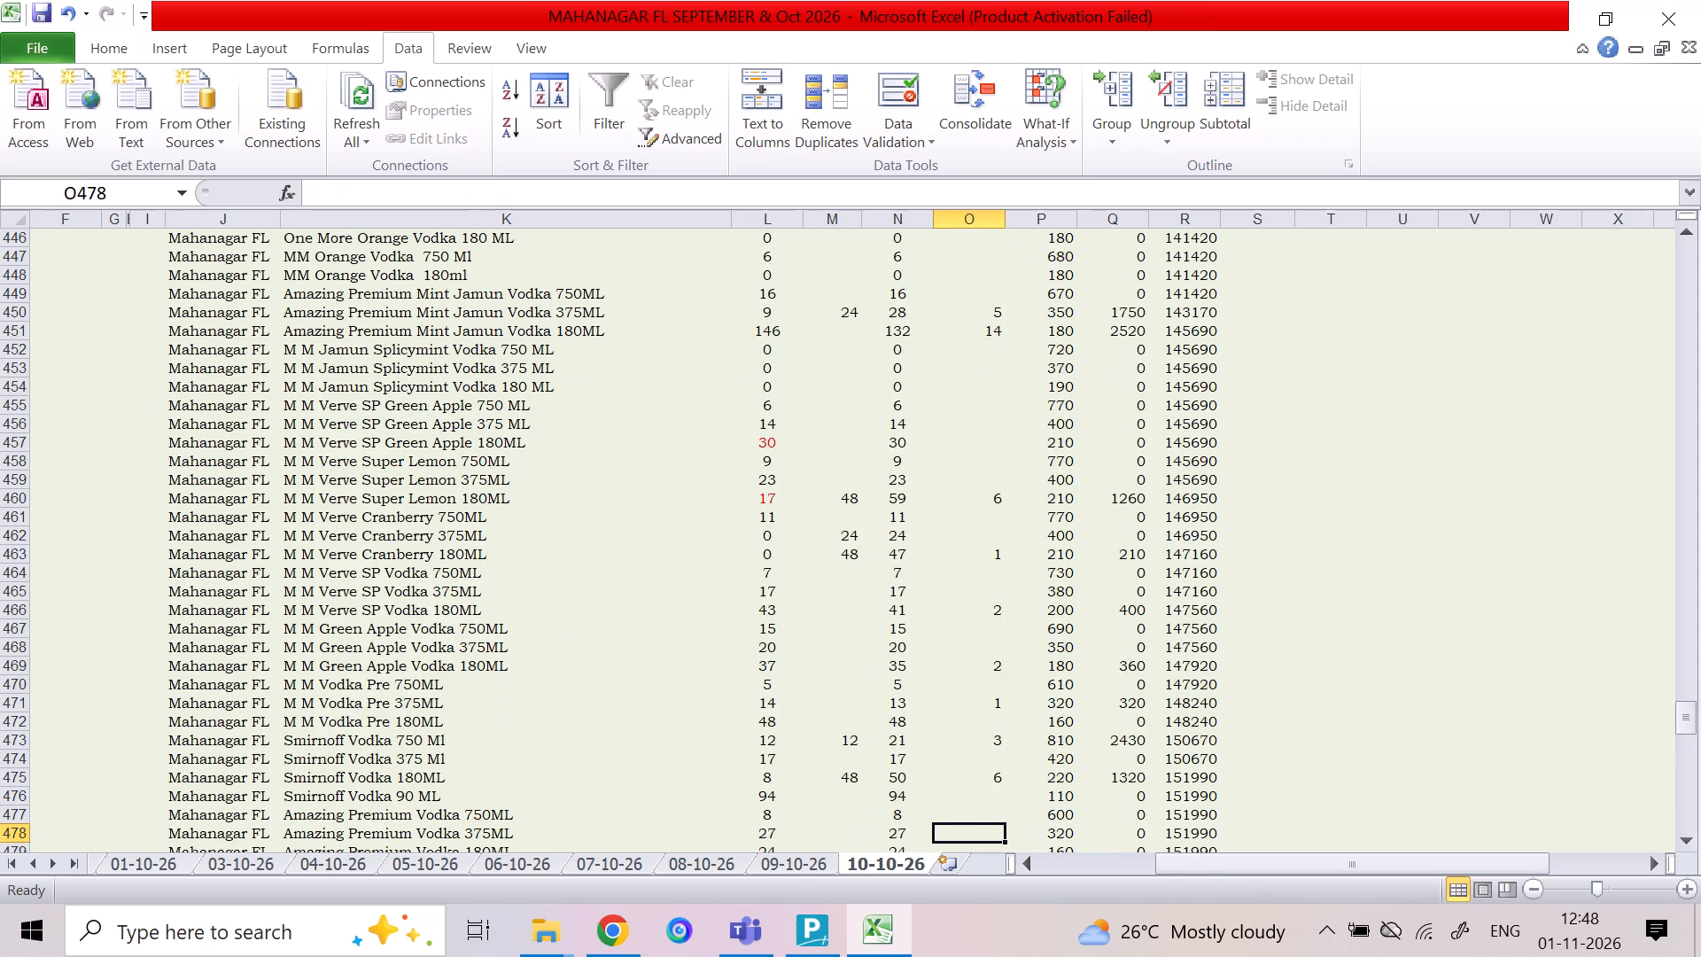
pyautogui.press('1')
pyautogui.press('Down')
pyautogui.press('8')
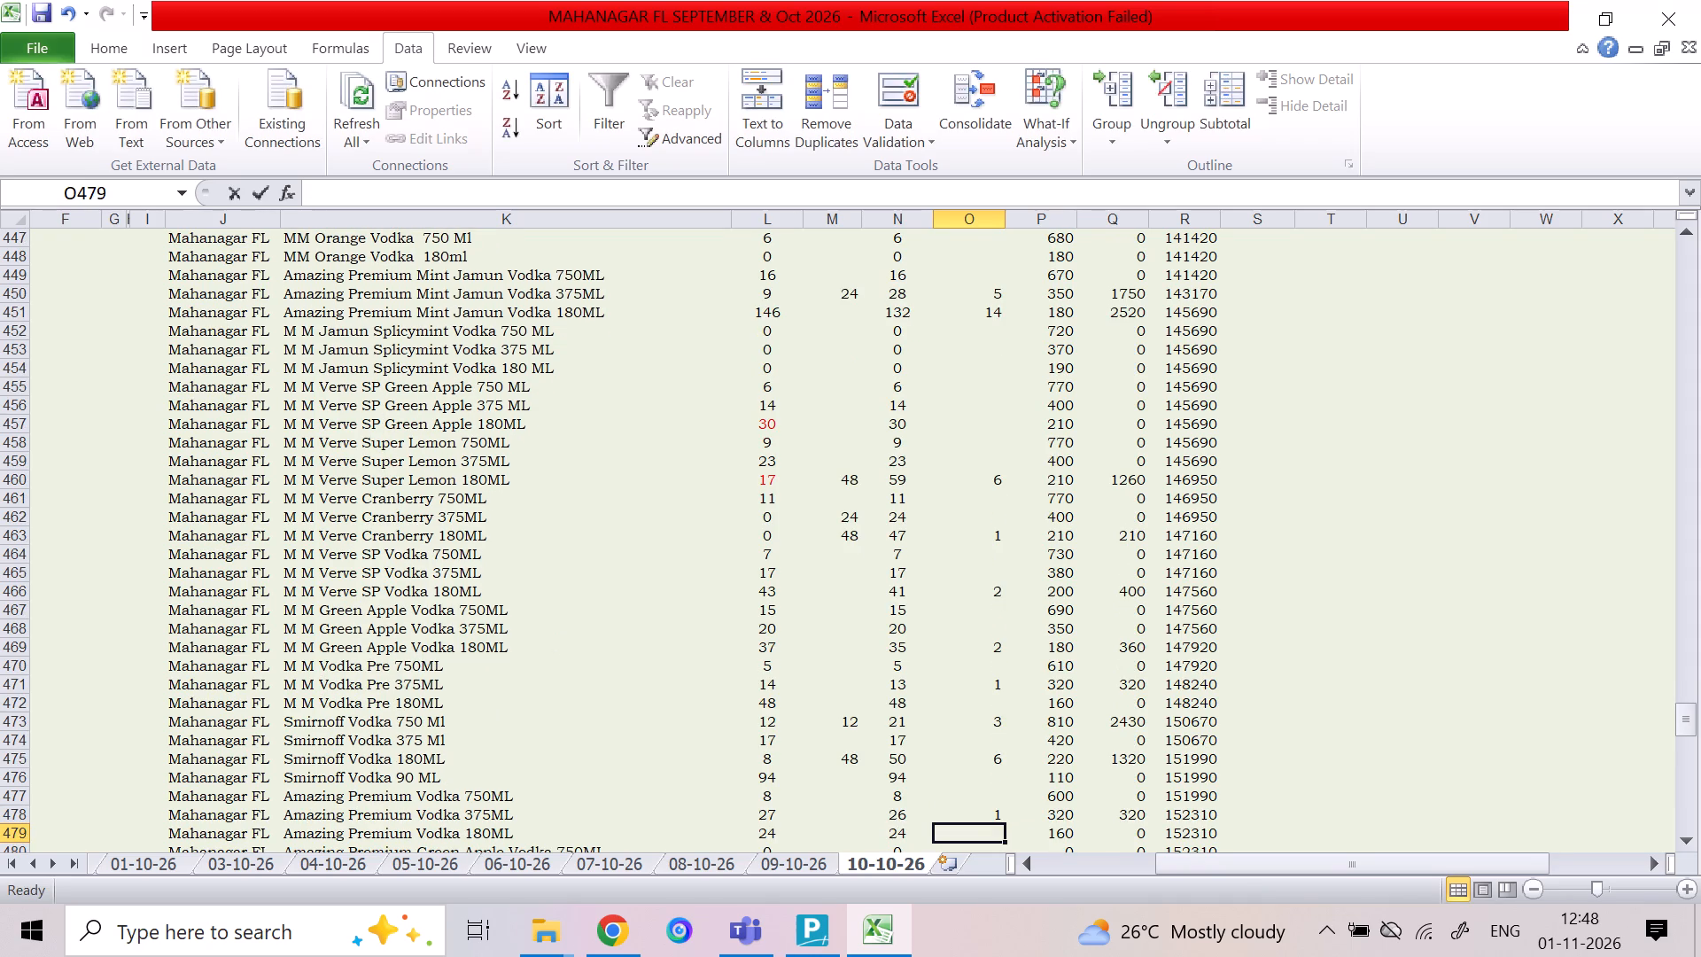
pyautogui.press('Down')
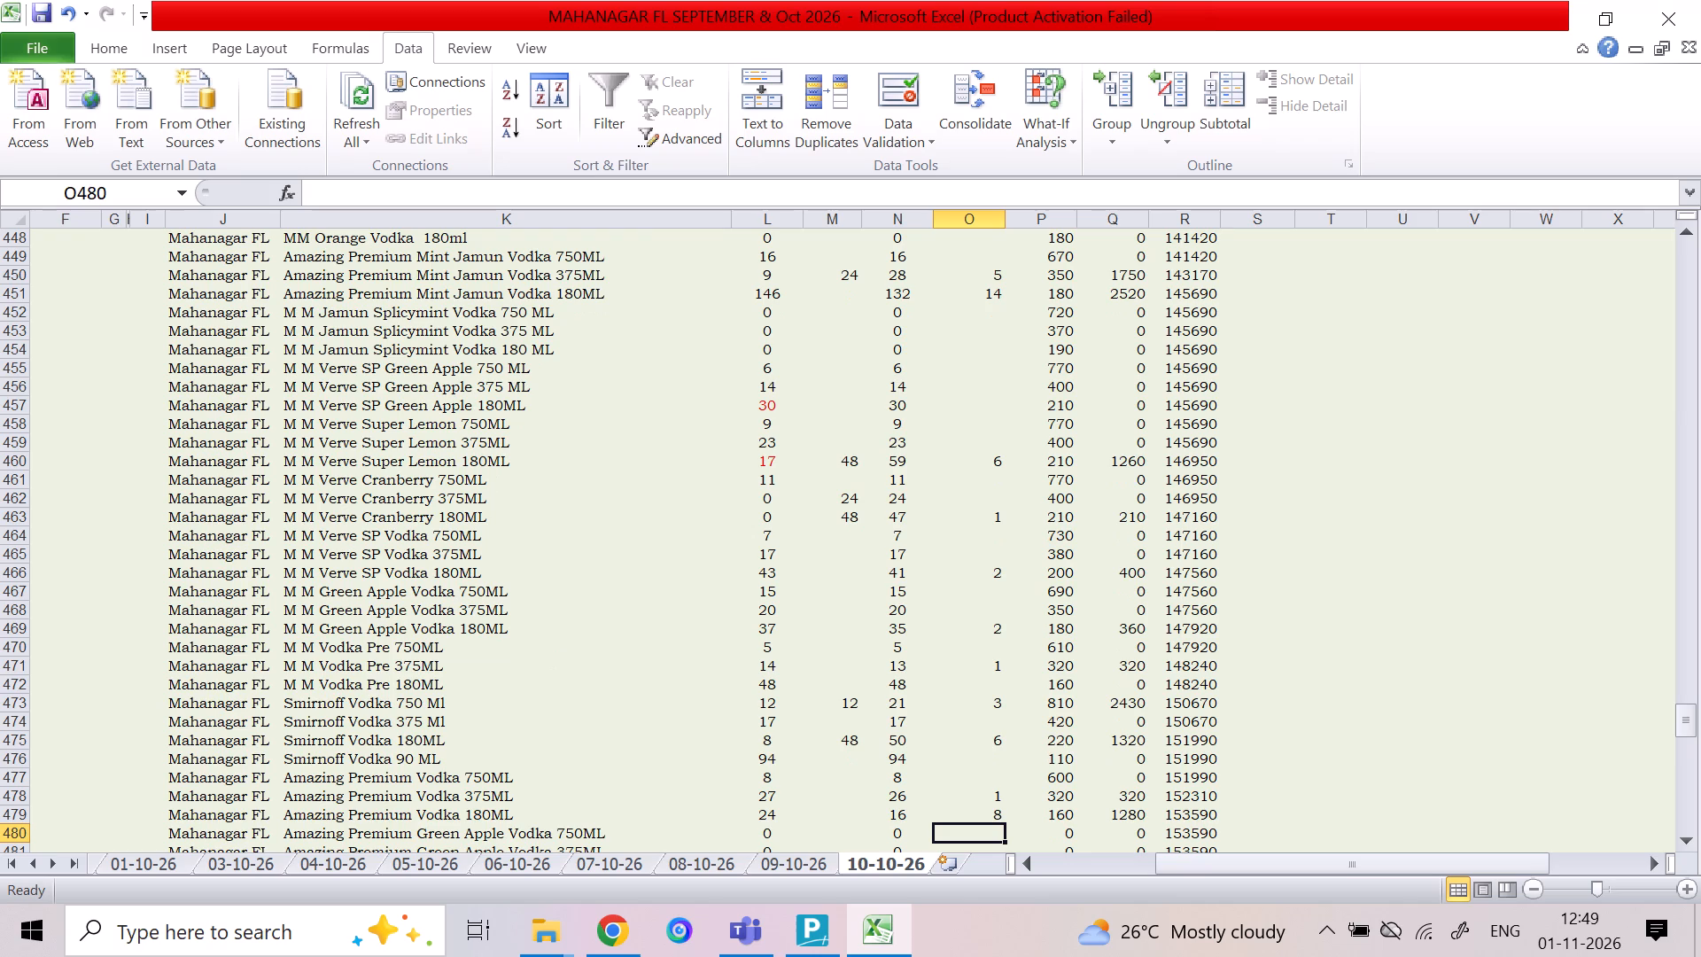
# Enter a sold quantity of 2 in column O for Amazing Premium Cranberry Vodka 180ML.
pyautogui.press('Down')
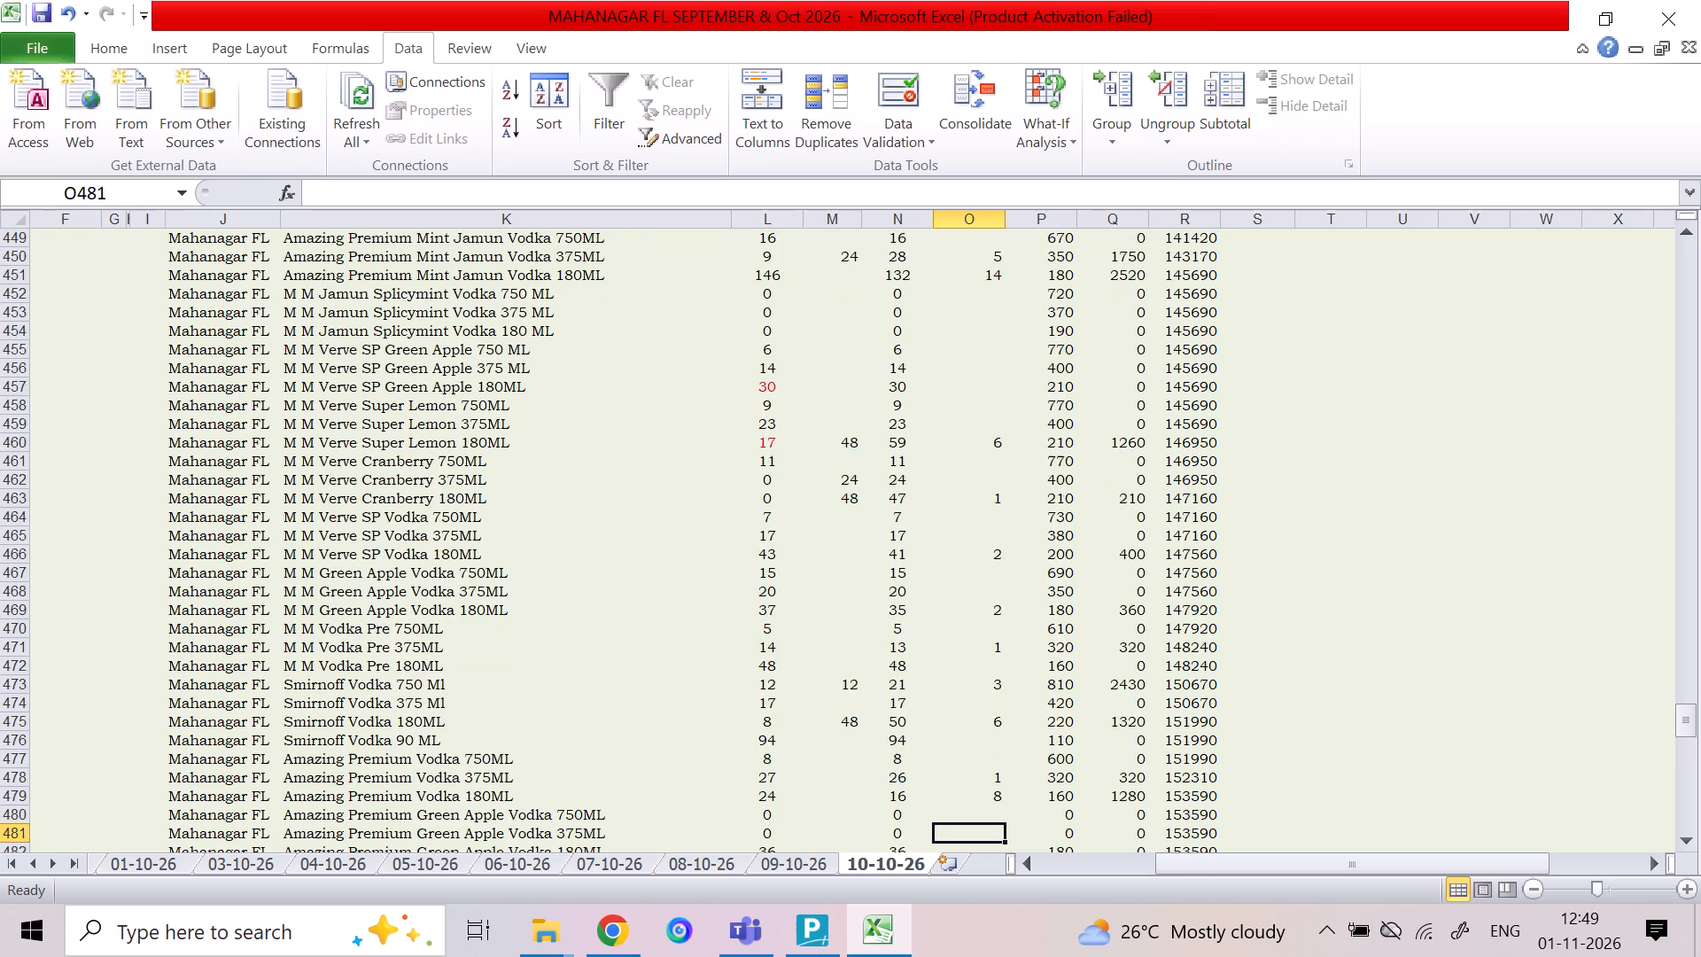
pyautogui.press('Down')
pyautogui.press('Down')
pyautogui.press('Down')
pyautogui.press('Down')
pyautogui.press('Down')
pyautogui.press('Down')
pyautogui.press('Down')
pyautogui.press('Down')
pyautogui.press('Down')
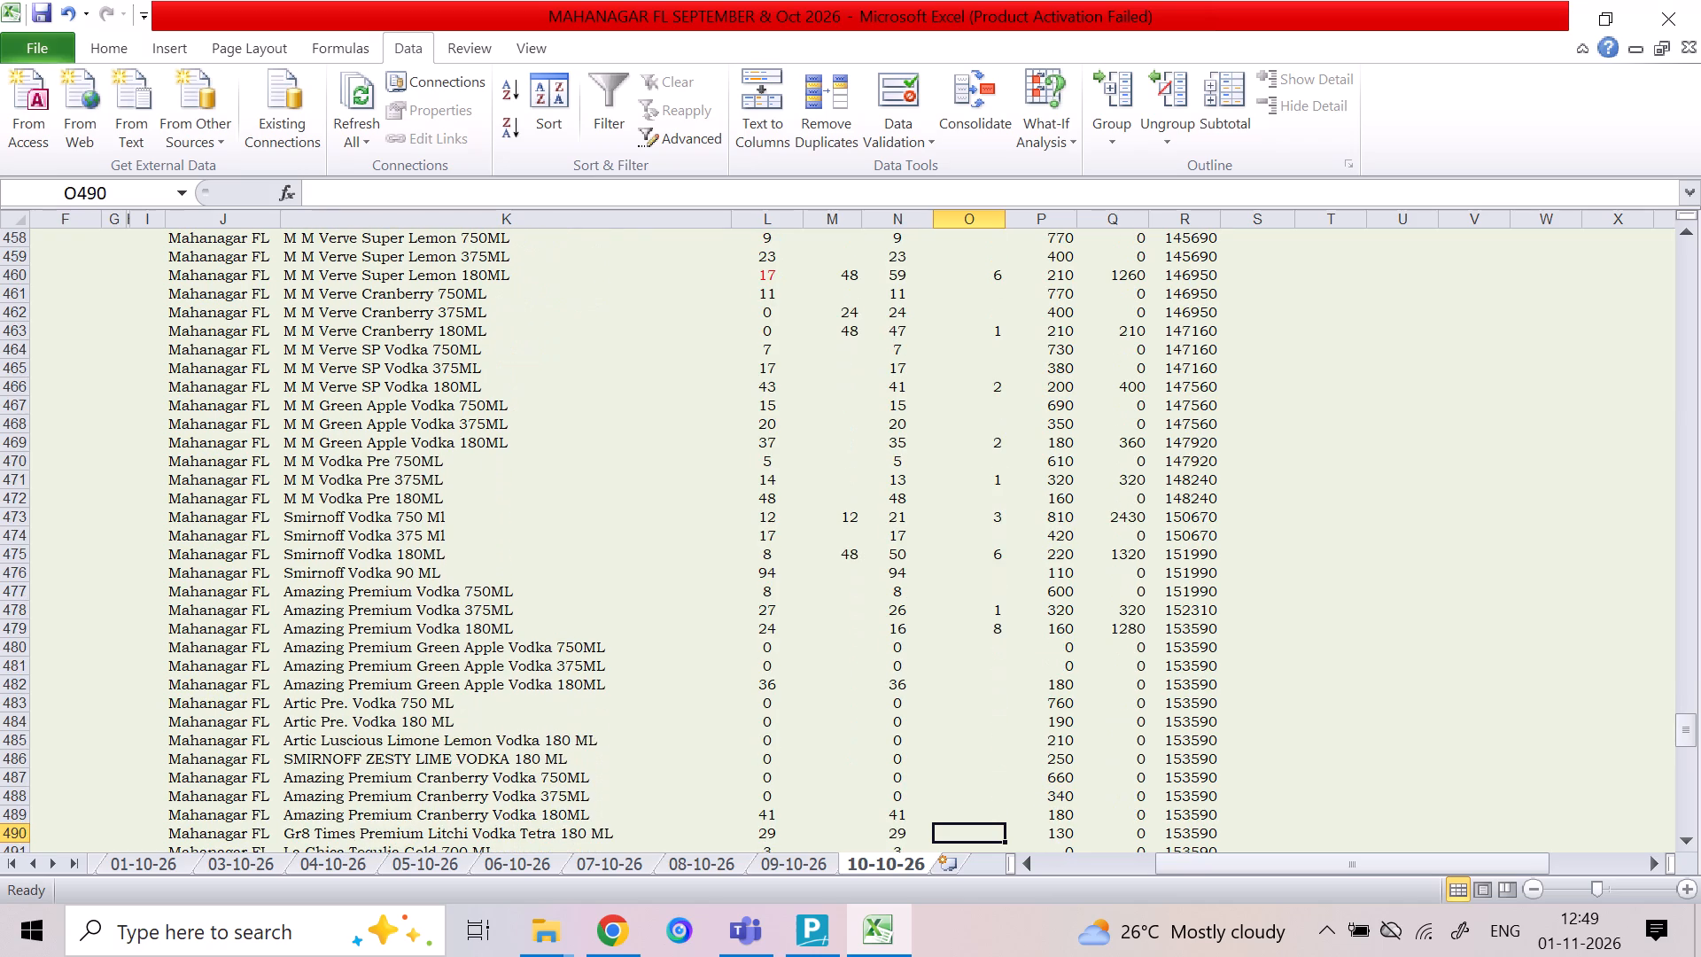
pyautogui.press('Up')
pyautogui.press('2')
pyautogui.press('Down')
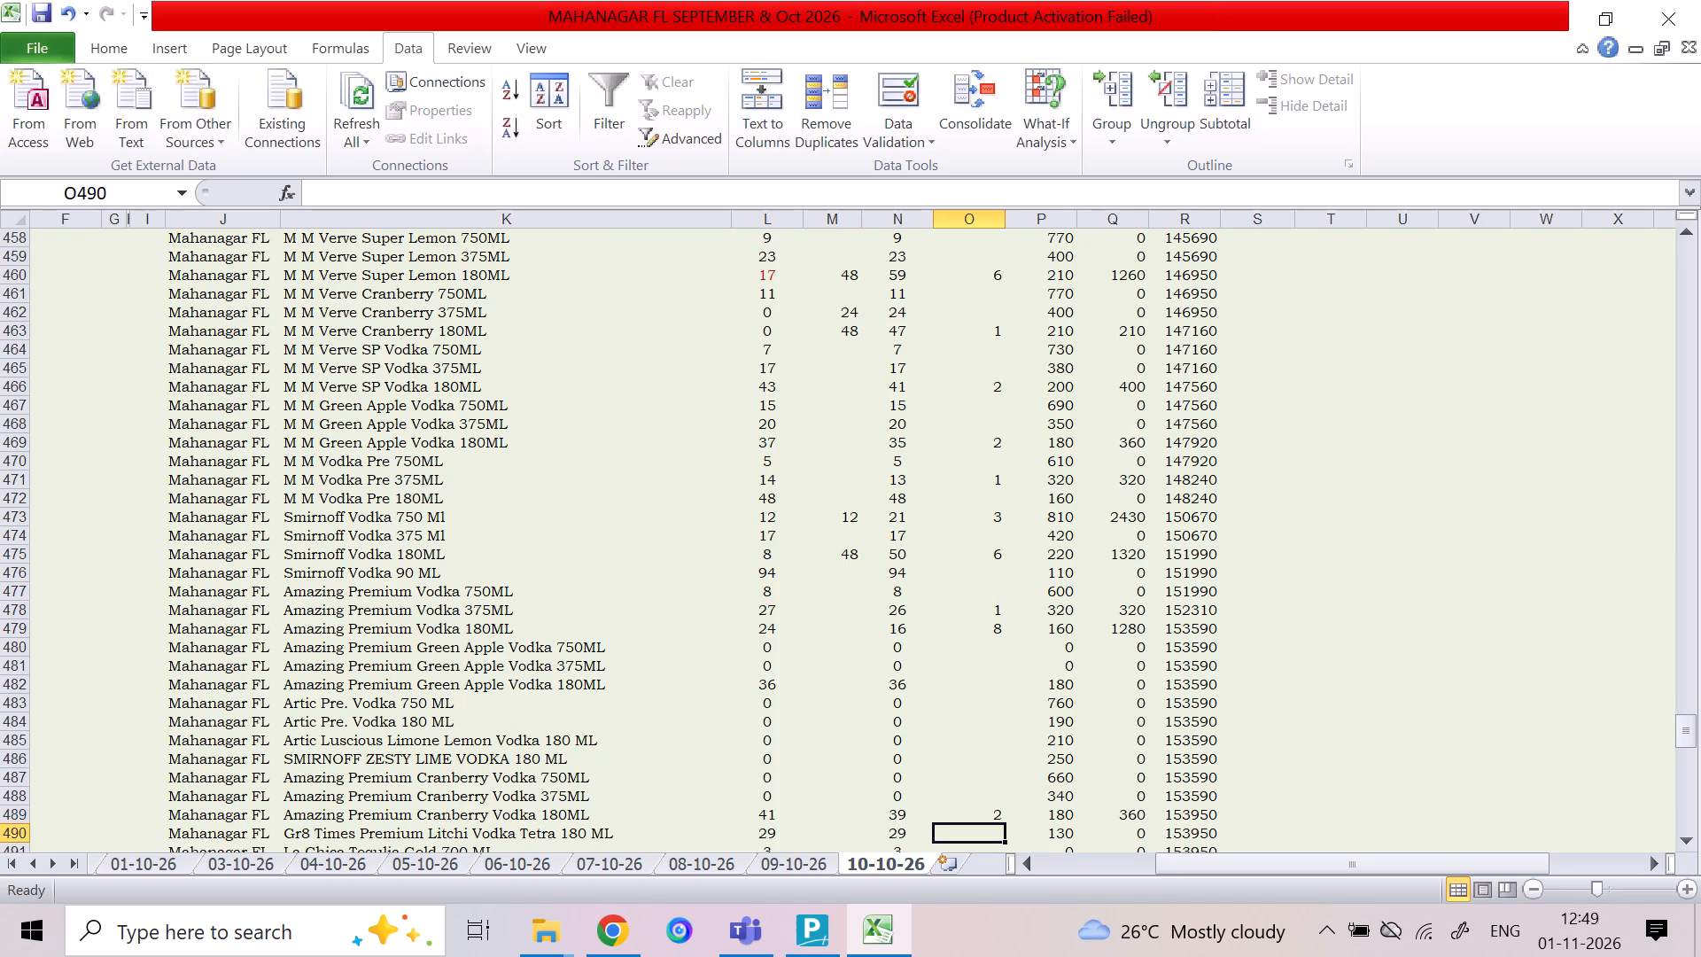
# Enter a sold quantity of 1 in column O for Bora Bora Cranberry Premium Vodka 180 ML.
pyautogui.press('Down')
pyautogui.press('Down')
pyautogui.press('Down')
pyautogui.press('Down')
pyautogui.press('Down')
pyautogui.press('Down')
pyautogui.press('Down')
pyautogui.press('Down')
pyautogui.press('Down')
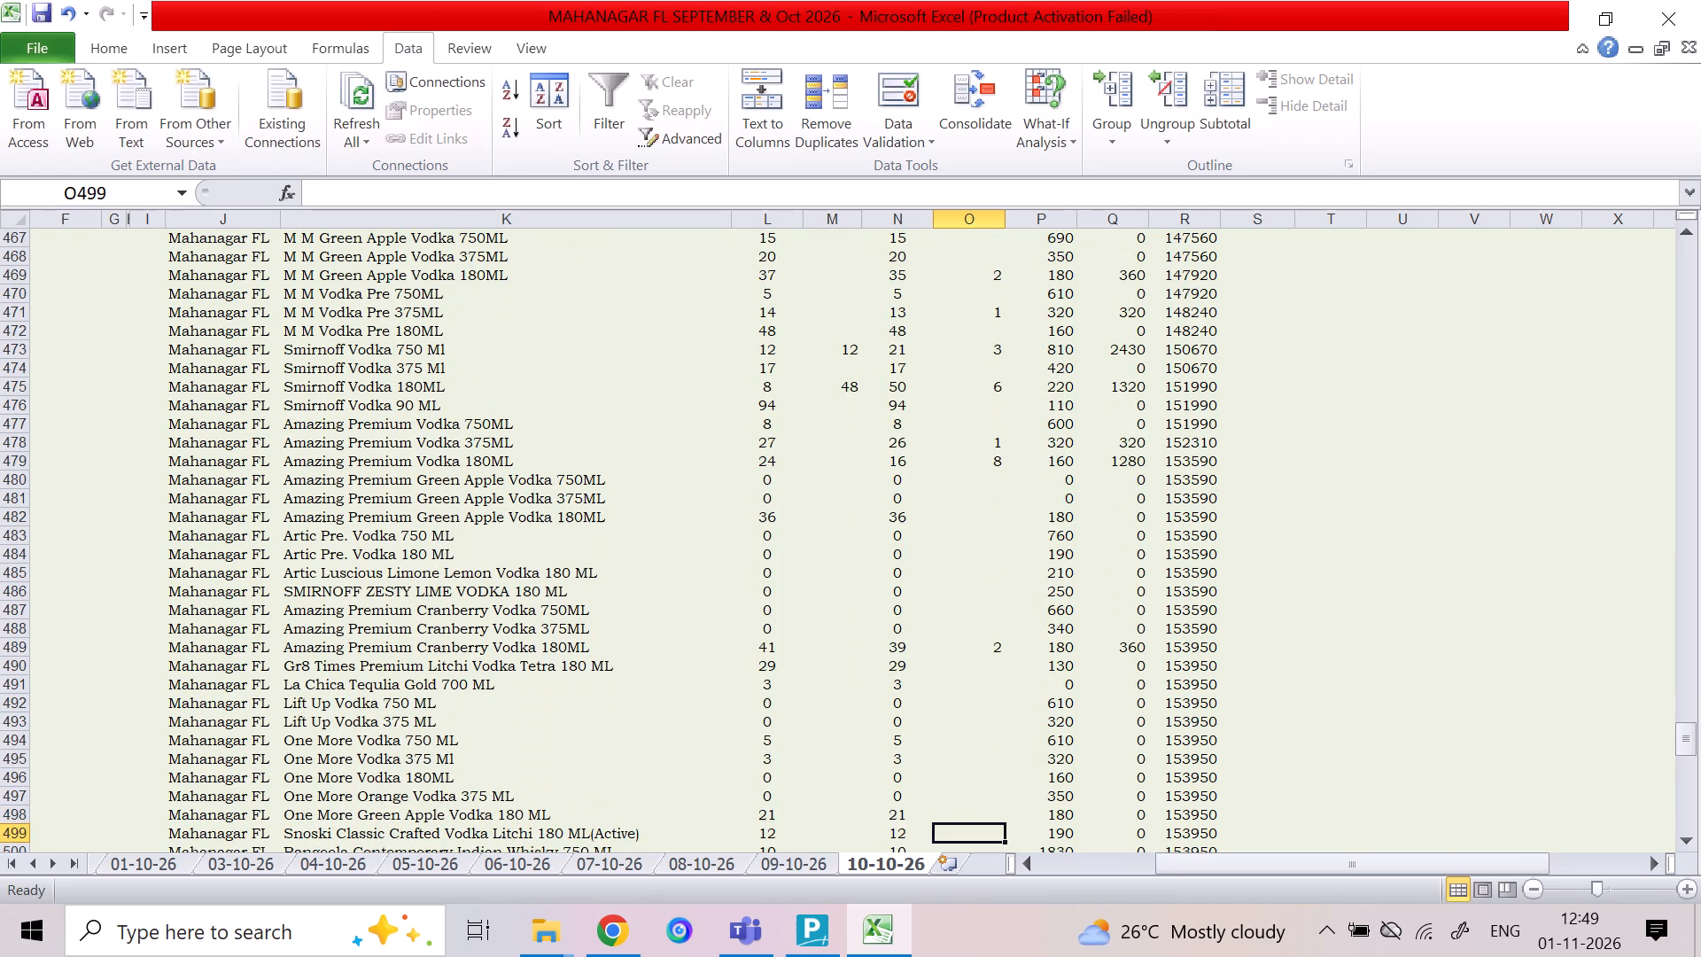
pyautogui.press('Down')
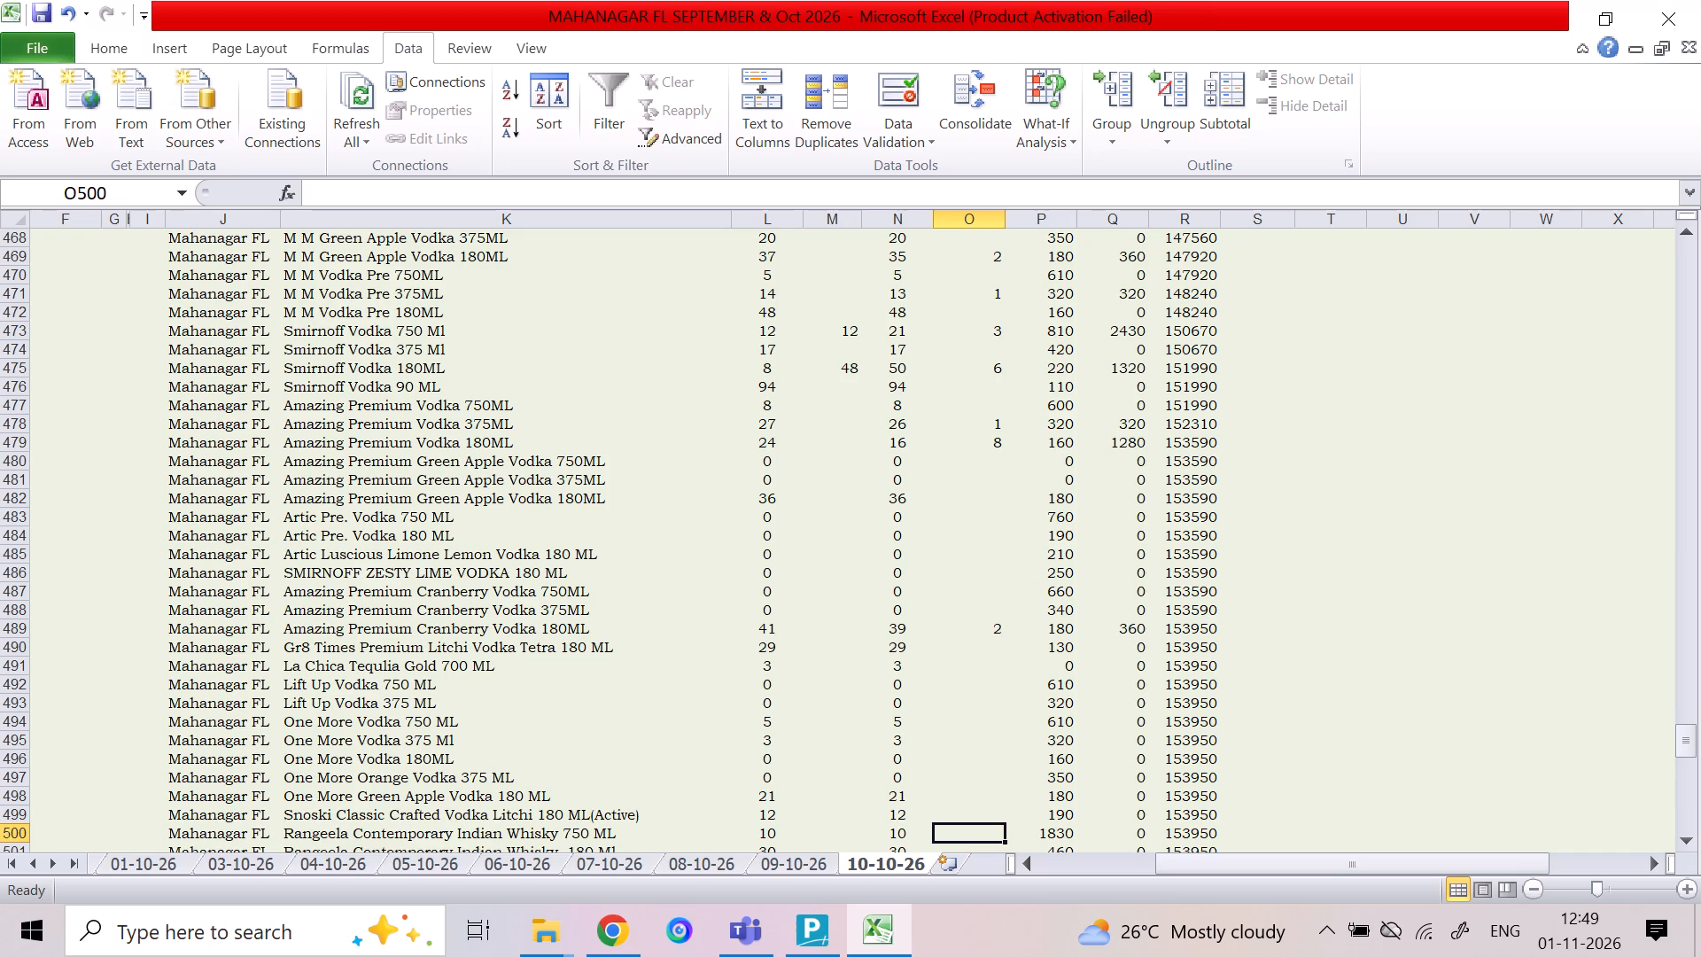
pyautogui.press('Down')
pyautogui.press('Down')
pyautogui.press('Down')
pyautogui.press('Down')
pyautogui.press('Down')
pyautogui.press('Down')
pyautogui.press('Down')
pyautogui.press('Down')
pyautogui.press('Down')
pyautogui.press('Down')
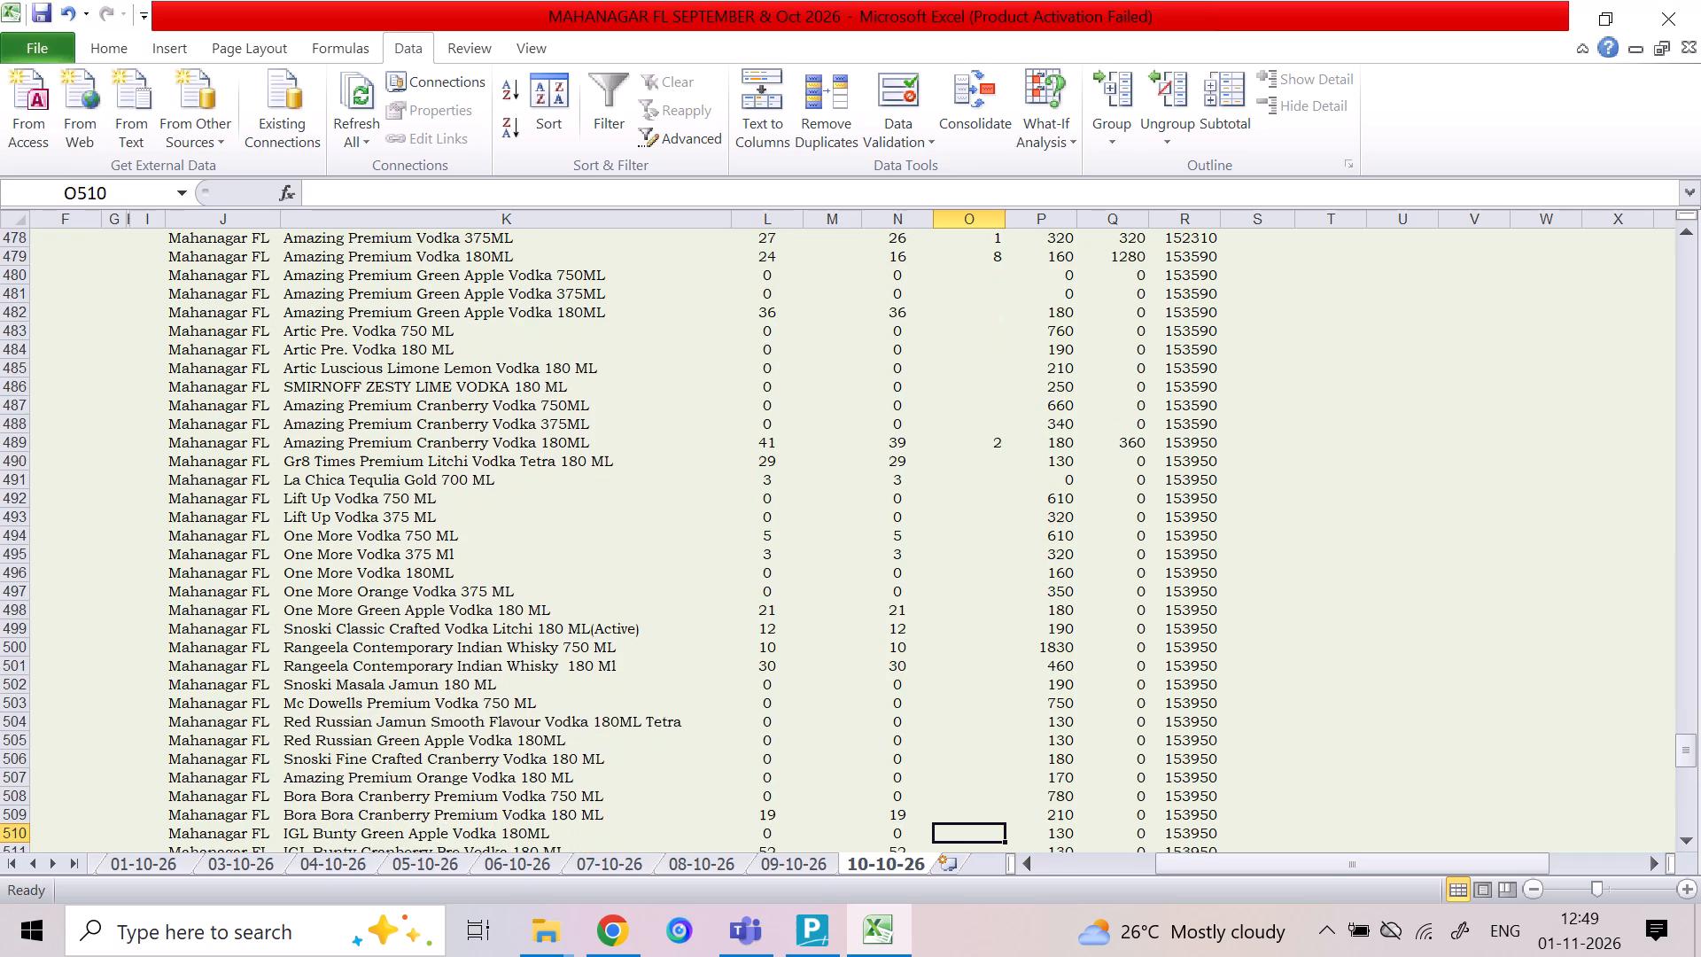
pyautogui.press('Up')
pyautogui.press('1')
pyautogui.press('Down')
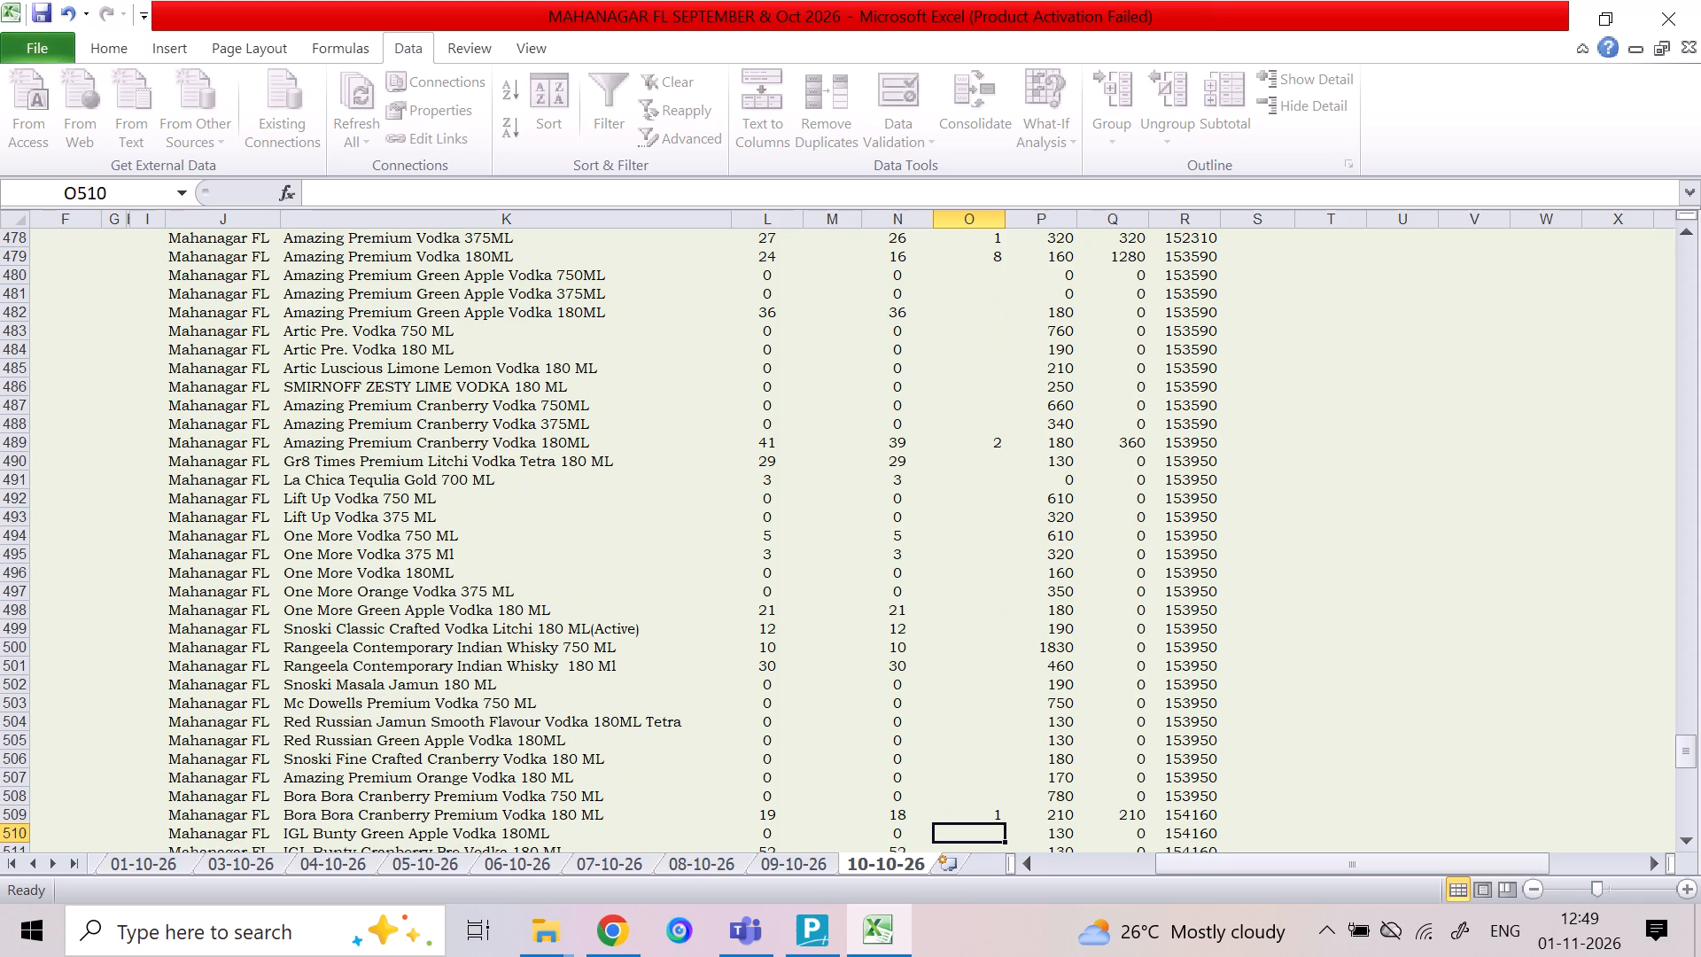
# For IGL Bunty Cranberry Pre Vodka 180 ML, enter 48 in column M and a sold quantity of 9 in column O.
pyautogui.press('Down')
pyautogui.press('Down')
pyautogui.press('Up')
pyautogui.press('Left')
pyautogui.press('Left')
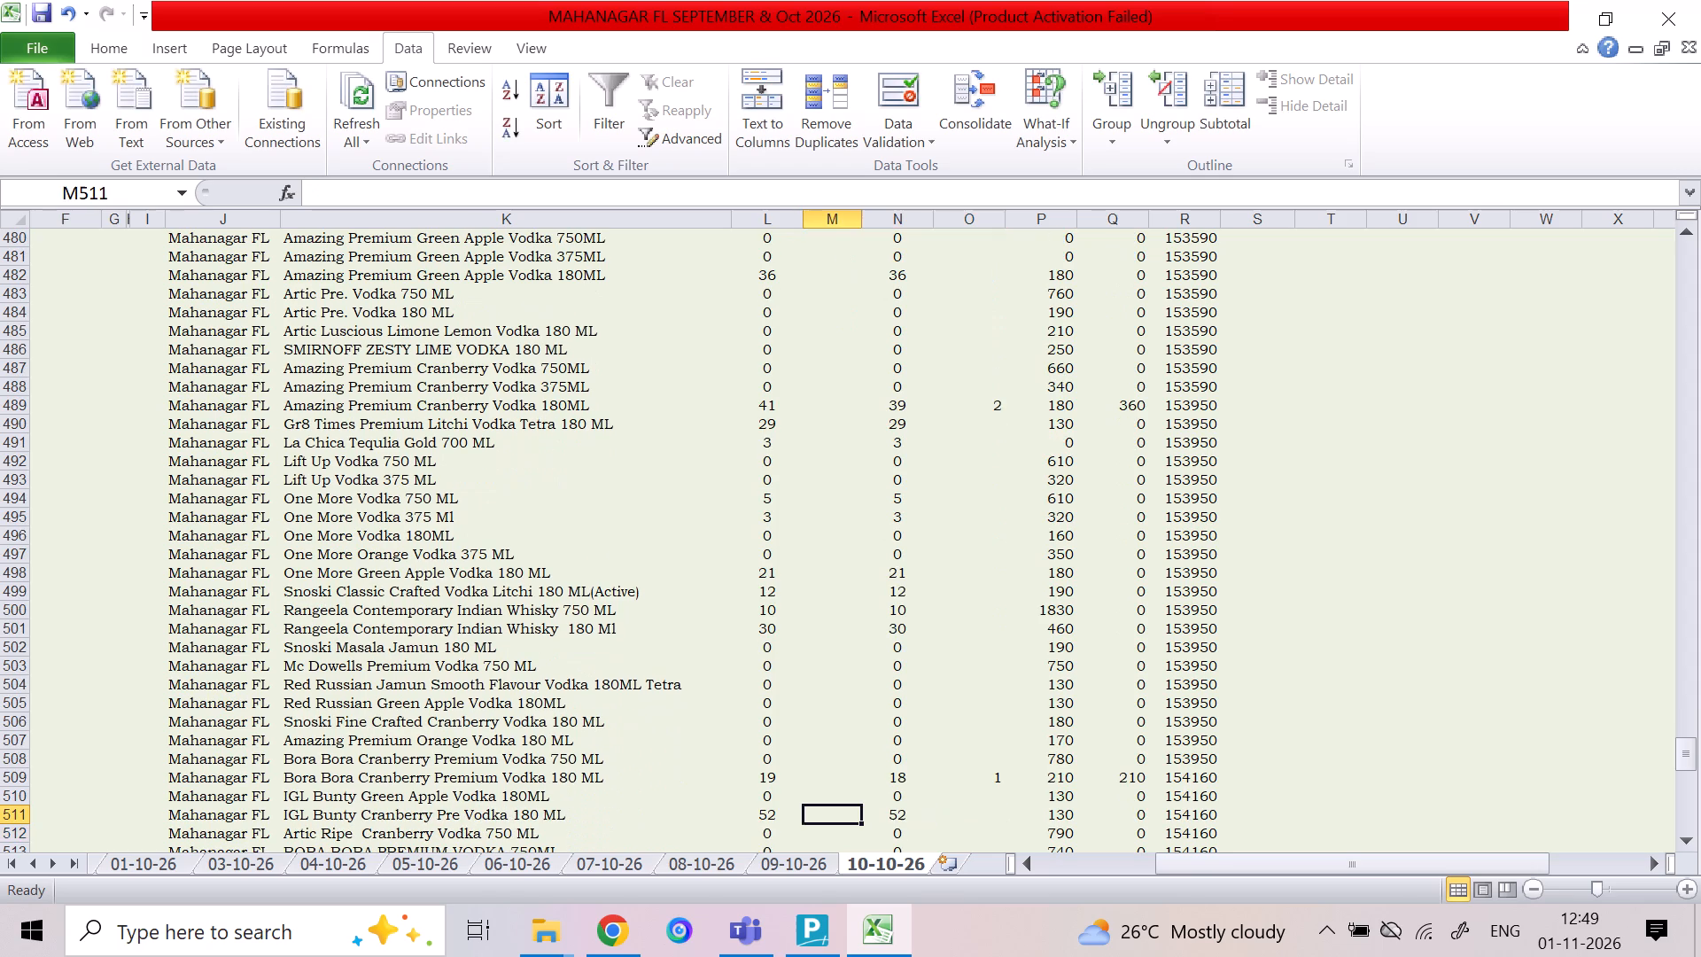
pyautogui.write('48')
pyautogui.press('Right')
pyautogui.press('Right')
pyautogui.press('Down')
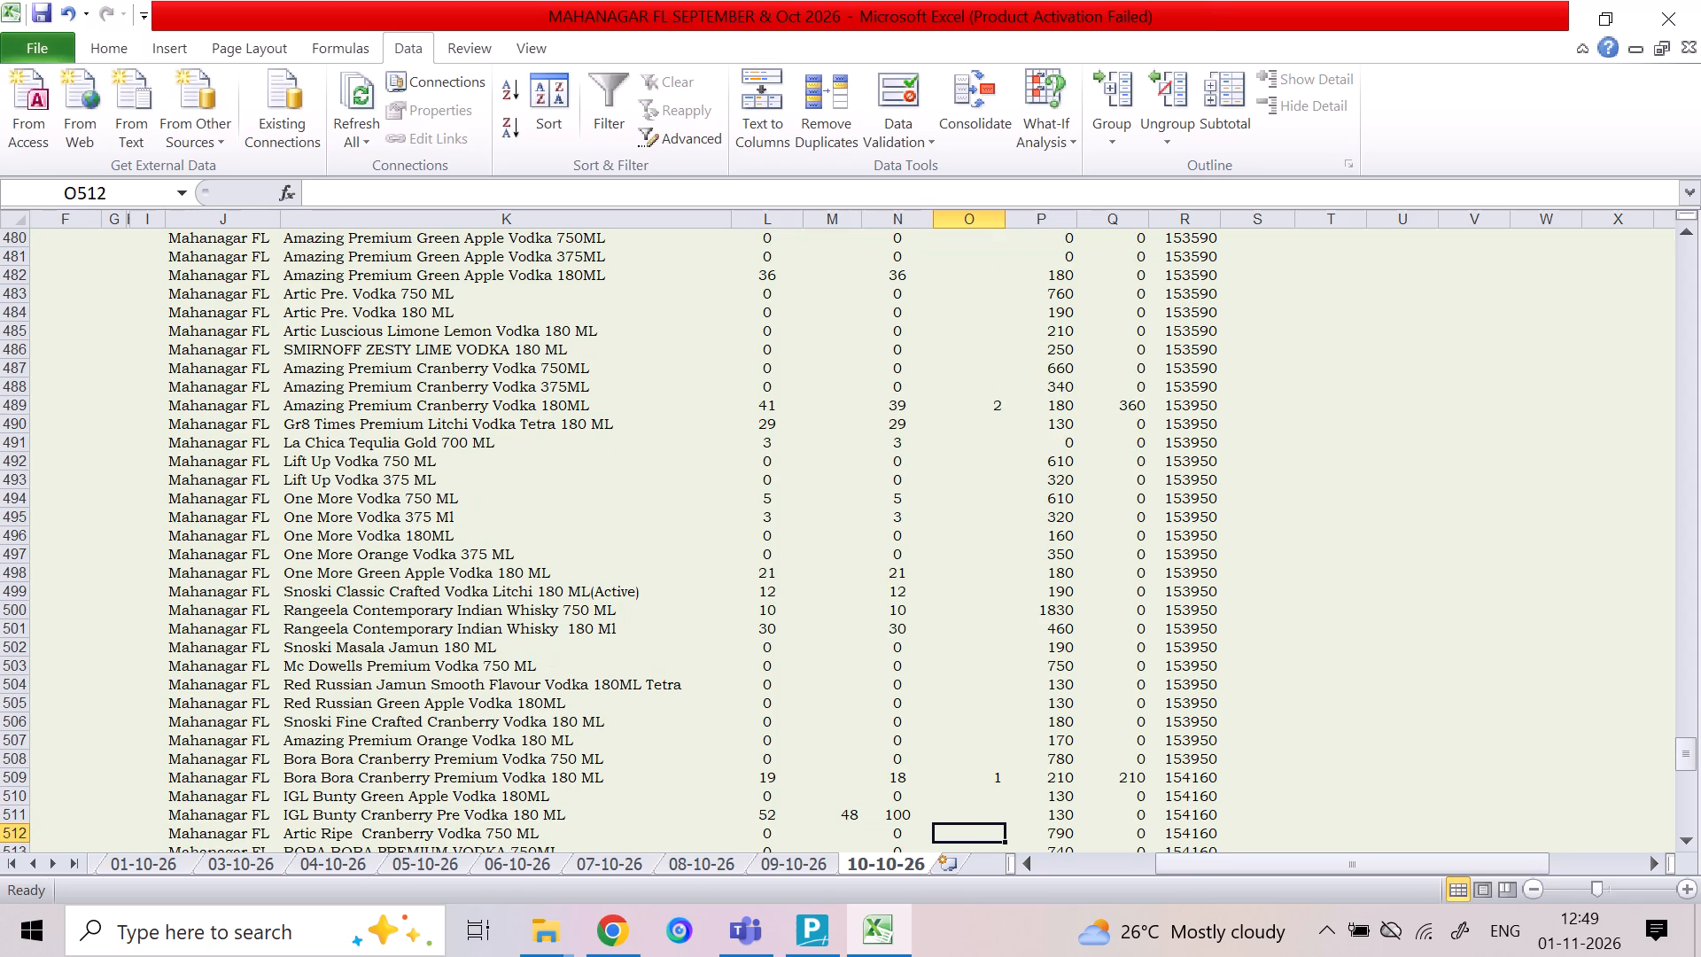
pyautogui.press('Down')
pyautogui.press('Down')
pyautogui.press('Up')
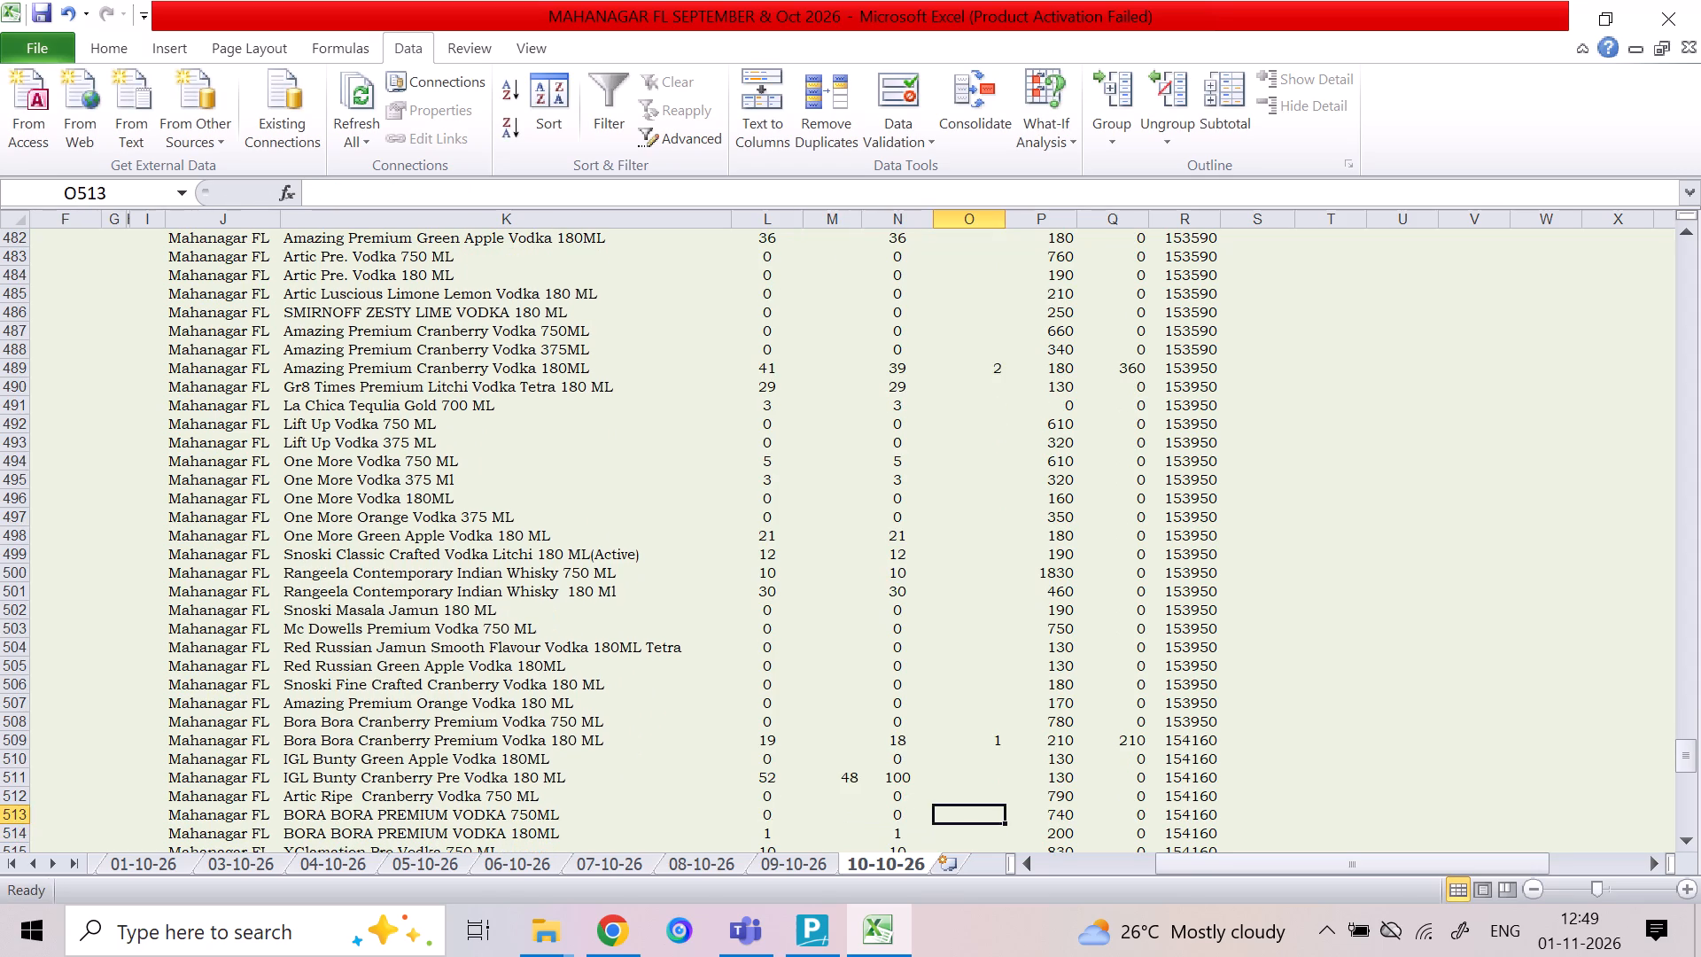
pyautogui.press('Up')
pyautogui.press('Up')
pyautogui.press('9')
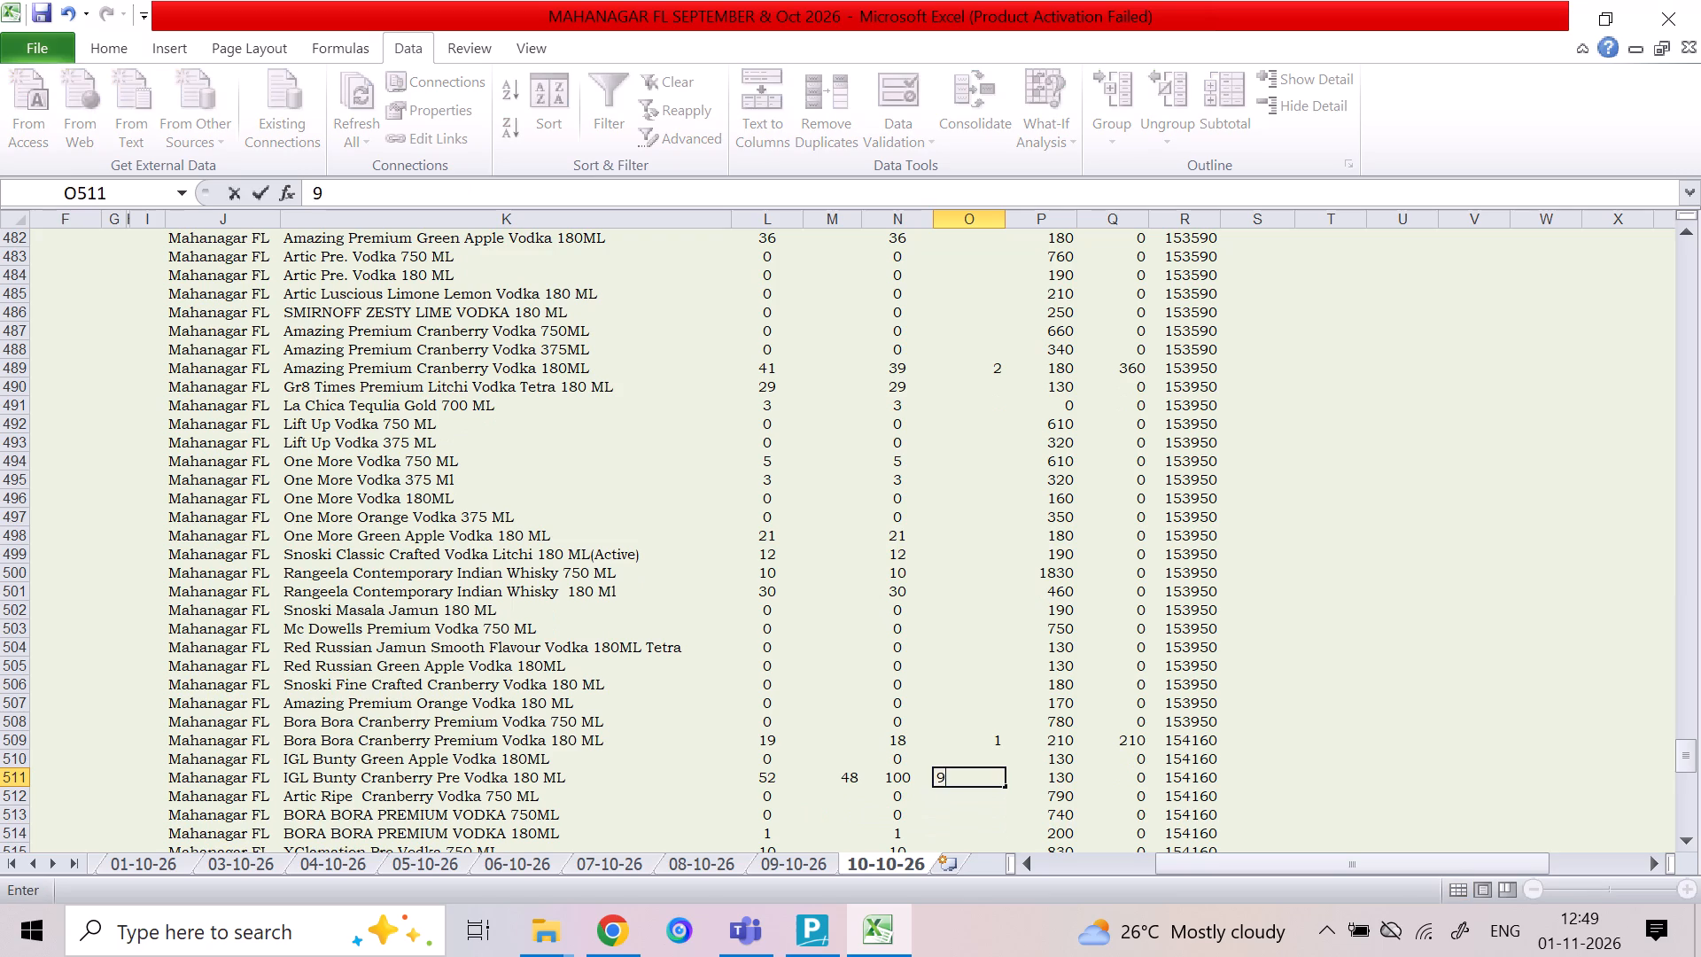
pyautogui.press('Down')
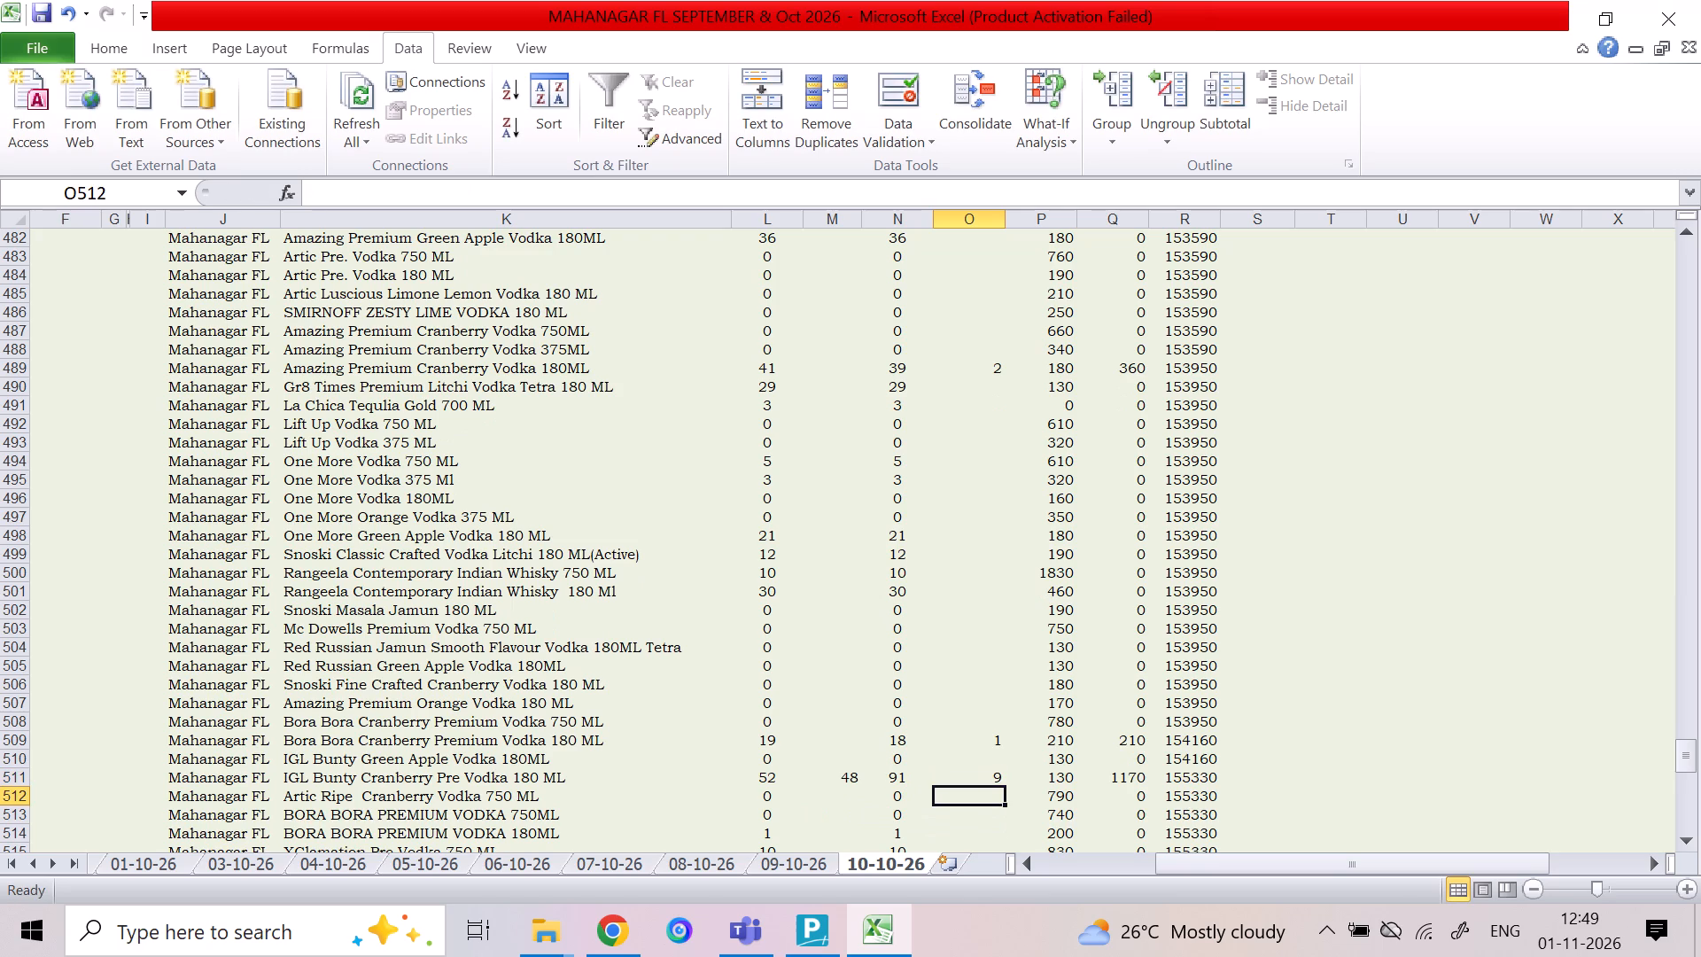
# Review the Mahanagar FL vodka, gin and ready-to-drink rows from row 512 to row 532 on the 10-10-26 sheet.
pyautogui.press('Down')
pyautogui.press('Down')
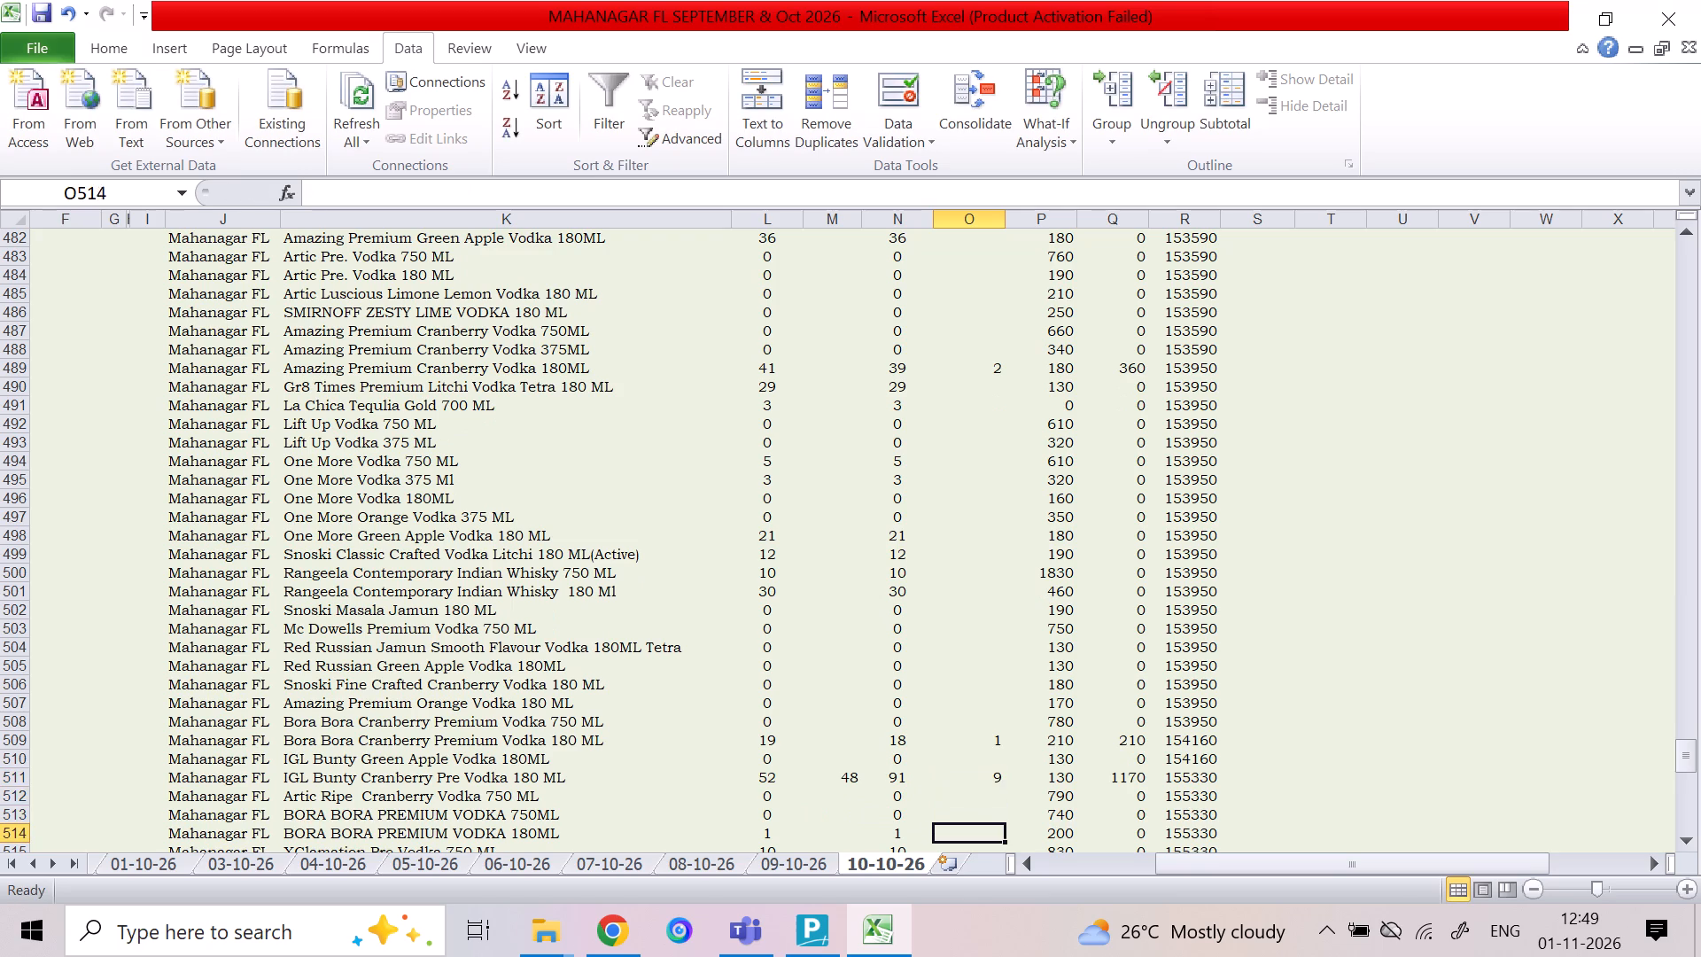
pyautogui.press('Down')
pyautogui.press('Down')
pyautogui.press('Down')
pyautogui.press('Down')
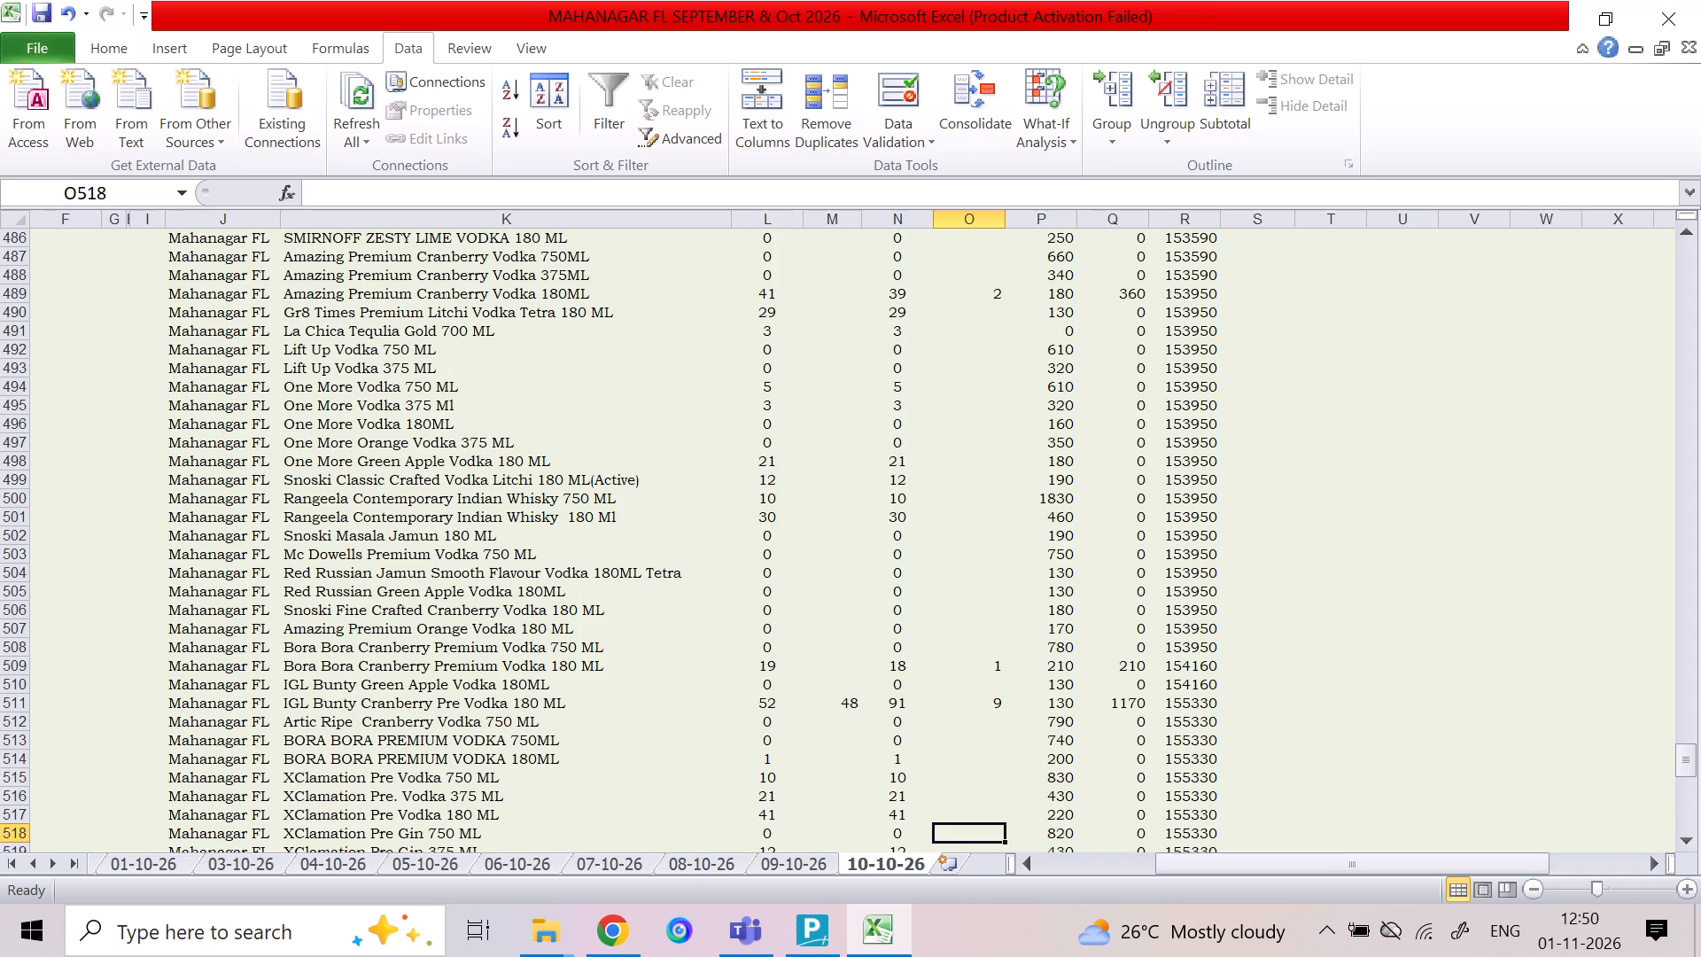
pyautogui.press('Down')
pyautogui.press('Down')
pyautogui.press('Down')
pyautogui.press('Down')
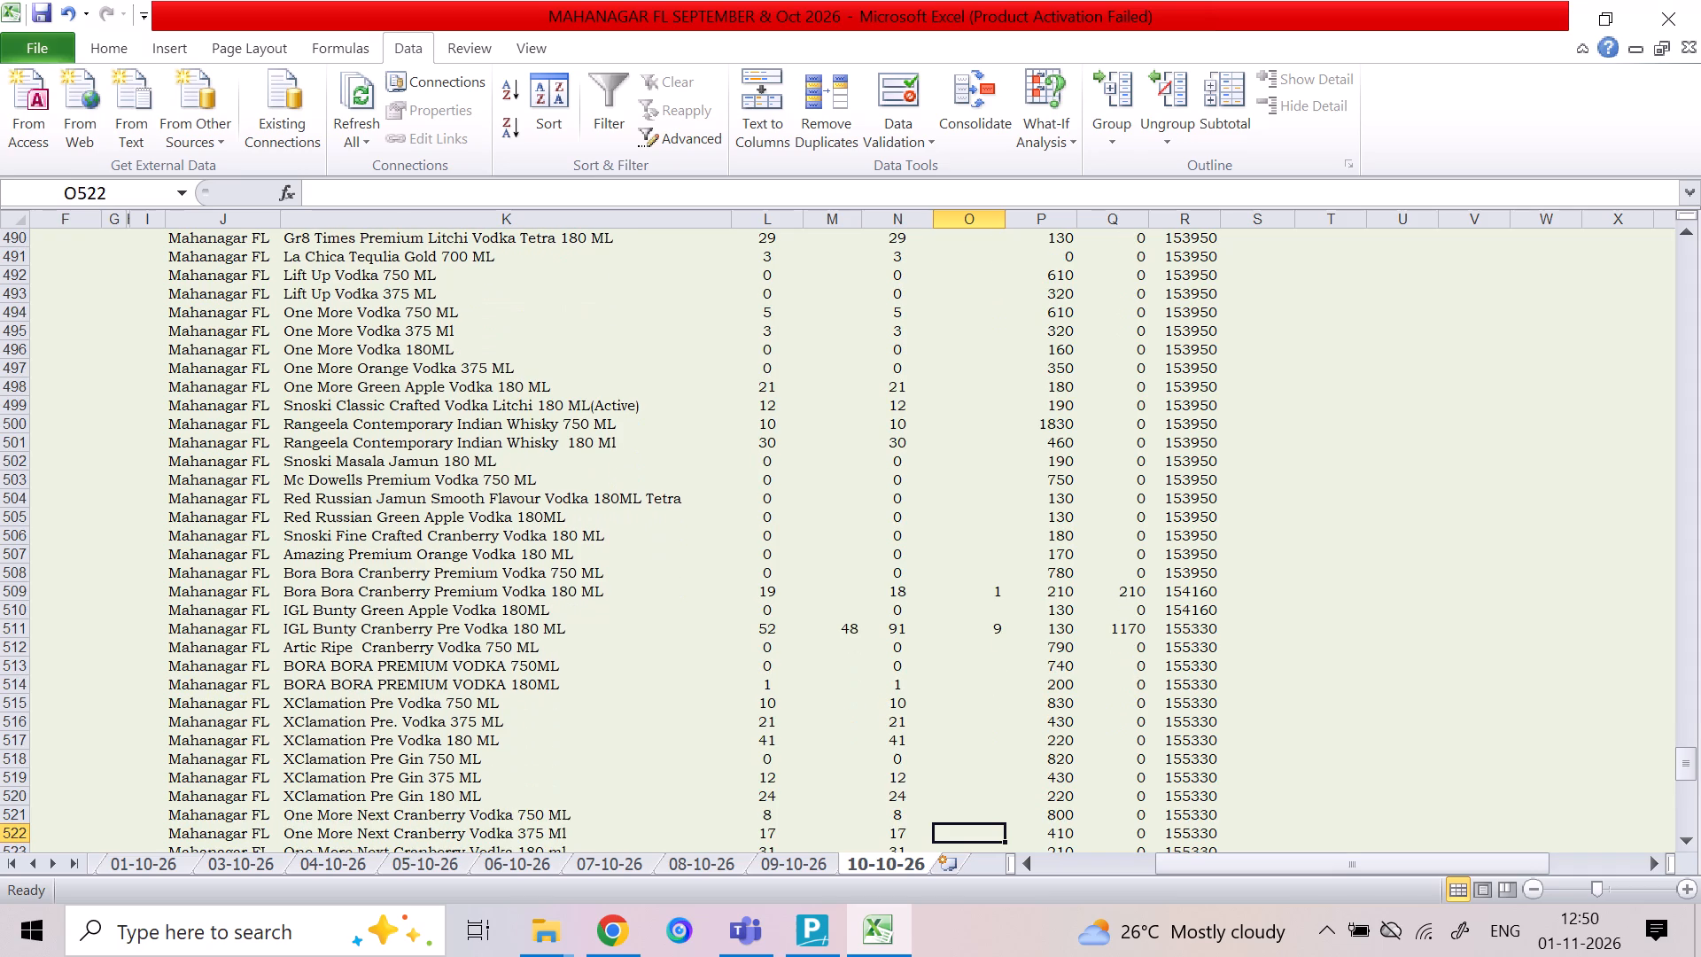
pyautogui.press('Down')
pyautogui.press('Down')
pyautogui.press('Down')
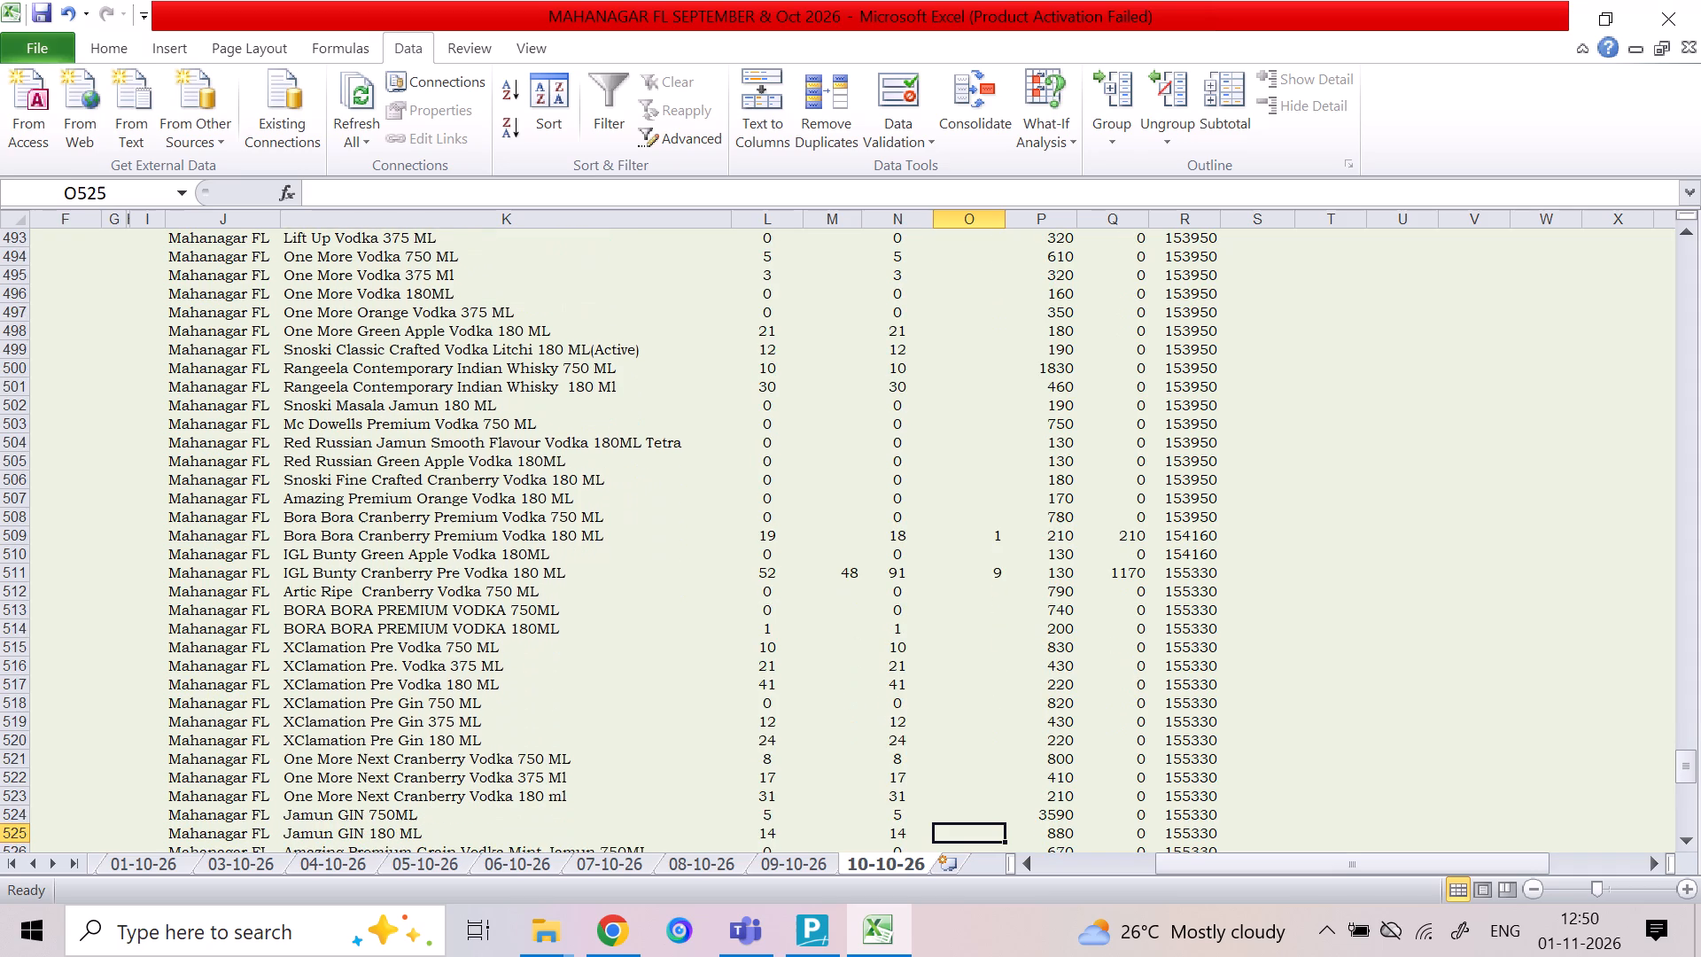
pyautogui.press('Down')
pyautogui.press('Down')
pyautogui.press('Down')
pyautogui.press('Down')
pyautogui.press('Down')
pyautogui.press('Down')
pyautogui.press('Down')
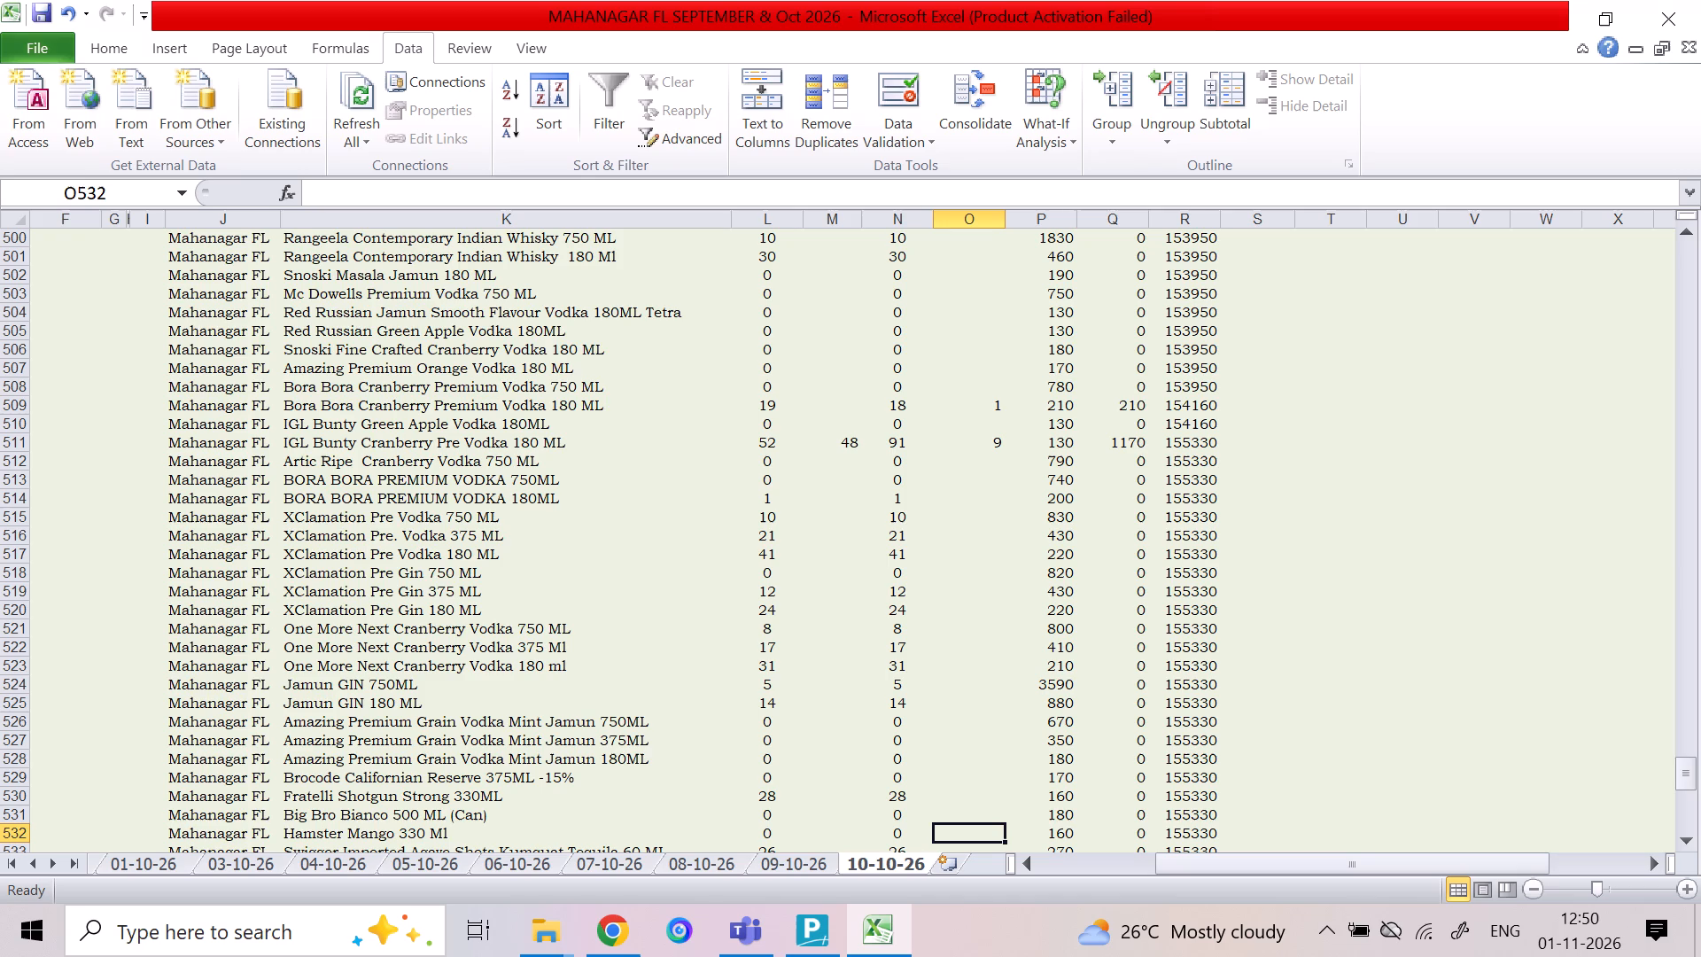
# Check the column L quantities from Big Bro Bianco 500 ML (Can) down to Smirnoff Minty Jamun Vodka 750ML.
pyautogui.press('Left')
pyautogui.press('Up')
pyautogui.press('Left')
pyautogui.press('Left')
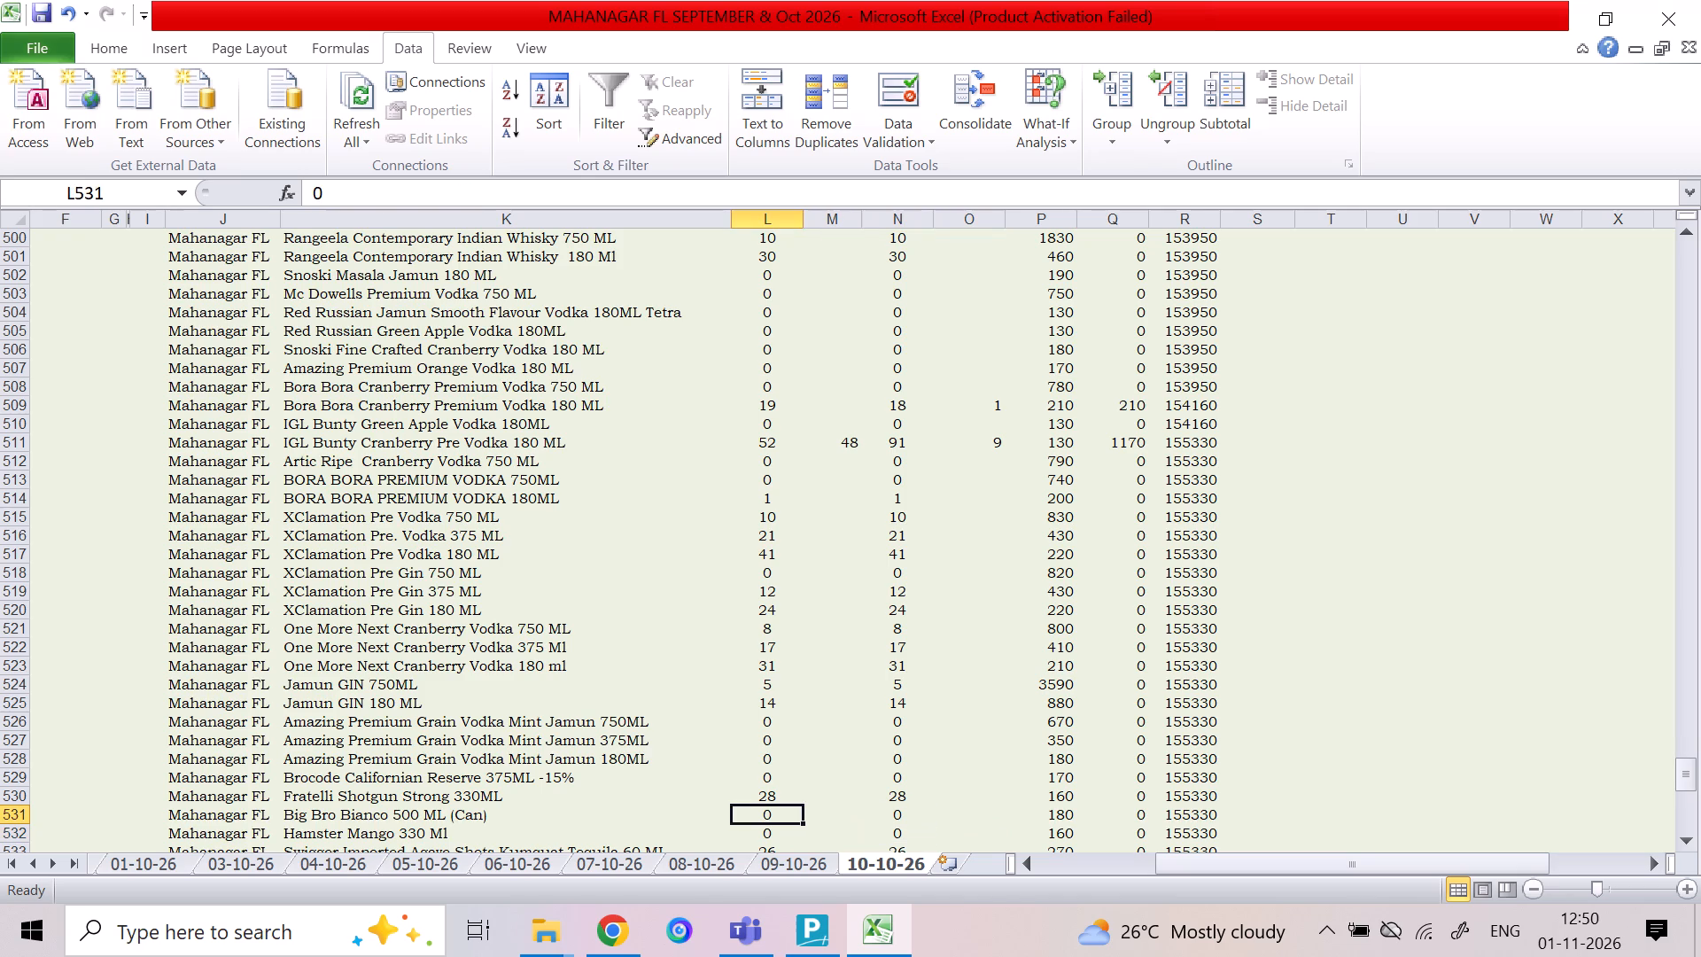
pyautogui.press('Down')
pyautogui.press('Down')
pyautogui.press('Down')
pyautogui.press('Down')
pyautogui.press('Down')
pyautogui.press('Down')
pyautogui.press('Down')
pyautogui.press('Down')
pyautogui.press('Down')
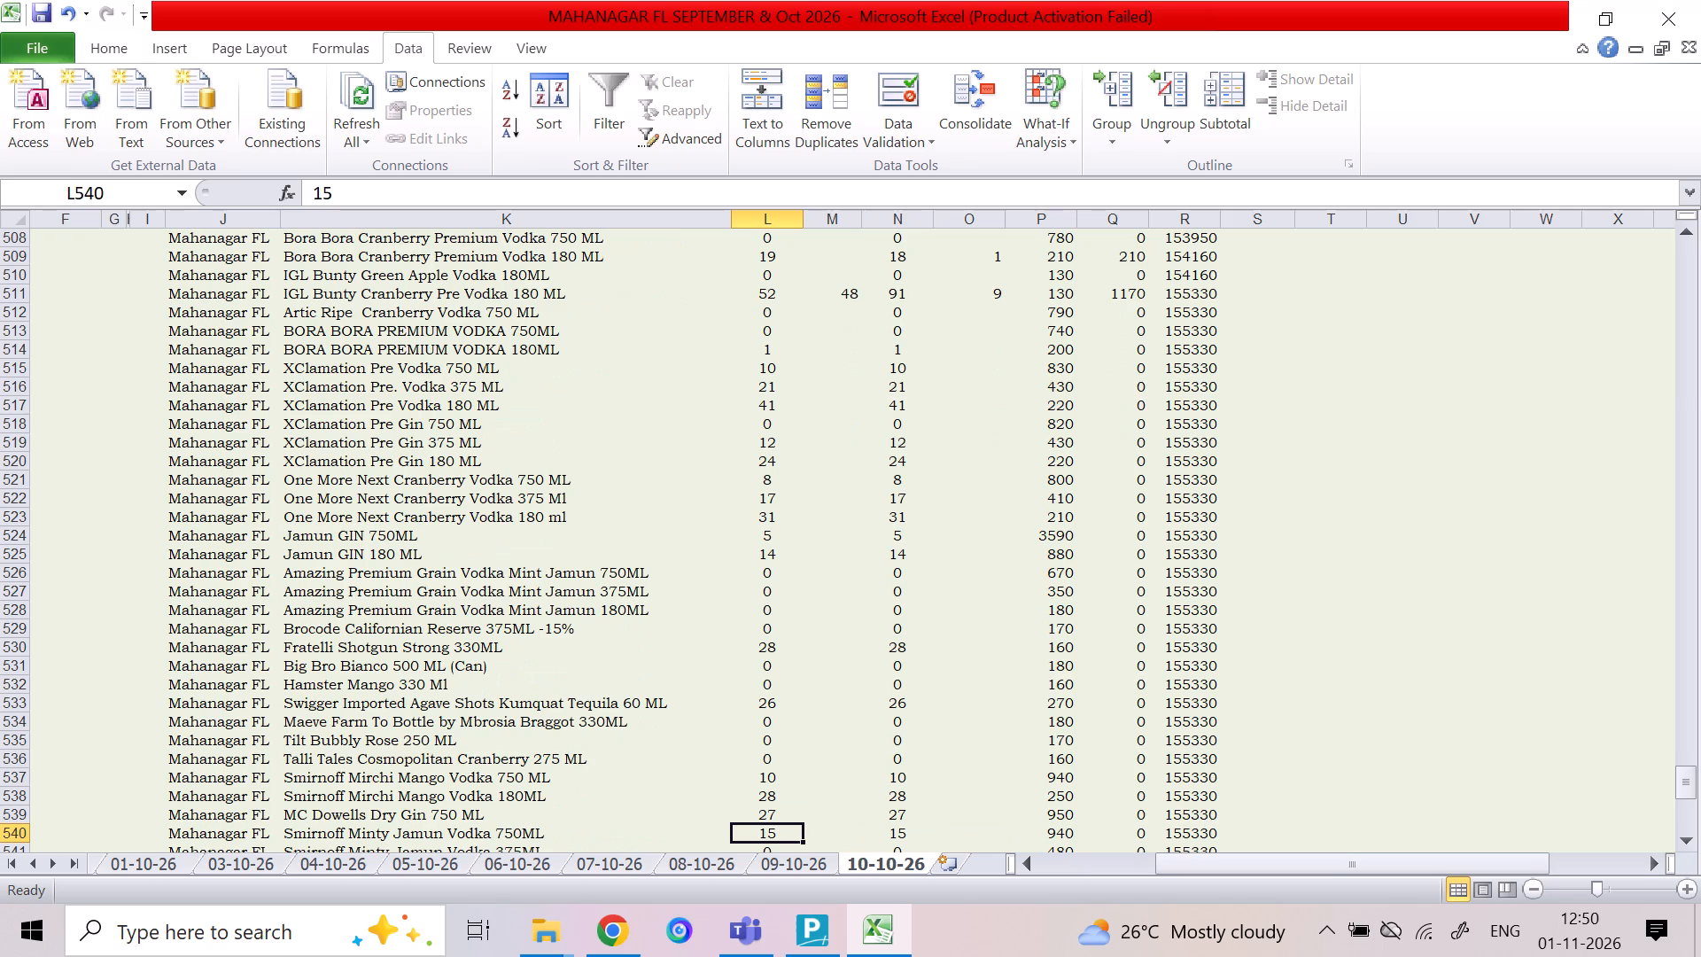
# Switch to TallyPrime and search the inventory stock items by the name fragments chor, pun and pon.
pyautogui.click(825, 925)
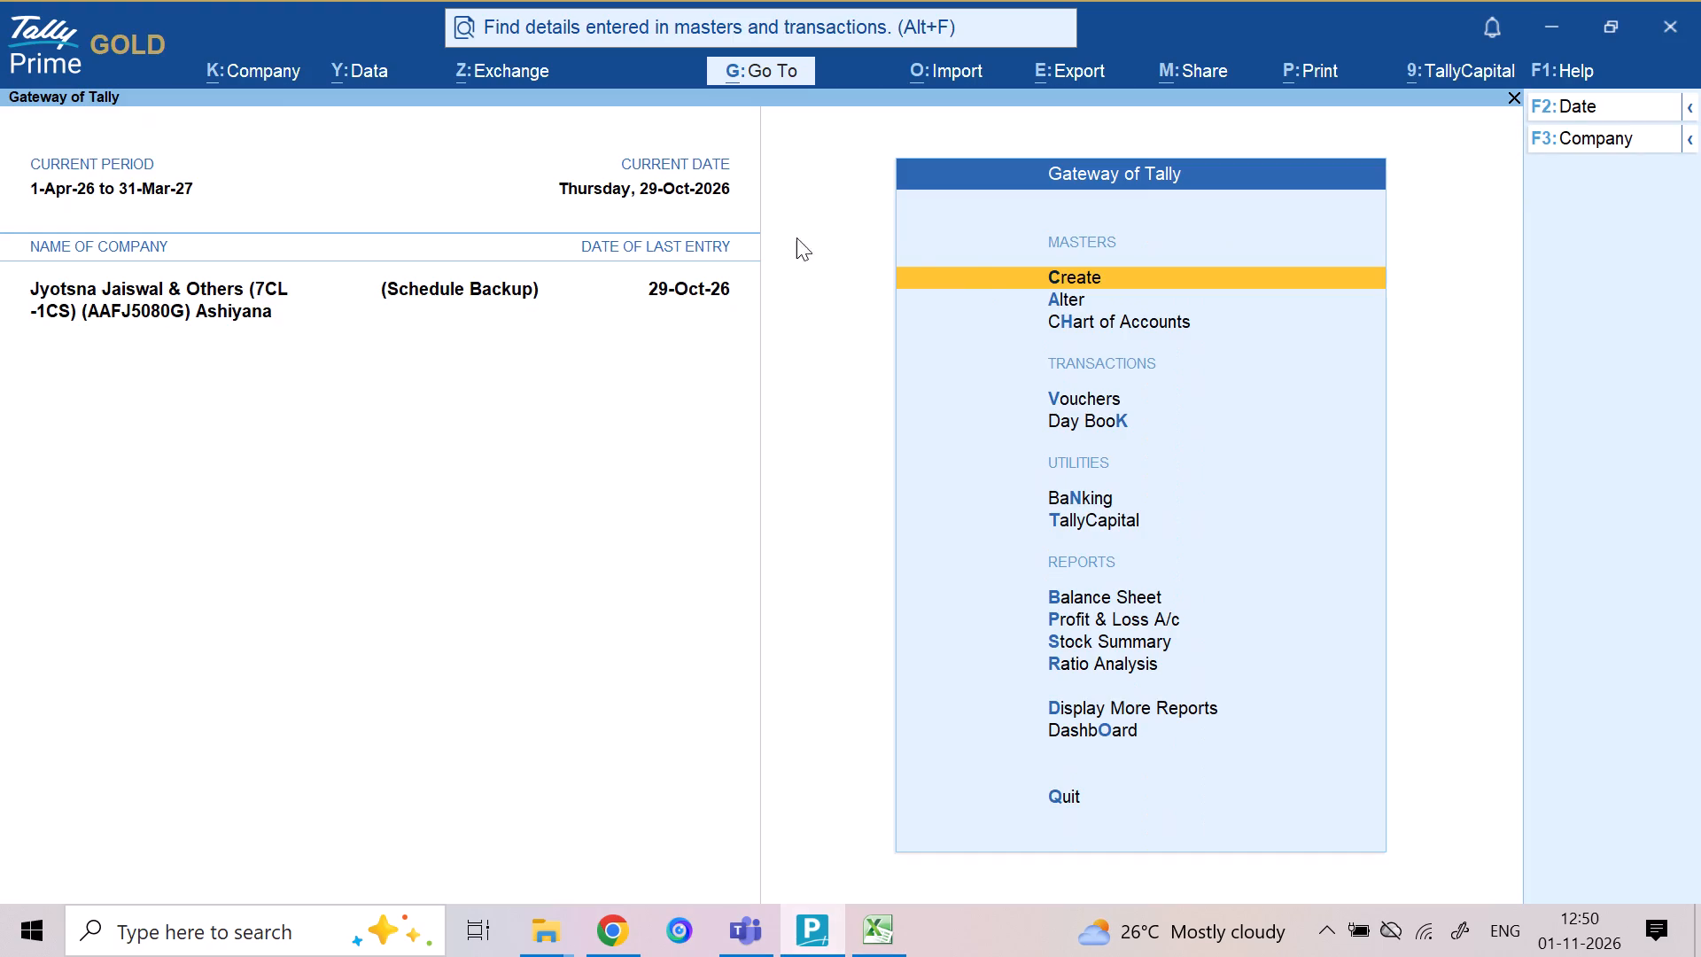
pyautogui.write('dia')
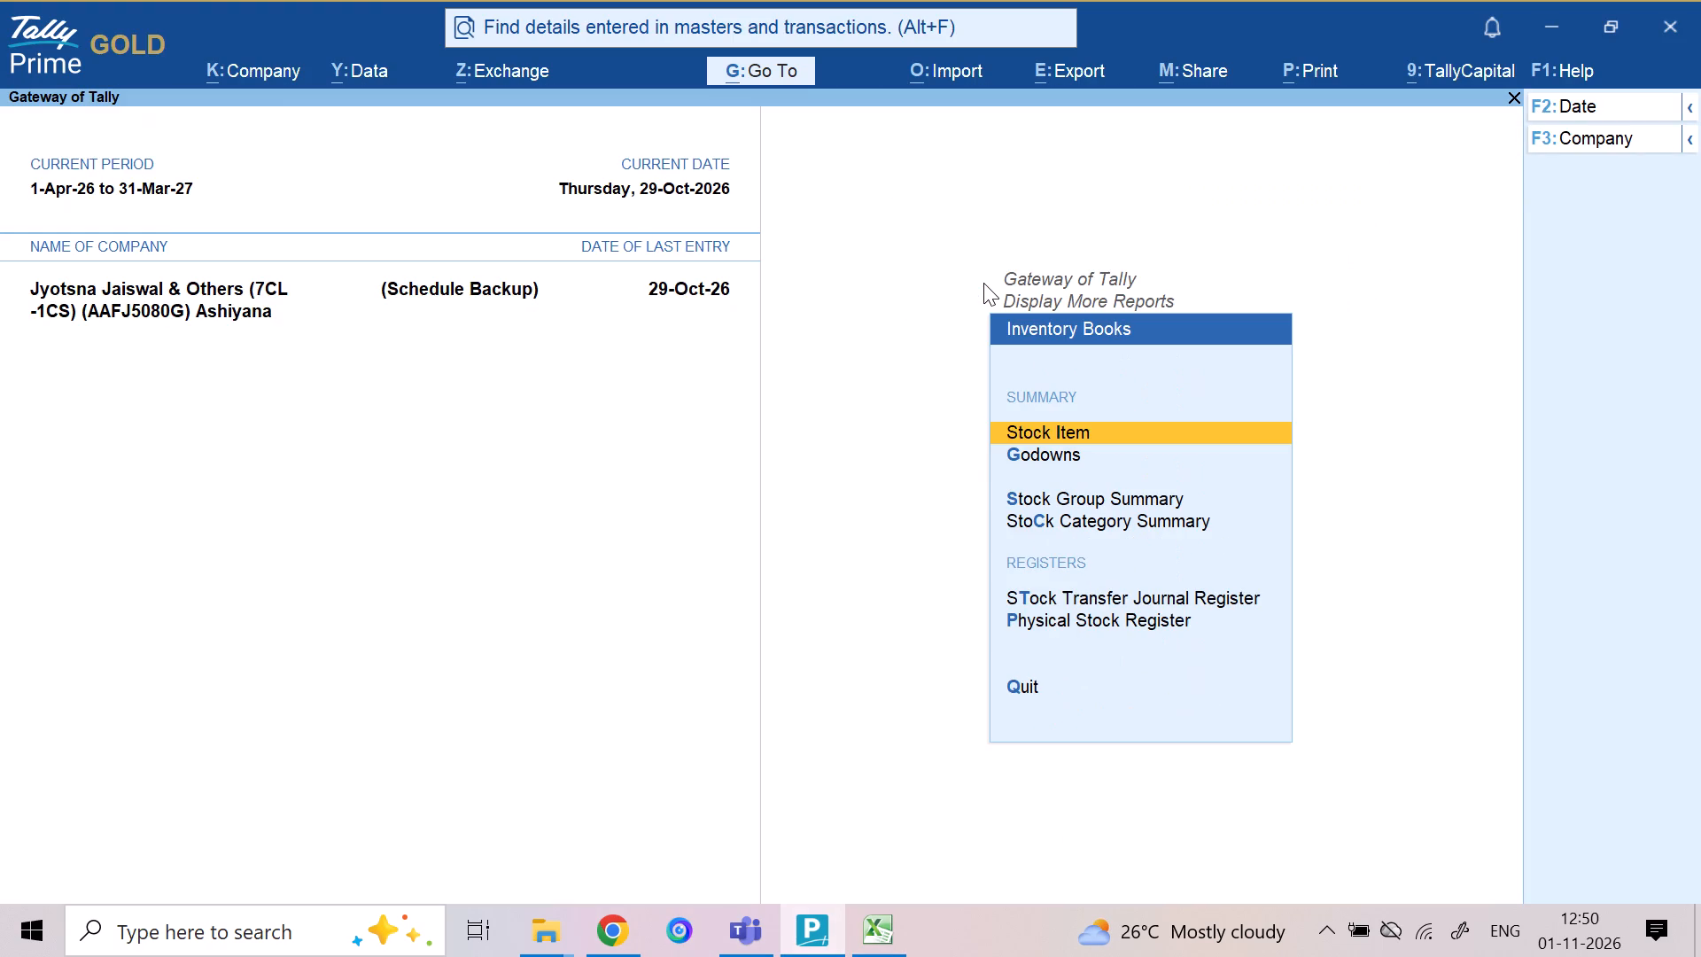
pyautogui.press('Return')
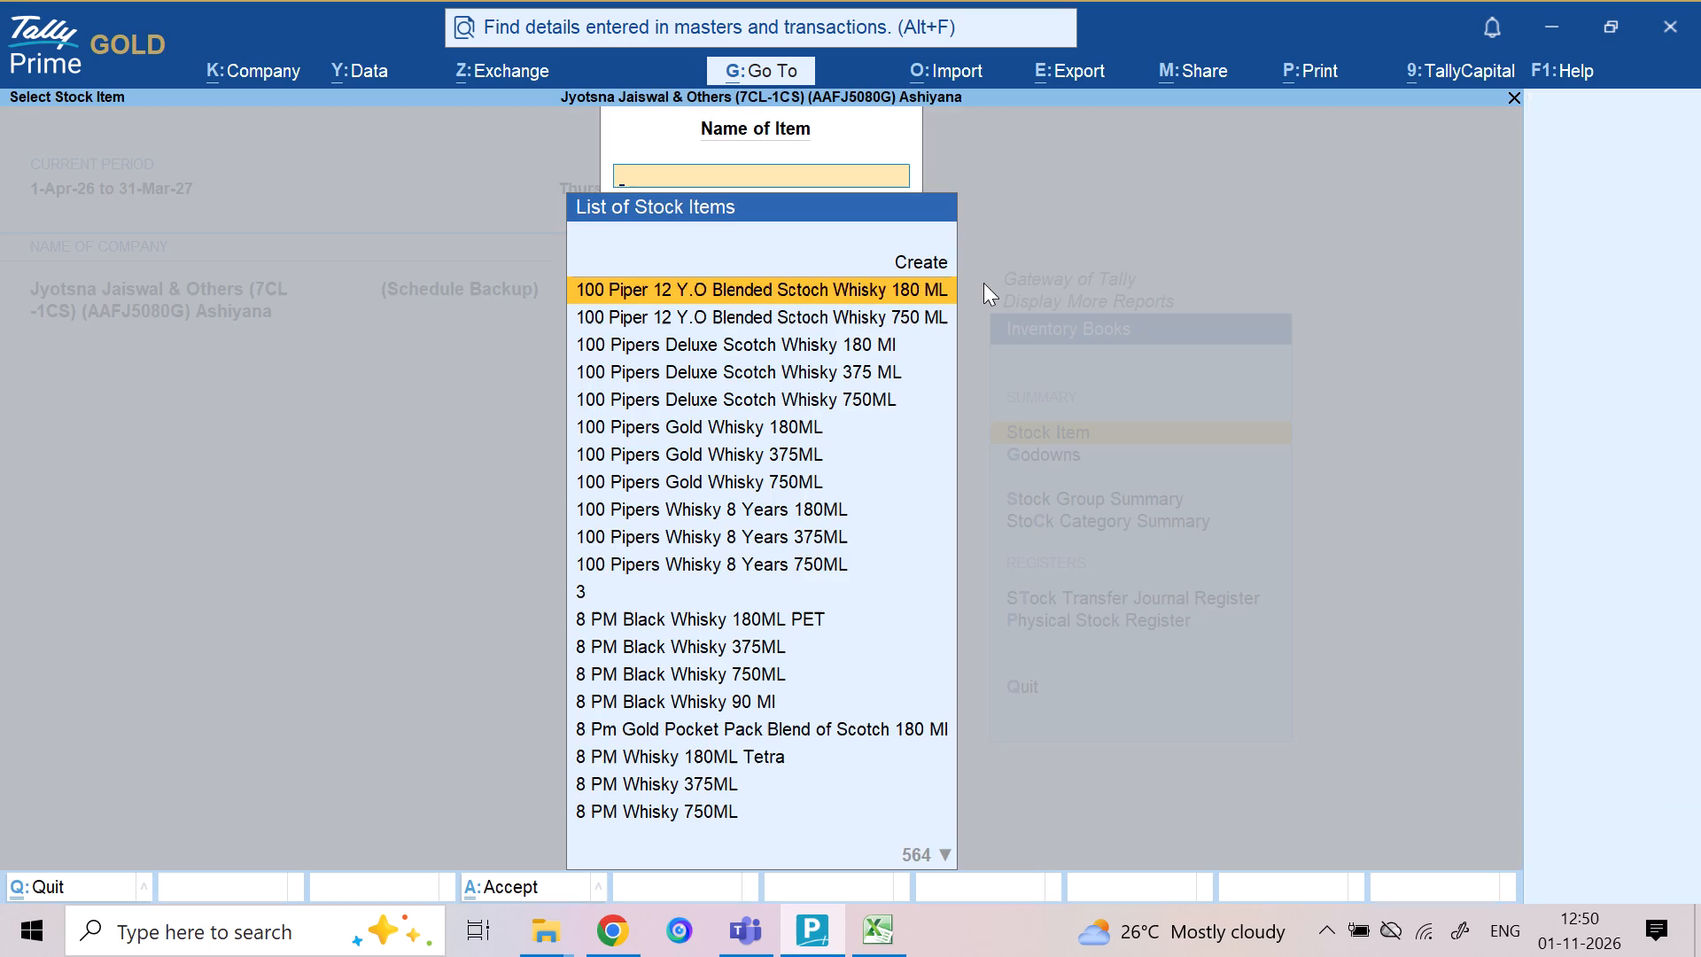
pyautogui.write('chor')
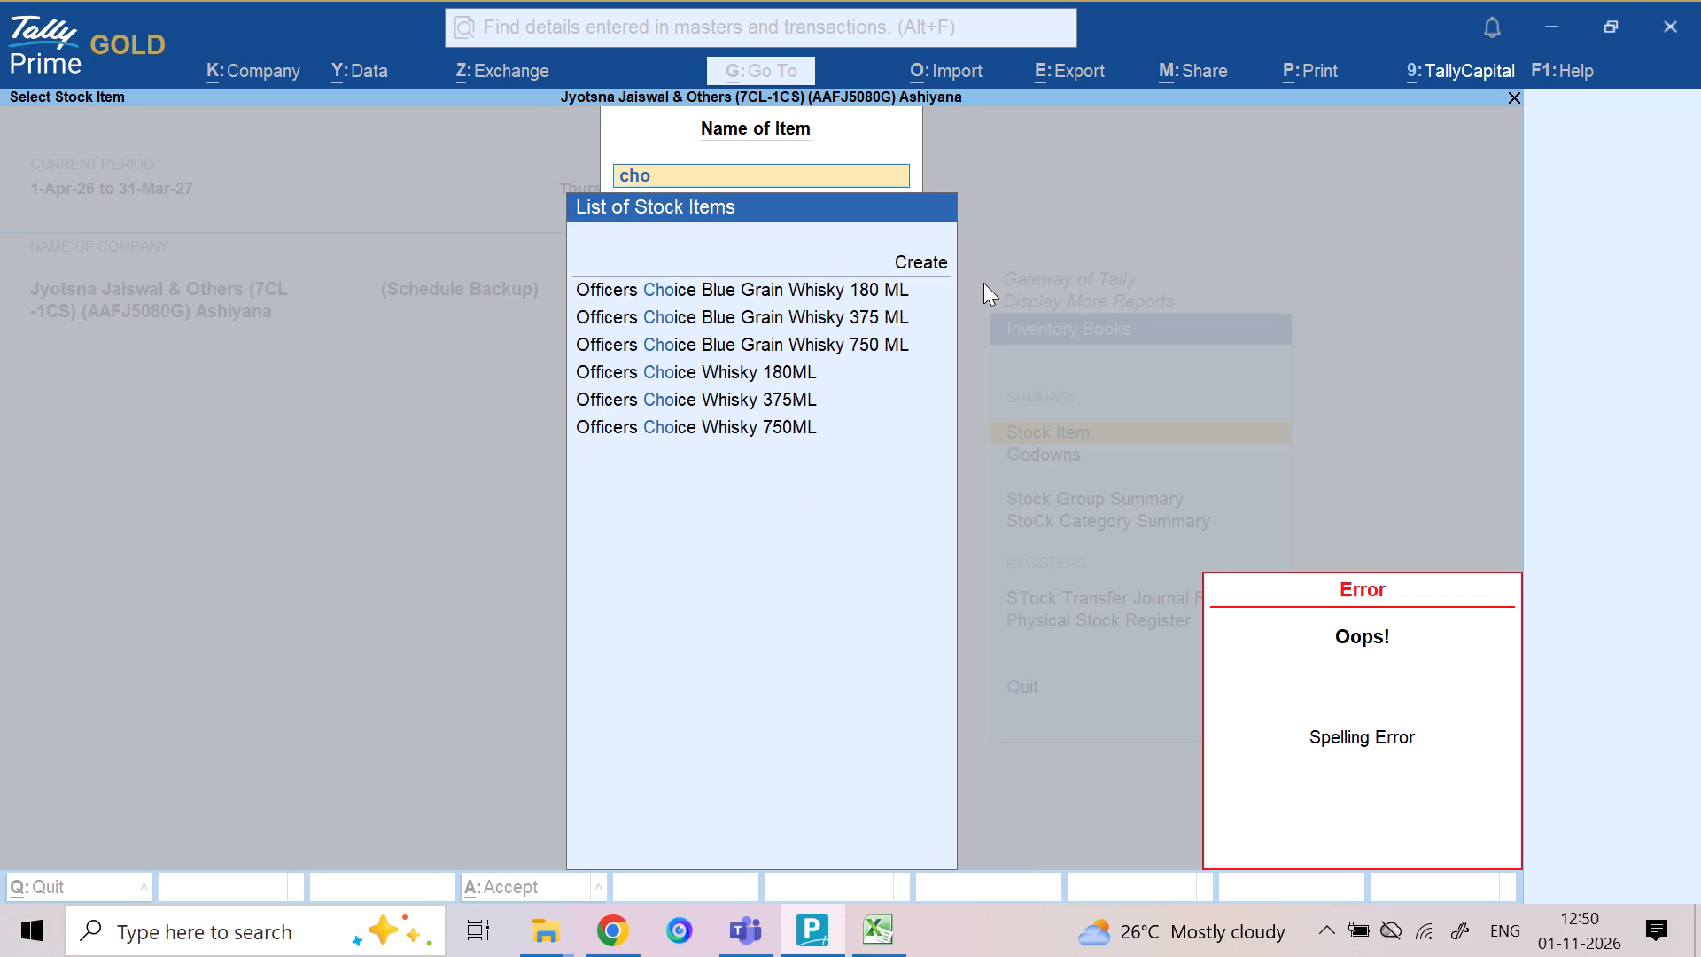
pyautogui.press('BackSpace')
pyautogui.press('BackSpace')
pyautogui.press('BackSpace')
pyautogui.press('BackSpace')
pyautogui.write('pun')
pyautogui.press('BackSpace')
pyautogui.press('BackSpace')
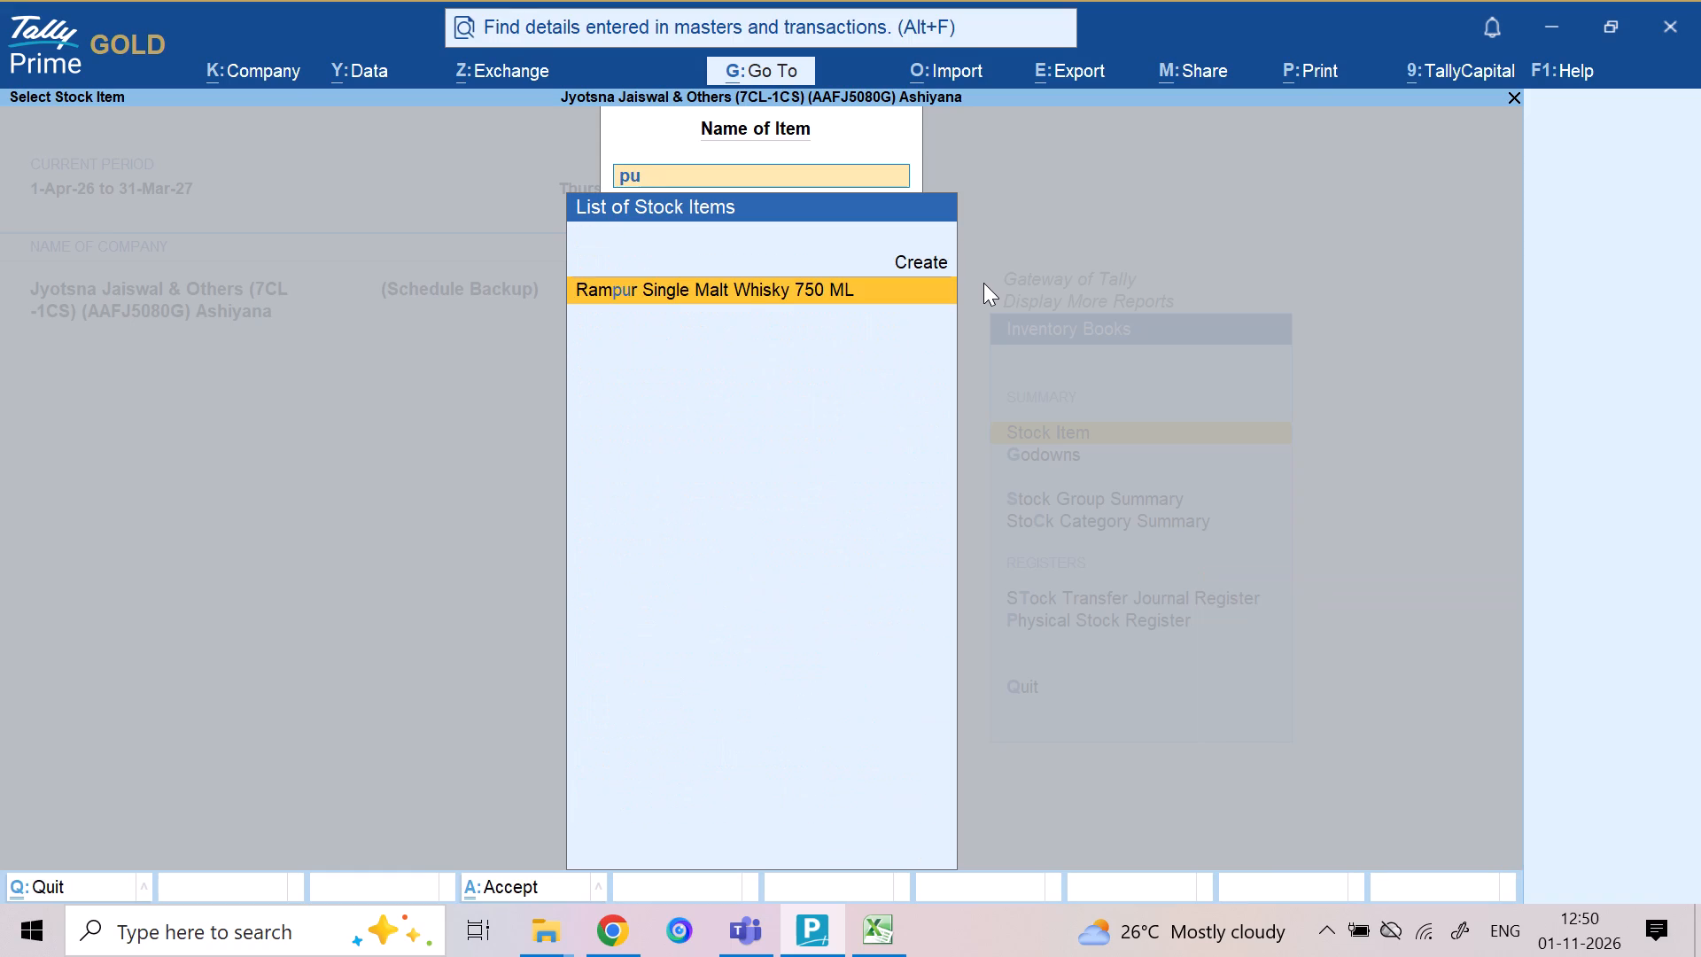
pyautogui.write('on')
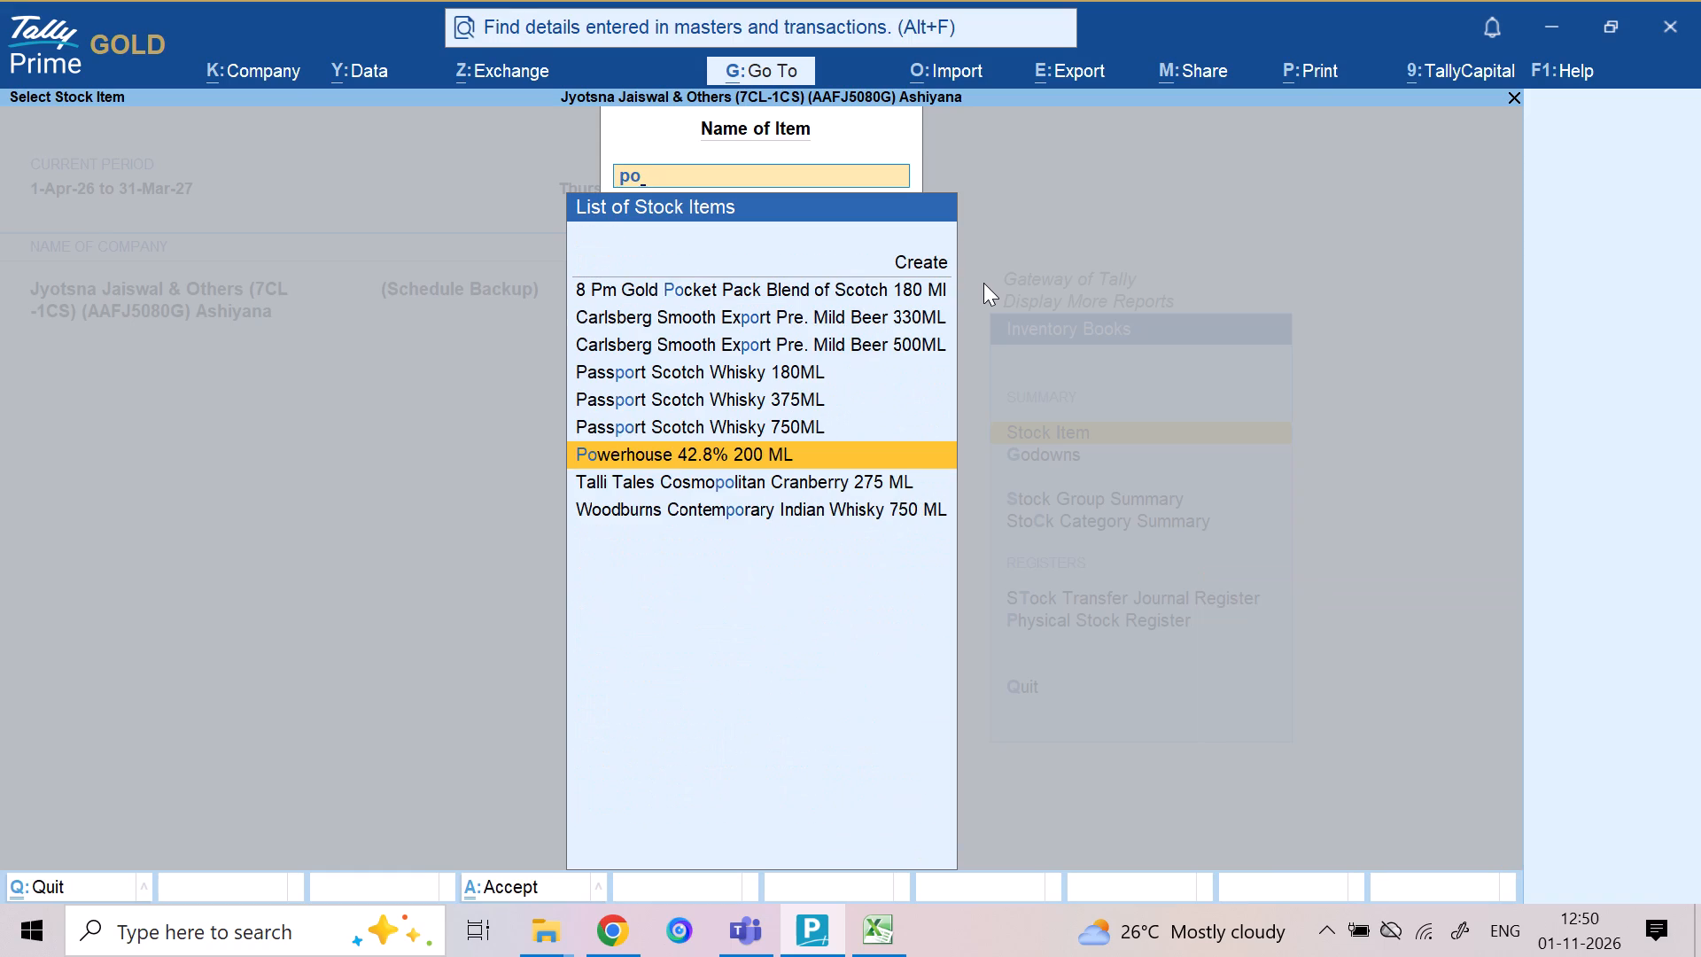
pyautogui.press('BackSpace')
pyautogui.press('BackSpace')
pyautogui.press('BackSpace')
pyautogui.press('BackSpace')
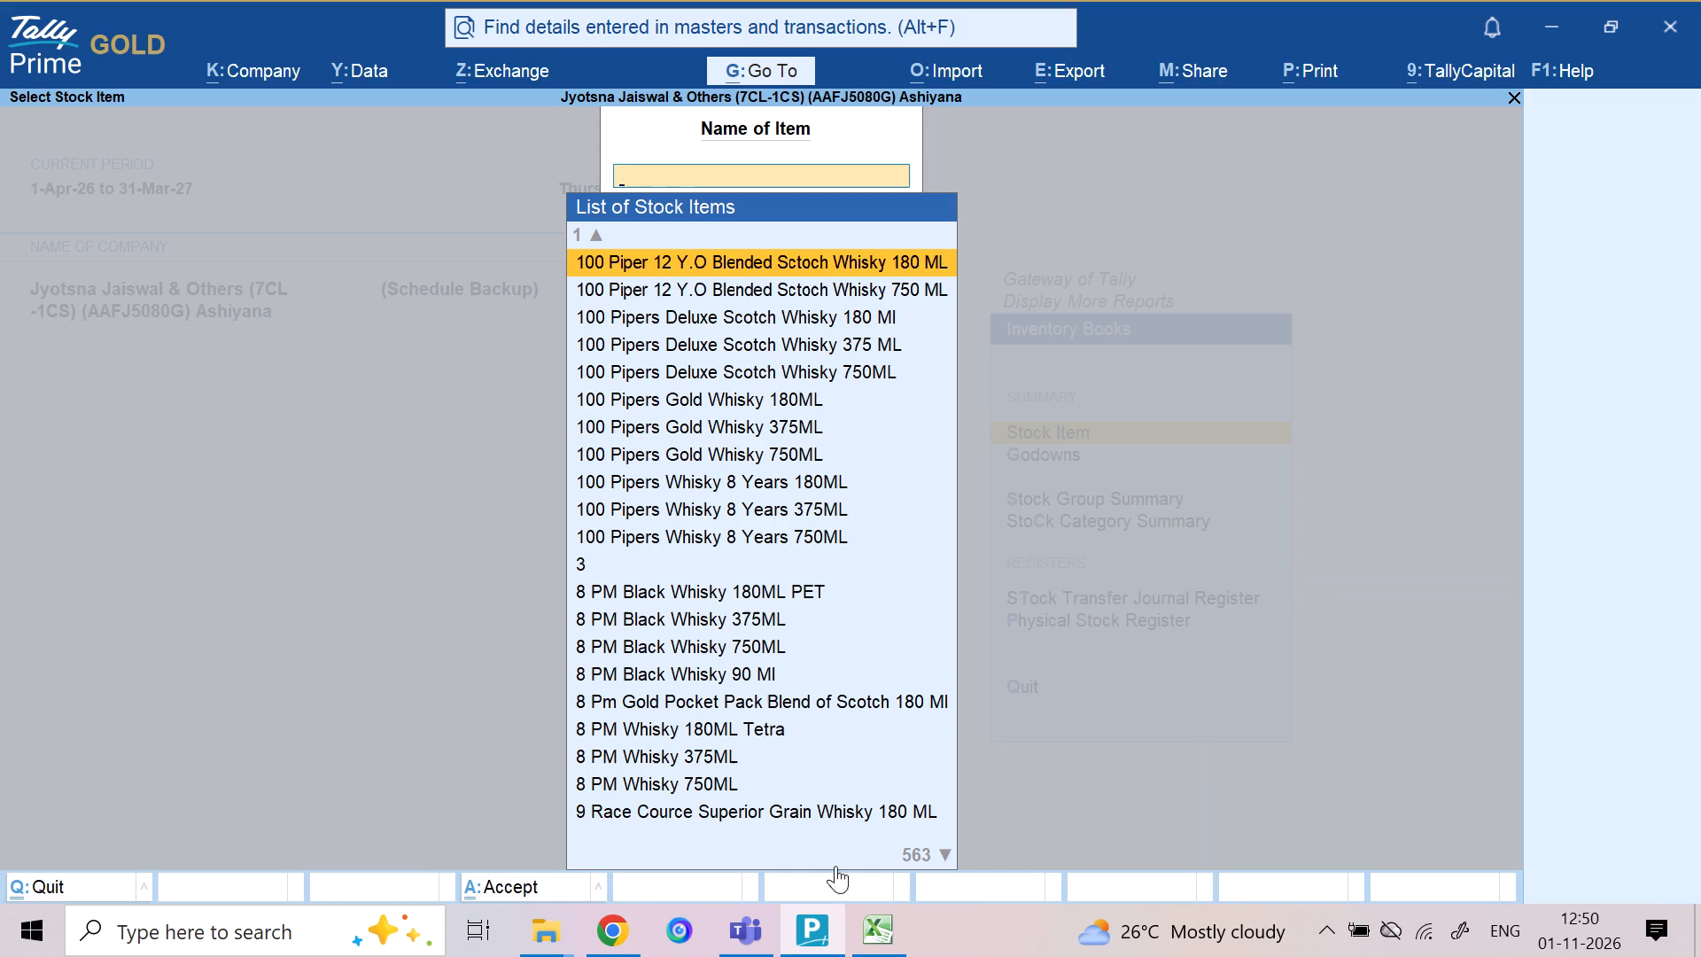
pyautogui.click(808, 942)
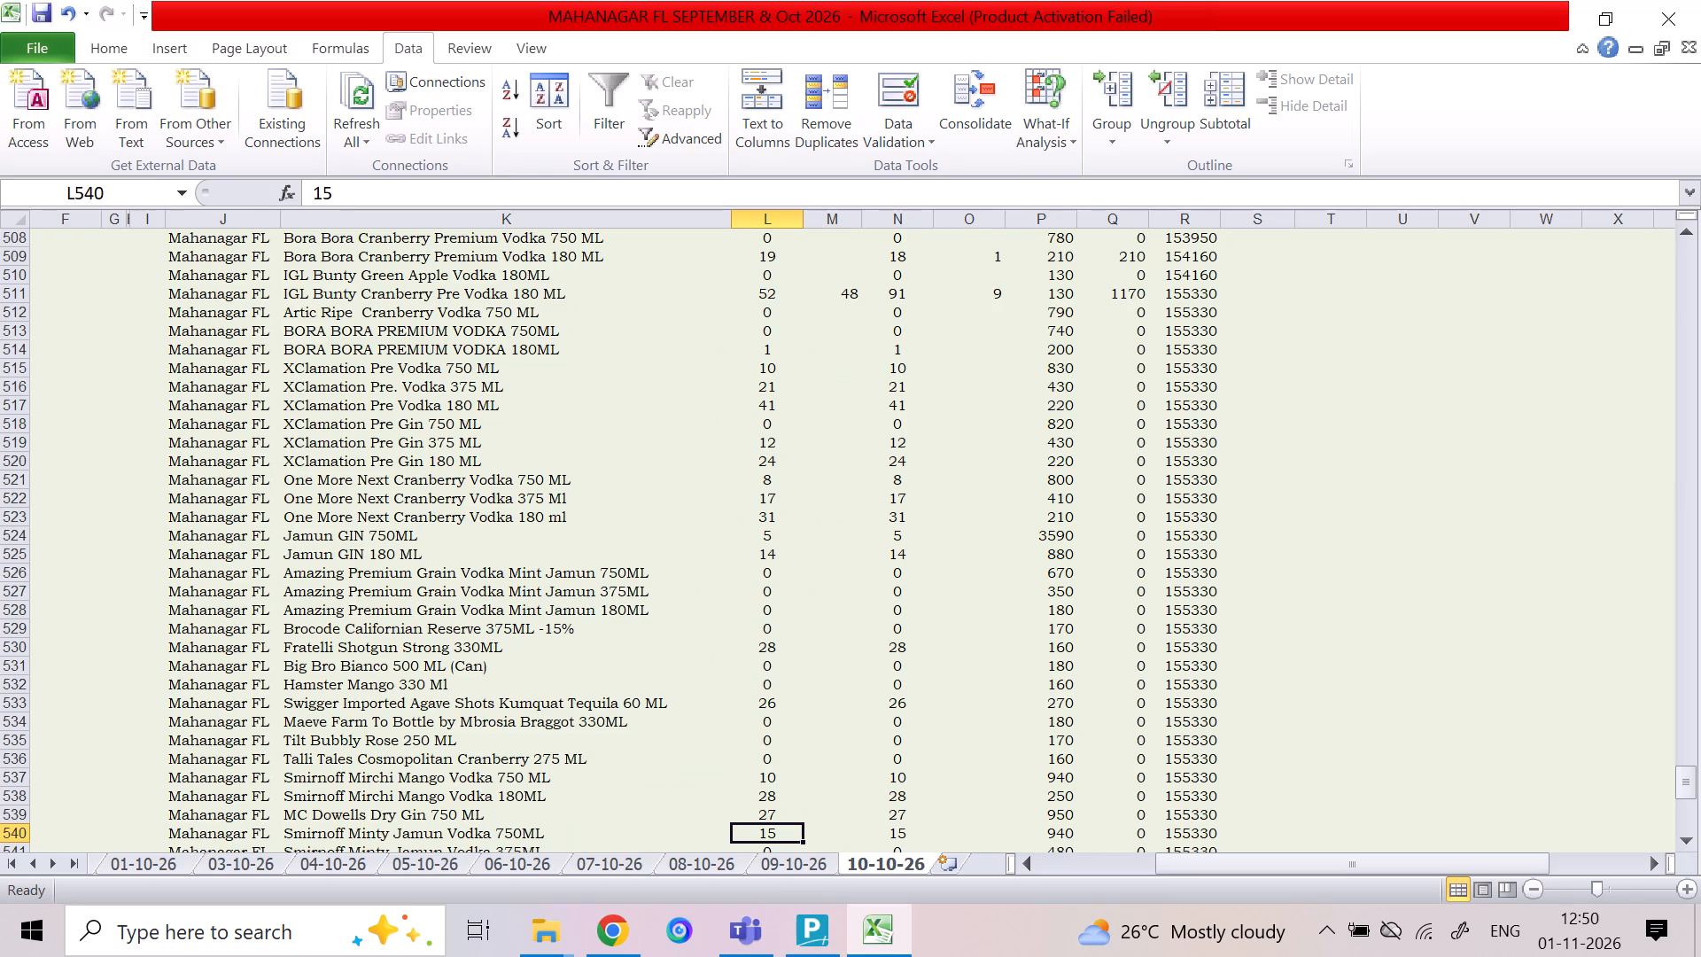
pyautogui.click(822, 943)
pyautogui.press('Escape')
pyautogui.press('Escape')
pyautogui.press('Escape')
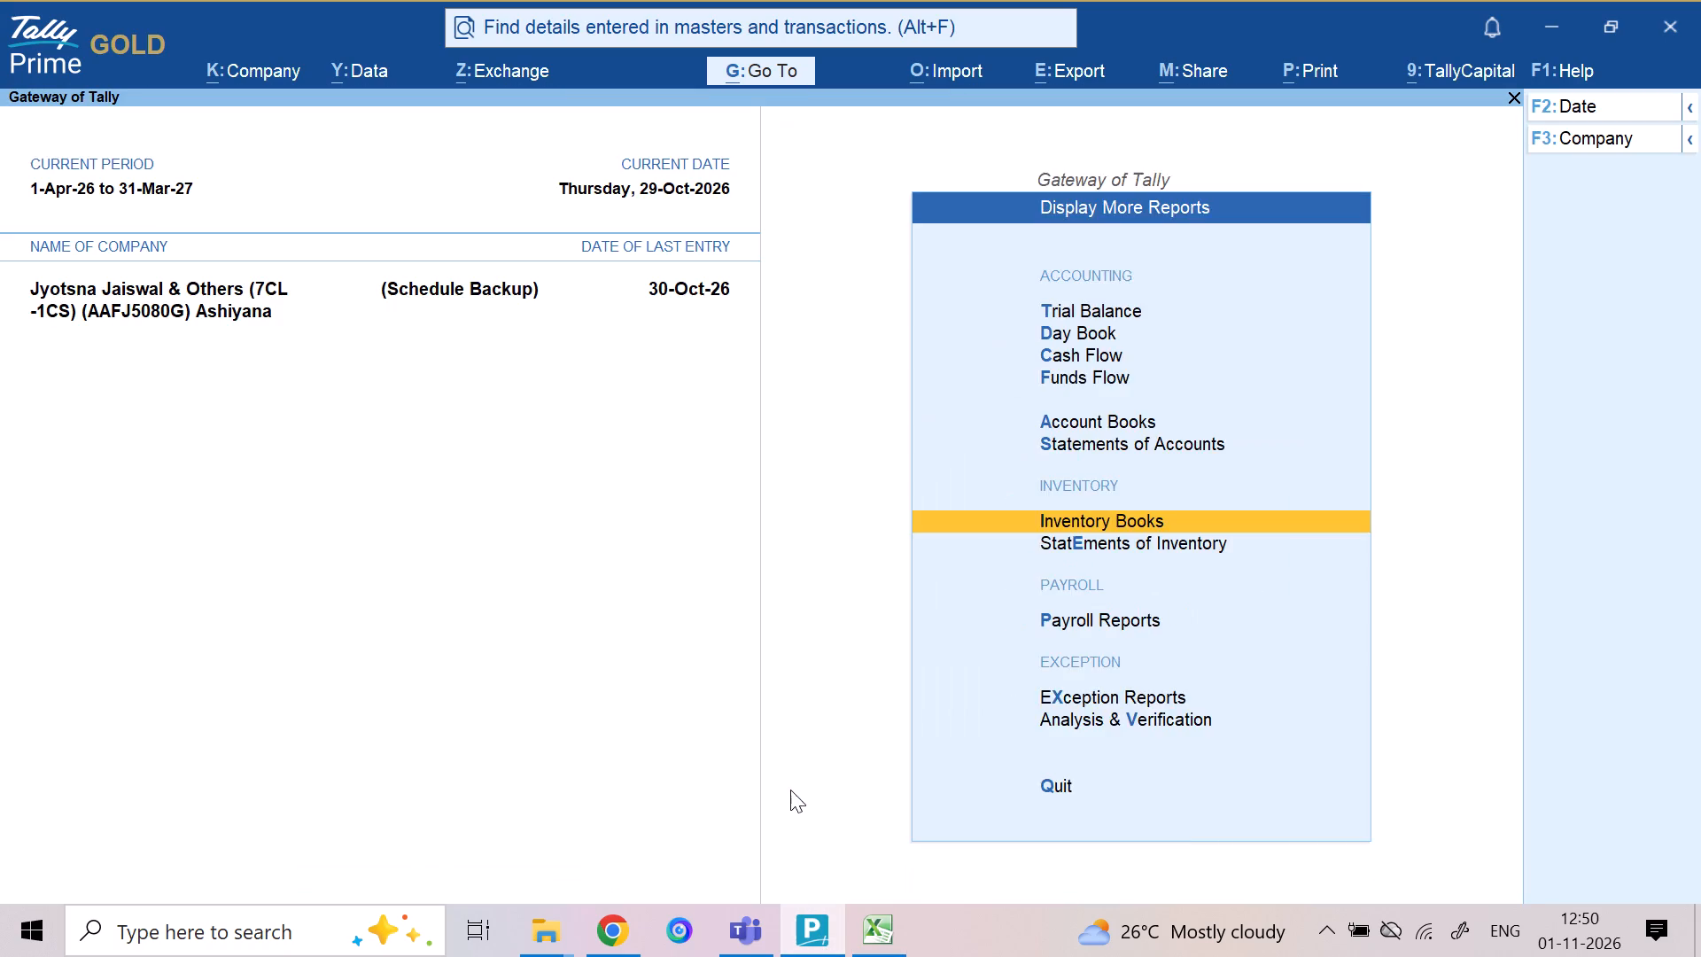
pyautogui.press('Escape')
pyautogui.press('Escape')
pyautogui.press('Escape')
pyautogui.press('Escape')
# Check the Ashiyana company's purchase register for vouchers dated 10.10, then return to the Gateway of Tally.
pyautogui.write('dap')
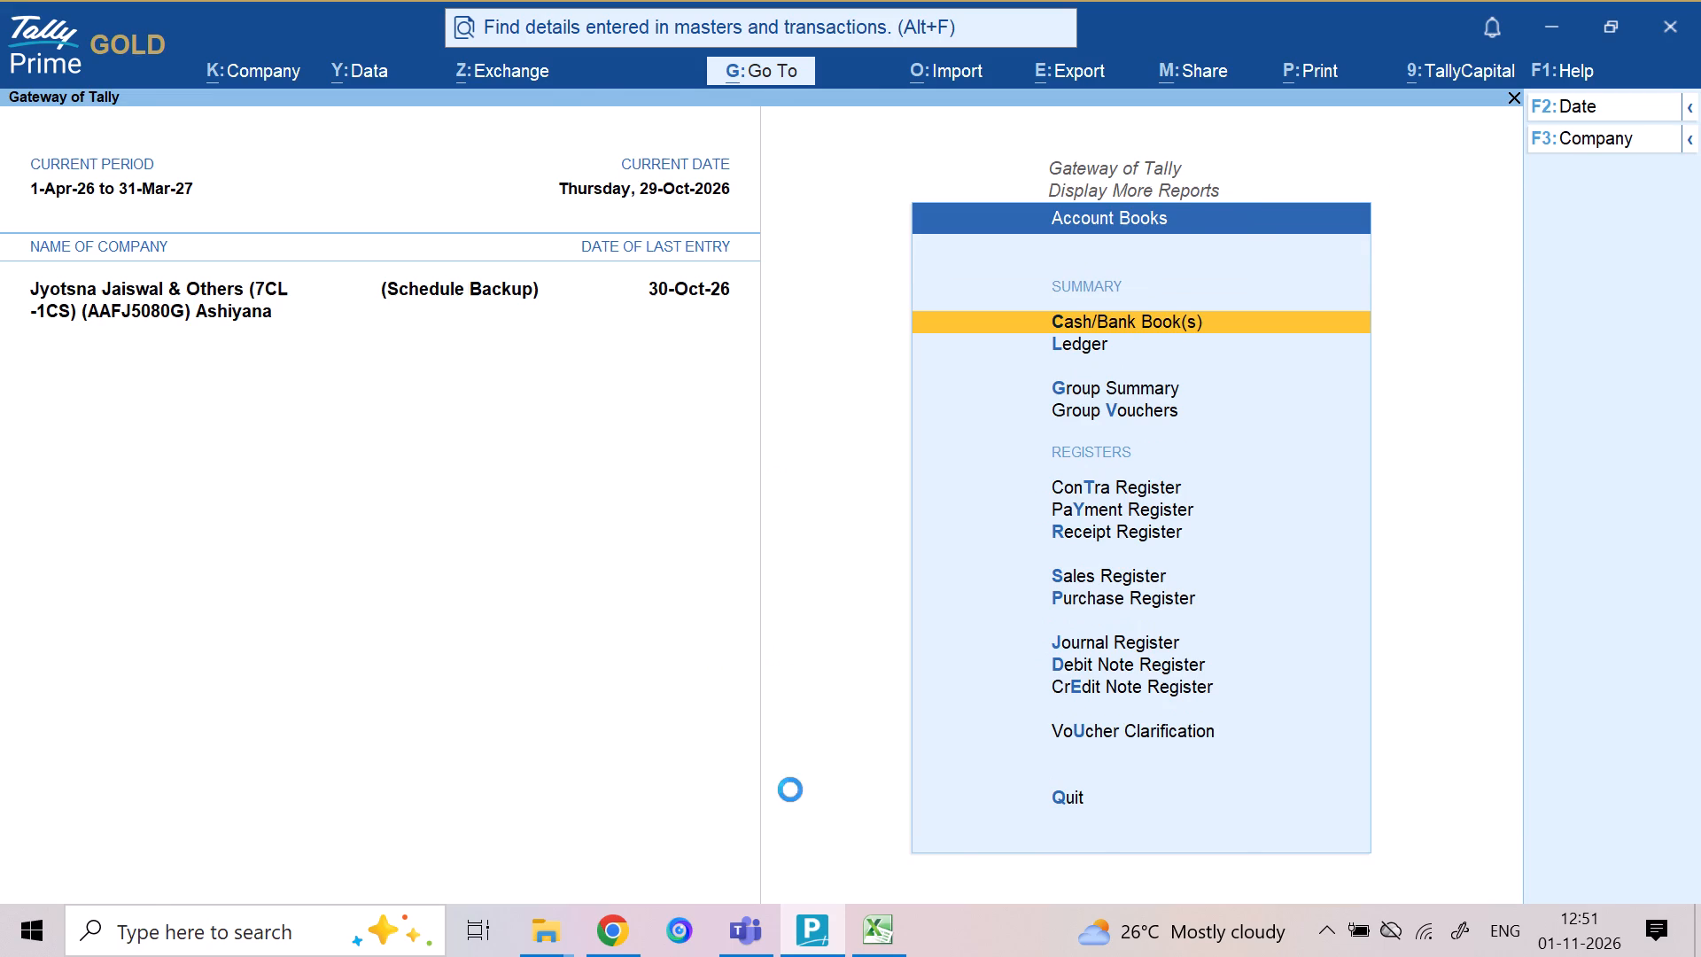
pyautogui.press('Return')
pyautogui.press('F2')
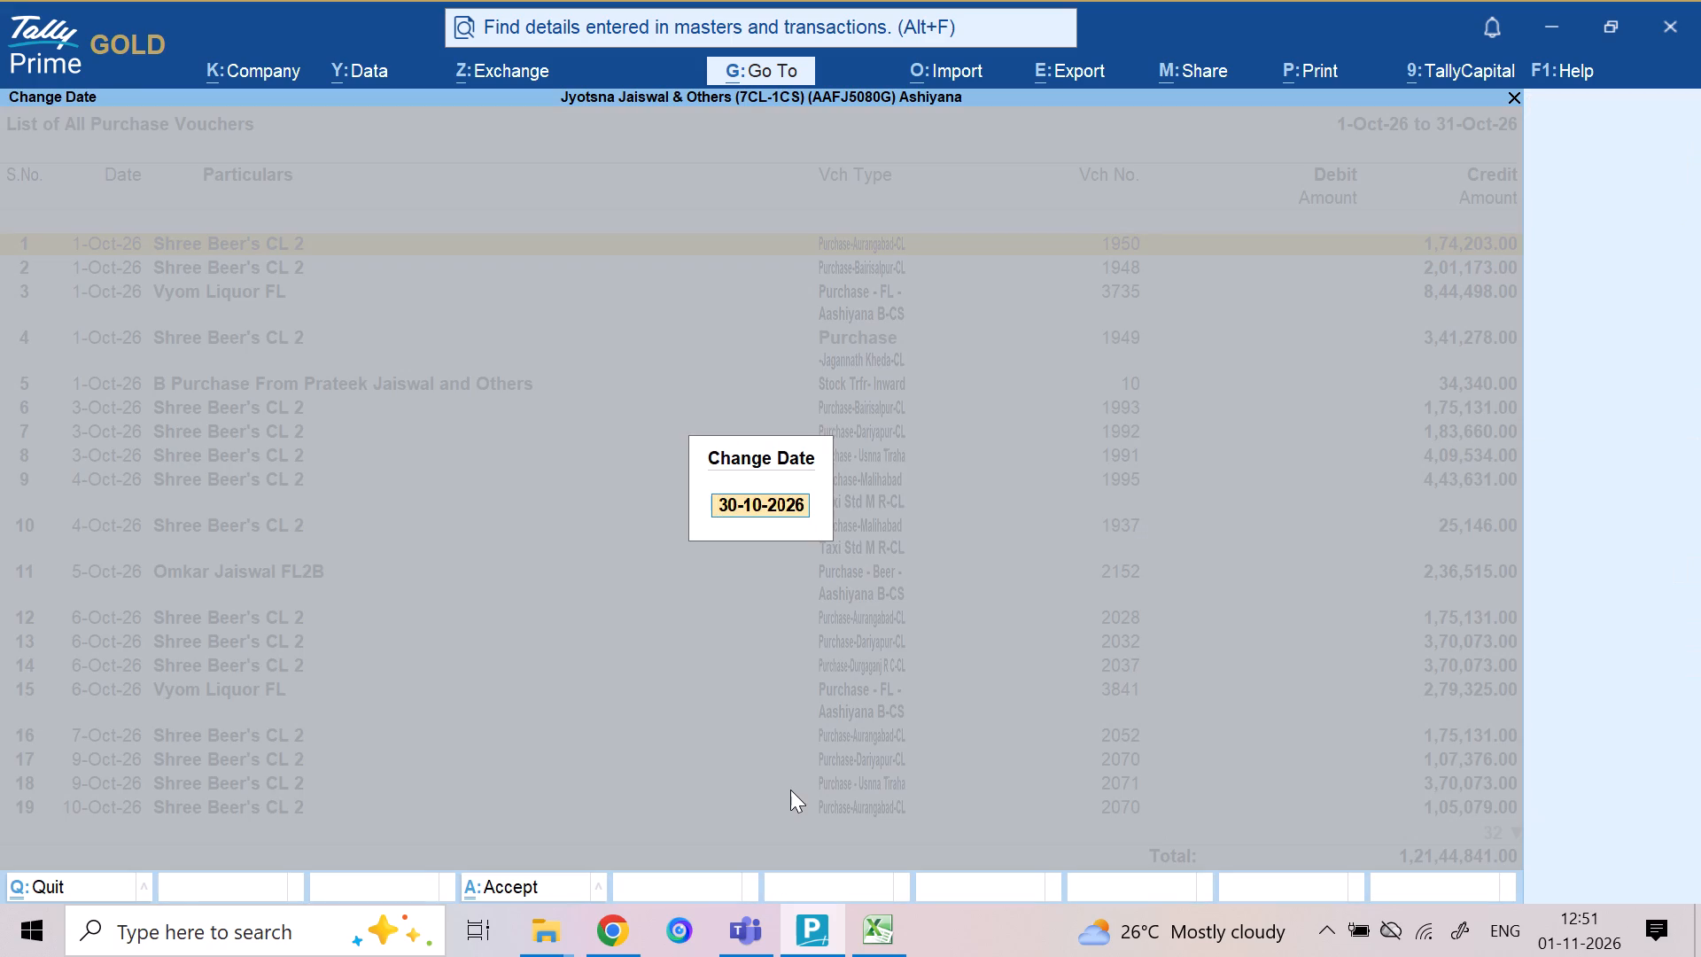
pyautogui.write('10.10')
pyautogui.press('Return')
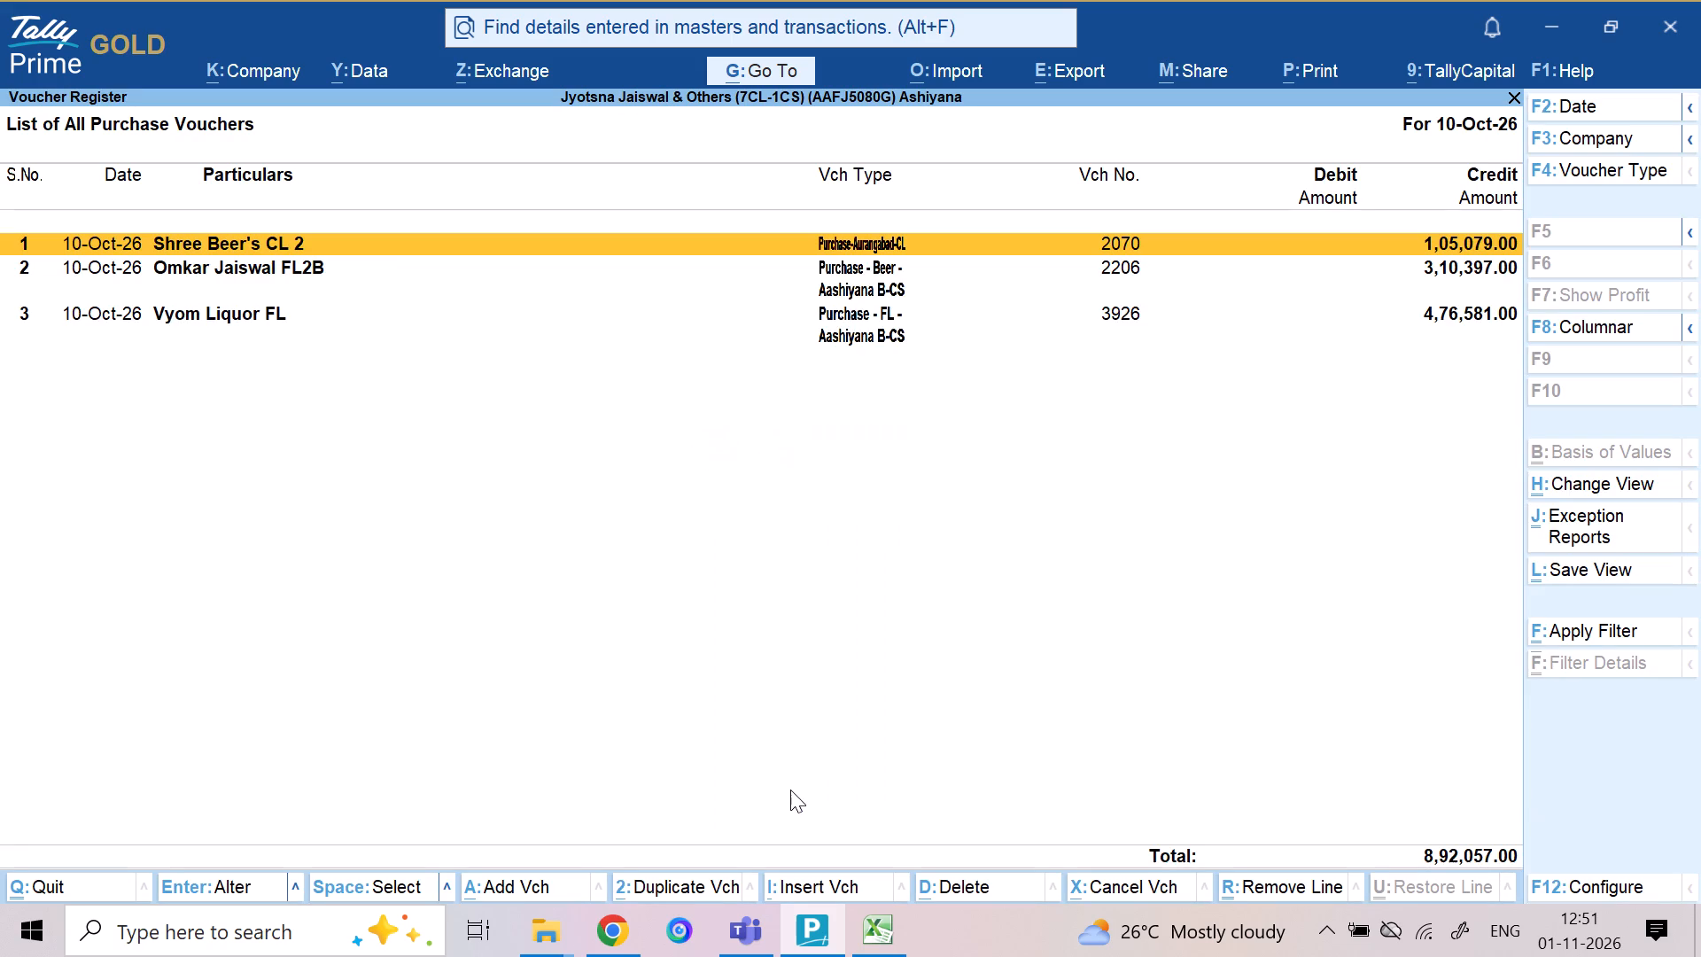
pyautogui.press('Down')
pyautogui.press('Down')
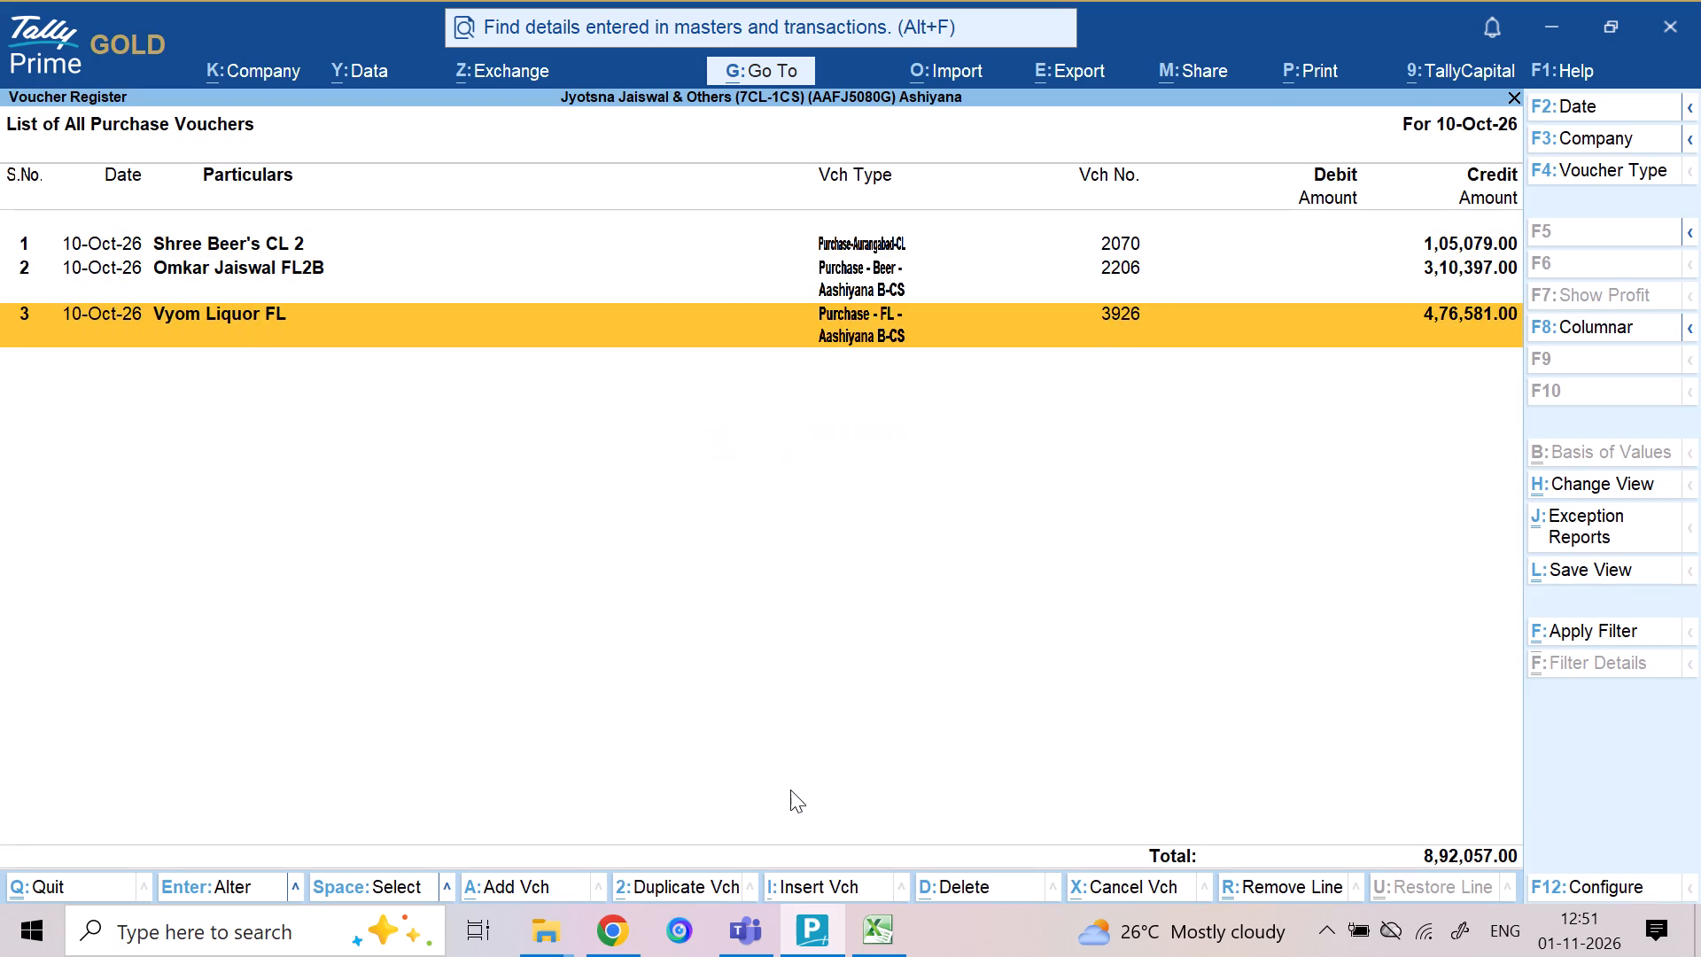
pyautogui.press('Escape')
pyautogui.press('Escape')
pyautogui.press('Escape')
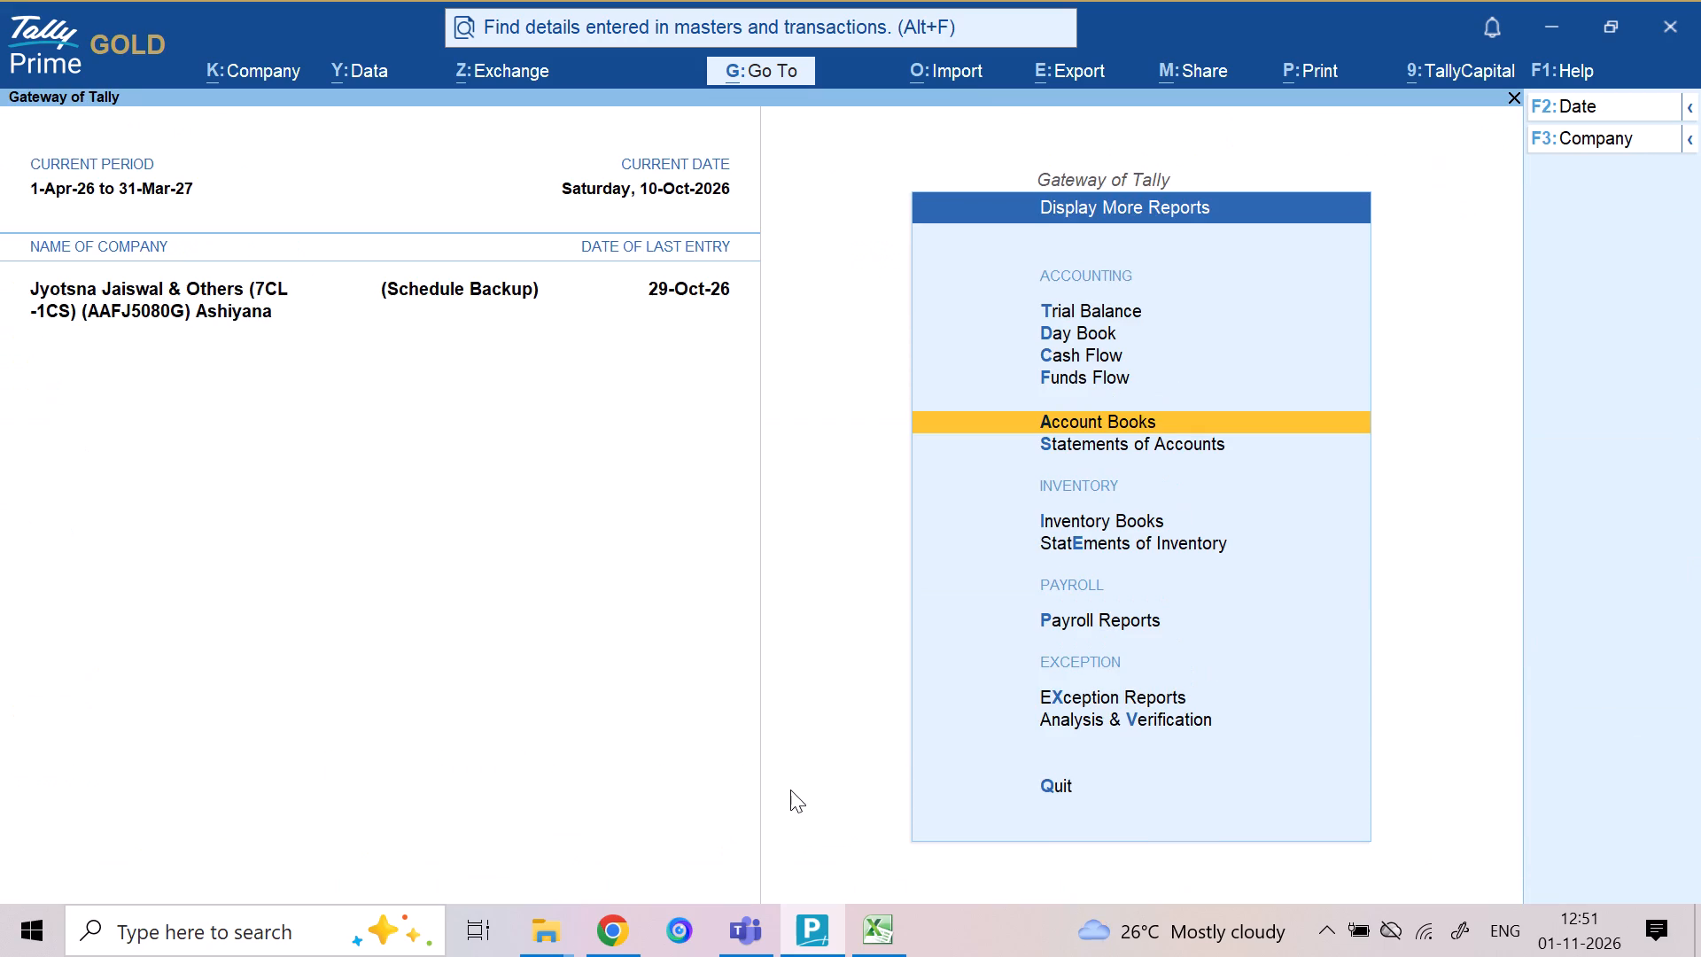
pyautogui.press('Escape')
pyautogui.press('Escape')
pyautogui.press('Escape')
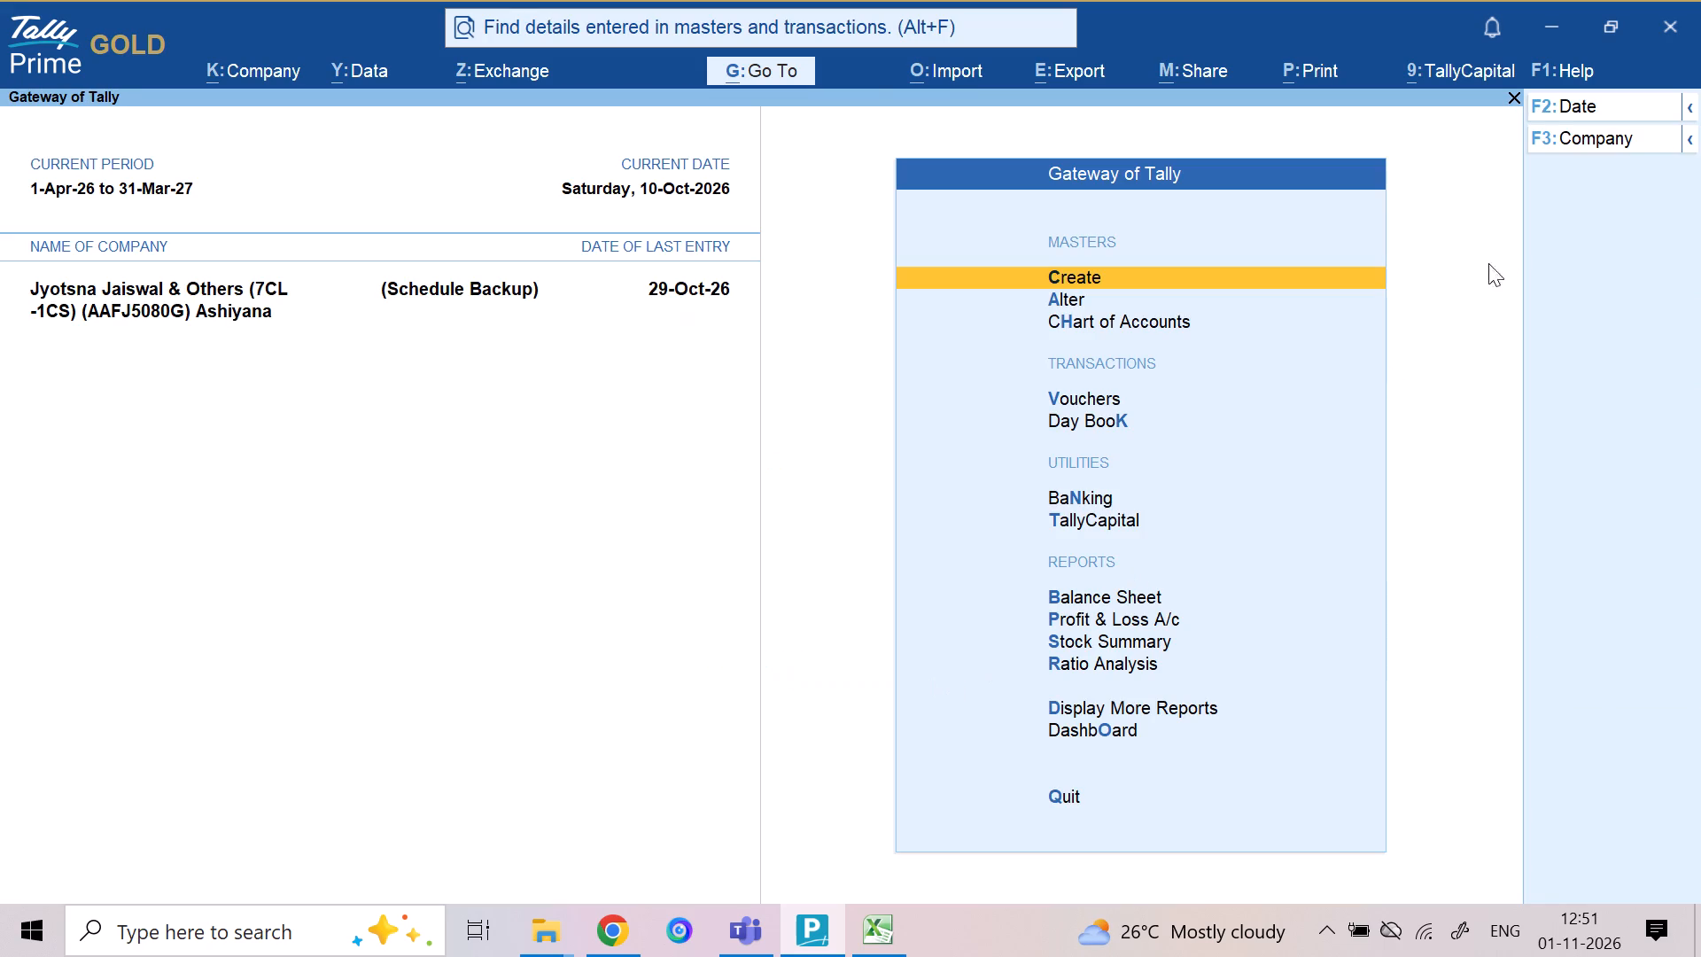
# Switch the active company to Mahalaxmi Enterprises.
pyautogui.click(1590, 144)
pyautogui.press('Up')
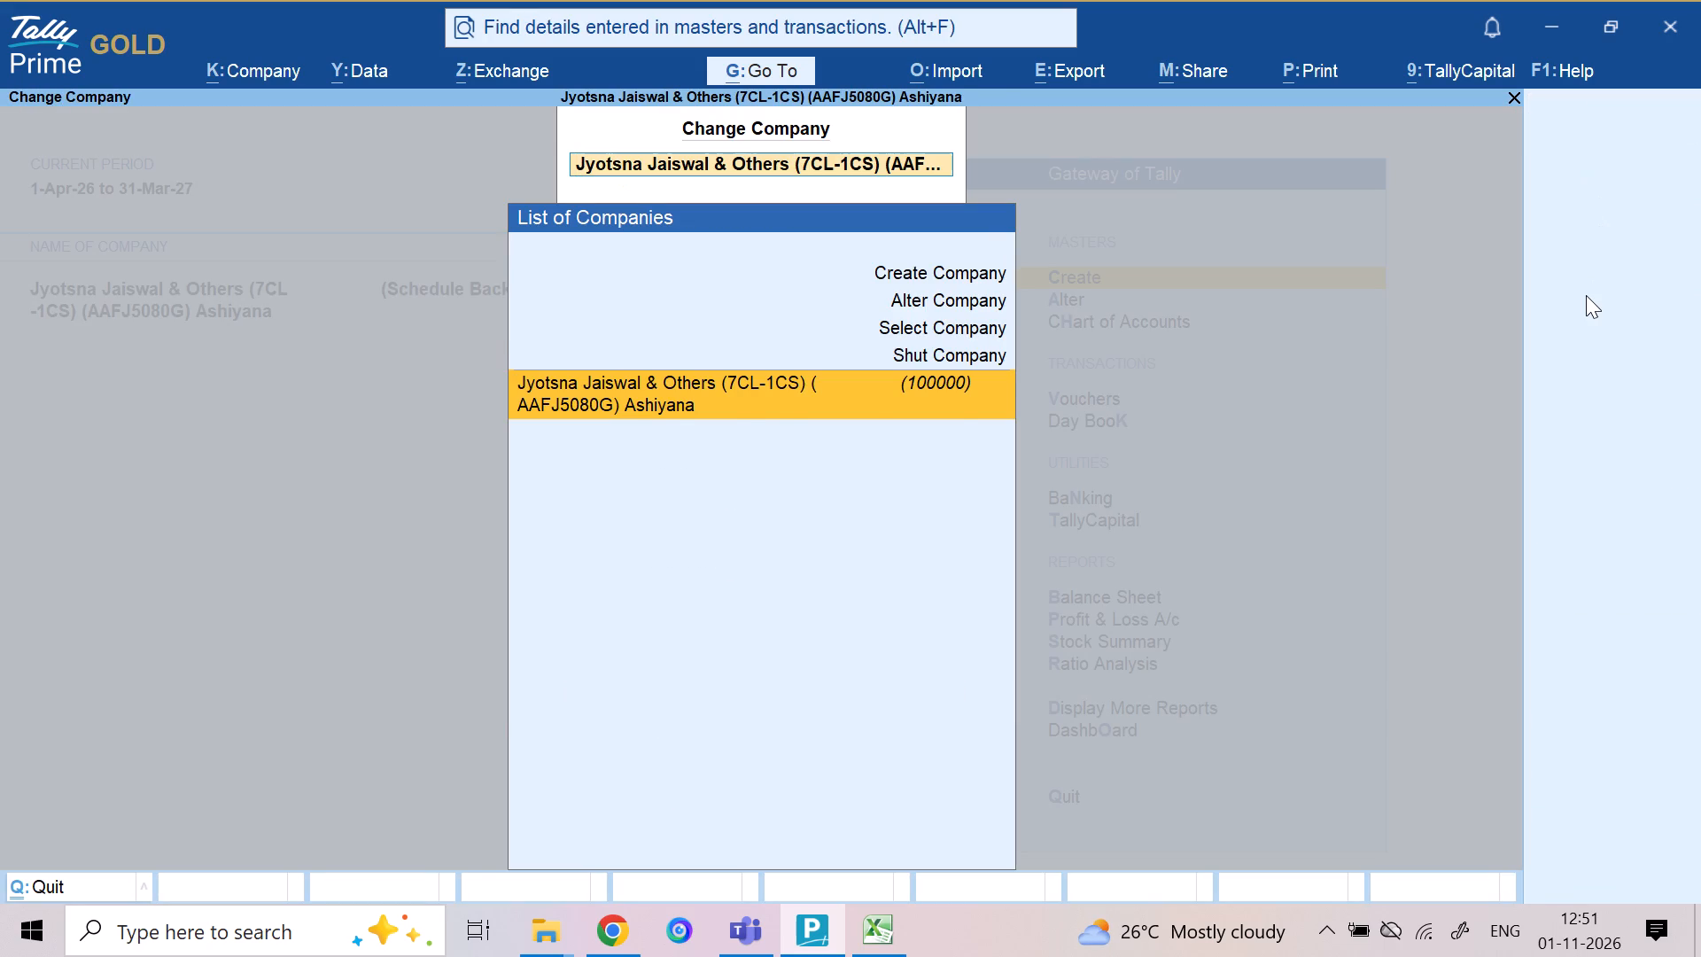
pyautogui.press('Up')
pyautogui.press('Return')
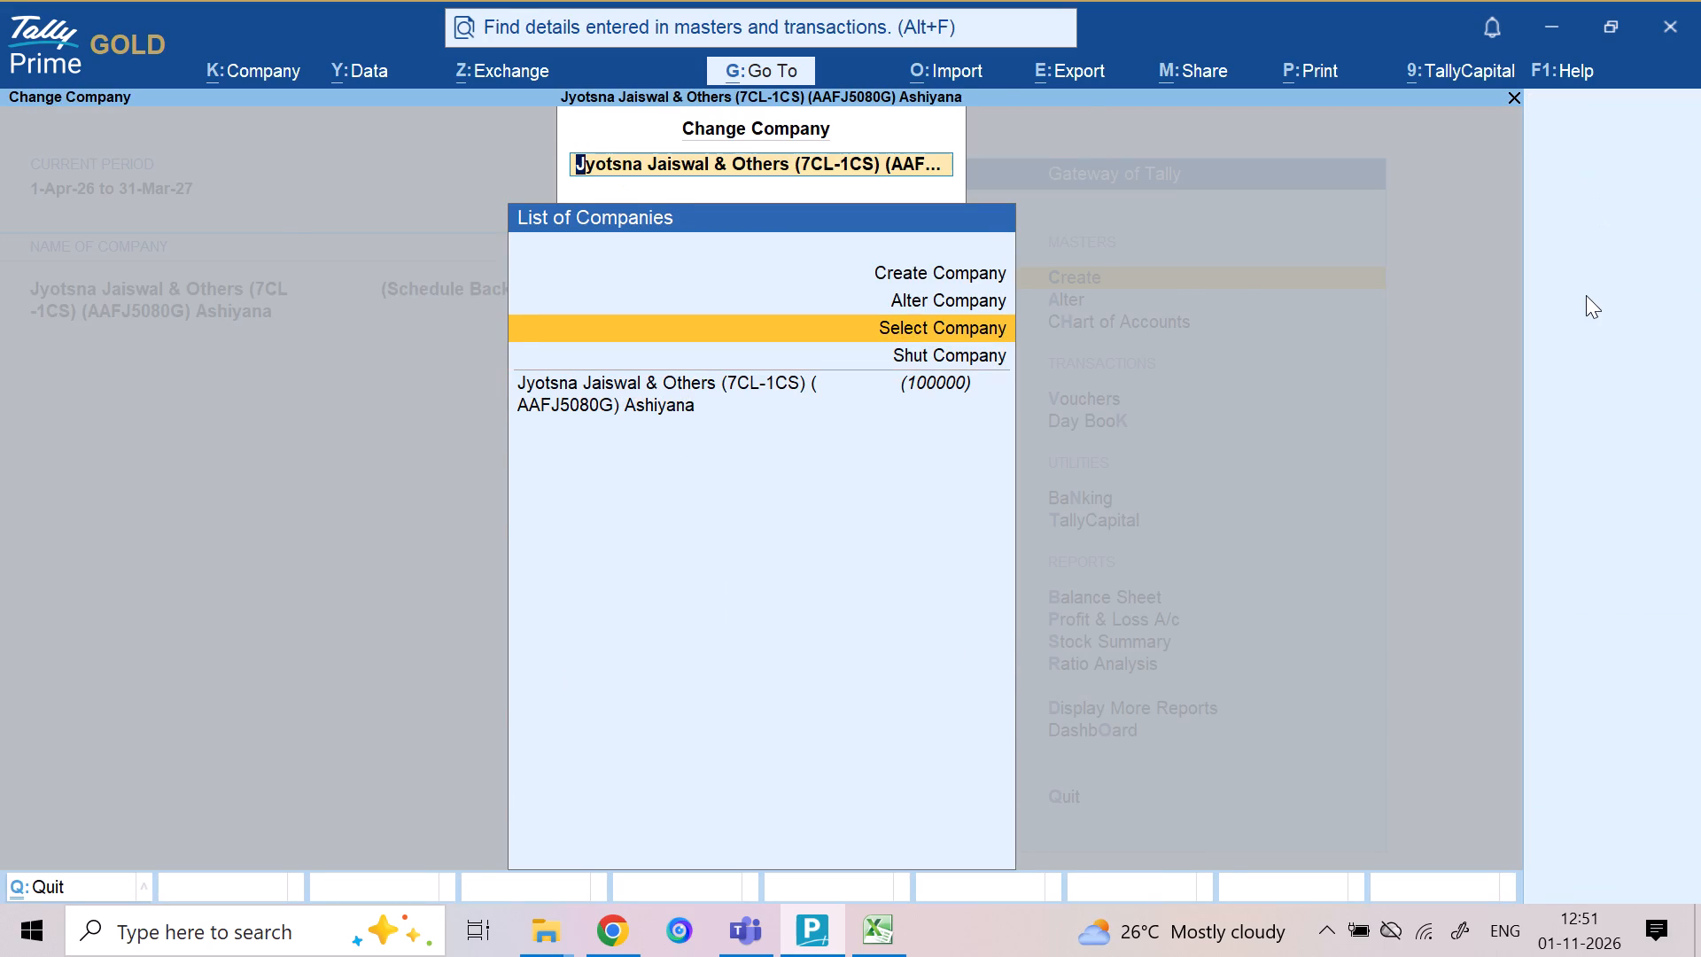
pyautogui.press('Down')
pyautogui.press('Down')
pyautogui.press('Down')
pyautogui.press('Return')
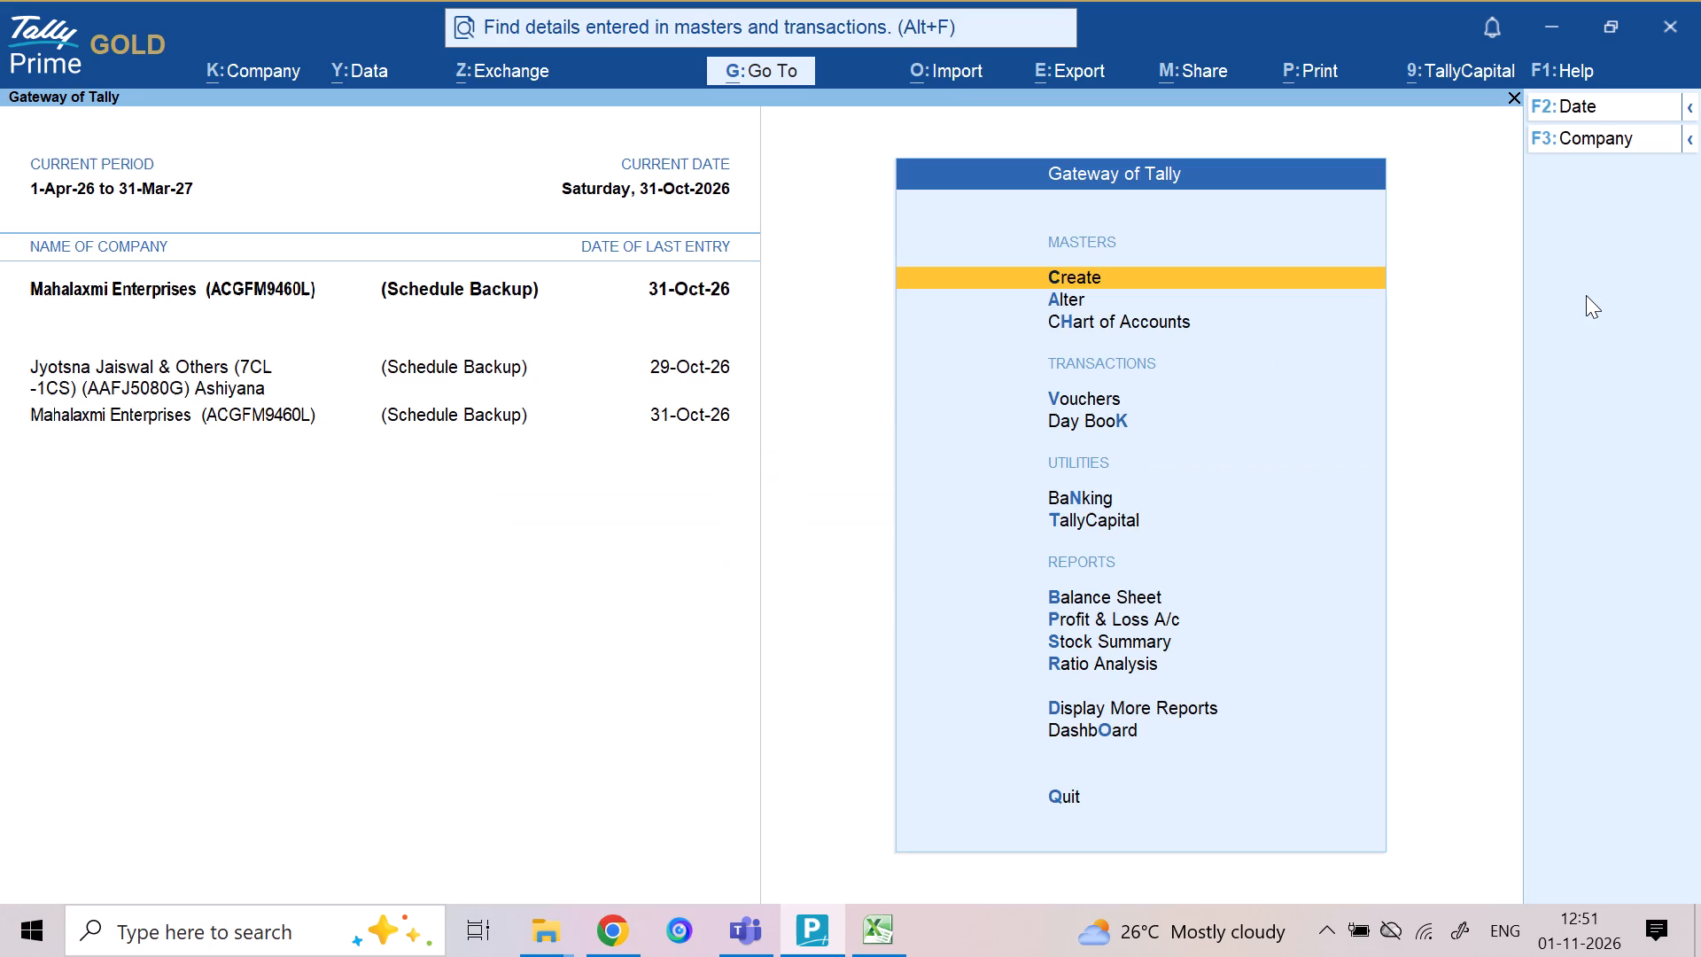
# Display Mahalaxmi Enterprises' purchase register filtered to vouchers dated 10-Oct-26.
pyautogui.write('dap')
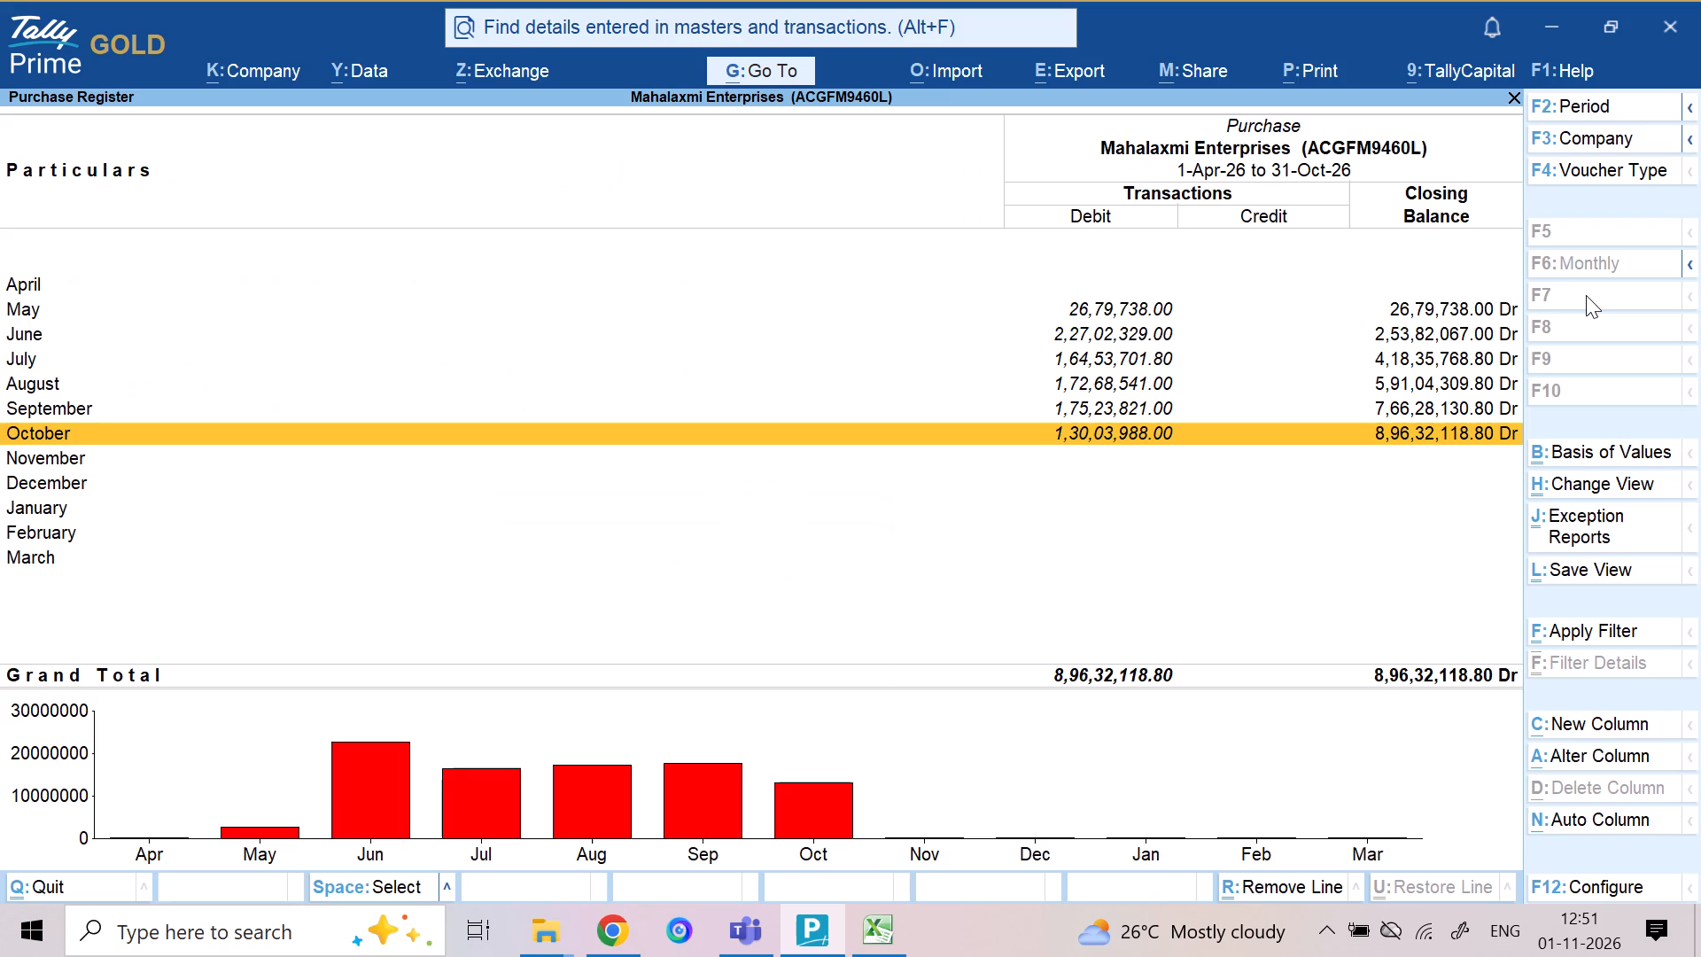
pyautogui.press('Return')
pyautogui.press('F2')
pyautogui.write('10')
pyautogui.press('+')
pyautogui.press('BackSpace')
pyautogui.press('Return')
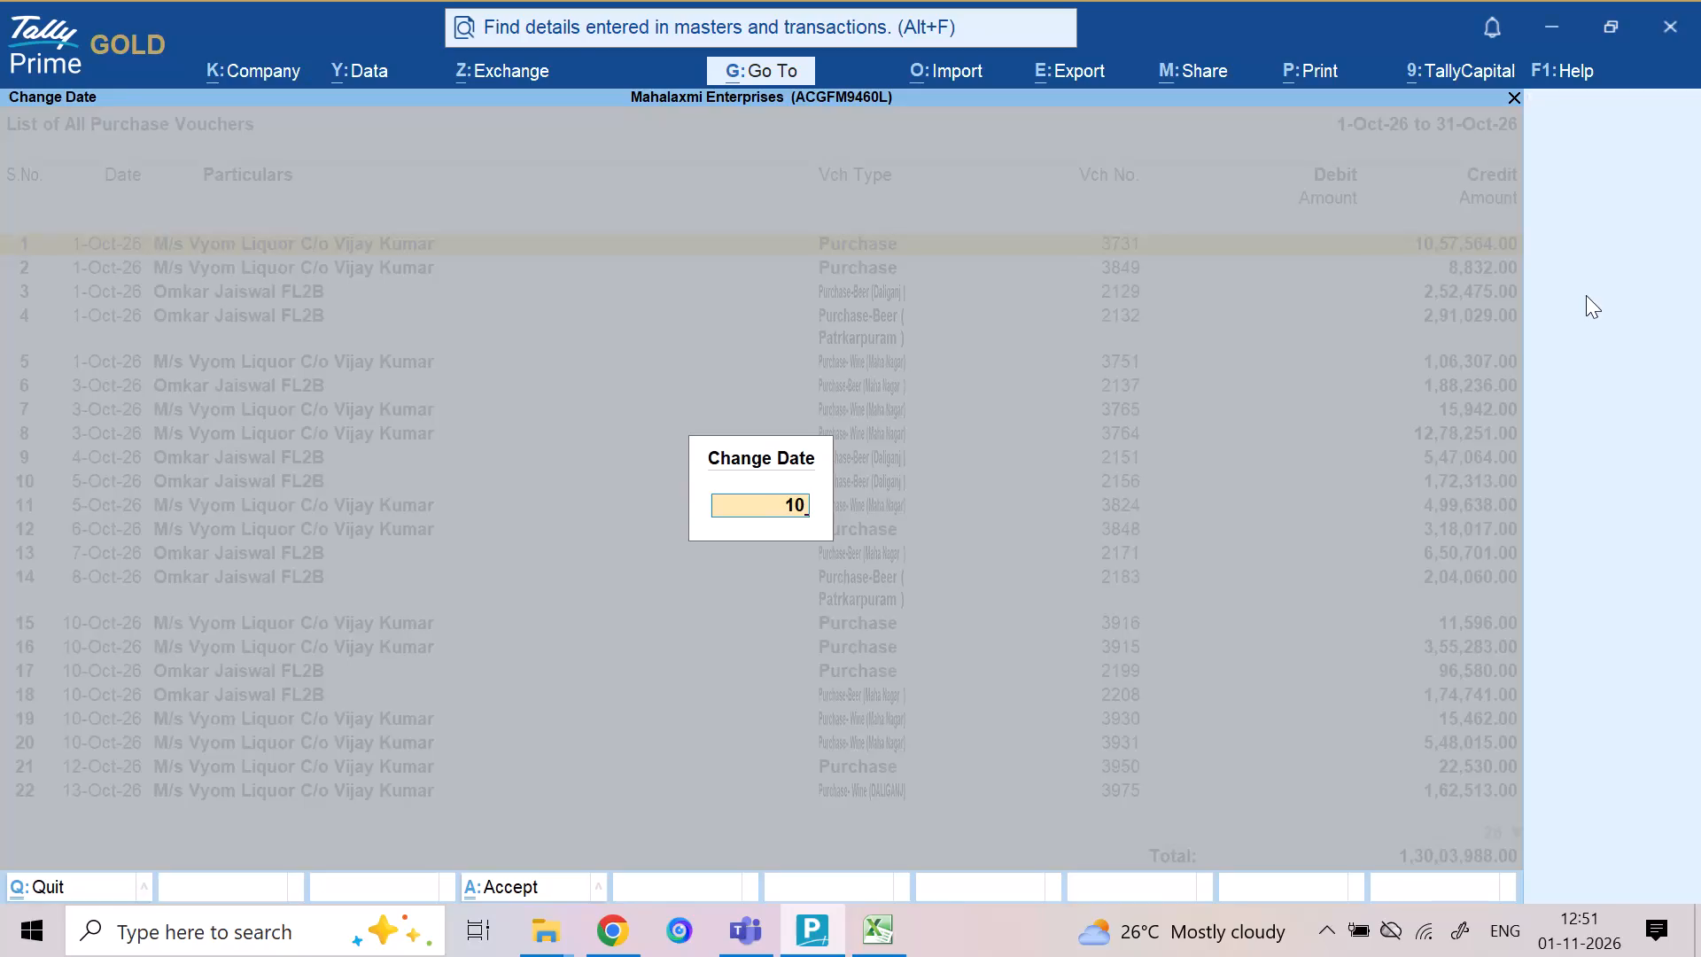
# Open Purchase-Wine (Maha Nagar) voucher 3930 and copy its item name, CHERRAPUNJI EASTERN CRAFT GIN 750 ML.
pyautogui.press('Down')
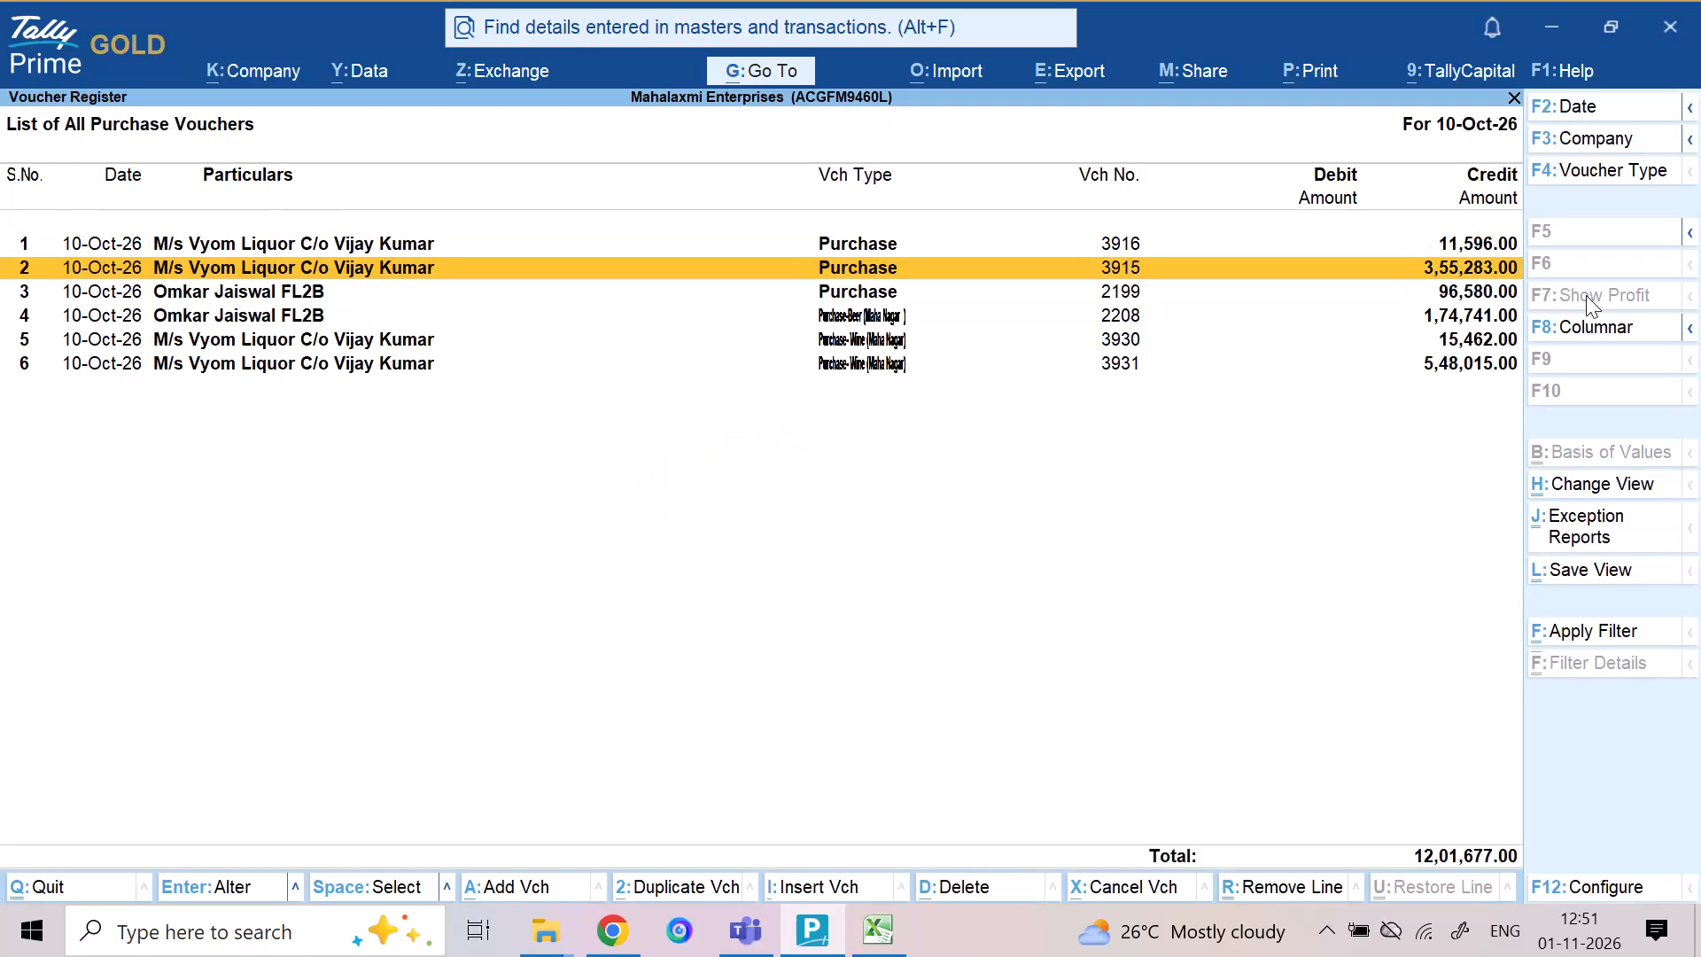
pyautogui.press('Down')
pyautogui.press('Down')
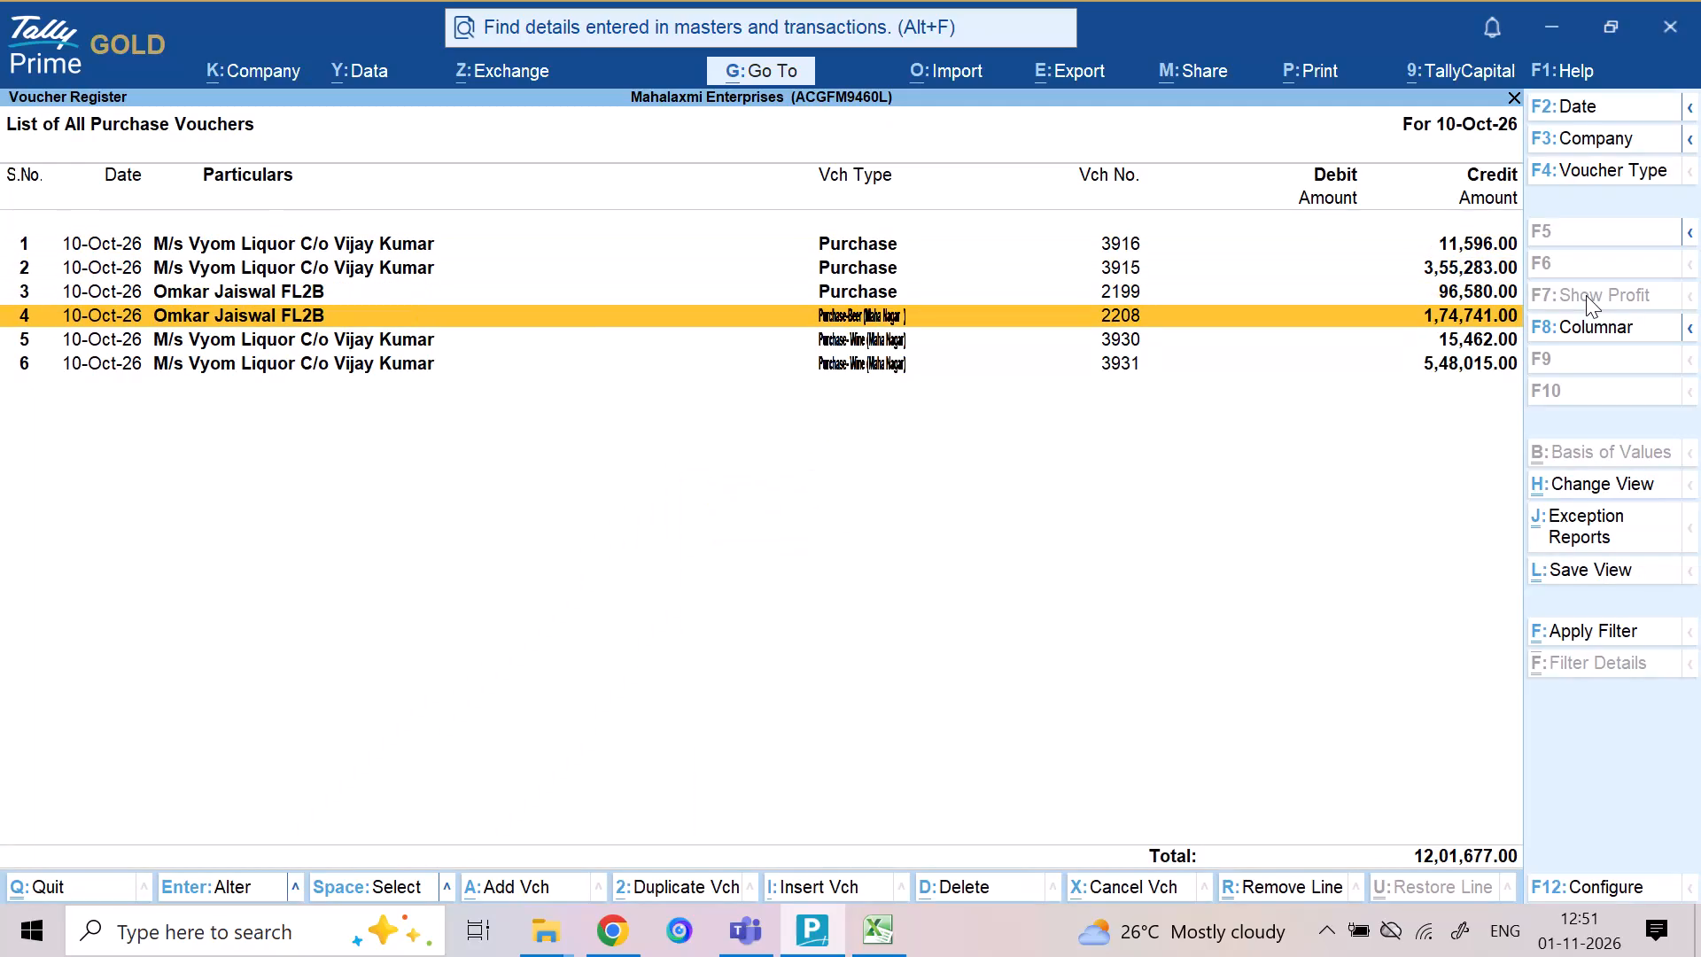
pyautogui.press('Down')
pyautogui.press('Return')
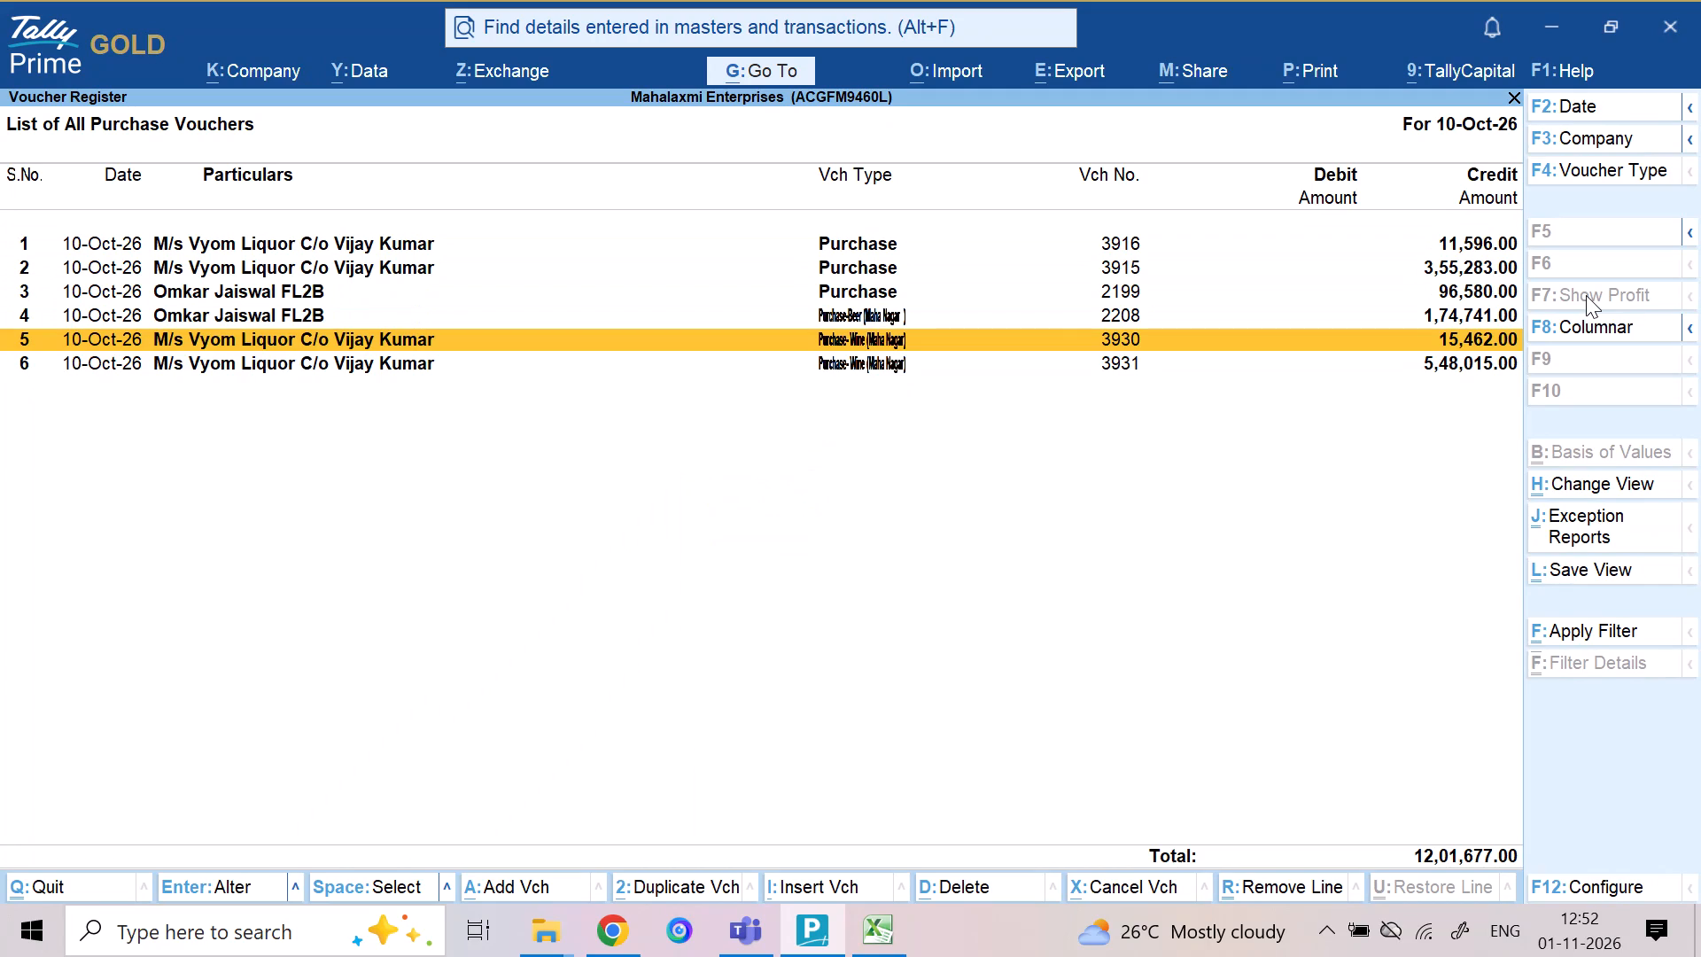
pyautogui.press('Return')
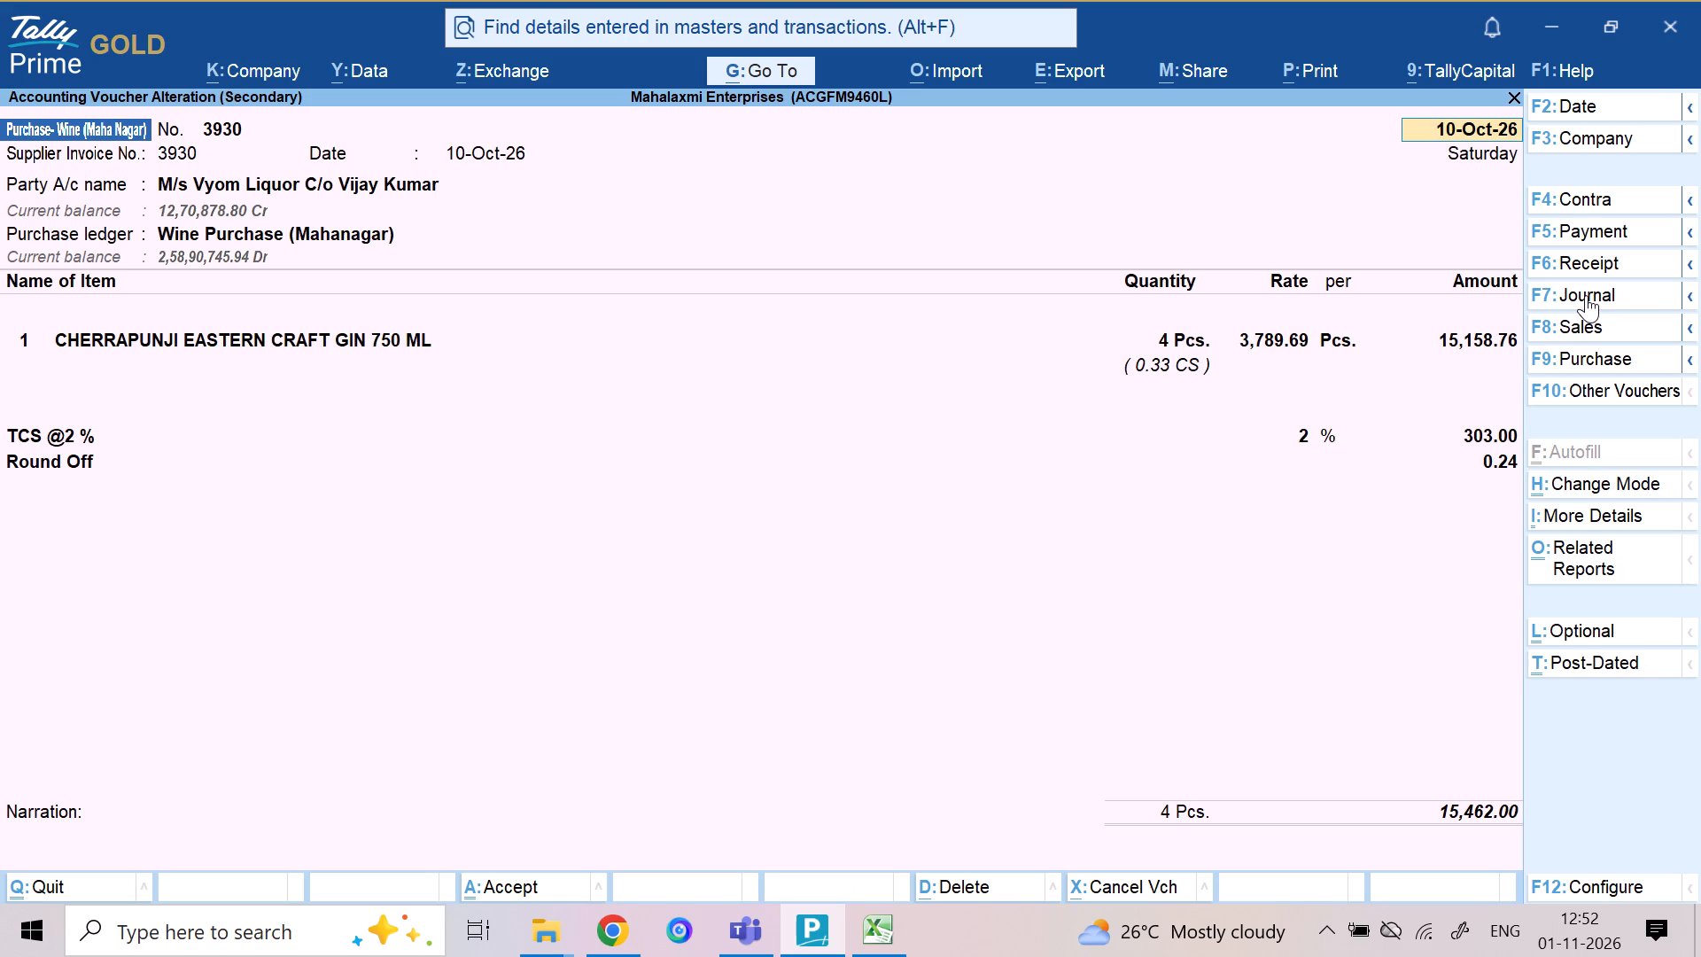
pyautogui.click(392, 330)
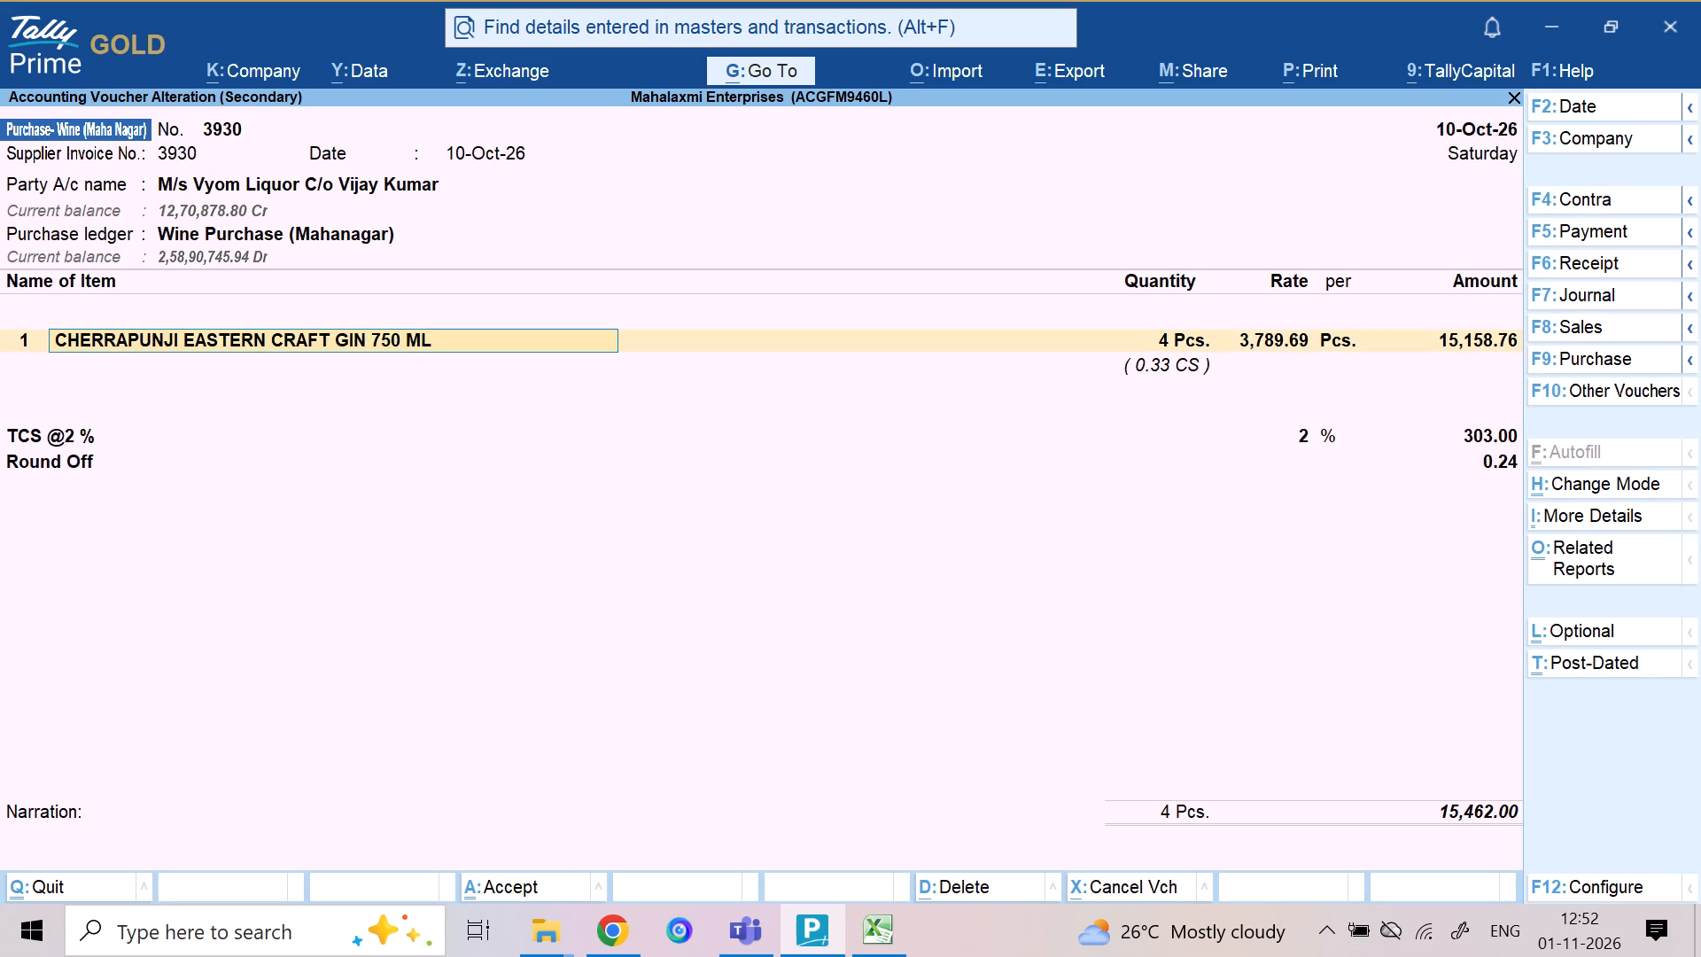
pyautogui.hotkey('ctrl', 'c')
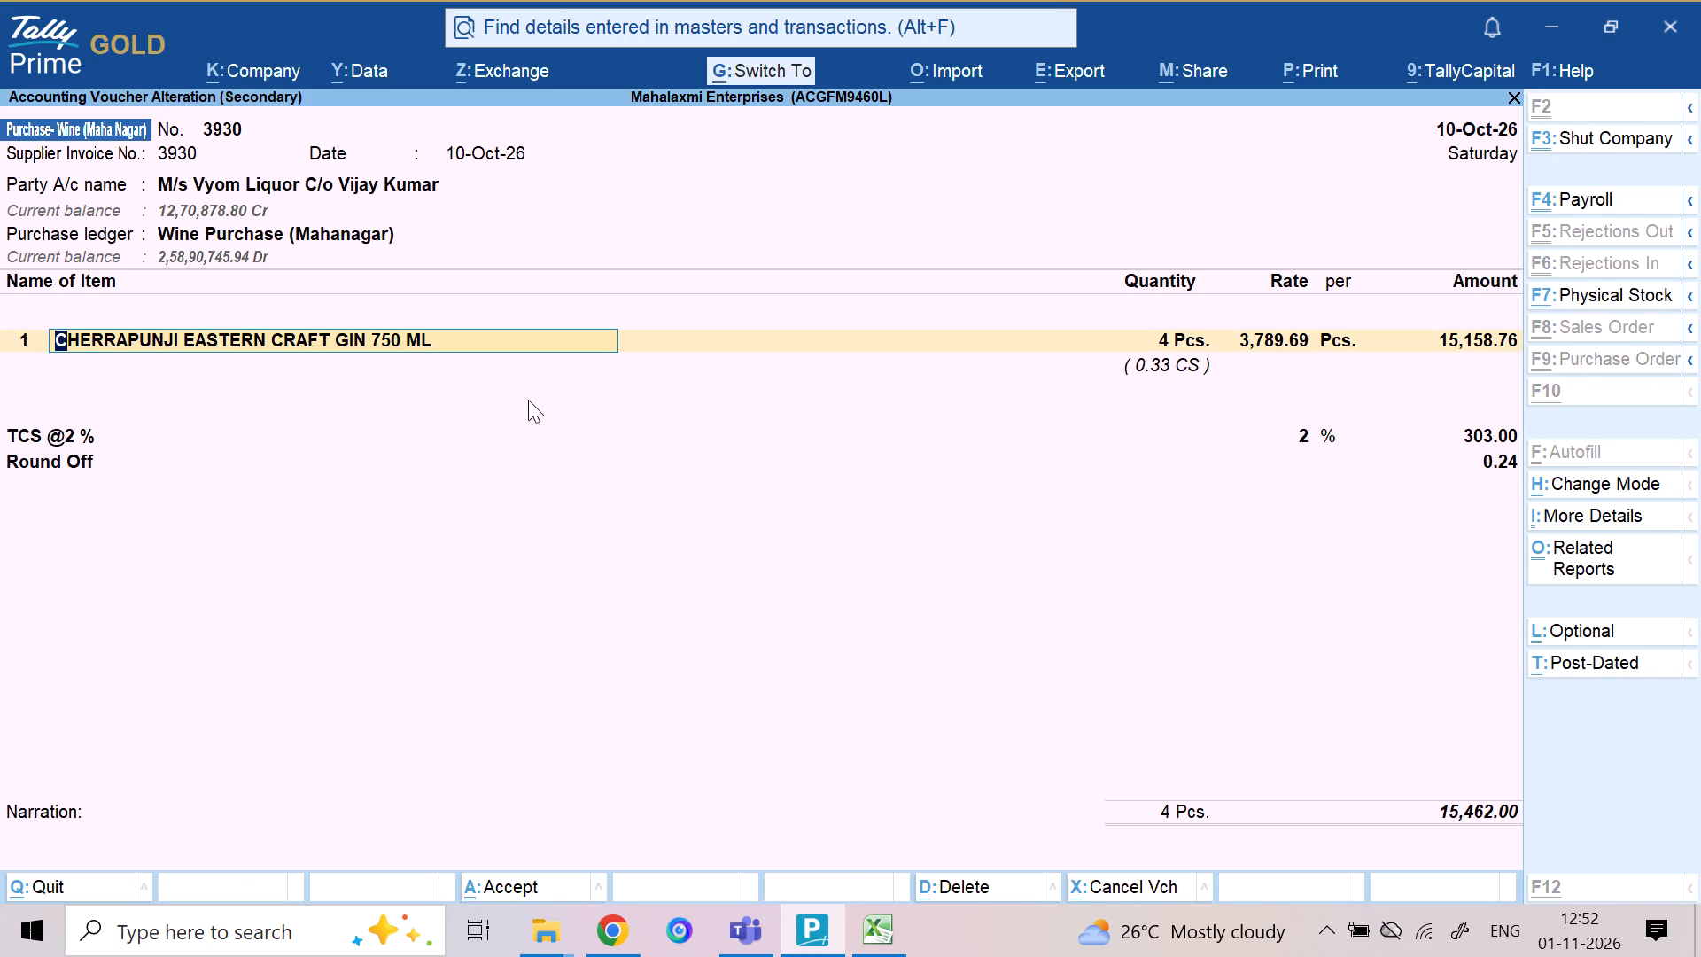
# Back in Excel, insert a row below Jamun GIN 180 ML on the 10-10-26 sheet and copy the Jamun GIN 180 ML row into it.
pyautogui.hotkey('alt', 'Tab')
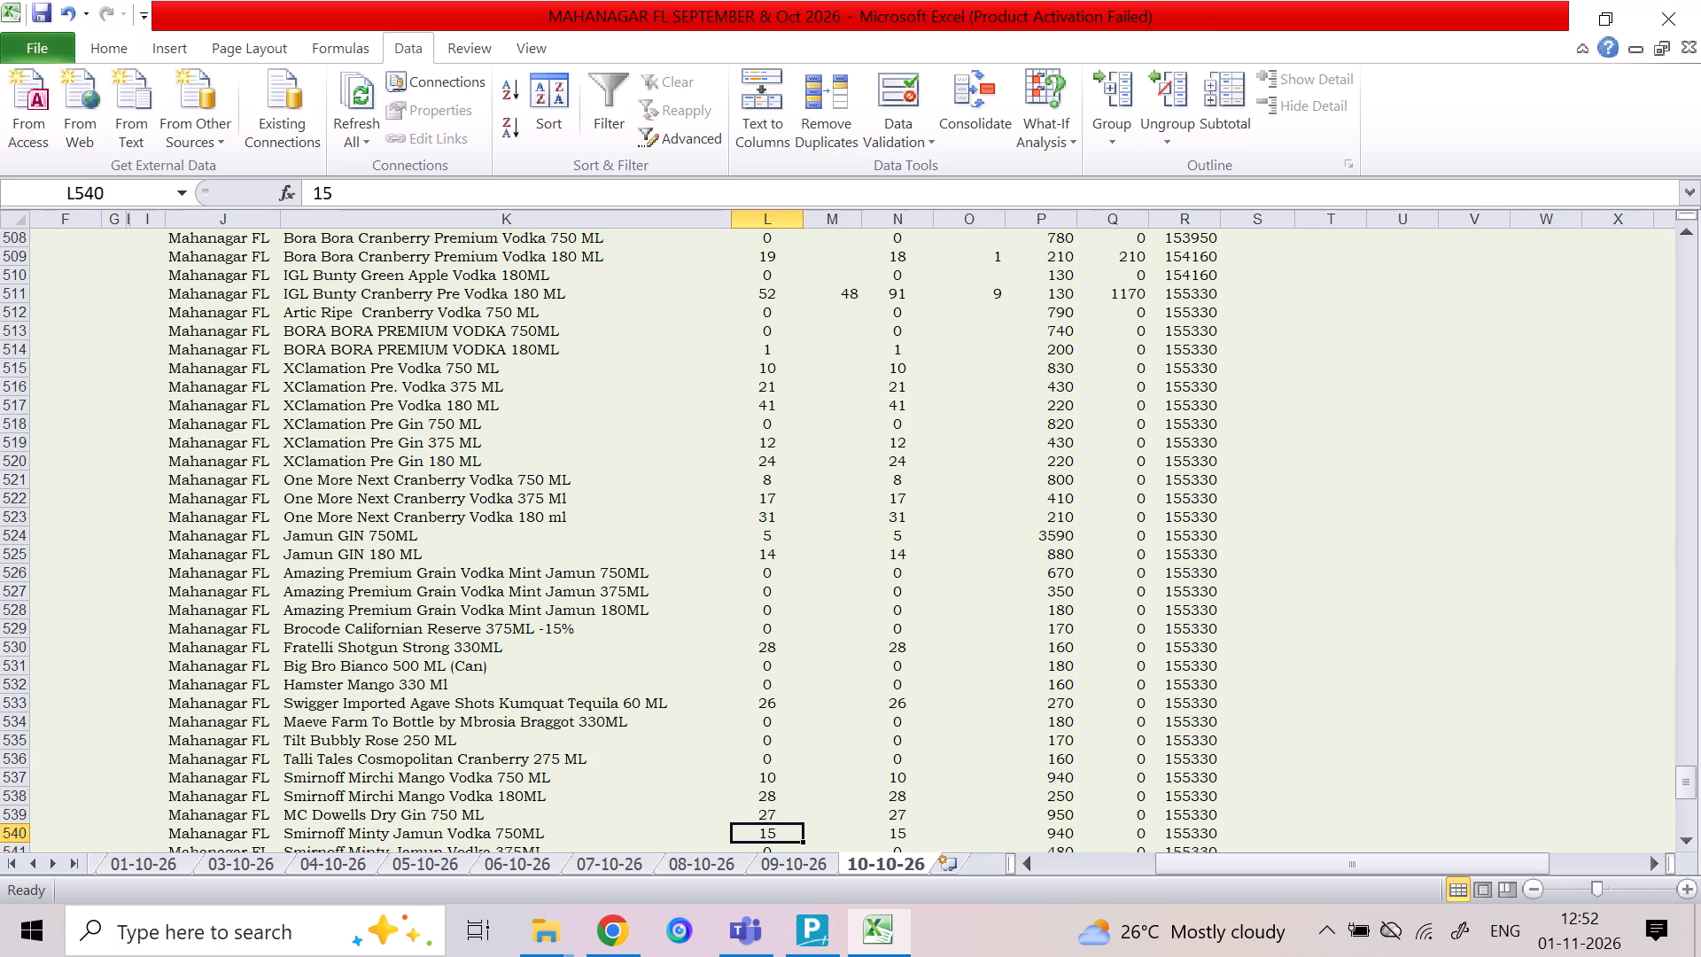
pyautogui.click(918, 536)
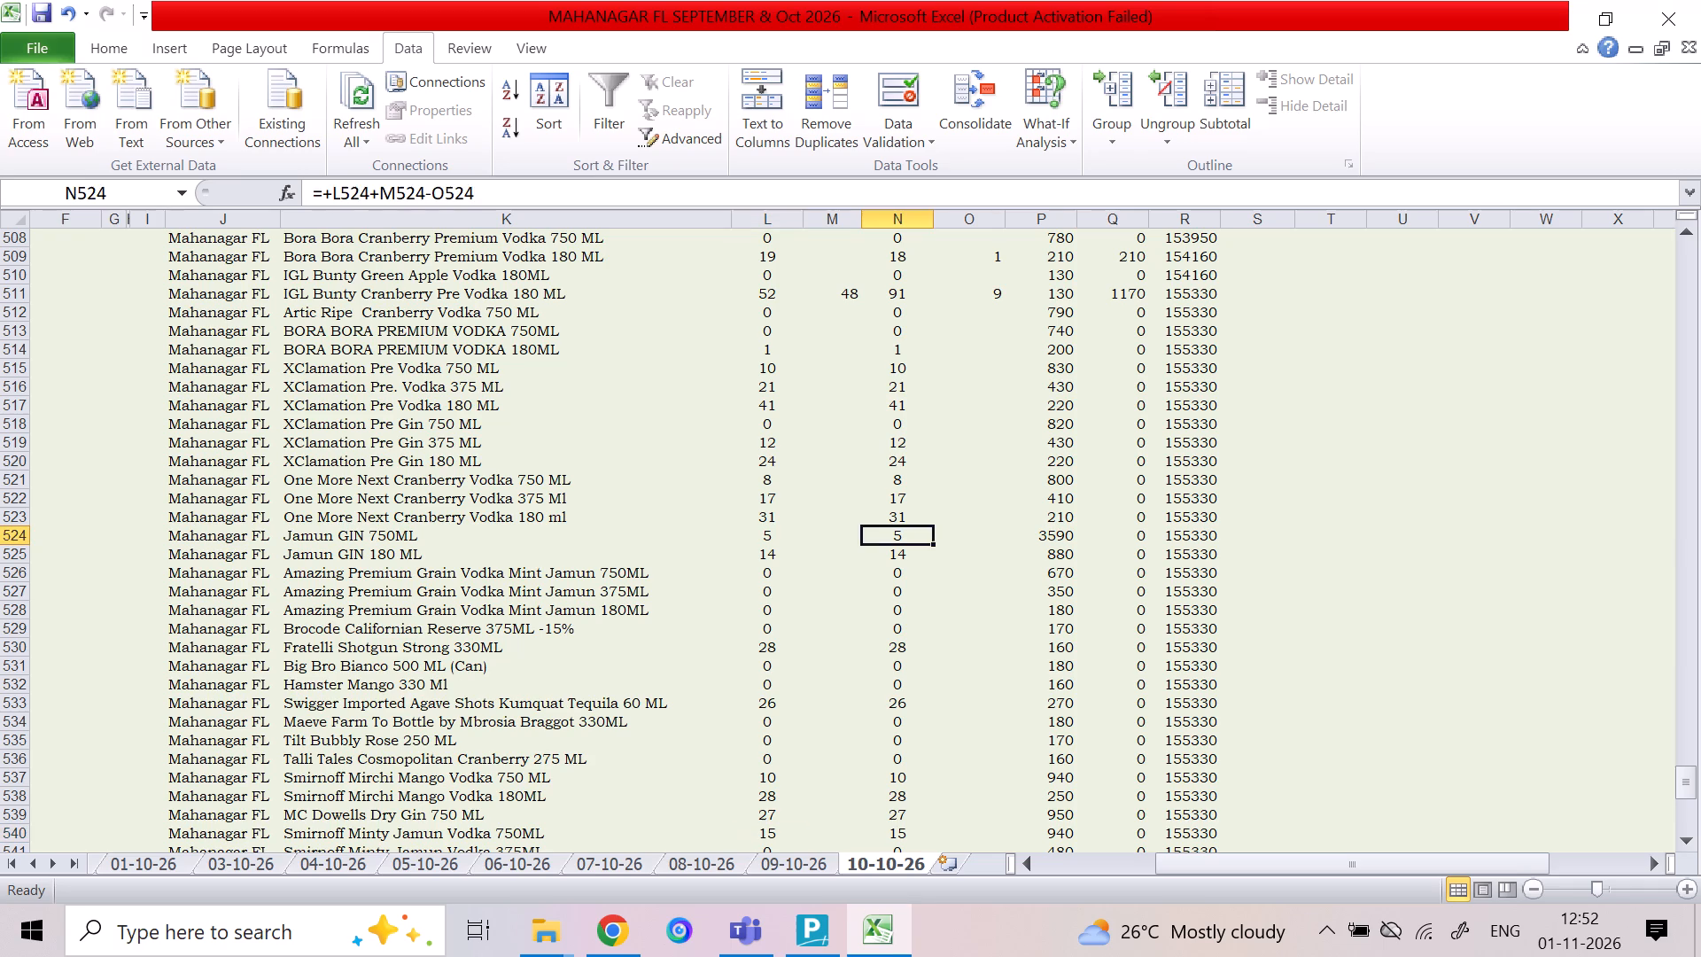
pyautogui.click(916, 559)
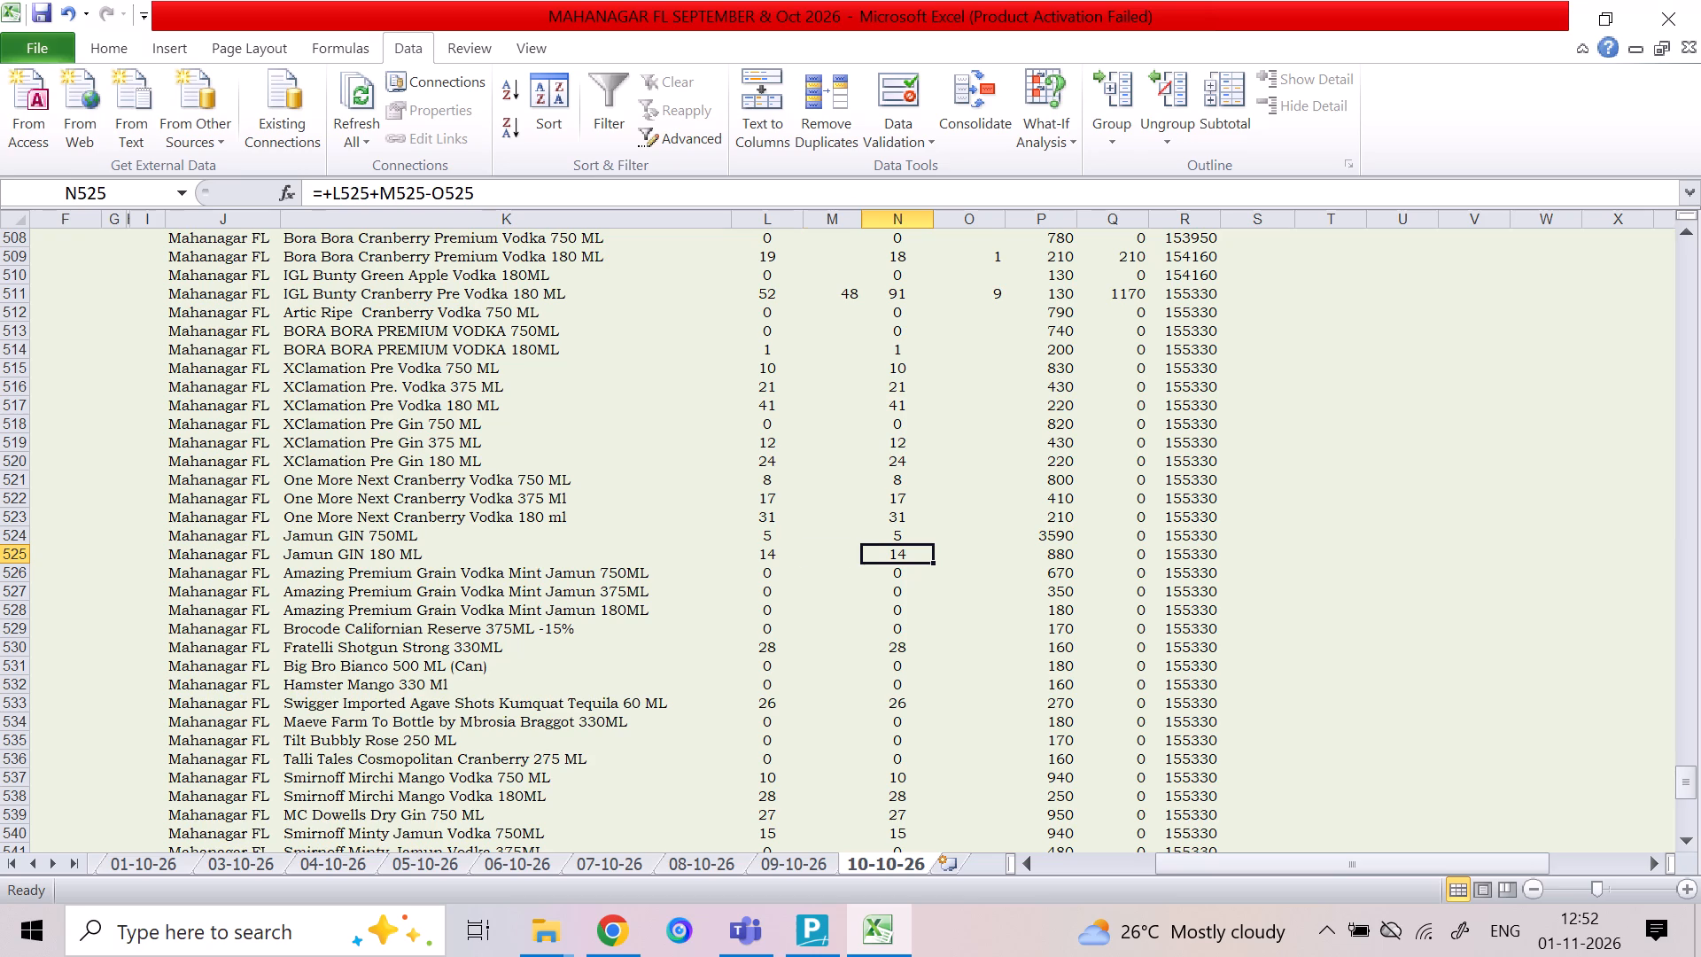
pyautogui.press('Left')
pyautogui.press('Left')
pyautogui.press('Left')
pyautogui.press('Left')
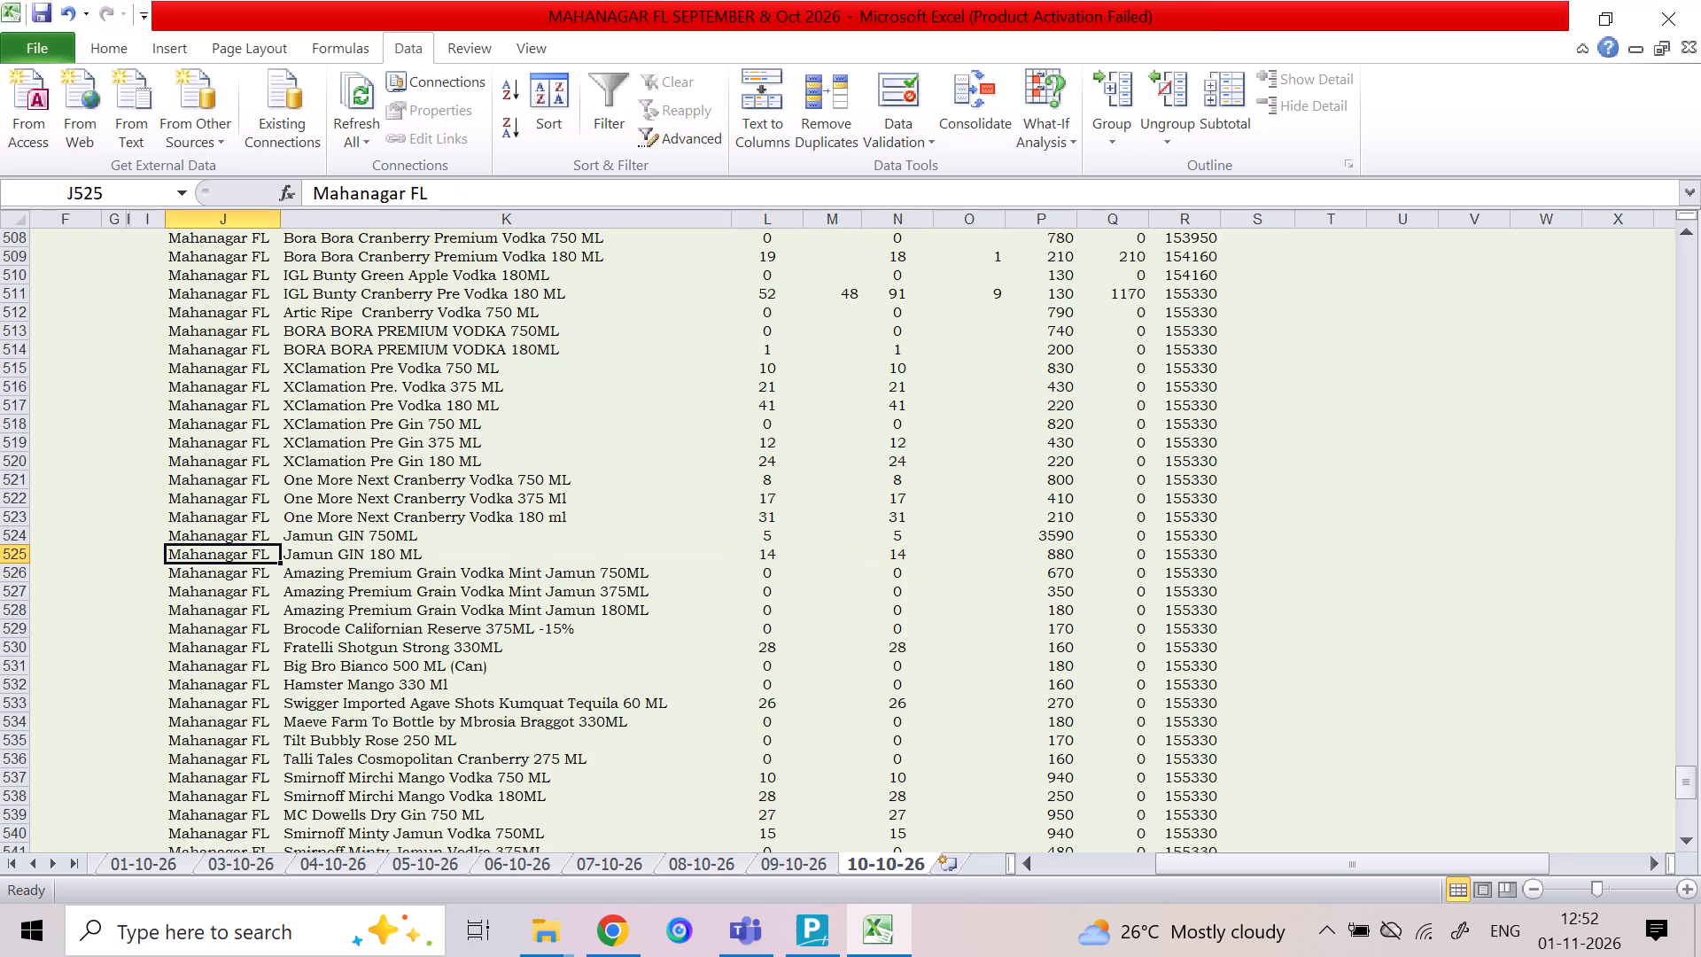
pyautogui.click(608, 579)
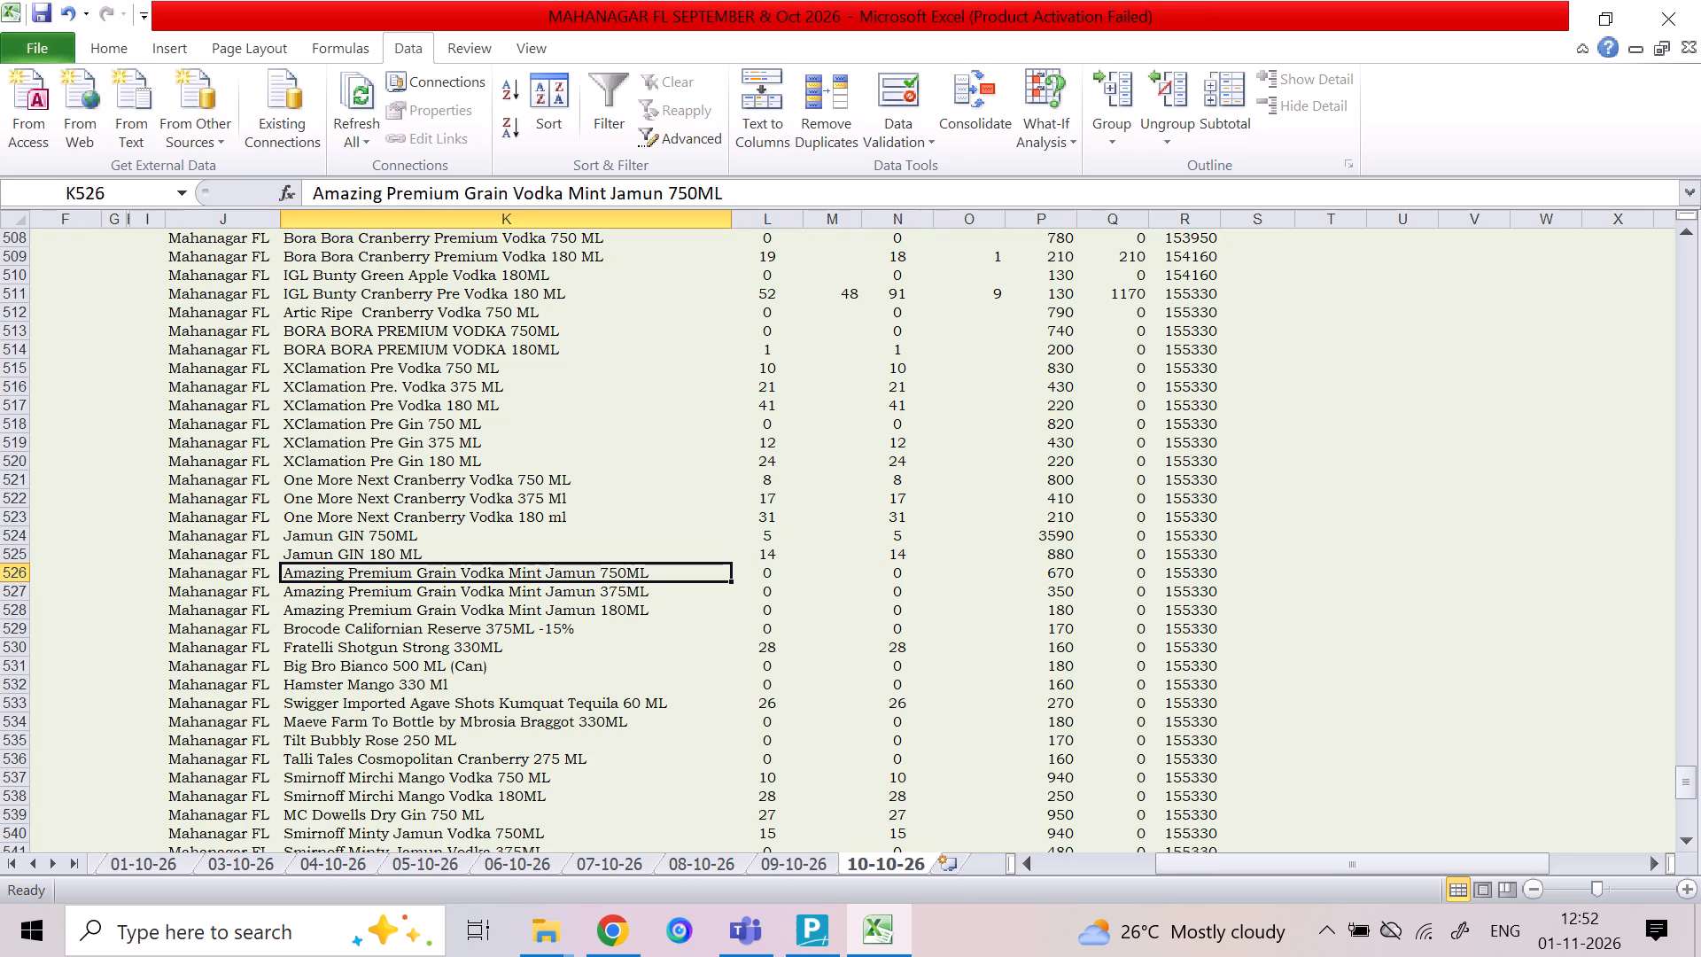
pyautogui.click(20, 571)
pyautogui.hotkey('ctrl', '+')
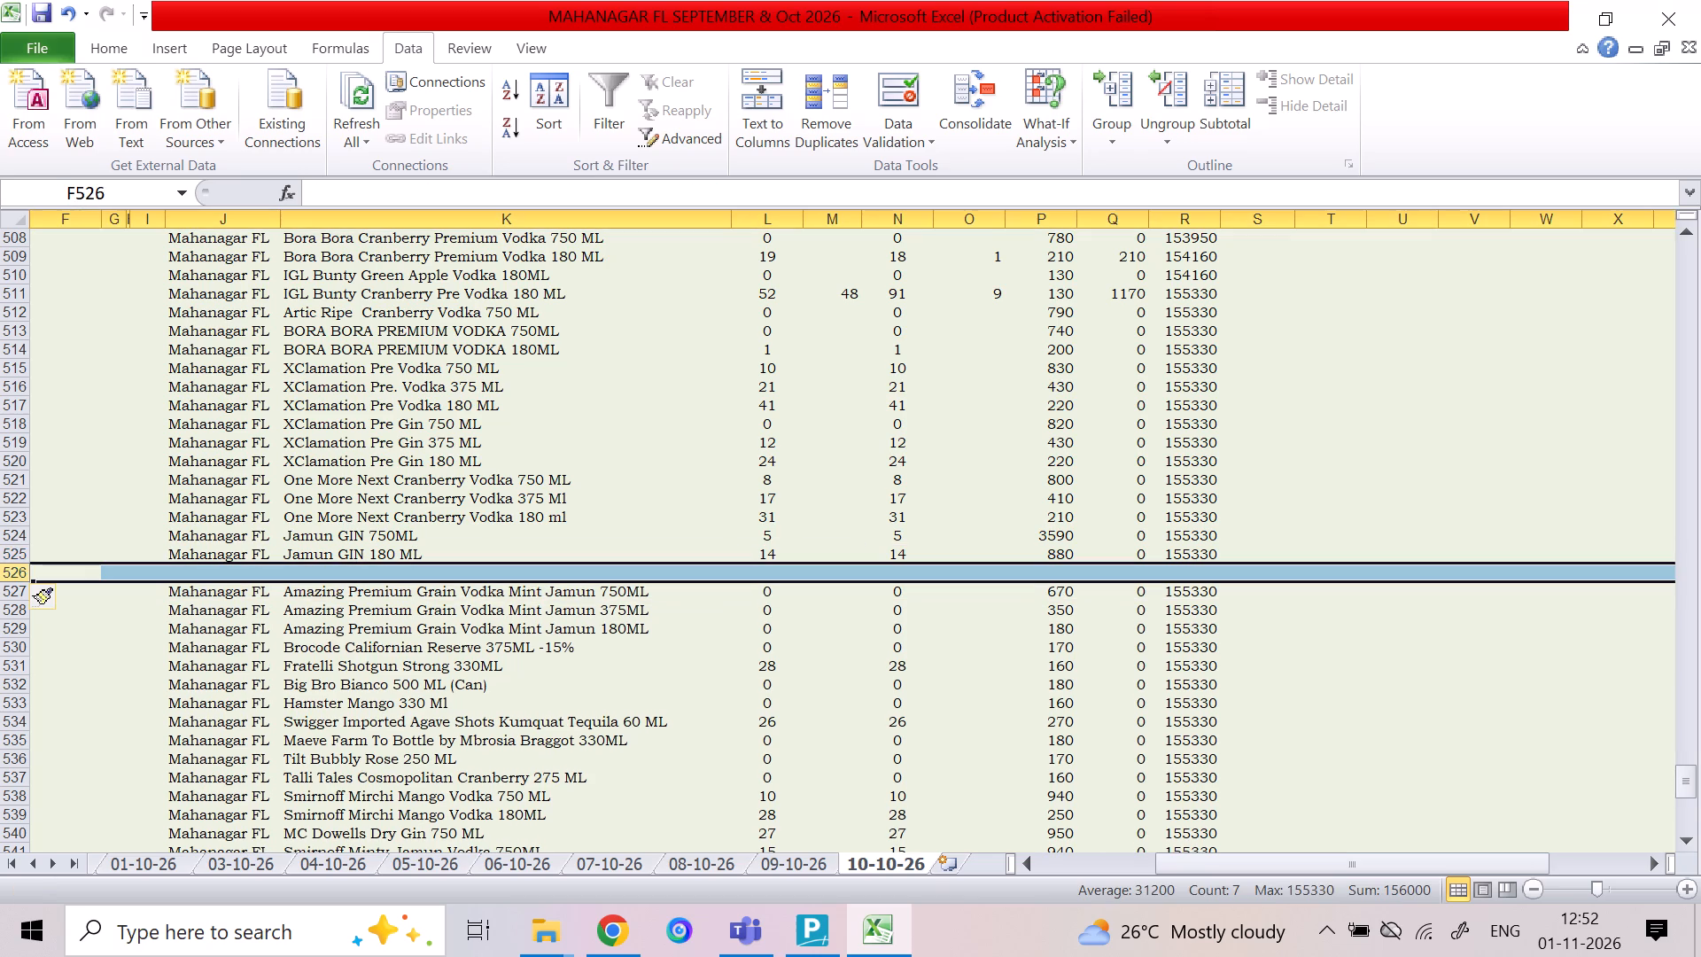
pyautogui.click(4, 553)
pyautogui.hotkey('ctrl', 'c')
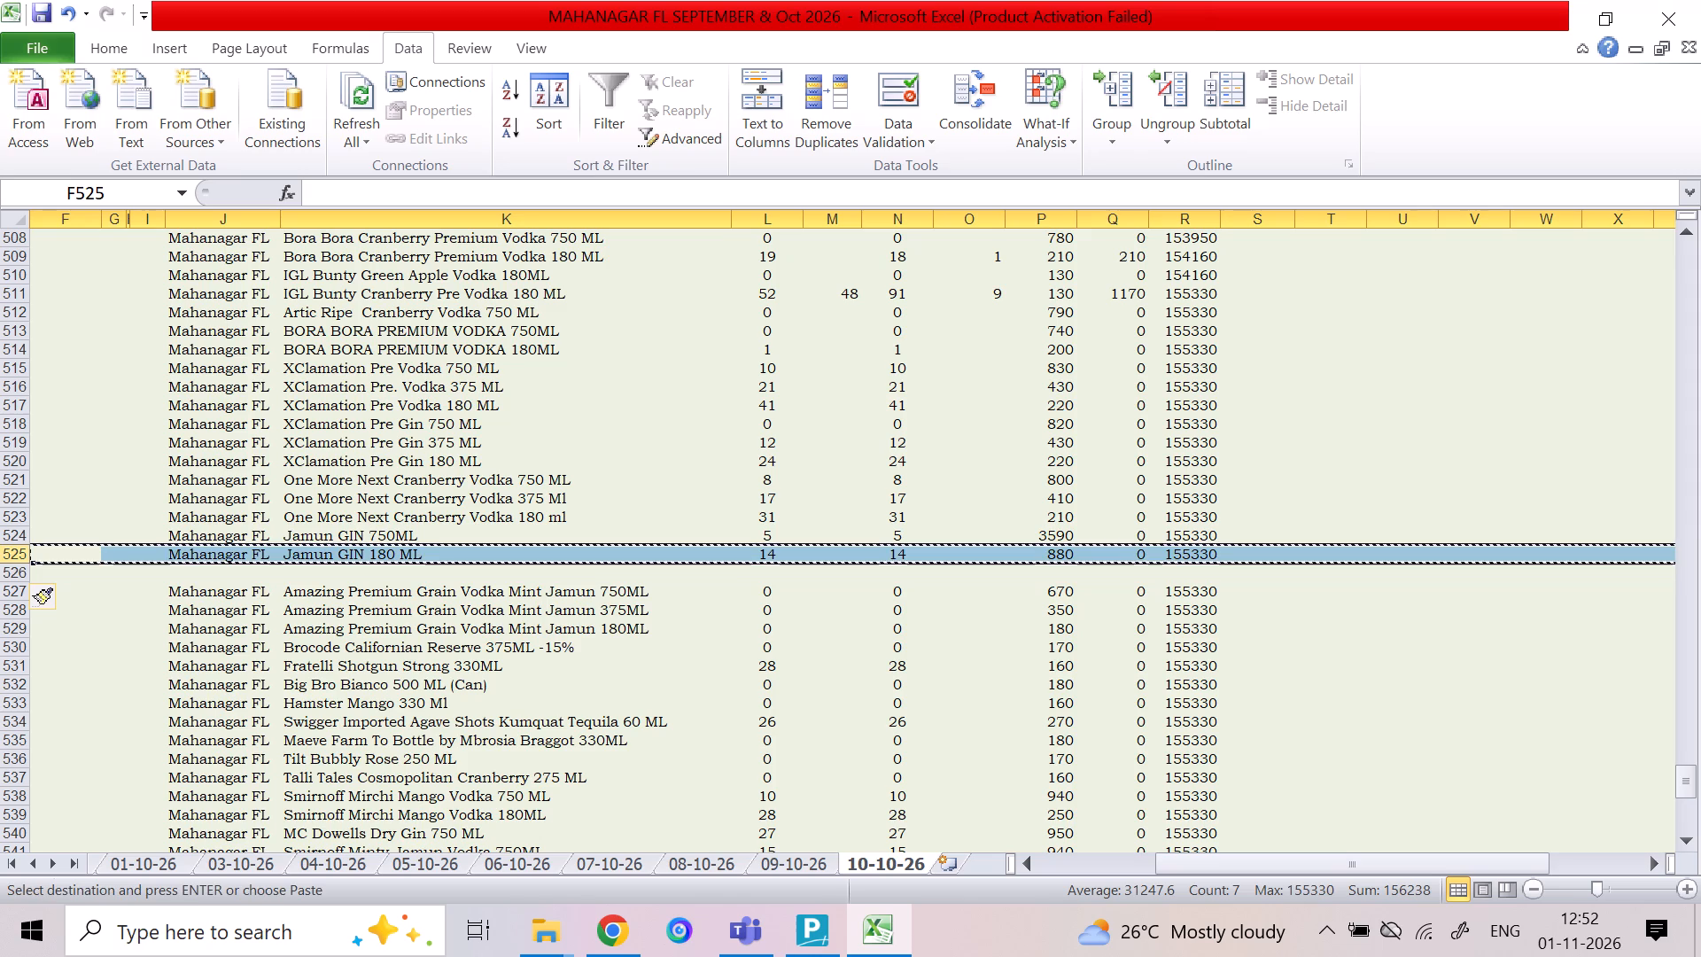
pyautogui.click(20, 577)
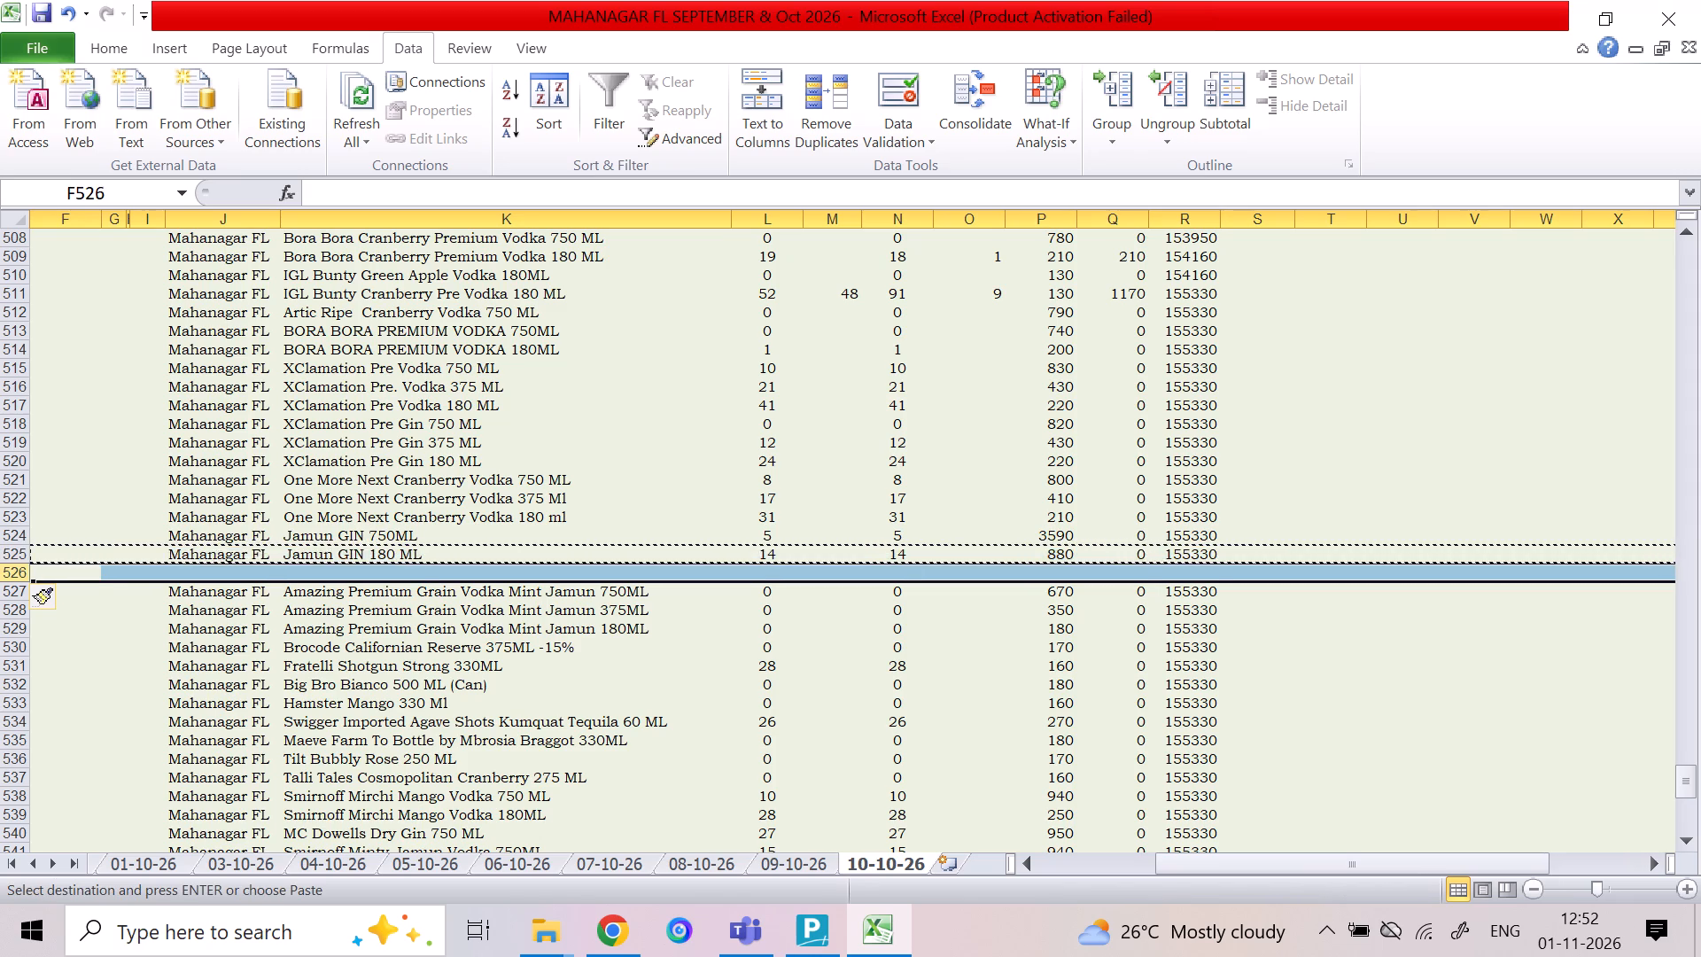
pyautogui.hotkey('ctrl', 'v')
# Replace the item name in K526 with CHERRAPUNJI EASTERN CRAFT GIN 750 ML, copied from the TallyPrime voucher.
pyautogui.click(333, 575)
pyautogui.press('Delete')
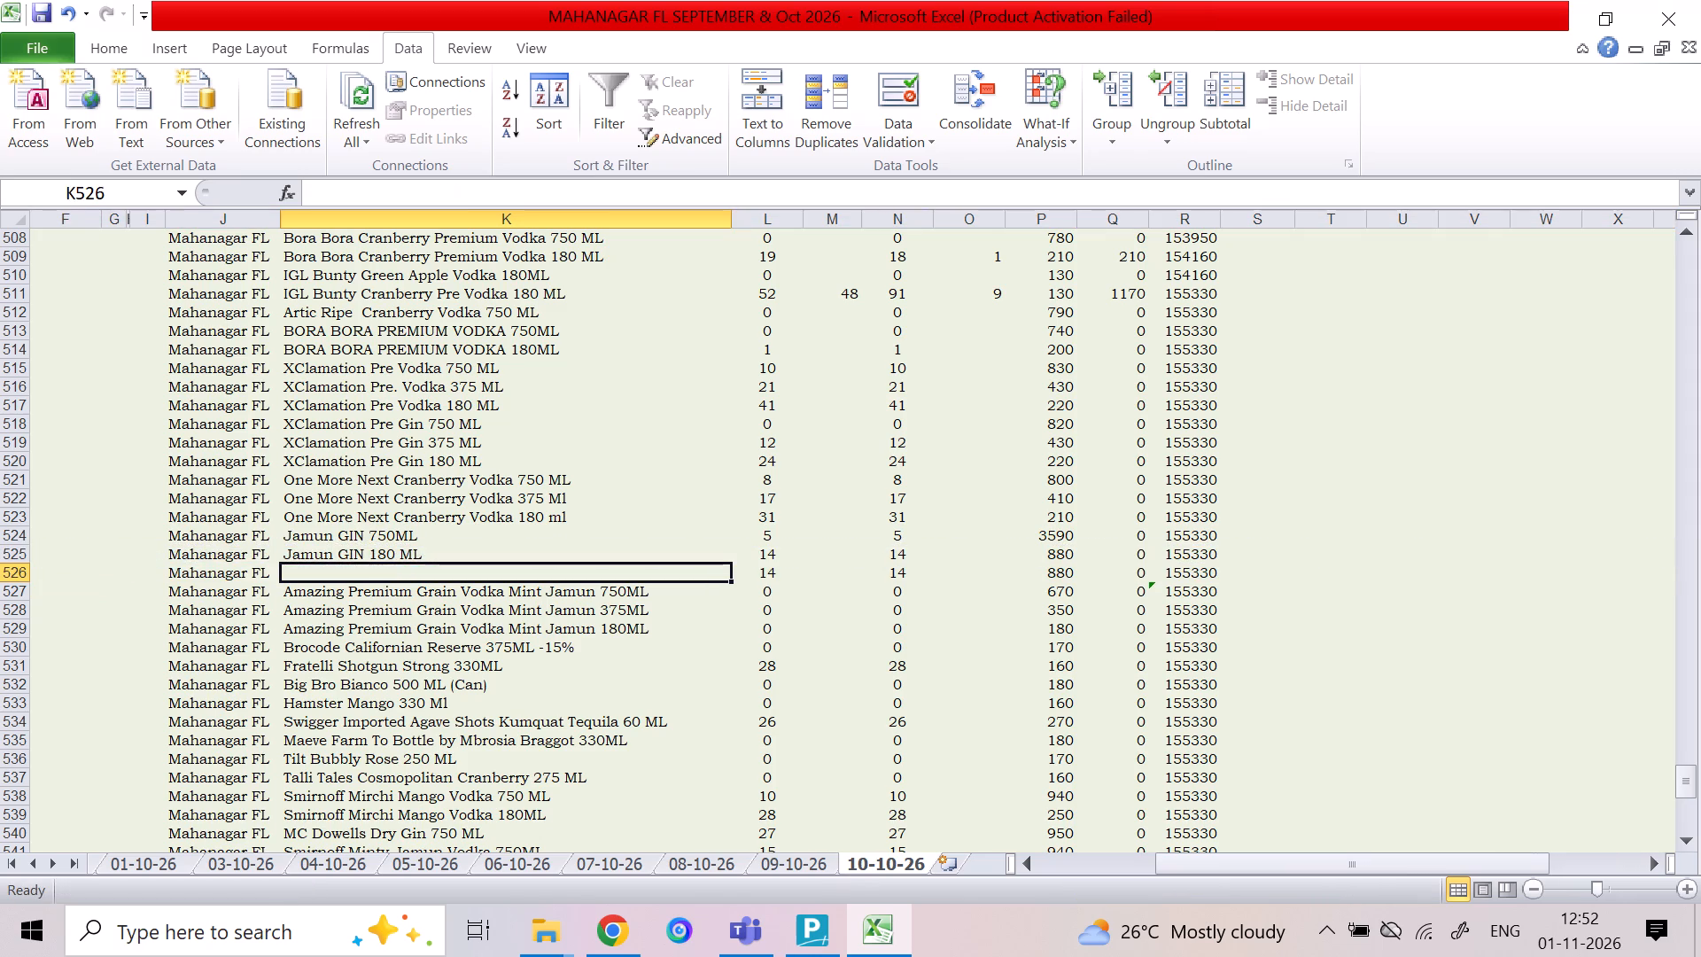
pyautogui.hotkey('alt', 'Tab')
pyautogui.hotkey('ctrl', 'c')
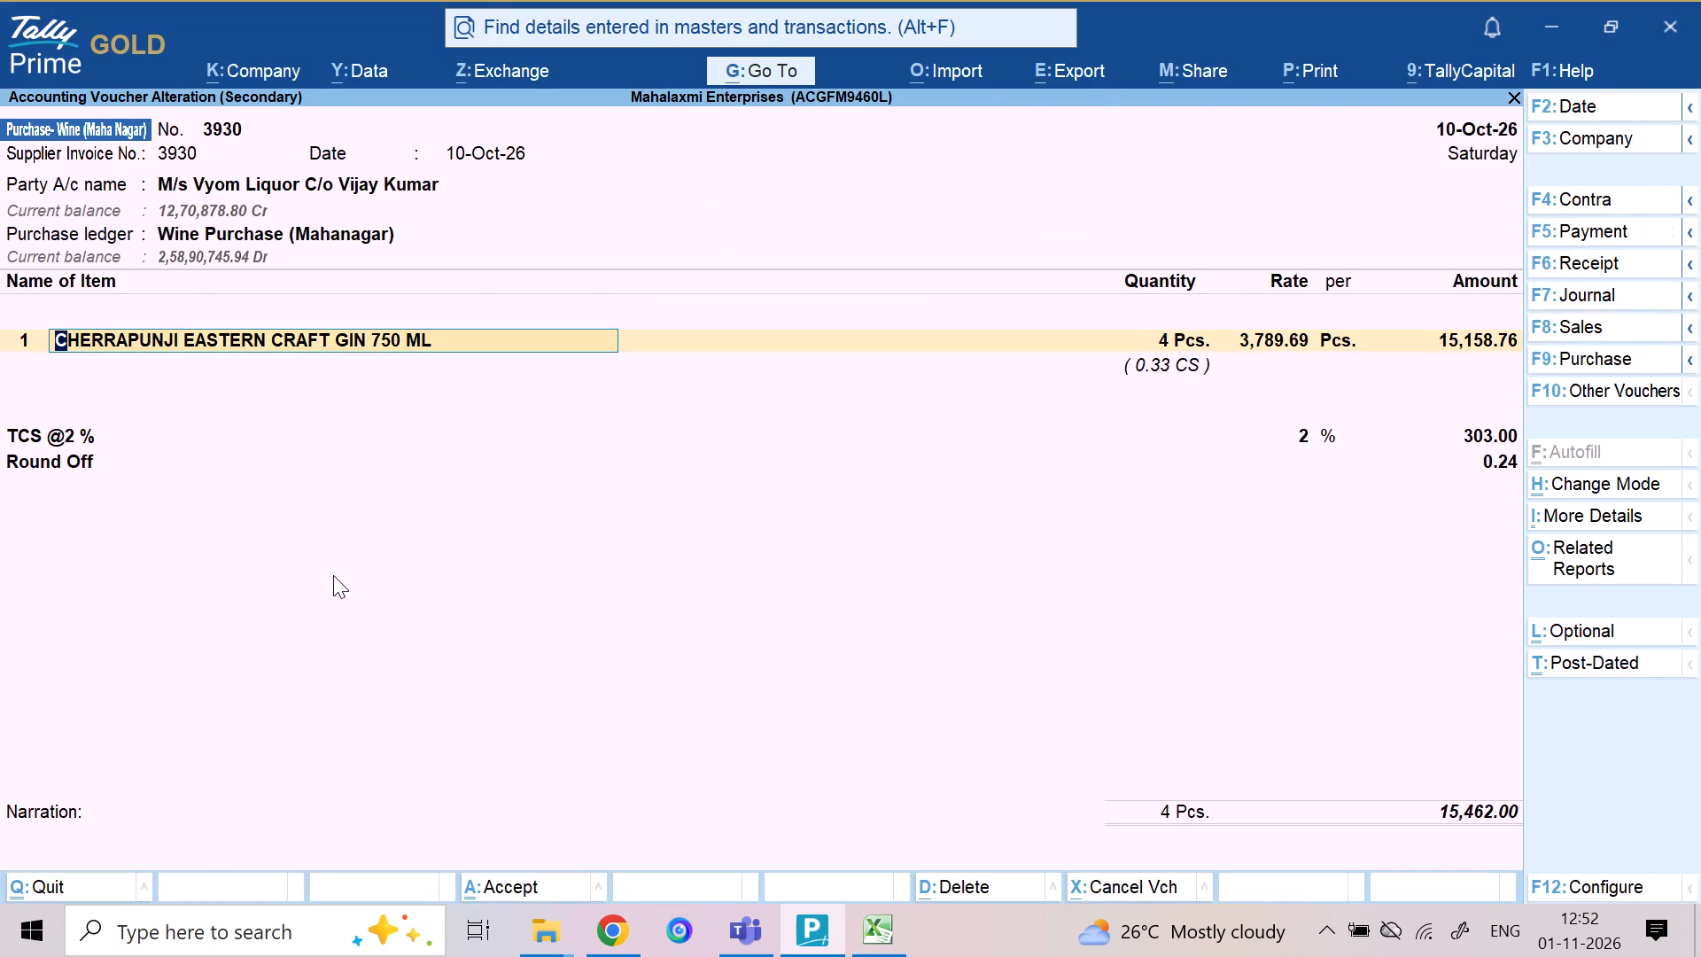
pyautogui.hotkey('alt', 'Tab')
pyautogui.hotkey('ctrl', 'v')
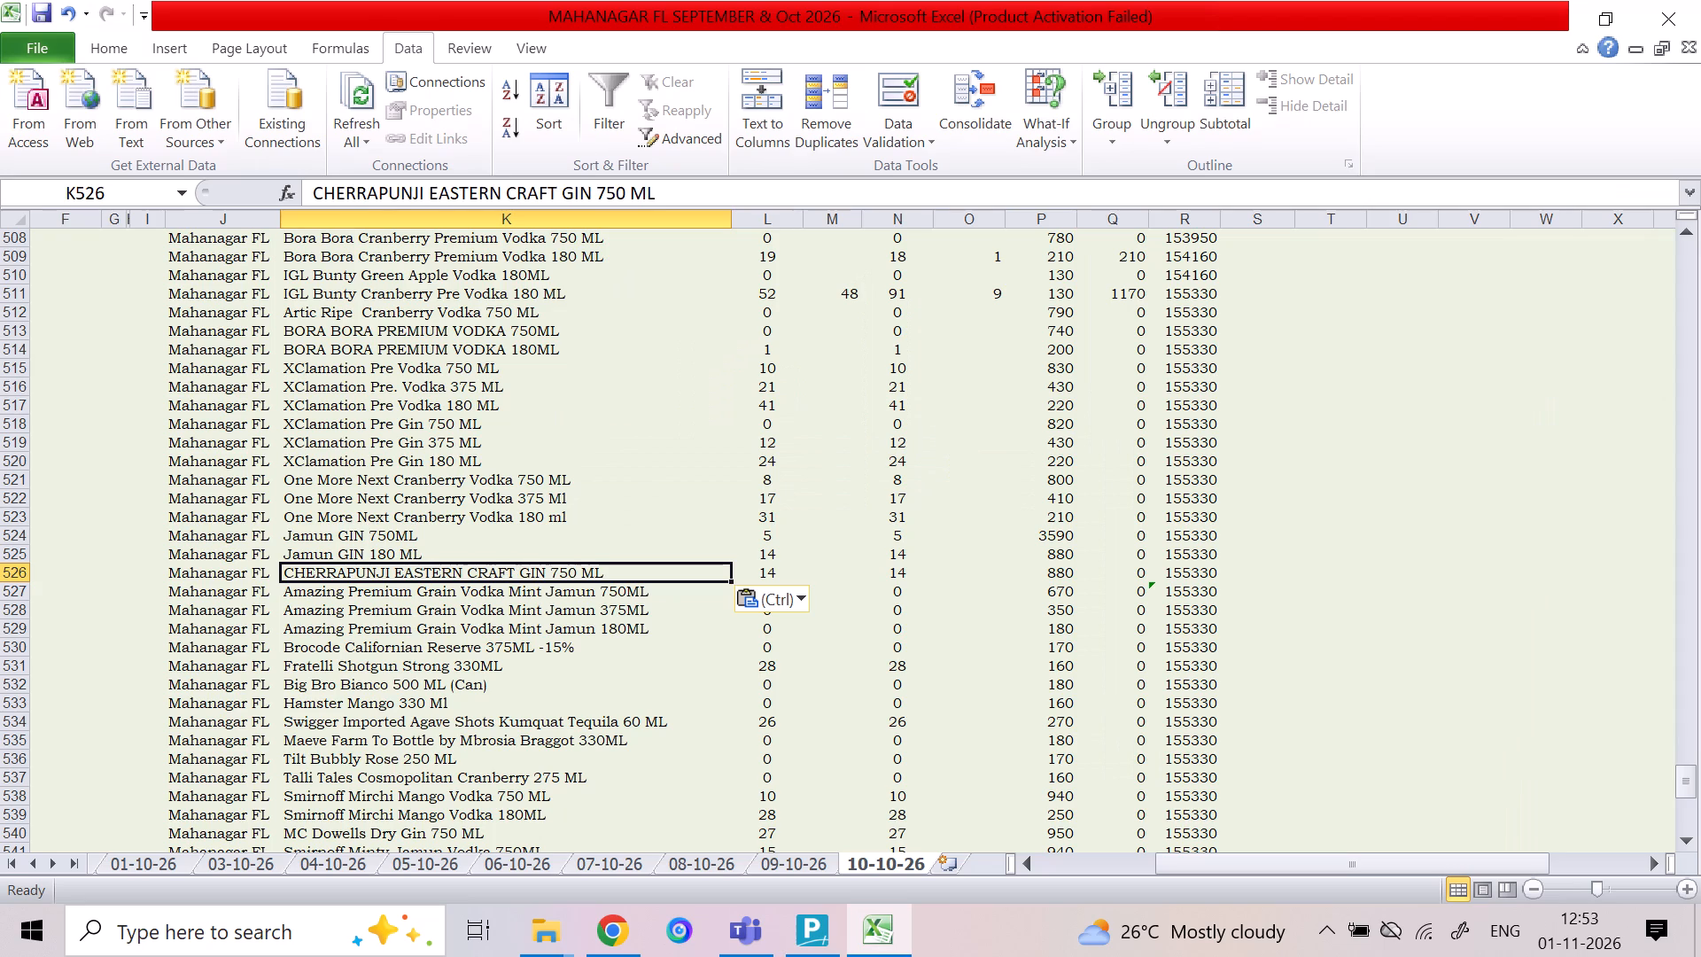
# For the Cherrapunji gin row, set L526 to 0, M526 to 4 and the rate in P526 to 0.
pyautogui.press('Right')
pyautogui.press('0')
pyautogui.press('Right')
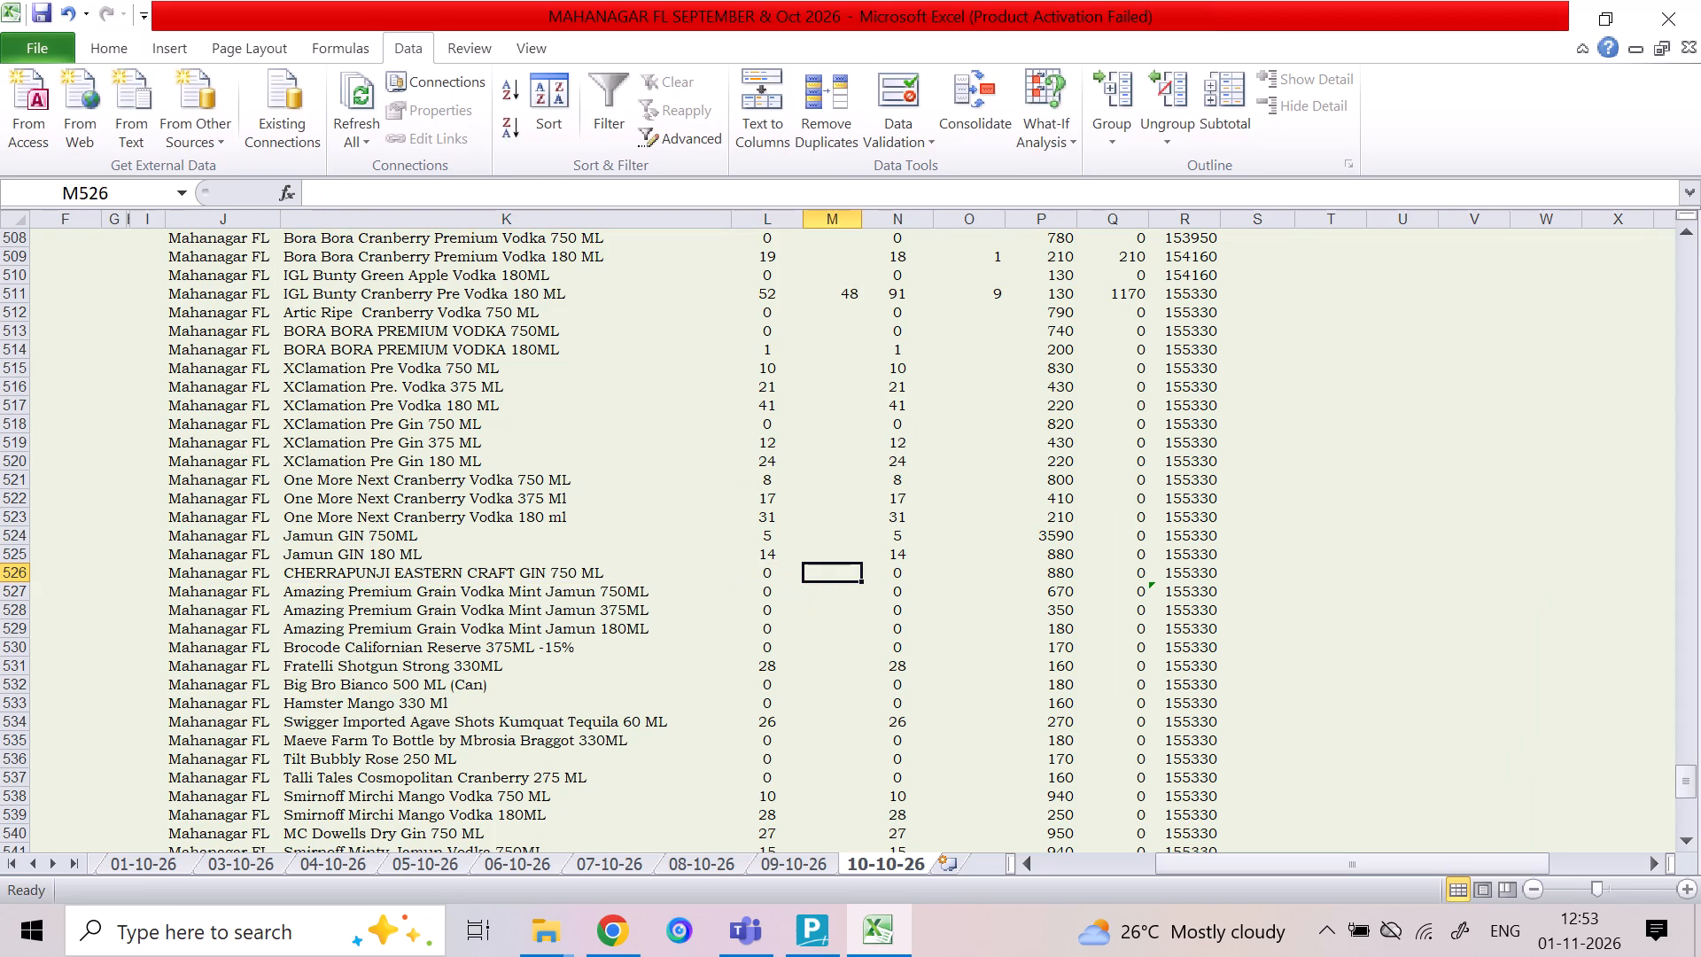
pyautogui.press('4')
pyautogui.press('Right')
pyautogui.press('Right')
pyautogui.press('Right')
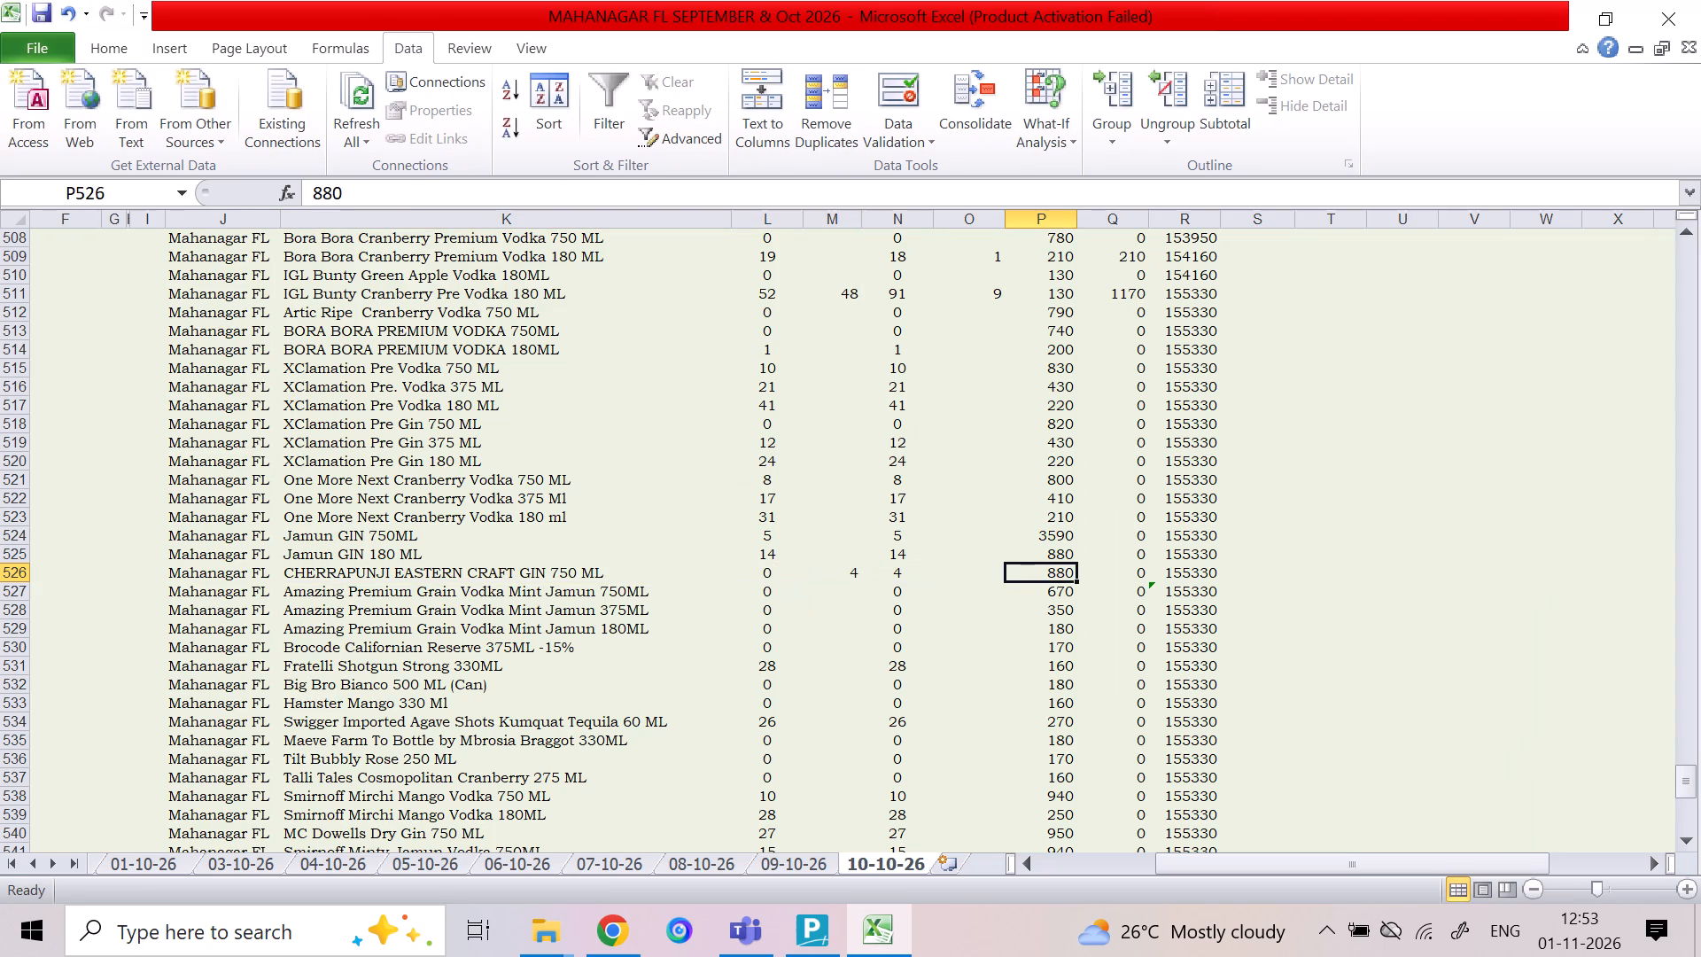
pyautogui.press('0')
pyautogui.press('Right')
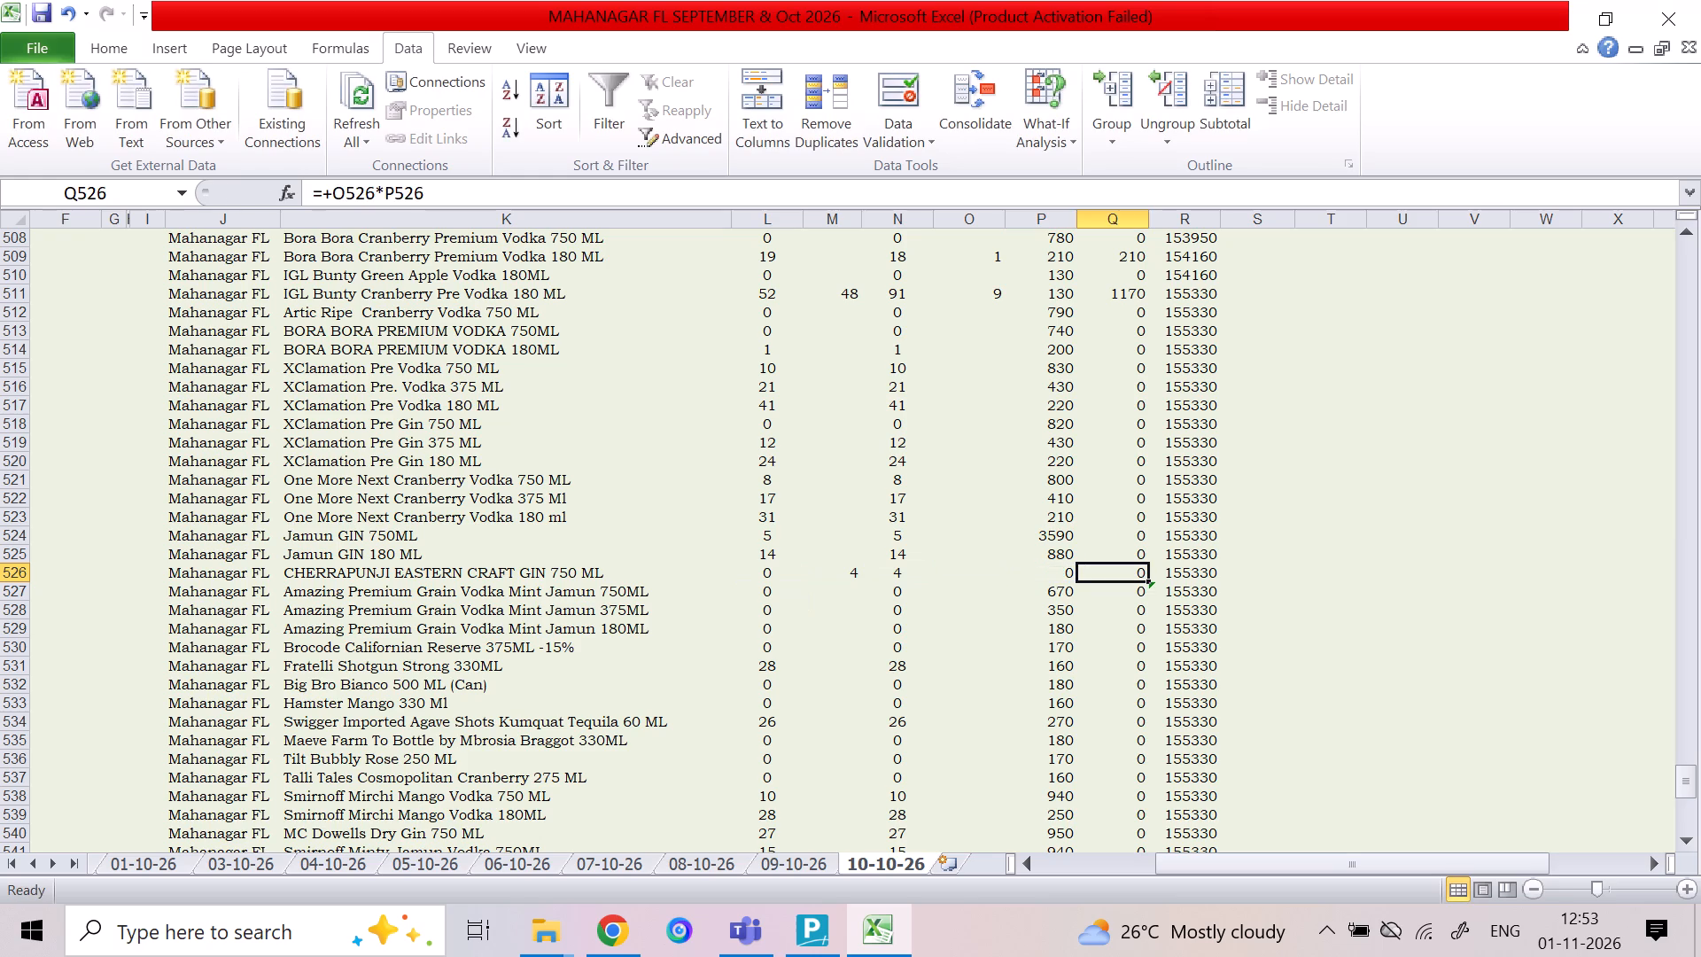
# Fill the running-total formula from R524 down past the new Cherrapunji gin row, and save the workbook.
pyautogui.click(1208, 543)
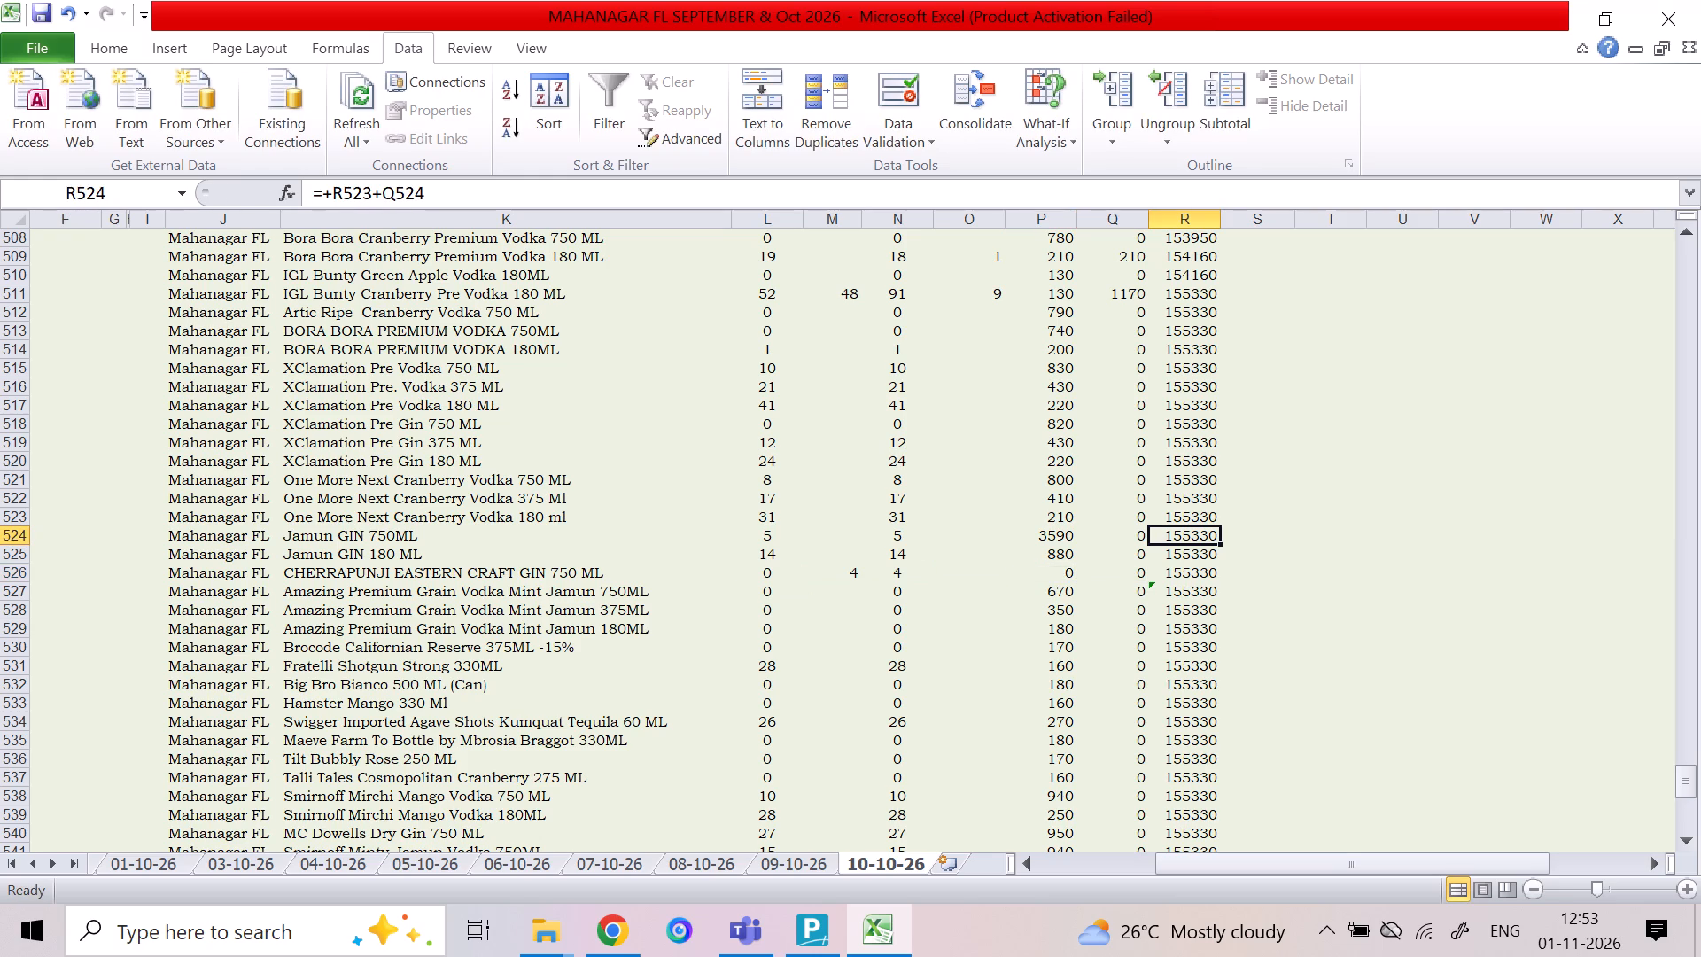
pyautogui.moveTo(1223, 545); pyautogui.dragTo(1223, 657)
pyautogui.click(1301, 578)
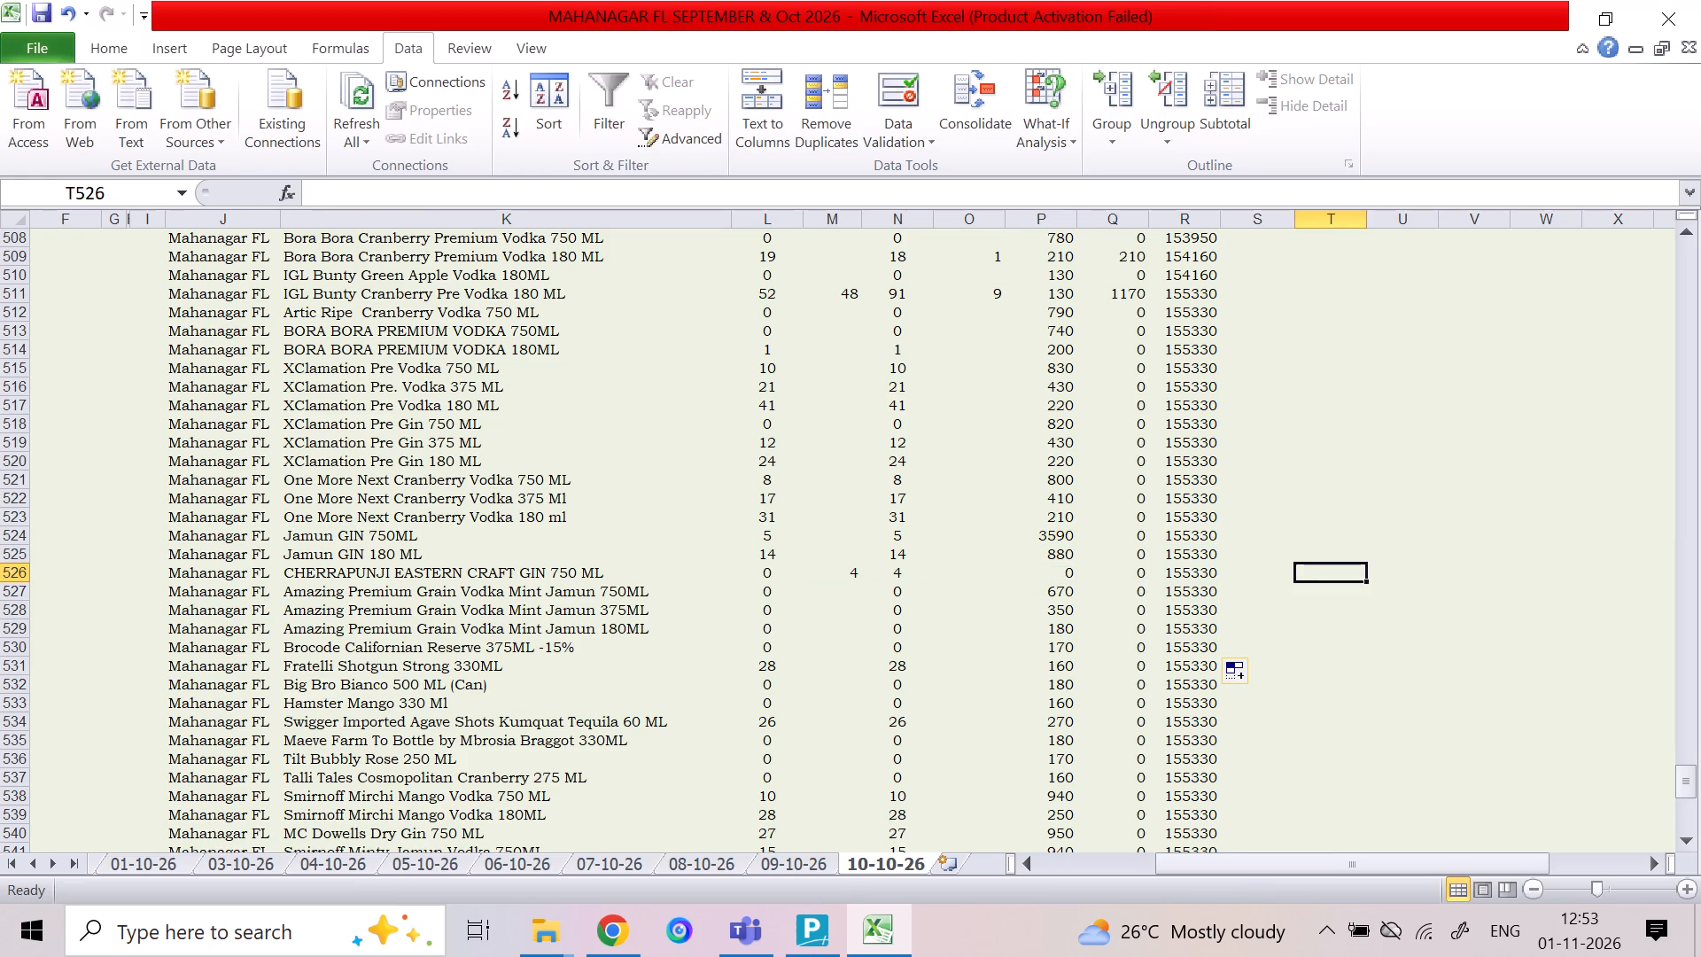
pyautogui.click(998, 580)
pyautogui.hotkey('ctrl', 's')
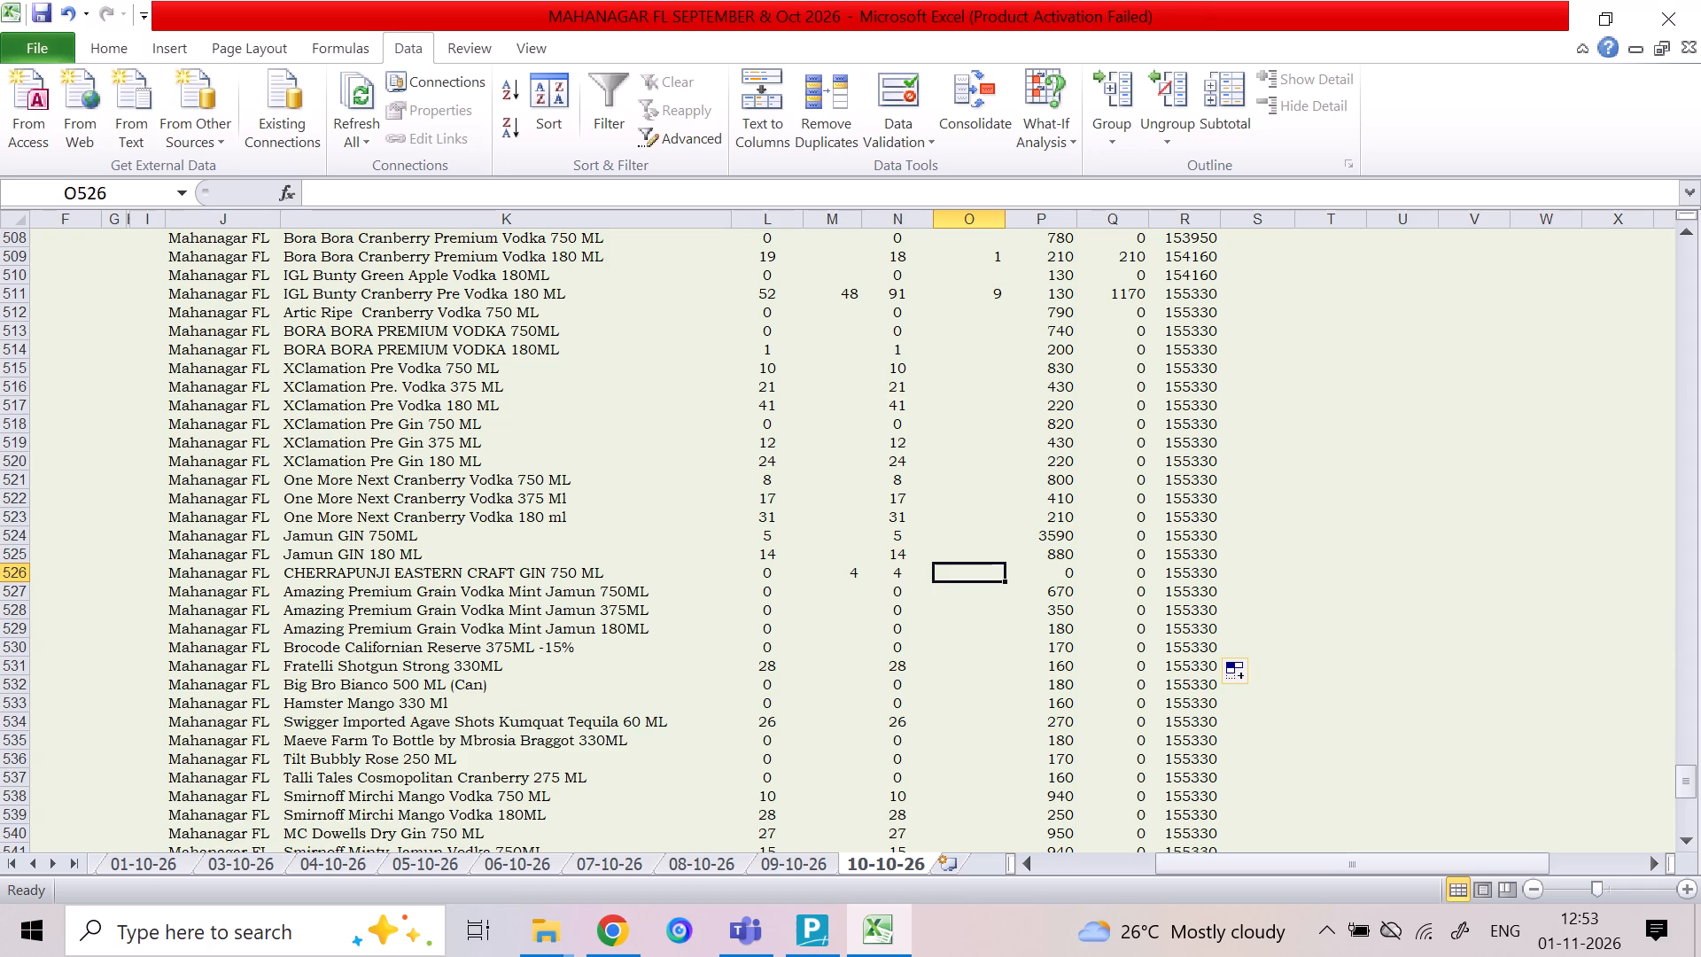
# In column O, enter 2 for Fratelli Shotgun Strong 330ML and 2 for Swigger Imported Agave Shots Kumquat Tequila 60 ML.
pyautogui.press('Down')
pyautogui.press('Down')
pyautogui.press('Down')
pyautogui.press('Down')
pyautogui.press('Down')
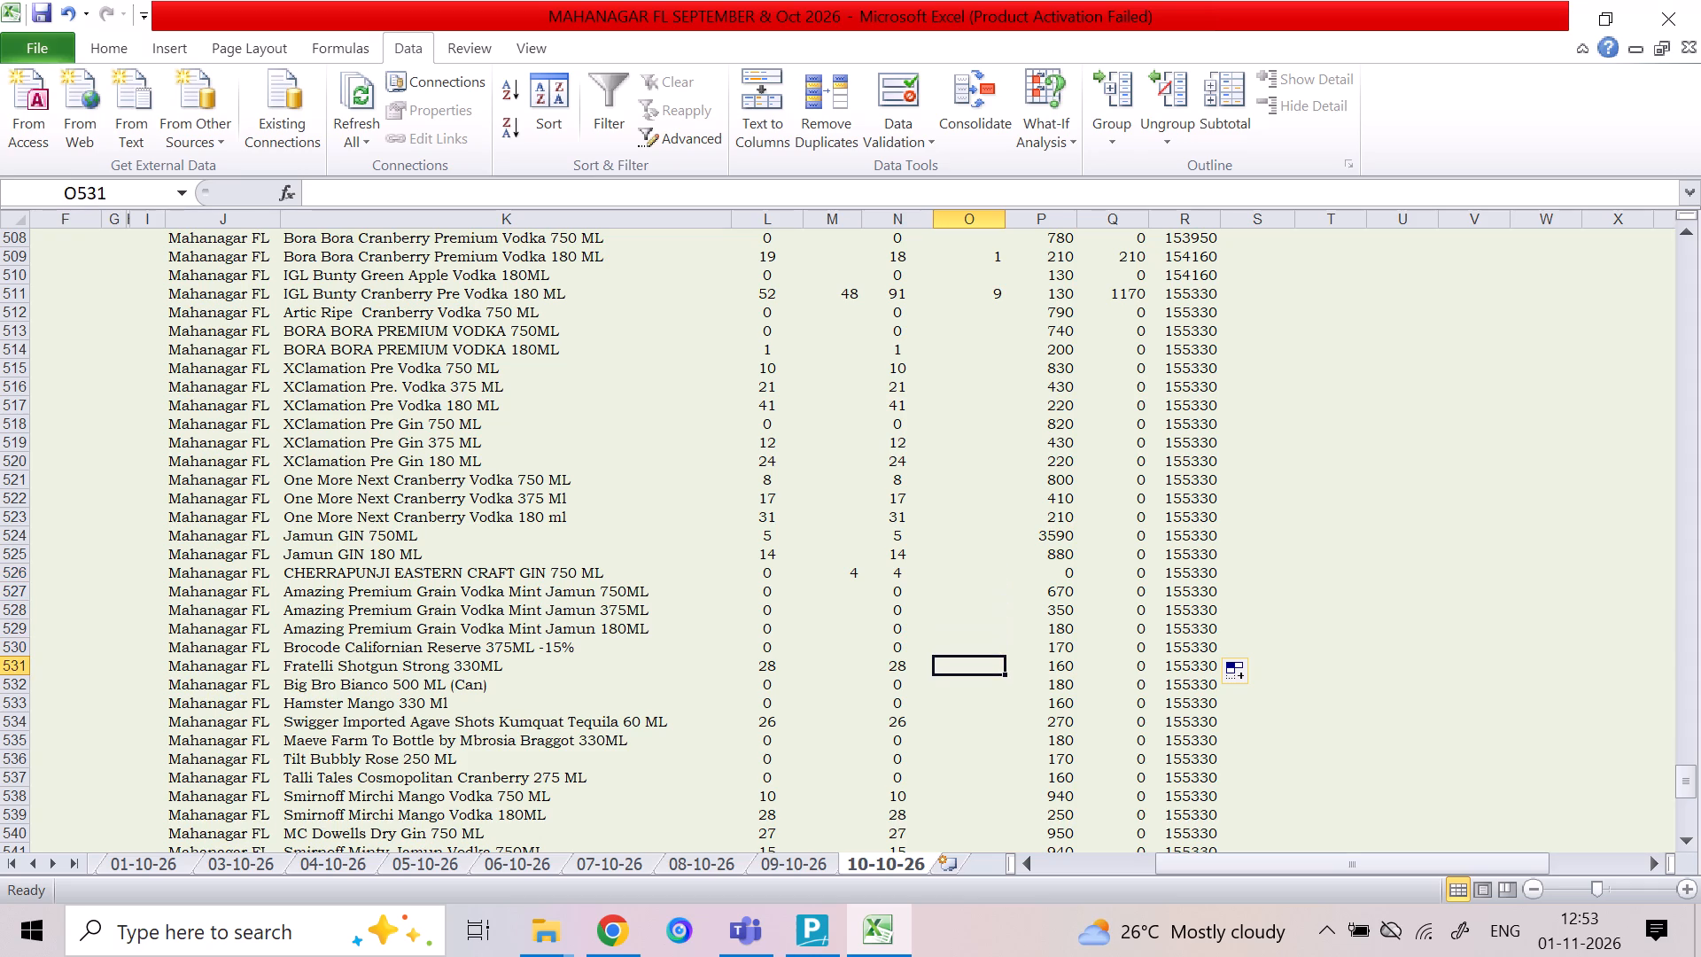
pyautogui.press('2')
pyautogui.press('Down')
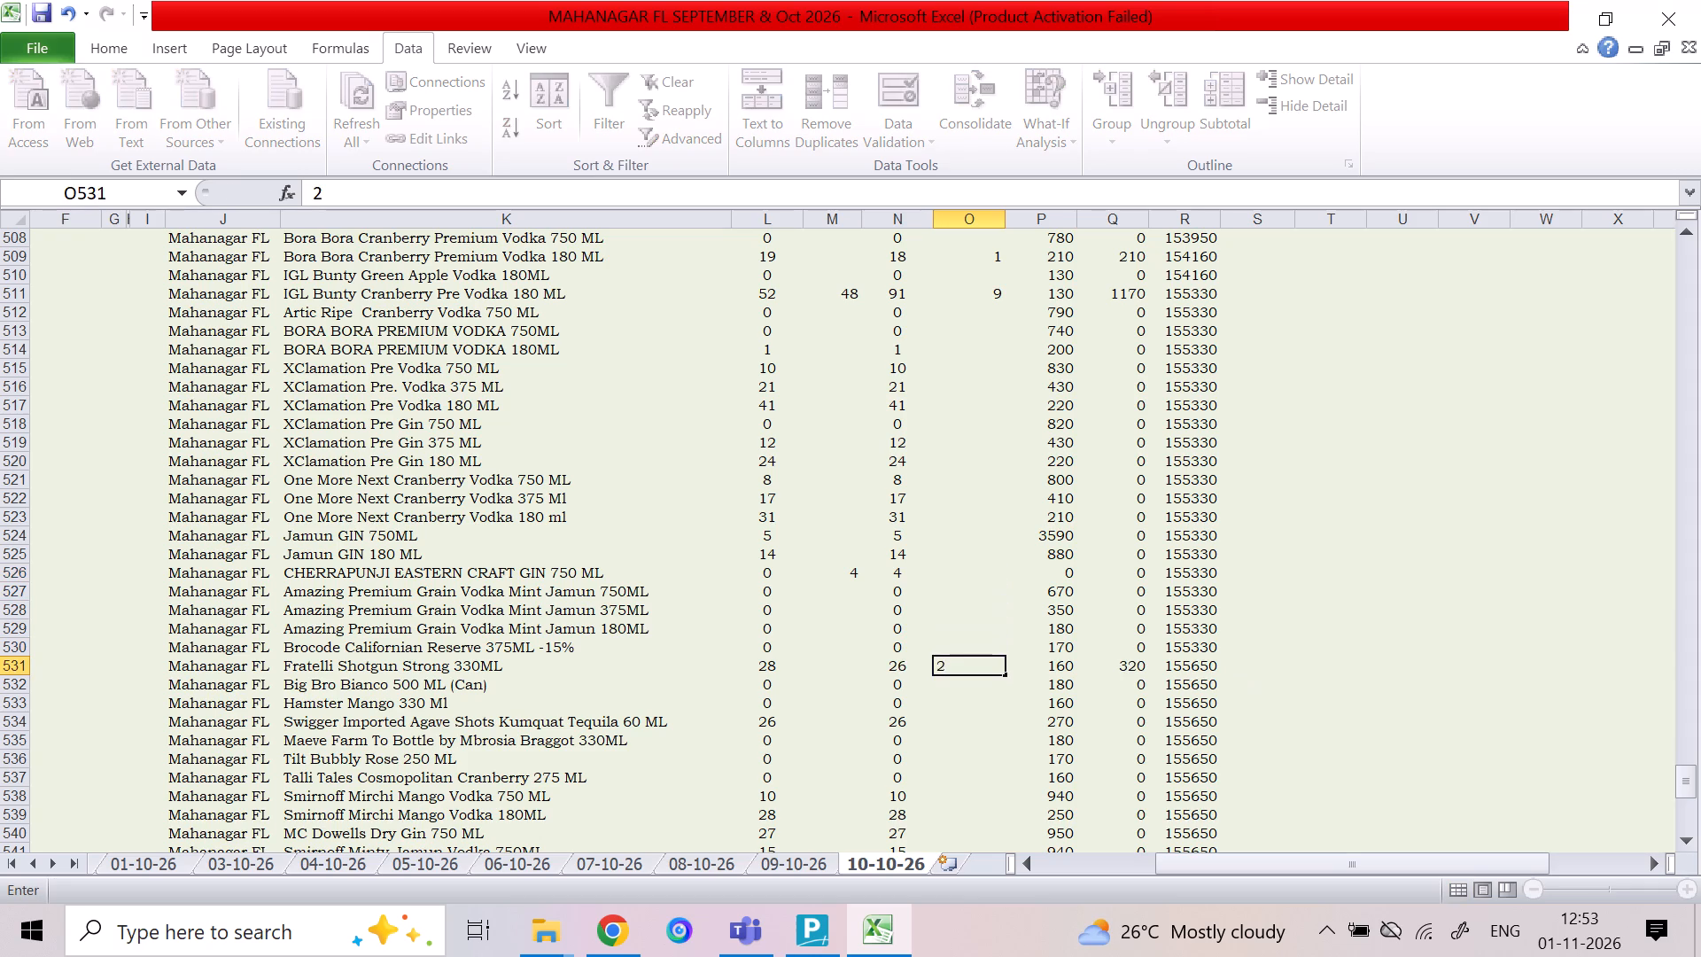
pyautogui.press('Down')
pyautogui.press('Down')
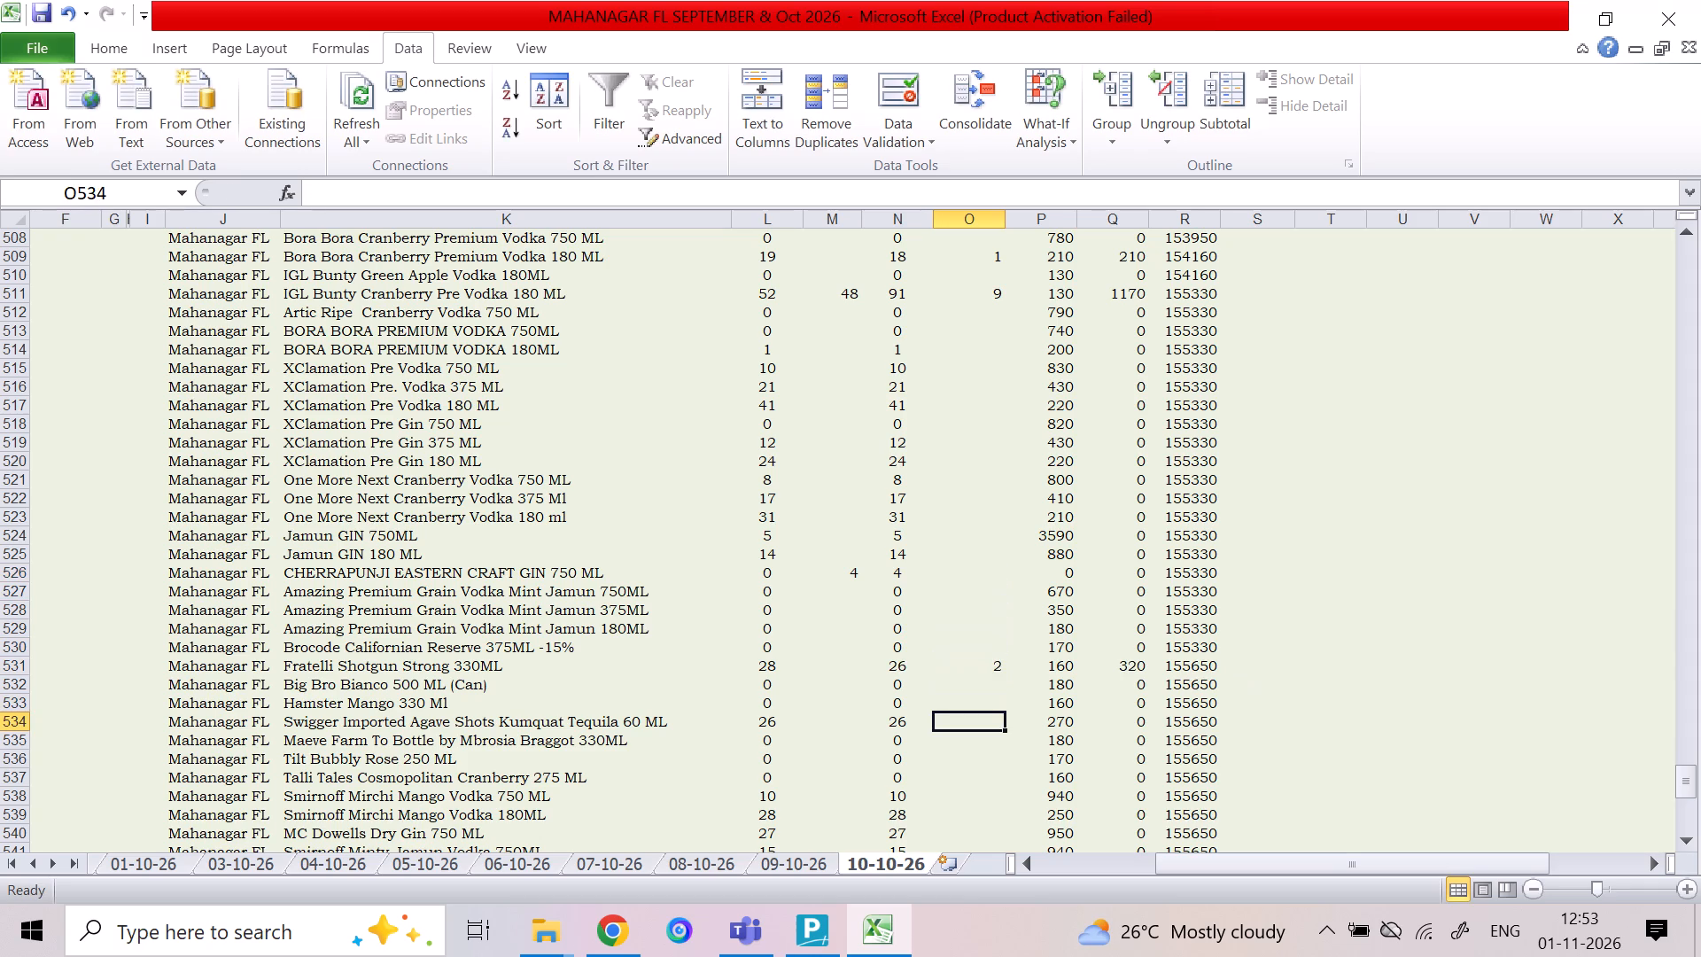
pyautogui.press('2')
pyautogui.press('Down')
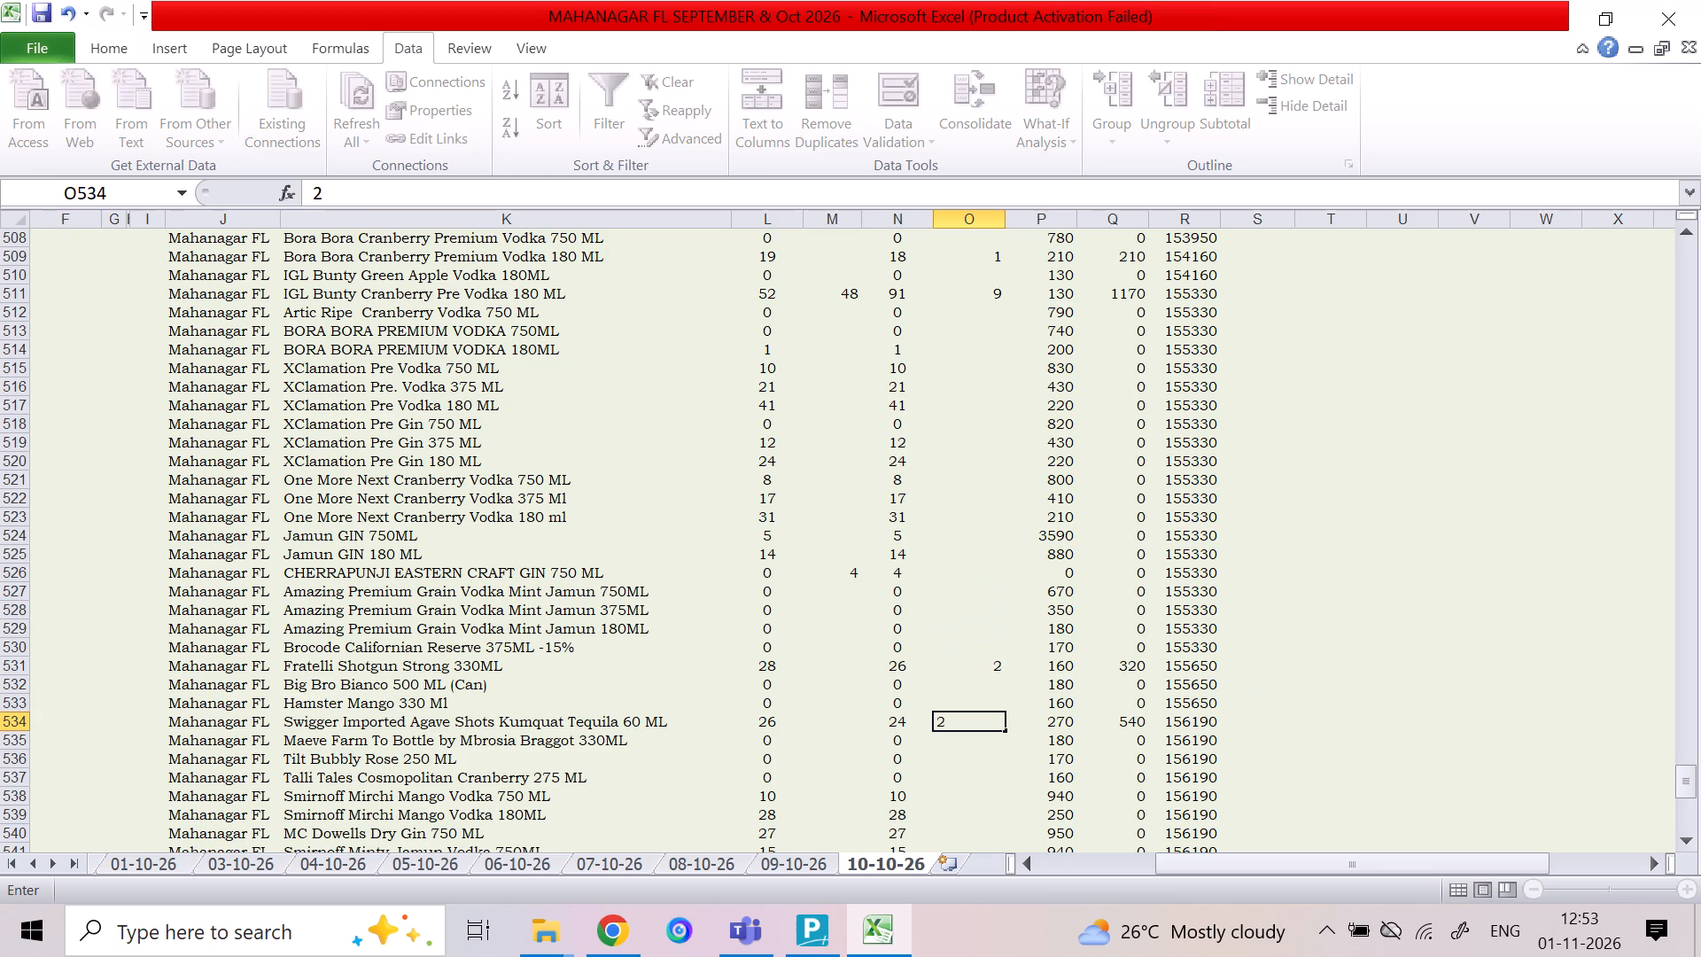
# In column O, enter 1 for Smirnoff Mirchi Mango Vodka 750 ML and 14 for Smirnoff Mirchi Mango Vodka 180ML.
pyautogui.press('Down')
pyautogui.press('Down')
pyautogui.press('Down')
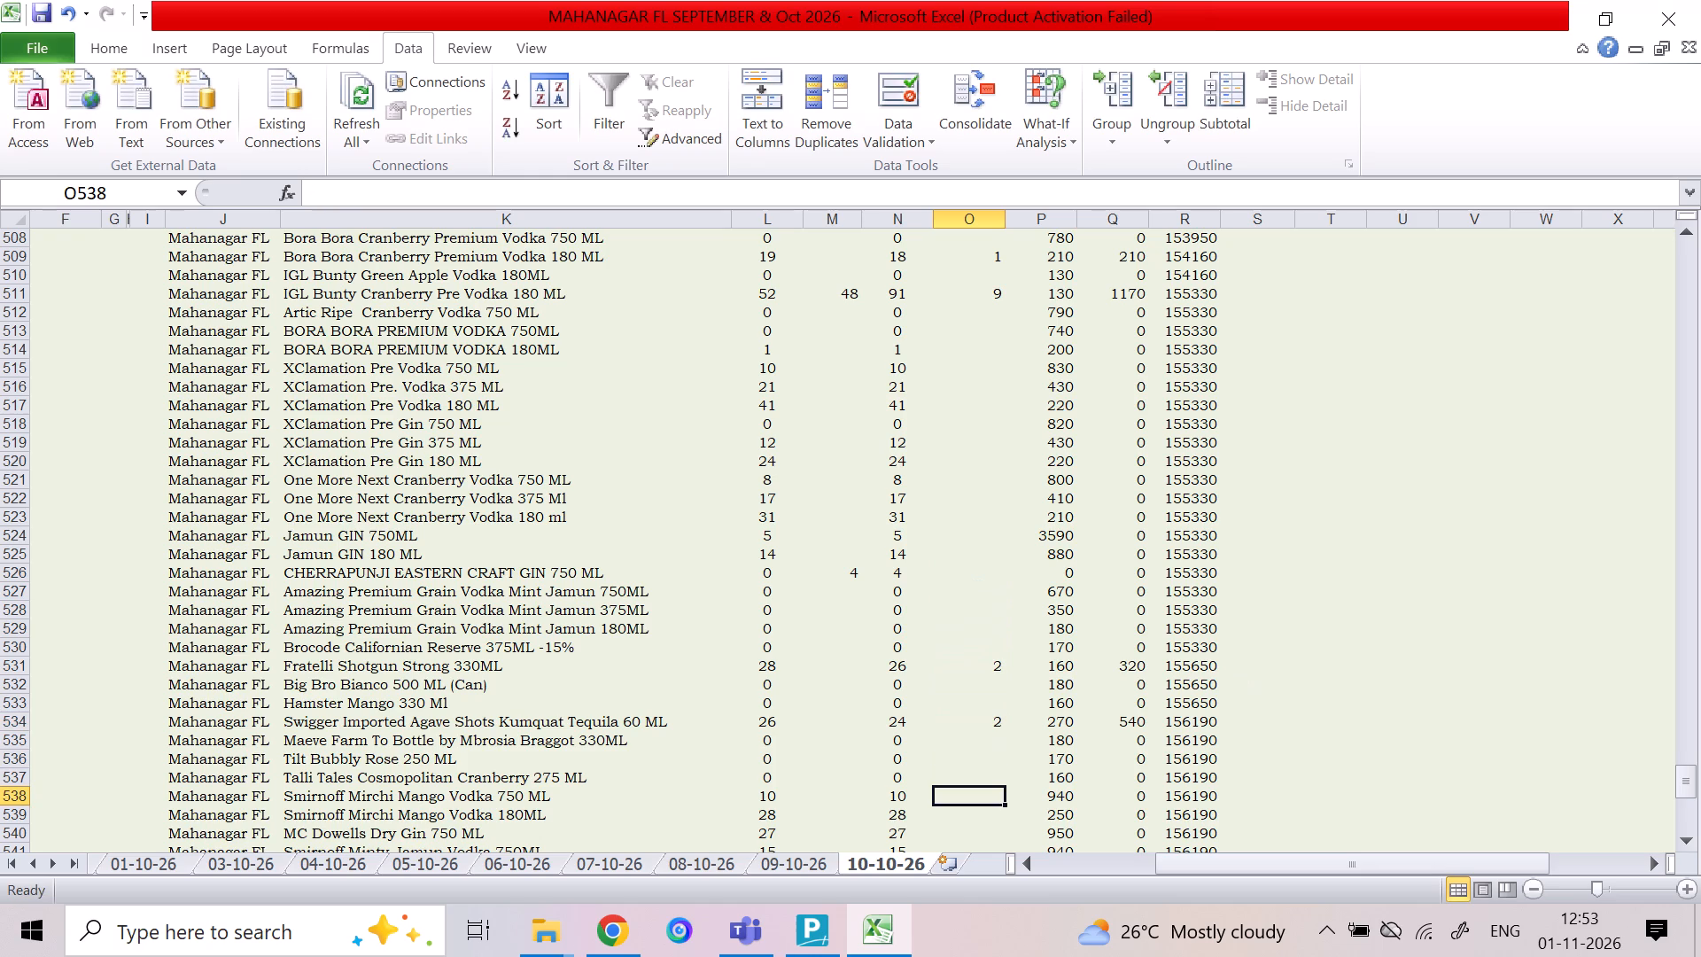
pyautogui.press('1')
pyautogui.press('Down')
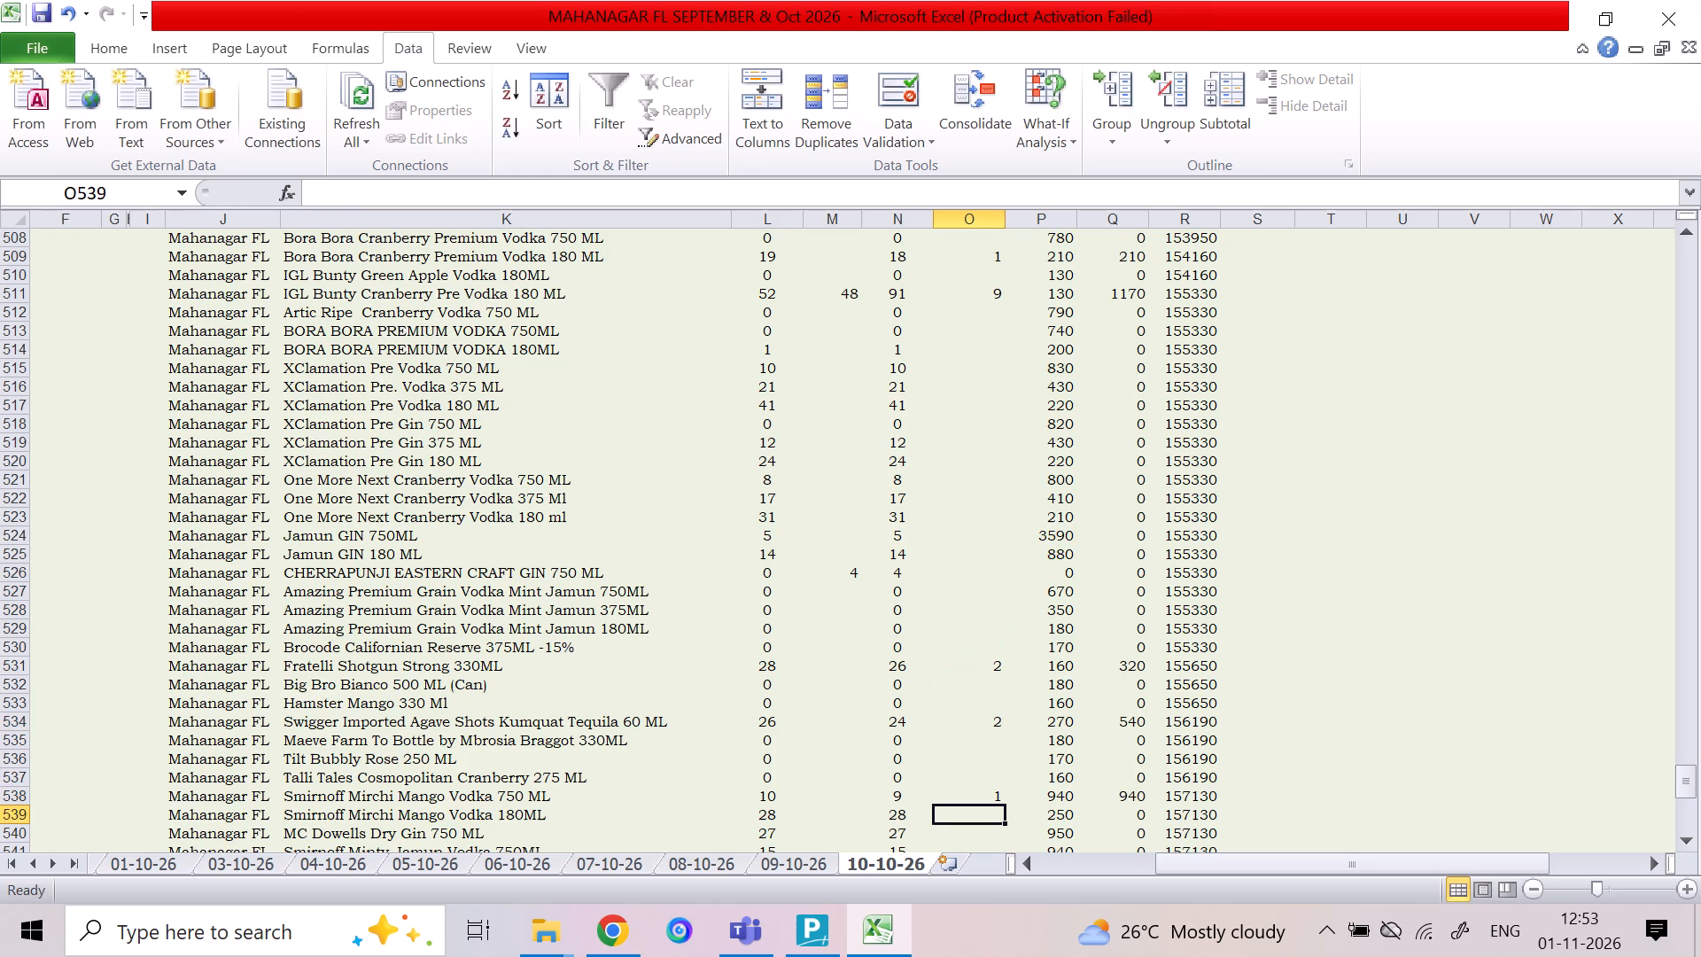
pyautogui.write('14')
pyautogui.press('Down')
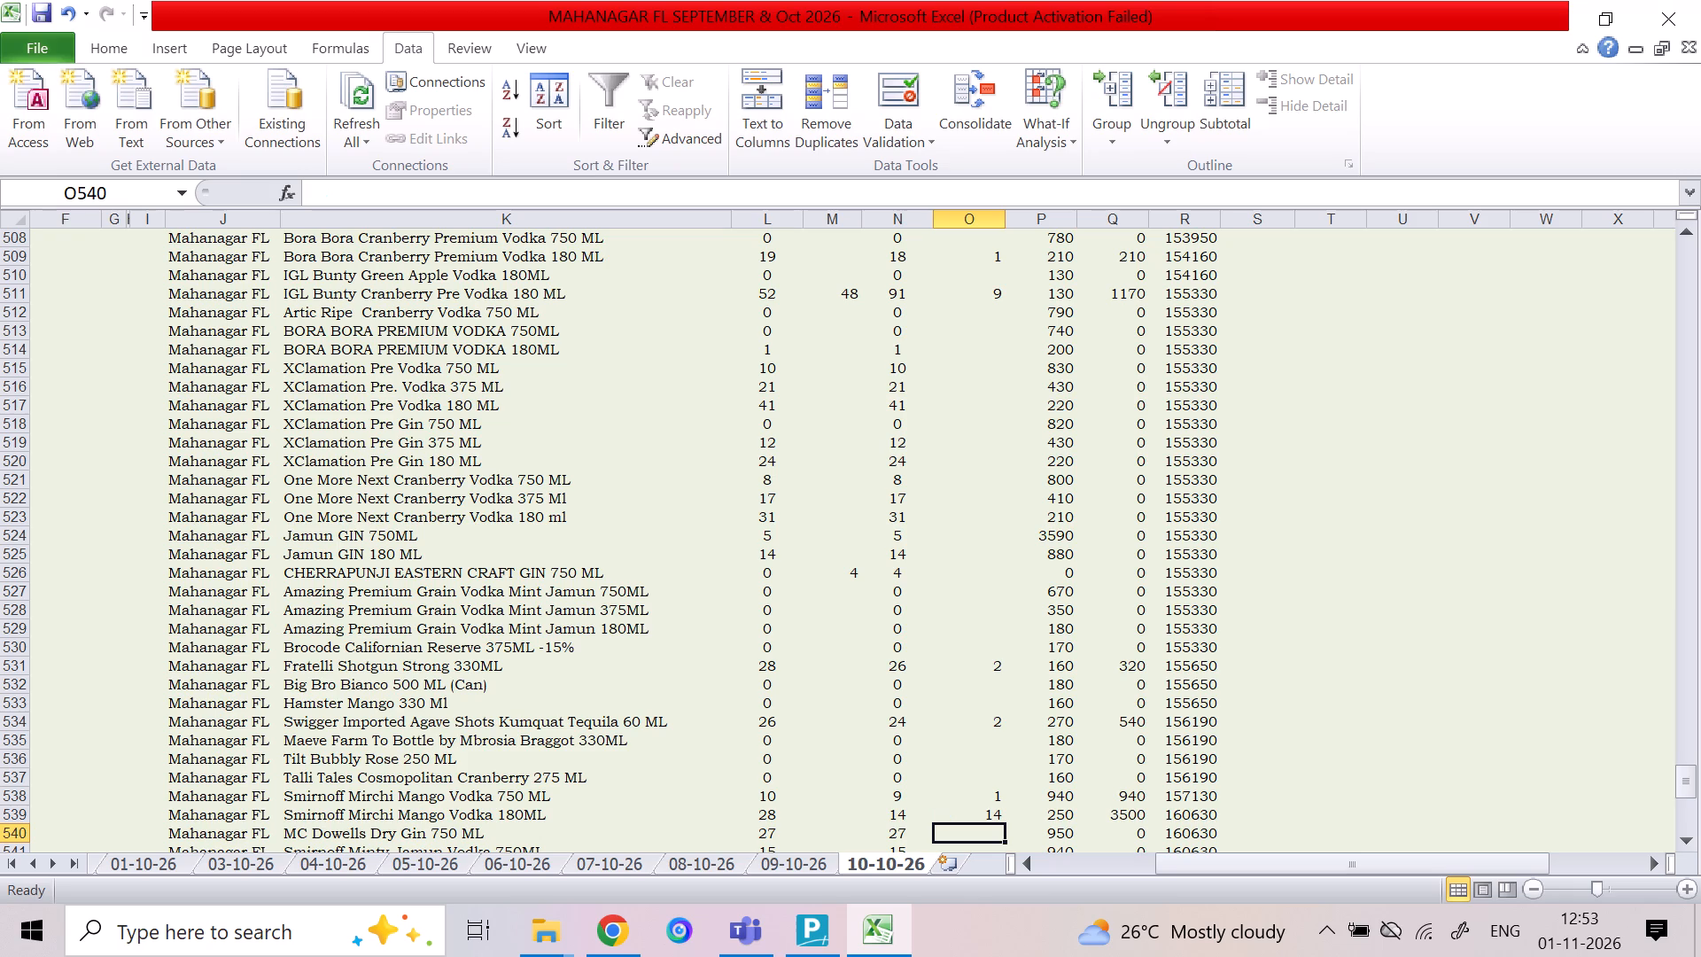
# In column M, enter 12, 48 and 144 for Smirnoff Minty Jamun Vodka 750ML, 375ML and 180ML.
pyautogui.press('Down')
pyautogui.press('Down')
pyautogui.press('Down')
pyautogui.press('Down')
pyautogui.press('Up')
pyautogui.press('Up')
pyautogui.press('Up')
pyautogui.press('Left')
pyautogui.press('Left')
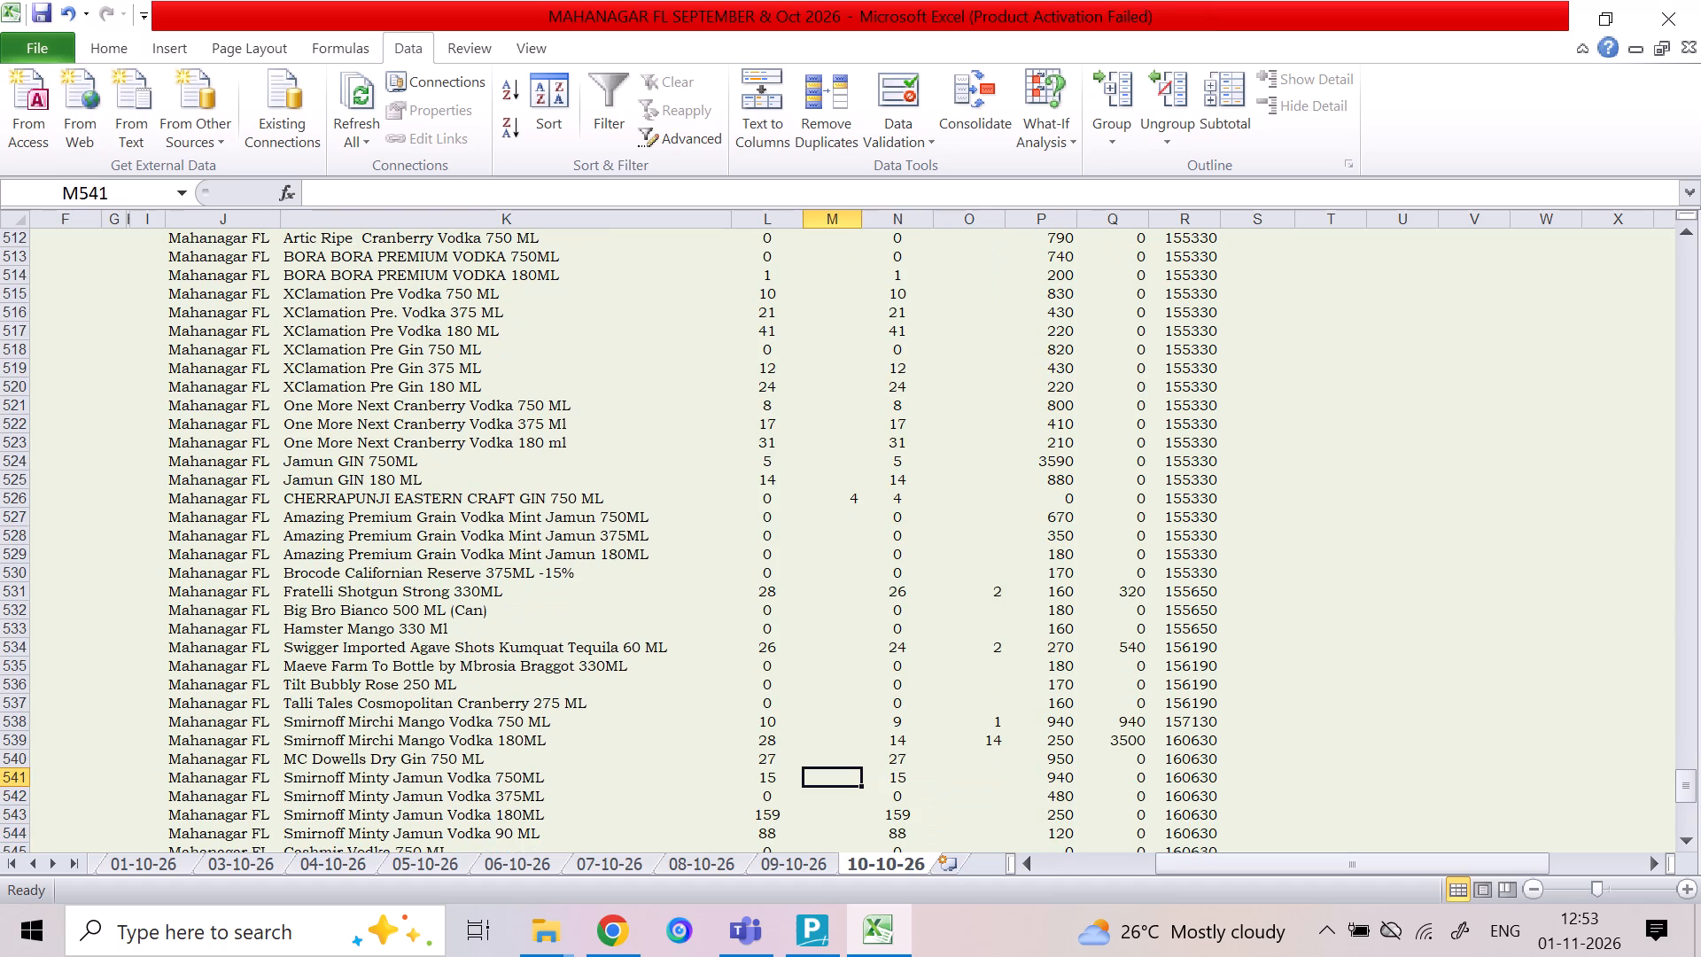
pyautogui.write('12')
pyautogui.press('Down')
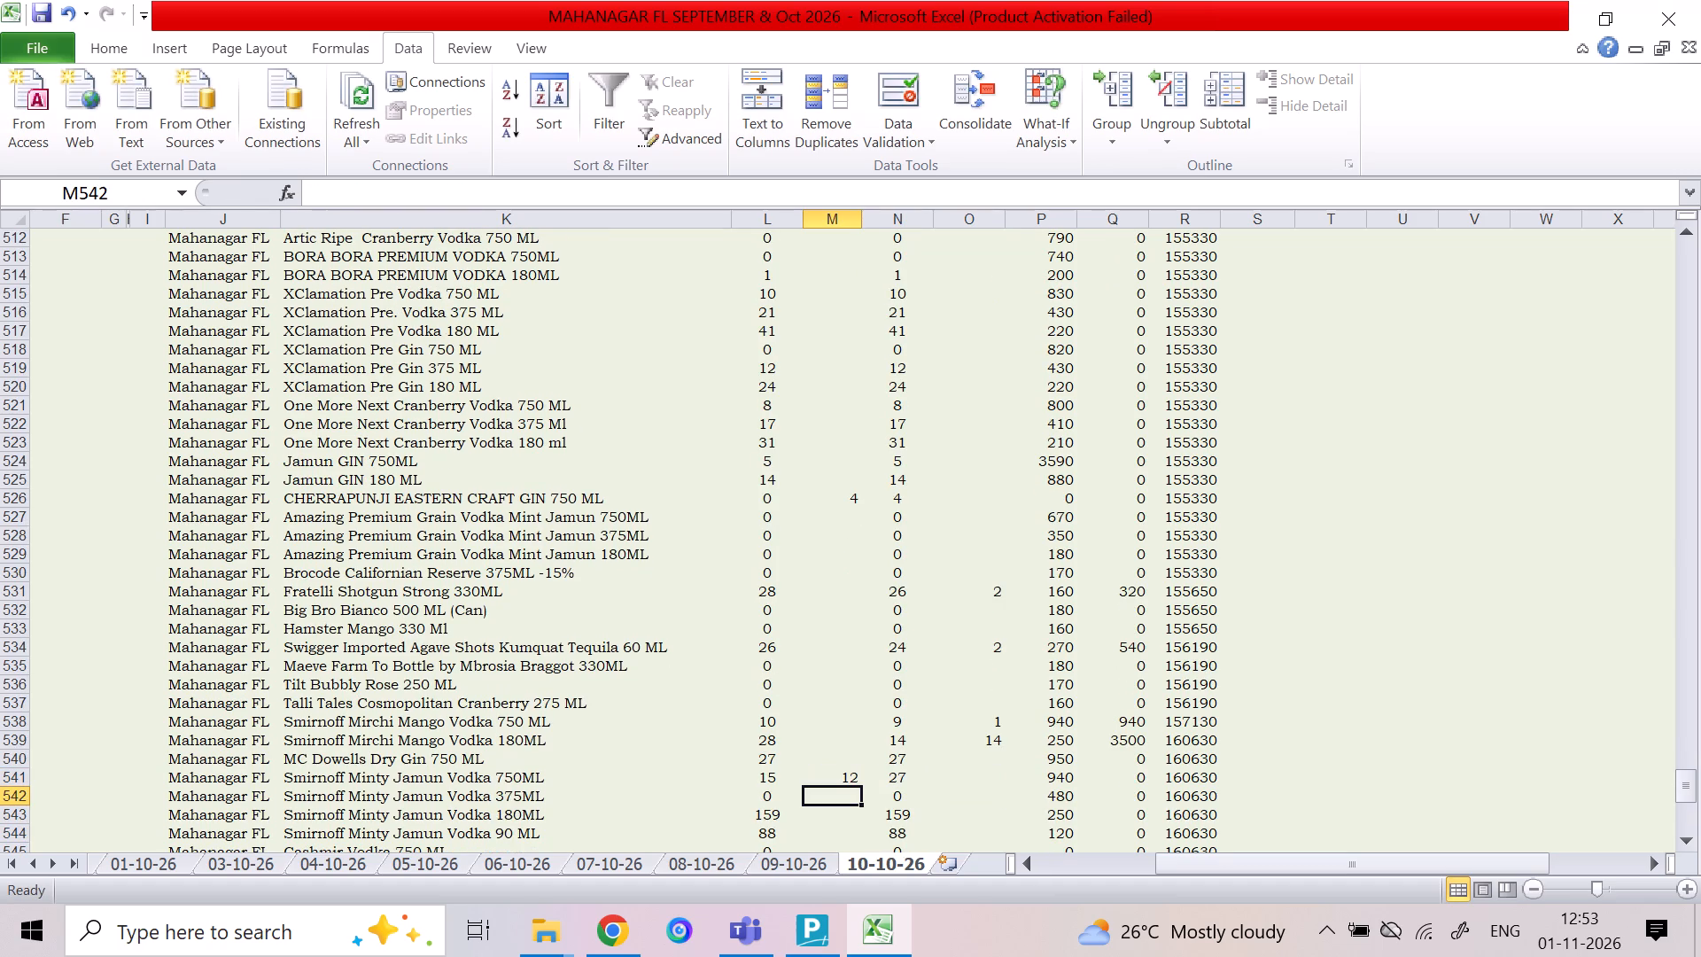
pyautogui.write('48')
pyautogui.press('Down')
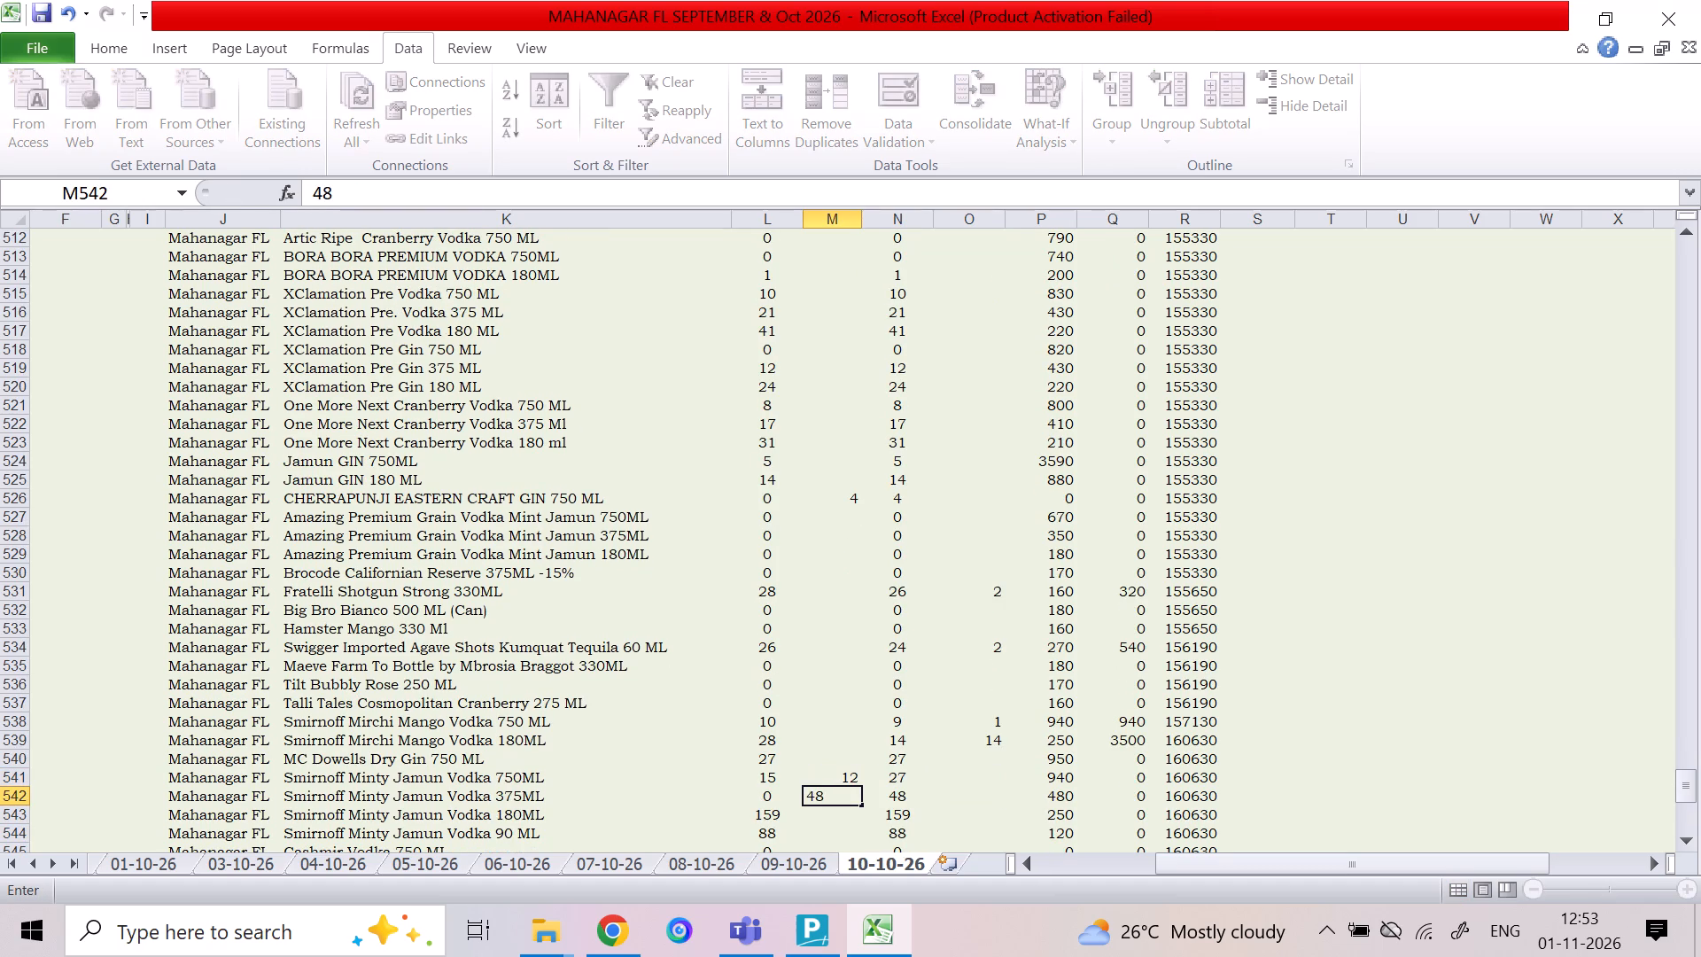
pyautogui.write('144')
pyautogui.press('Up')
# In column O, enter 3, 30 and 2 for Smirnoff Minty Jamun Vodka 750ML, 180ML and 90 ML.
pyautogui.press('Up')
pyautogui.press('Right')
pyautogui.press('Right')
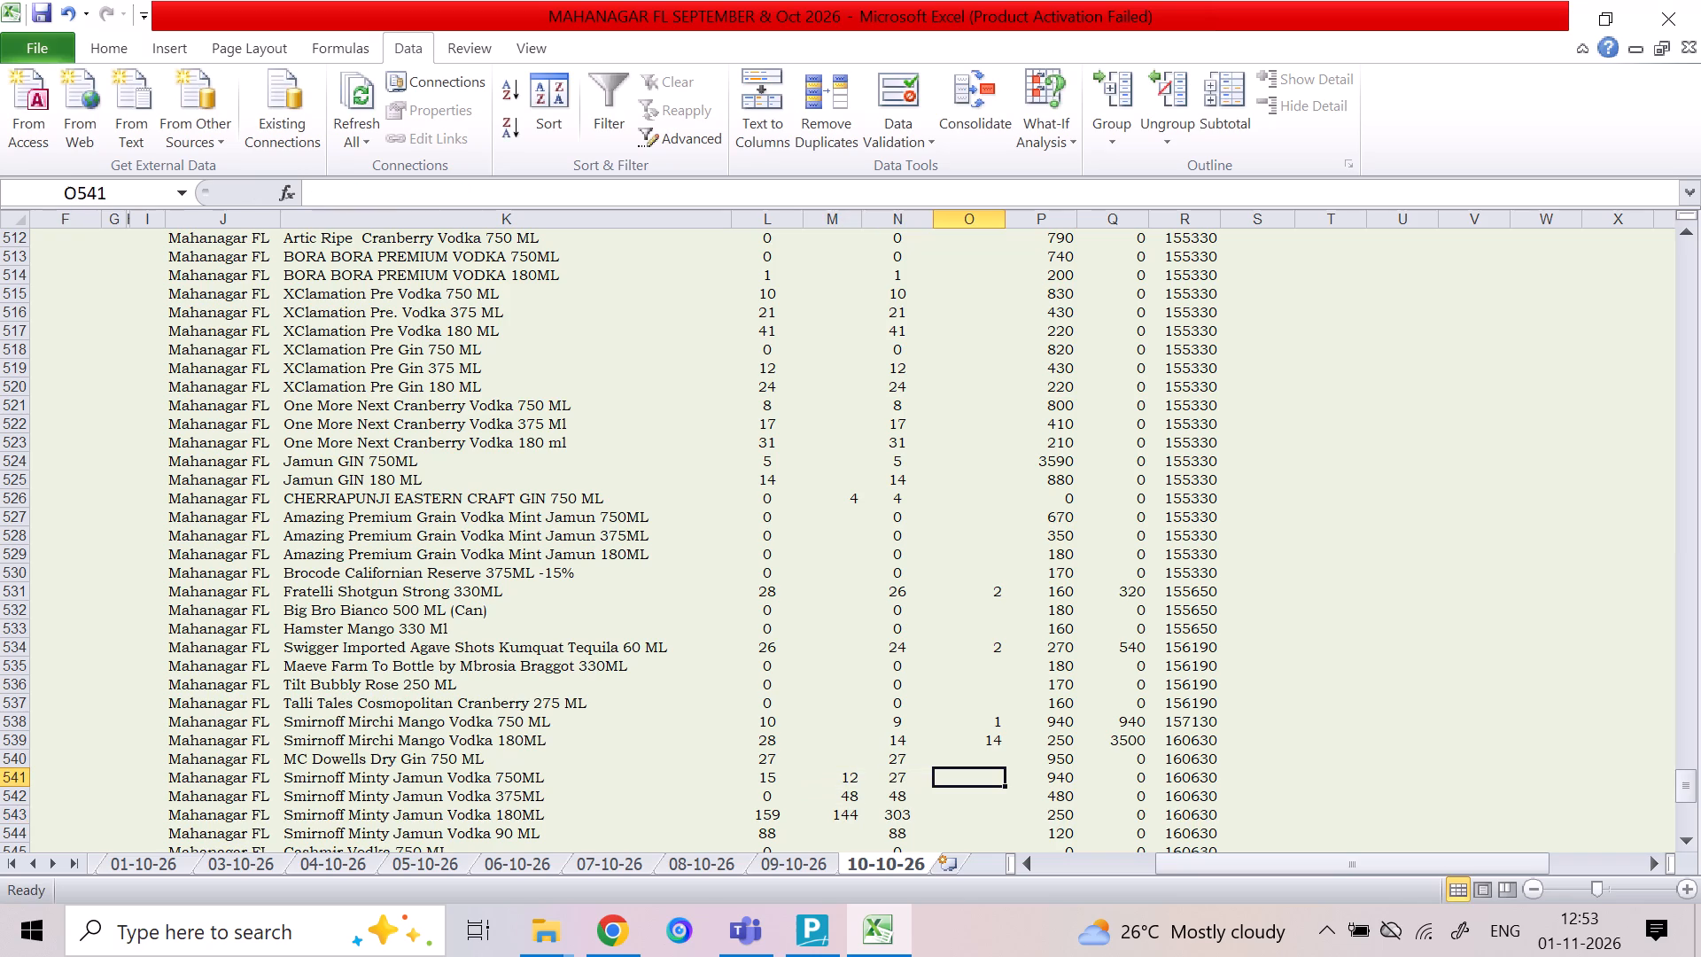
pyautogui.press('3')
pyautogui.press('Down')
pyautogui.press('Down')
pyautogui.write('30')
pyautogui.press('Down')
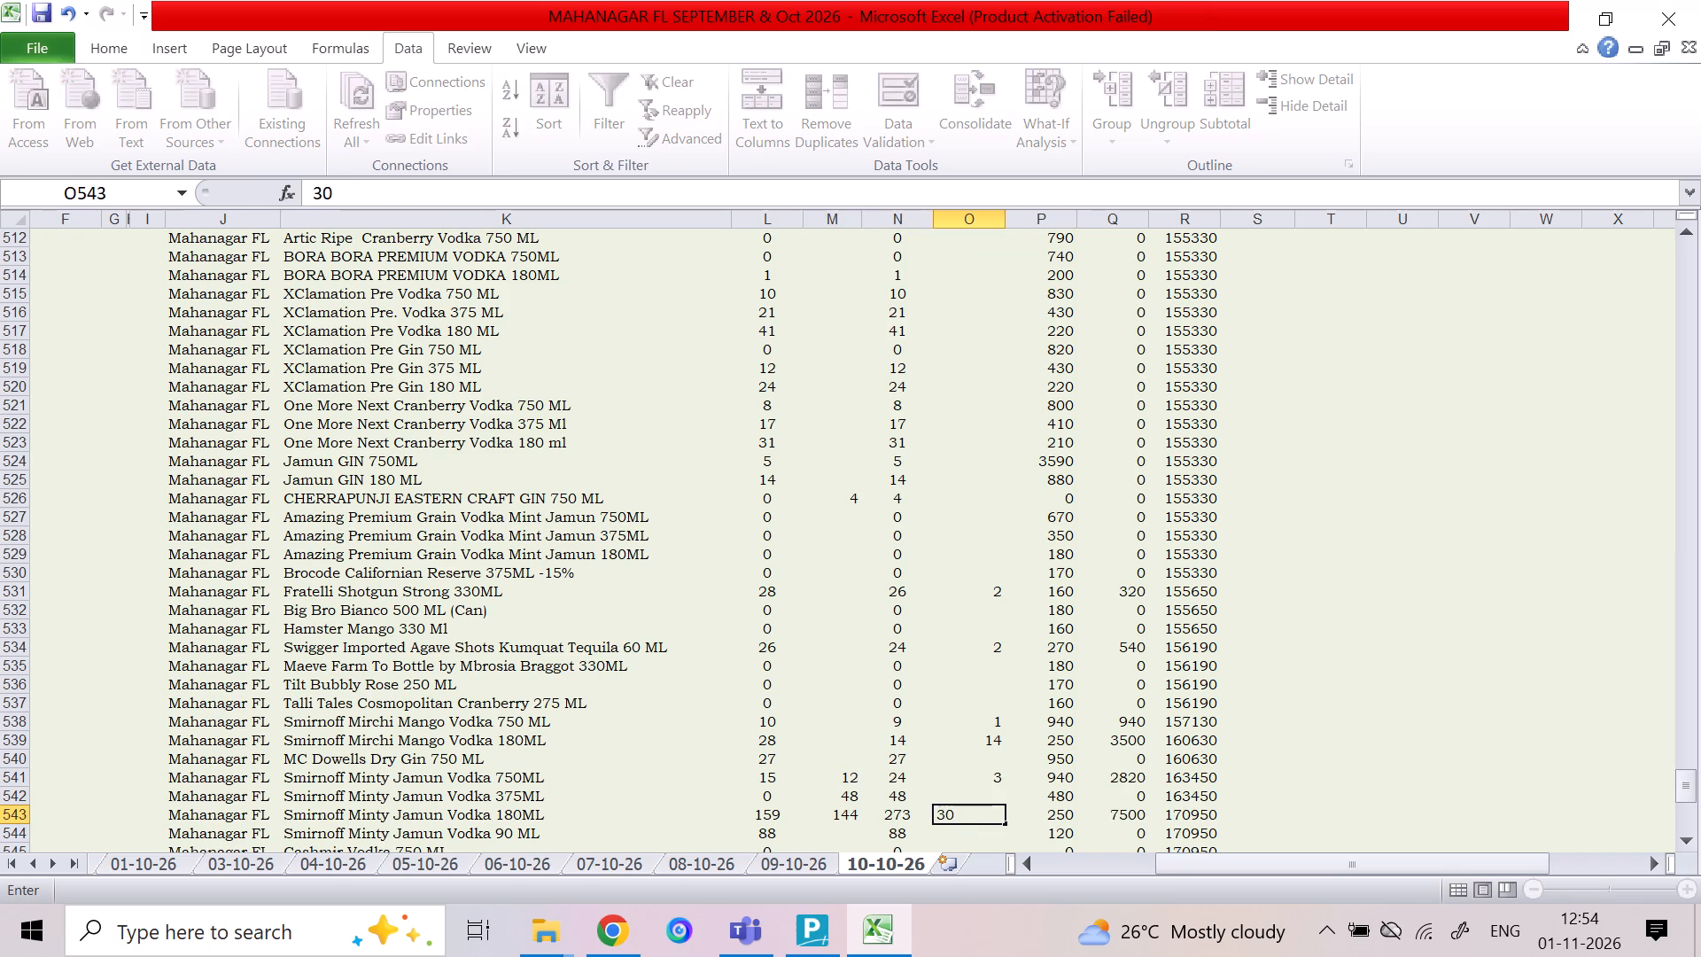
pyautogui.press('2')
pyautogui.press('Up')
# Check the column N balances for Smirnoff Minty Jamun Vodka and the remaining items, down to the totals at the end of the sheet.
pyautogui.press('Up')
pyautogui.press('Up')
pyautogui.press('Left')
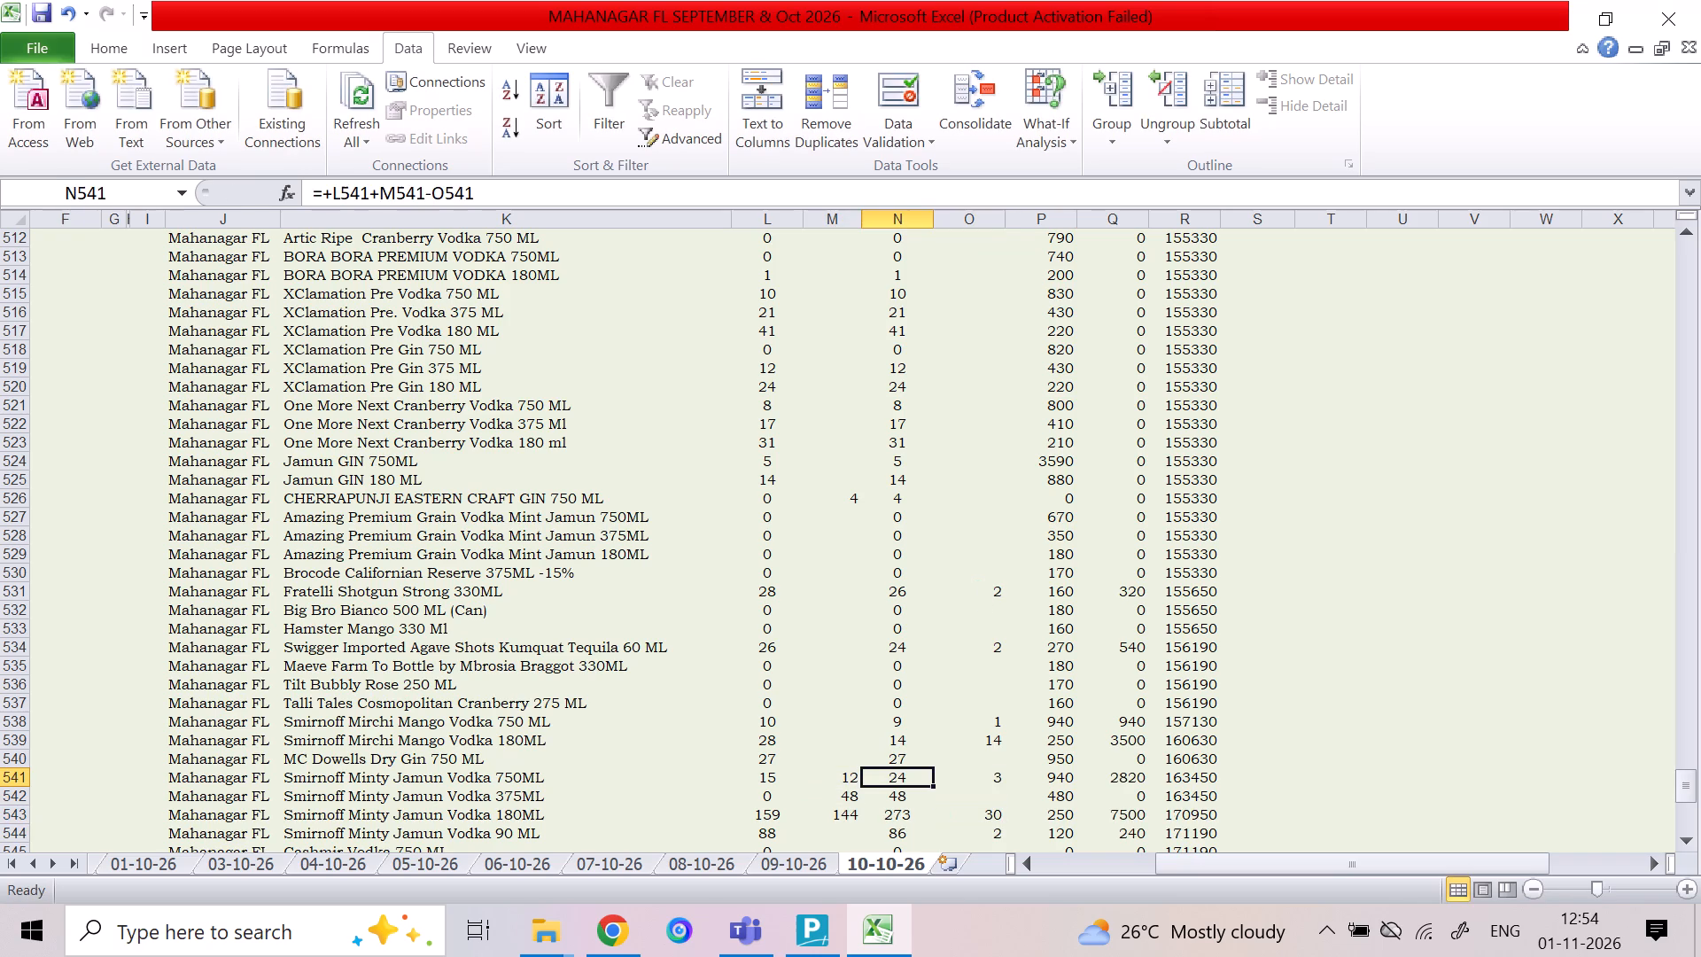
pyautogui.press('Down')
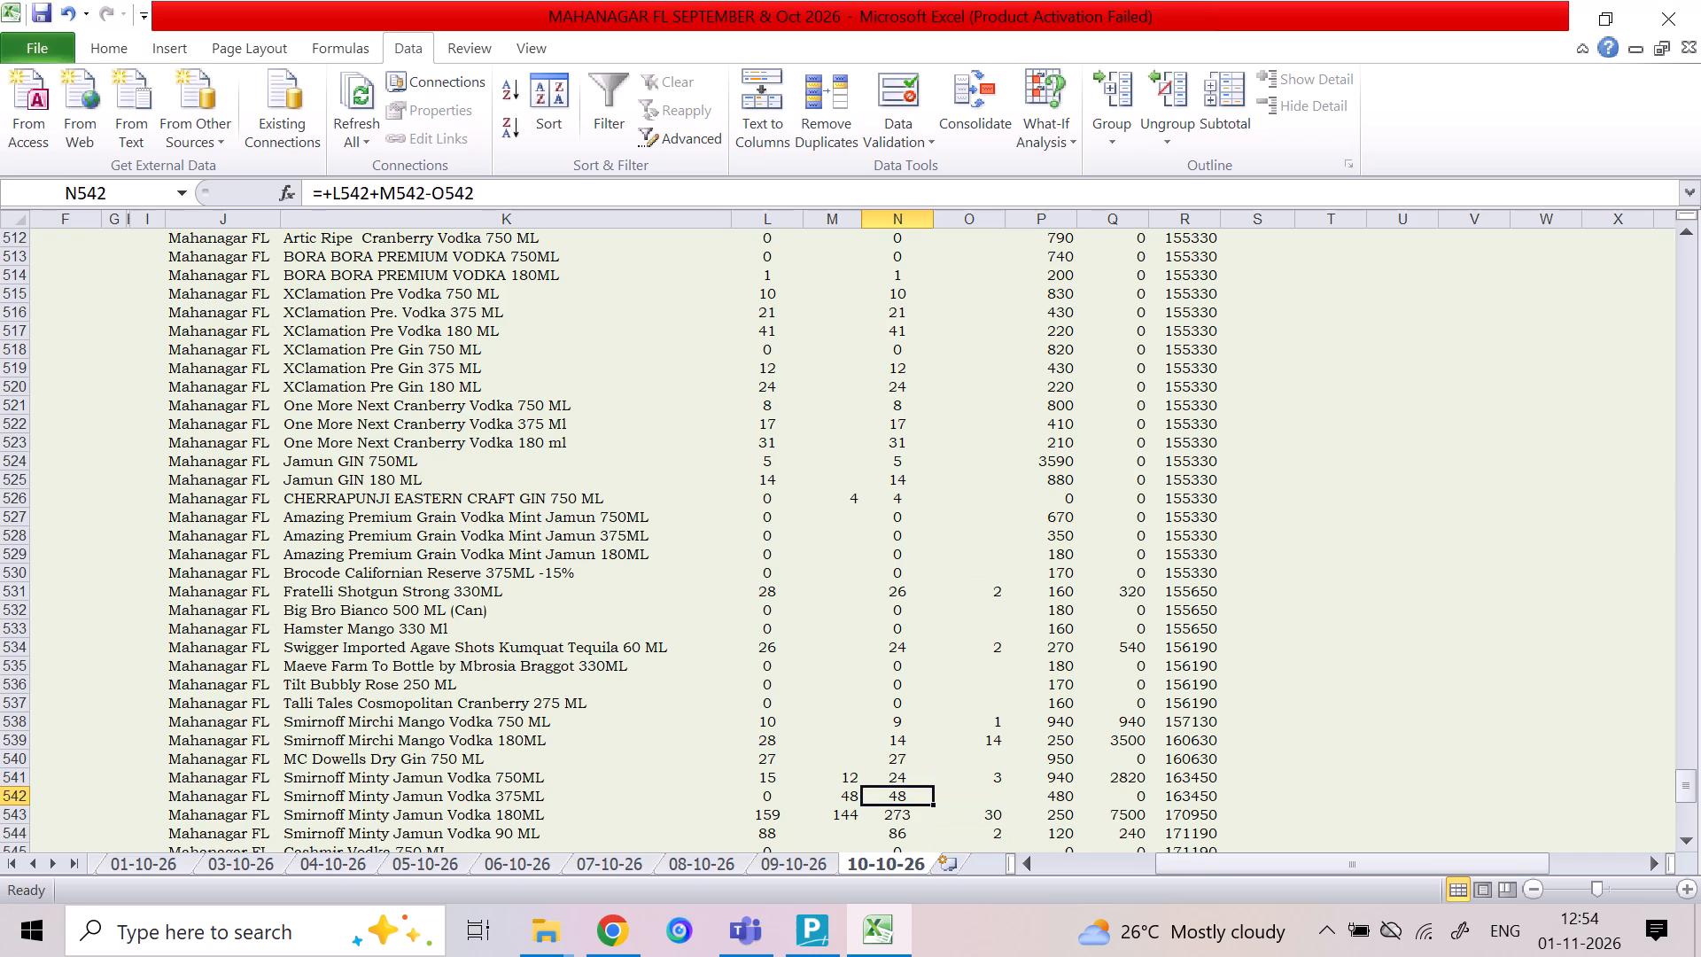
pyautogui.press('Down')
pyautogui.press('Down')
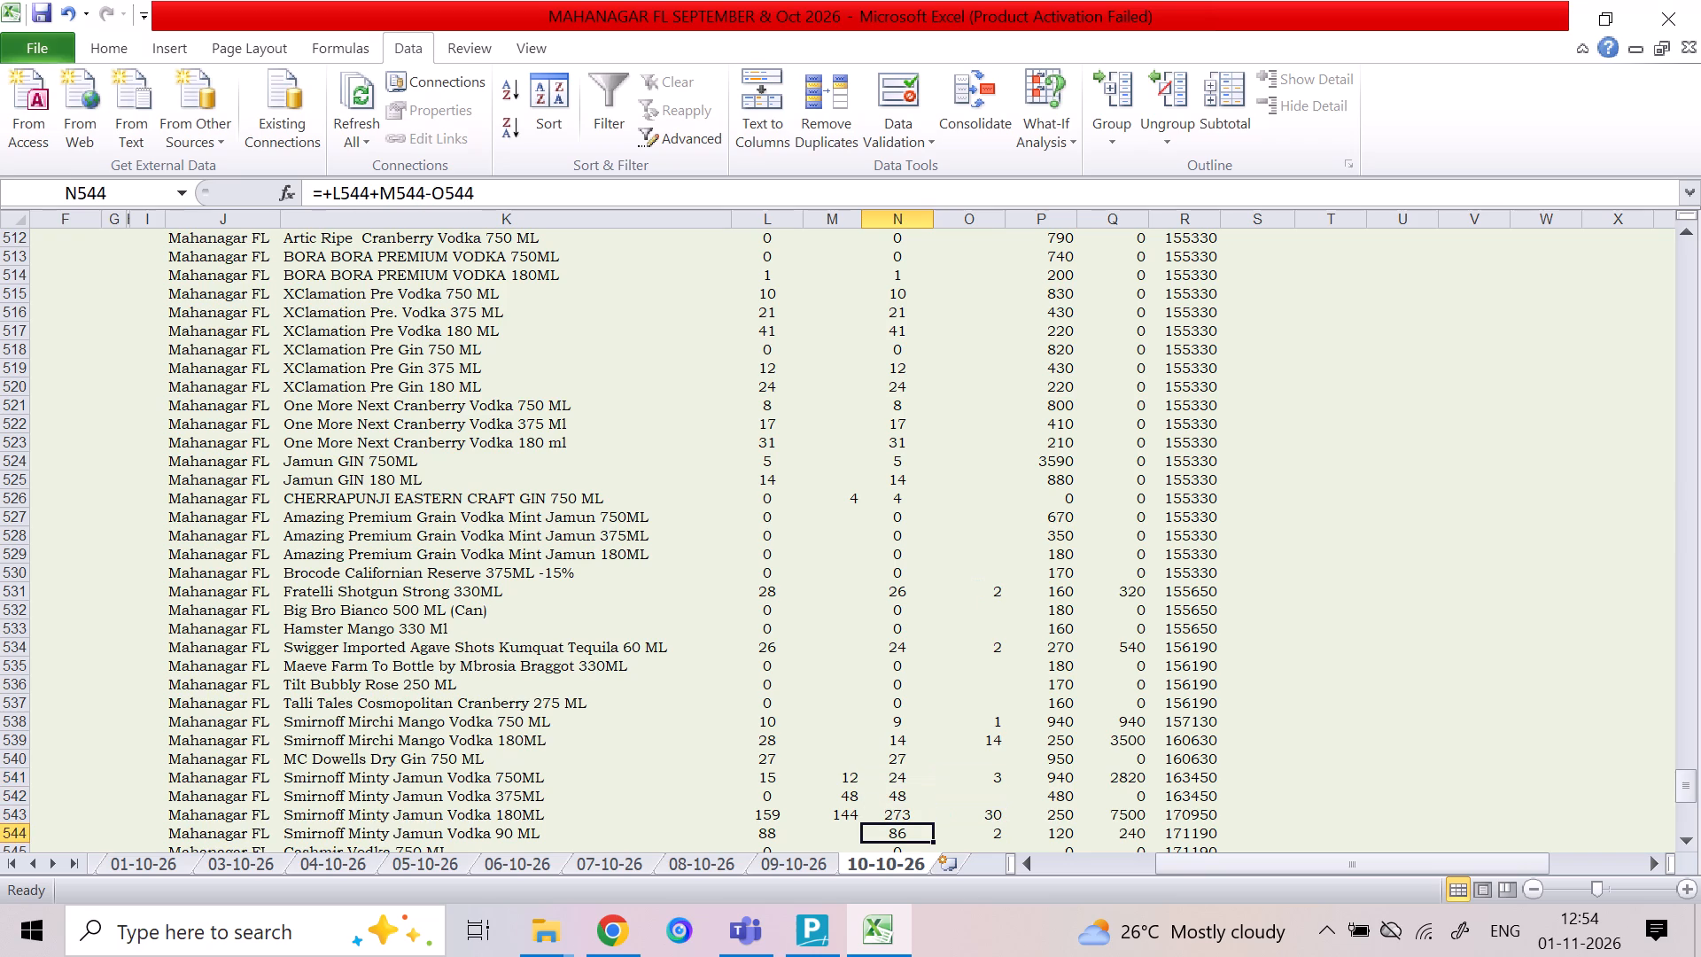
pyautogui.press('Down')
pyautogui.press('Down')
pyautogui.press('Down')
pyautogui.press('Down')
pyautogui.press('Down')
pyautogui.press('Down')
pyautogui.press('Down')
pyautogui.press('Down')
pyautogui.press('Down')
pyautogui.press('Down')
pyautogui.press('Down')
pyautogui.press('Down')
pyautogui.press('Down')
pyautogui.press('Down')
pyautogui.press('Down')
pyautogui.press('Down')
pyautogui.press('Down')
pyautogui.press('Down')
pyautogui.press('Down')
pyautogui.press('Down')
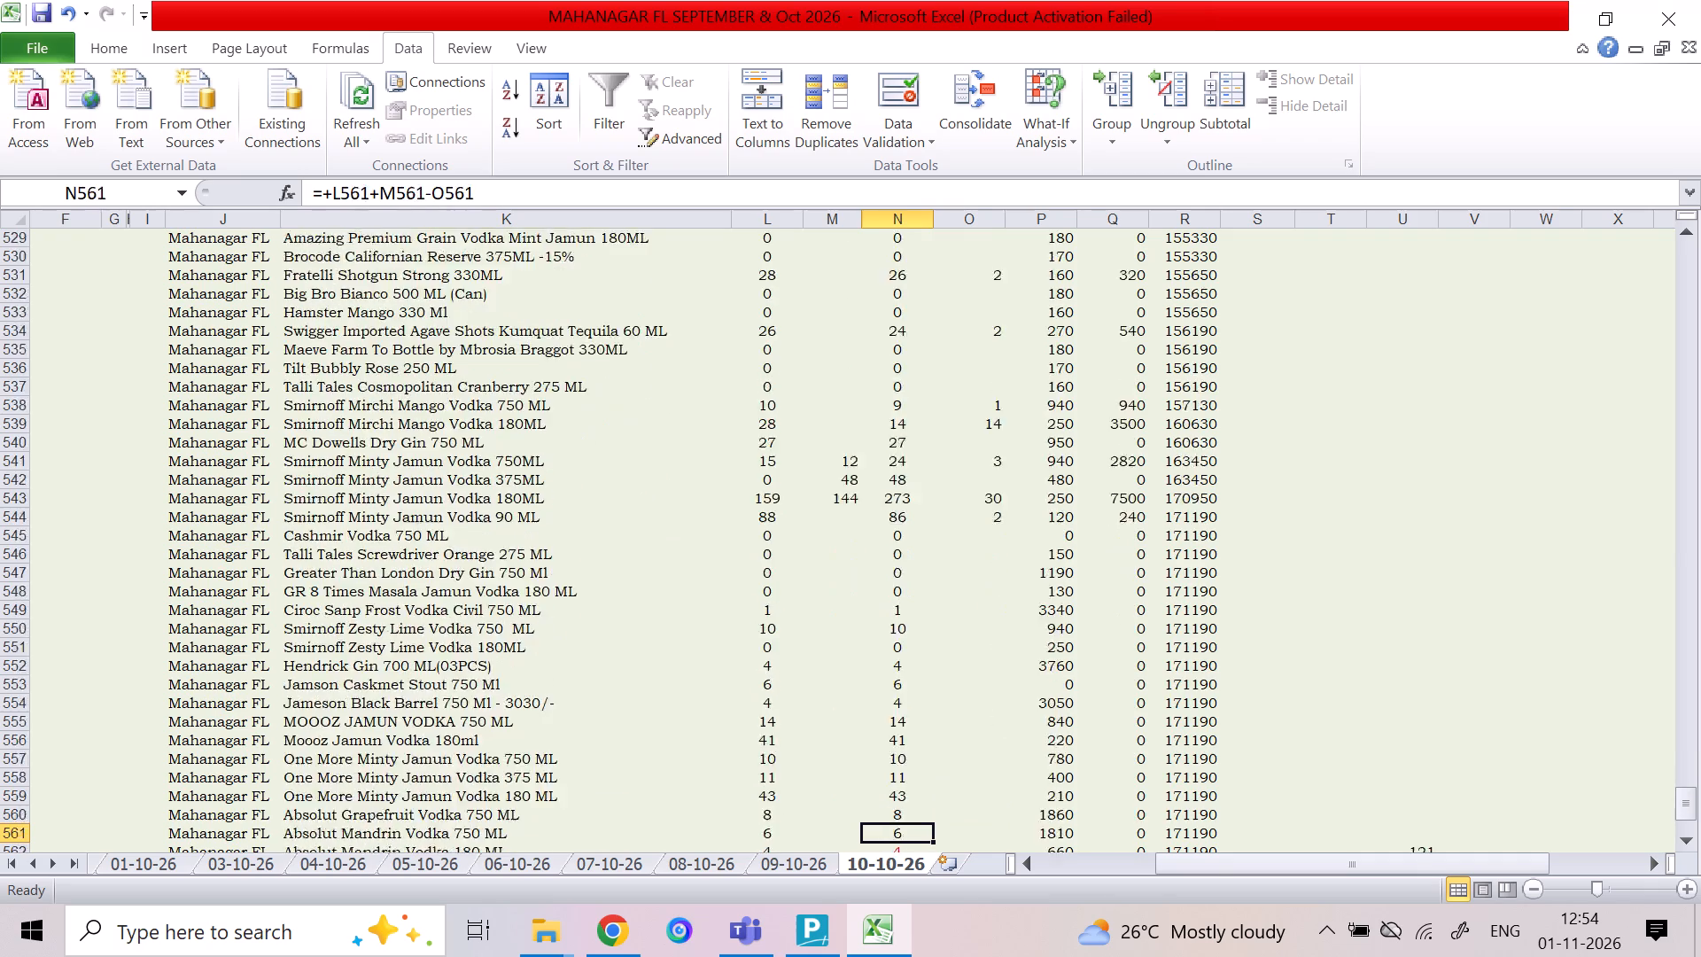
pyautogui.press('Right')
pyautogui.press('Right')
pyautogui.press('Right')
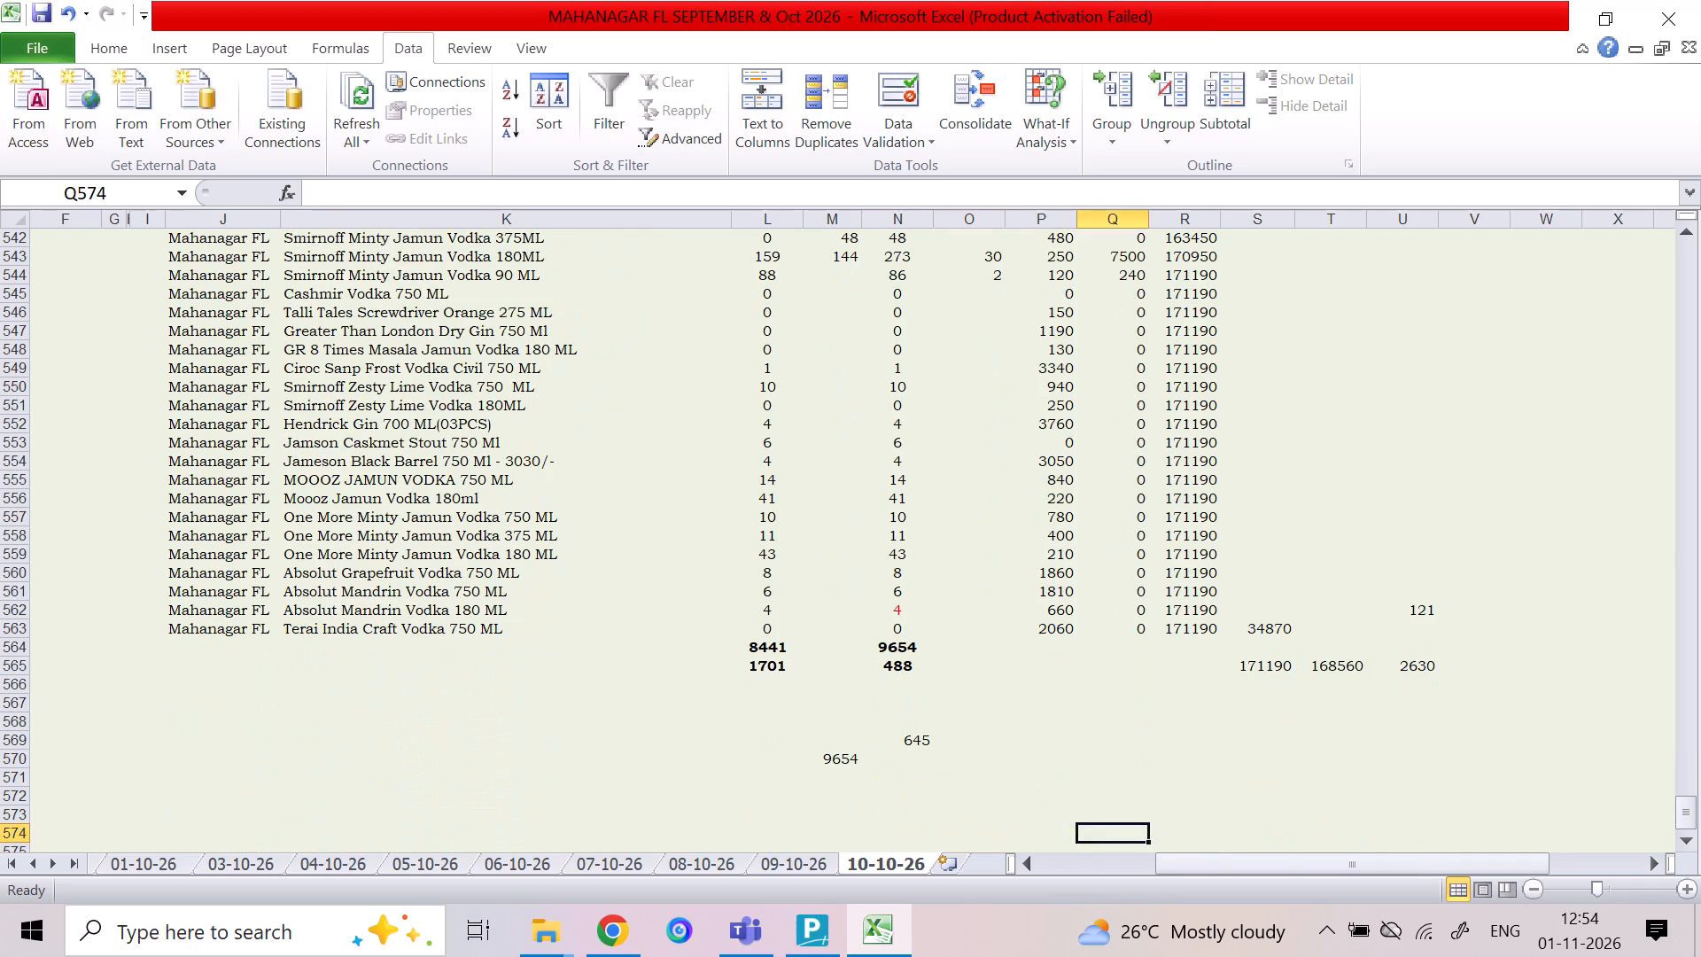
# Delete the two leftover scratch values below the totals, in cells N569 and M570.
pyautogui.press('Right')
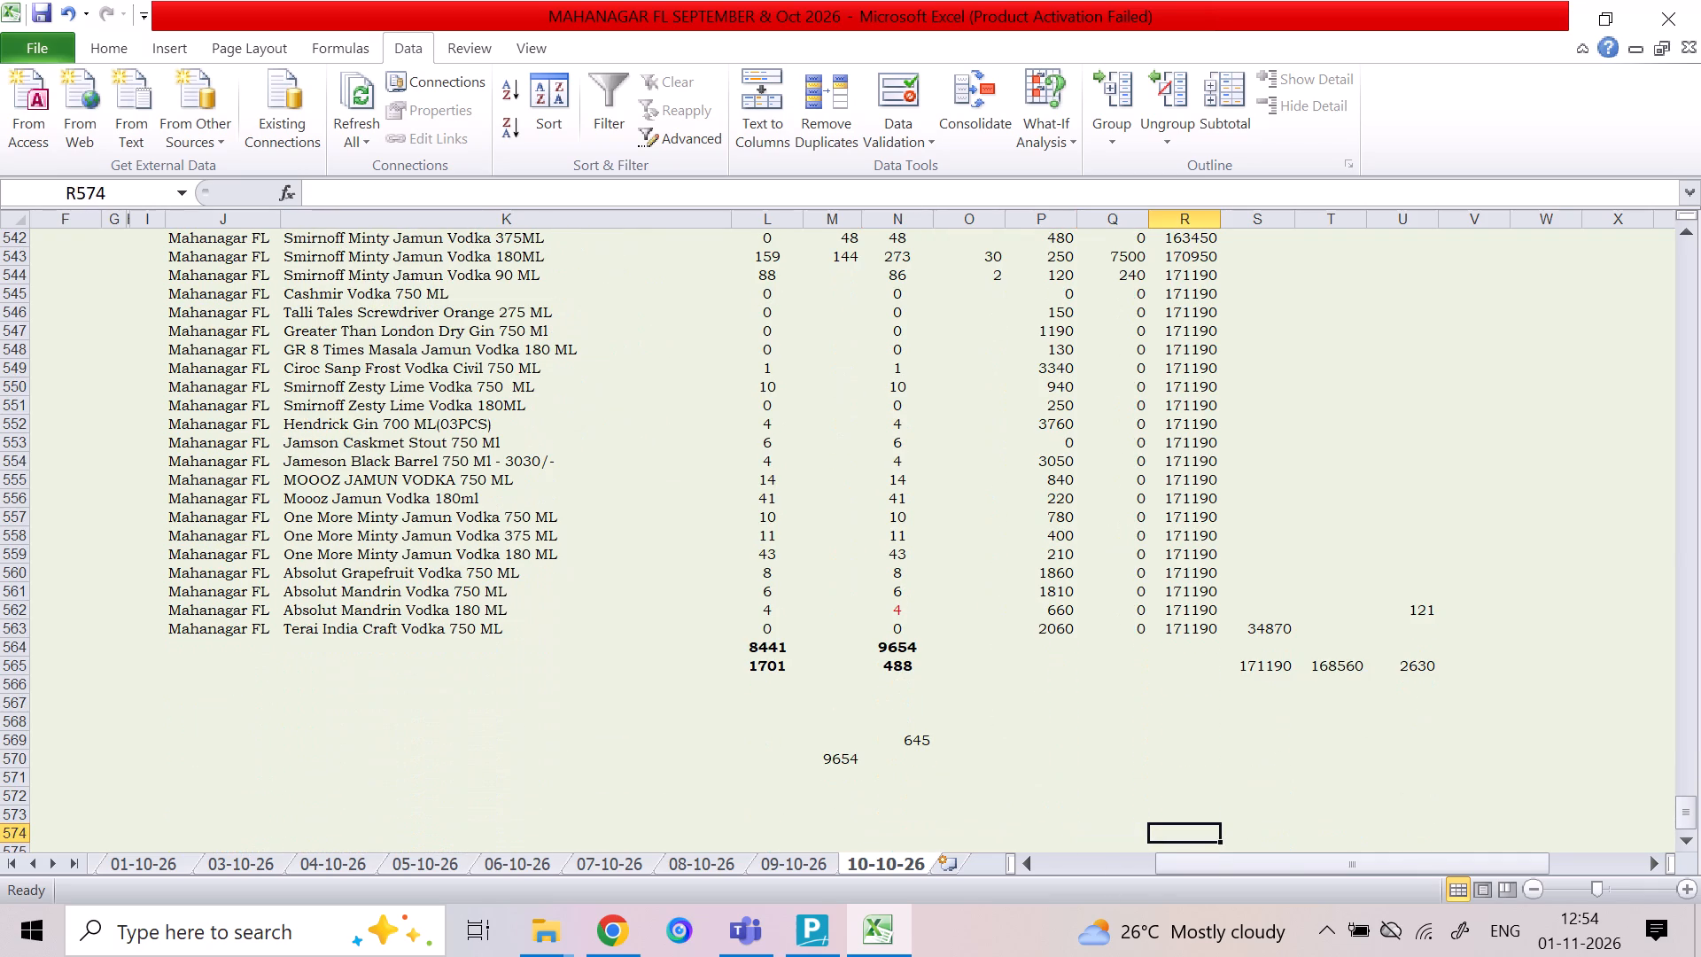
pyautogui.press('Up')
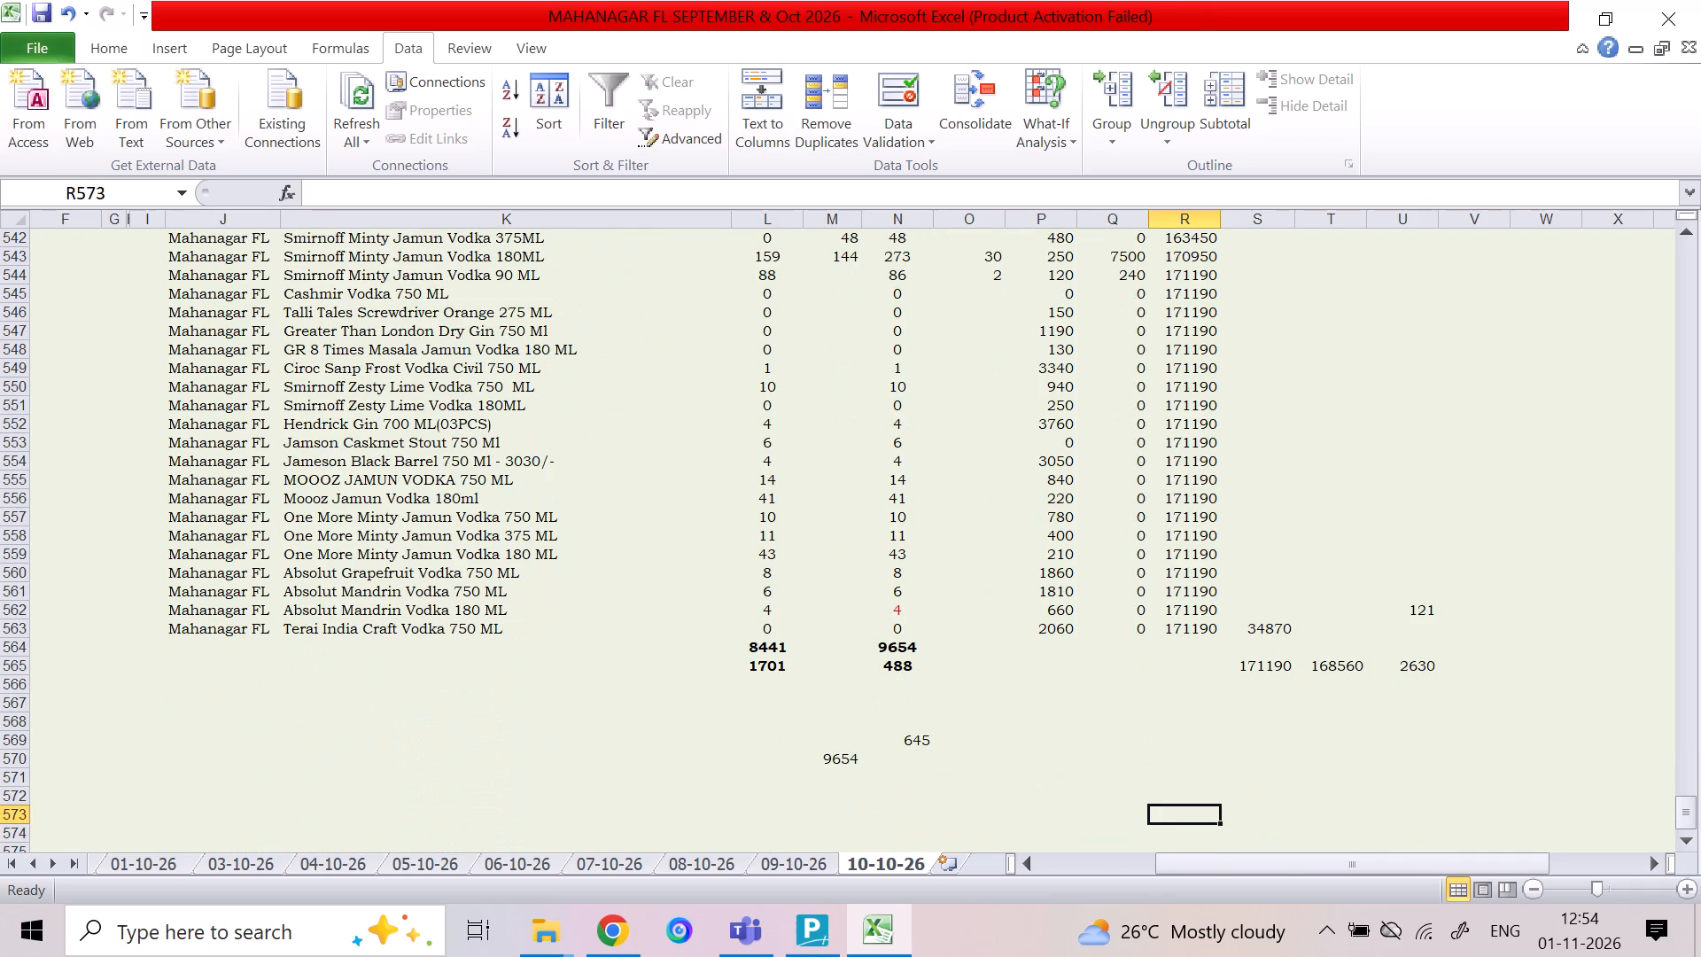
pyautogui.press('Up')
pyautogui.press('Left')
pyautogui.press('Up')
pyautogui.press('Left')
pyautogui.press('Up')
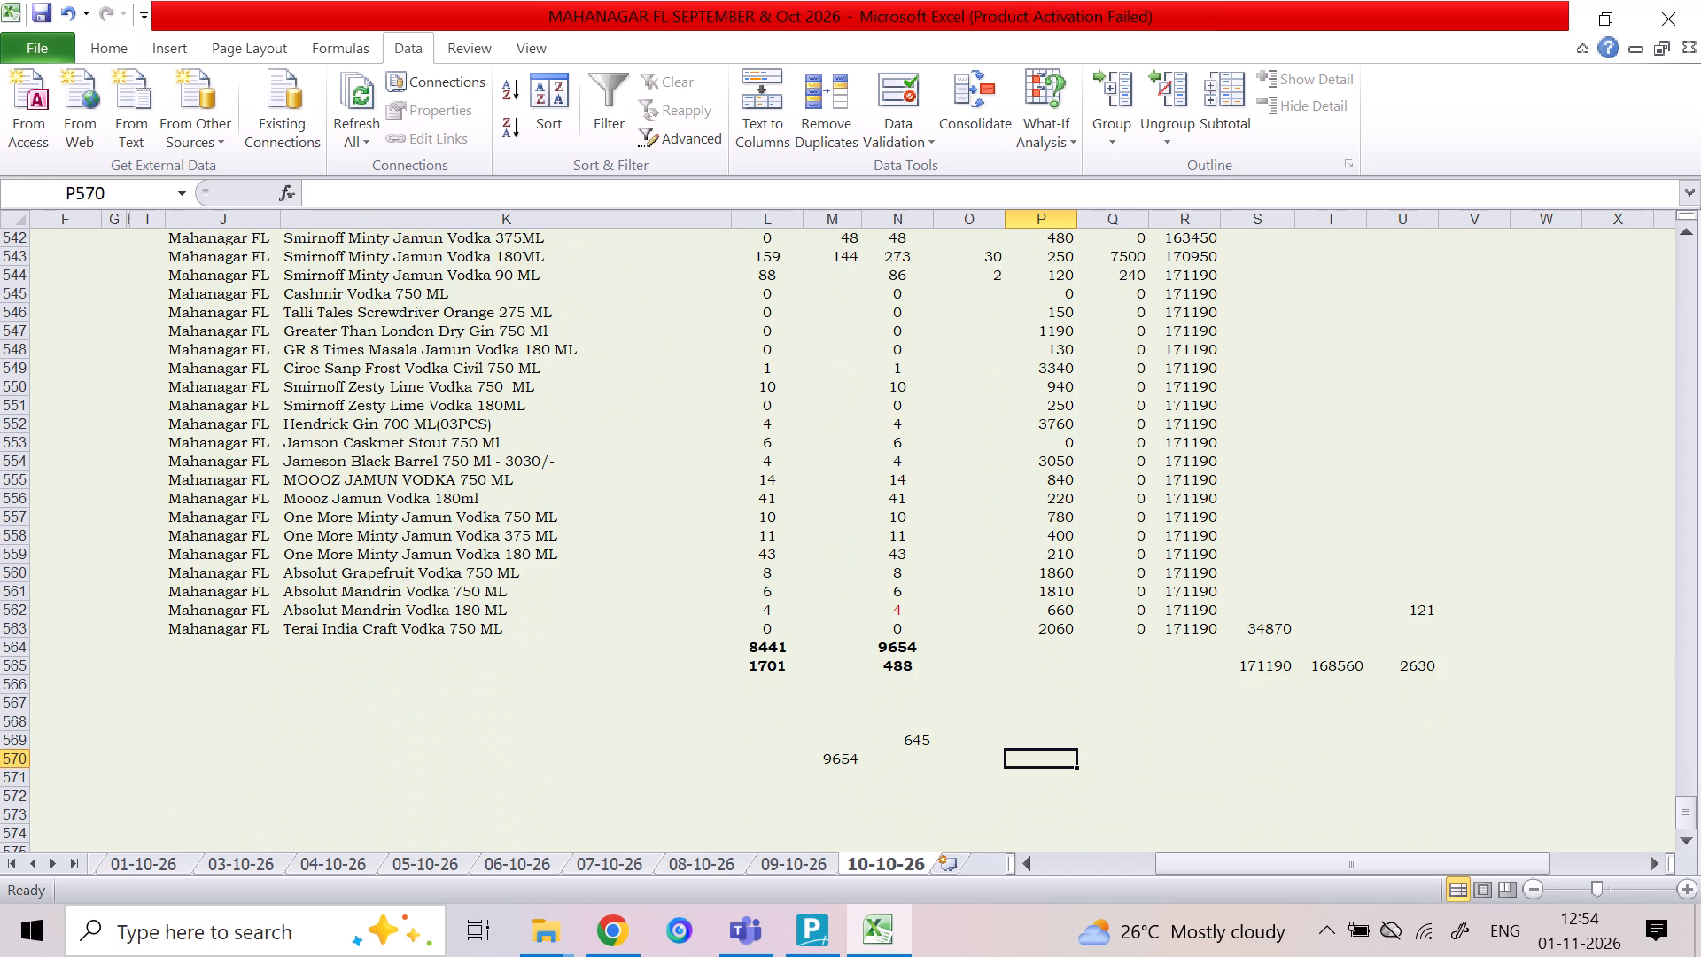
pyautogui.press('Up')
pyautogui.press('Up')
pyautogui.press('Left')
pyautogui.press('Left')
pyautogui.press('Down')
pyautogui.press('Delete')
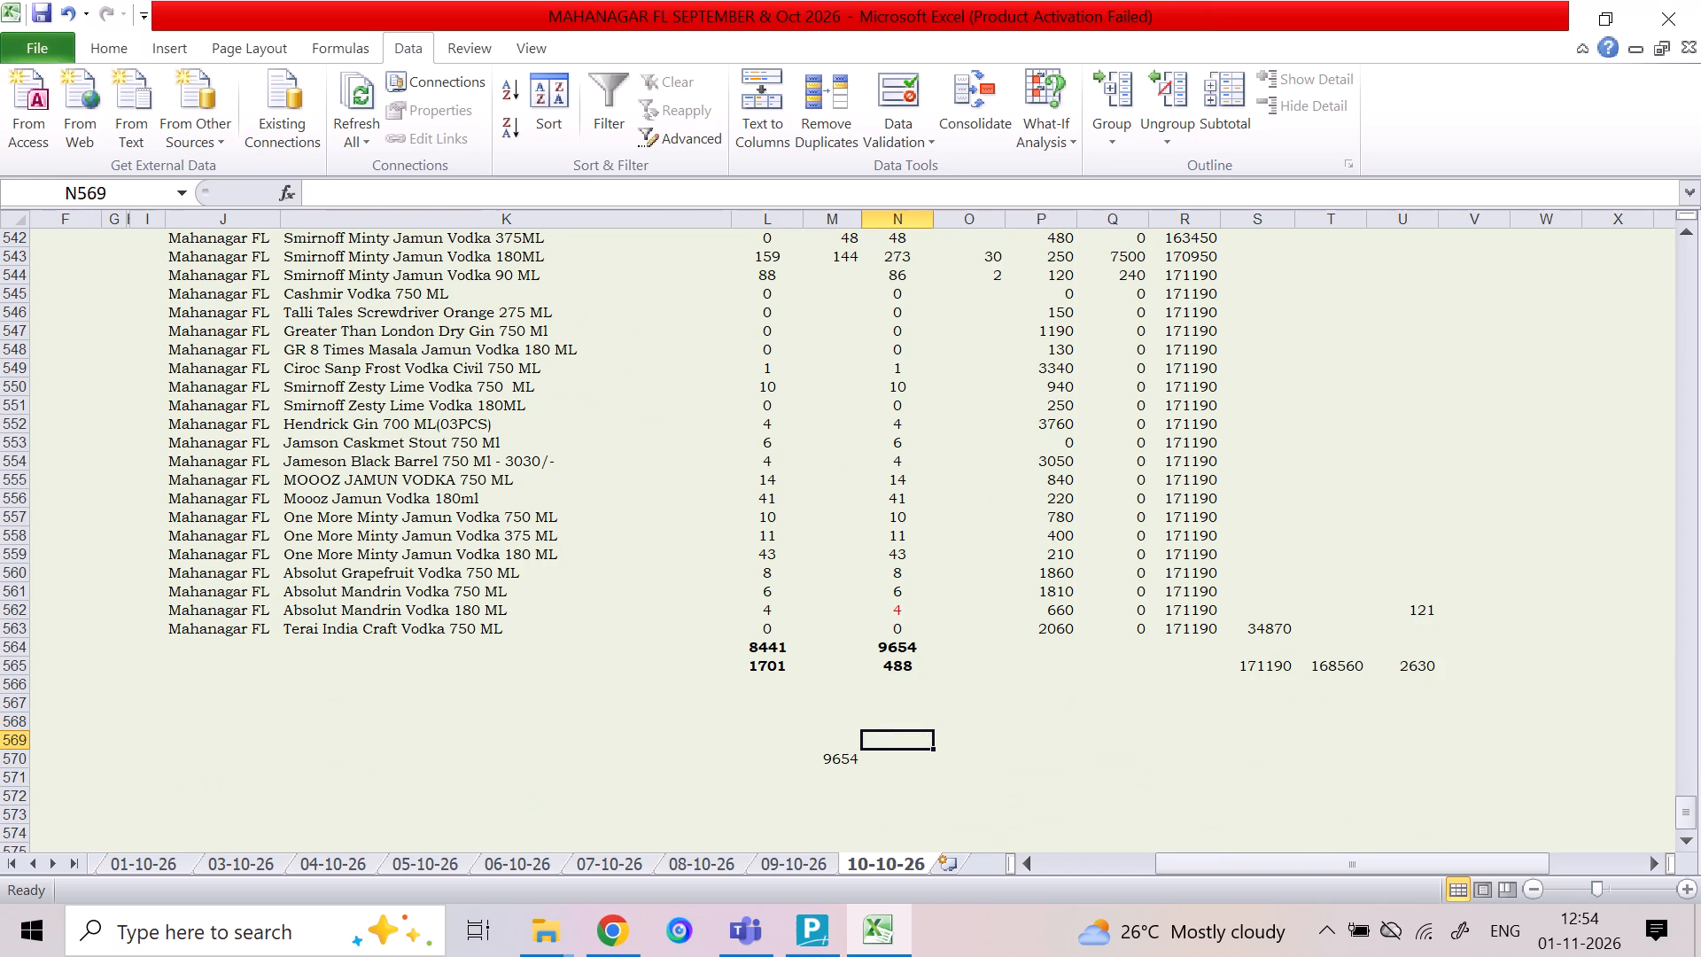
pyautogui.press('Left')
pyautogui.press('Down')
pyautogui.press('Delete')
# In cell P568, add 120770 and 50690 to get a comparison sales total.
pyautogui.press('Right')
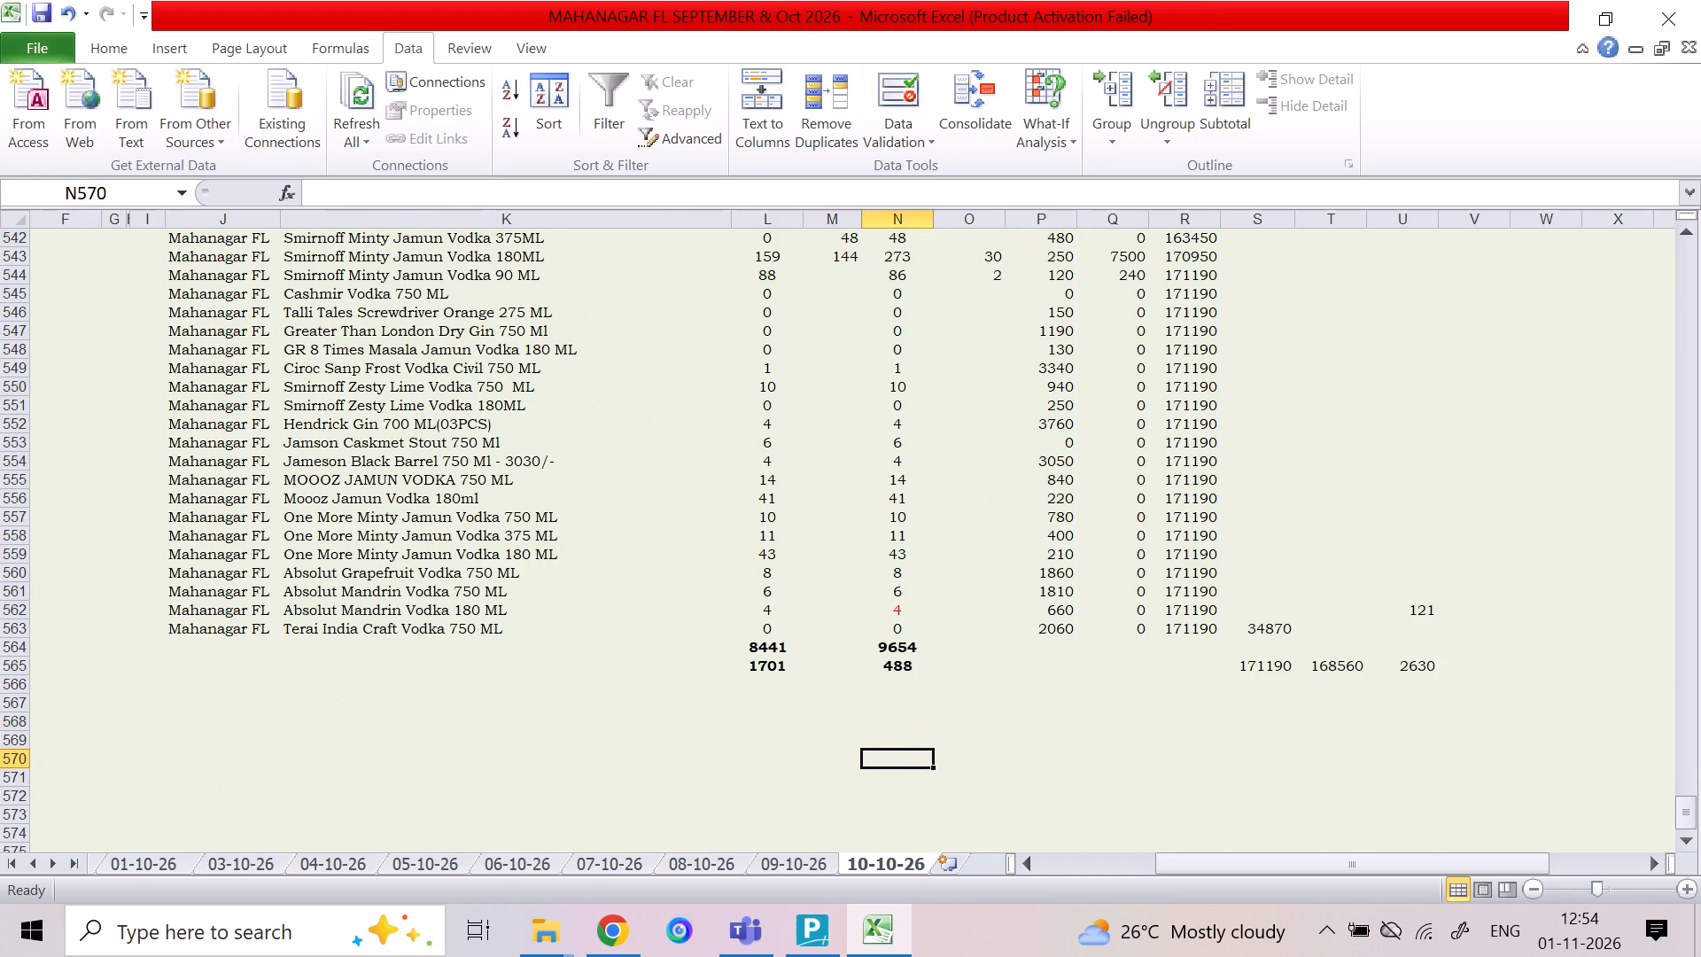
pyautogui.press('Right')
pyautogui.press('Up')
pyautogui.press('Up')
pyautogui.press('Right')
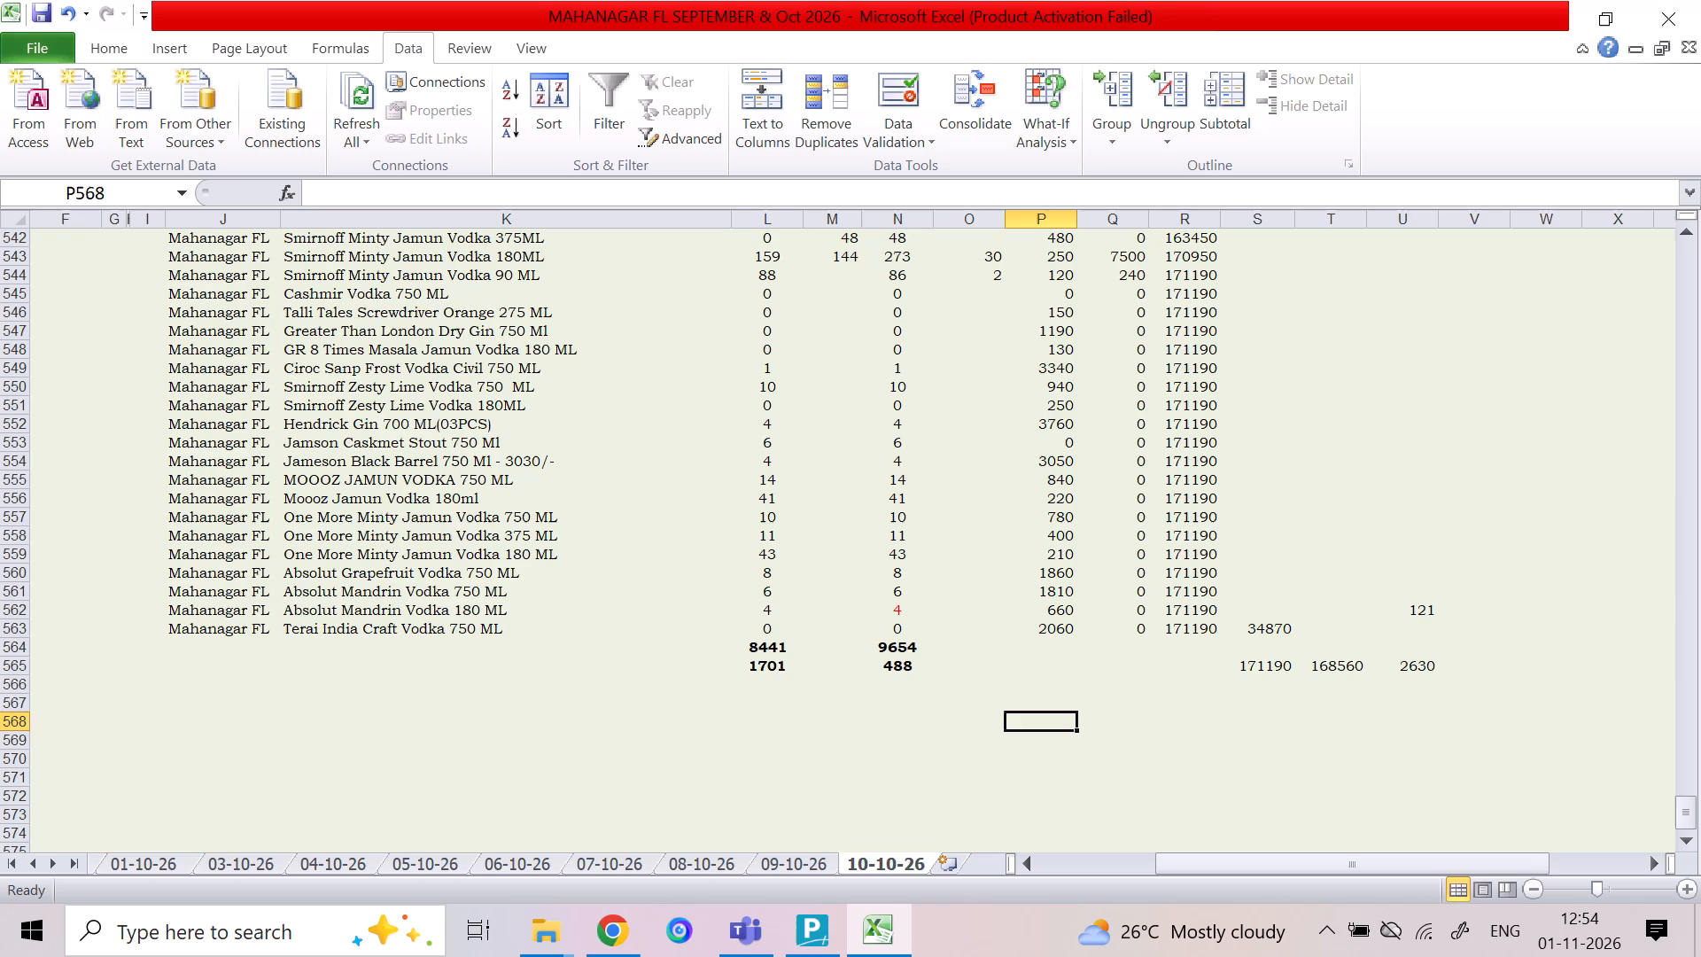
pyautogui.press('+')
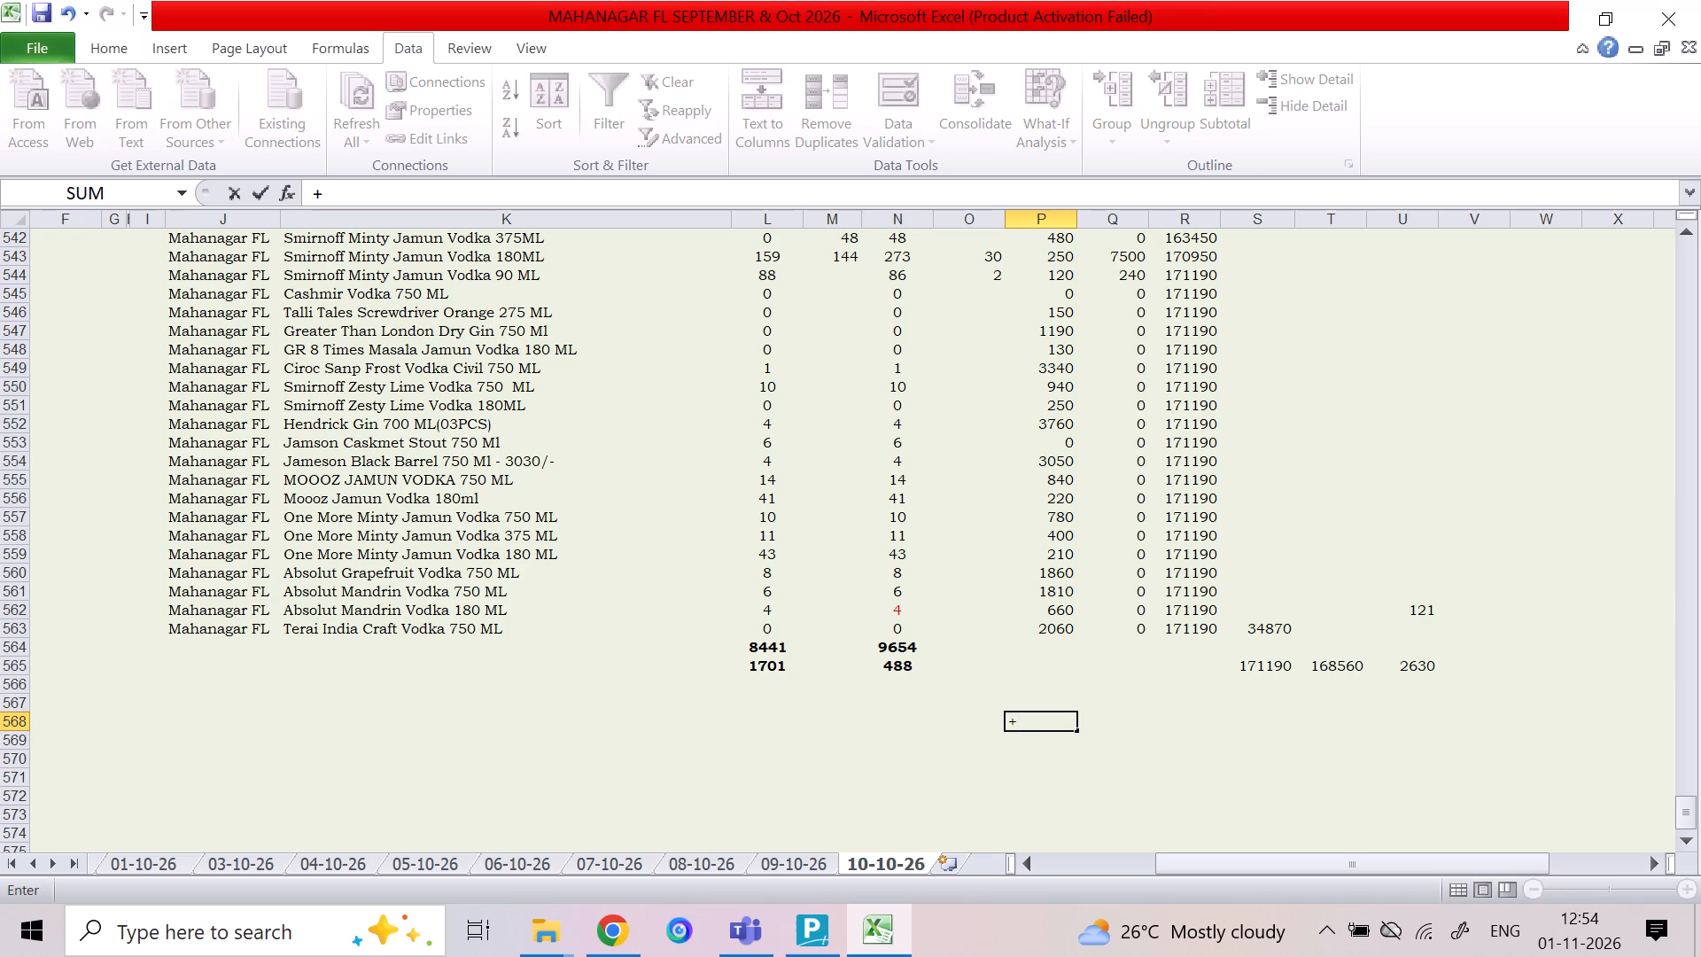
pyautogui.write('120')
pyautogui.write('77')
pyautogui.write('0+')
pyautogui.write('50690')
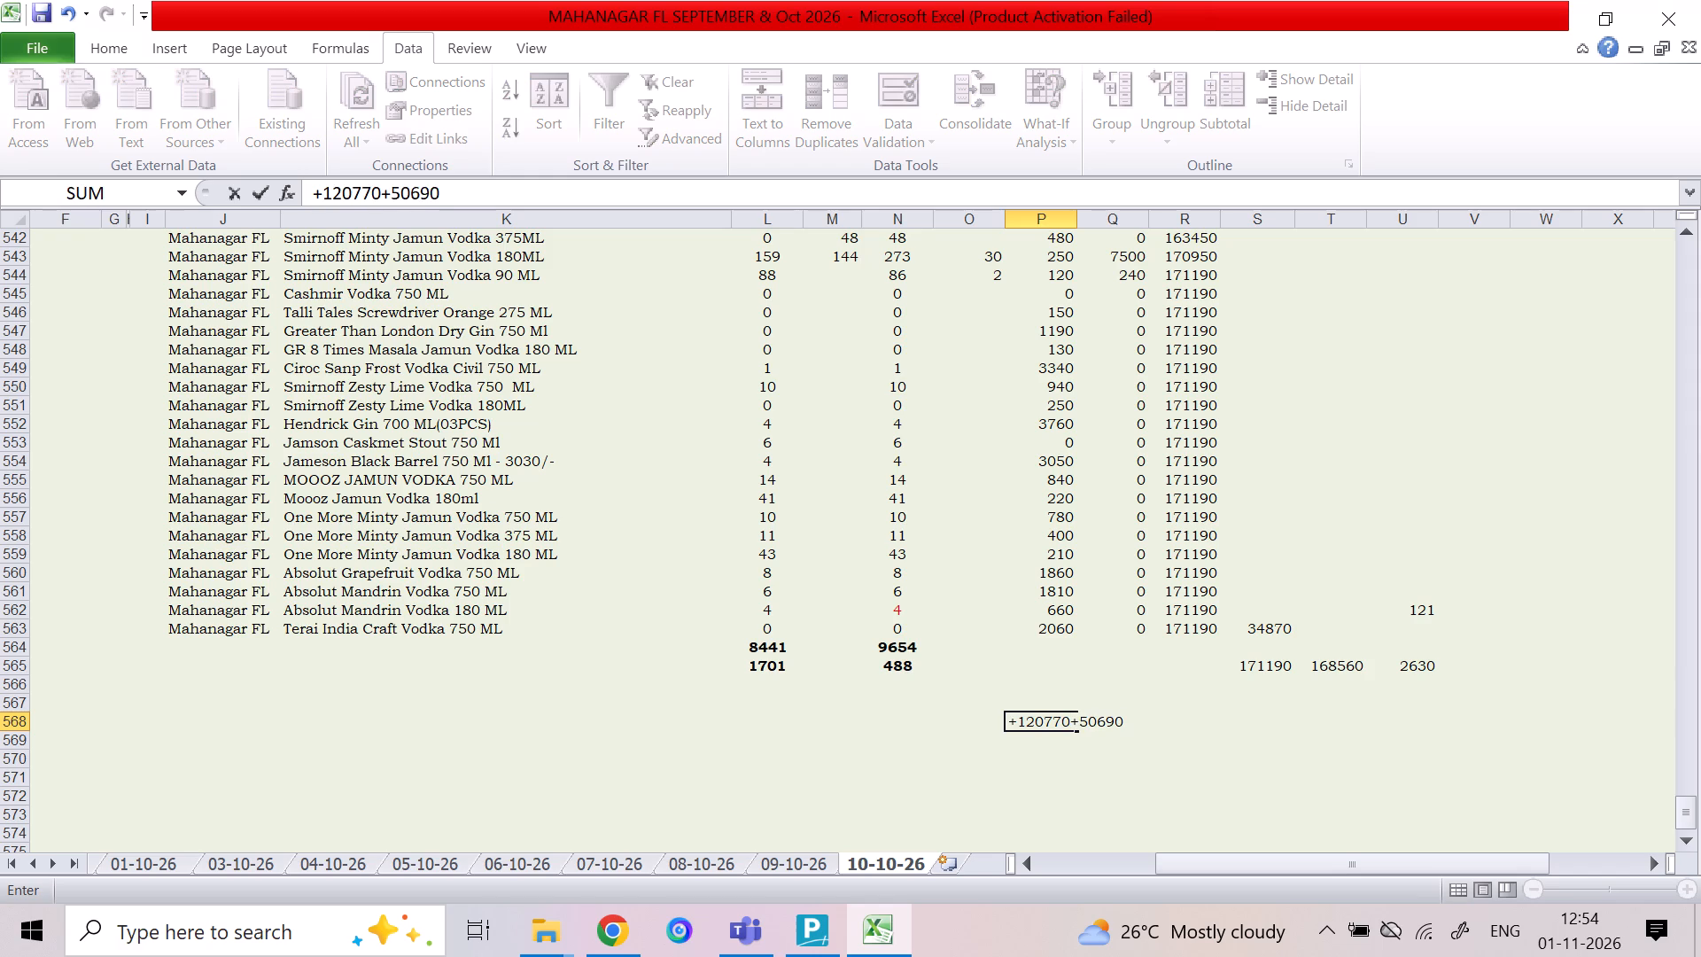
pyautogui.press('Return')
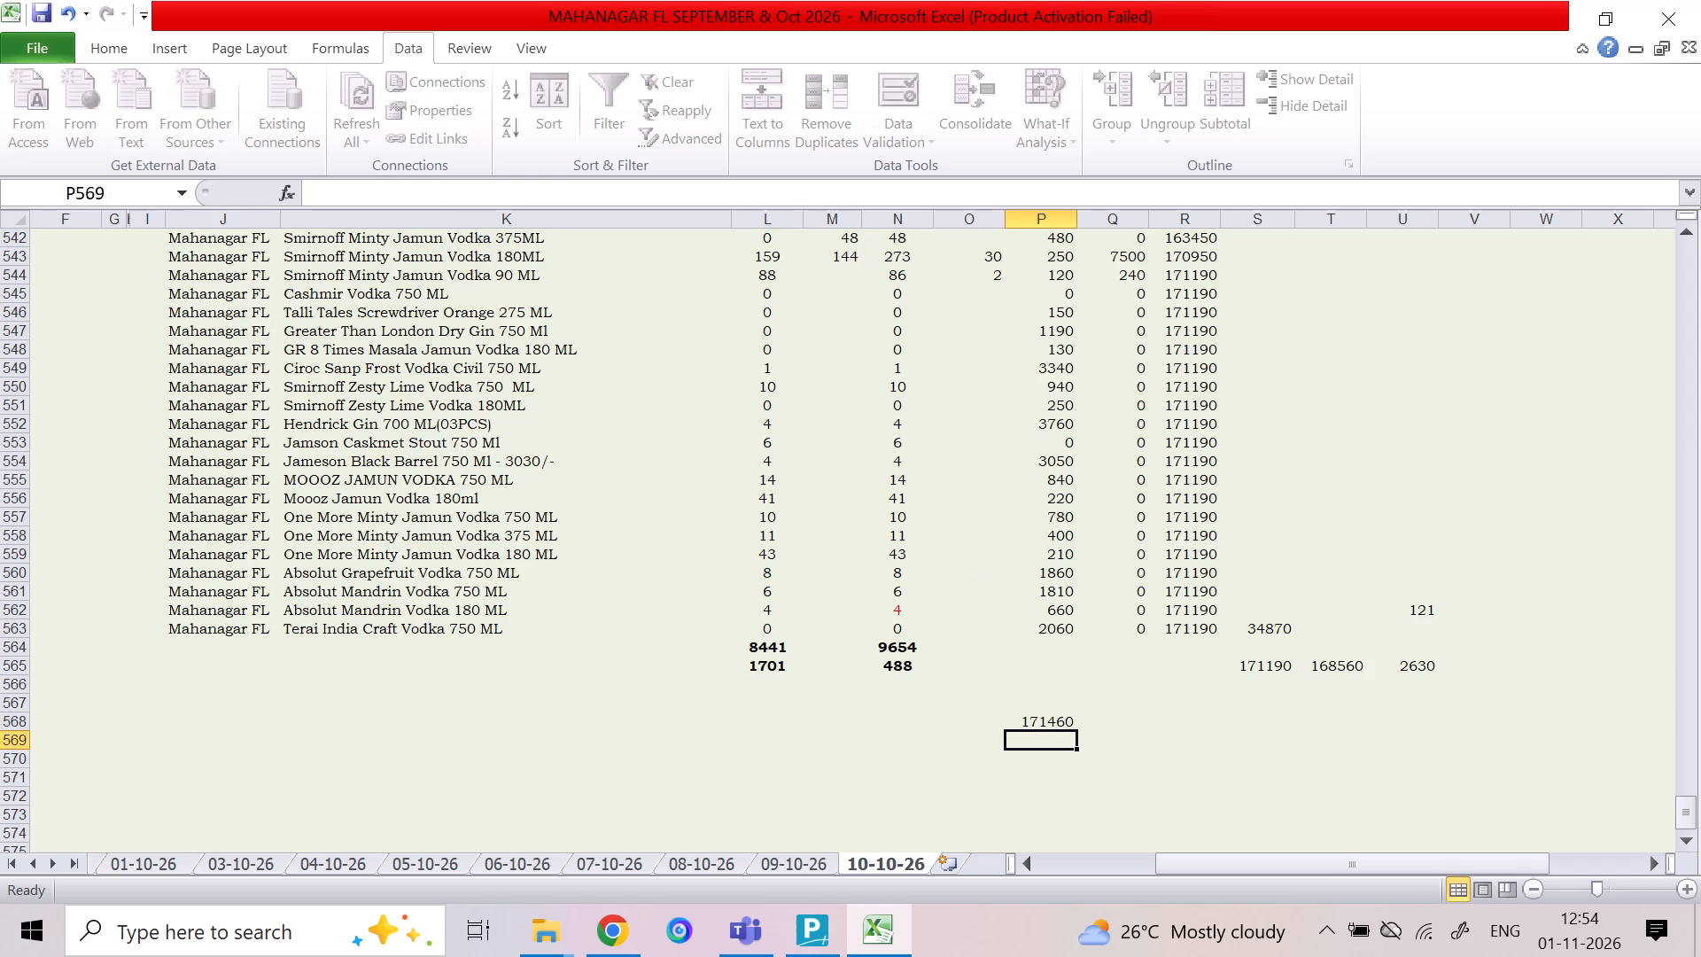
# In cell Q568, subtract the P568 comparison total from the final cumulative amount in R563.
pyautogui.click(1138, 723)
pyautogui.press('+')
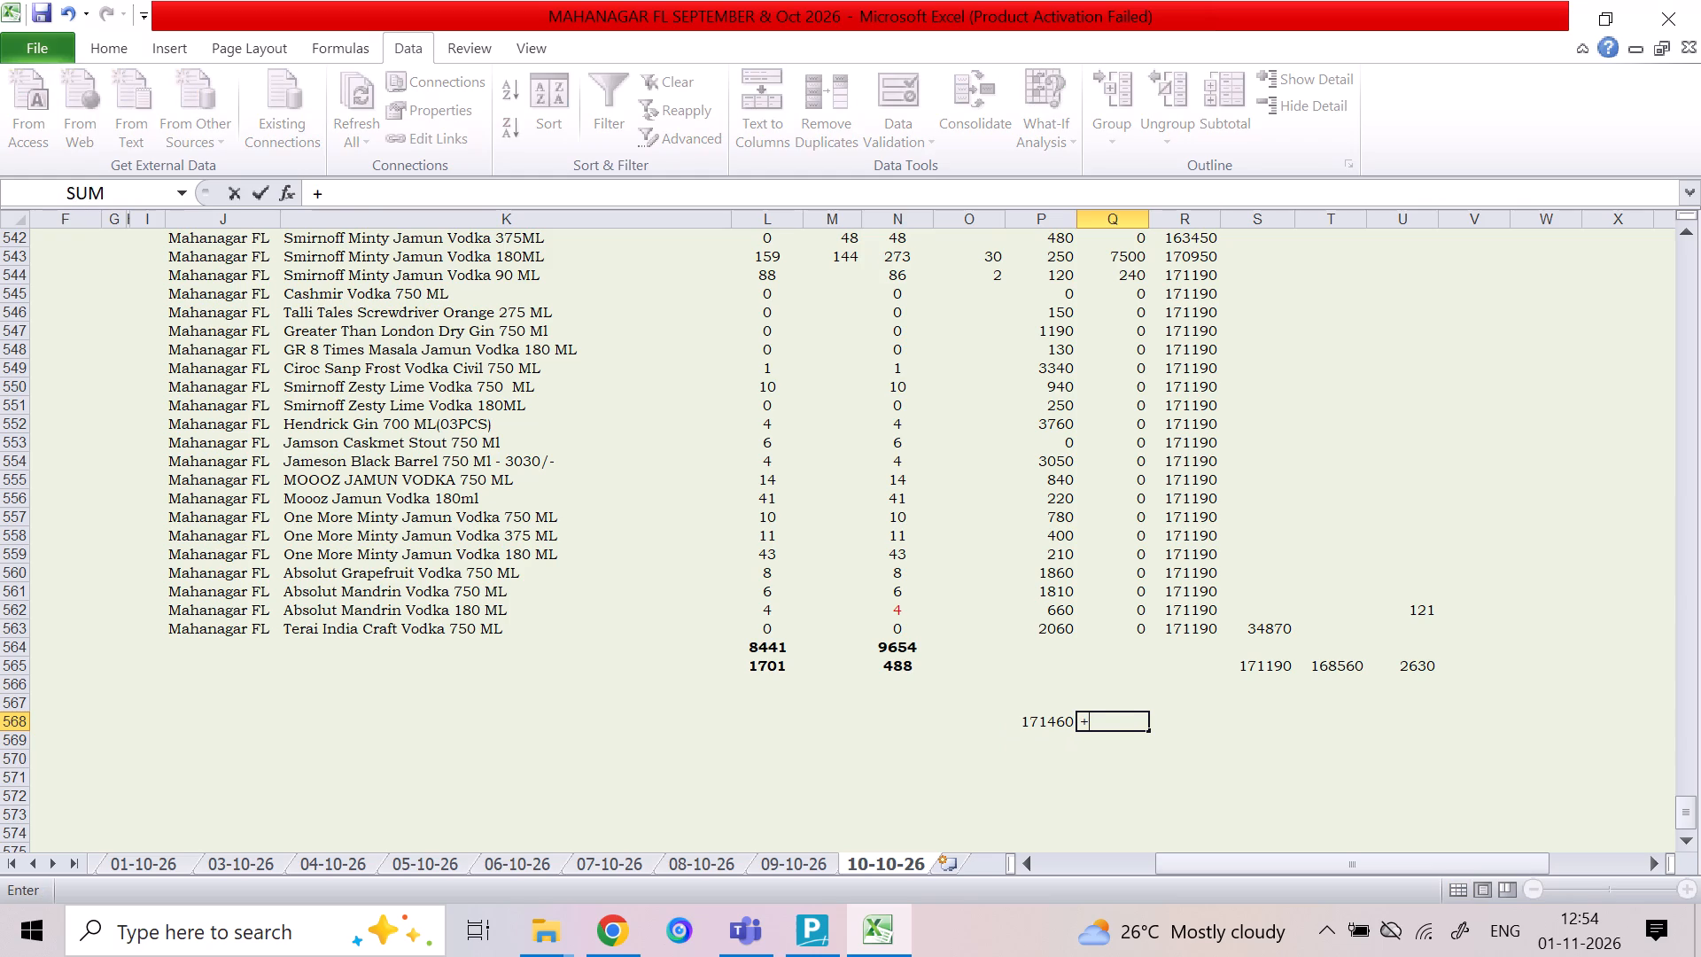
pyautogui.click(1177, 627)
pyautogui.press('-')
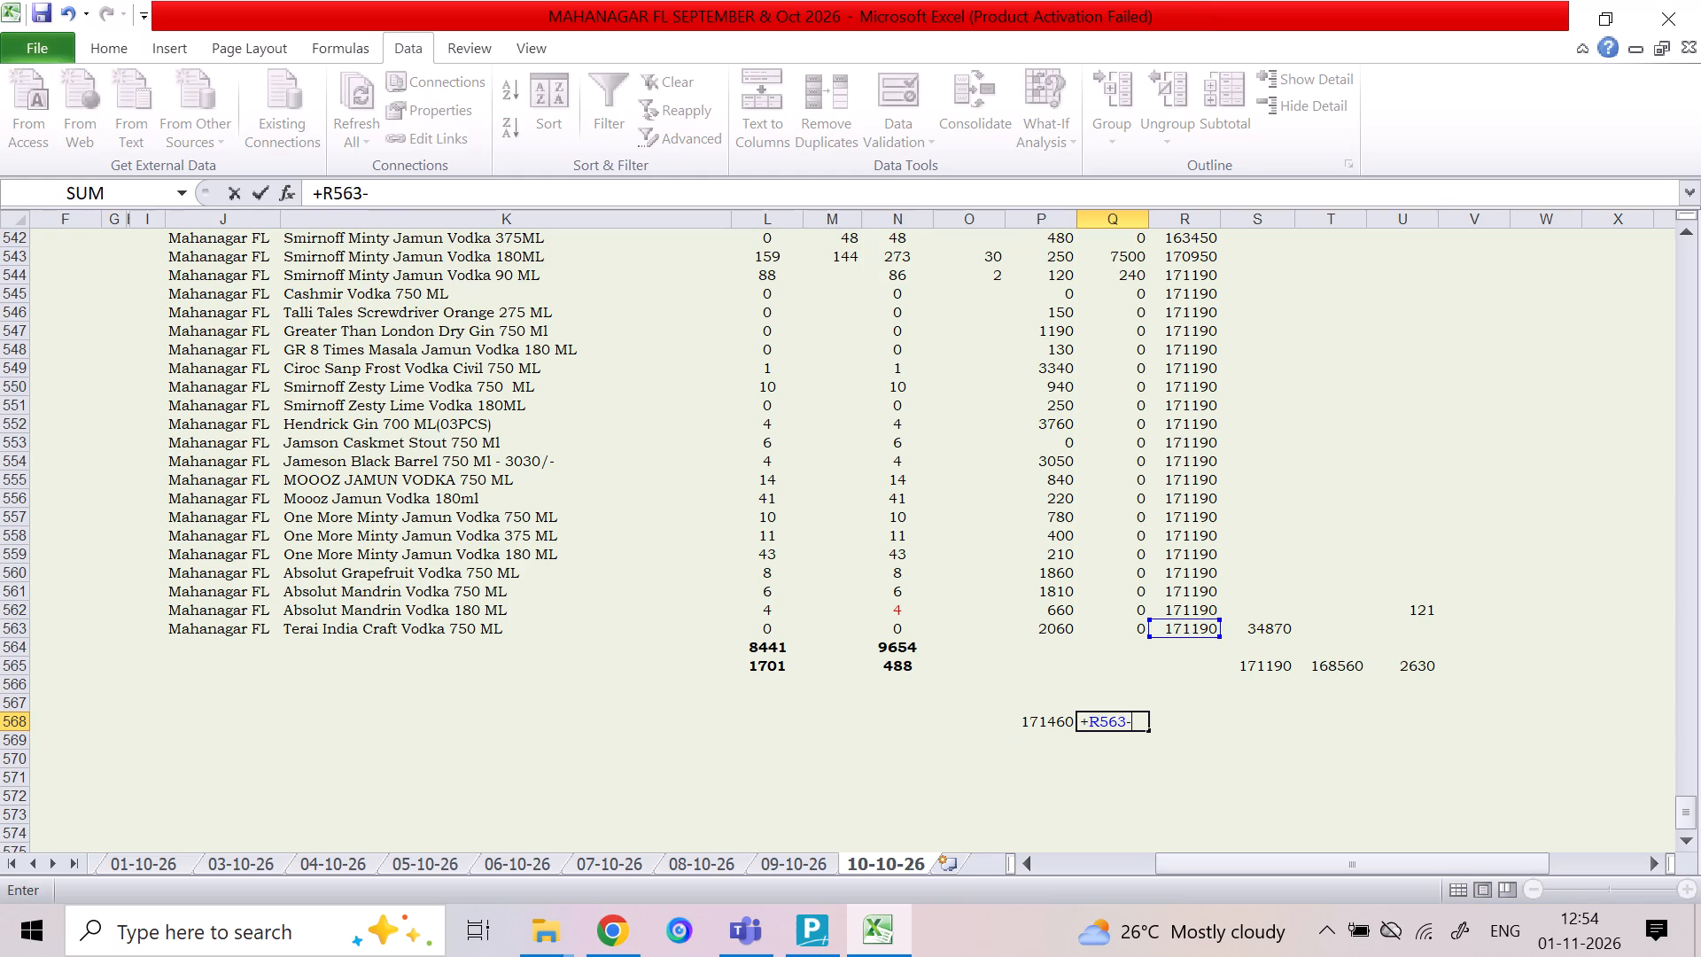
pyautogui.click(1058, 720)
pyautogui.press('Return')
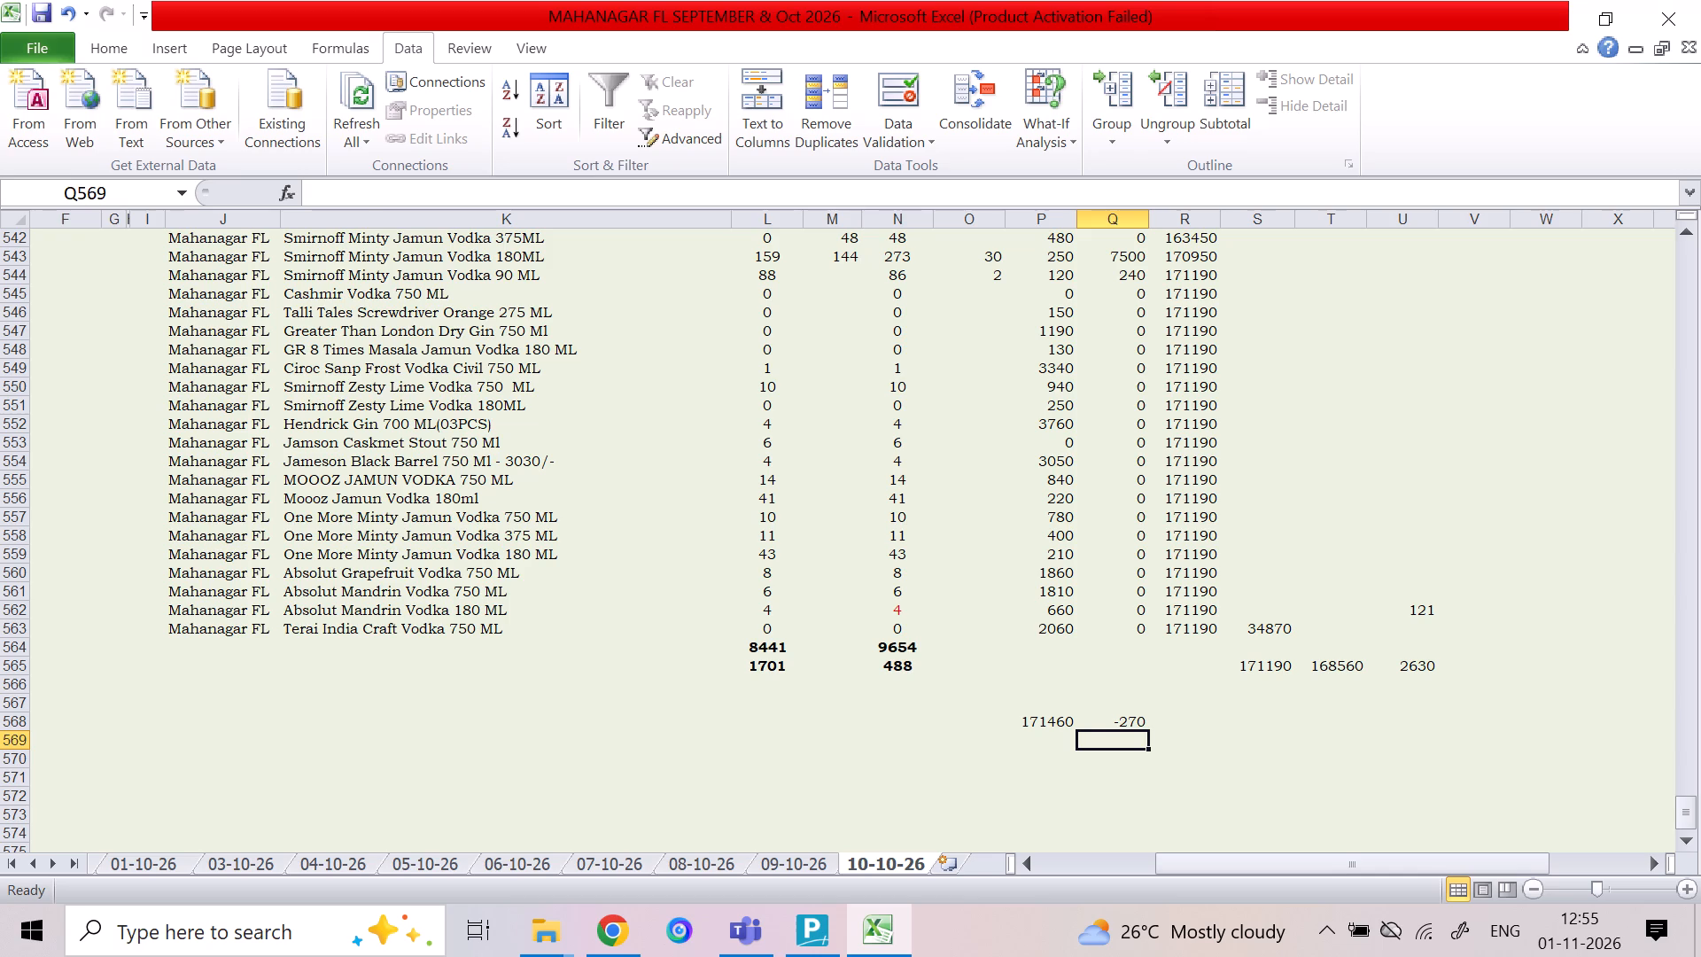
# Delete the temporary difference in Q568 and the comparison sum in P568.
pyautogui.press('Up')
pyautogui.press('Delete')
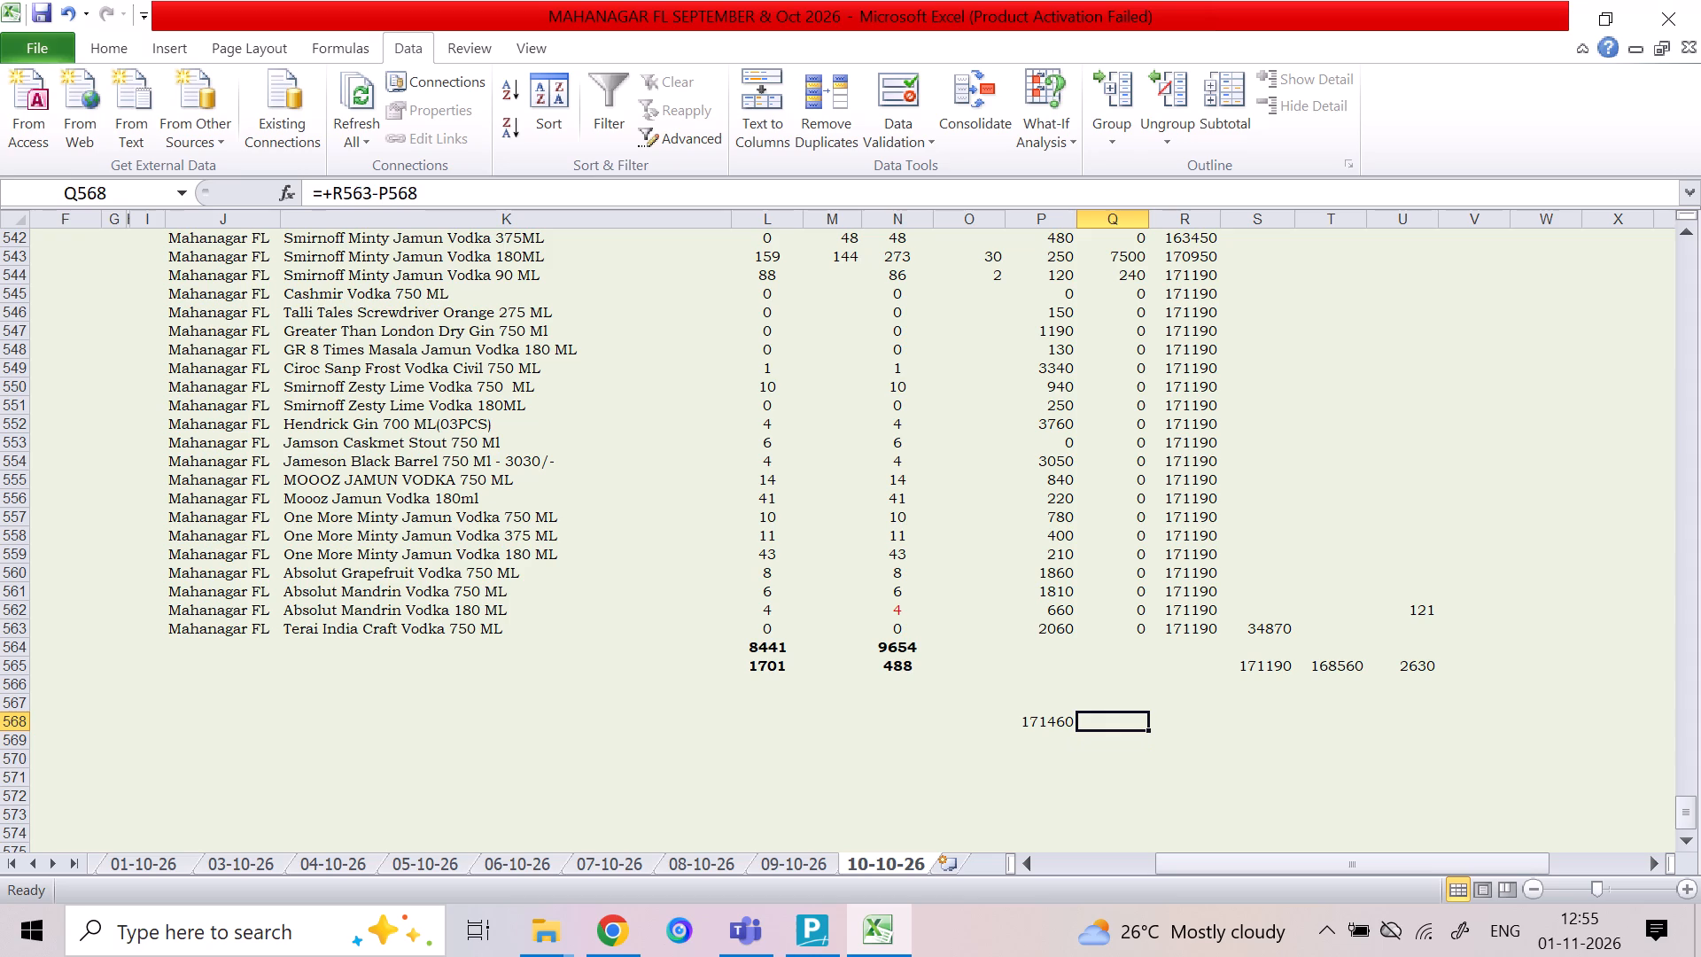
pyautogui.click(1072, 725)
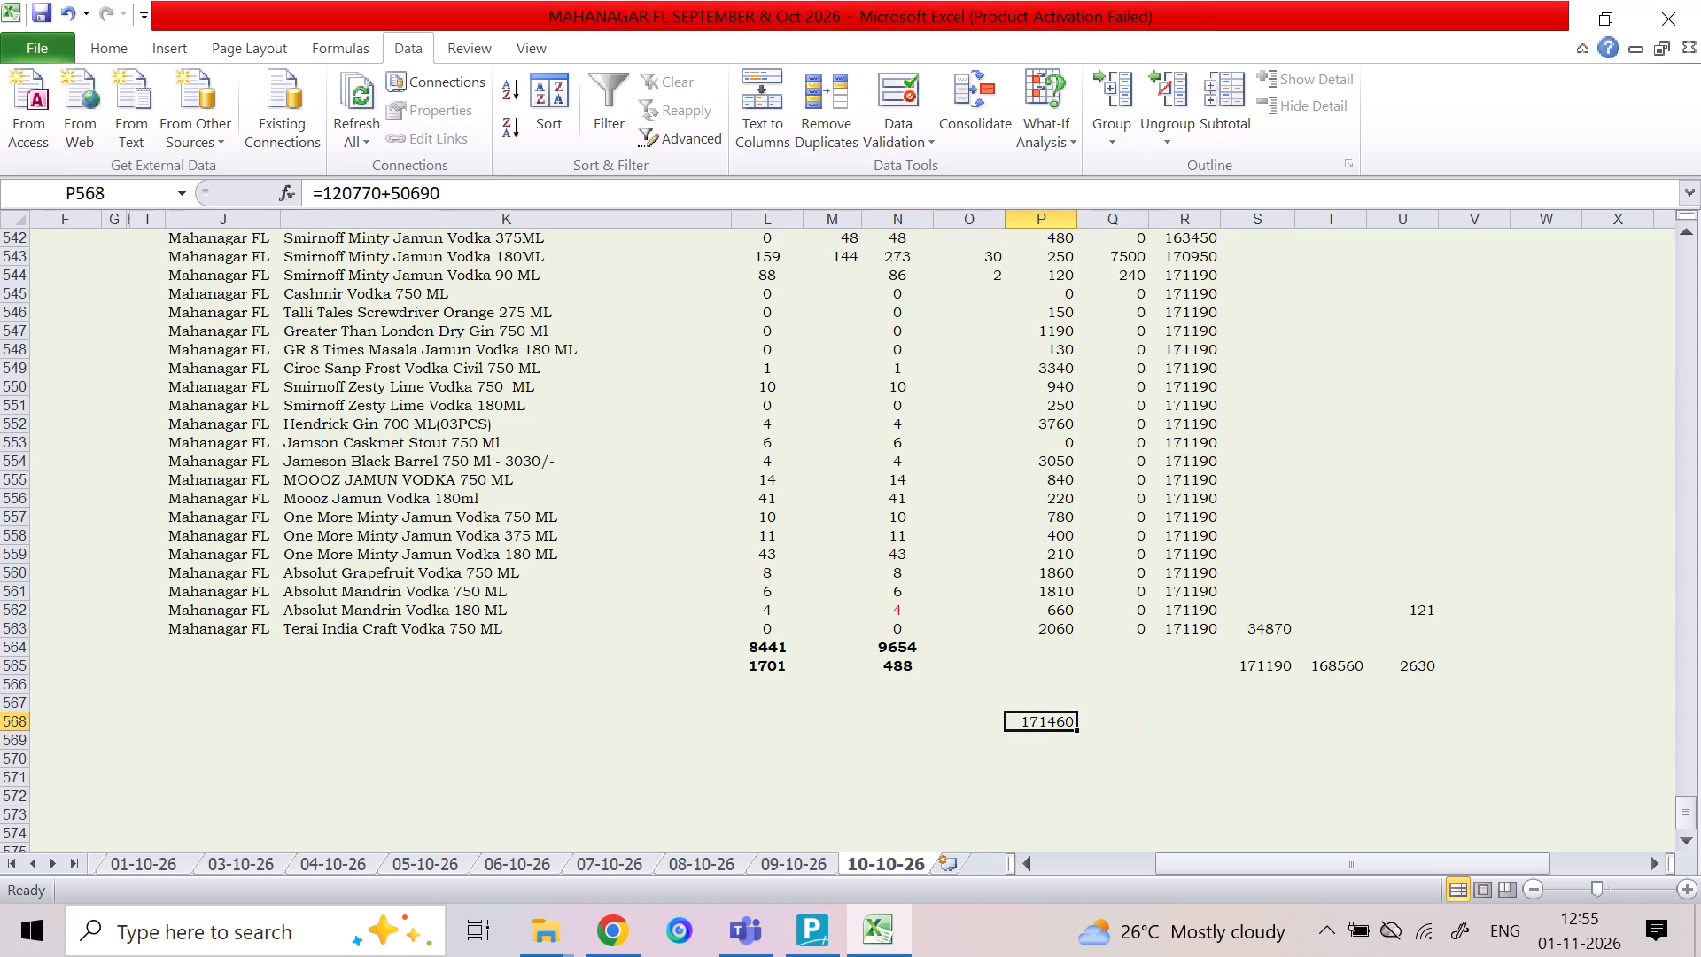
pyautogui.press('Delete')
# Save the Mahanagar FL workbook and close it.
pyautogui.hotkey('ctrl', 's')
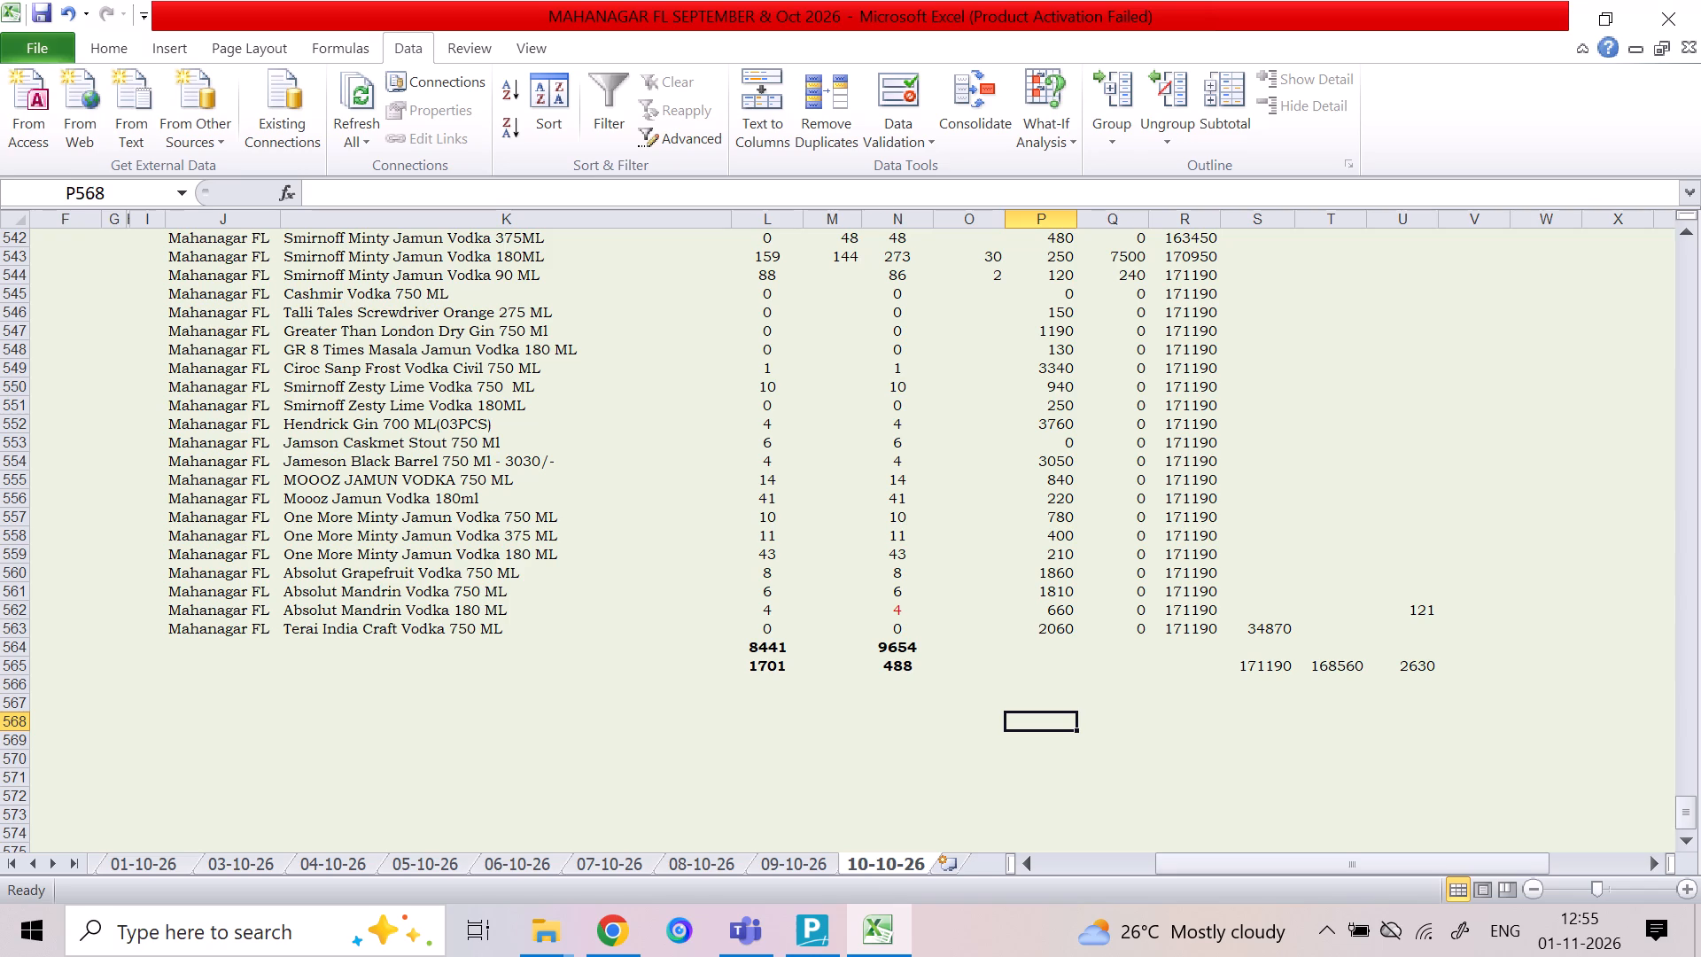
pyautogui.click(1100, 795)
pyautogui.hotkey('ctrl', 's')
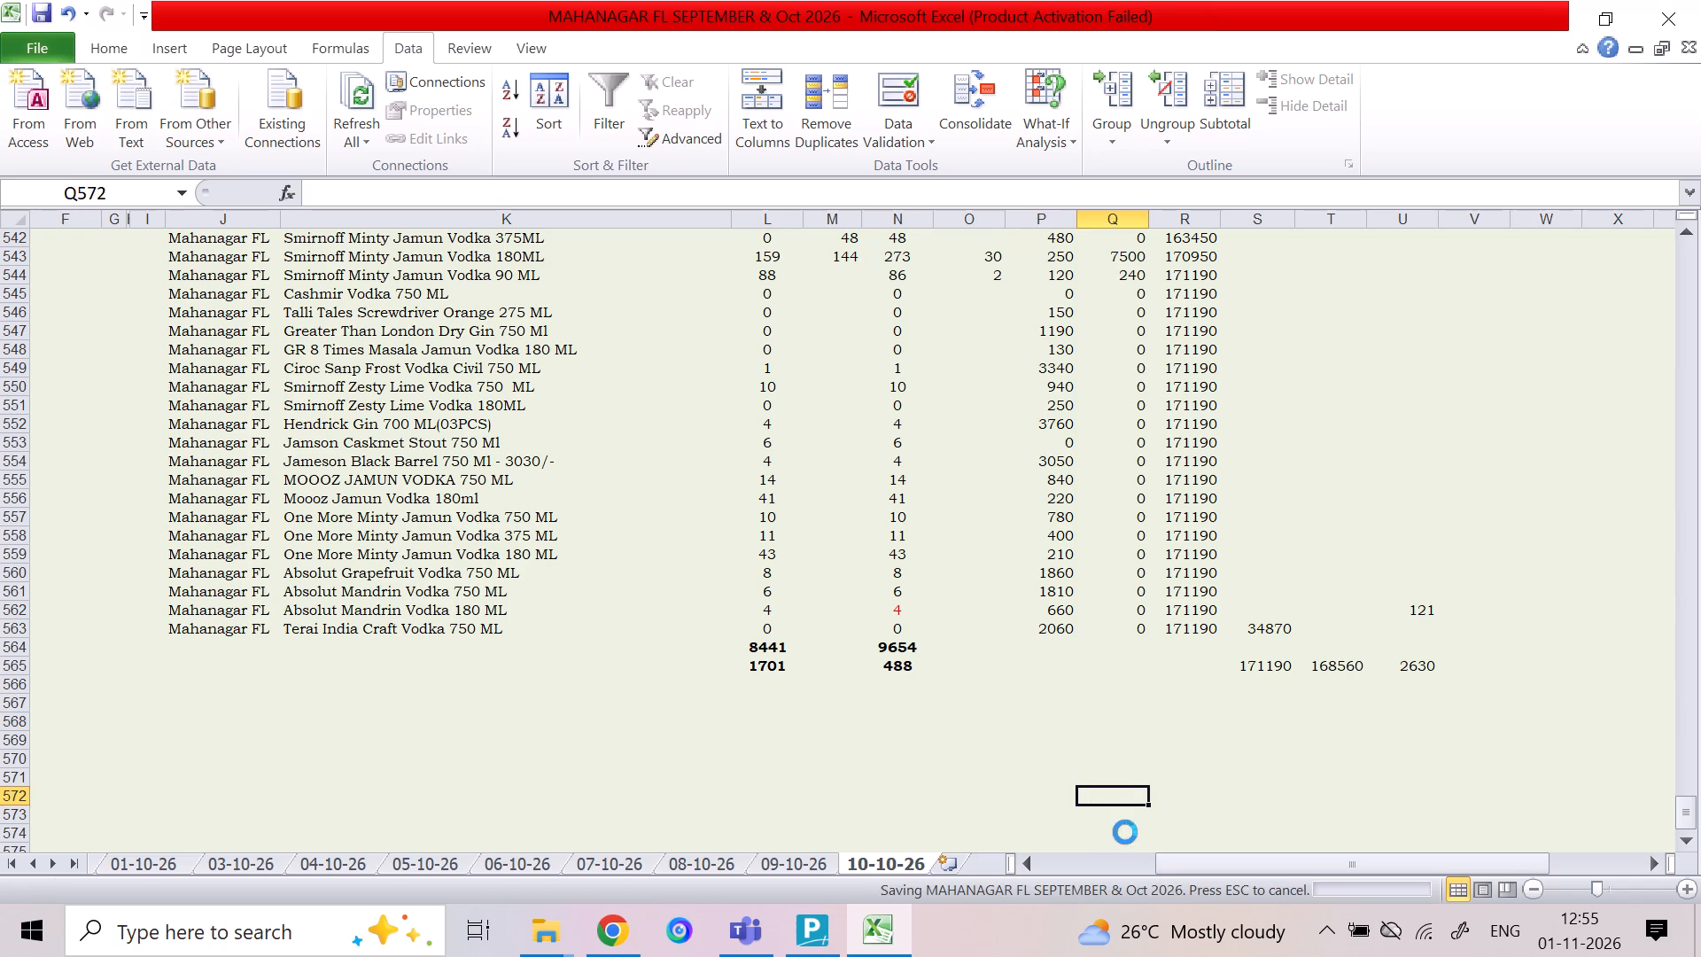
pyautogui.click(1683, 0)
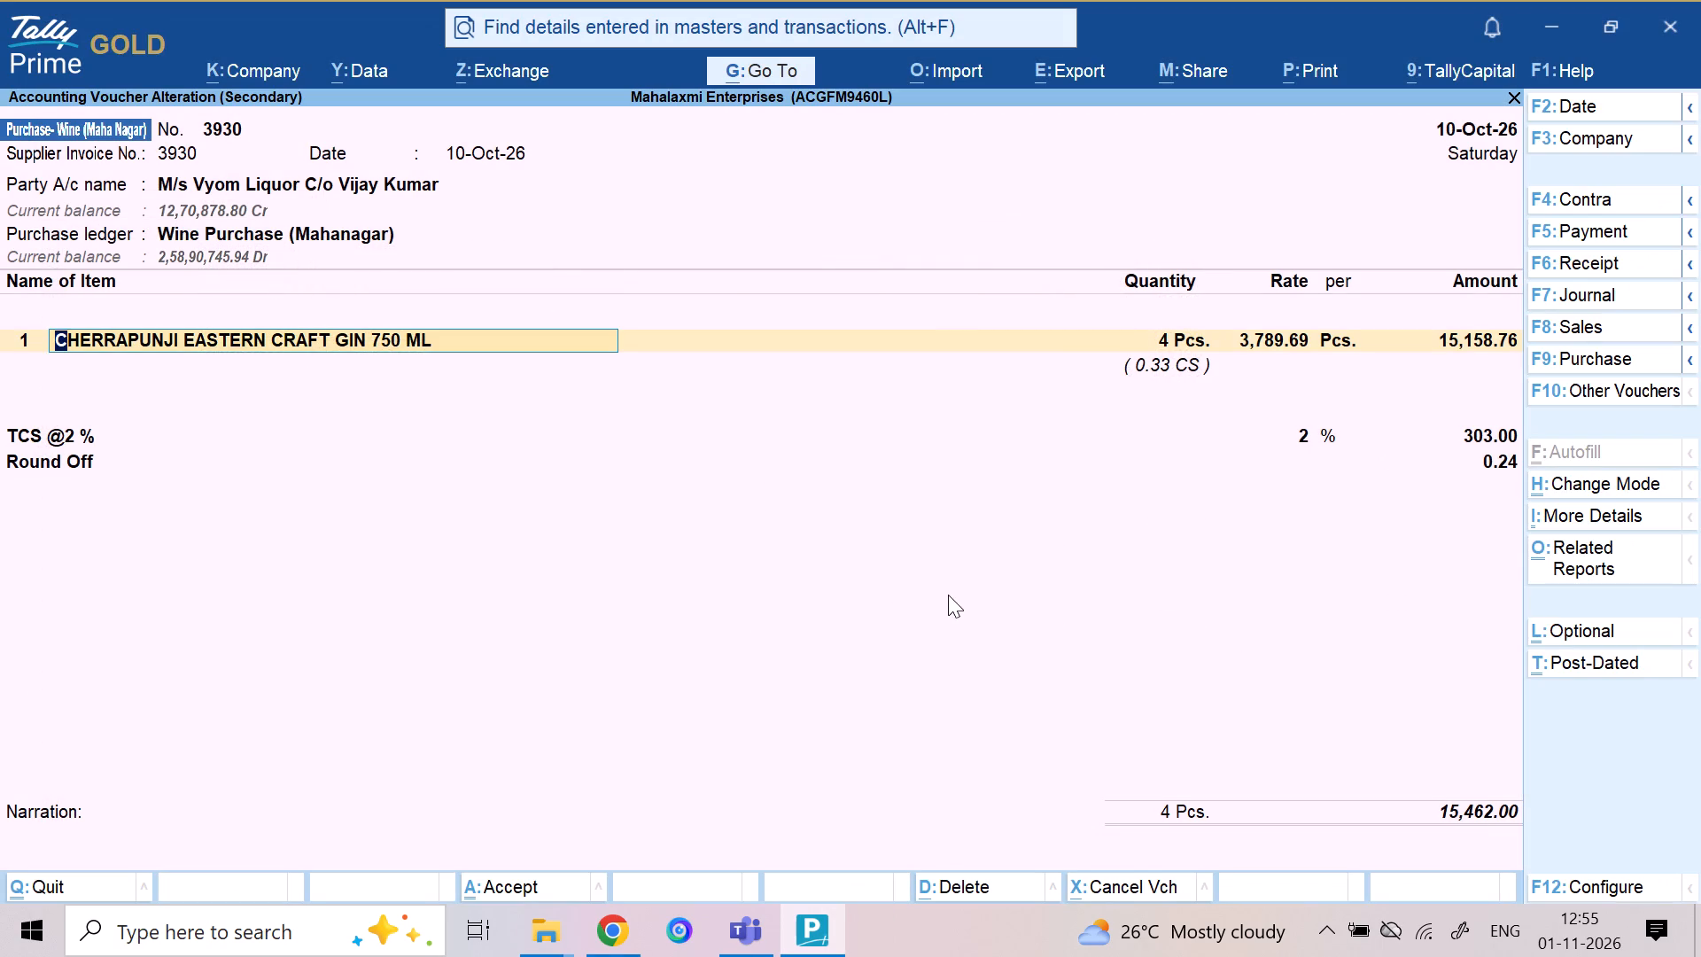
# Launch Kuro from the recent items in Windows search.
pyautogui.click(239, 922)
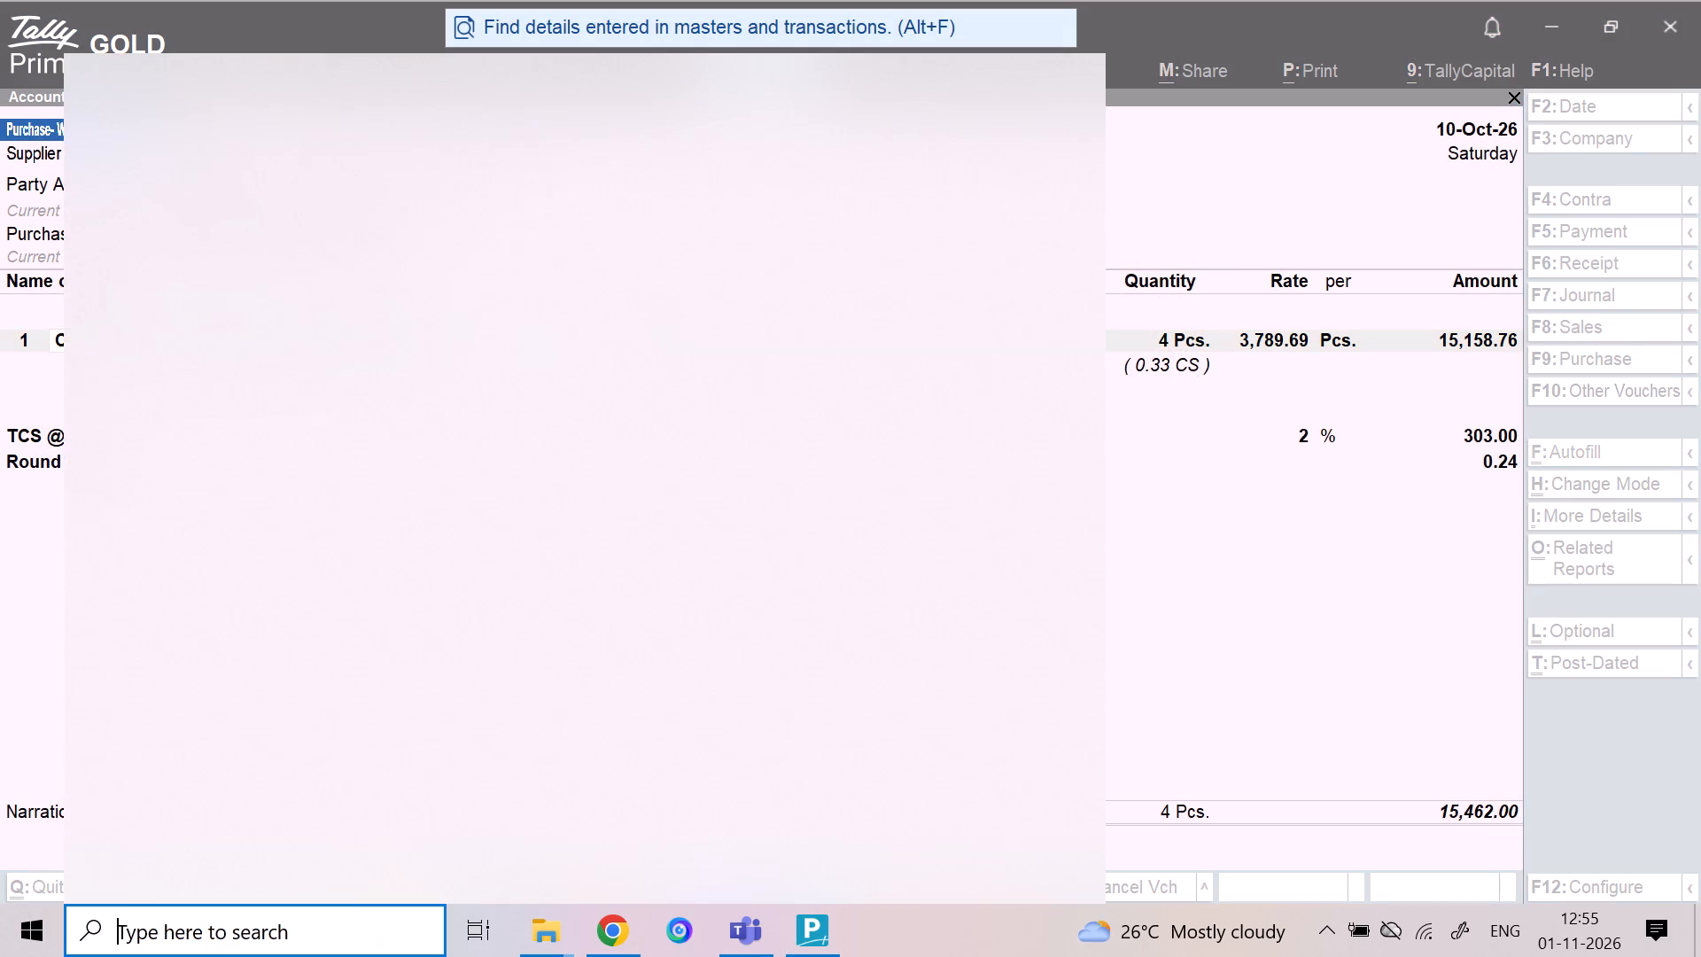
pyautogui.click(385, 268)
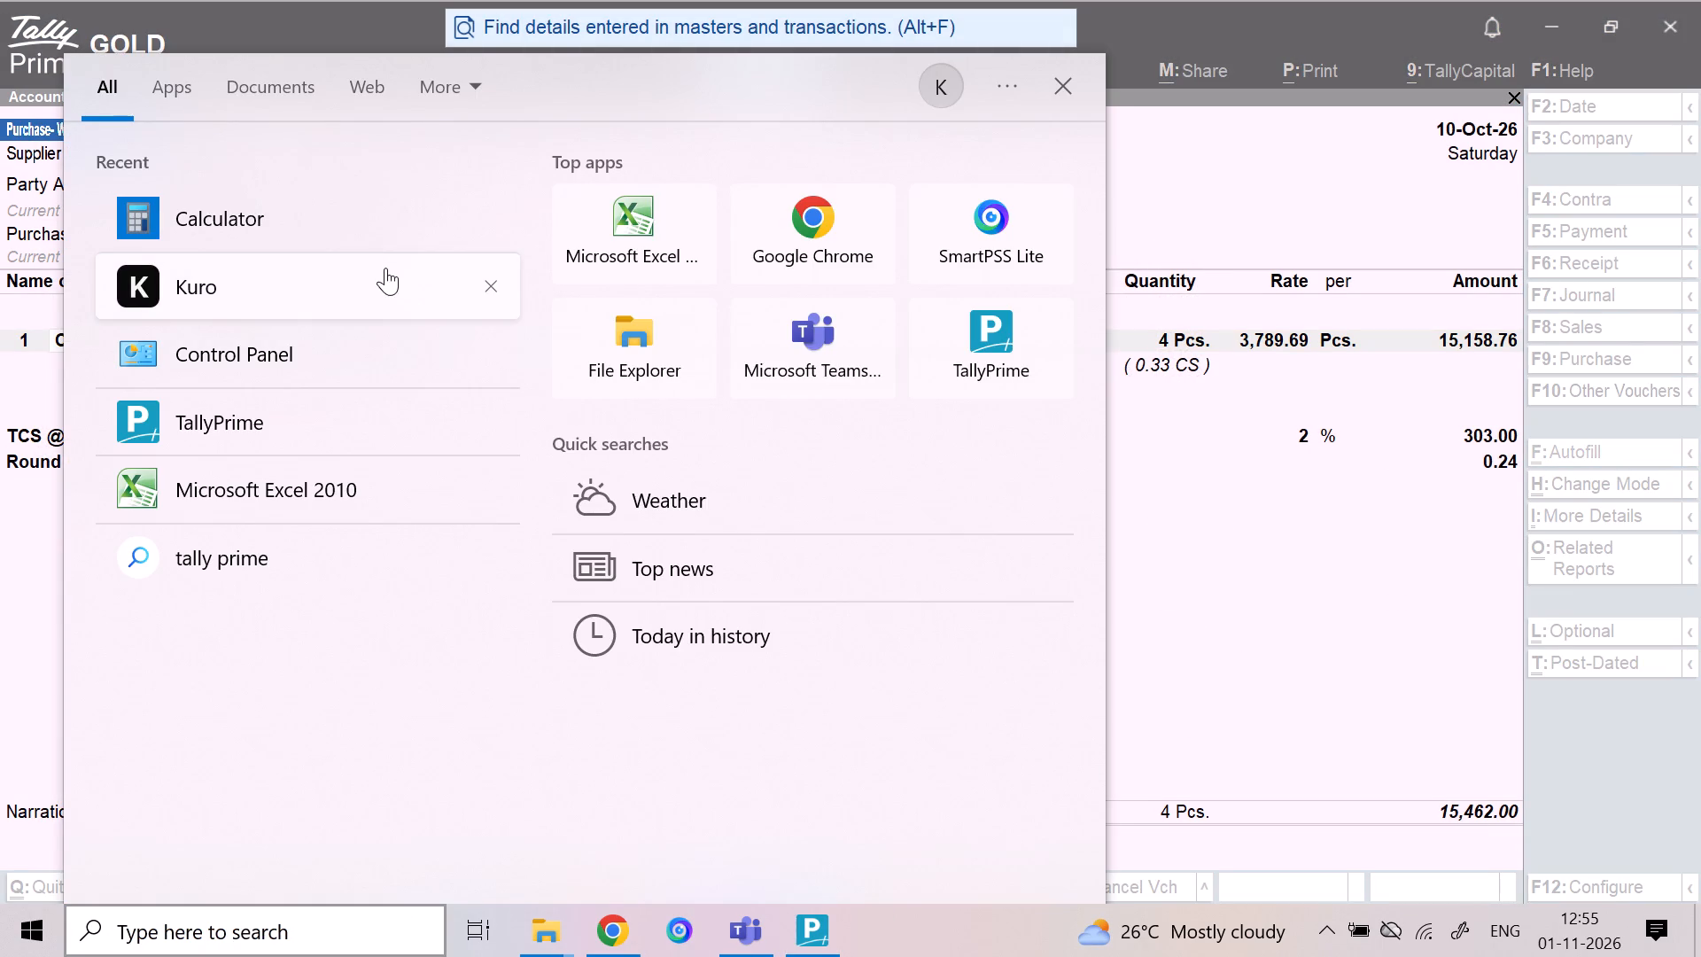